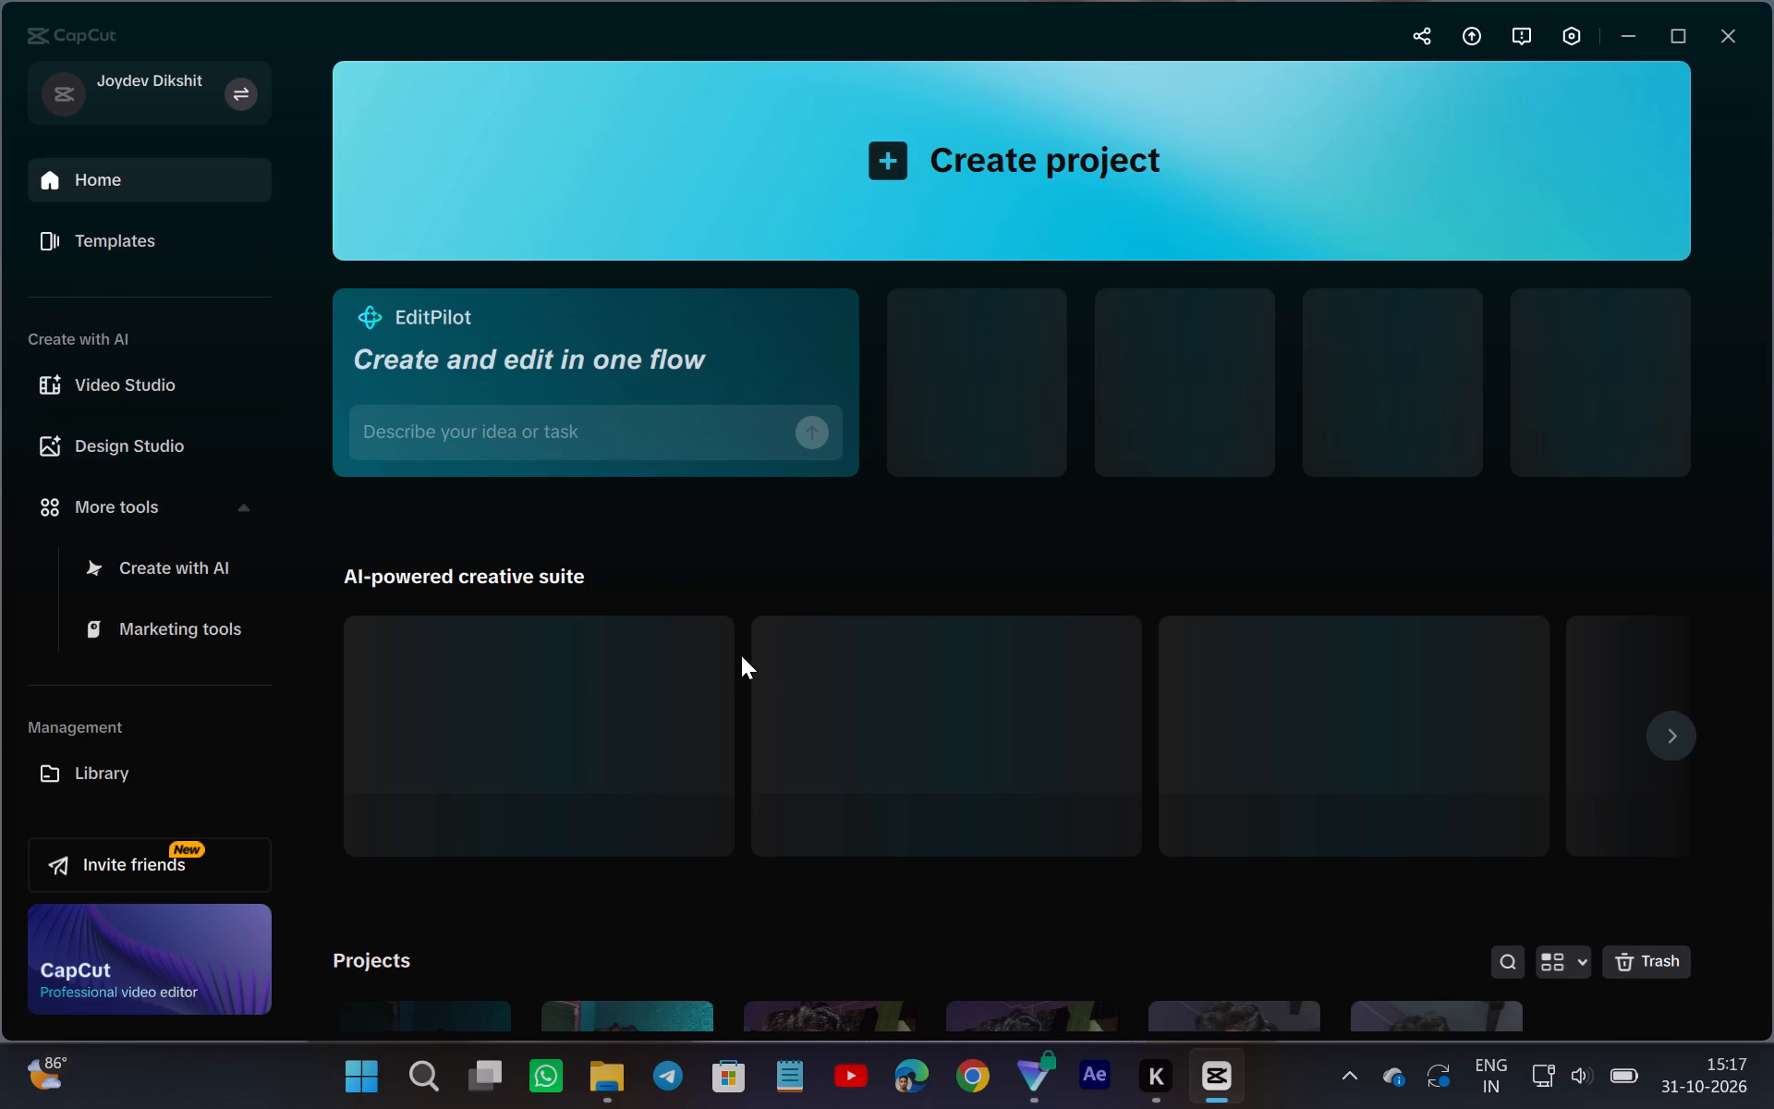
# Look through the saved video projects in the Projects section of the home page.
pyautogui.scroll(-4, 806, 867)
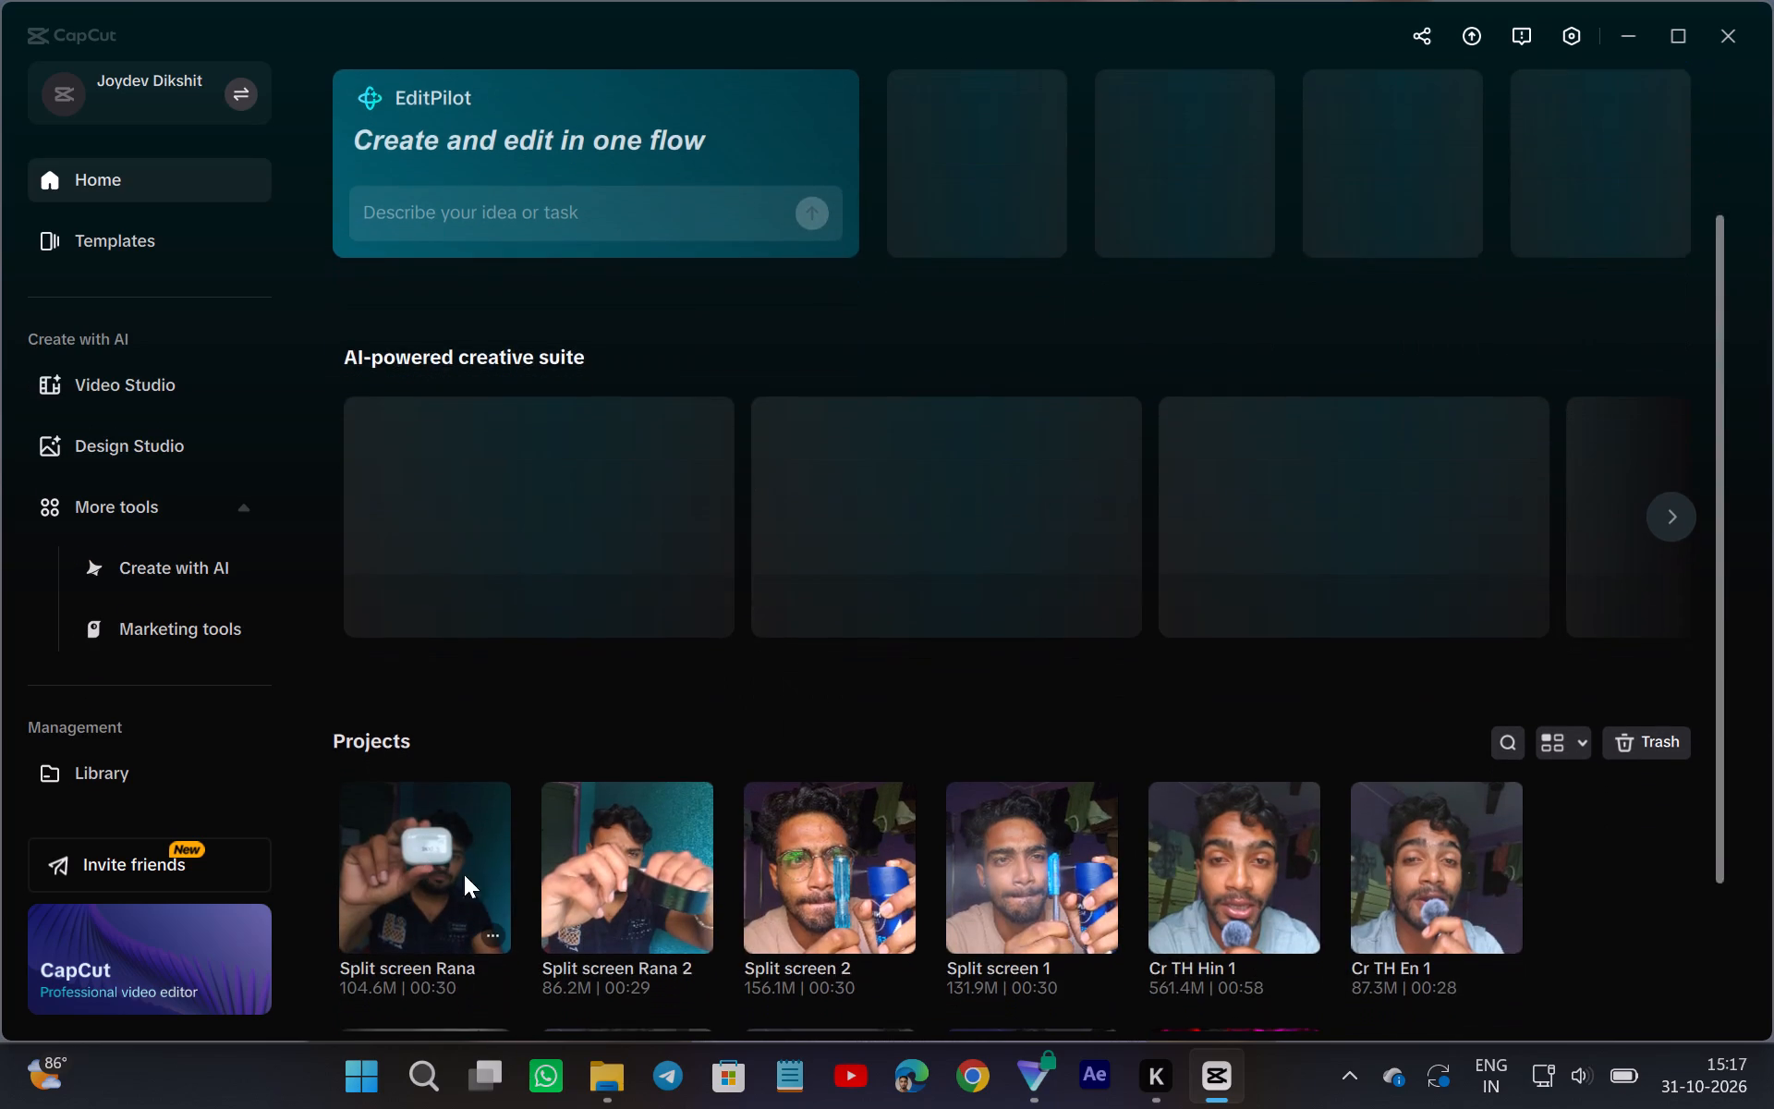
pyautogui.scroll(-4, 457, 874)
pyautogui.scroll(-3, 619, 630)
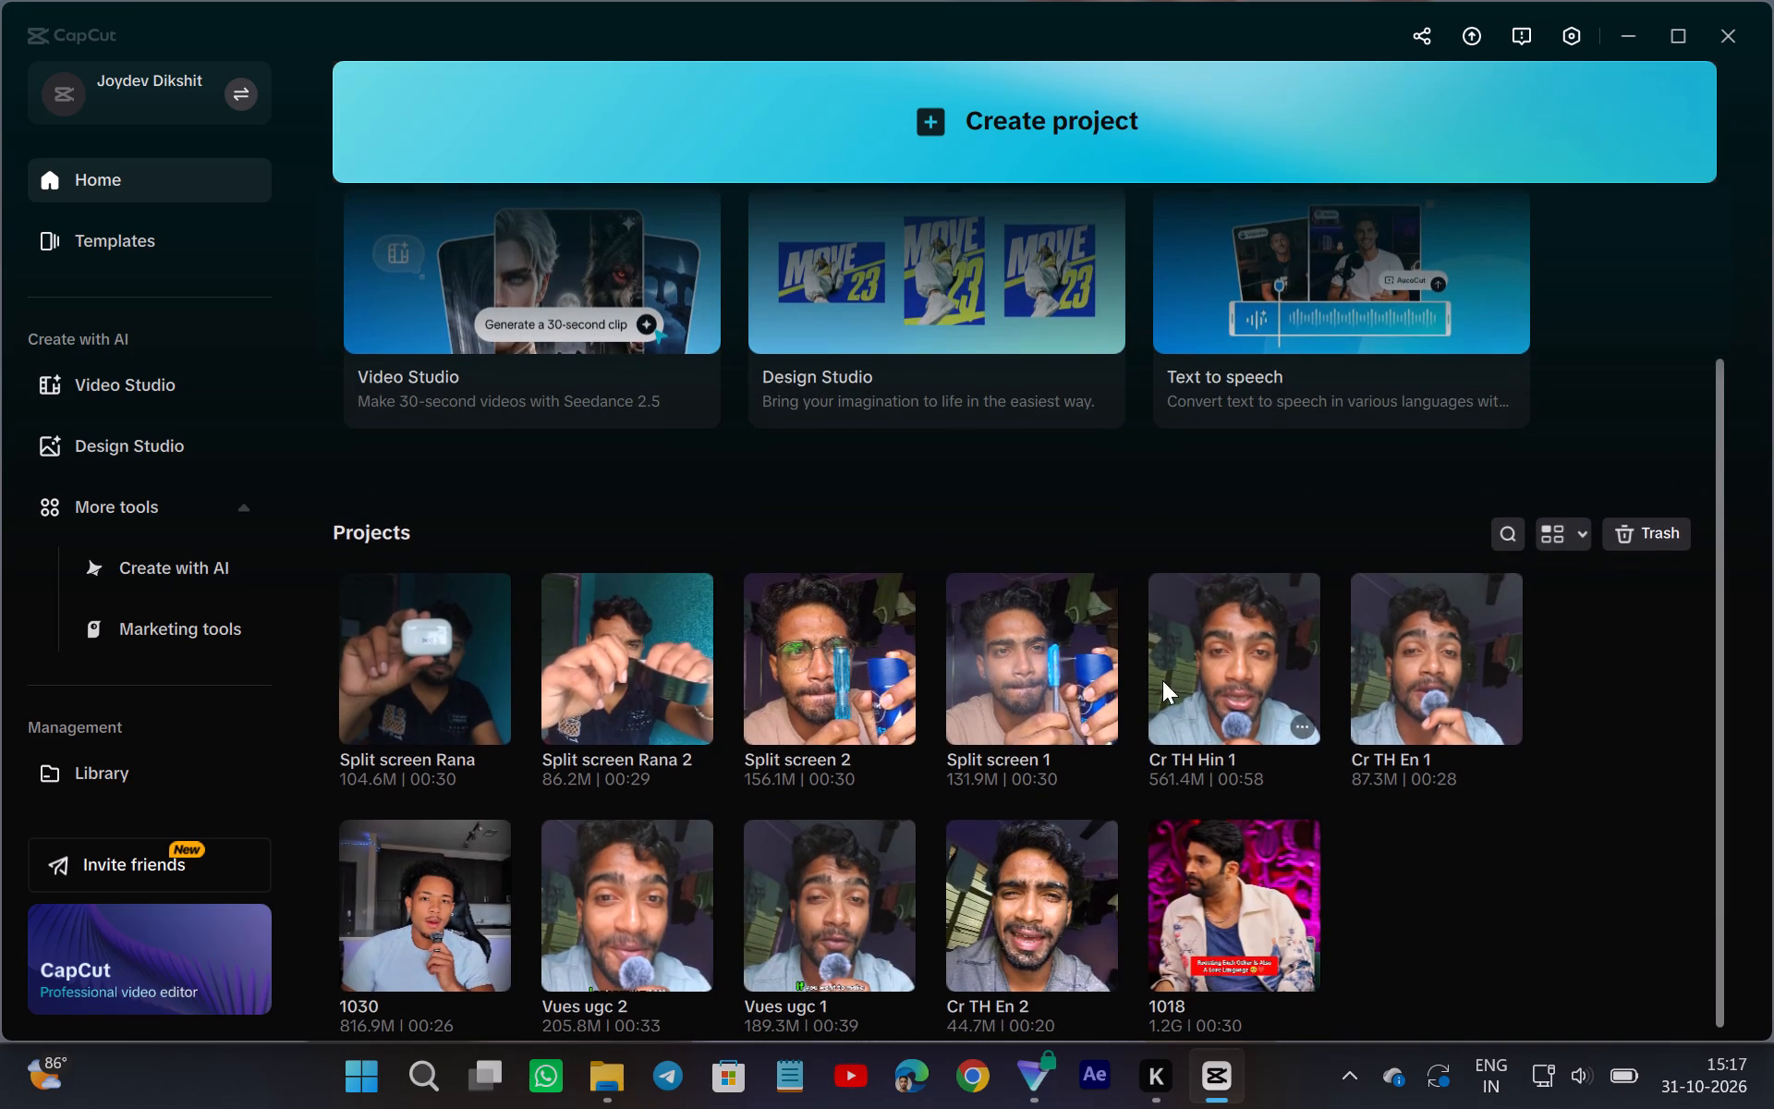
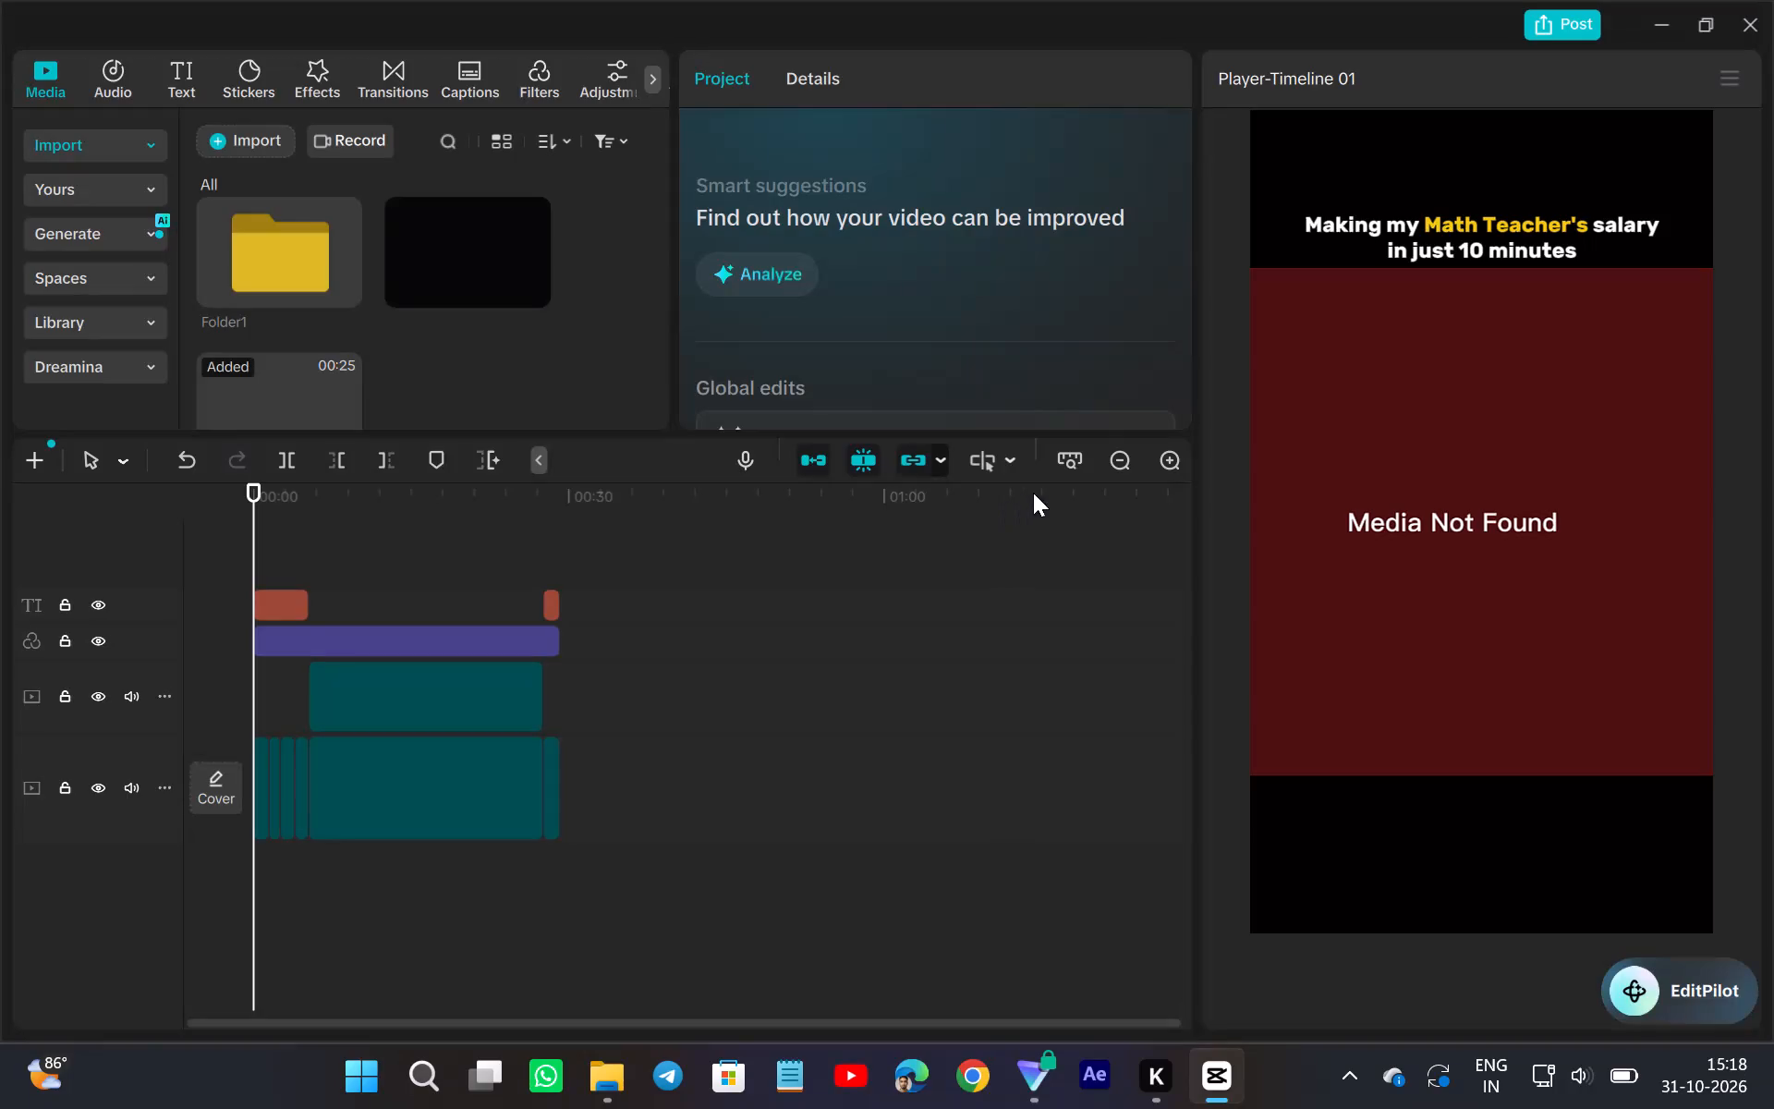
# Dismiss the Link media dialog without relinking the missing video.
pyautogui.click(1198, 799)
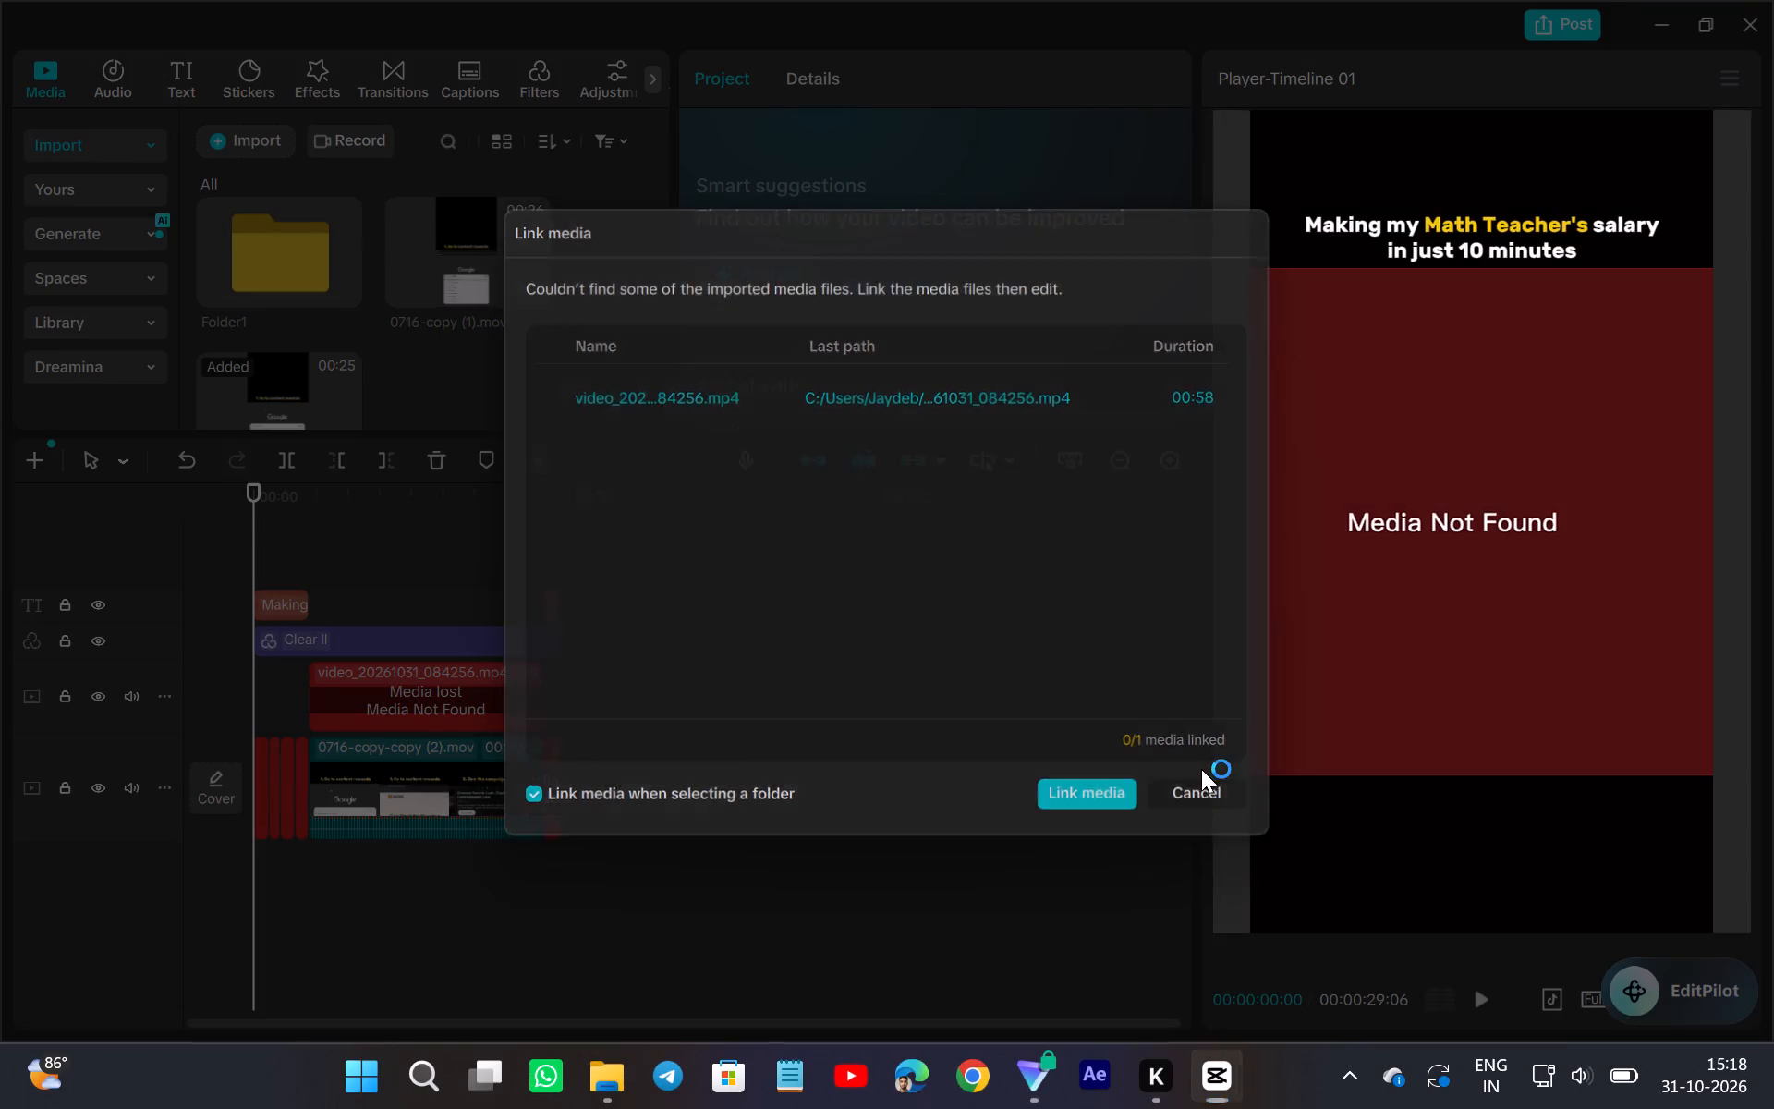
# Combine the four media-lost clips at the start of the main video track into one compound clip.
pyautogui.tripleClick(1162, 465)
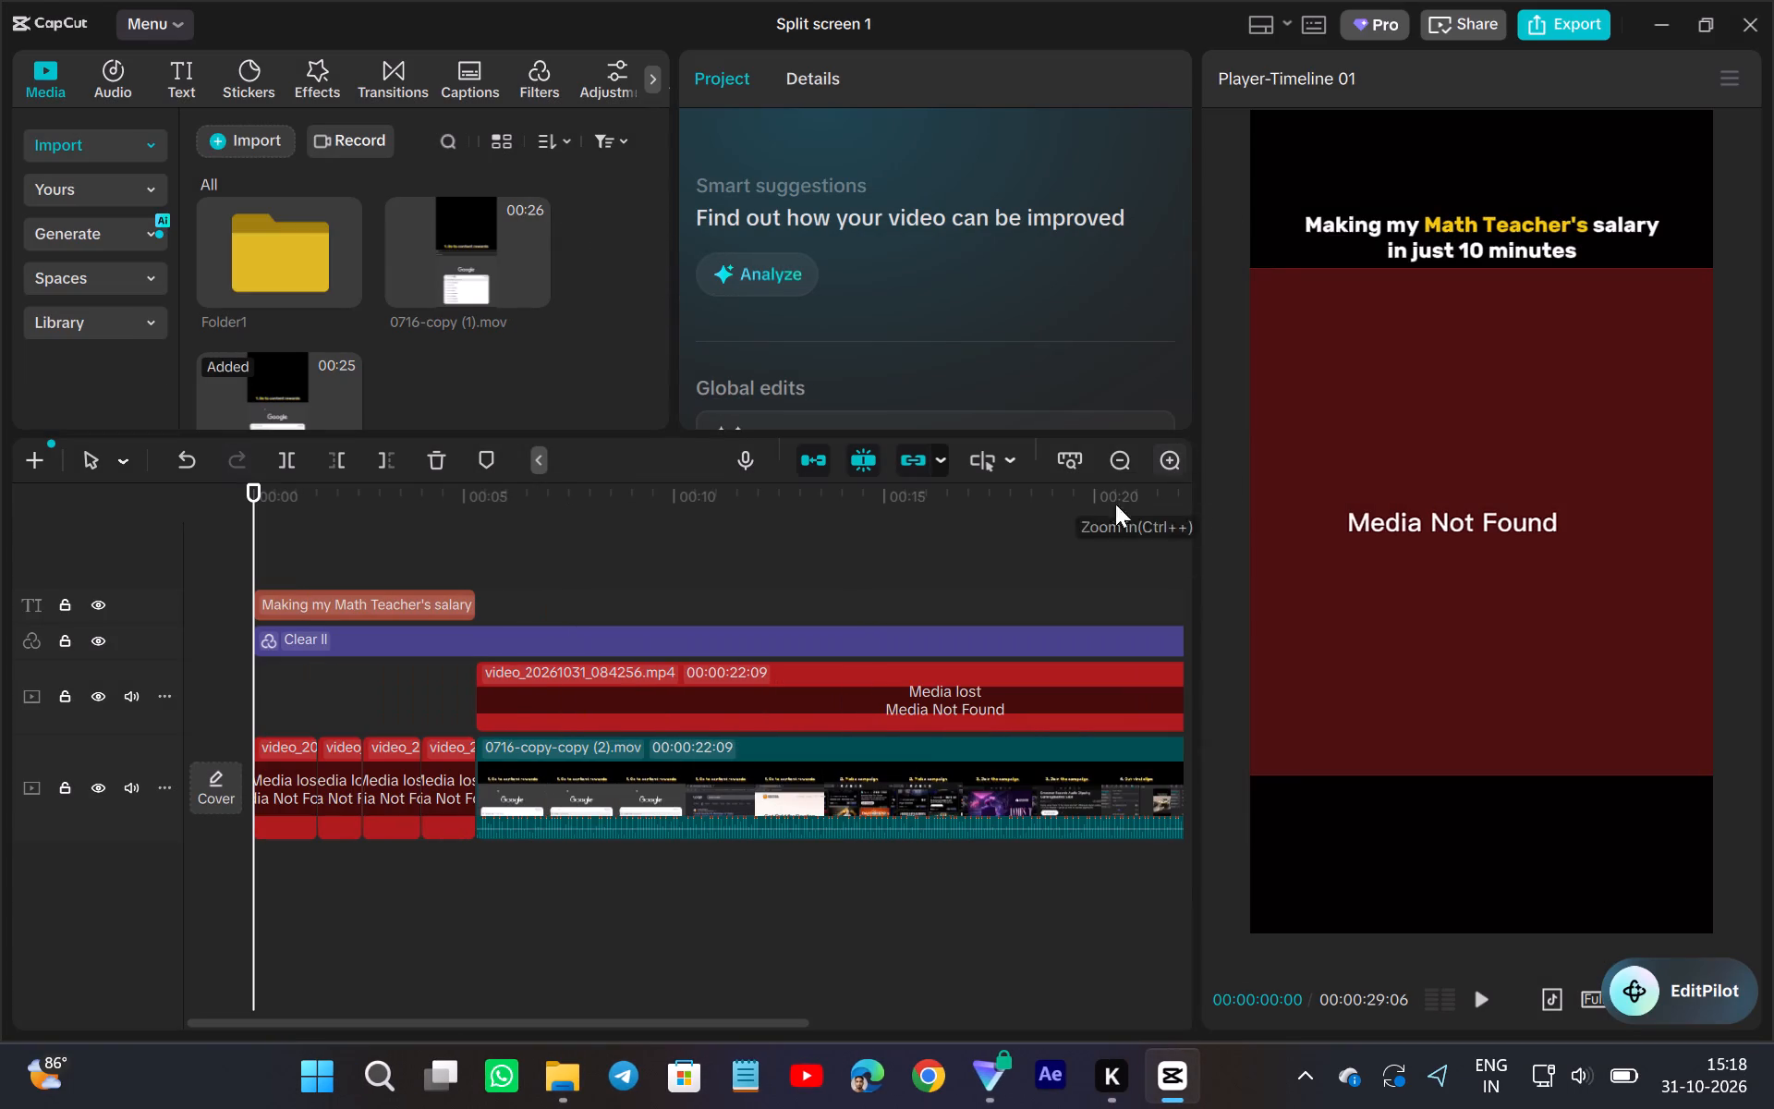
pyautogui.moveTo(449, 875); pyautogui.dragTo(273, 747)
pyautogui.rightClick(293, 778)
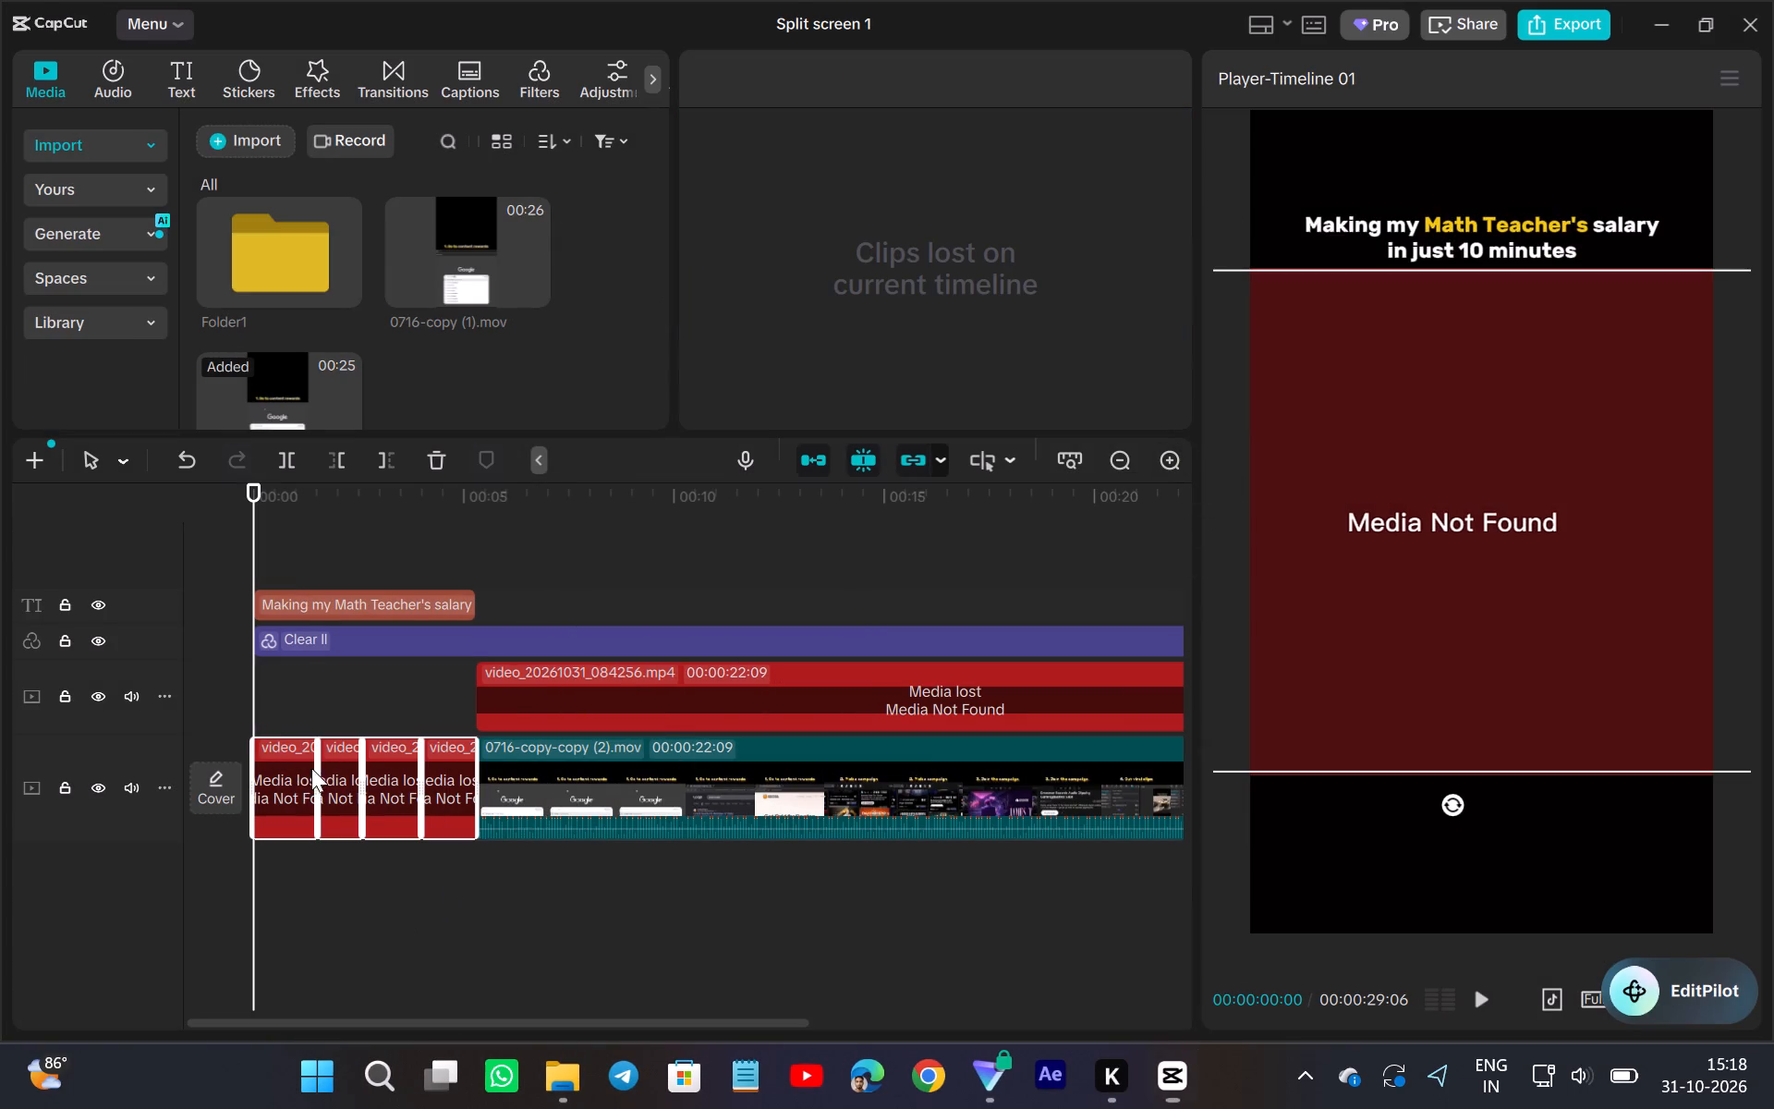
pyautogui.click(444, 620)
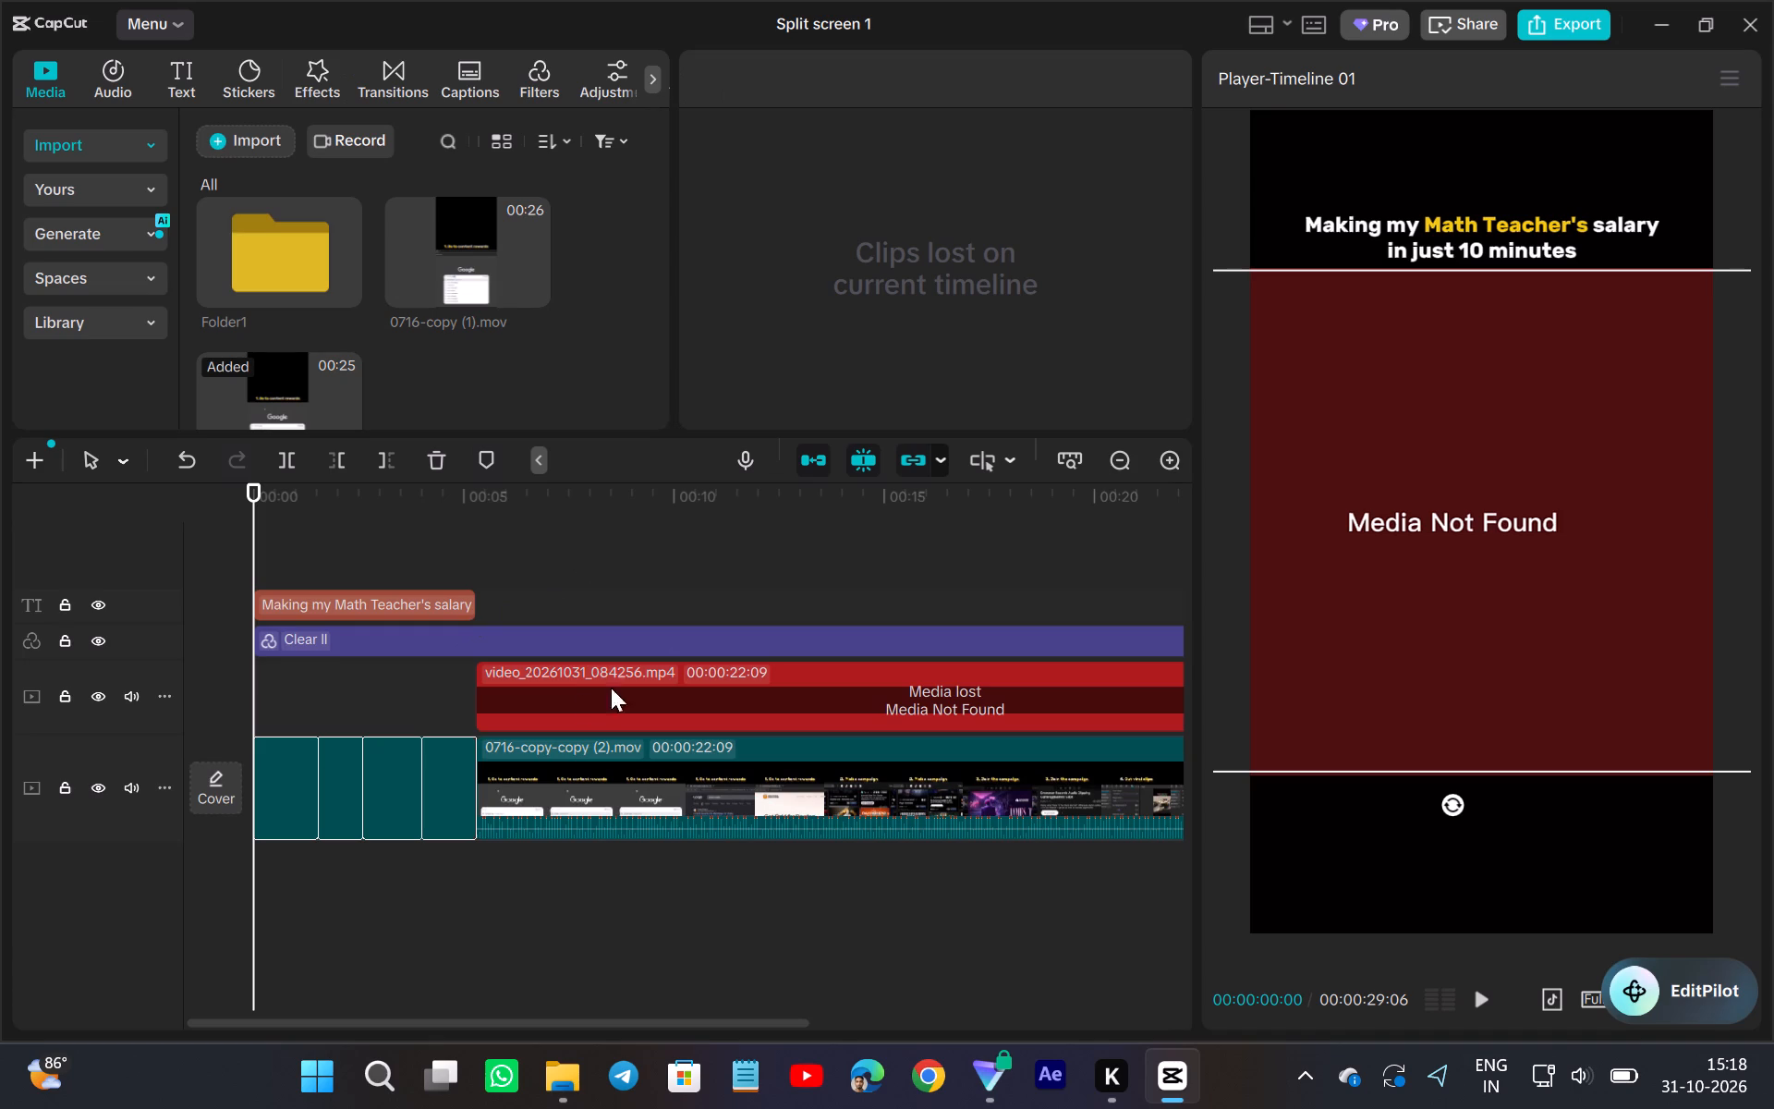
# Switch to File Explorer, delete 1030.mp4 from the Downloads folder, and return to CapCut.
pyautogui.click(598, 1084)
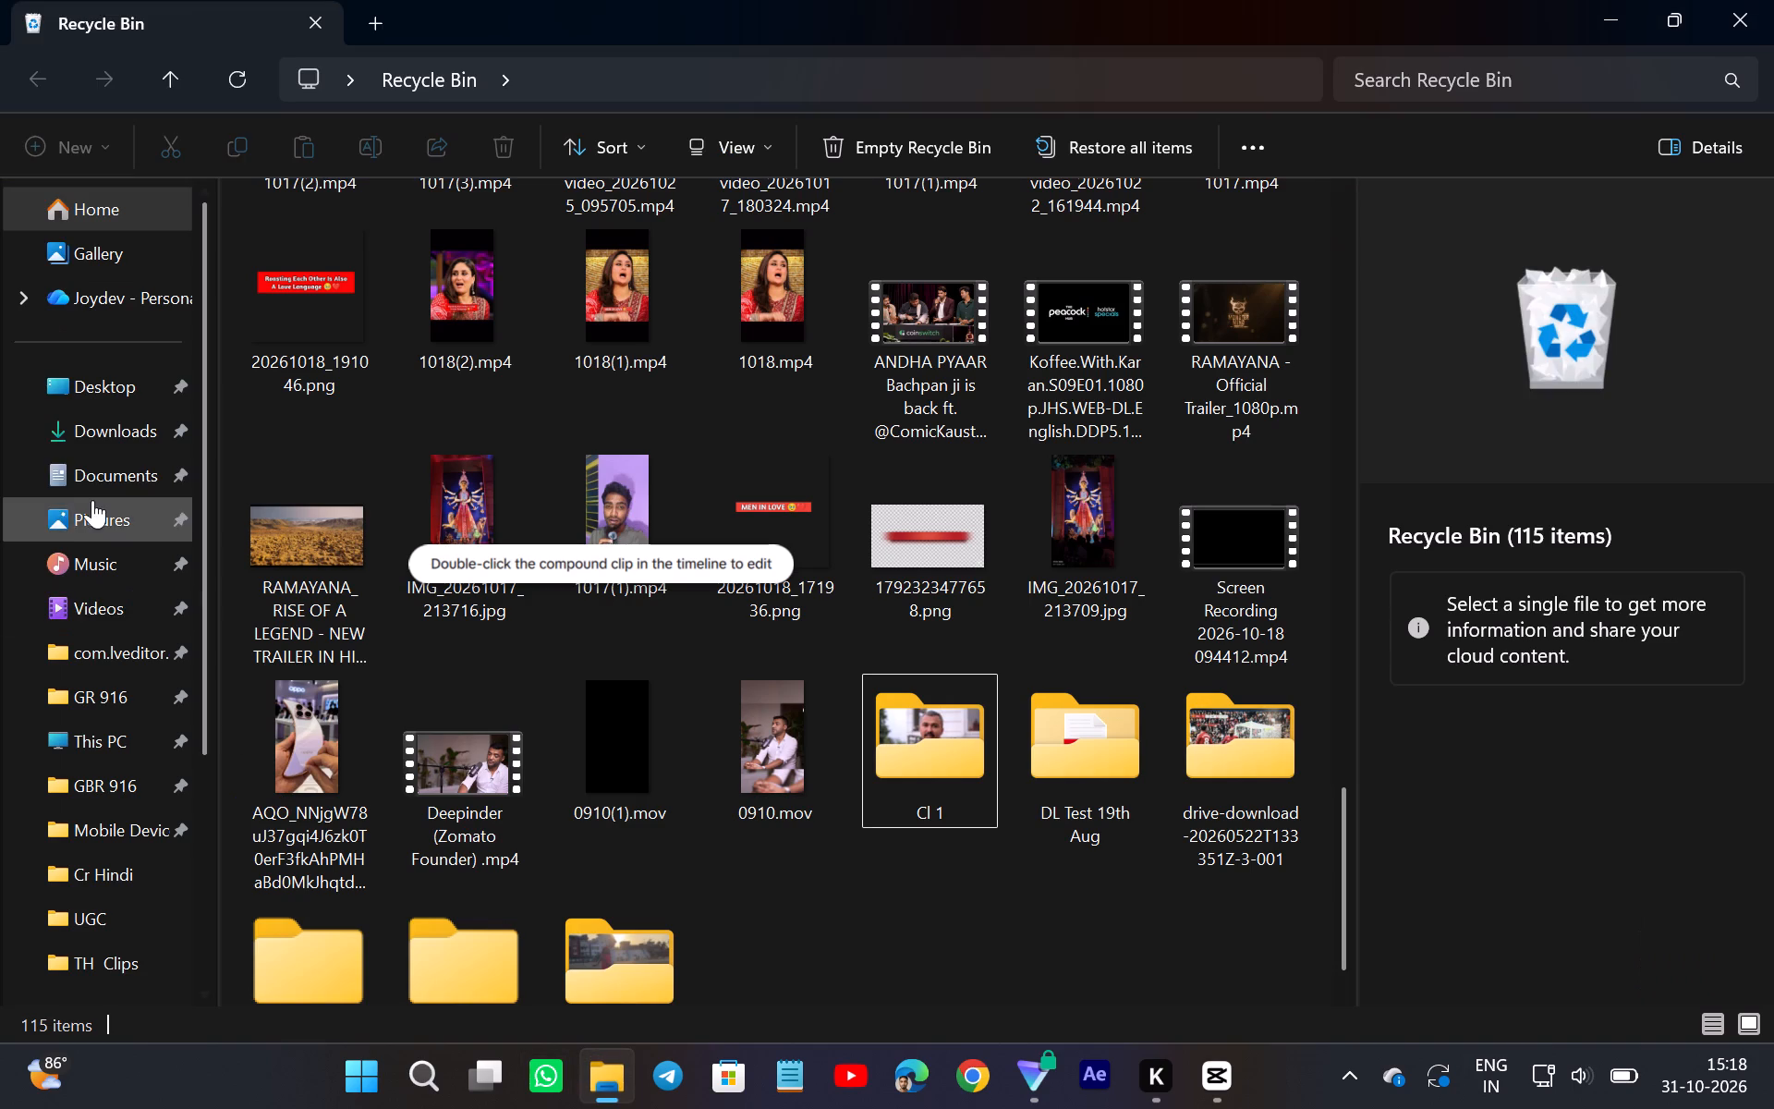
pyautogui.click(119, 433)
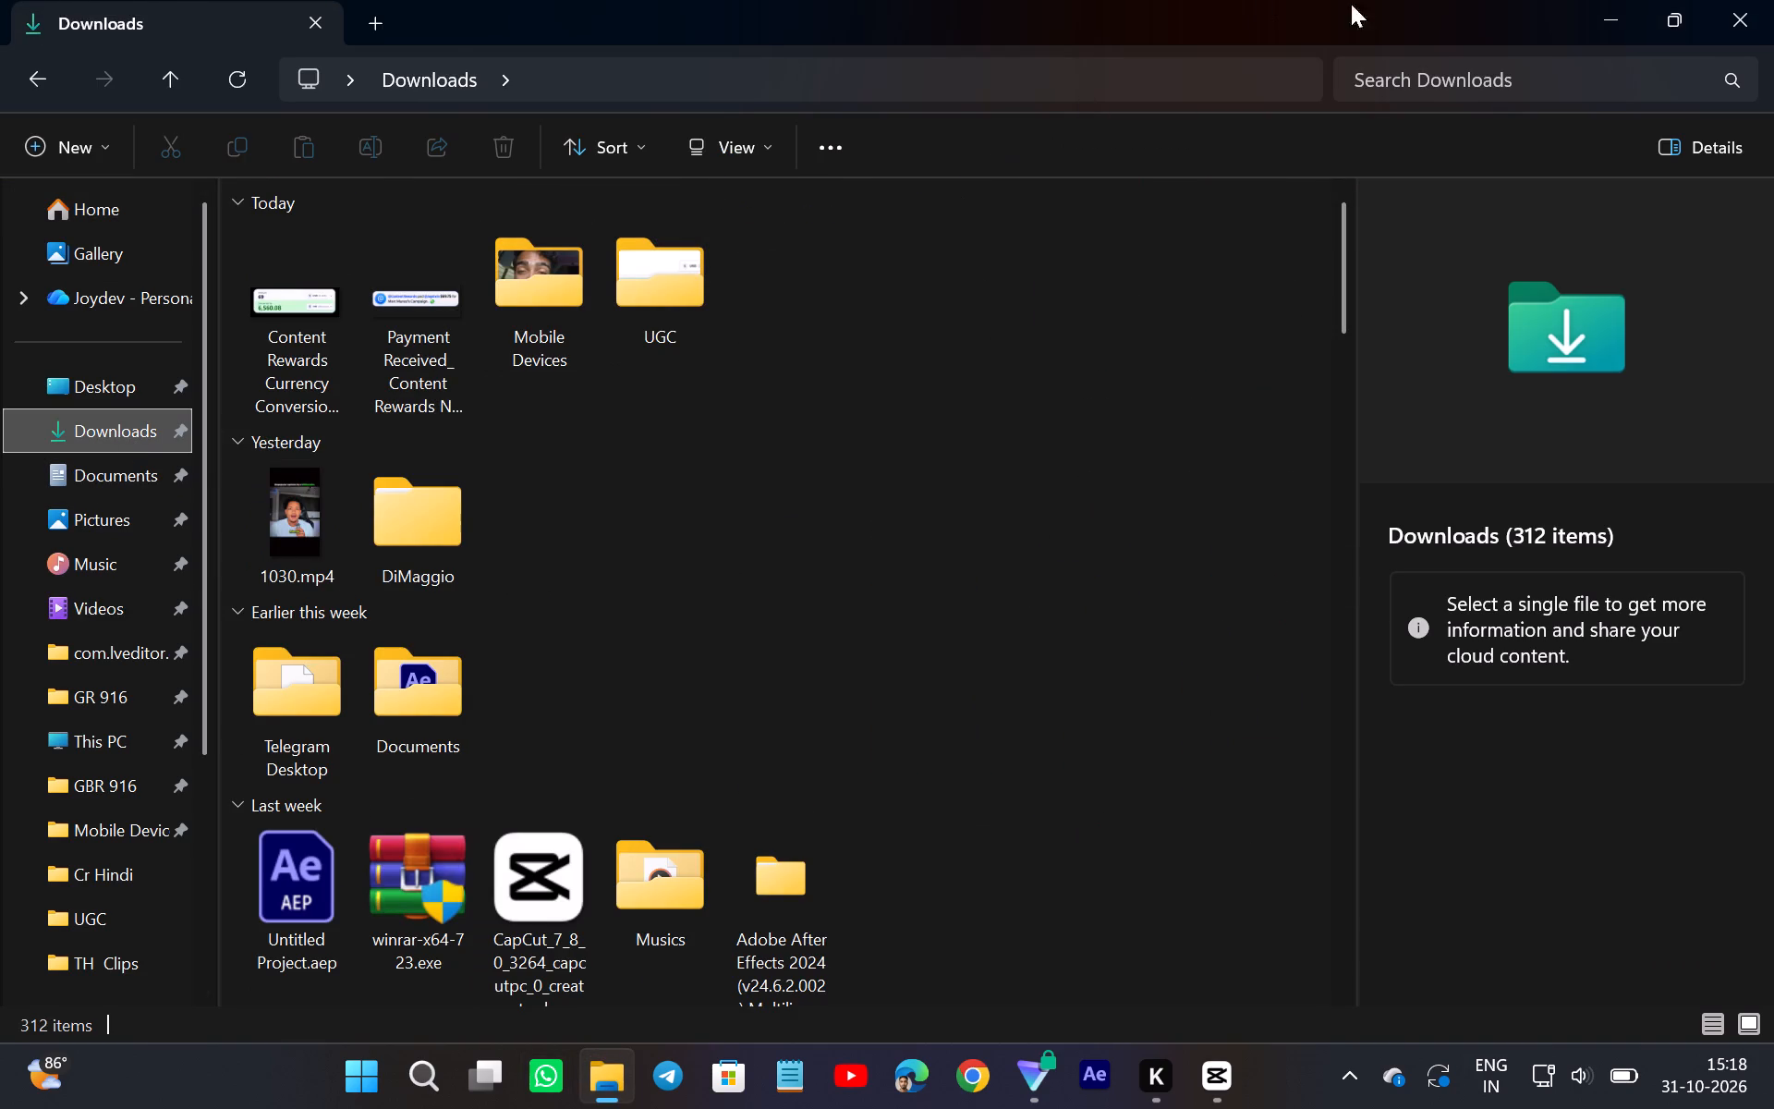
pyautogui.click(299, 503)
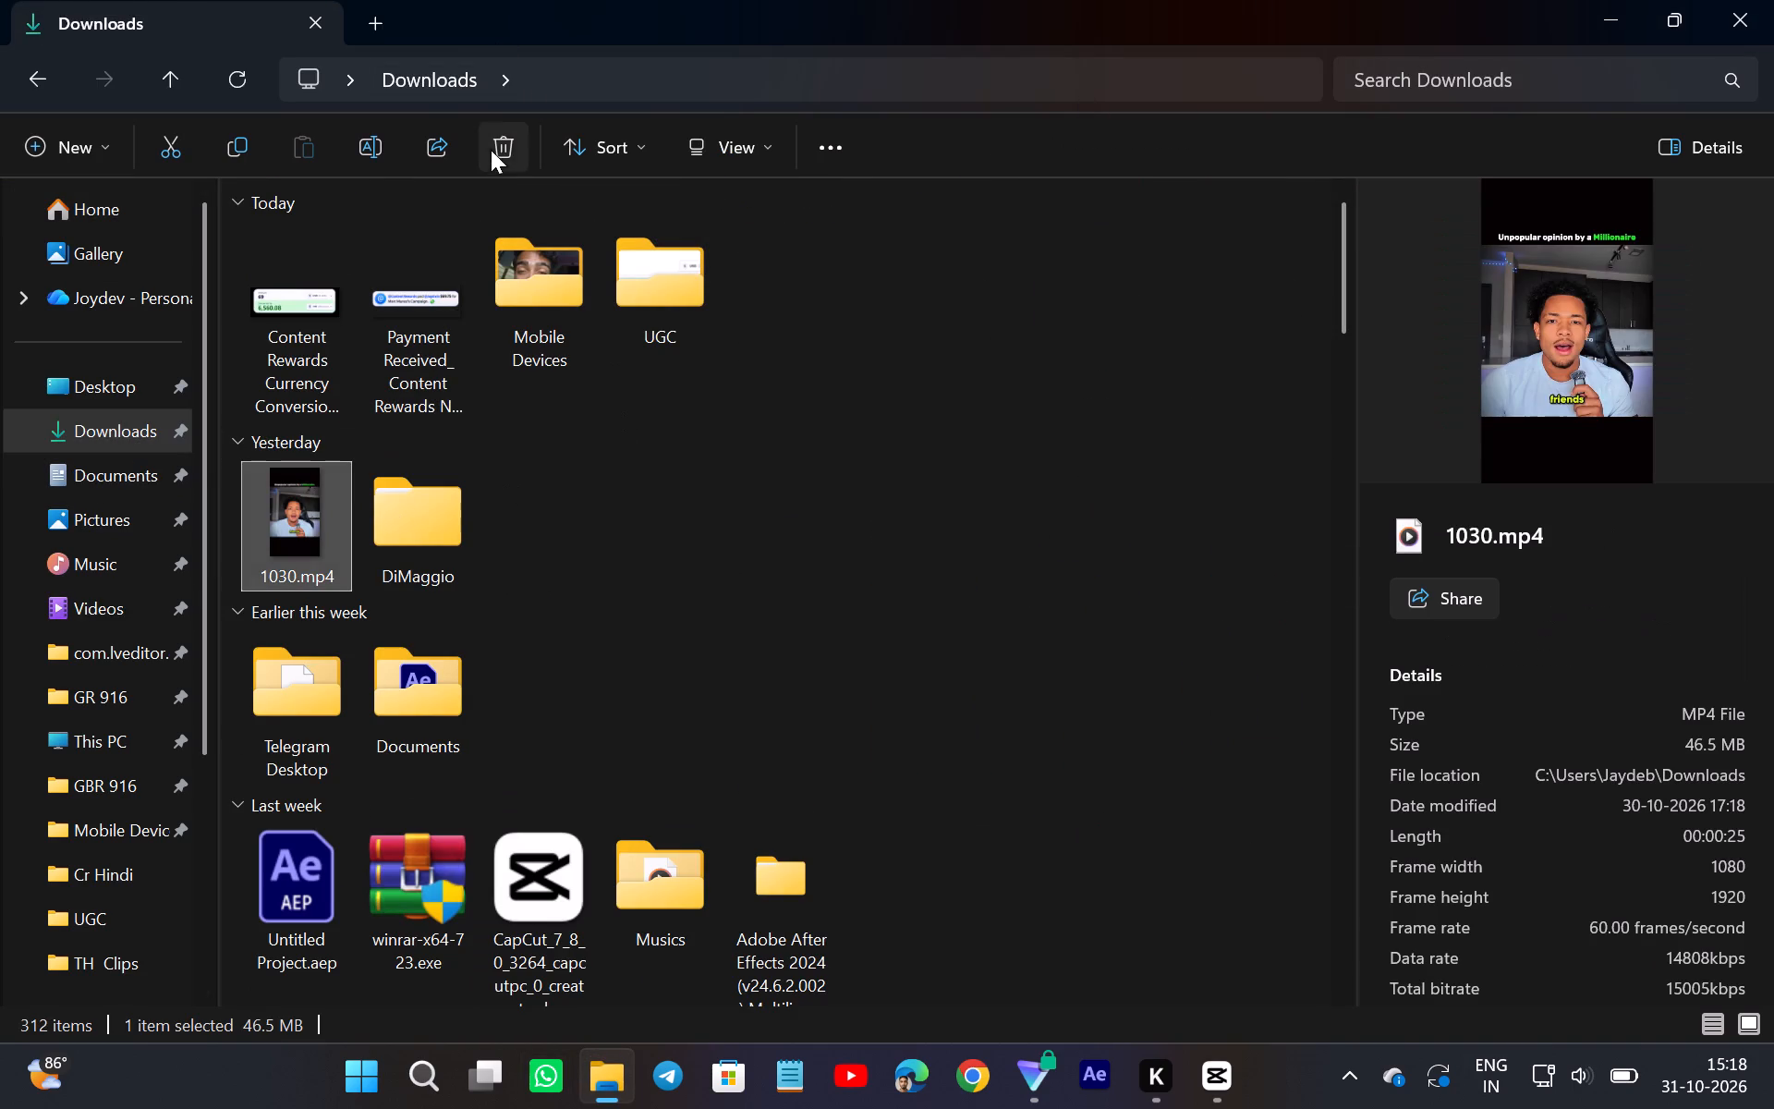
pyautogui.click(491, 150)
pyautogui.click(1609, 10)
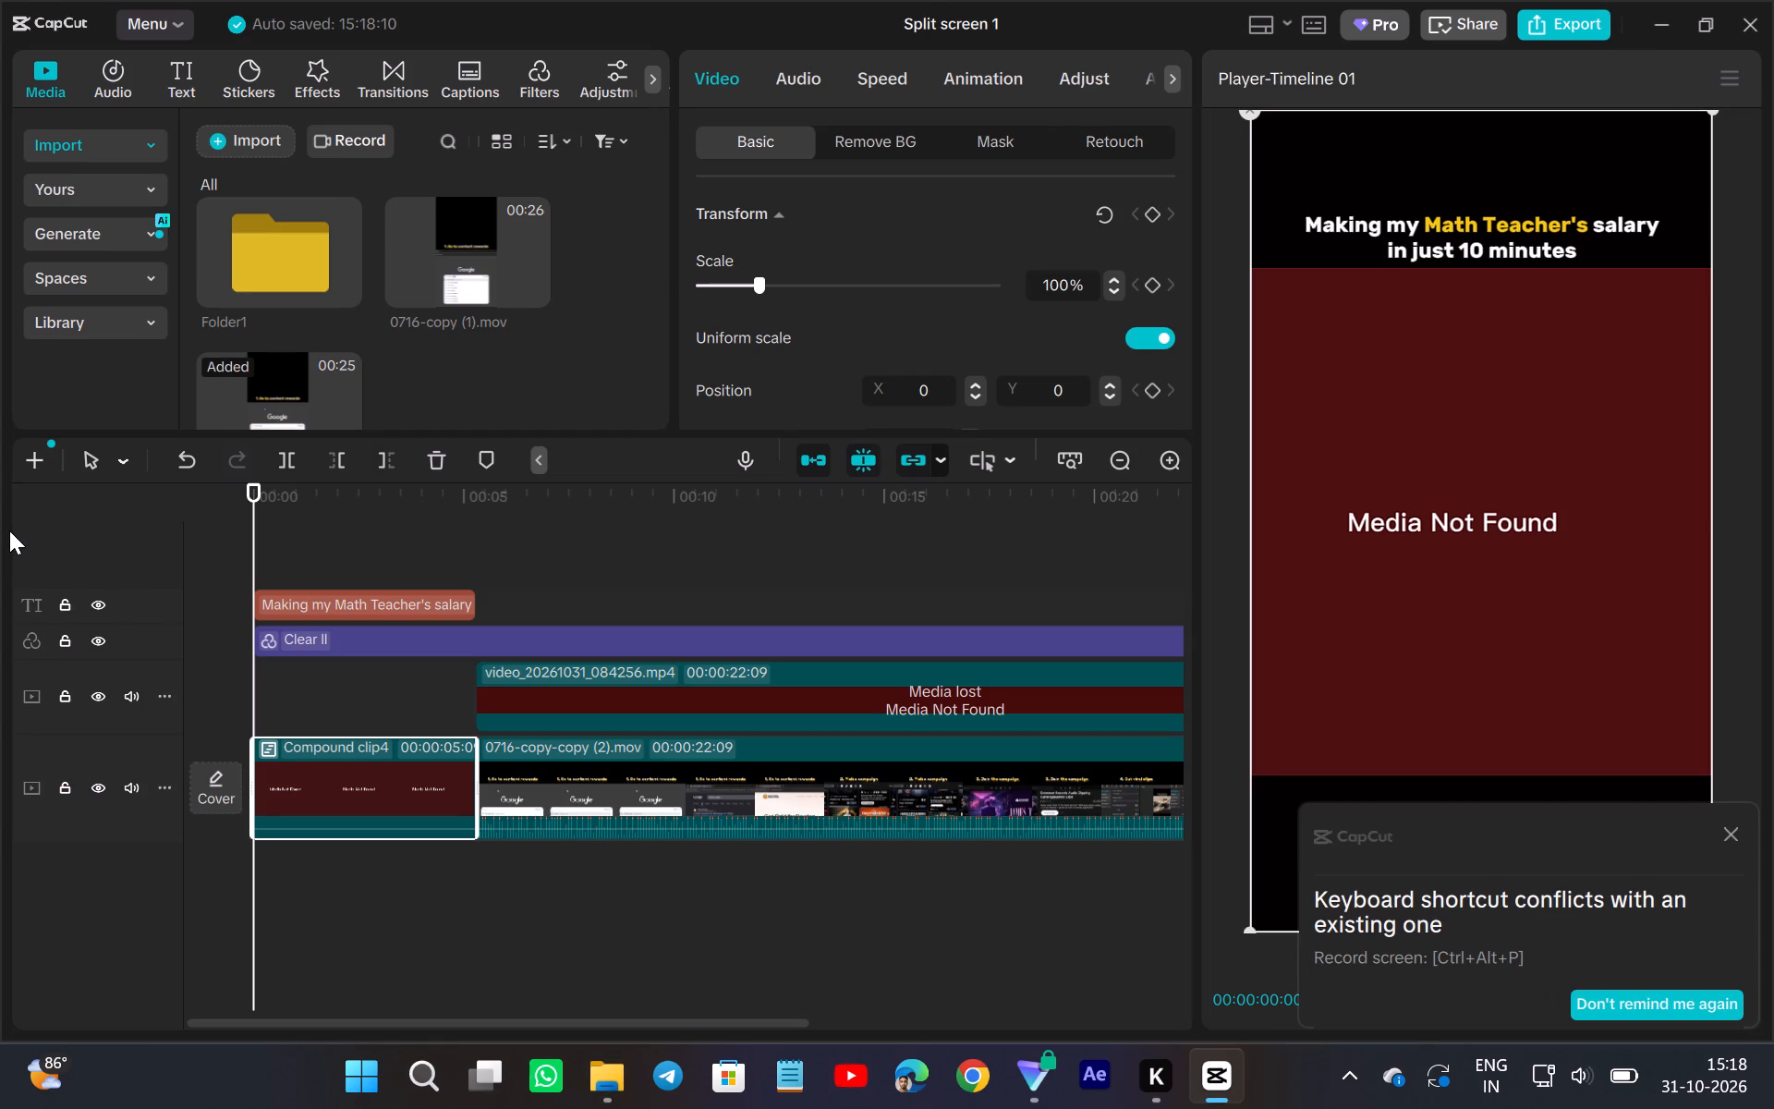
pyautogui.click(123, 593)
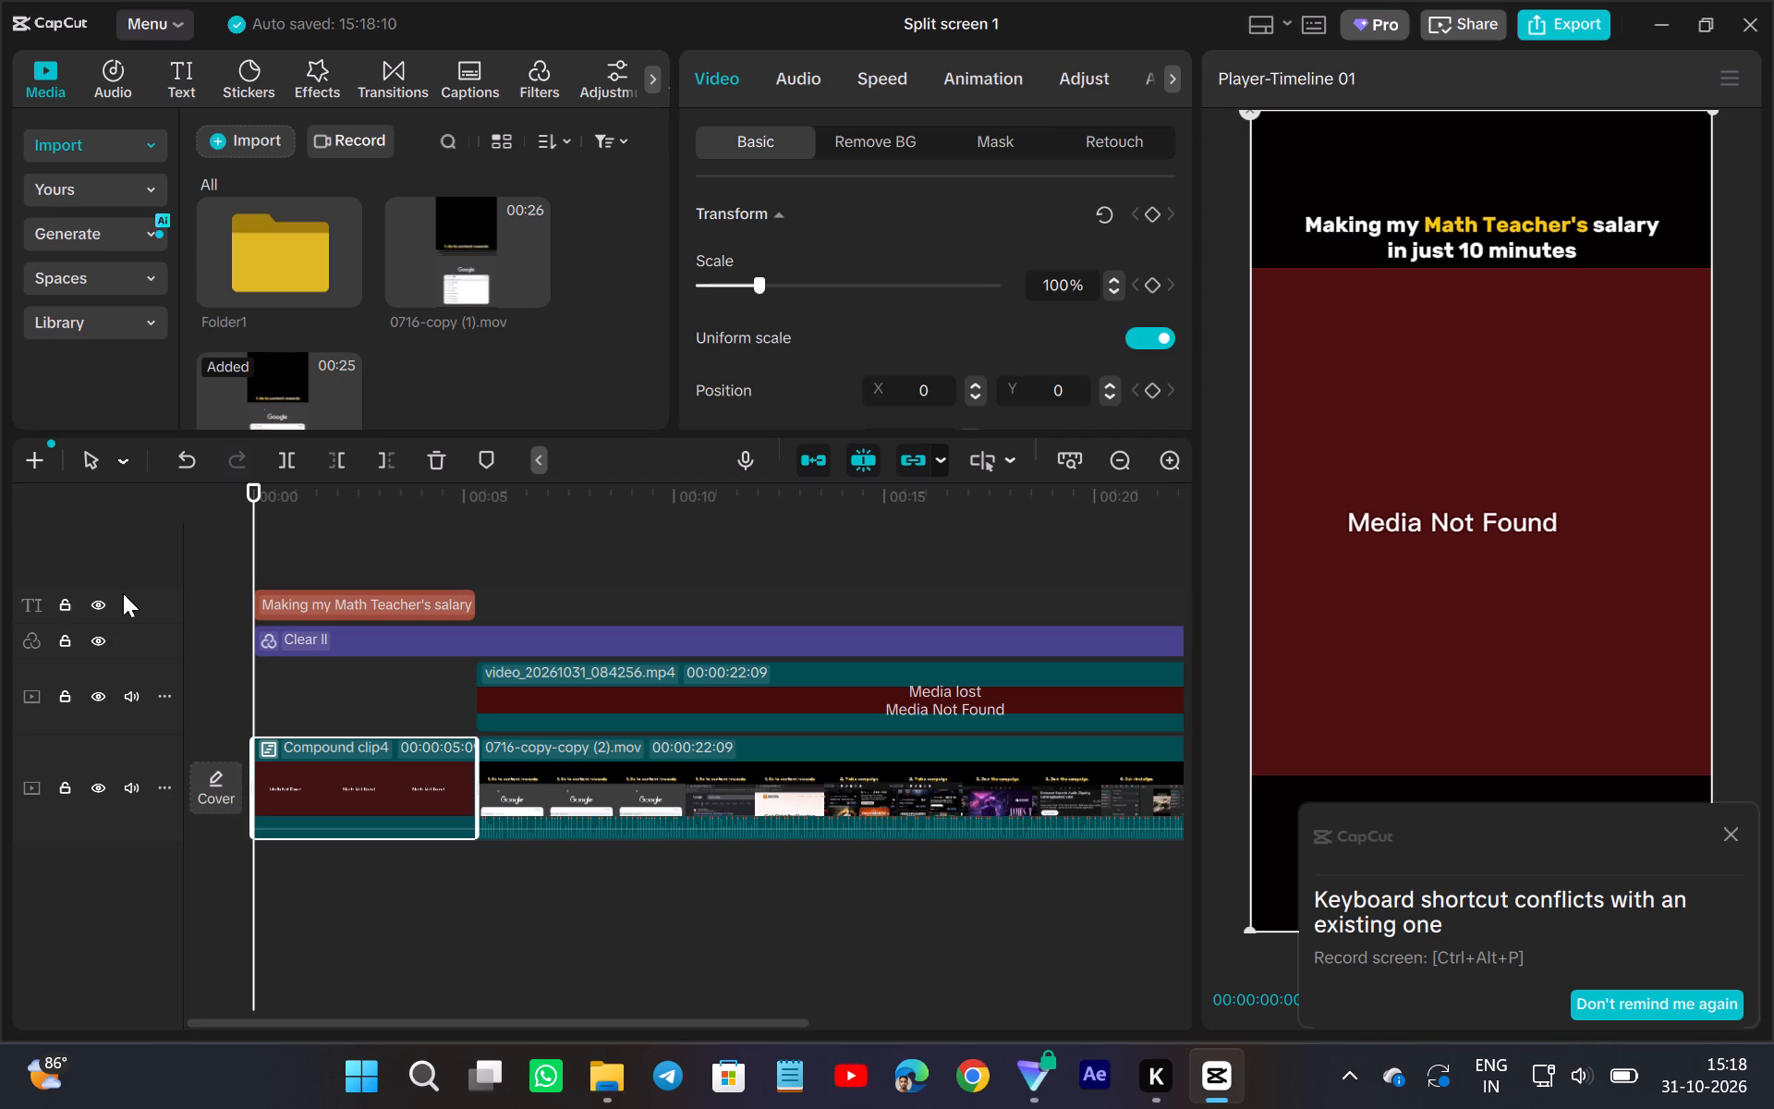
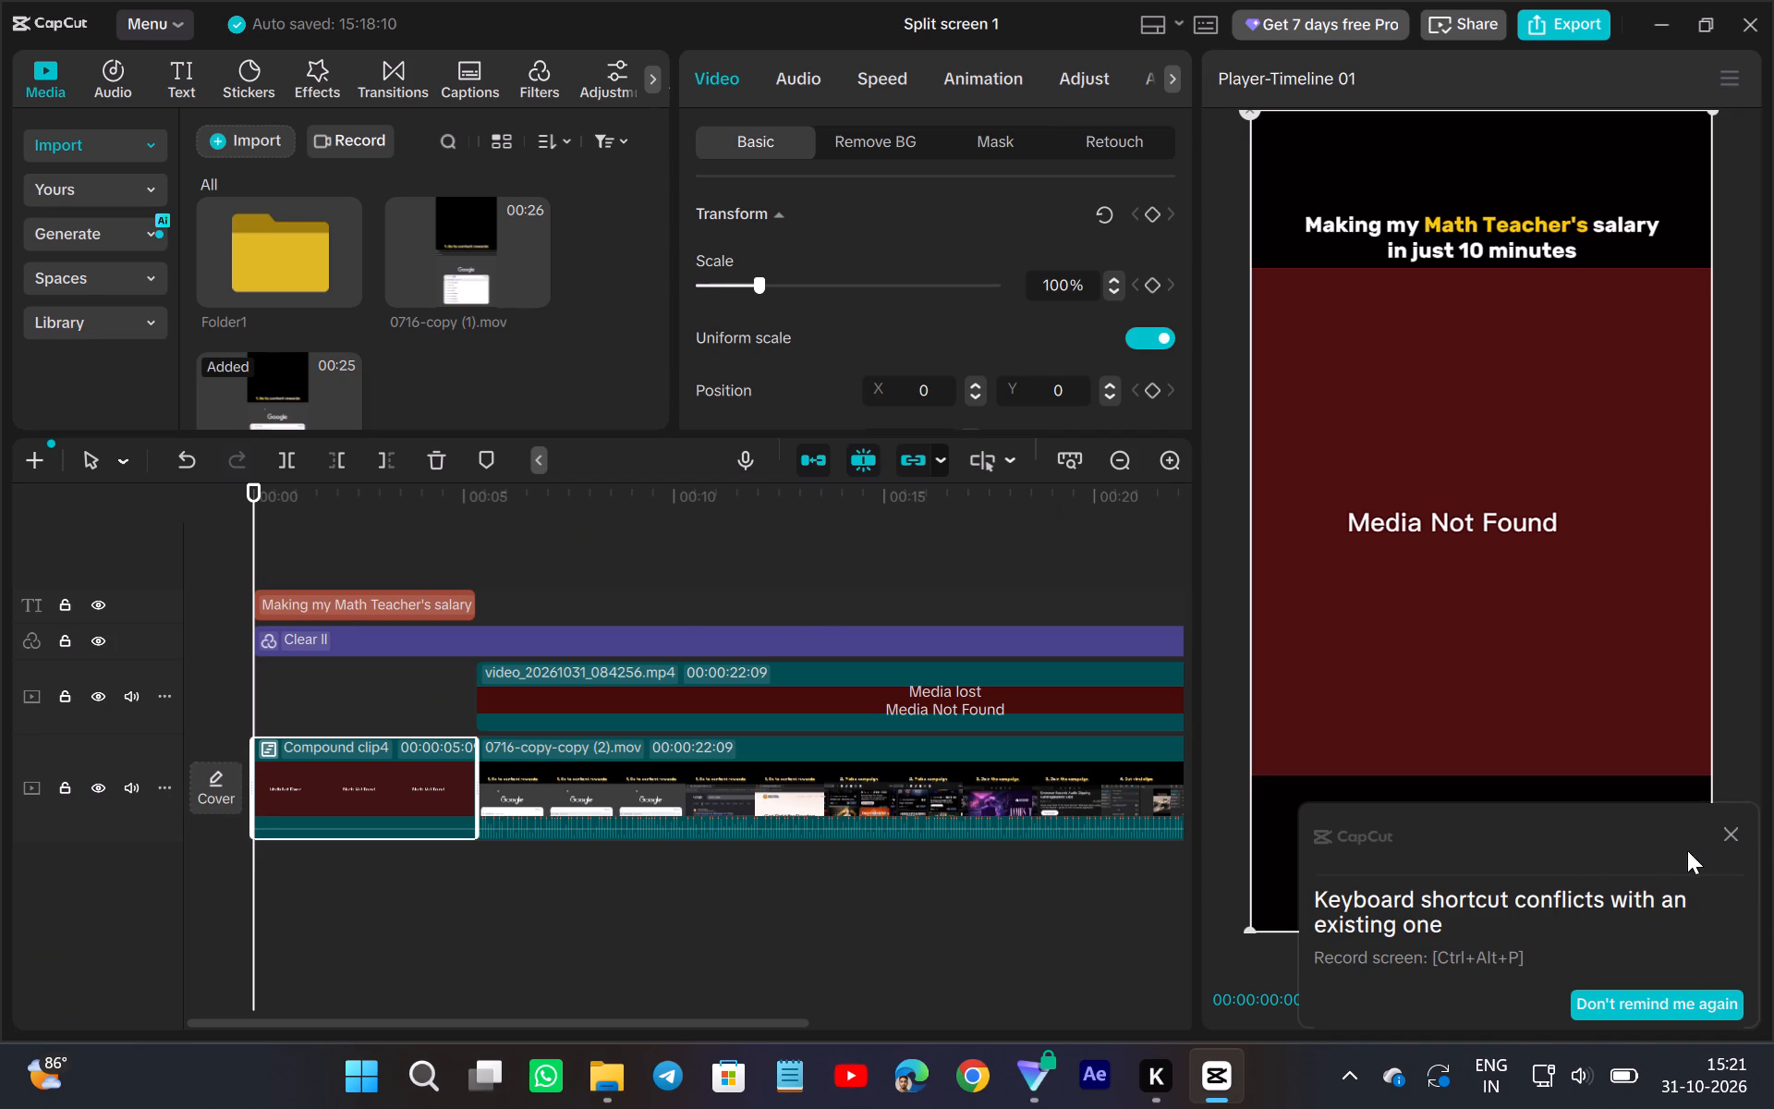
# Permanently dismiss the reminder about the conflicting Record screen keyboard shortcut.
pyautogui.scroll(1, 1636, 1022)
pyautogui.rightClick(1636, 1022)
pyautogui.rightClick(1648, 1016)
pyautogui.rightClick(1647, 1015)
pyautogui.click(1628, 1005)
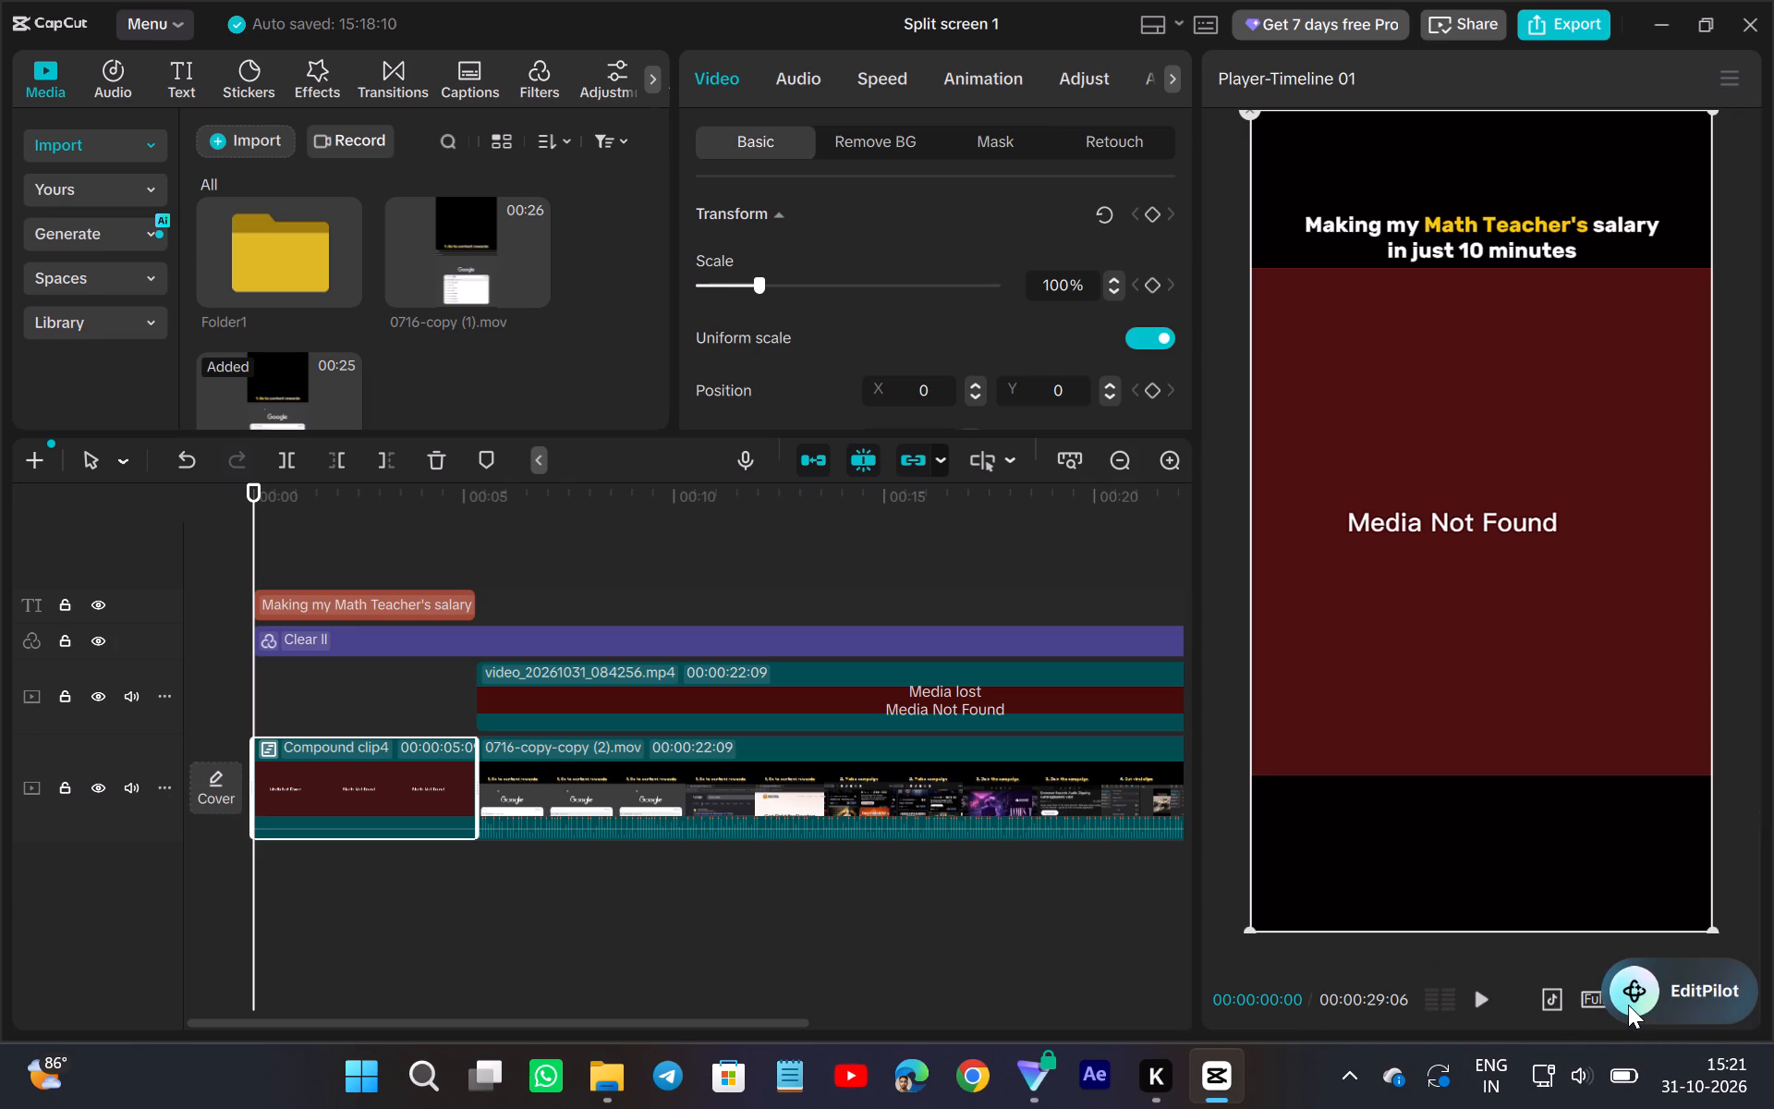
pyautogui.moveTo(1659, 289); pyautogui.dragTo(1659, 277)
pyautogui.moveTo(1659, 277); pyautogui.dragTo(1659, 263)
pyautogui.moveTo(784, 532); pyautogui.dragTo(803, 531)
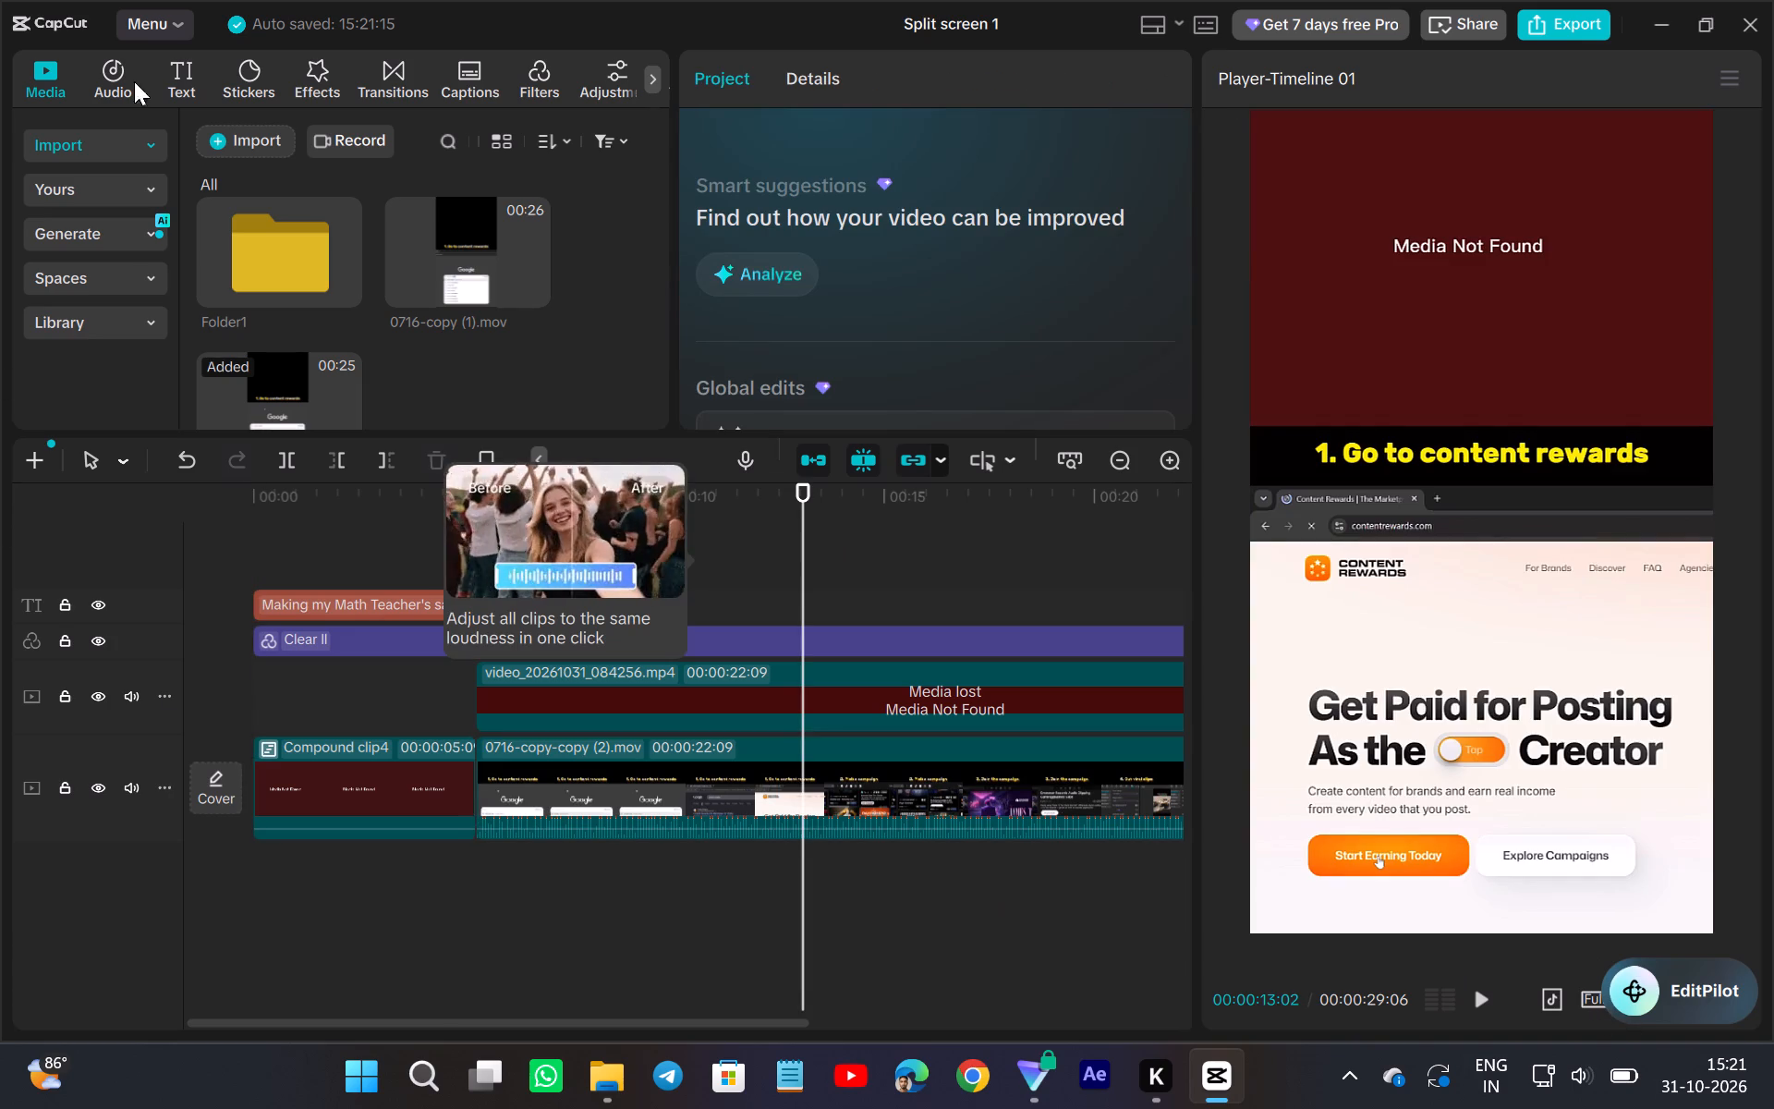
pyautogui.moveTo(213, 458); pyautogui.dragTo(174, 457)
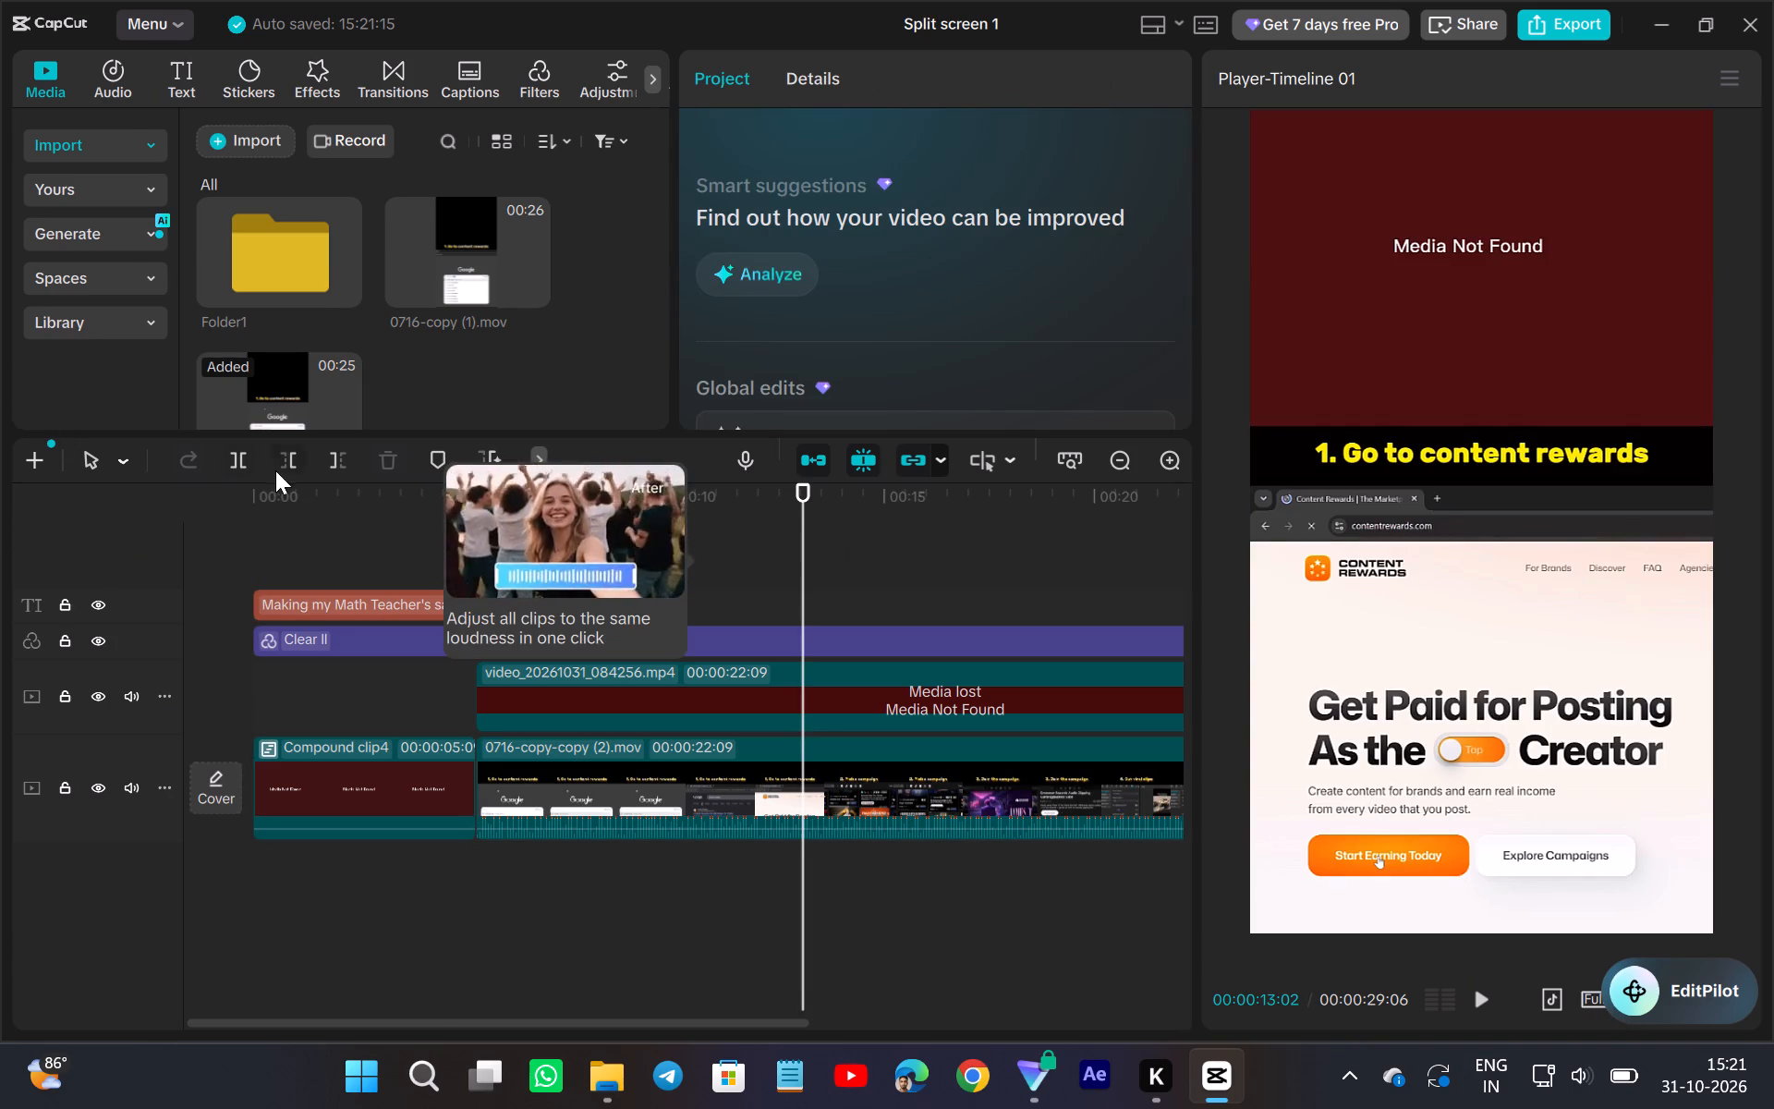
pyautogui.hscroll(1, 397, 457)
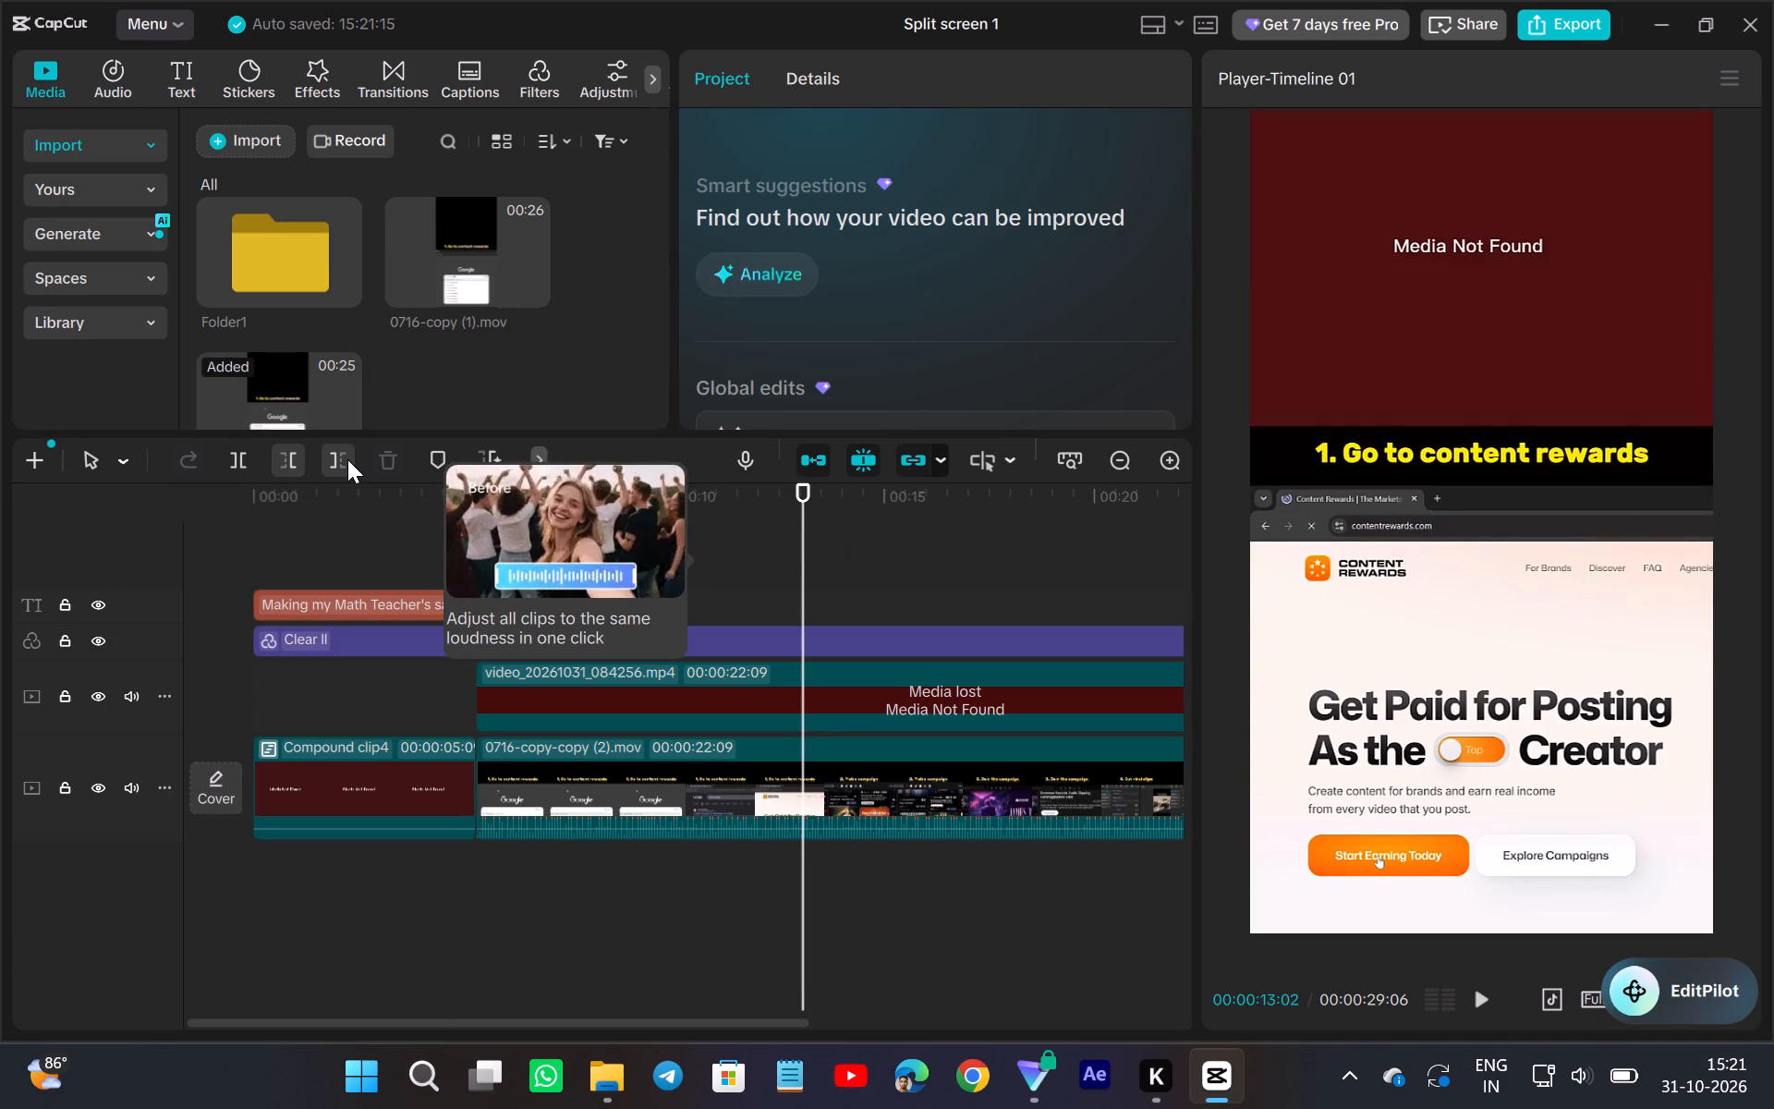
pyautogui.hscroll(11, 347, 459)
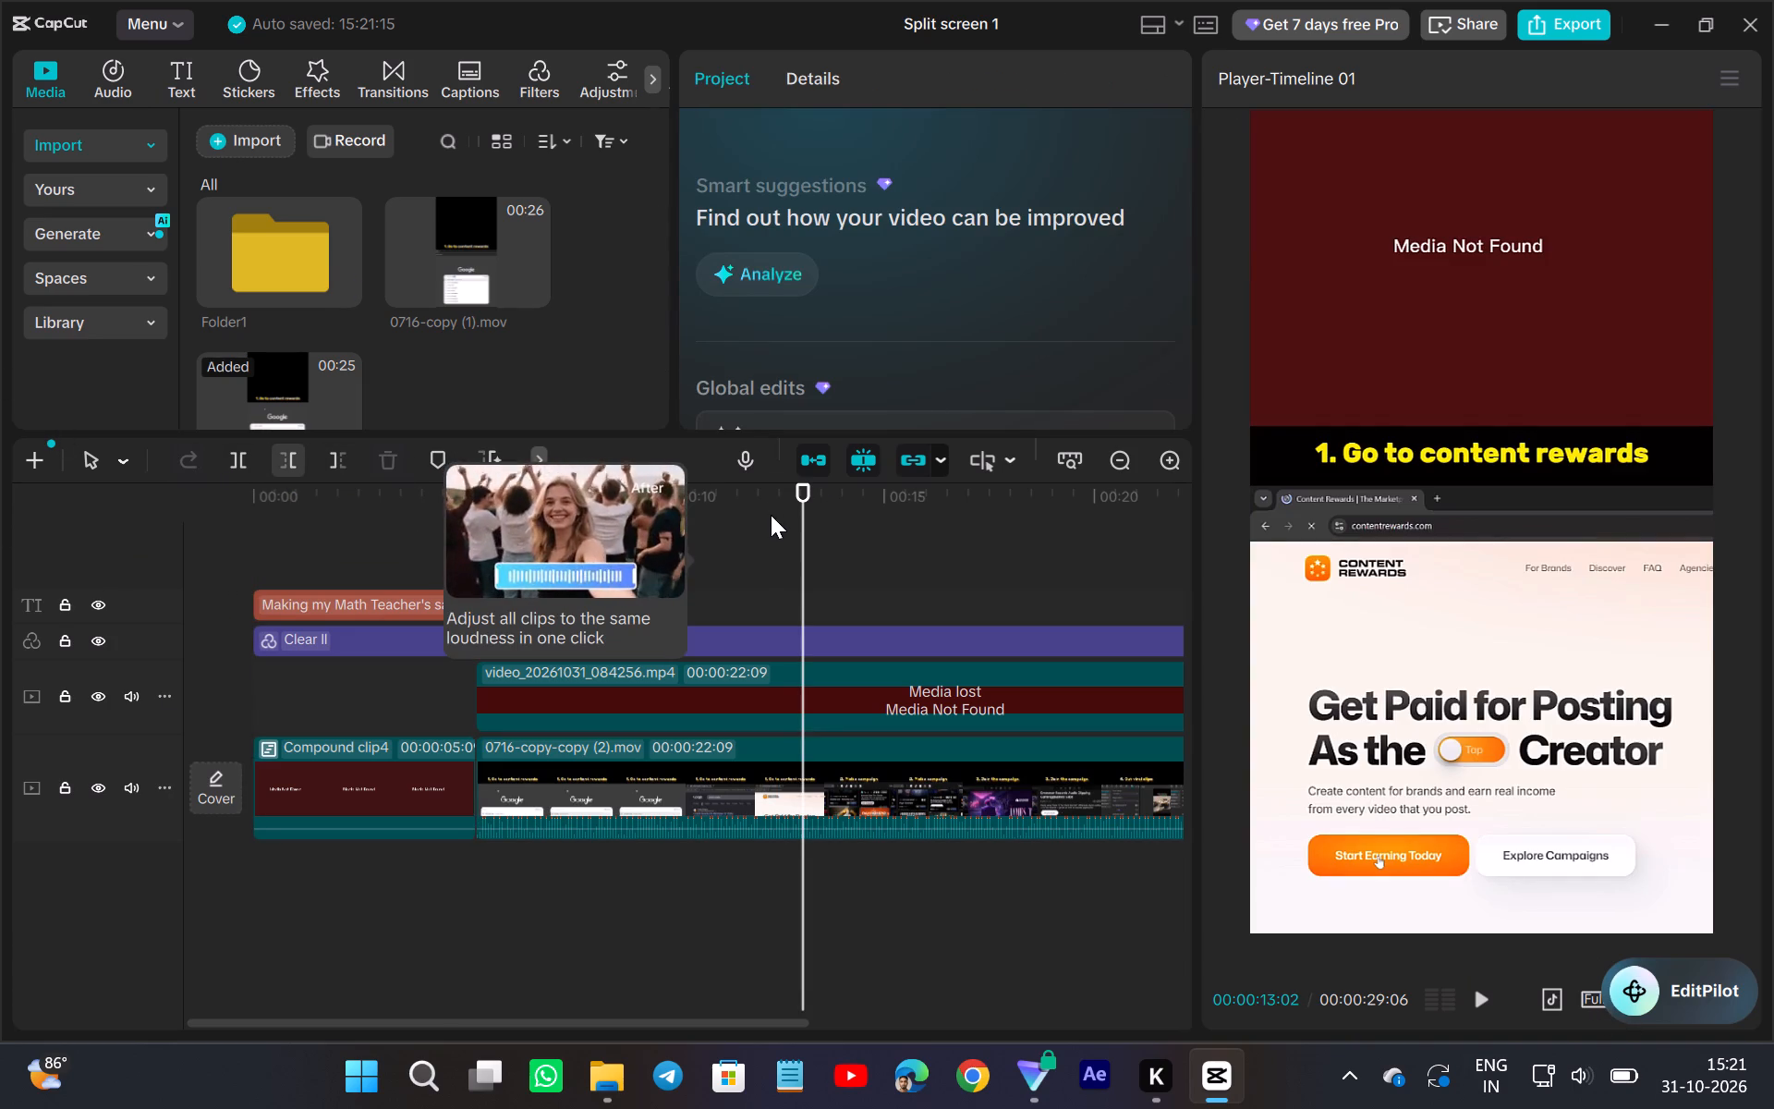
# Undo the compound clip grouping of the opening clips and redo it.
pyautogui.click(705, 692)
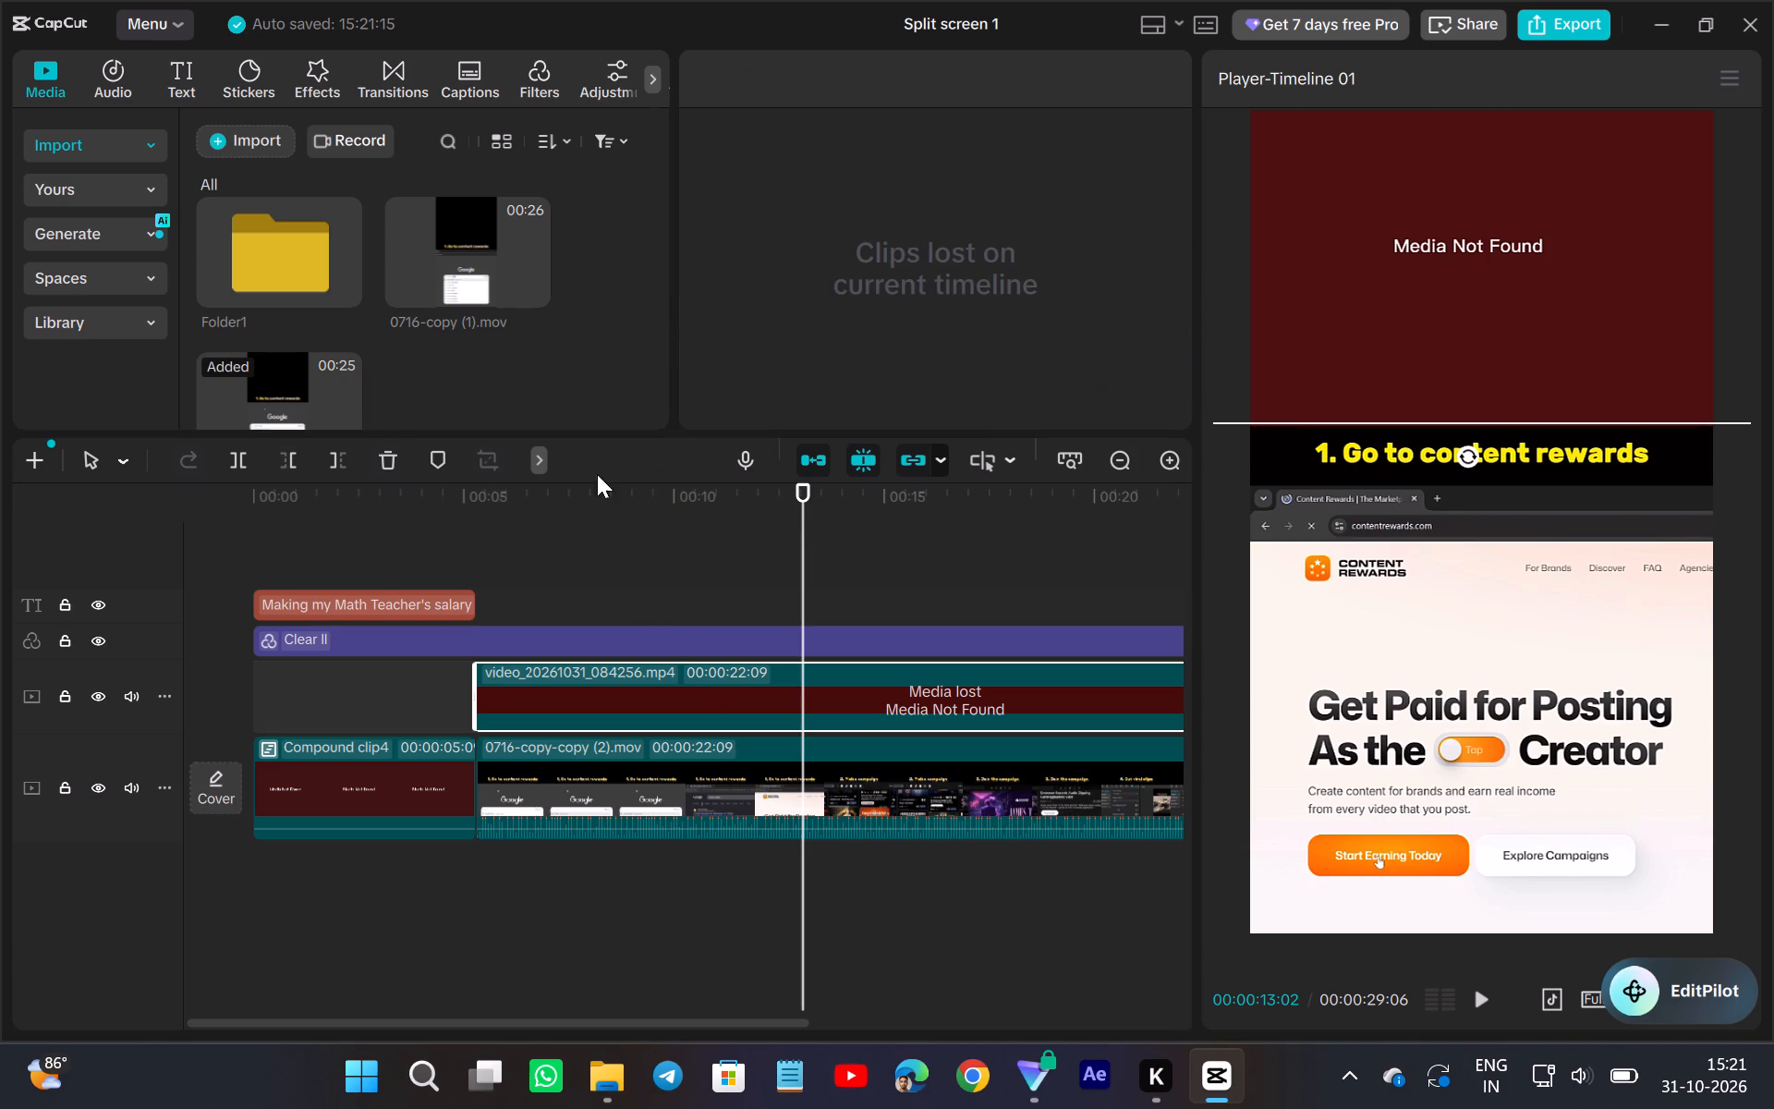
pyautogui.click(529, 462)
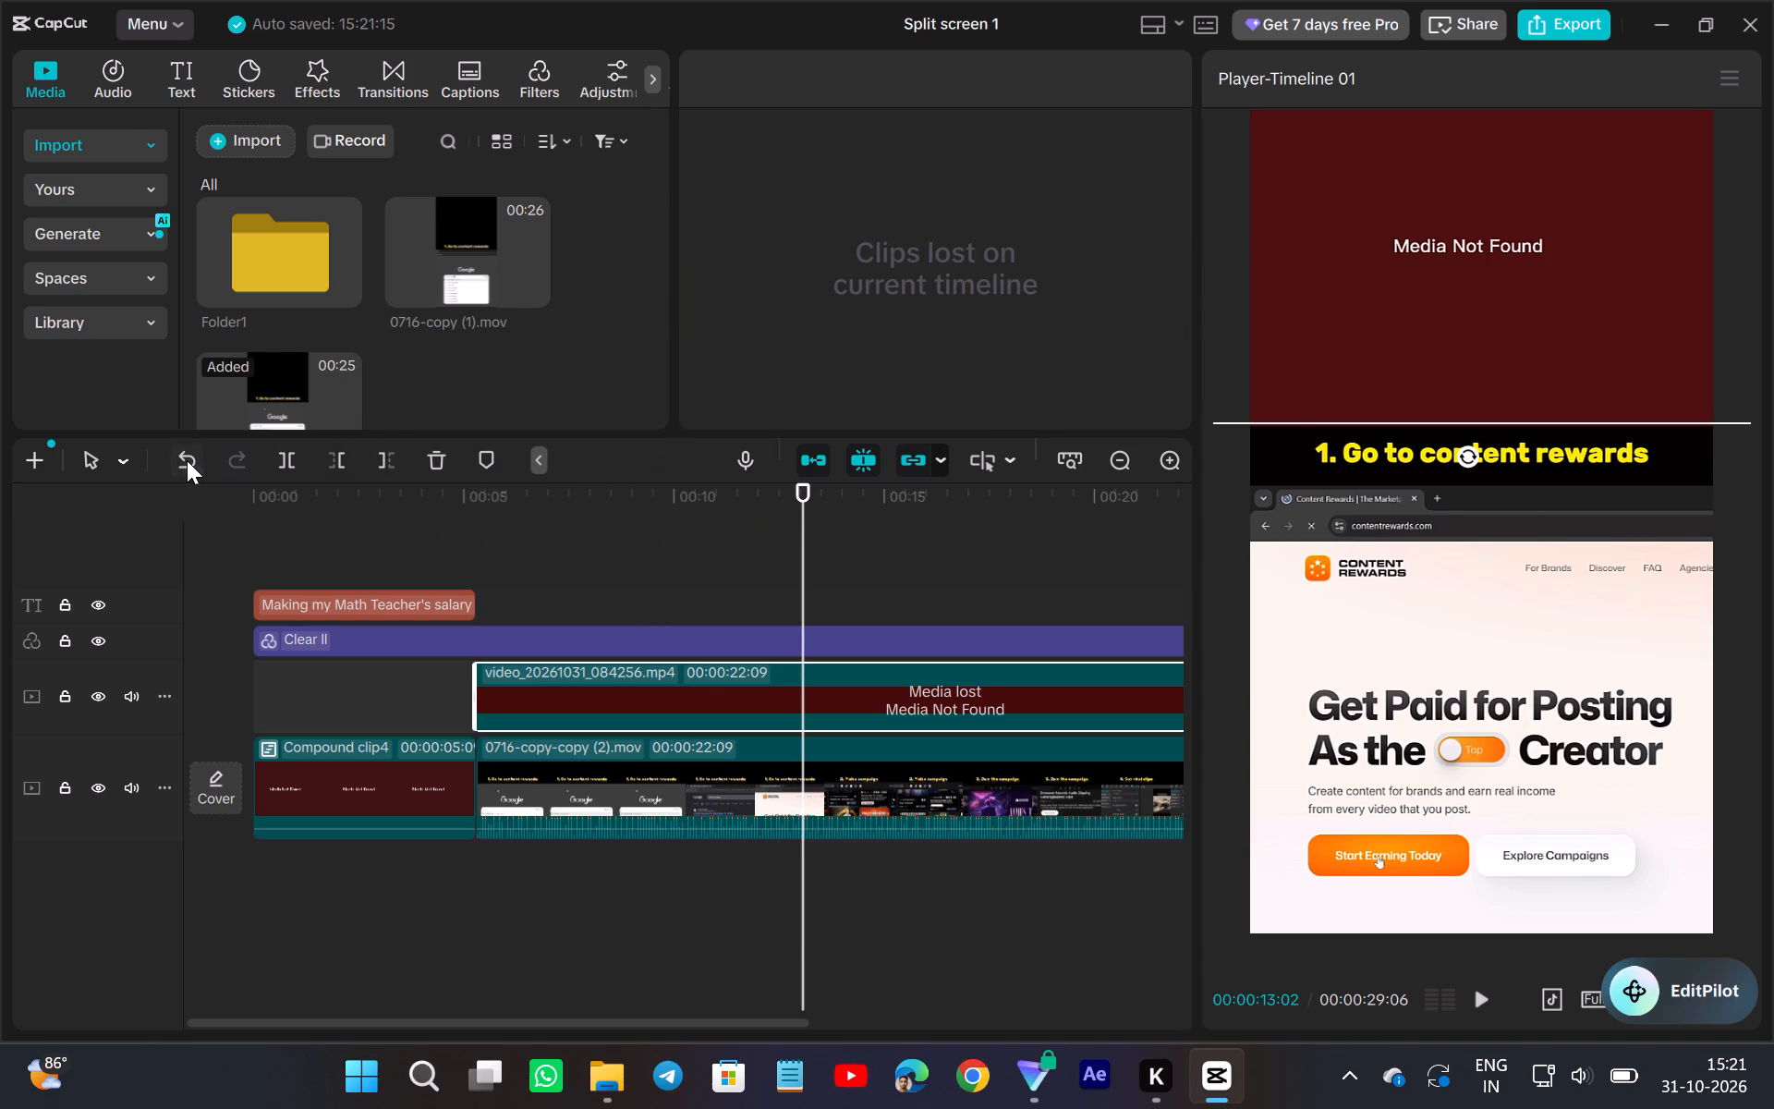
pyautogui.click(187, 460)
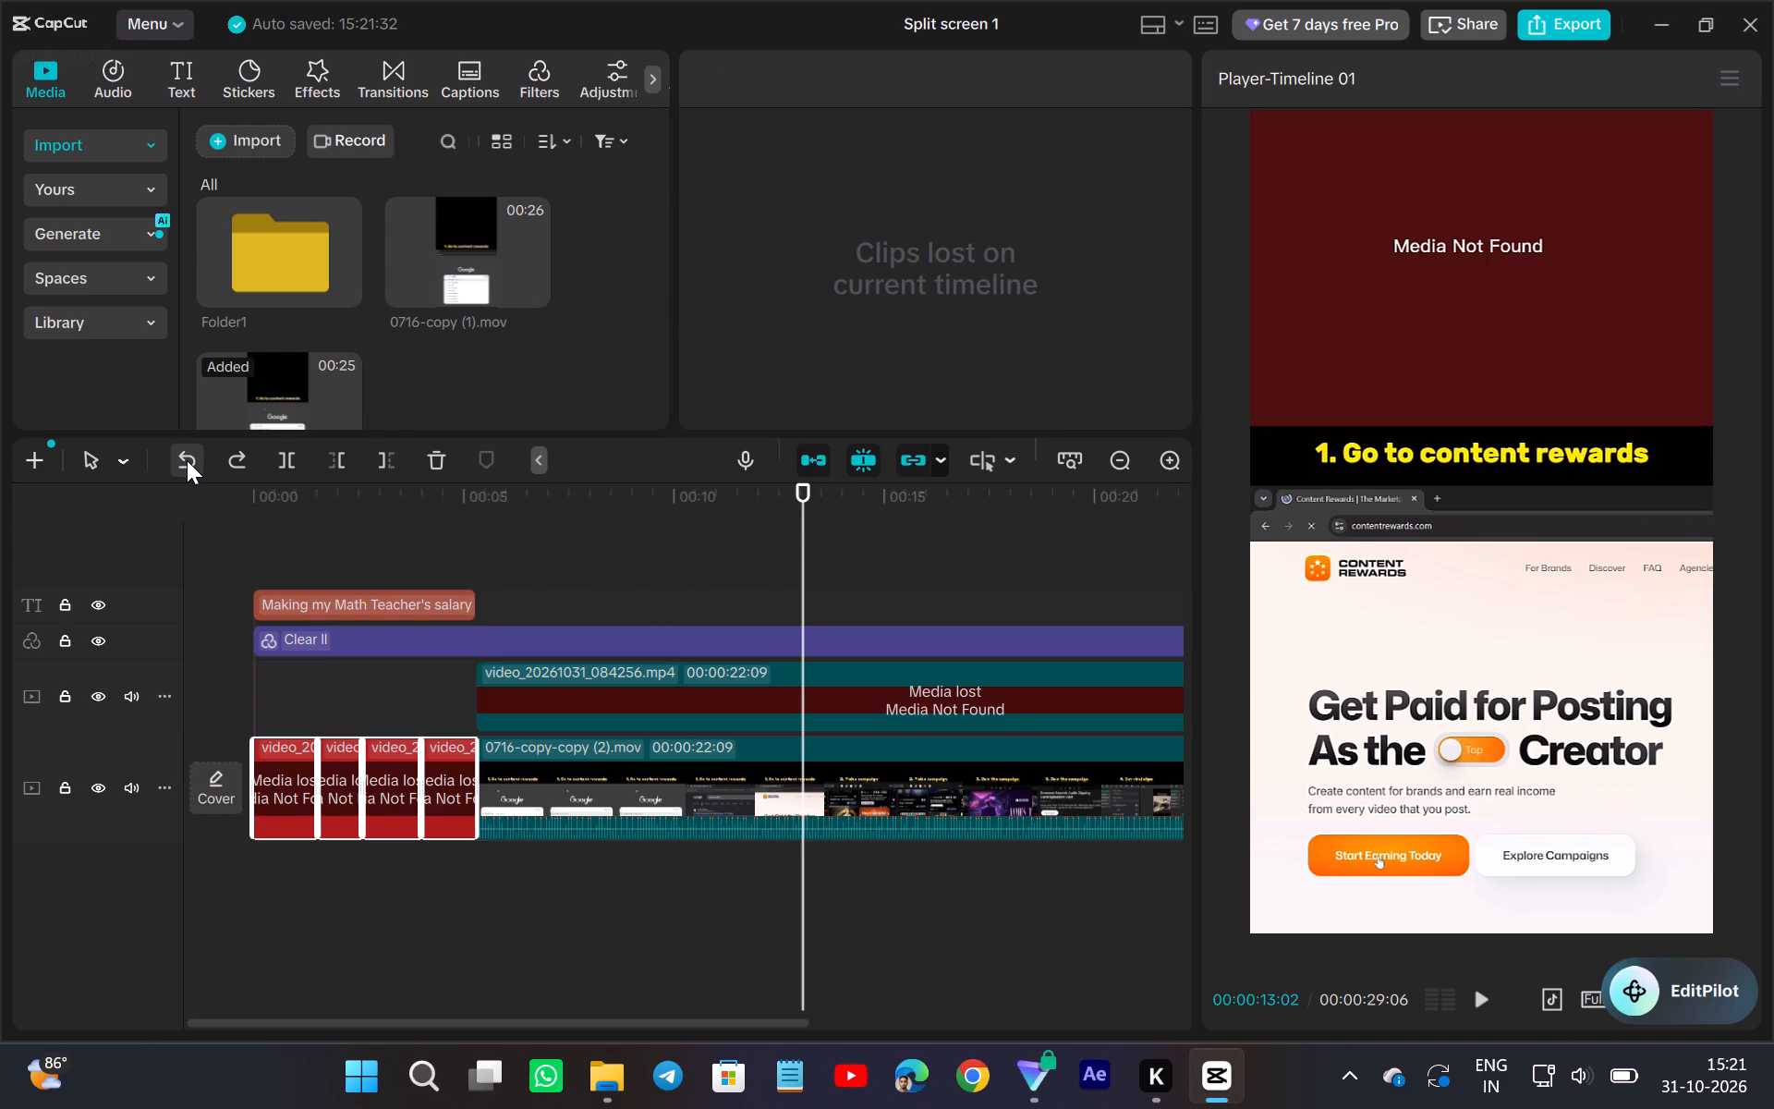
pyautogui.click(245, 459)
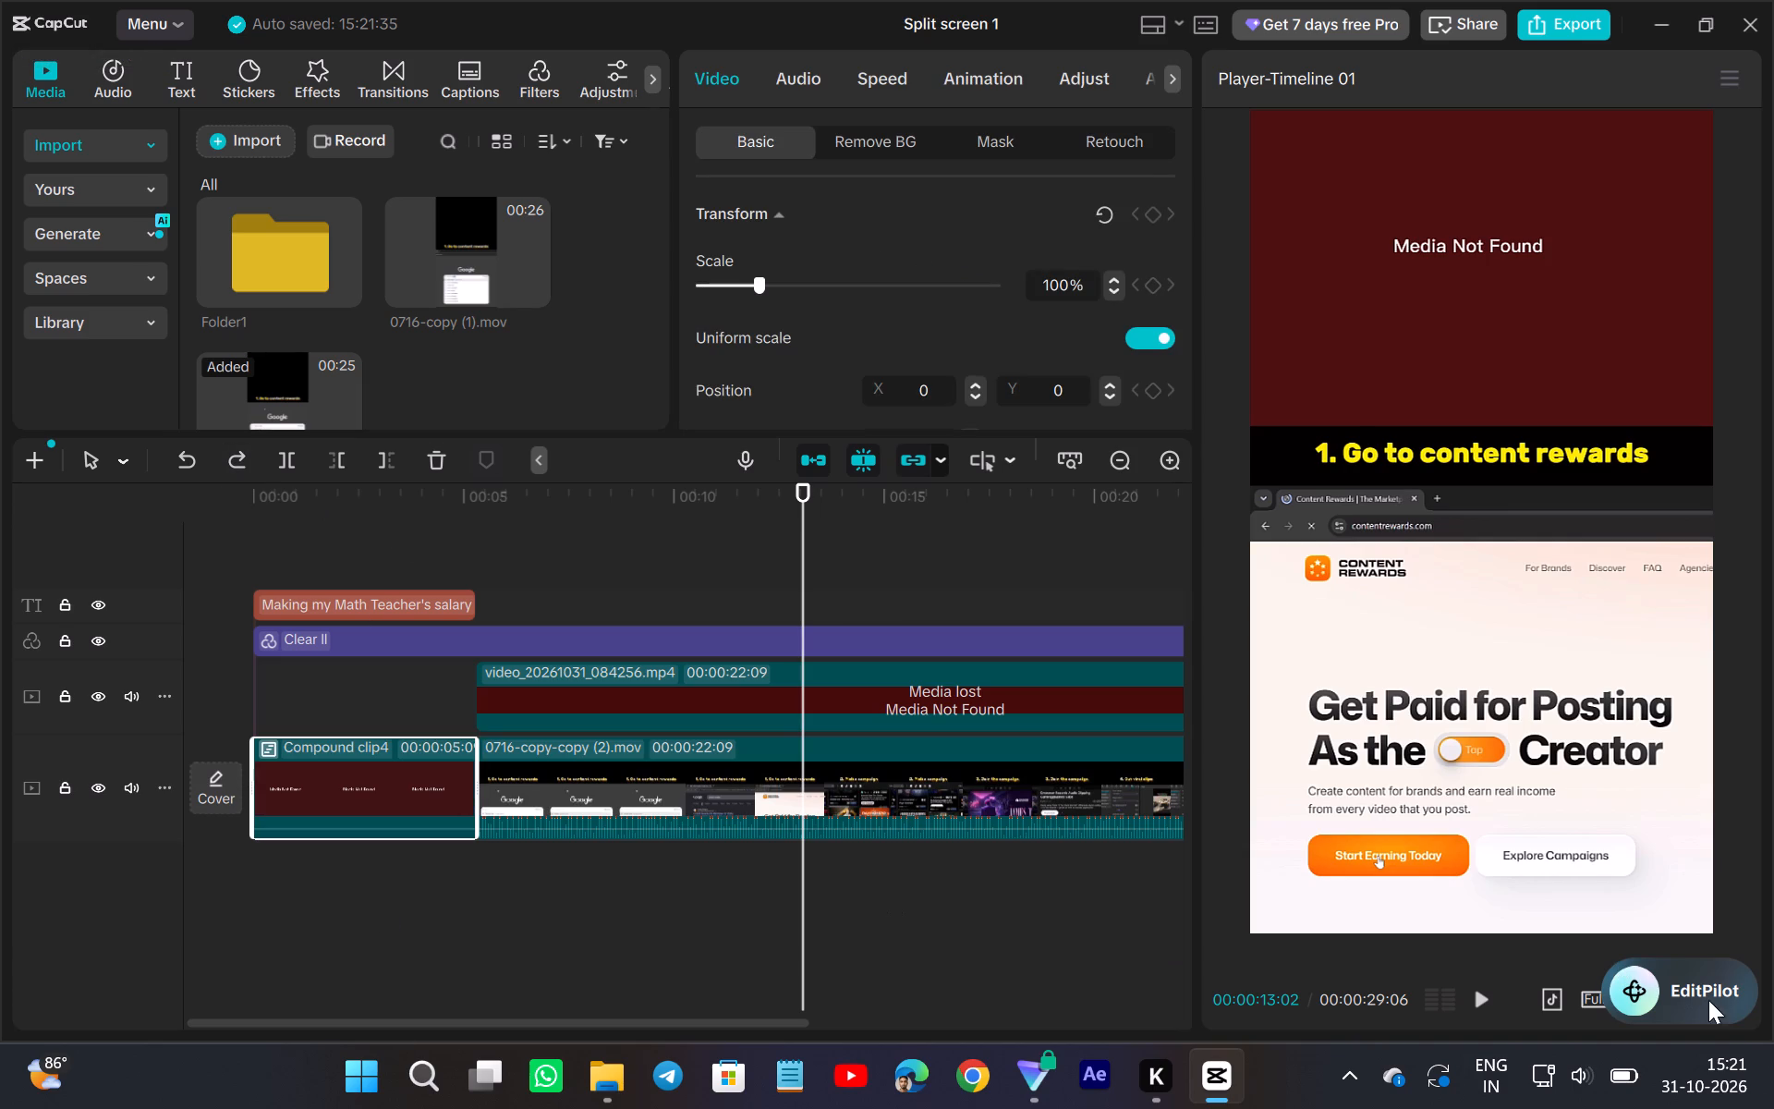
# Move the floating EditPilot button away from the player's playback controls.
pyautogui.moveTo(1766, 652); pyautogui.dragTo(1773, 273)
pyautogui.moveTo(1671, 972); pyautogui.dragTo(1646, 0)
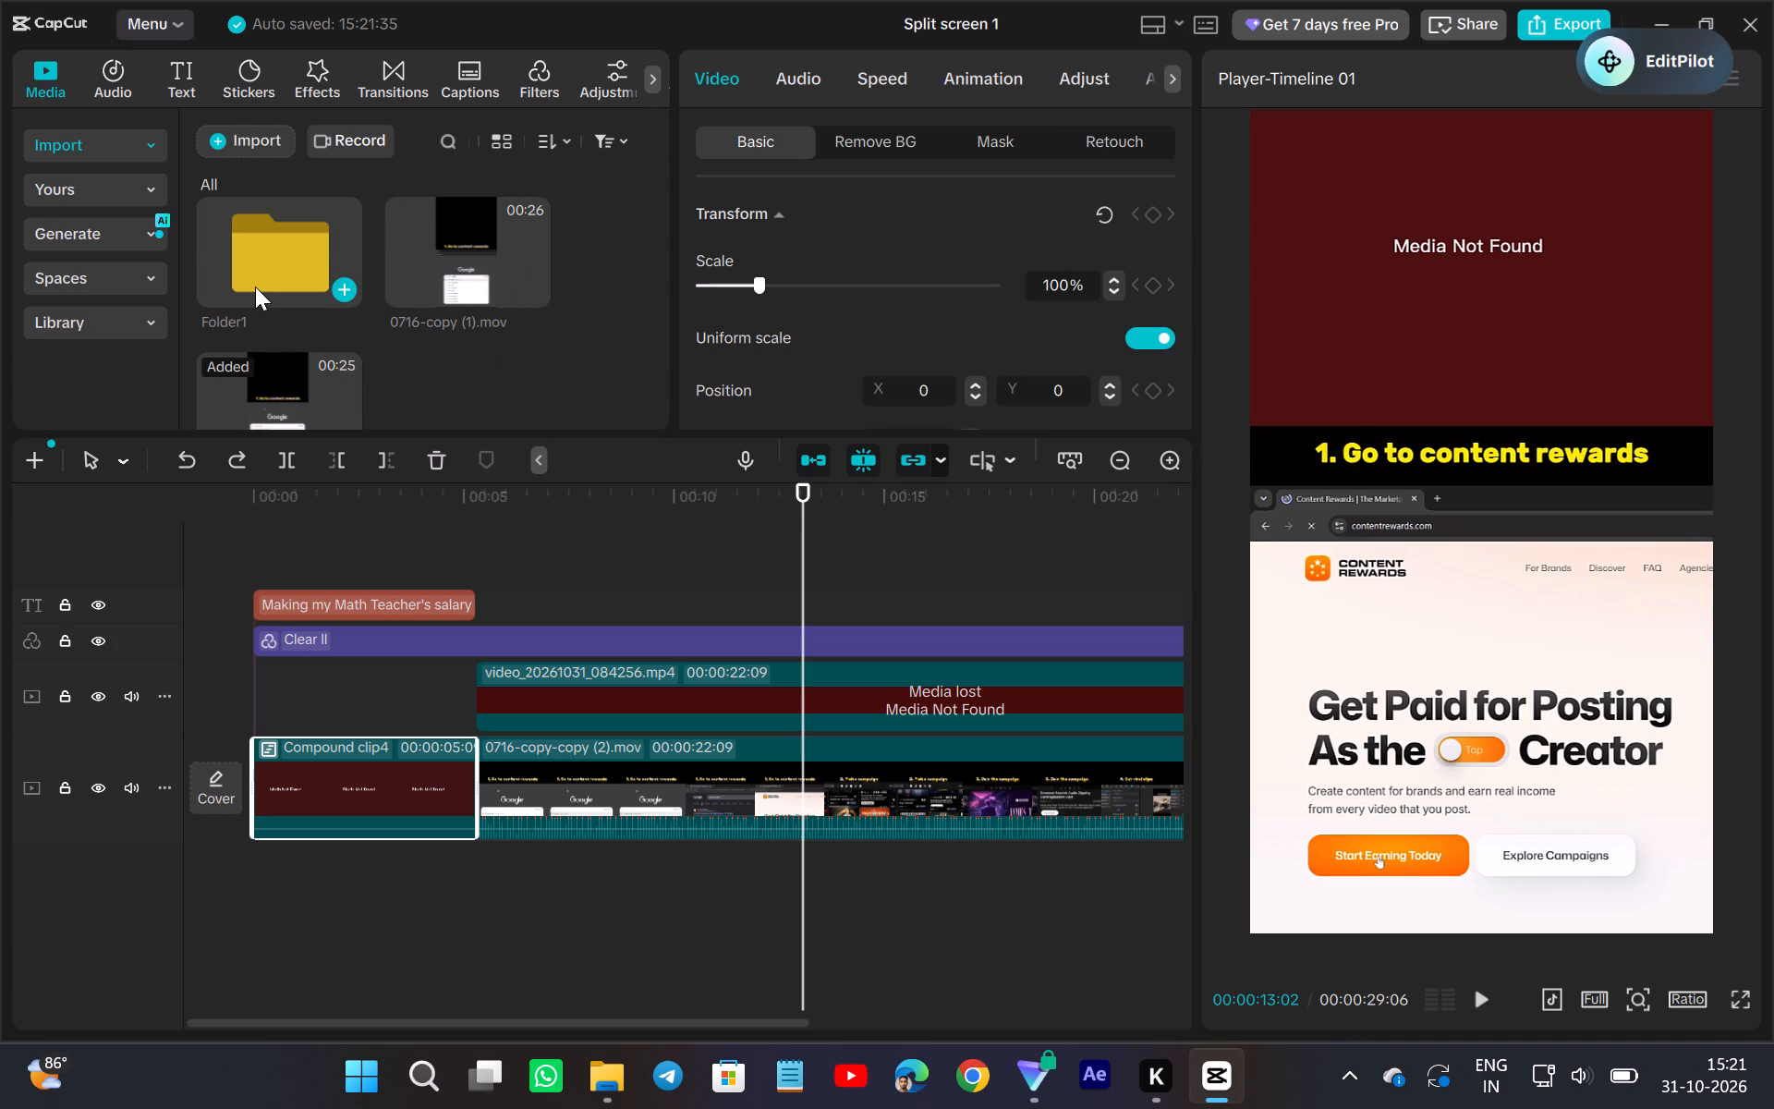
# Import video_20261031_144746.mp4 from Downloads > Mobile Devices > Split Screen into the project's Folder1.
pyautogui.click(299, 250)
pyautogui.doubleClick(299, 250)
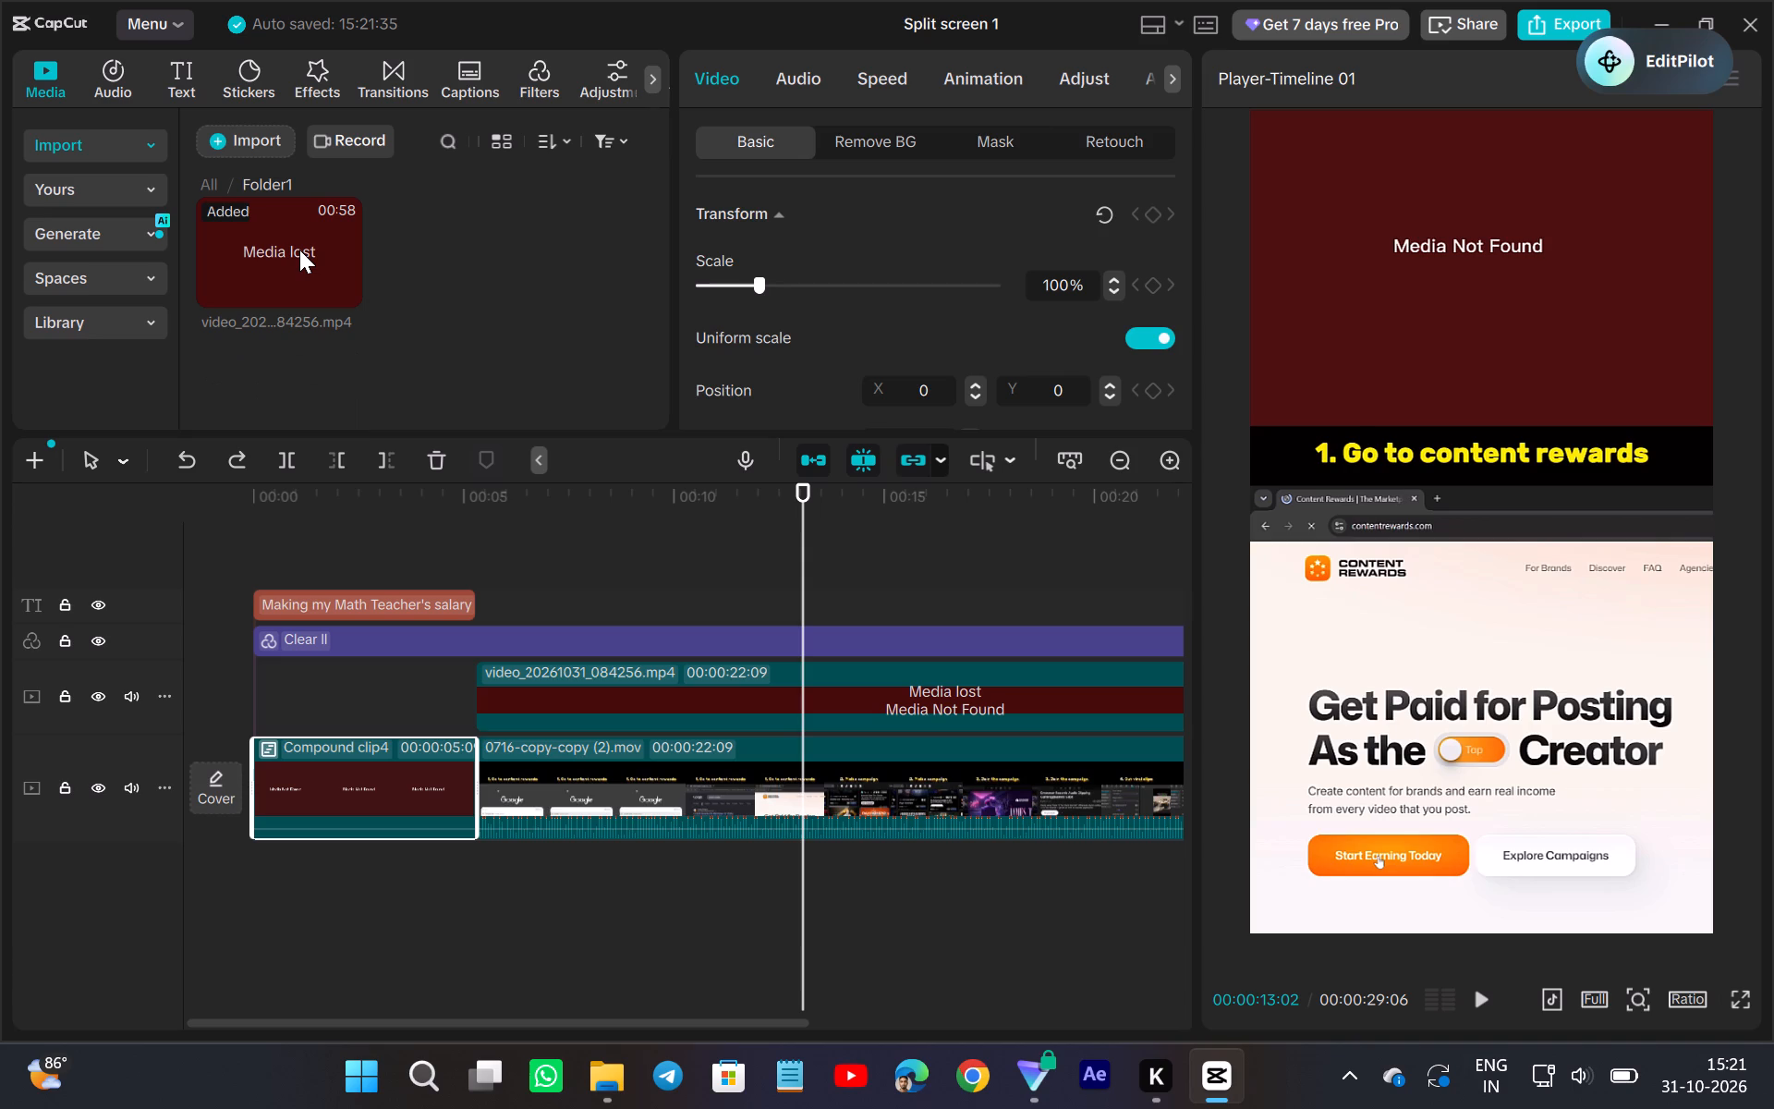
pyautogui.click(229, 149)
pyautogui.click(255, 189)
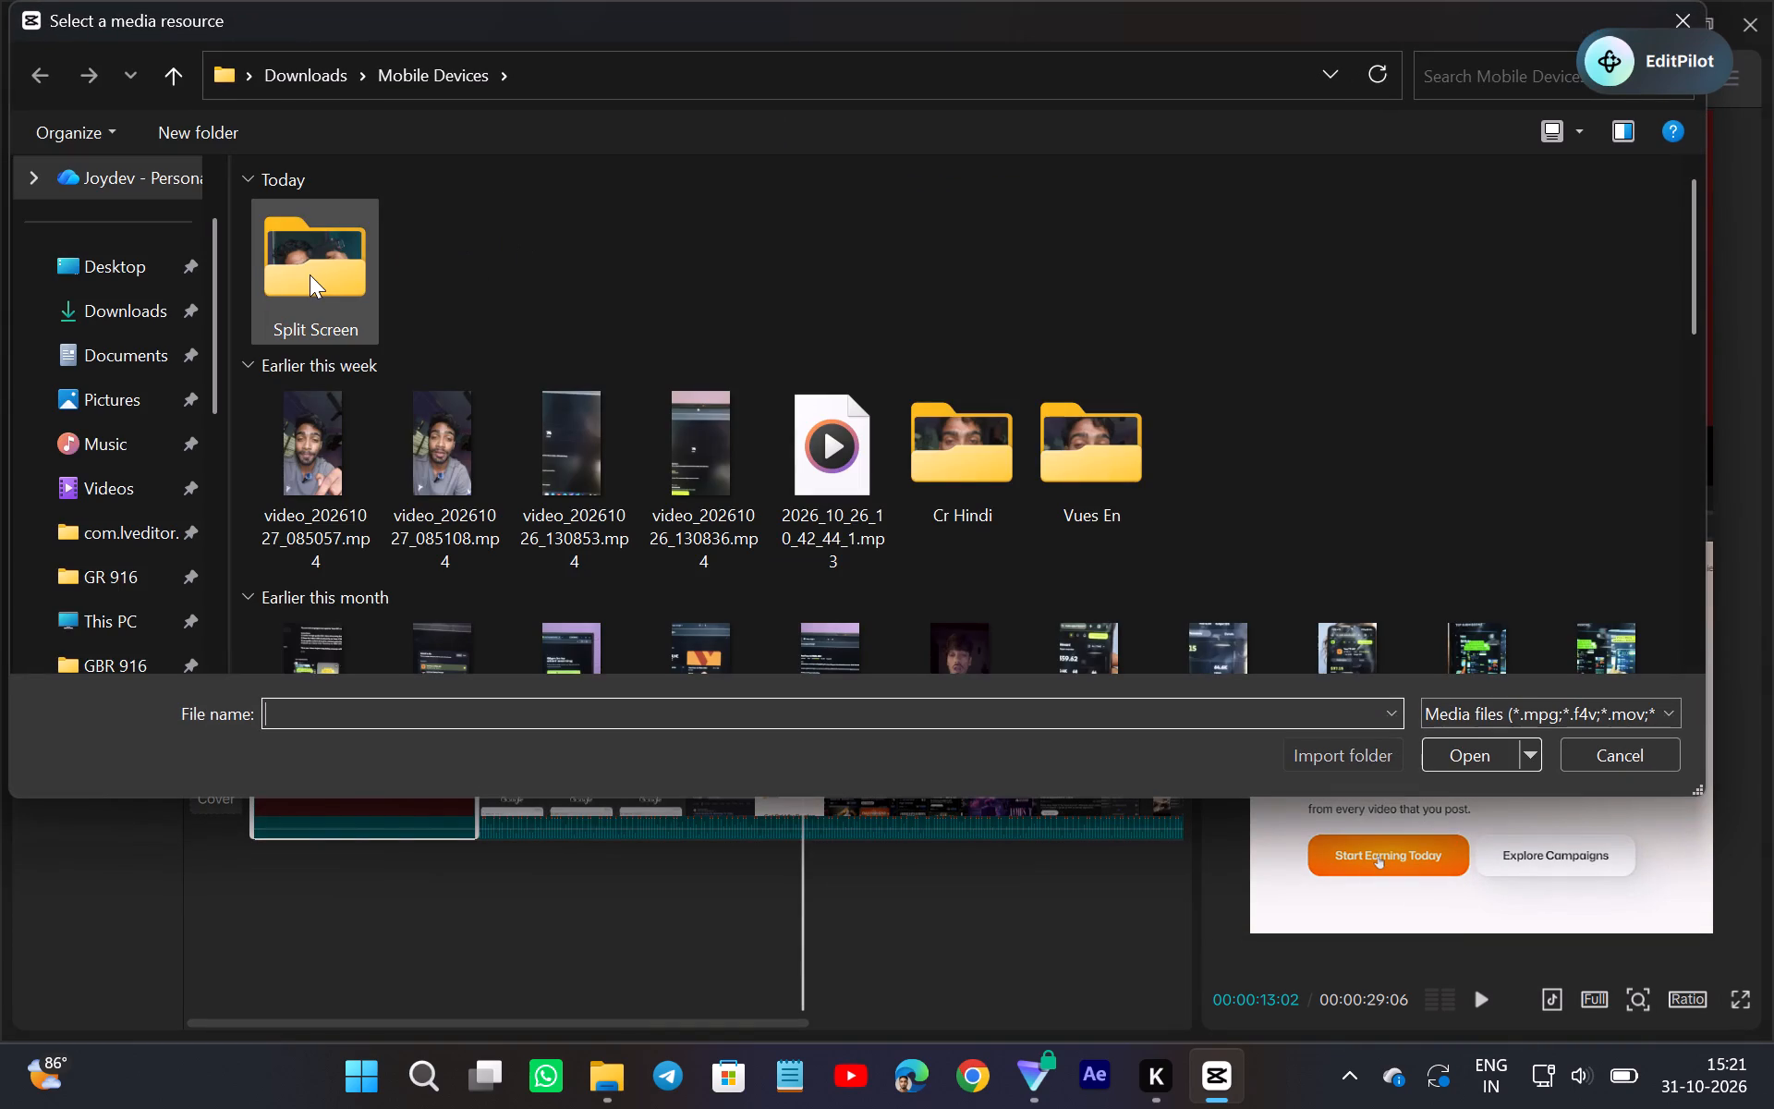
pyautogui.doubleClick(311, 274)
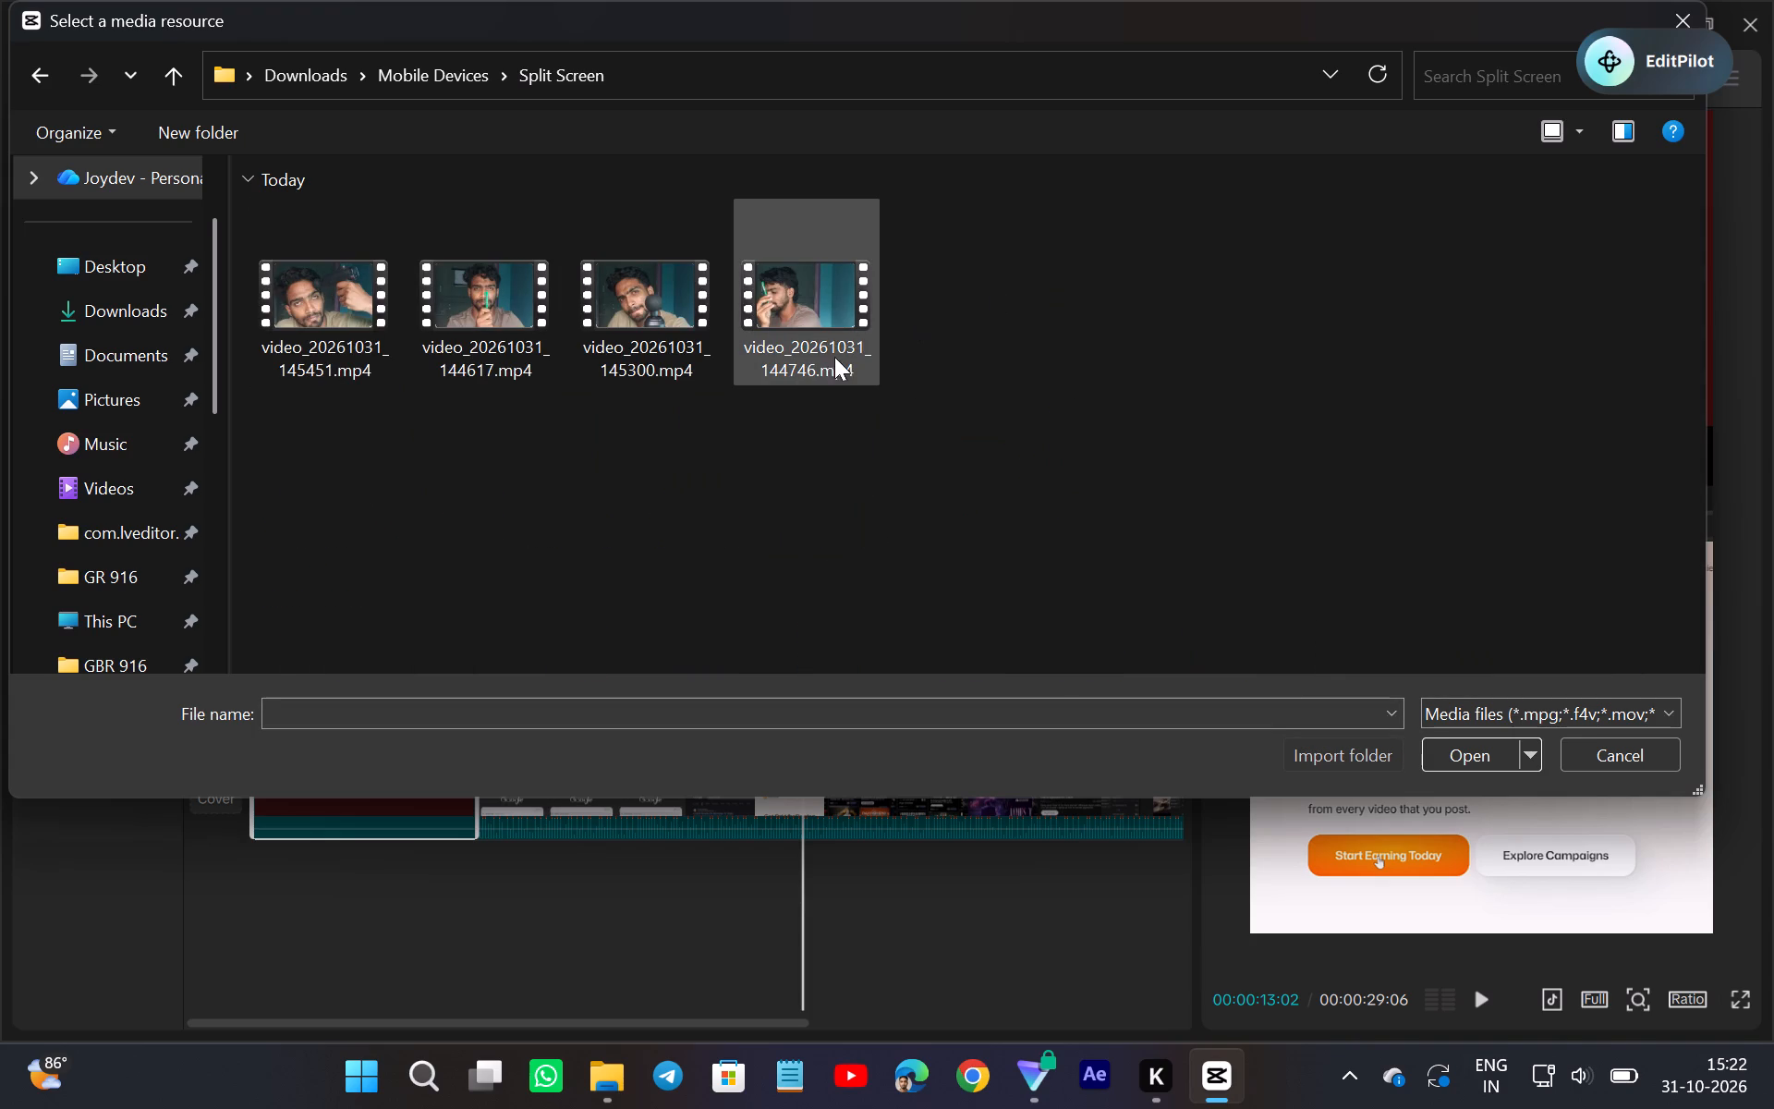
pyautogui.click(806, 320)
pyautogui.click(1478, 758)
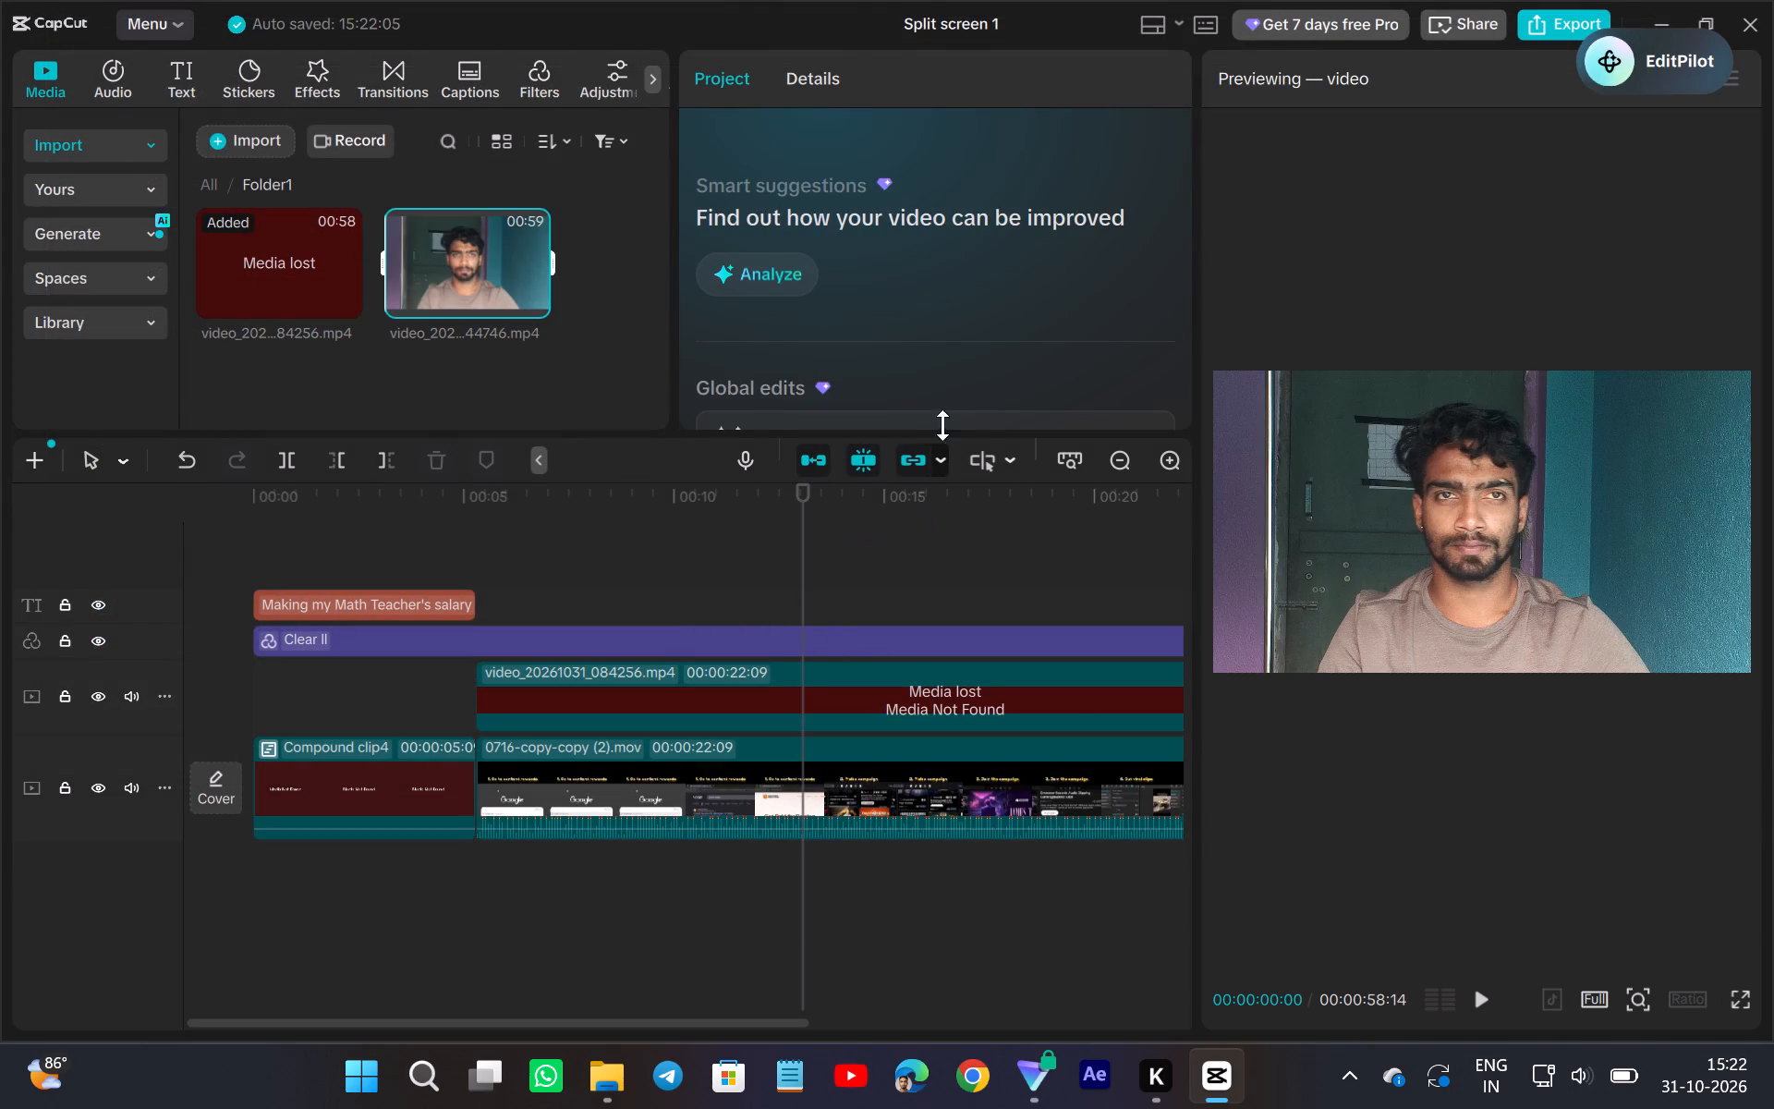
# Replace the opening compound clip on the main track with video_20261031_144746.mp4, using a segment slightly after the source's start and keeping the original video effect.
pyautogui.click(487, 268)
pyautogui.moveTo(460, 373); pyautogui.dragTo(322, 798)
pyautogui.moveTo(452, 287); pyautogui.dragTo(447, 392)
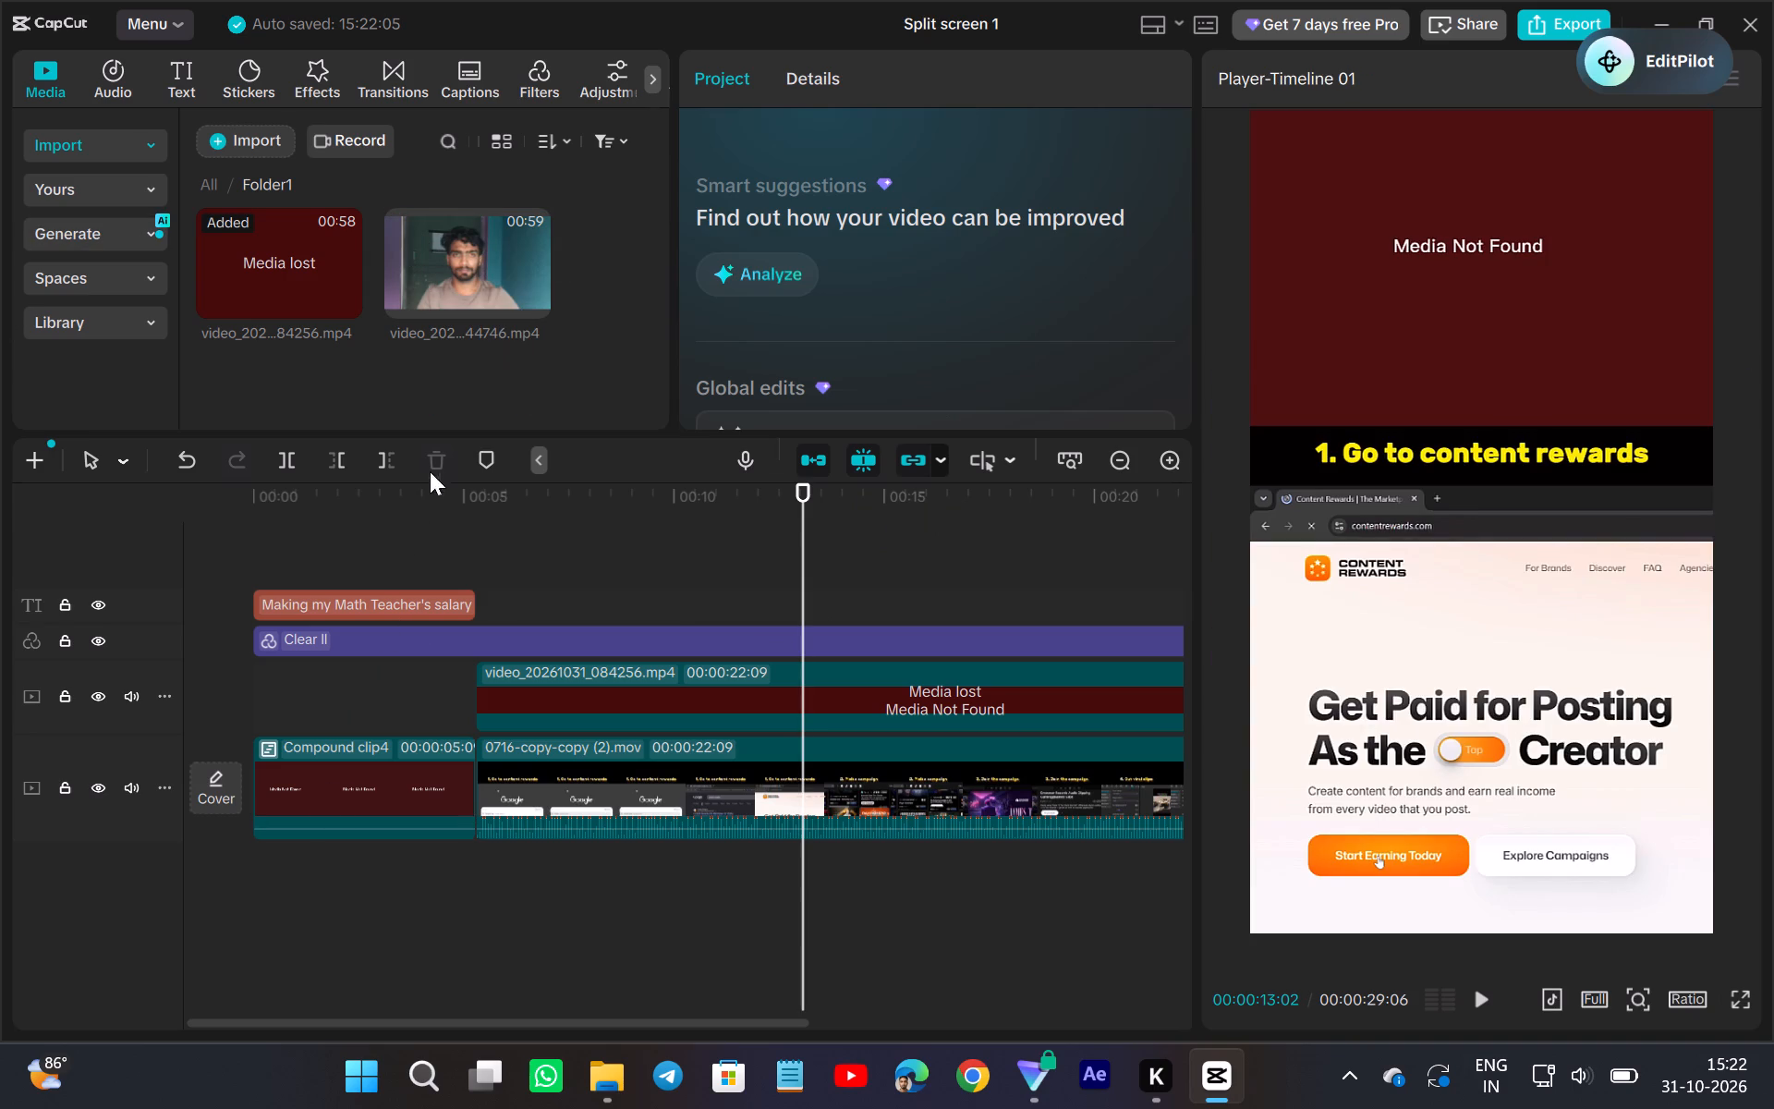
pyautogui.moveTo(321, 721); pyautogui.dragTo(346, 817)
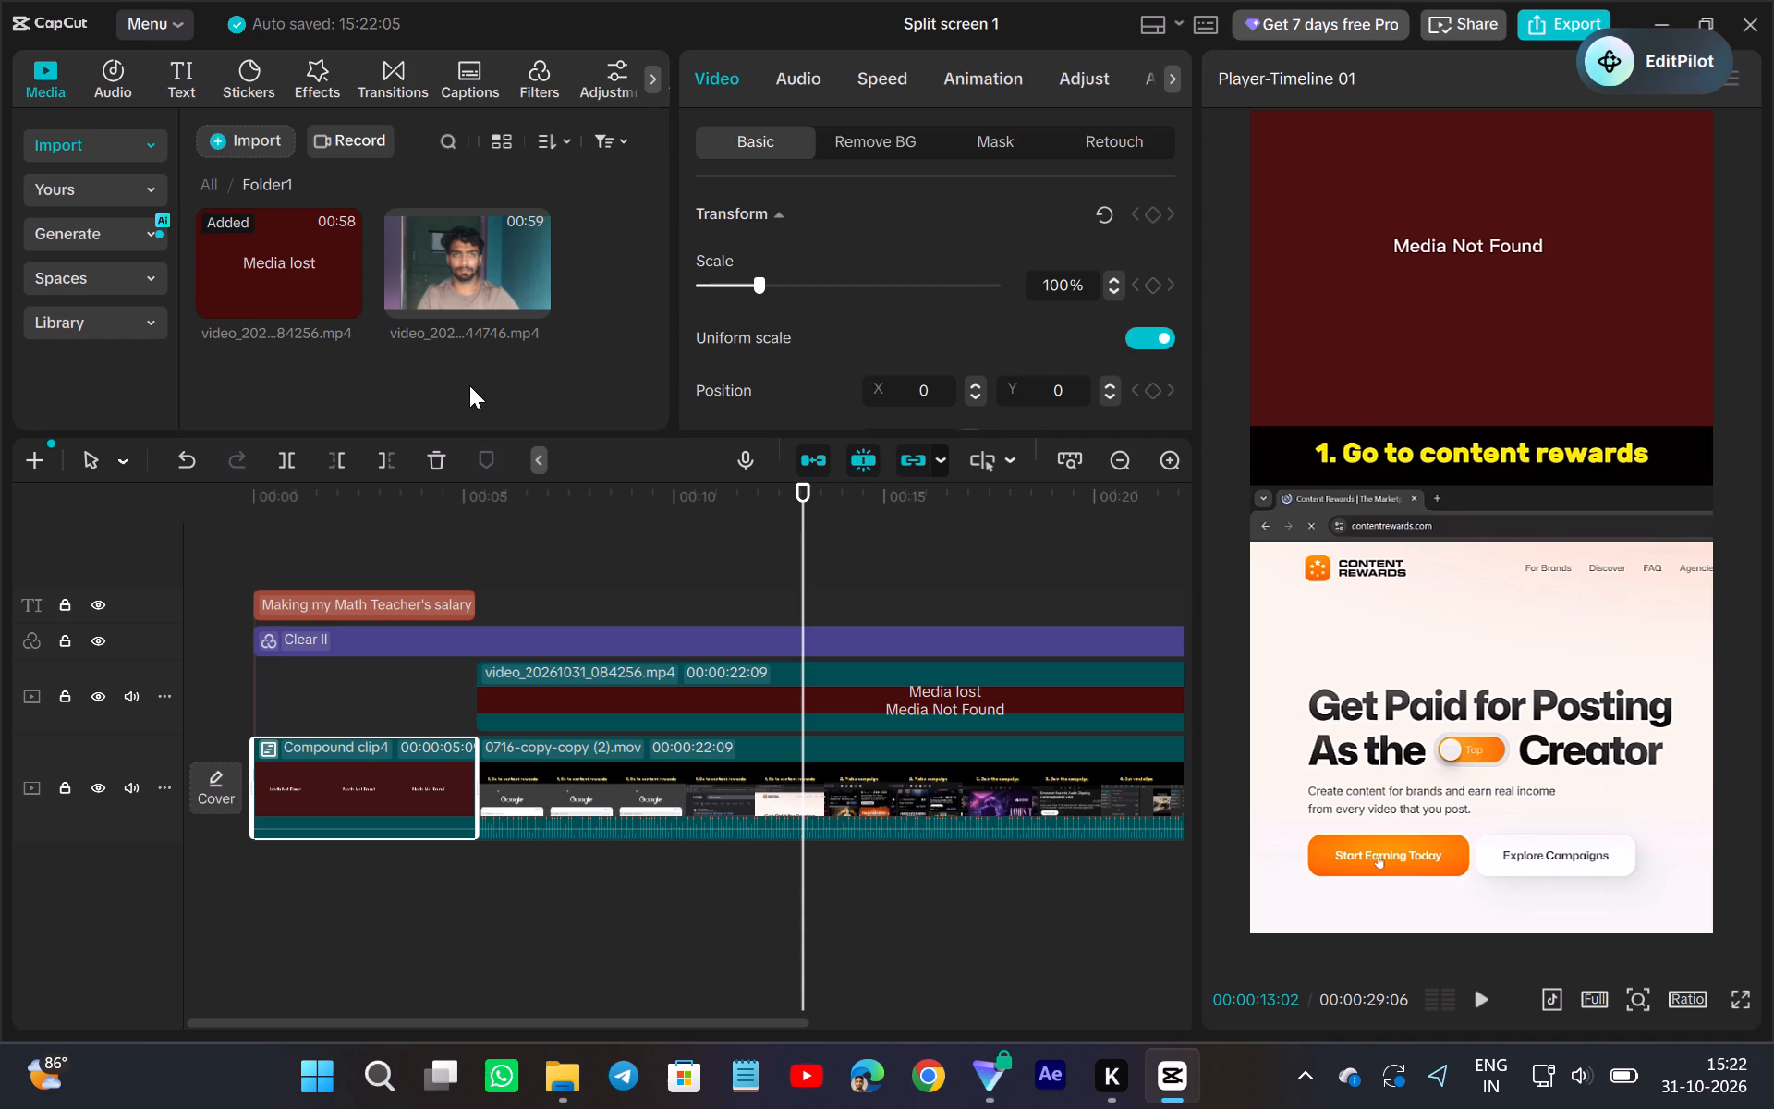
pyautogui.moveTo(462, 262); pyautogui.dragTo(304, 684)
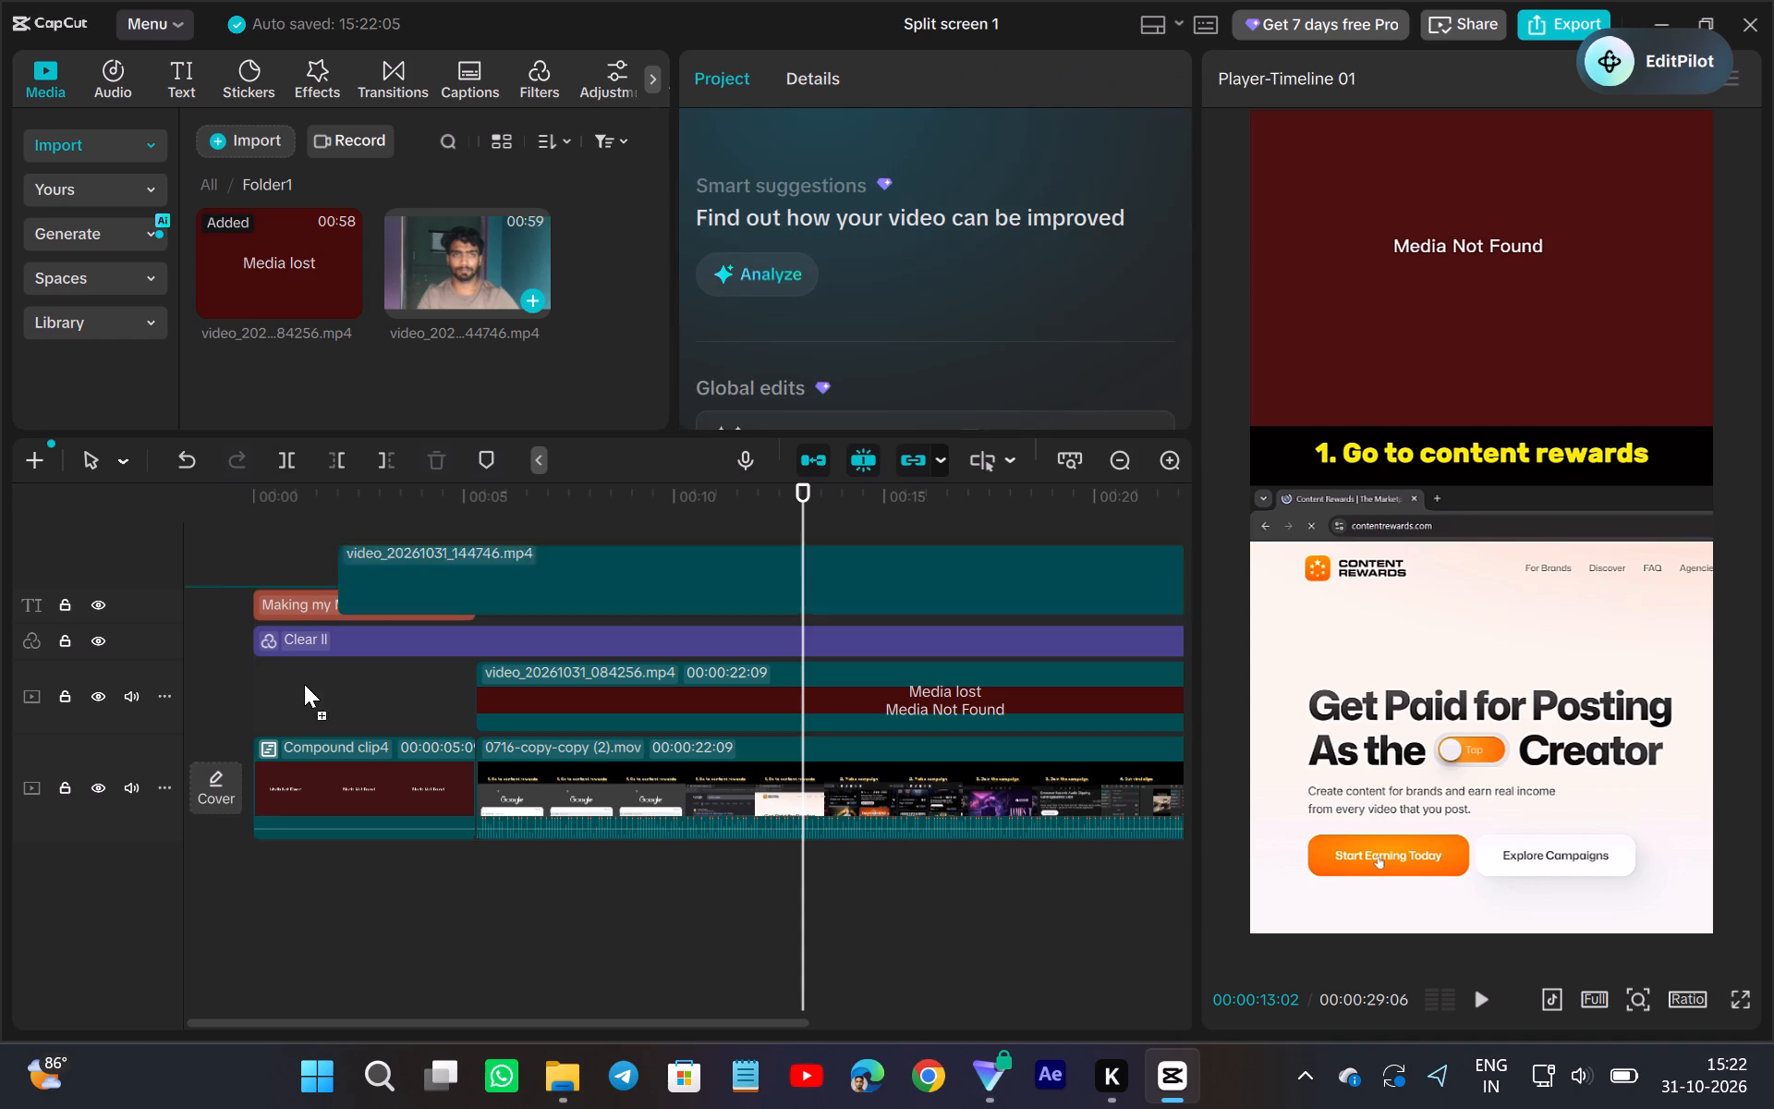
pyautogui.moveTo(304, 684); pyautogui.dragTo(330, 765)
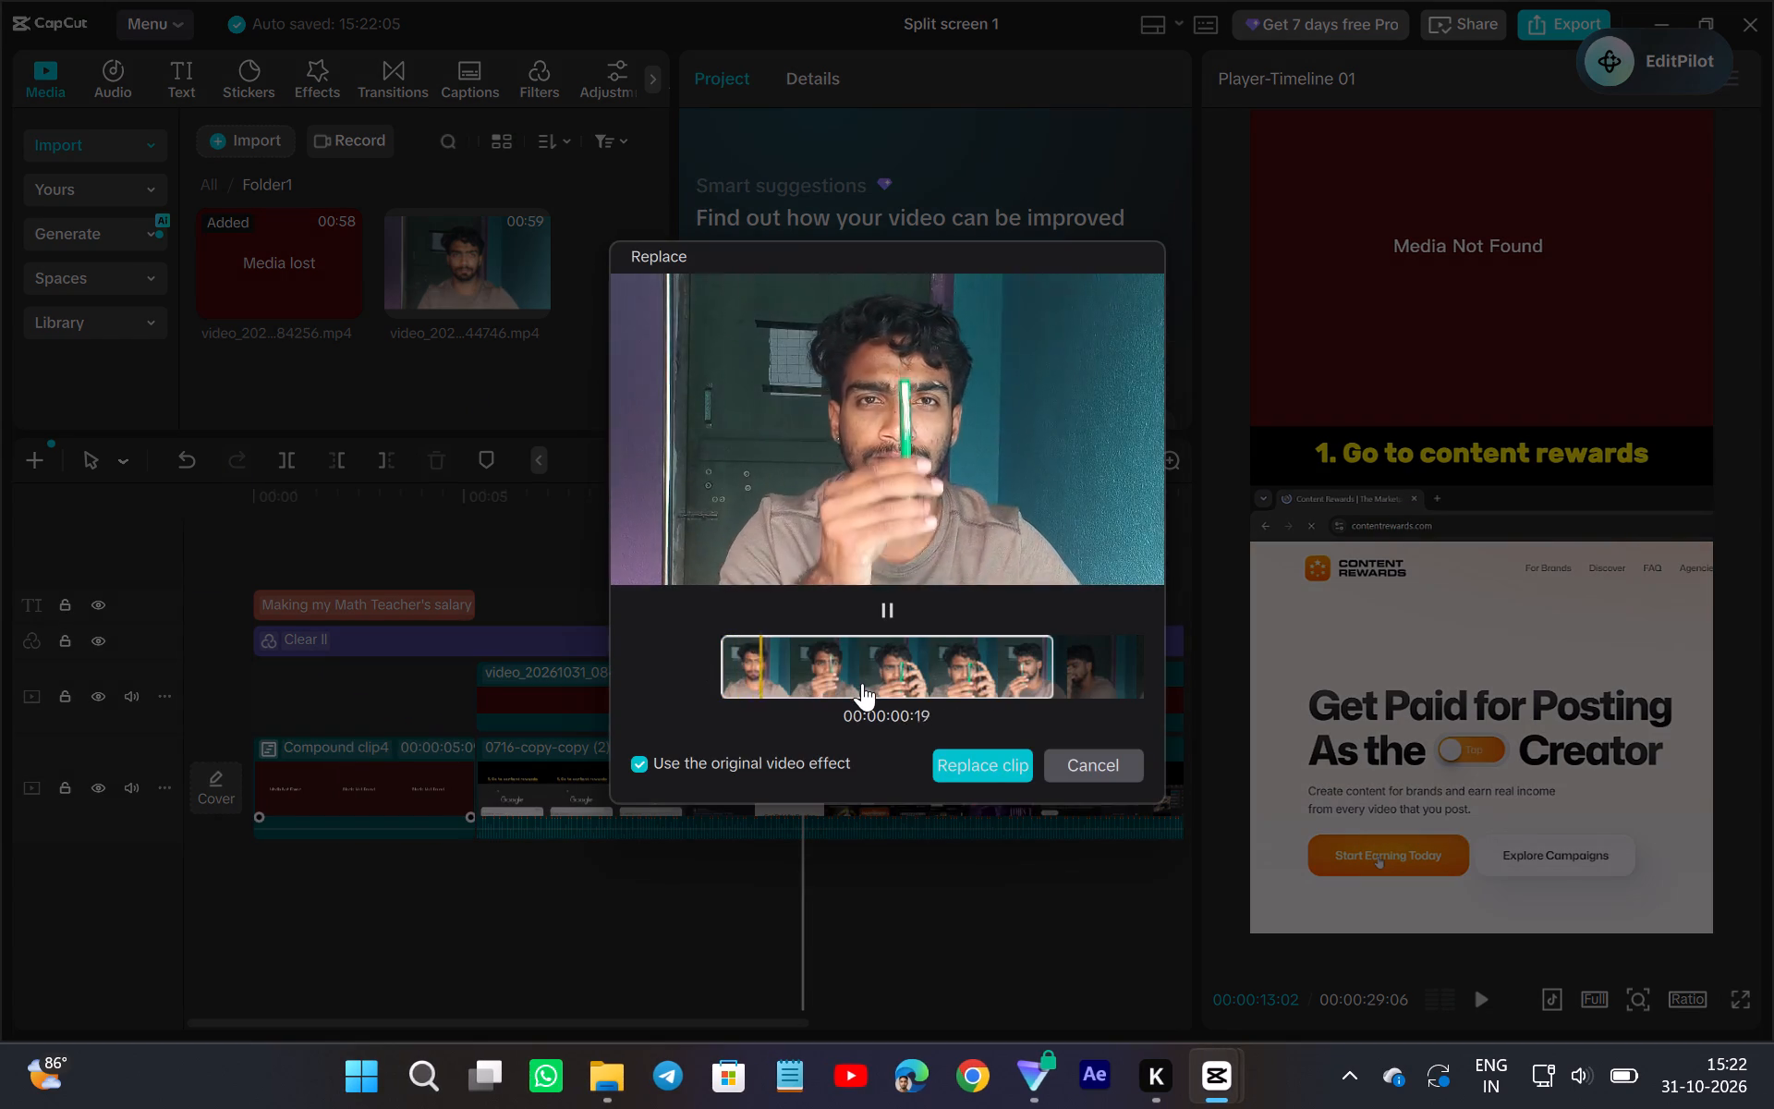
pyautogui.moveTo(931, 664); pyautogui.dragTo(743, 660)
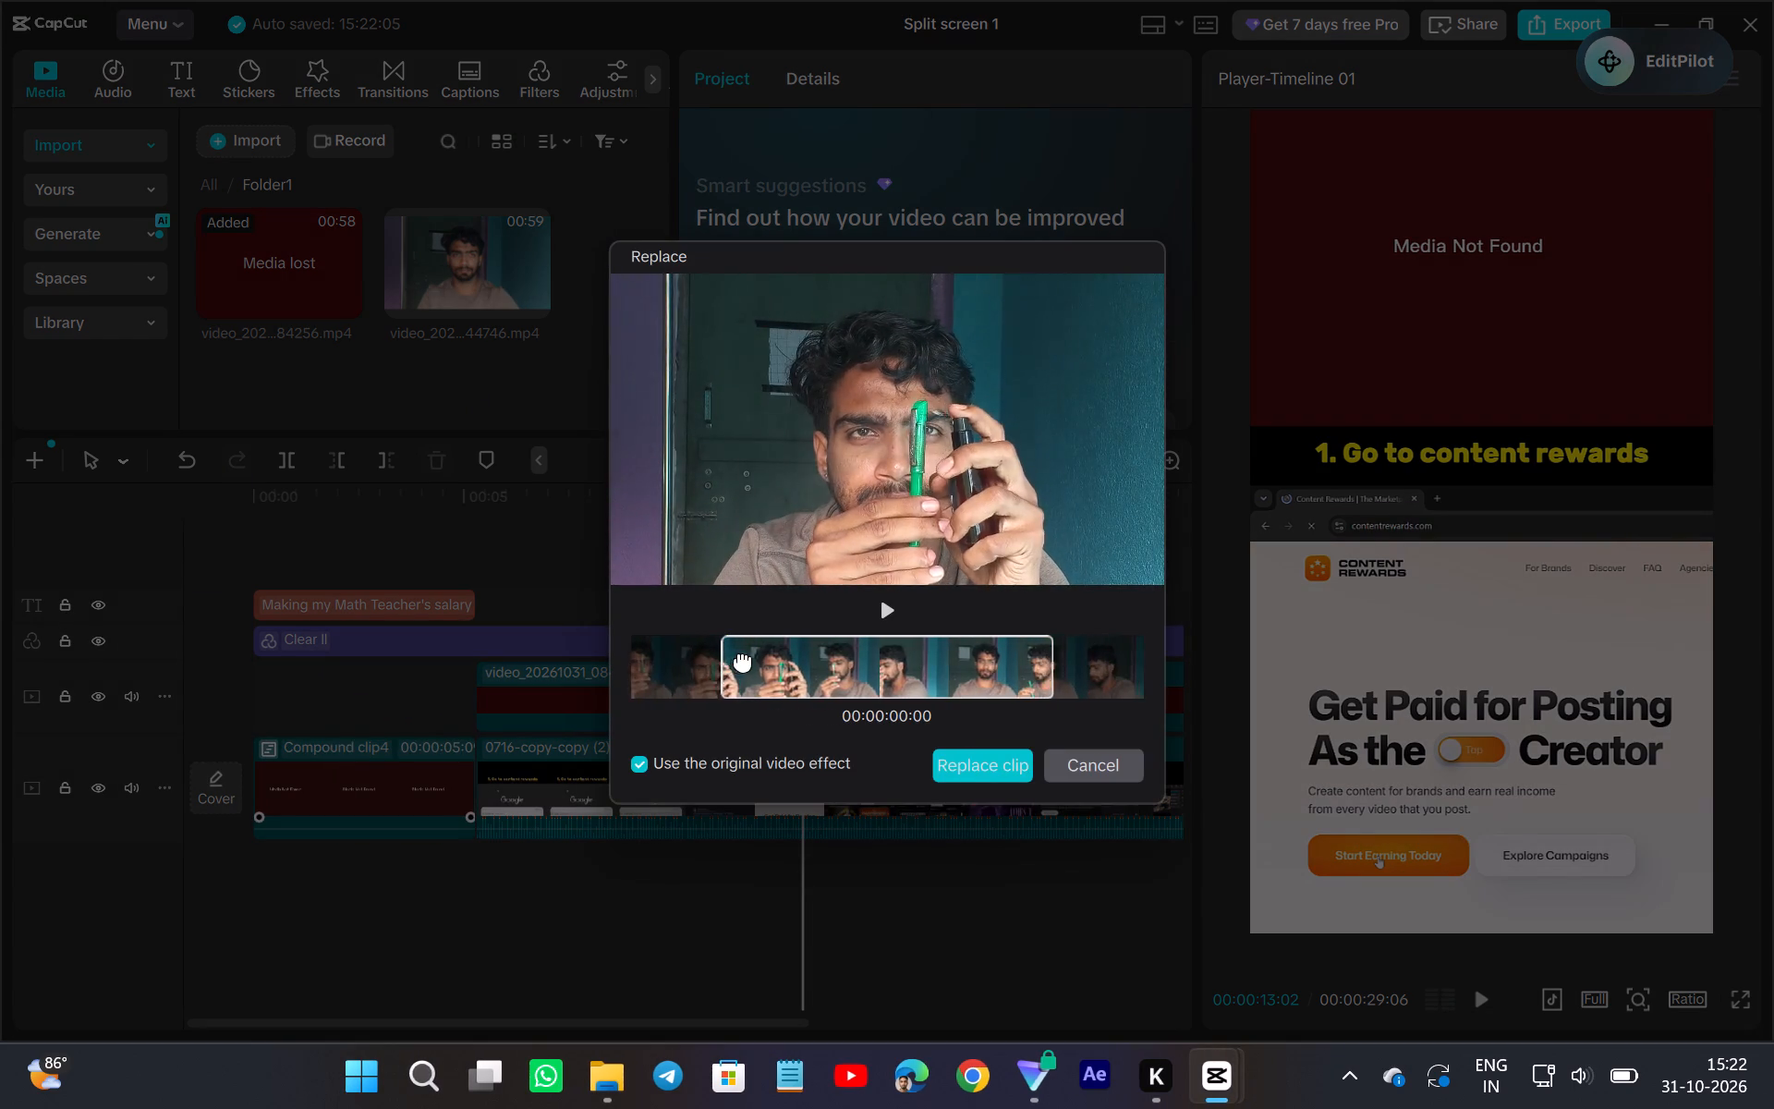
pyautogui.moveTo(743, 660); pyautogui.dragTo(820, 665)
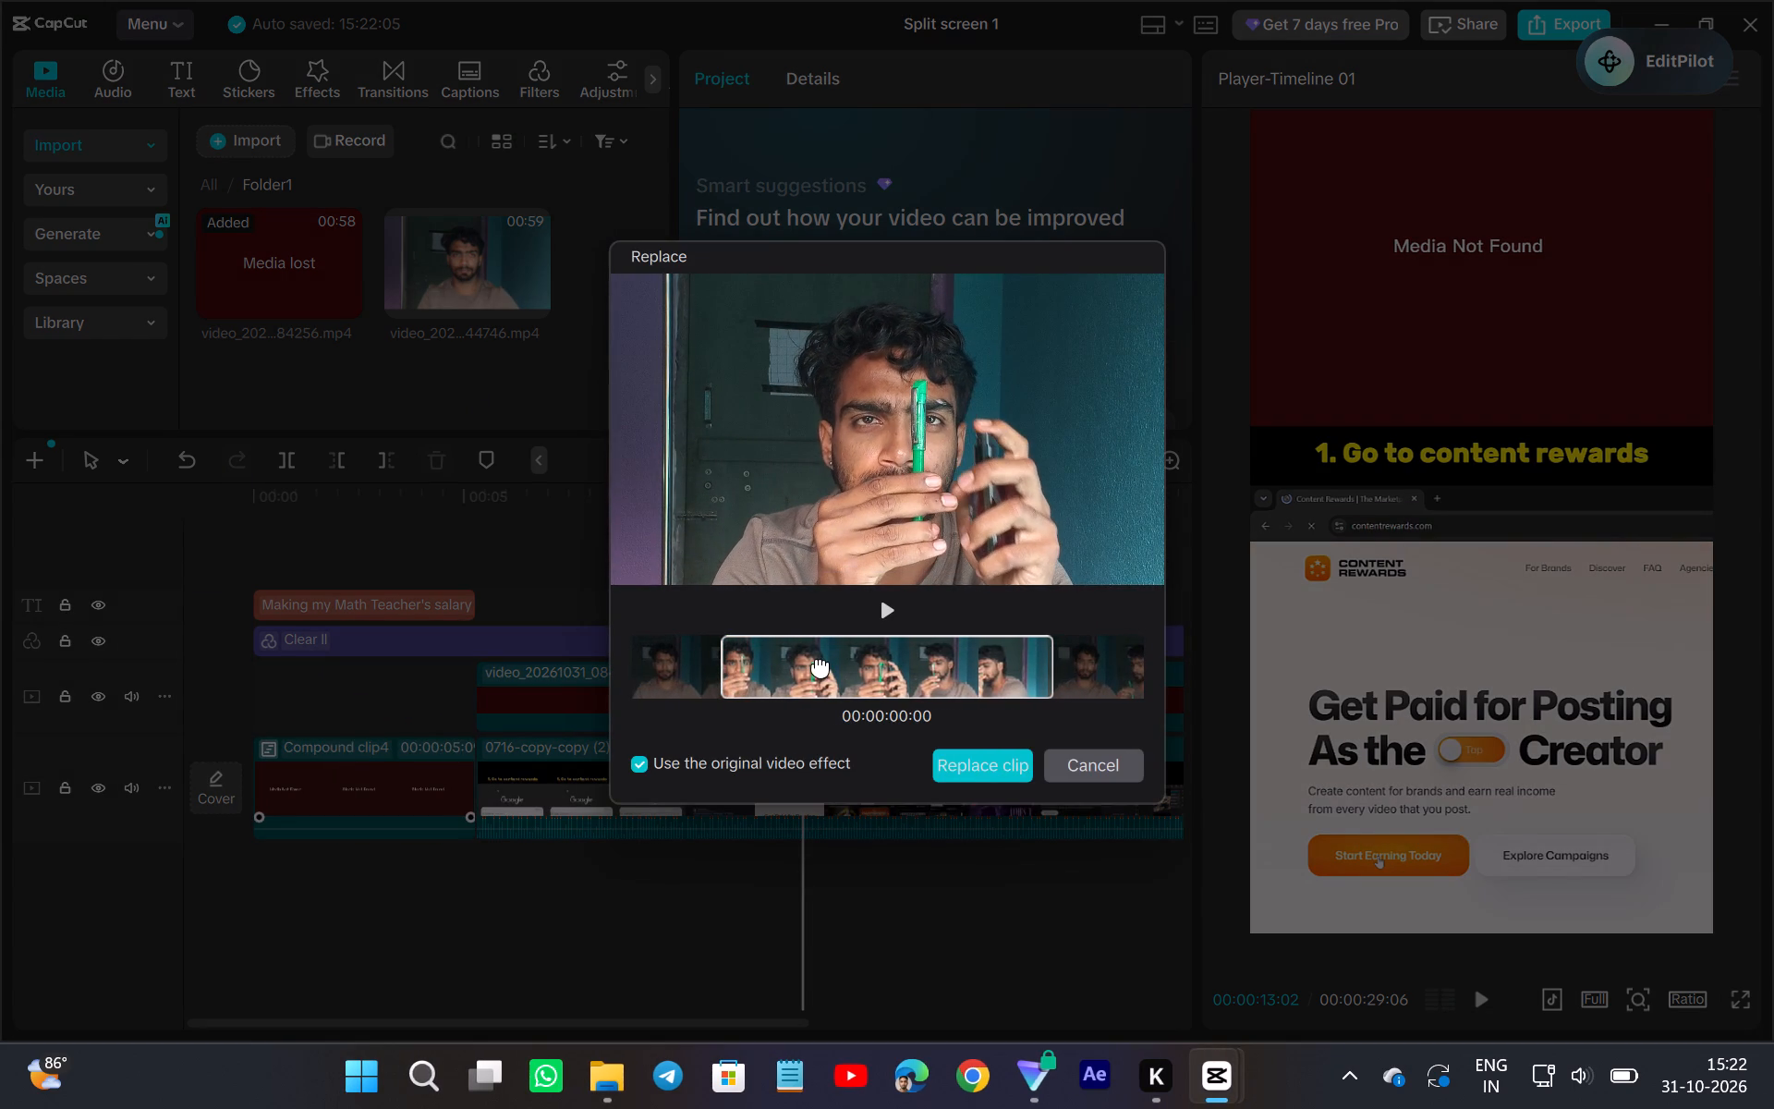
pyautogui.moveTo(820, 665); pyautogui.dragTo(804, 663)
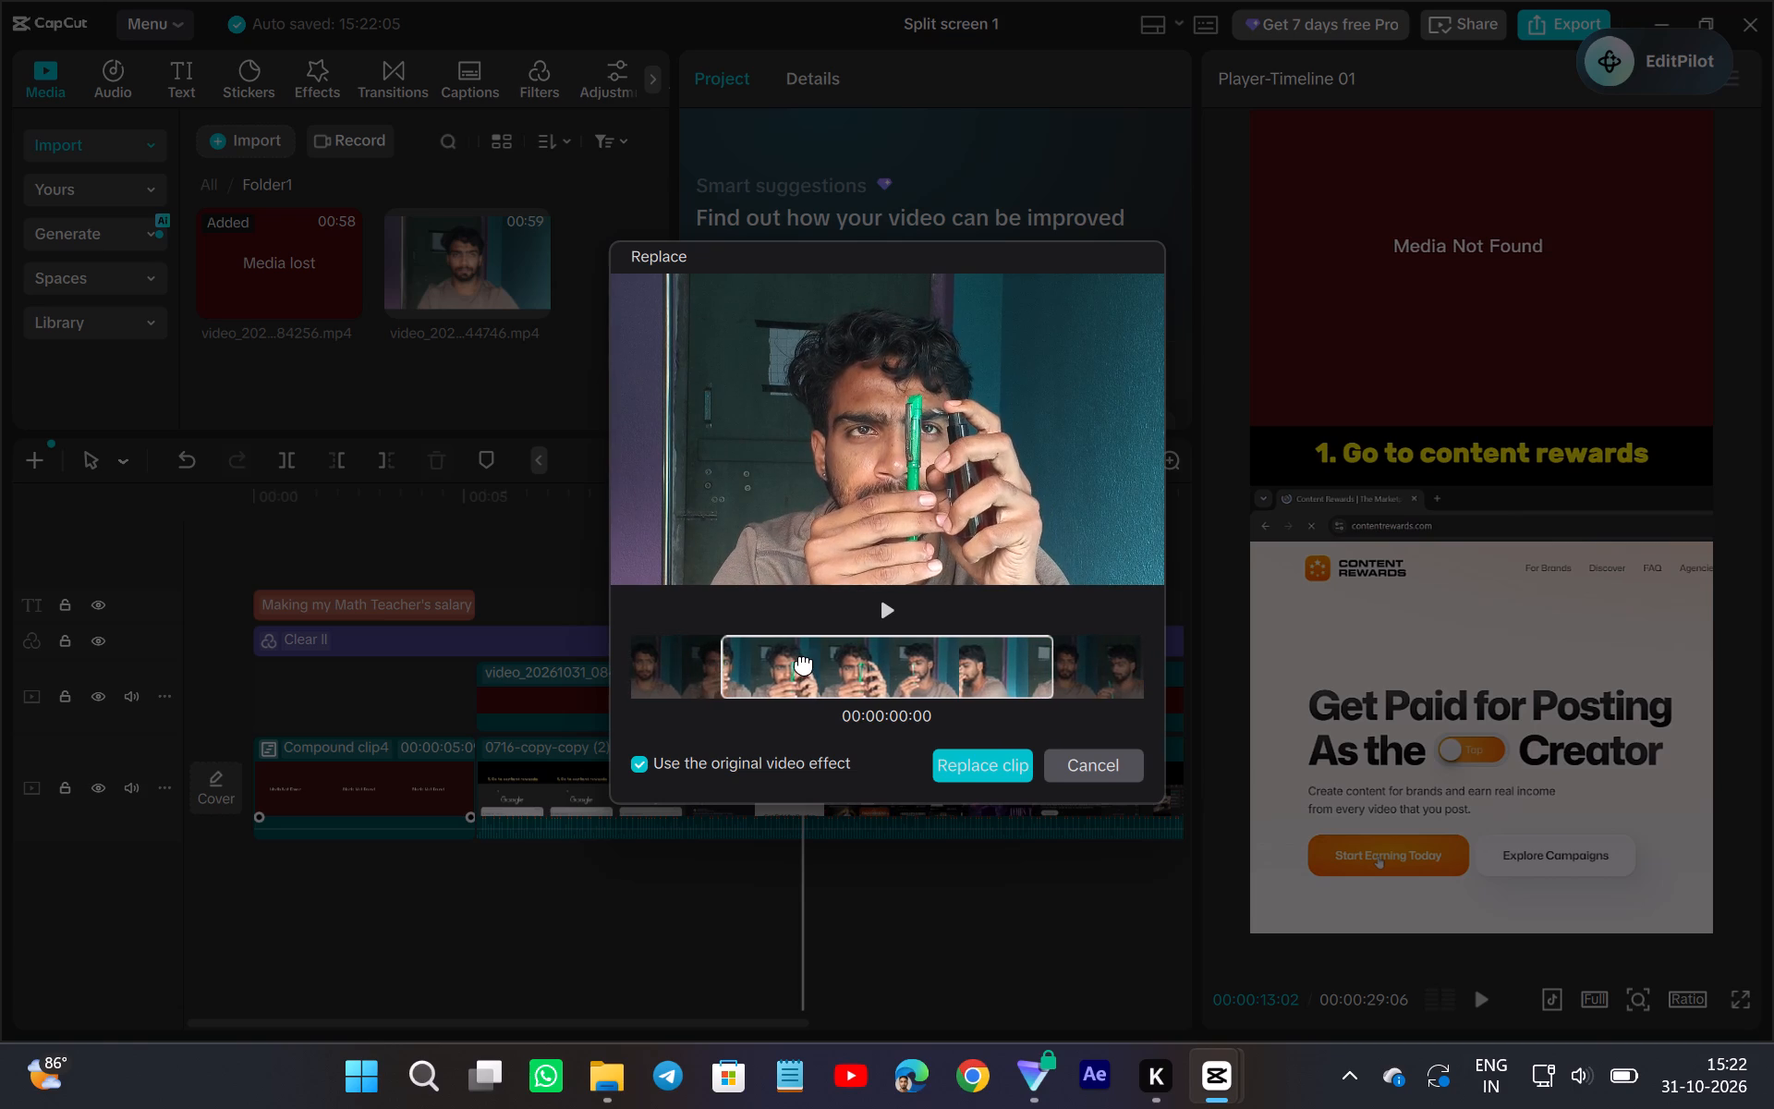
pyautogui.moveTo(804, 663); pyautogui.dragTo(798, 663)
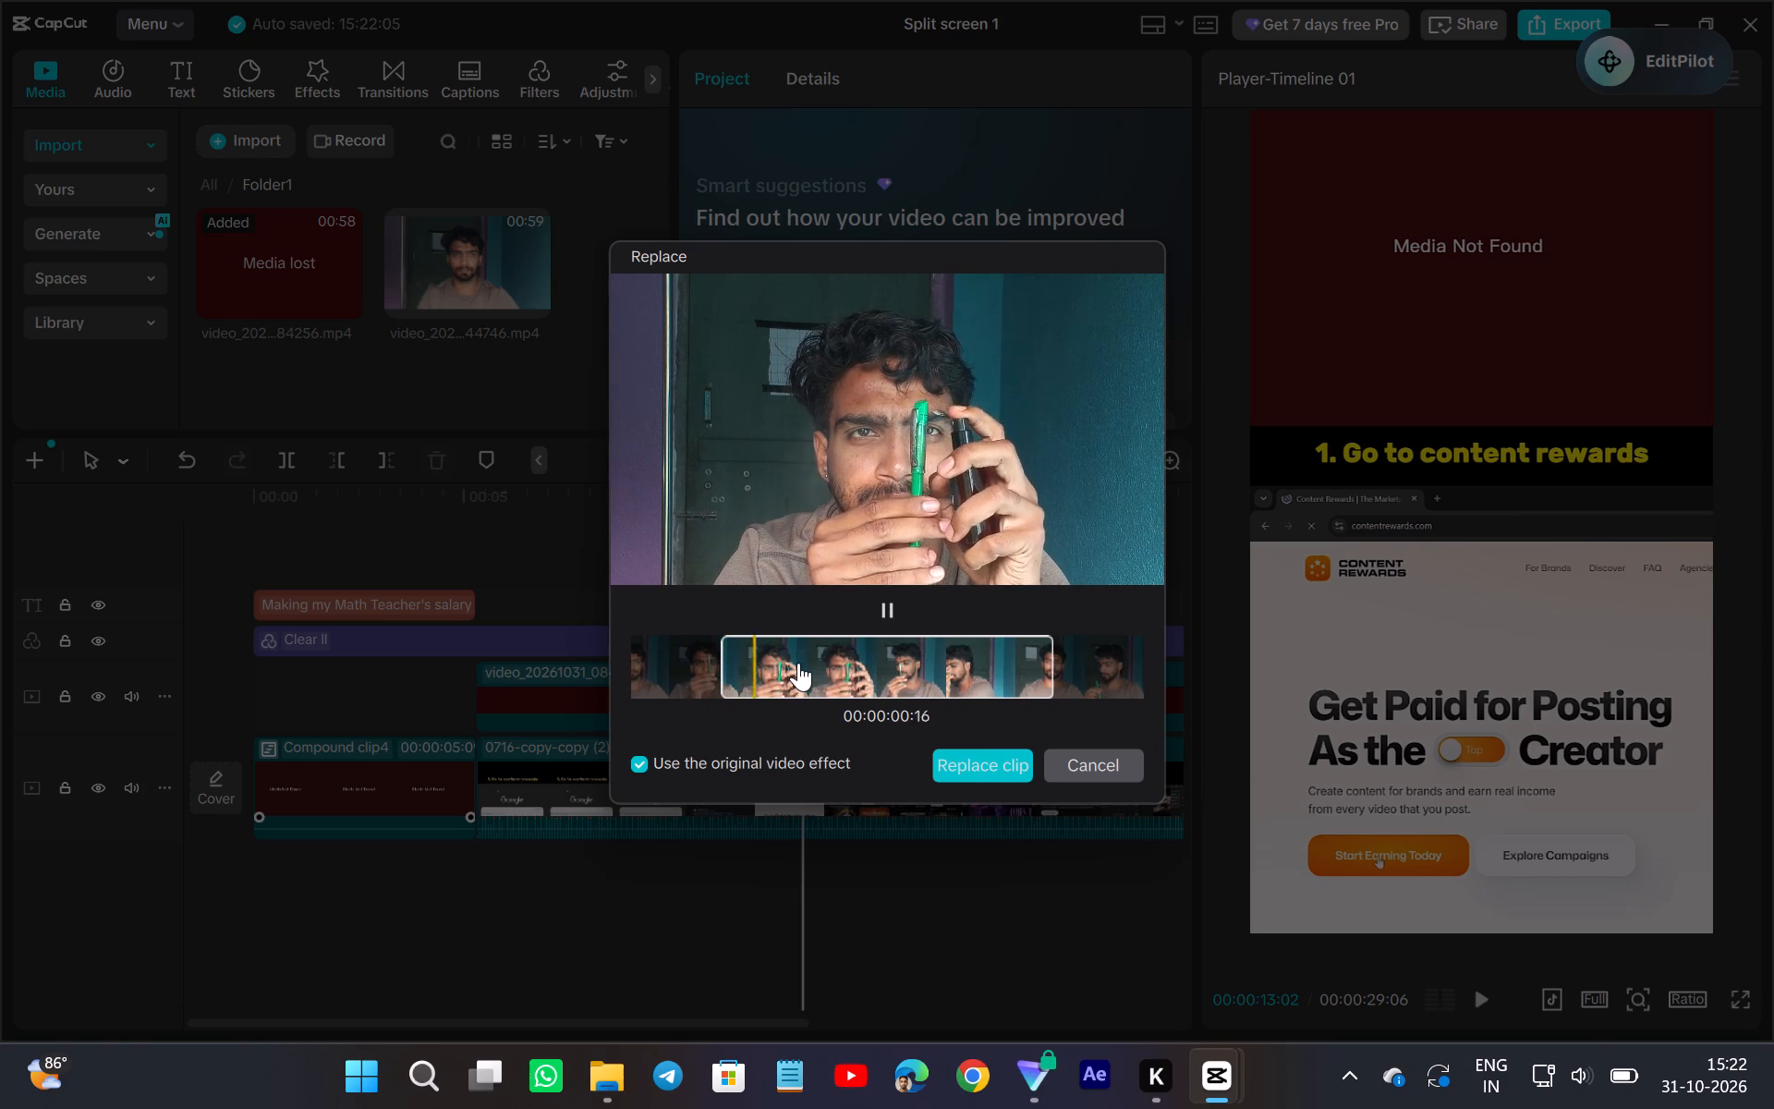
pyautogui.click(983, 761)
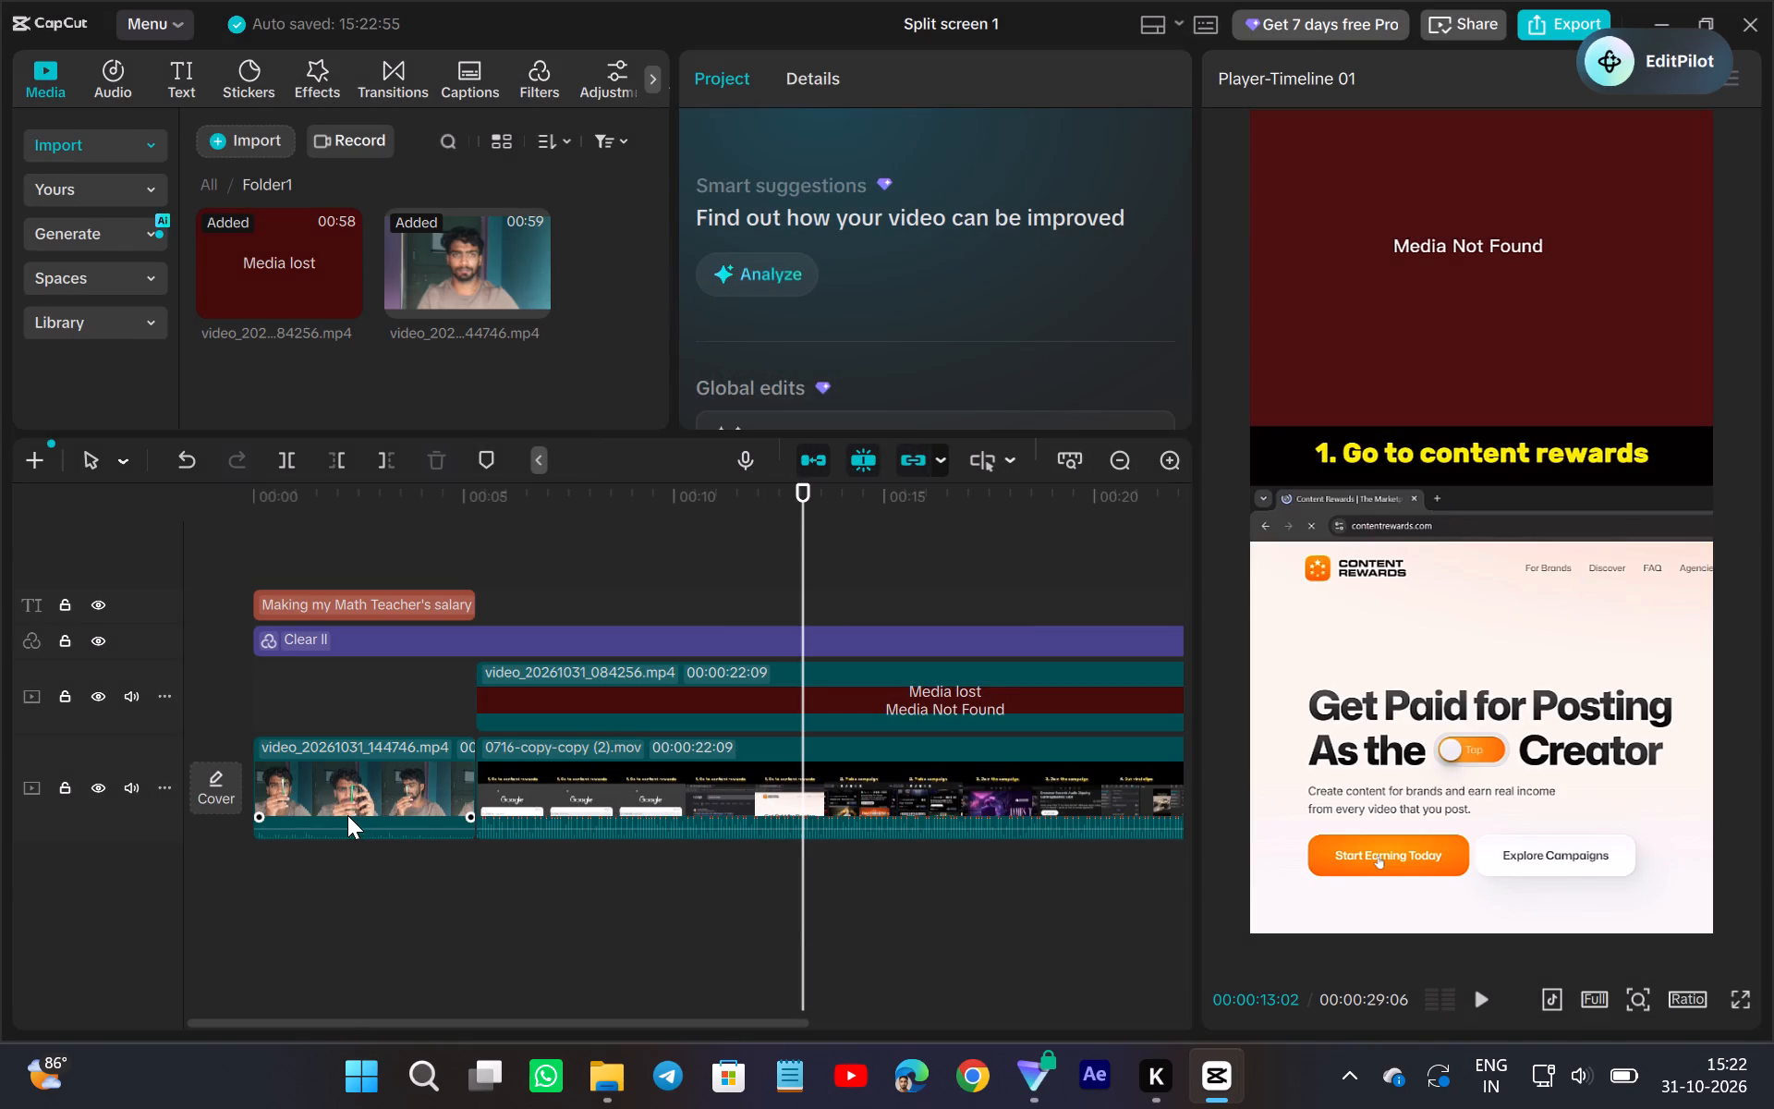
# Raise the volume of the opening video_20261031_144746.mp4 clip to 7.0 dB.
pyautogui.click(347, 815)
pyautogui.click(816, 70)
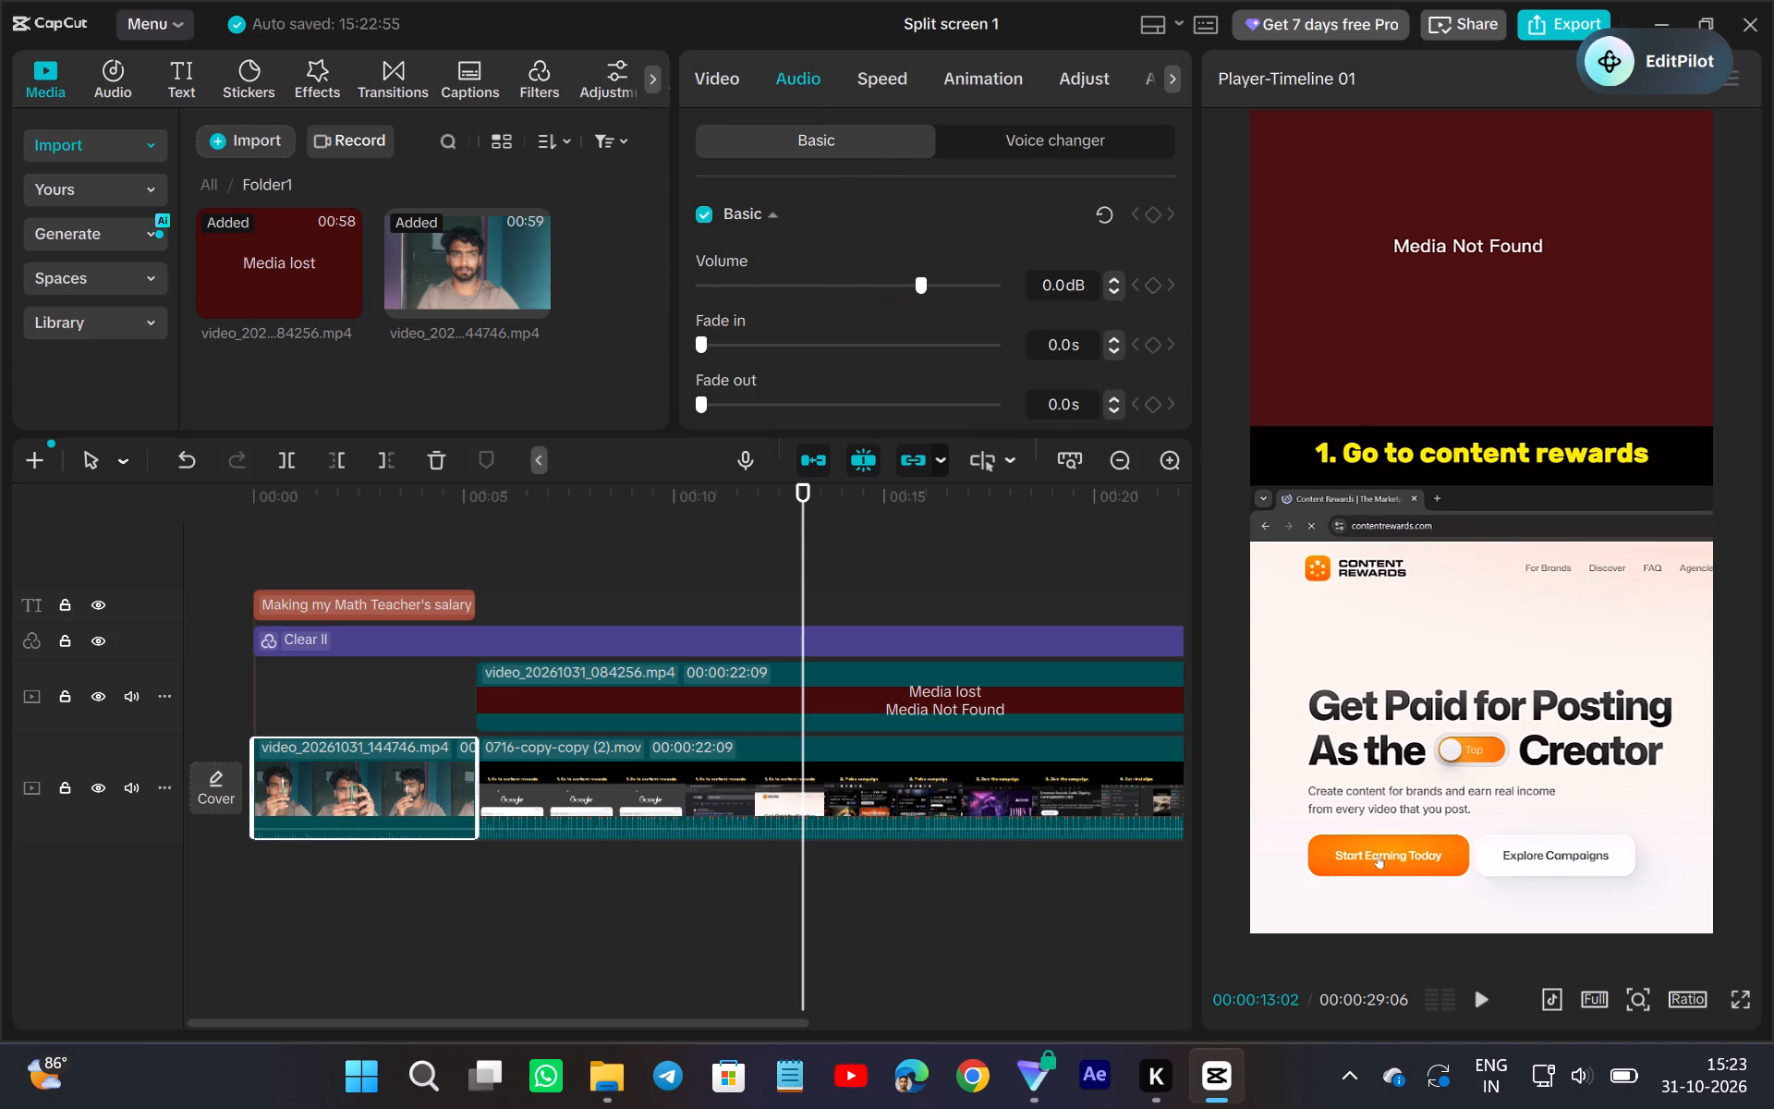
pyautogui.doubleClick(1118, 283)
pyautogui.rightClick(1118, 283)
pyautogui.doubleClick(1118, 283)
pyautogui.rightClick(1118, 283)
pyautogui.tripleClick(1118, 283)
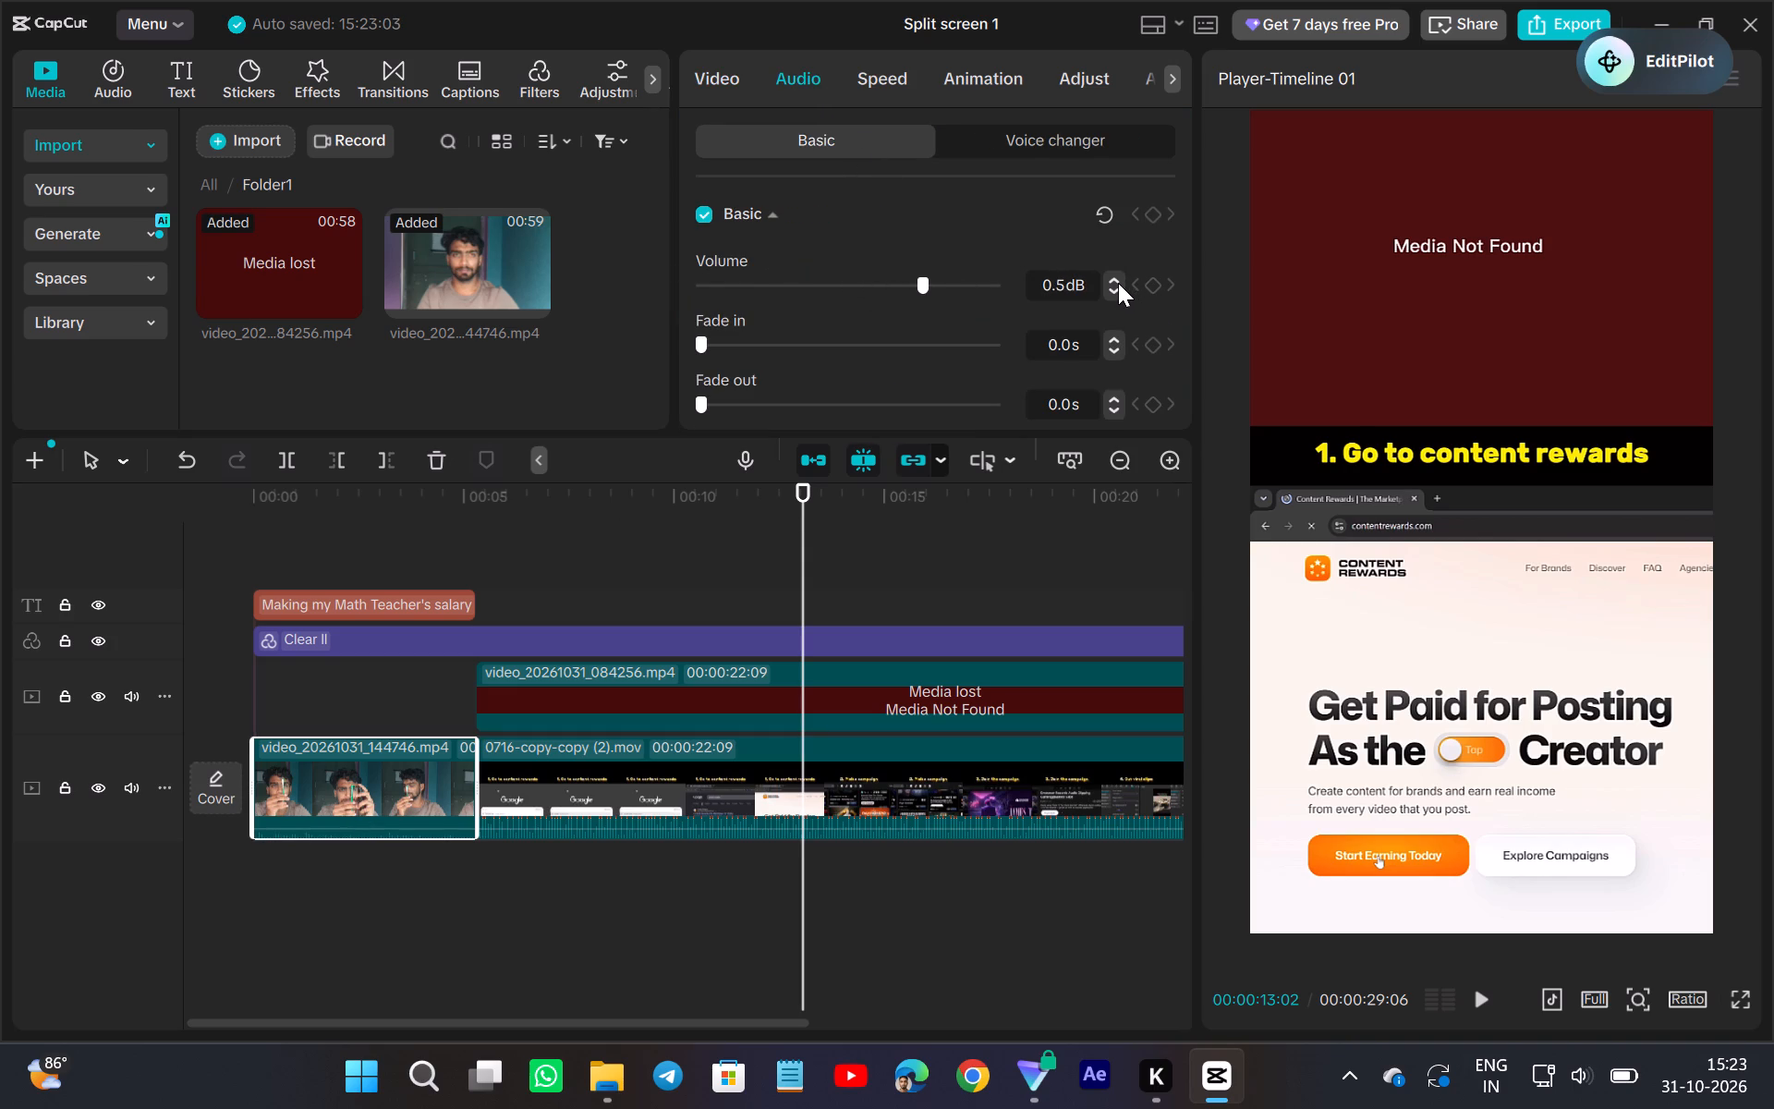
pyautogui.tripleClick(1118, 283)
pyautogui.tripleClick(1118, 283)
pyautogui.tripleClick(1118, 283)
pyautogui.doubleClick(1118, 283)
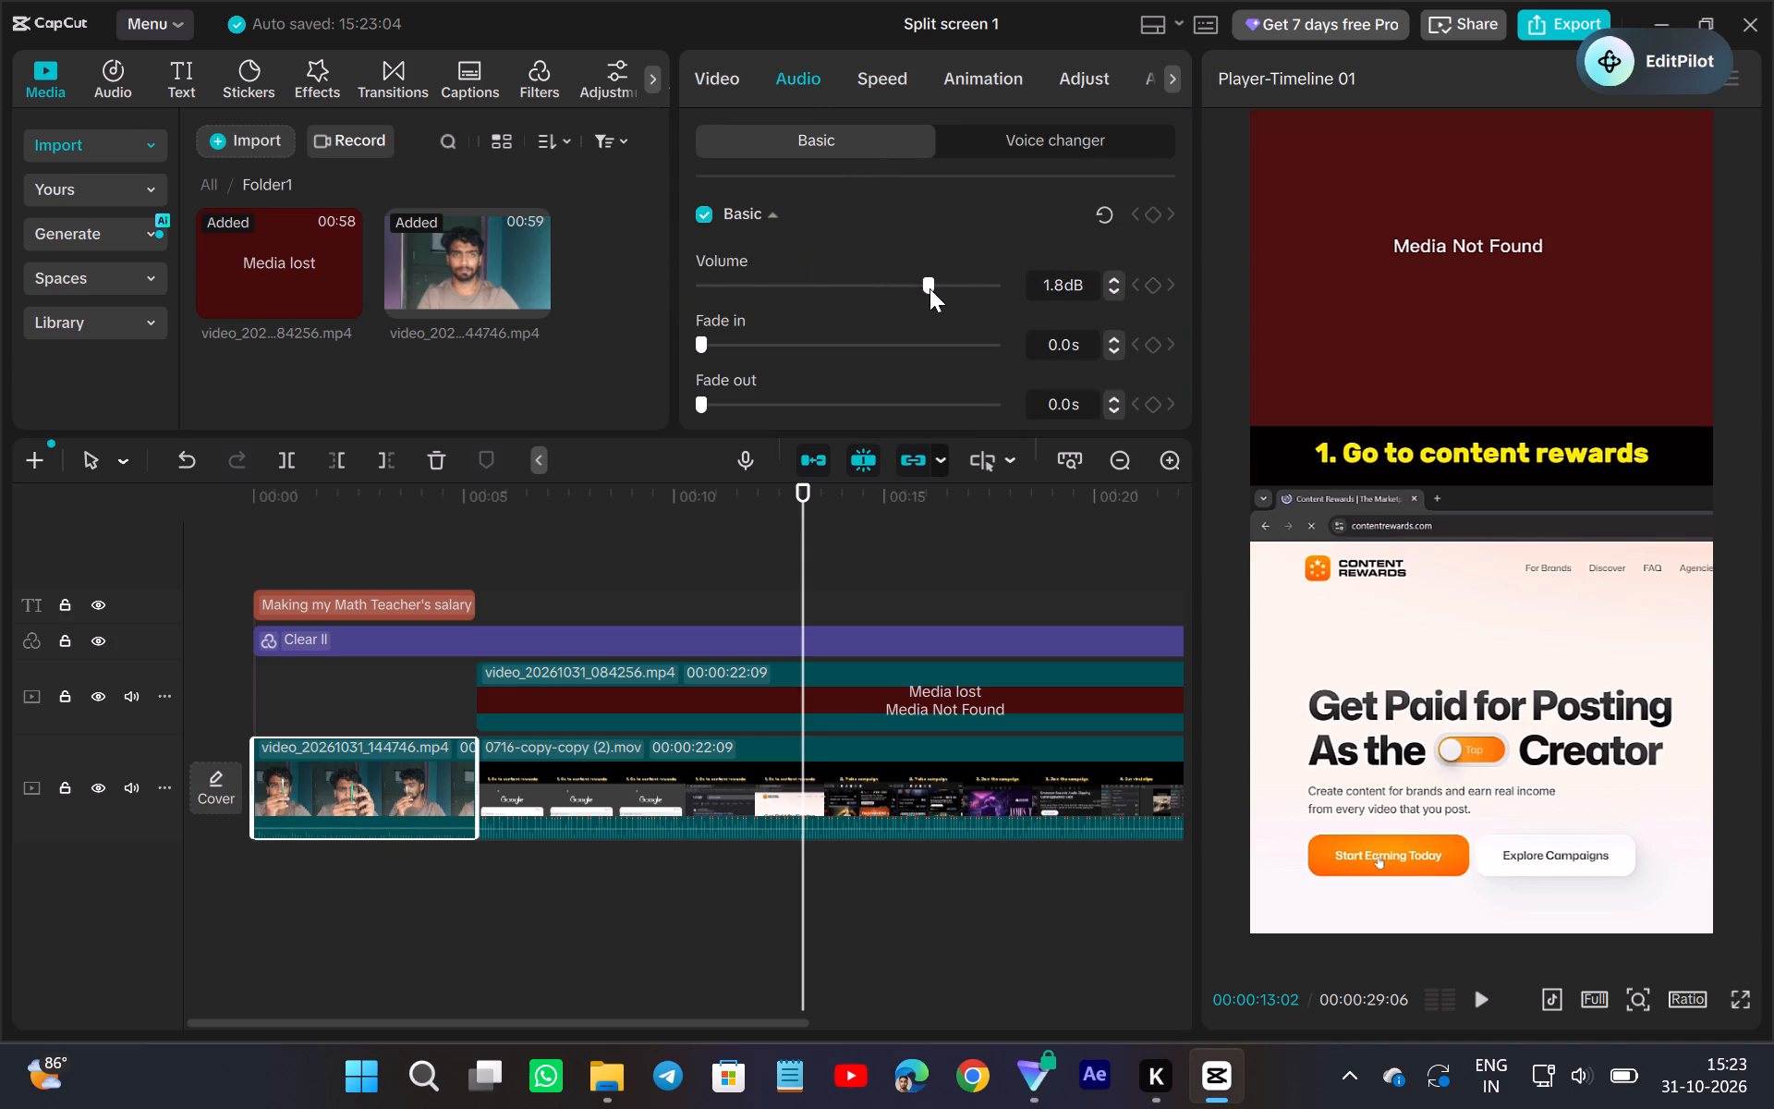
pyautogui.click(939, 281)
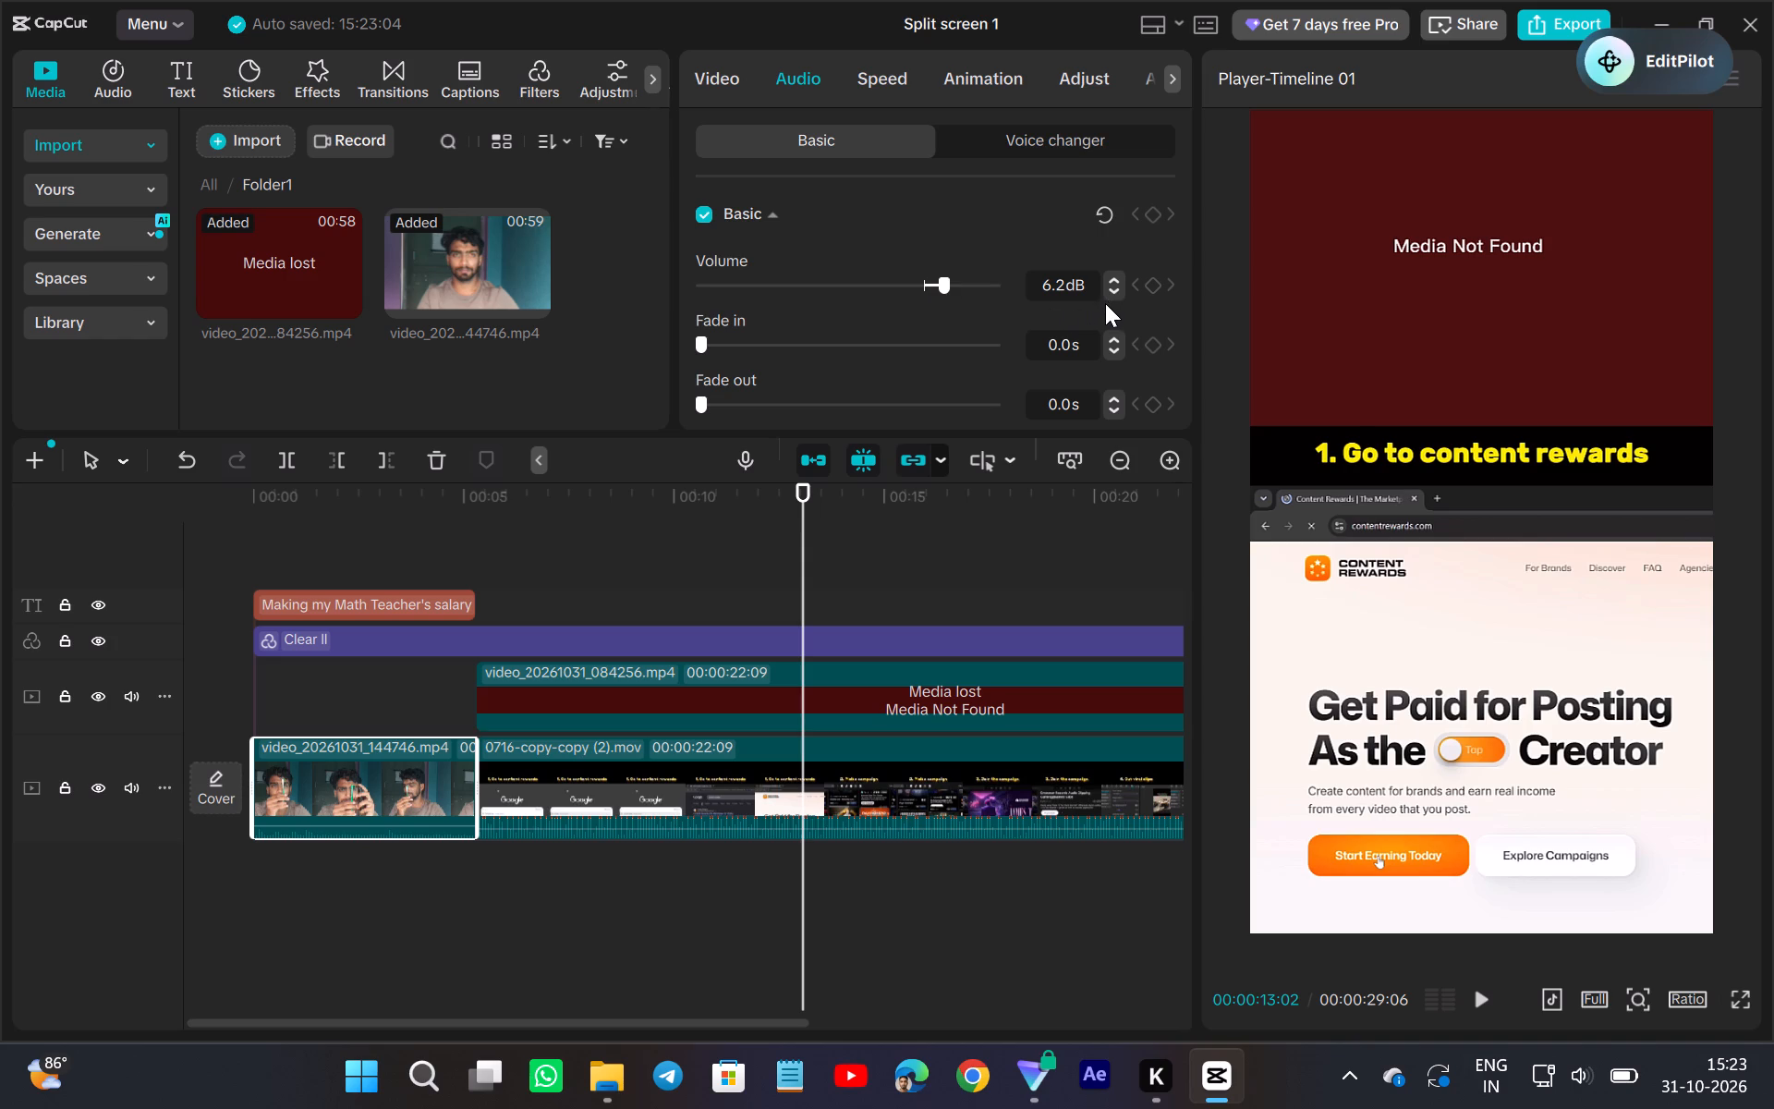
pyautogui.tripleClick(1116, 273)
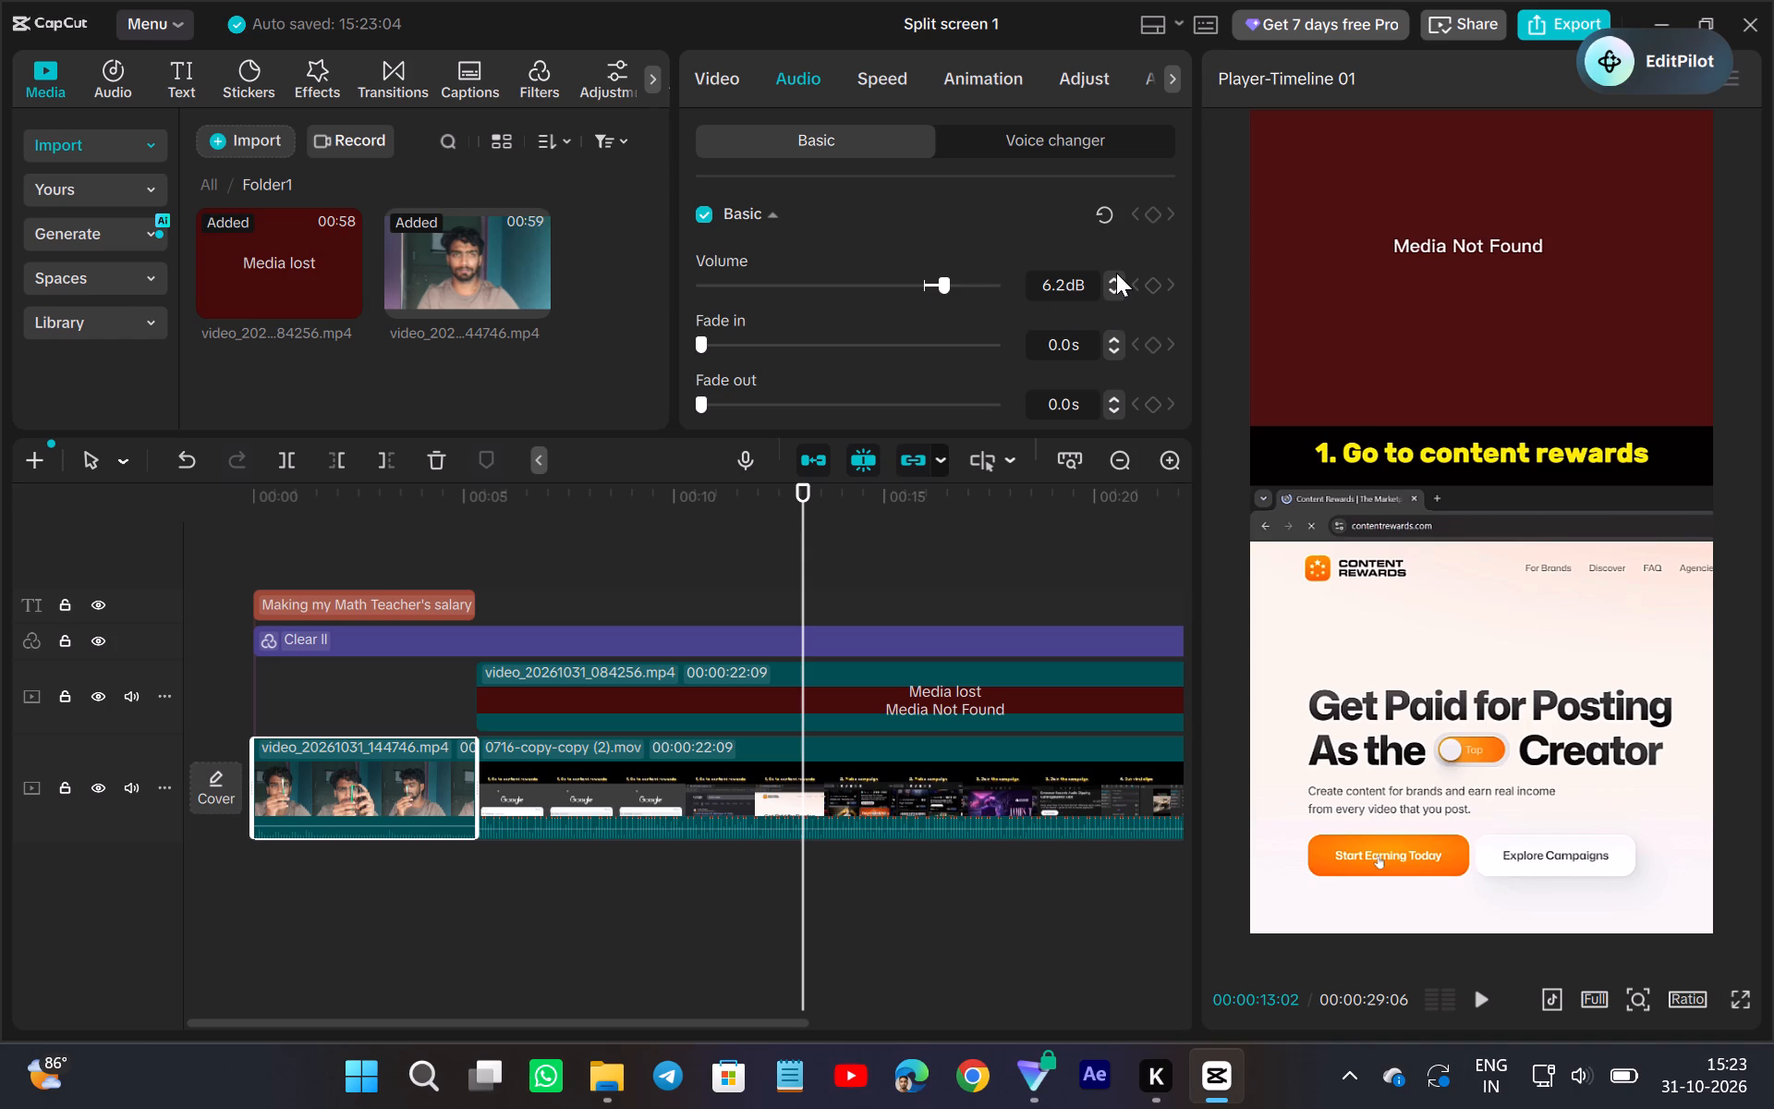
pyautogui.tripleClick(1112, 277)
pyautogui.tripleClick(1112, 277)
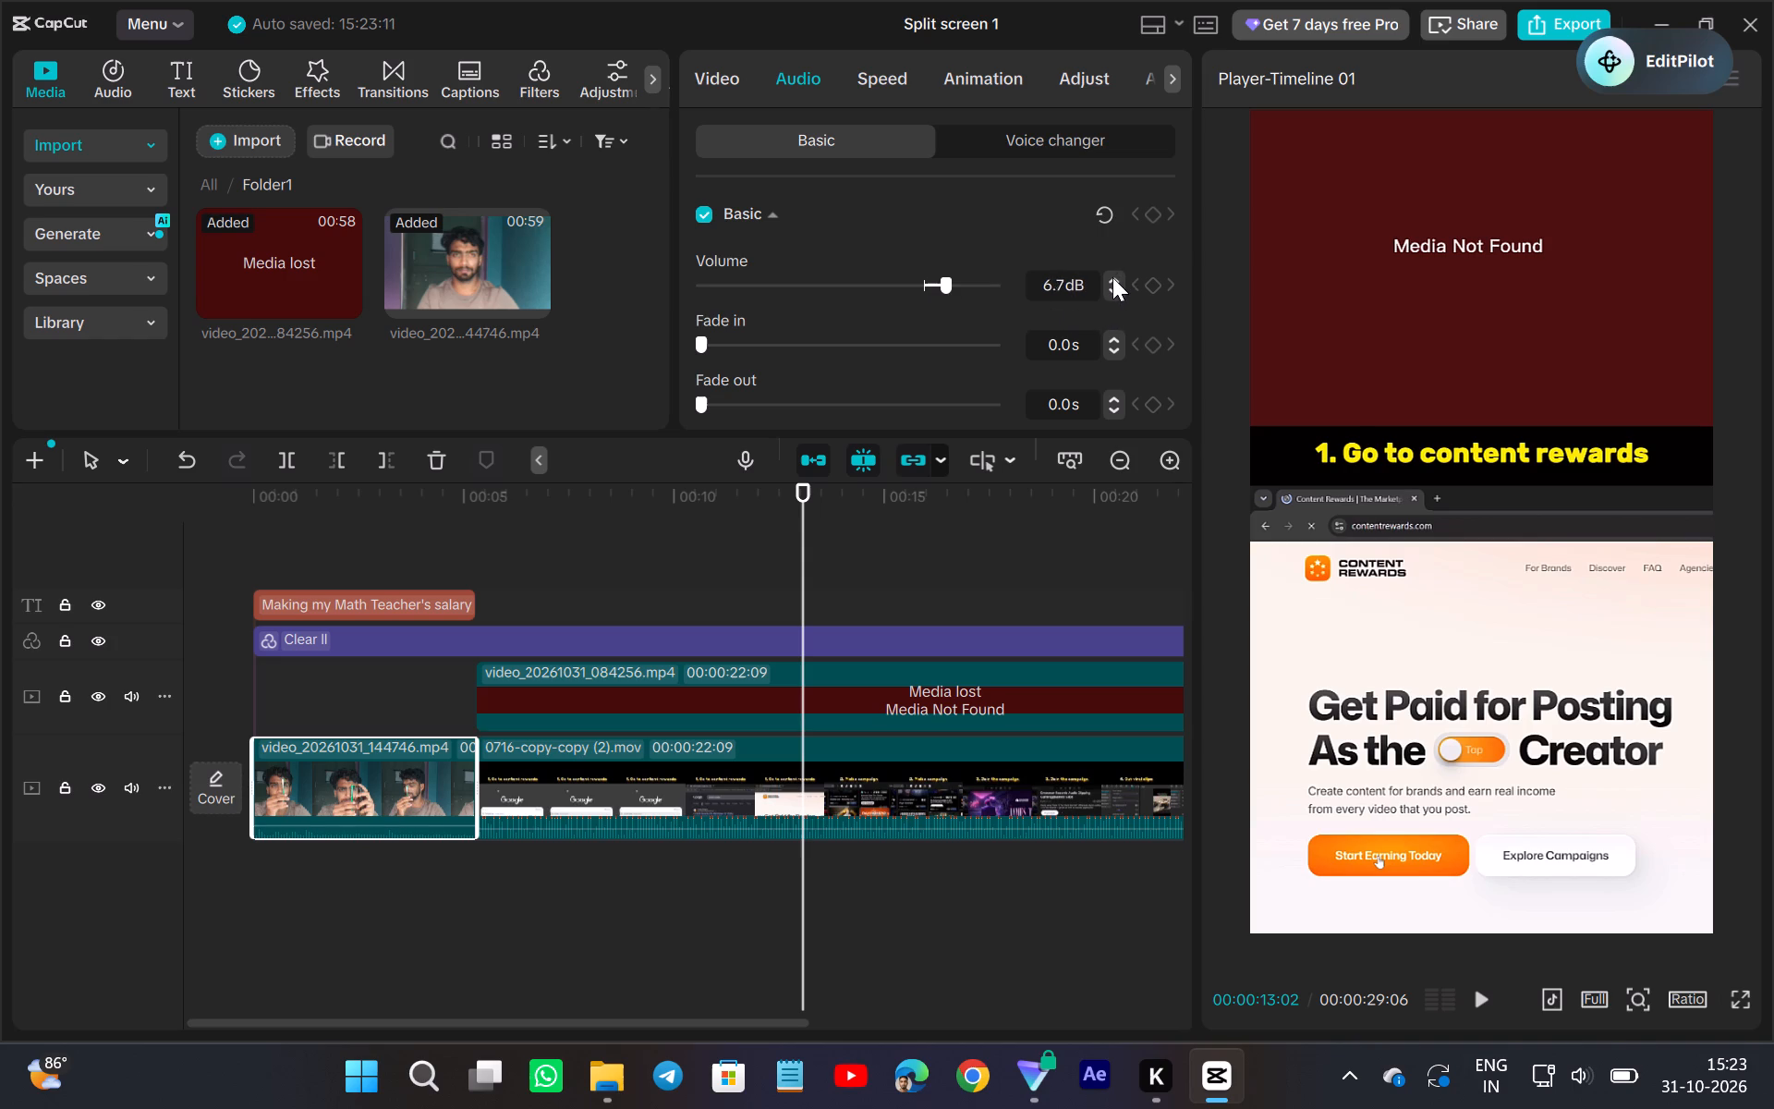
pyautogui.tripleClick(1112, 277)
pyautogui.click(1107, 288)
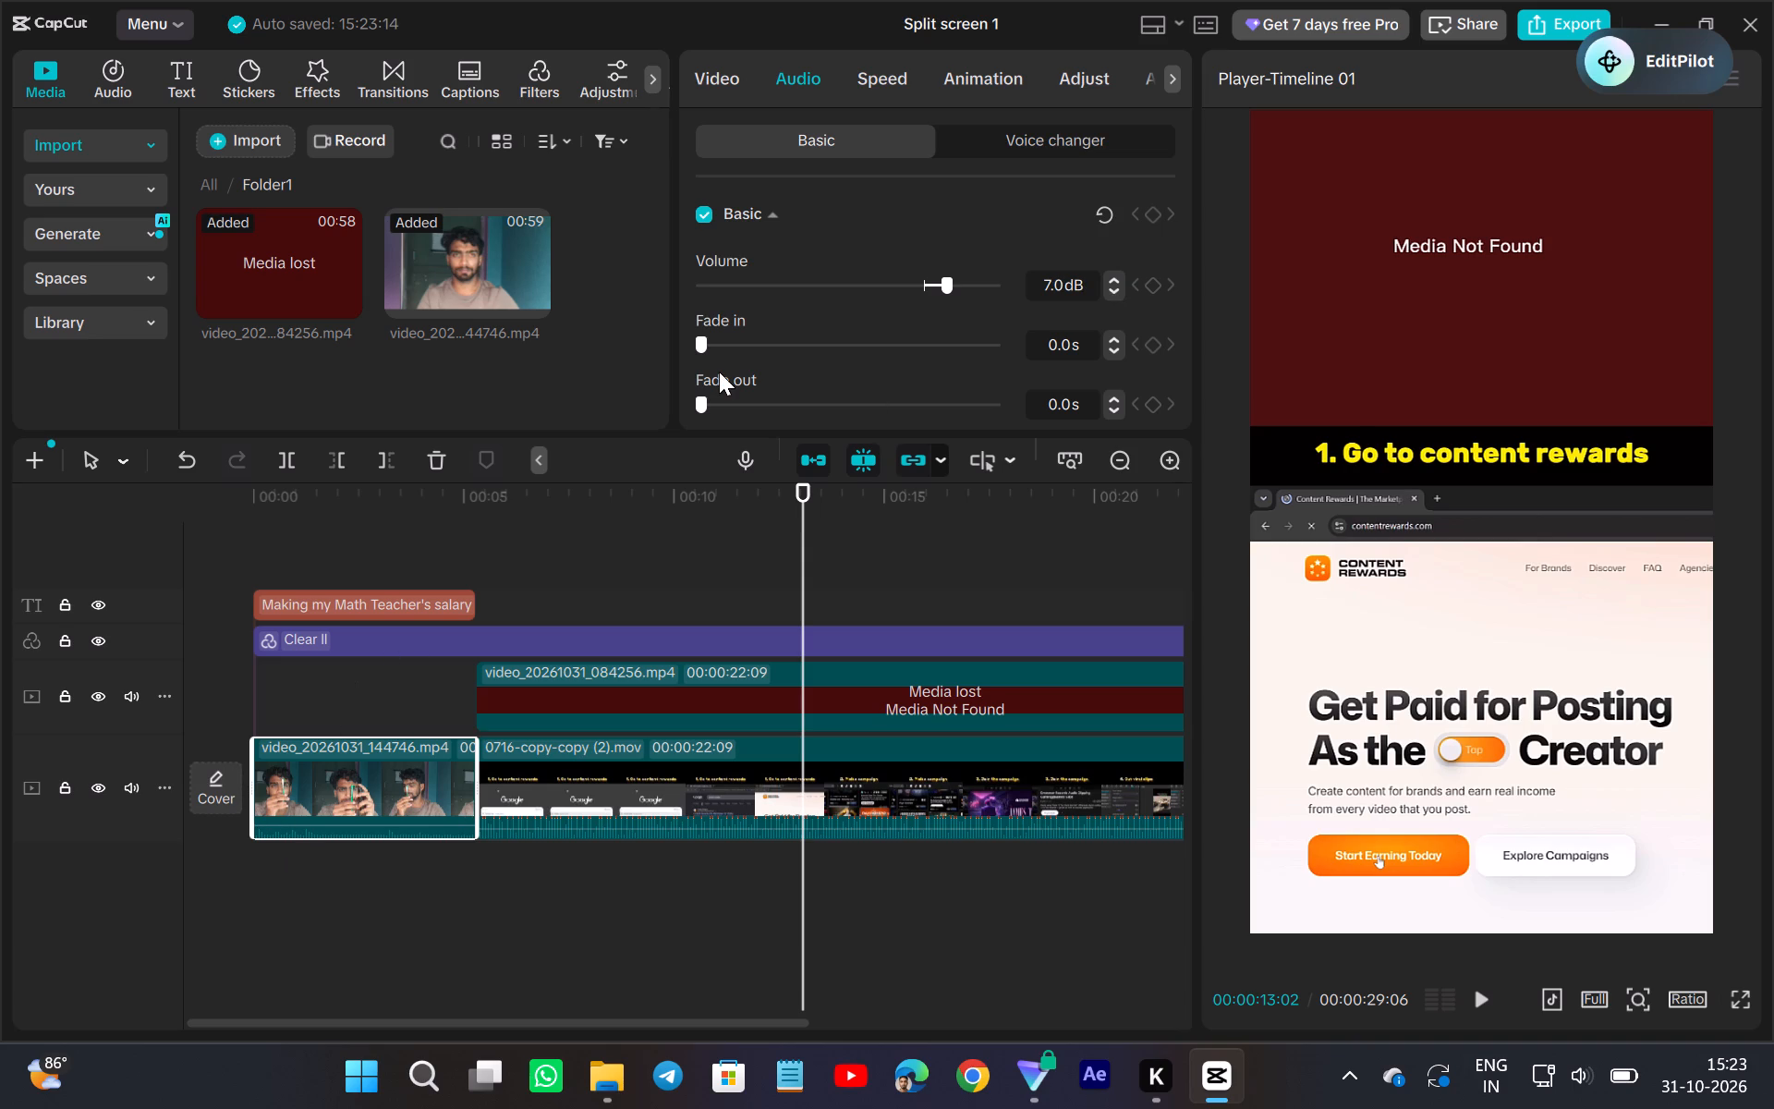
# Enable Reduce noise on the opening video_20261031_144746.mp4 clip.
pyautogui.scroll(-6, 719, 372)
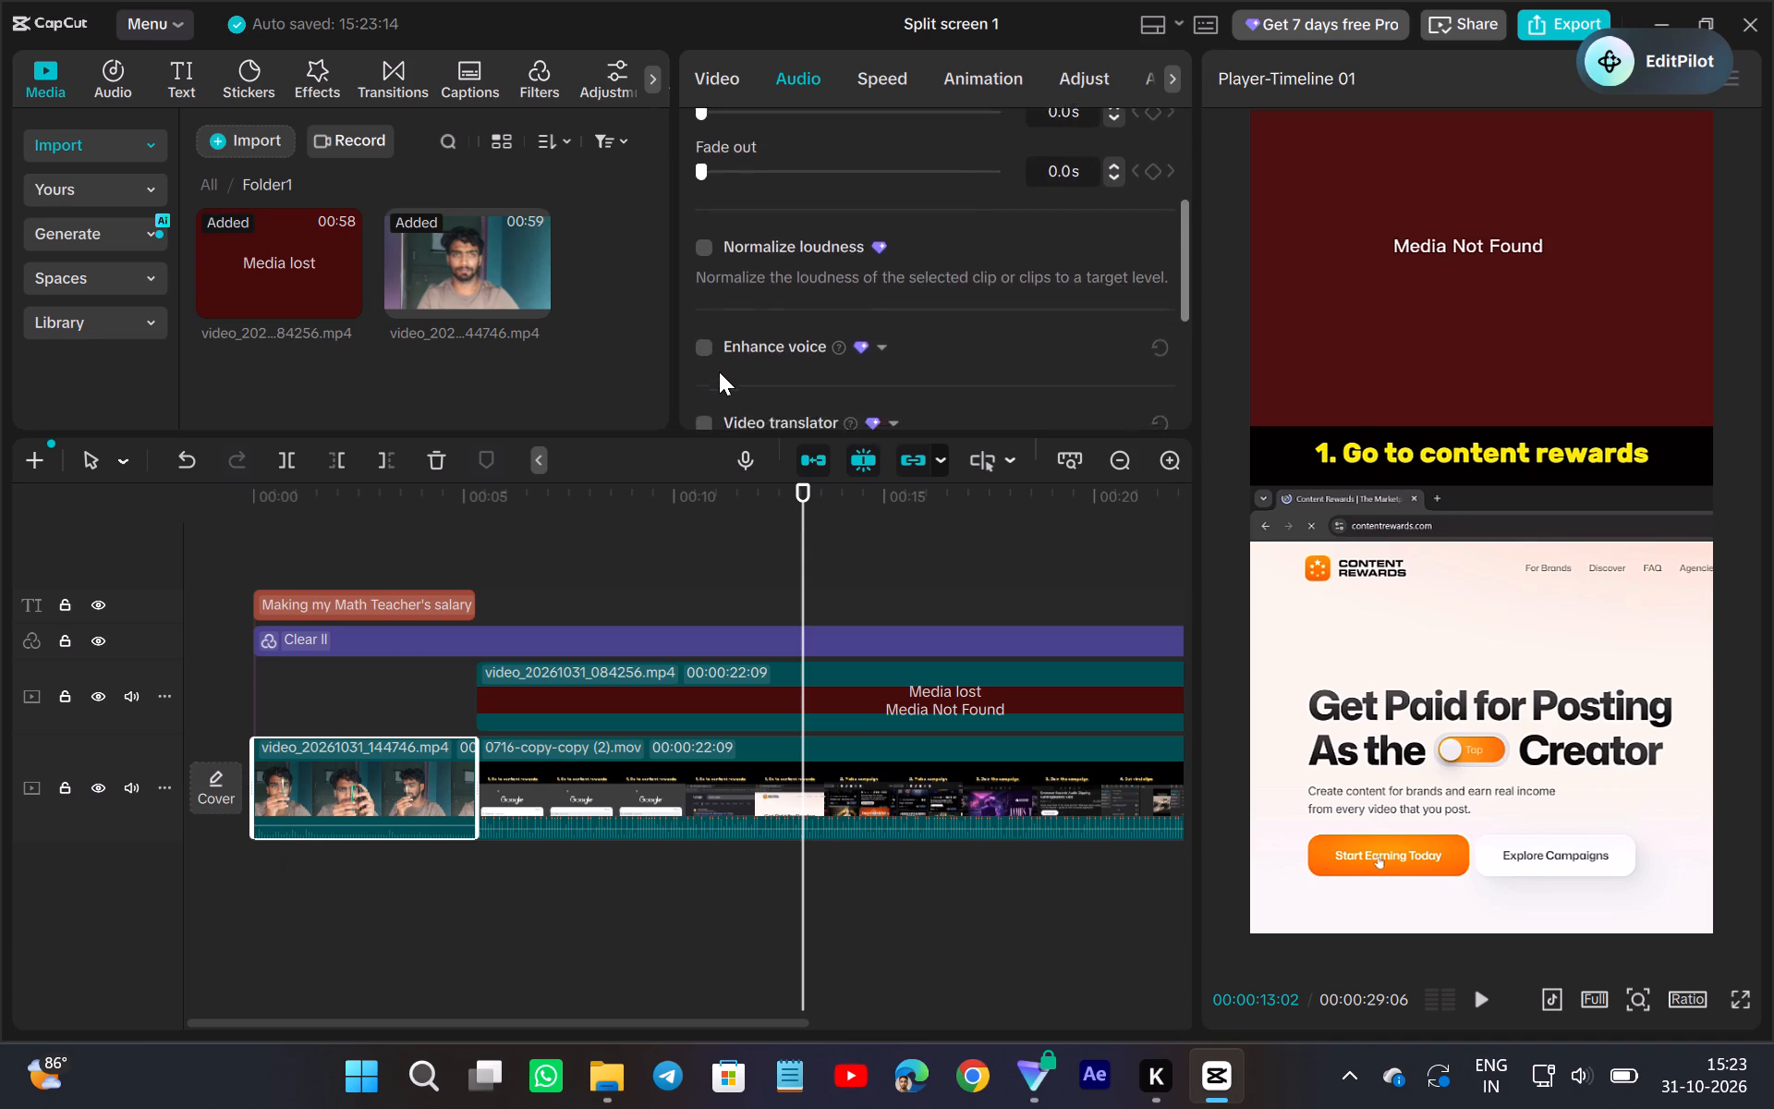
pyautogui.scroll(-3, 719, 372)
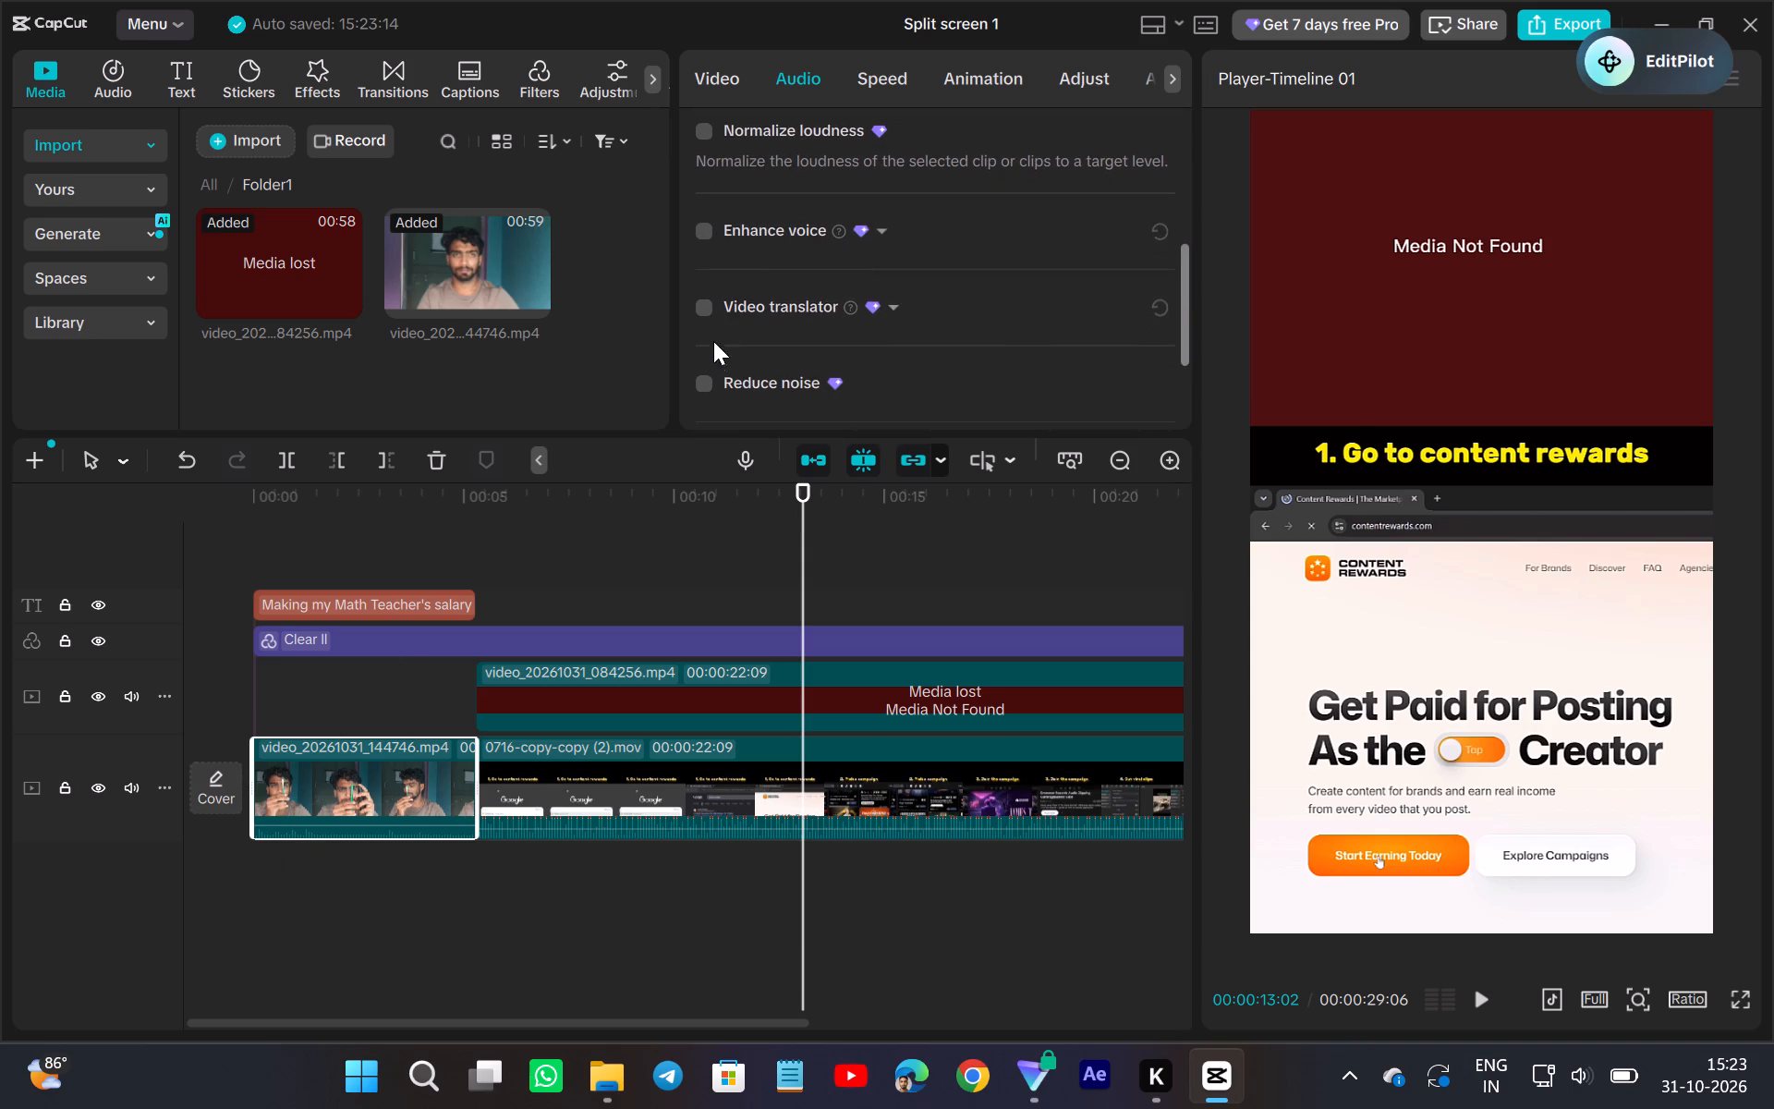
pyautogui.click(700, 384)
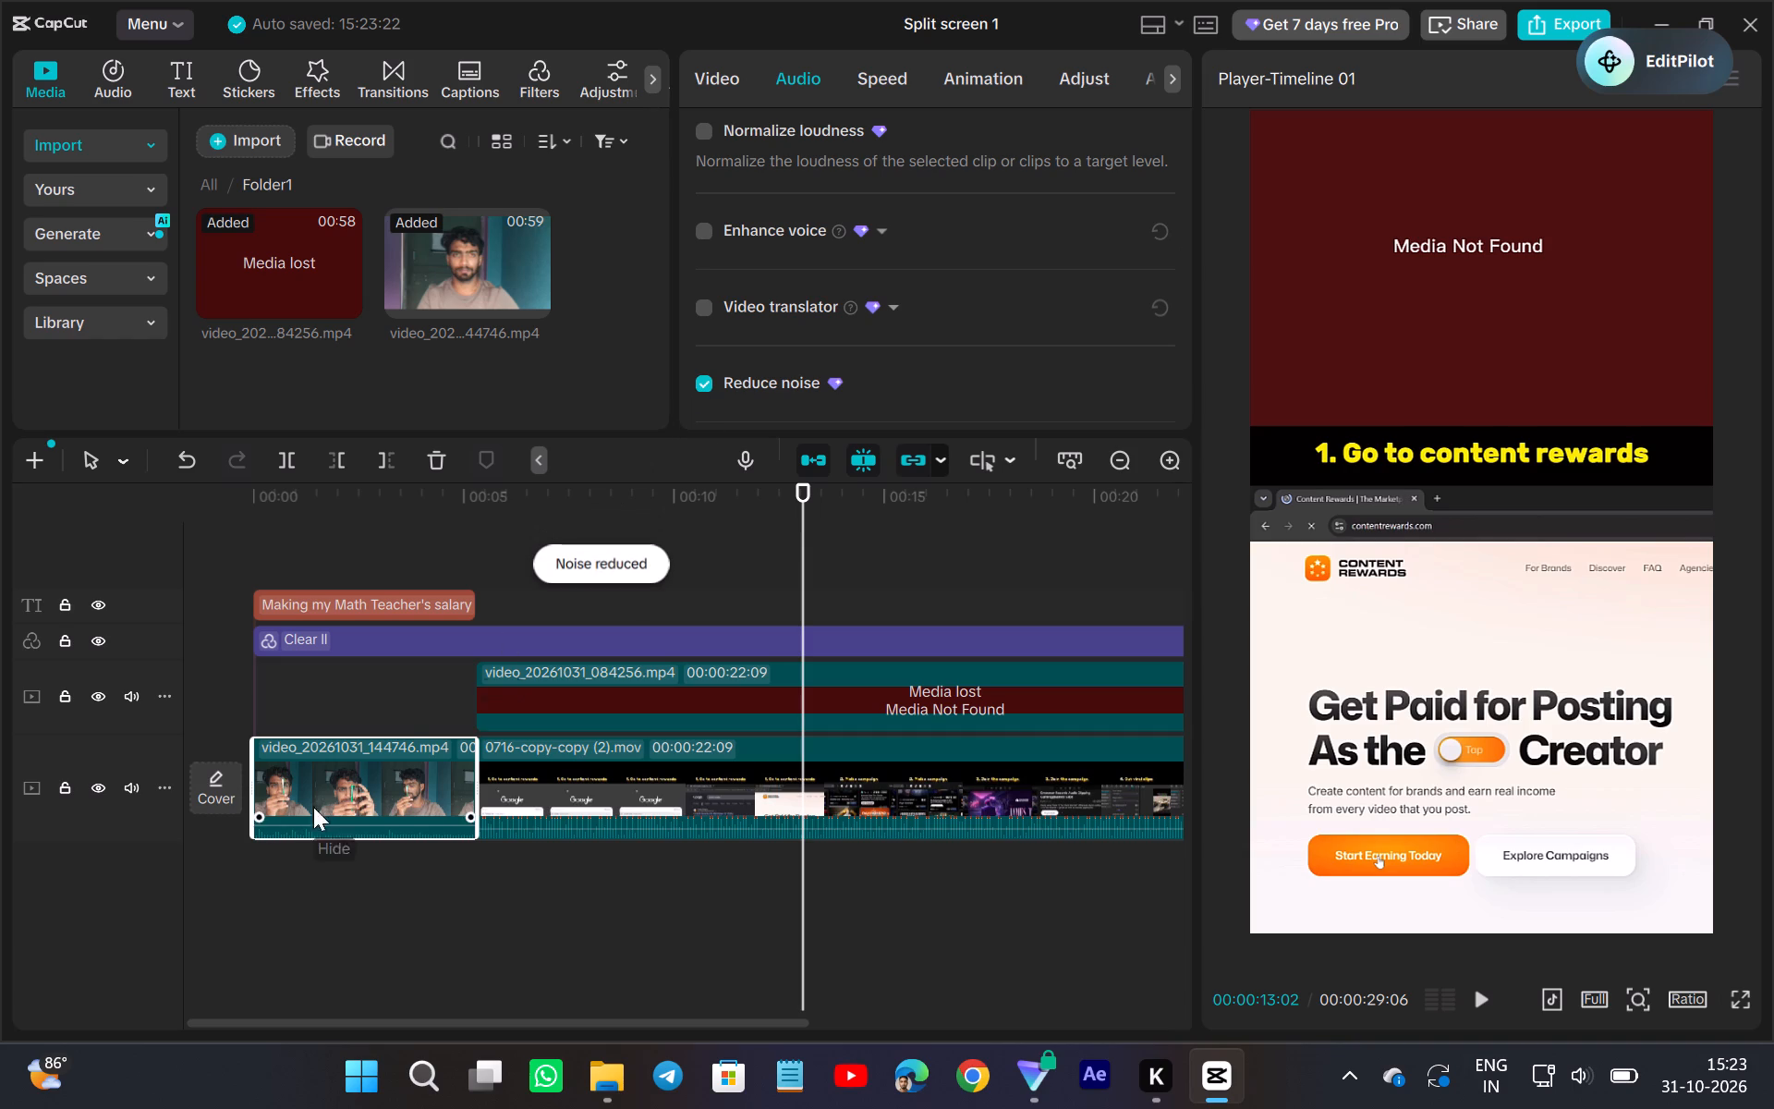
# Extend the end of the opening video_20261031_144746.mp4 clip on the main track to a duration of 00:00:18:24.
pyautogui.click(225, 853)
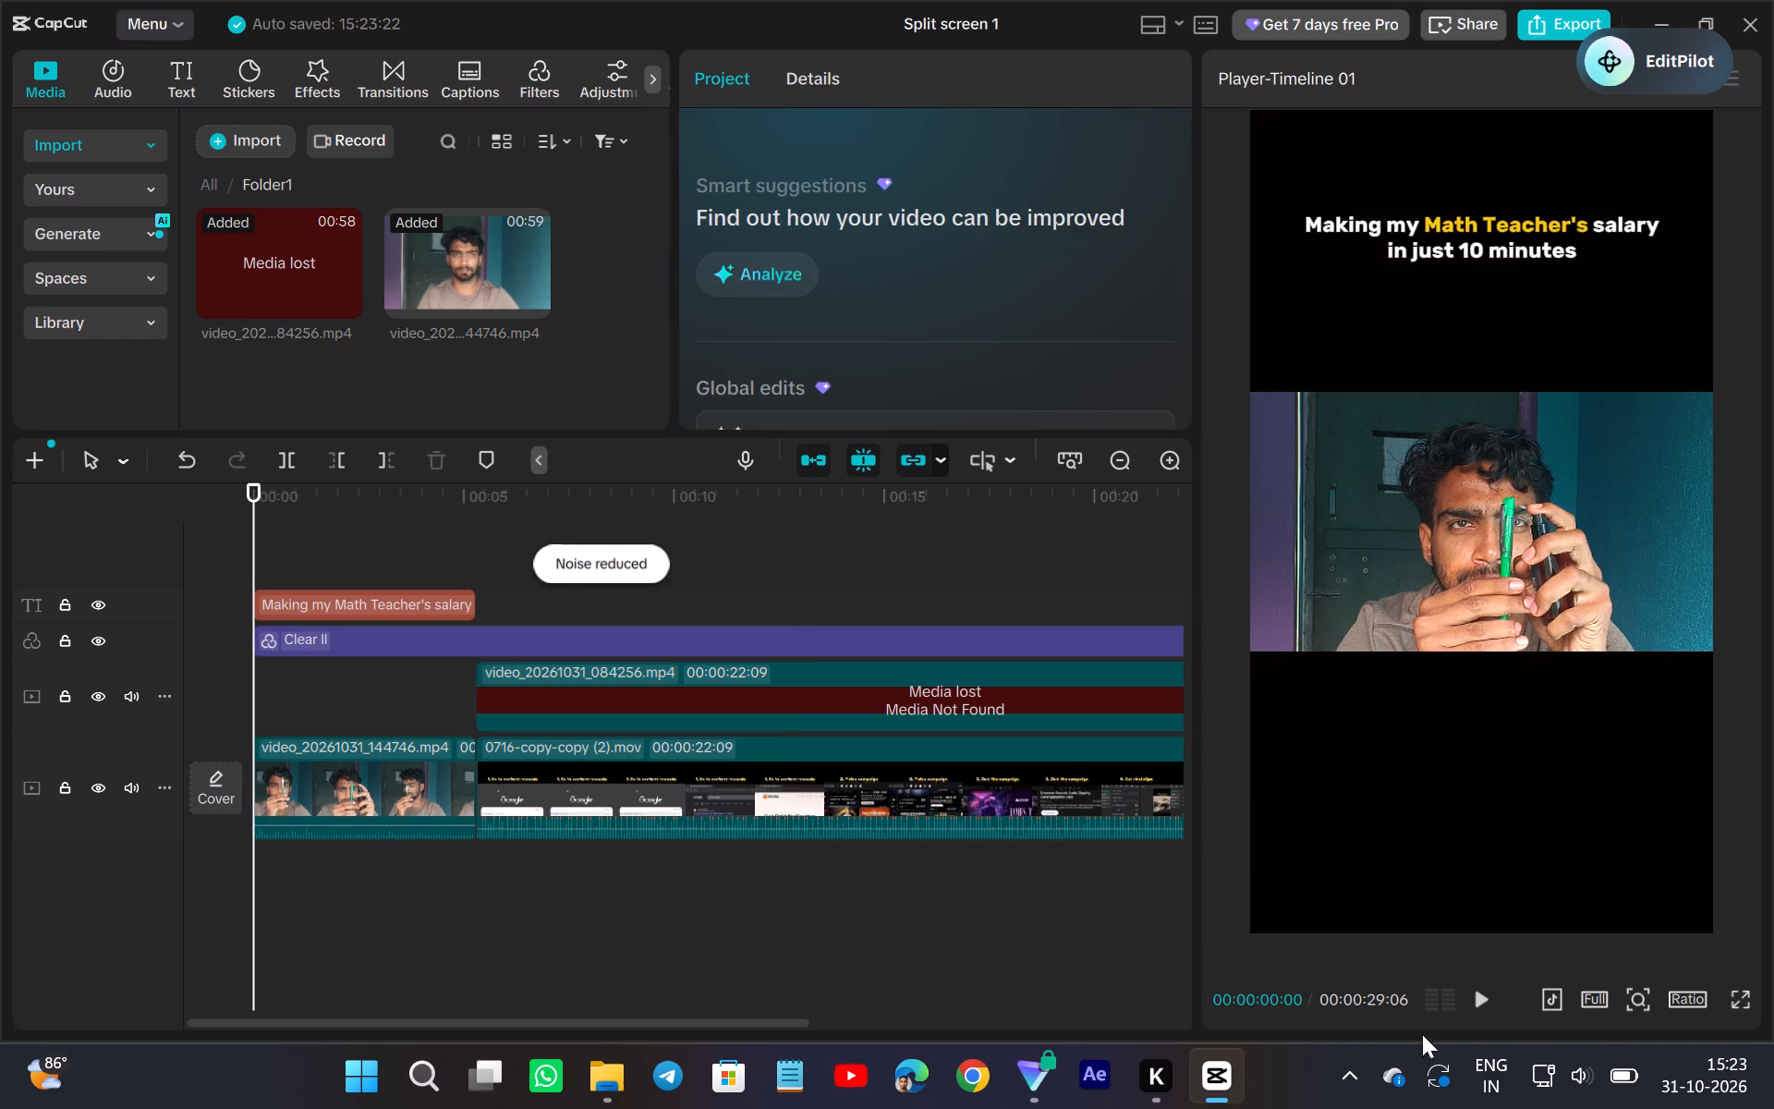
pyautogui.click(1484, 999)
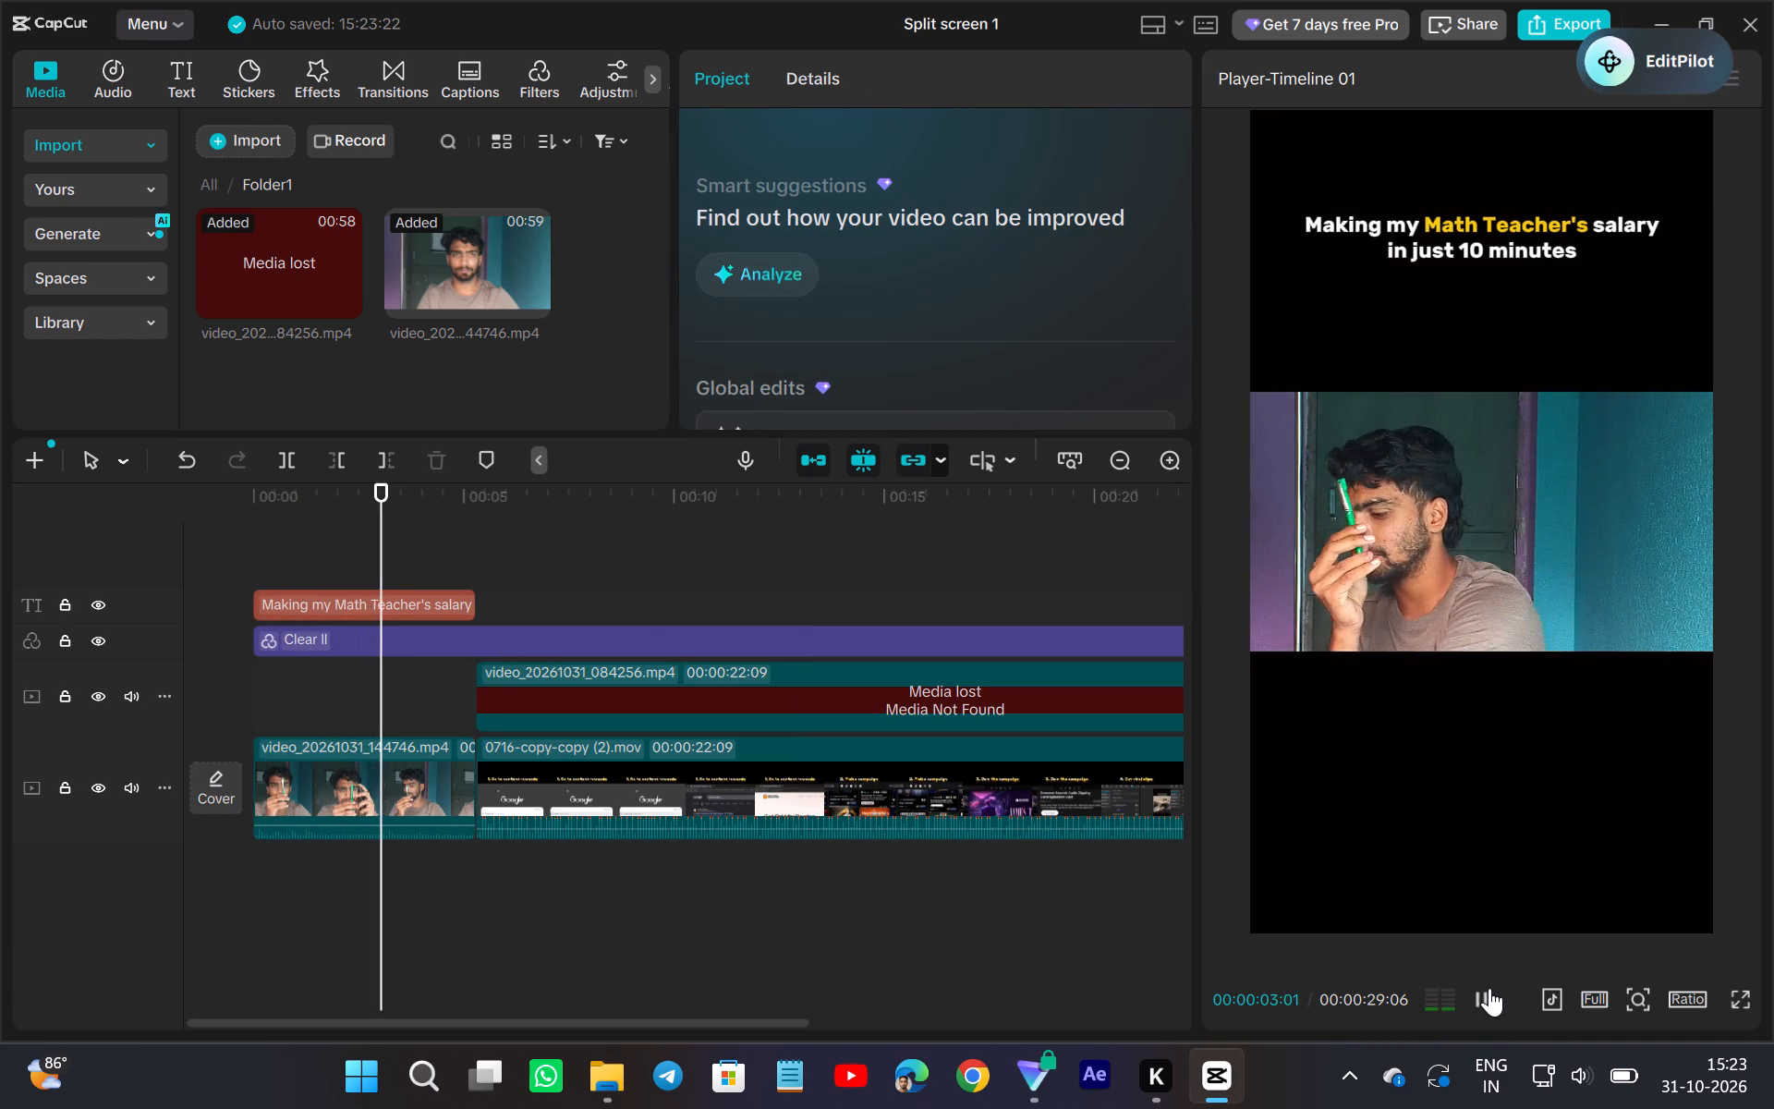
pyautogui.click(431, 803)
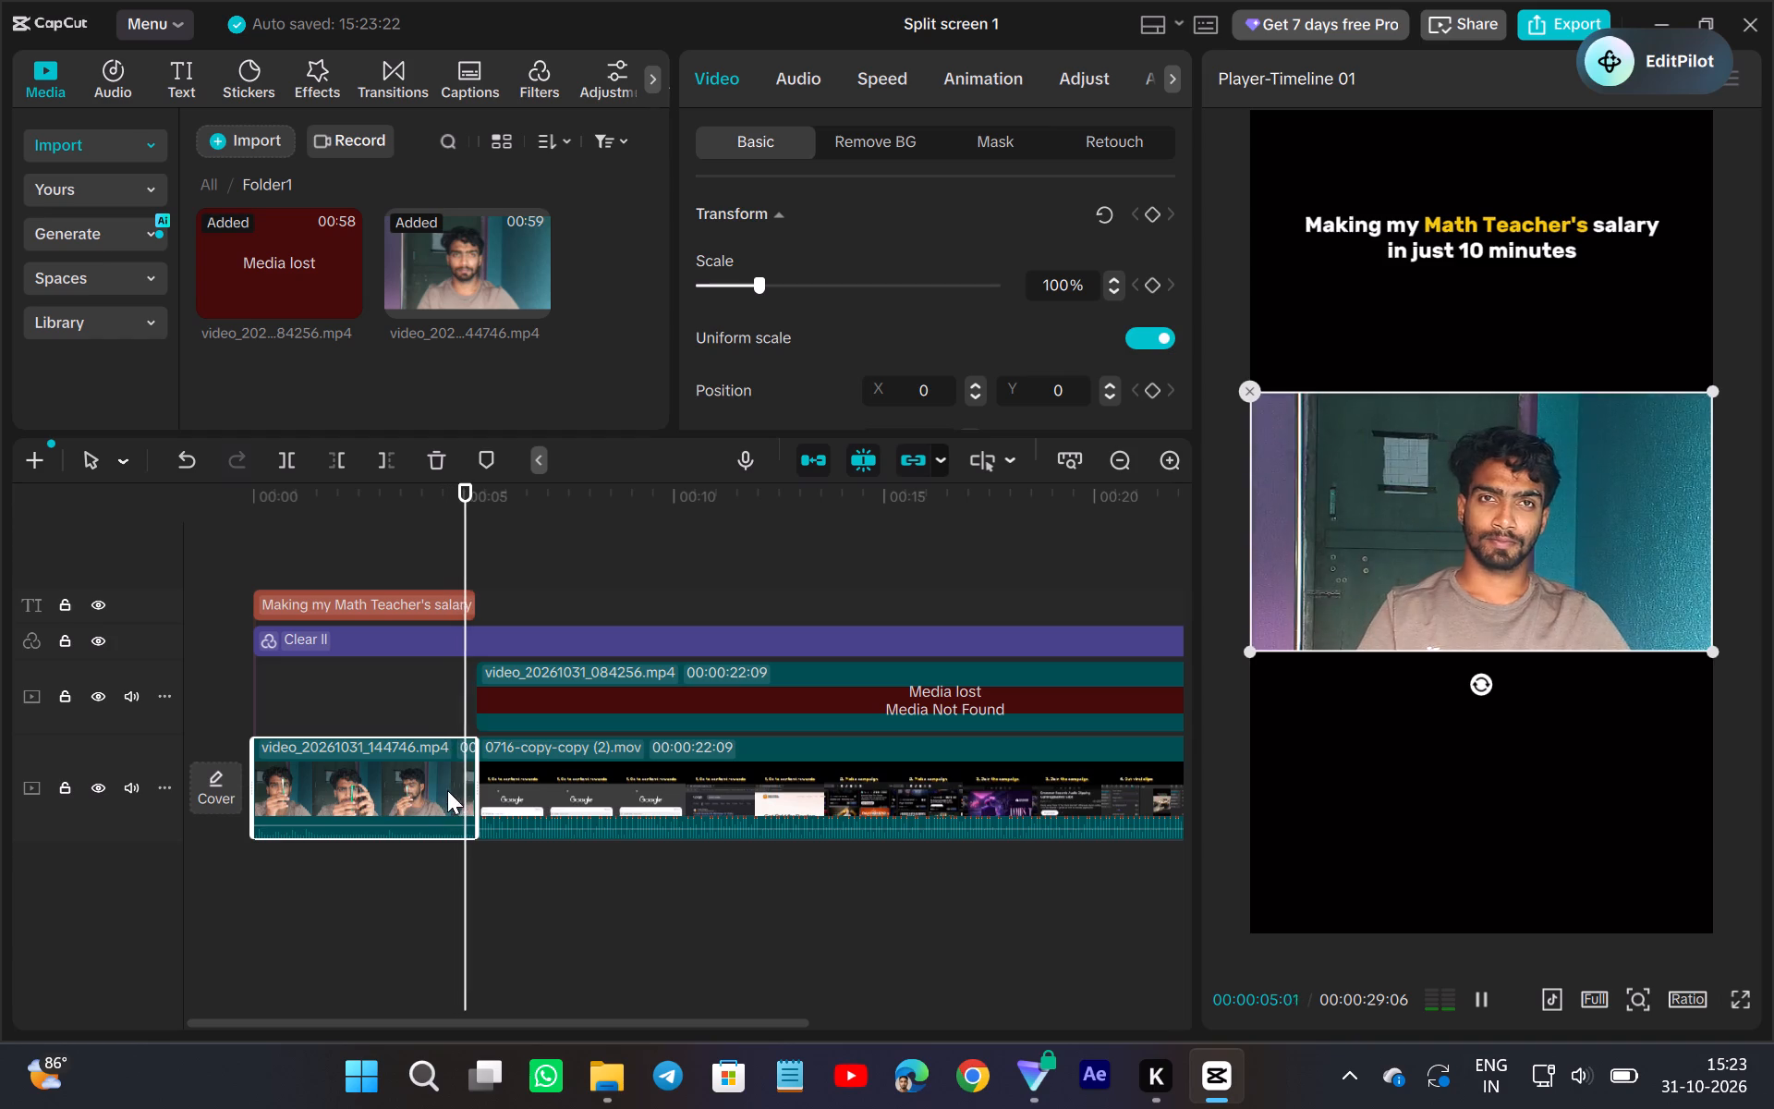
pyautogui.moveTo(475, 786); pyautogui.dragTo(874, 818)
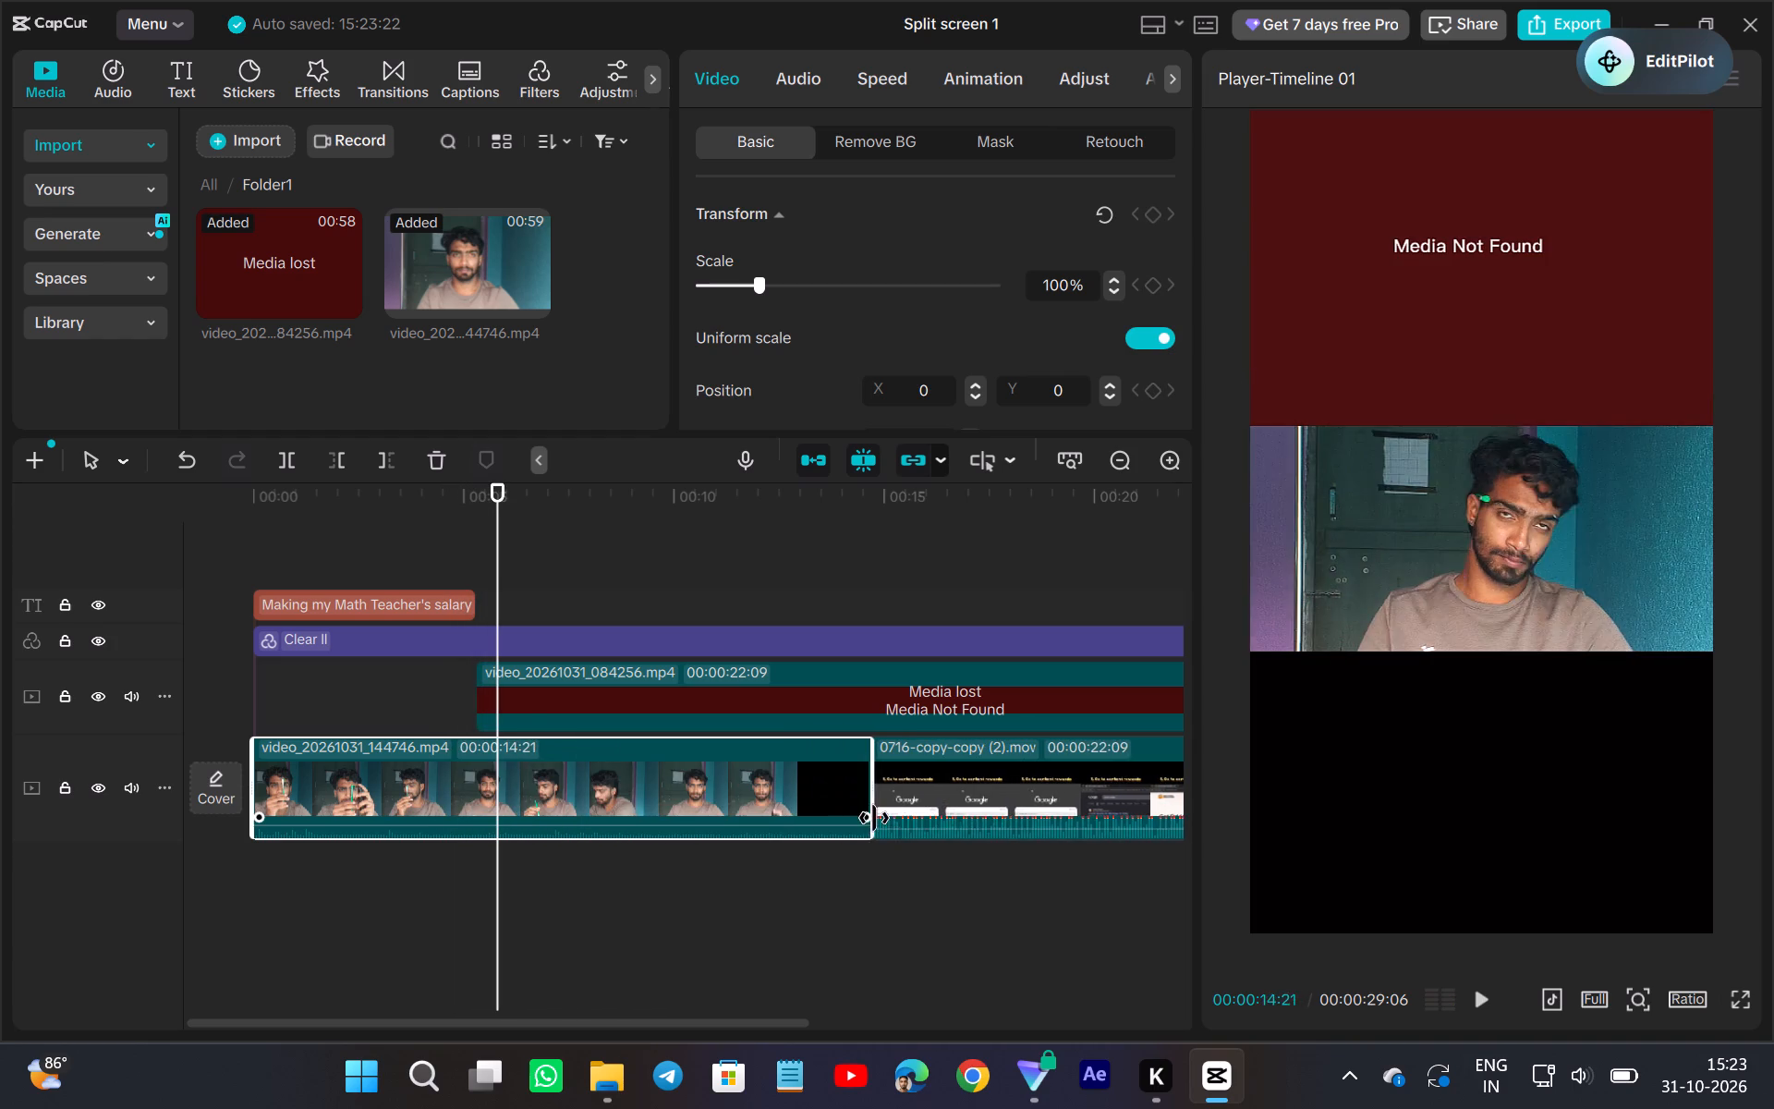
pyautogui.moveTo(874, 818); pyautogui.dragTo(1002, 827)
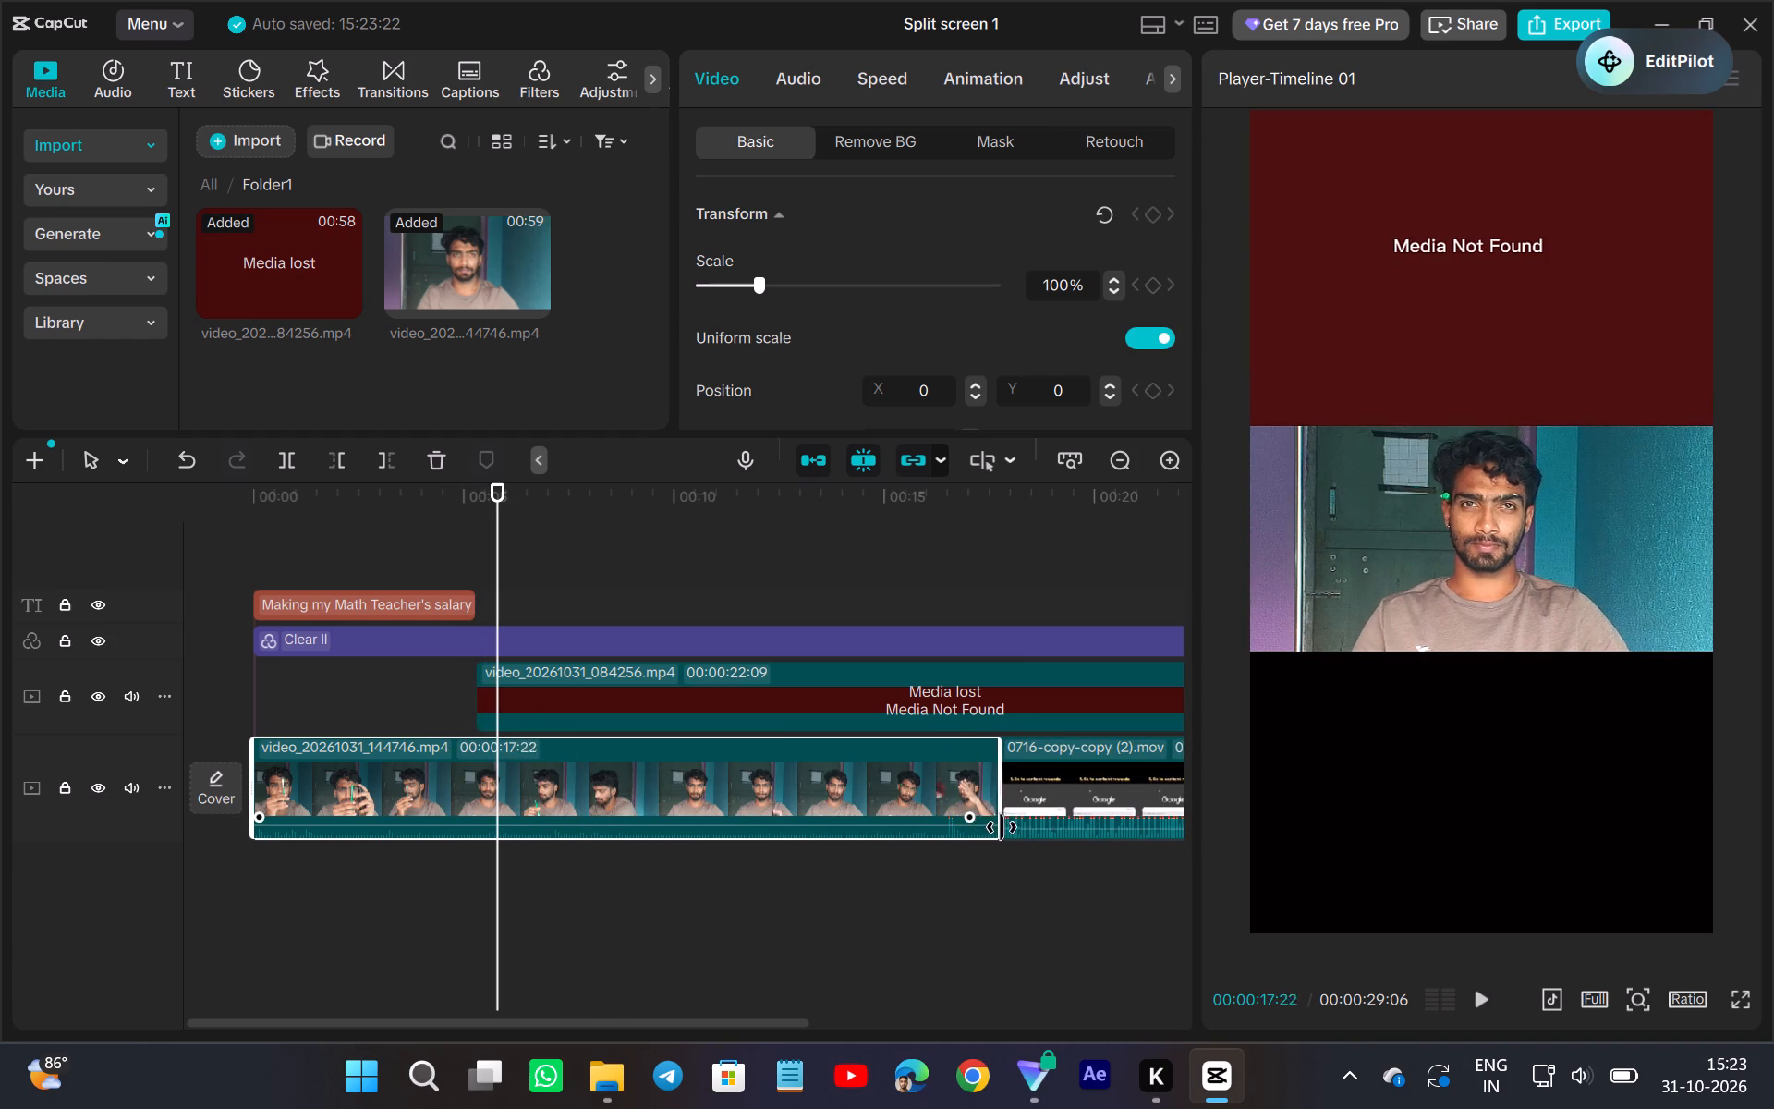
pyautogui.moveTo(1002, 827); pyautogui.dragTo(1042, 832)
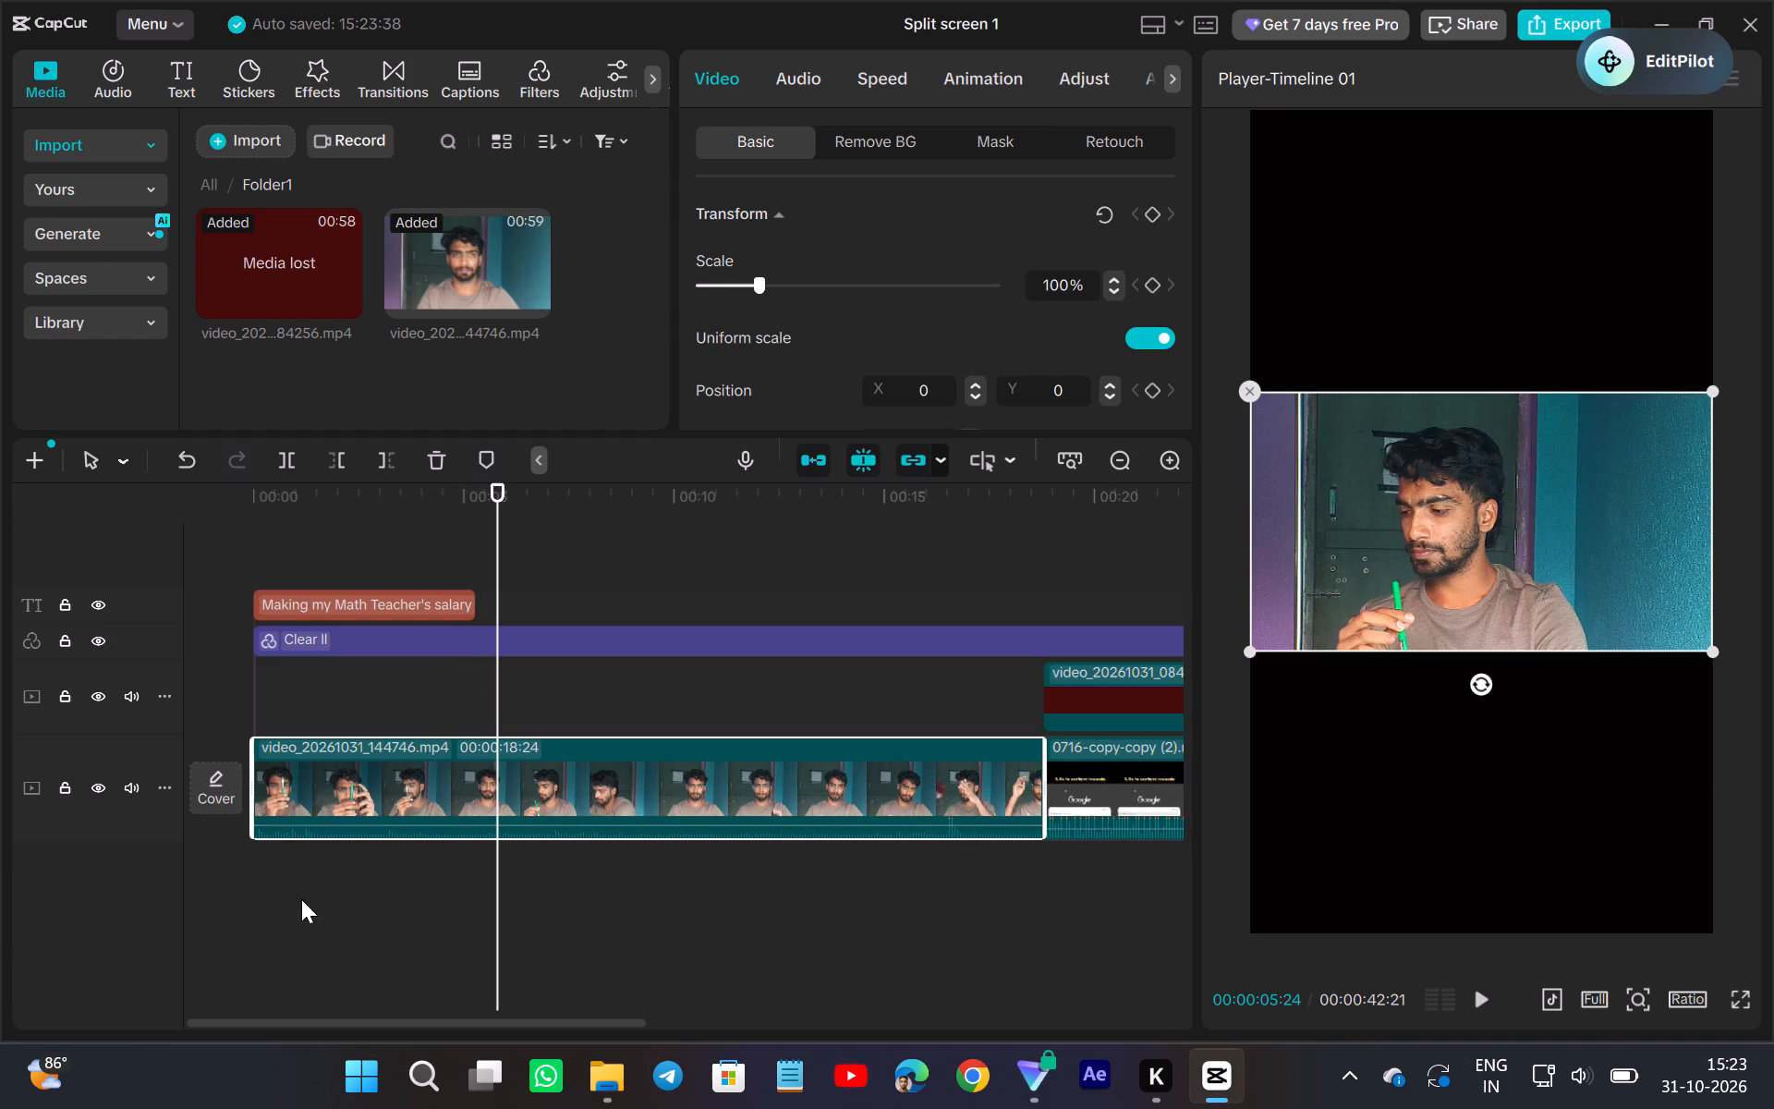
# Play back the first seconds of the extended opening clip to examine where it should be cut.
pyautogui.click(299, 879)
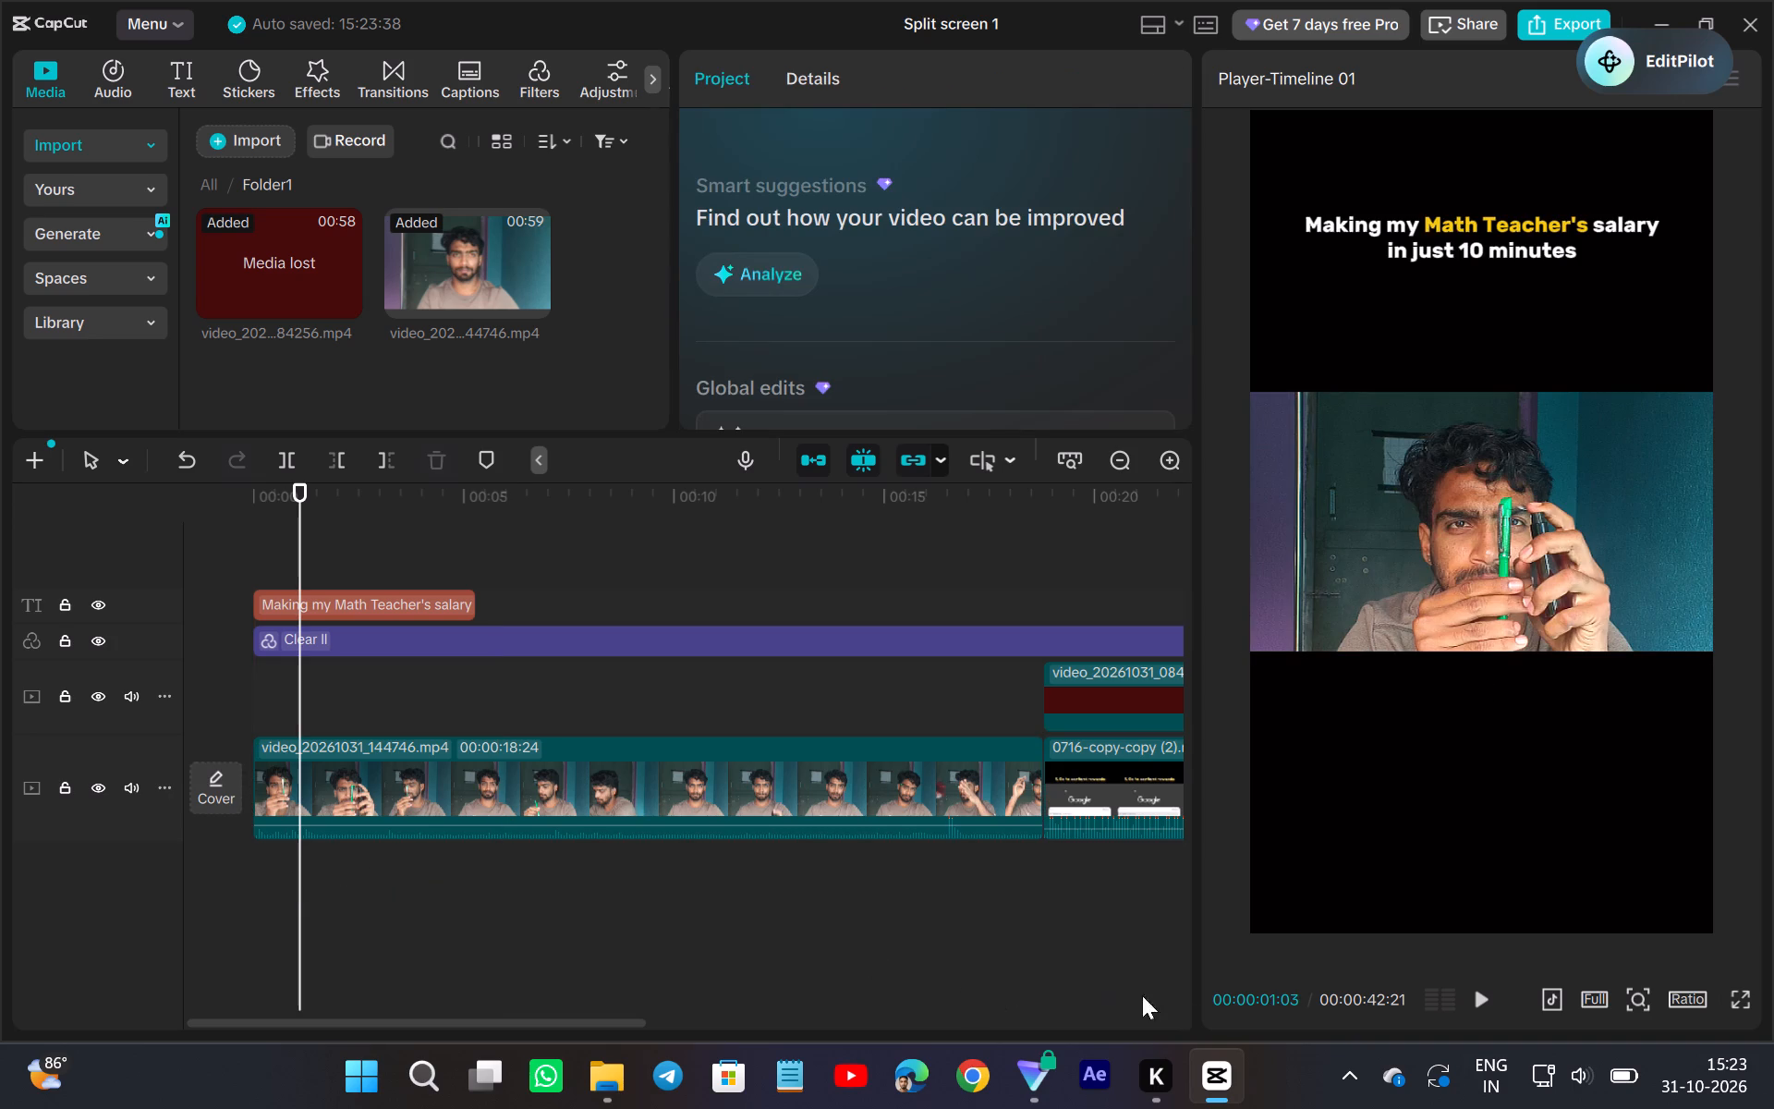
pyautogui.click(1494, 1002)
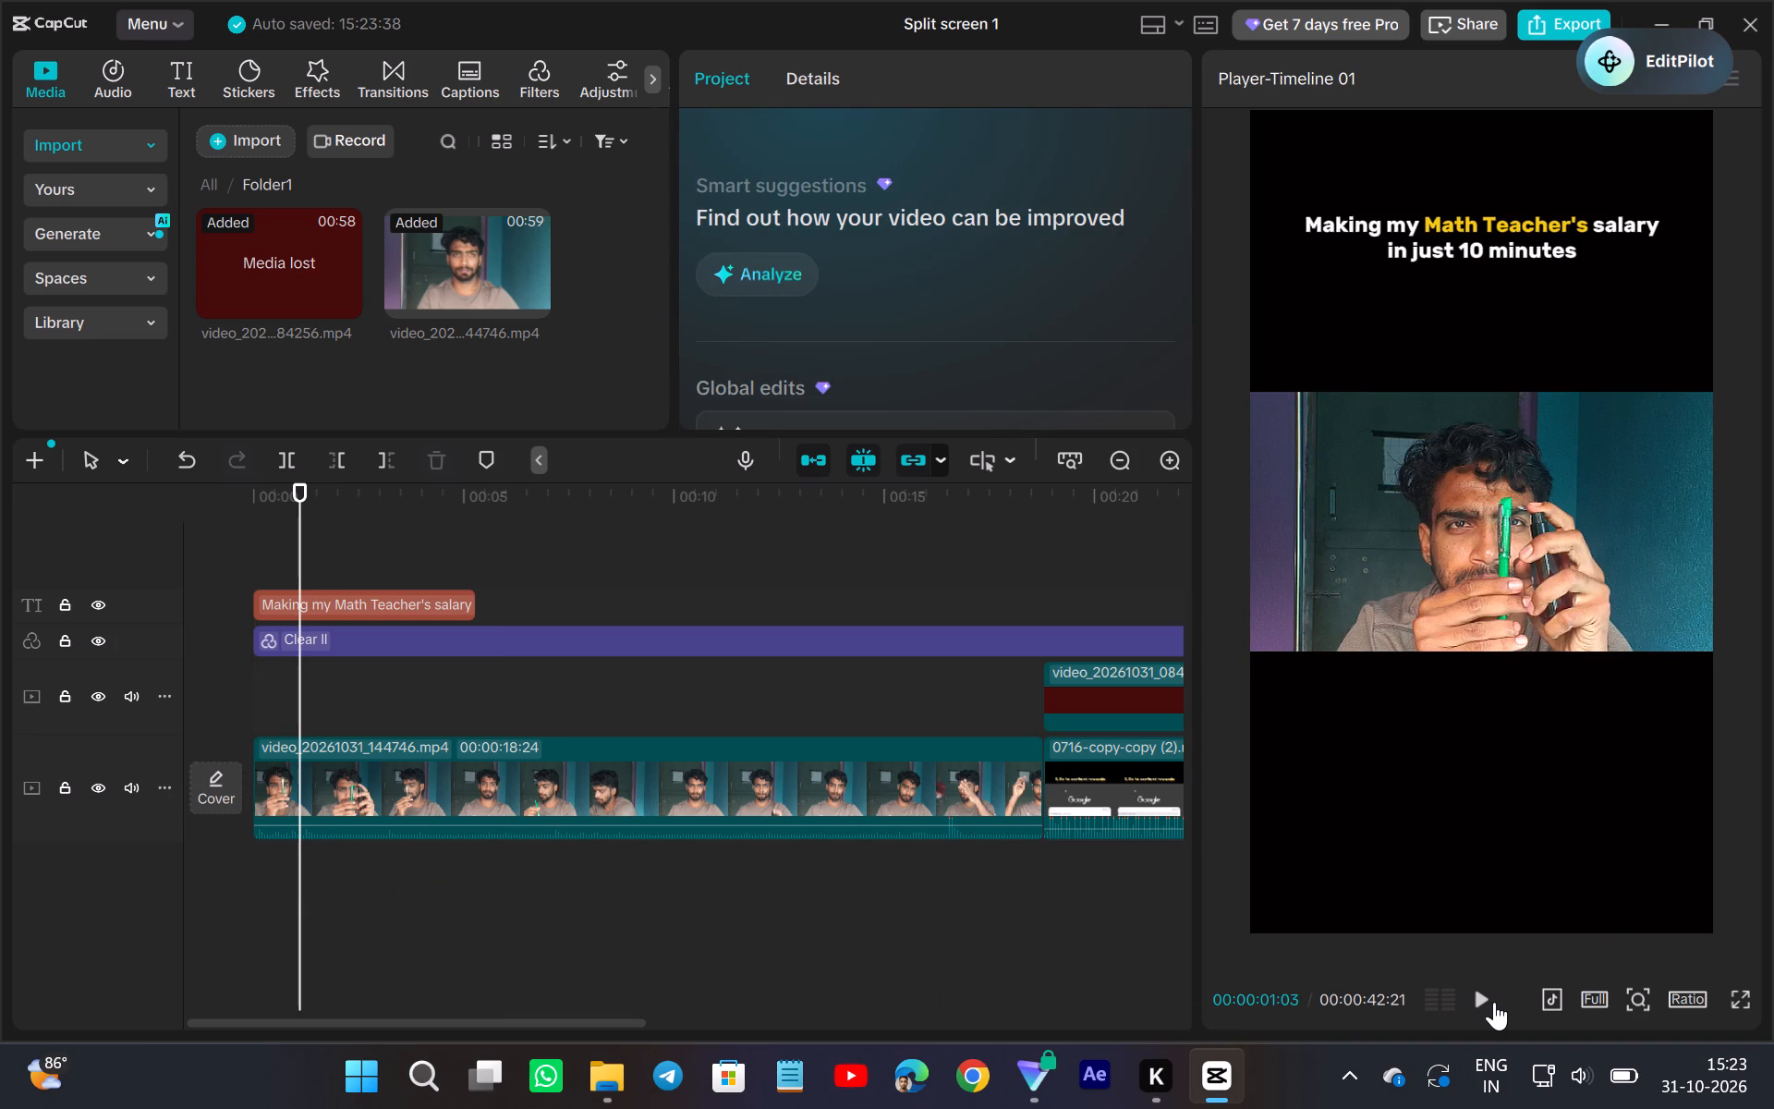
pyautogui.click(1494, 1002)
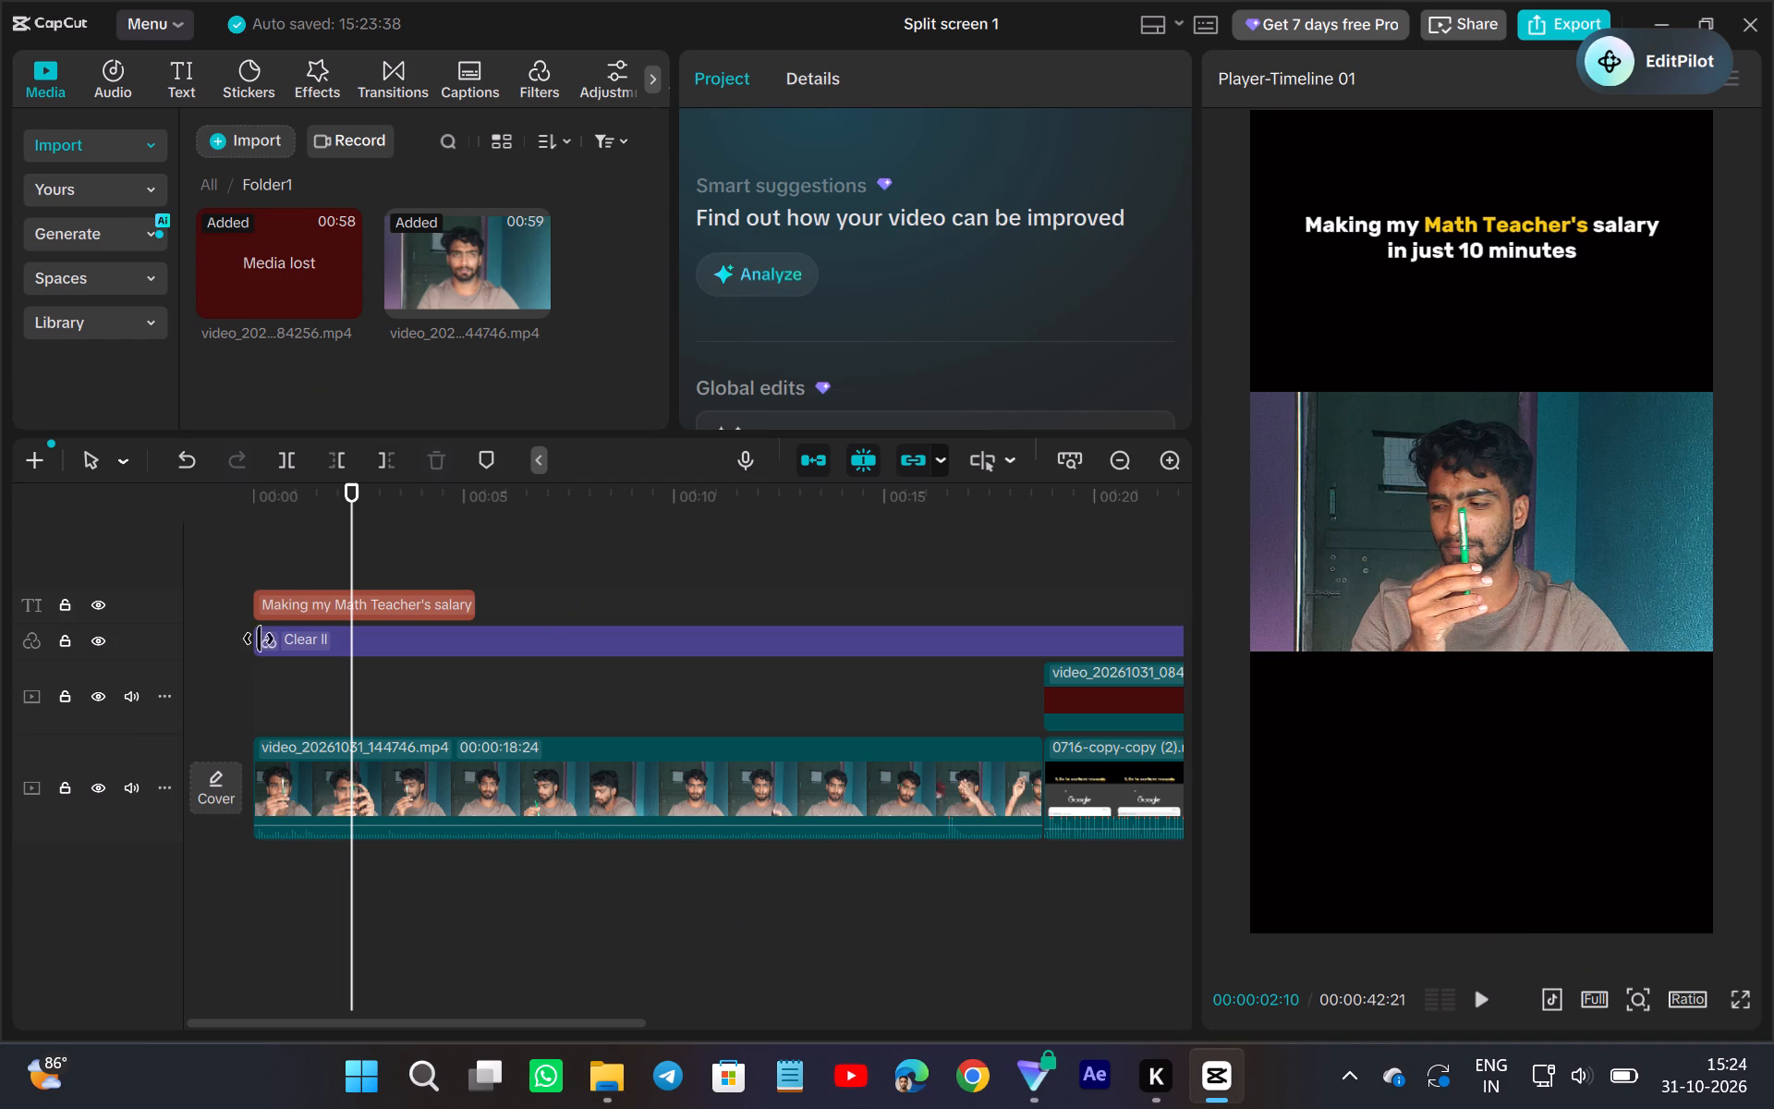
pyautogui.click(239, 729)
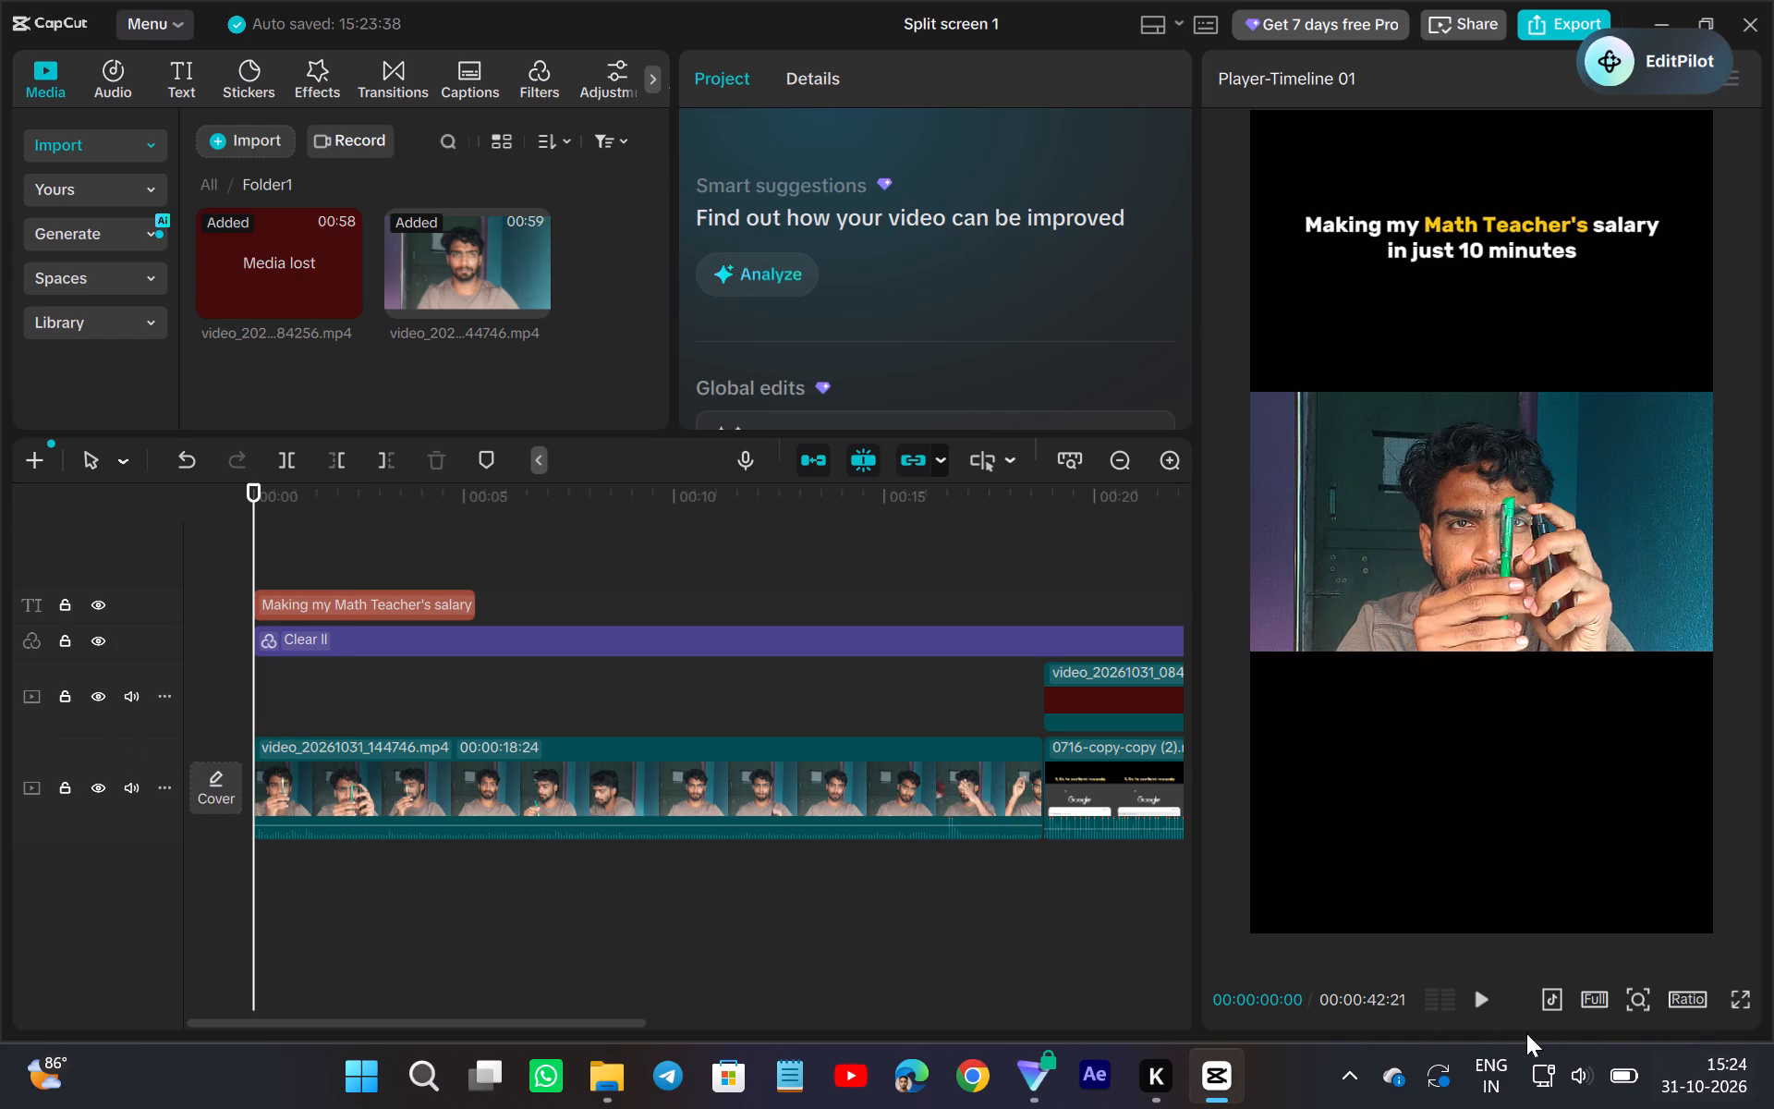
pyautogui.click(1473, 998)
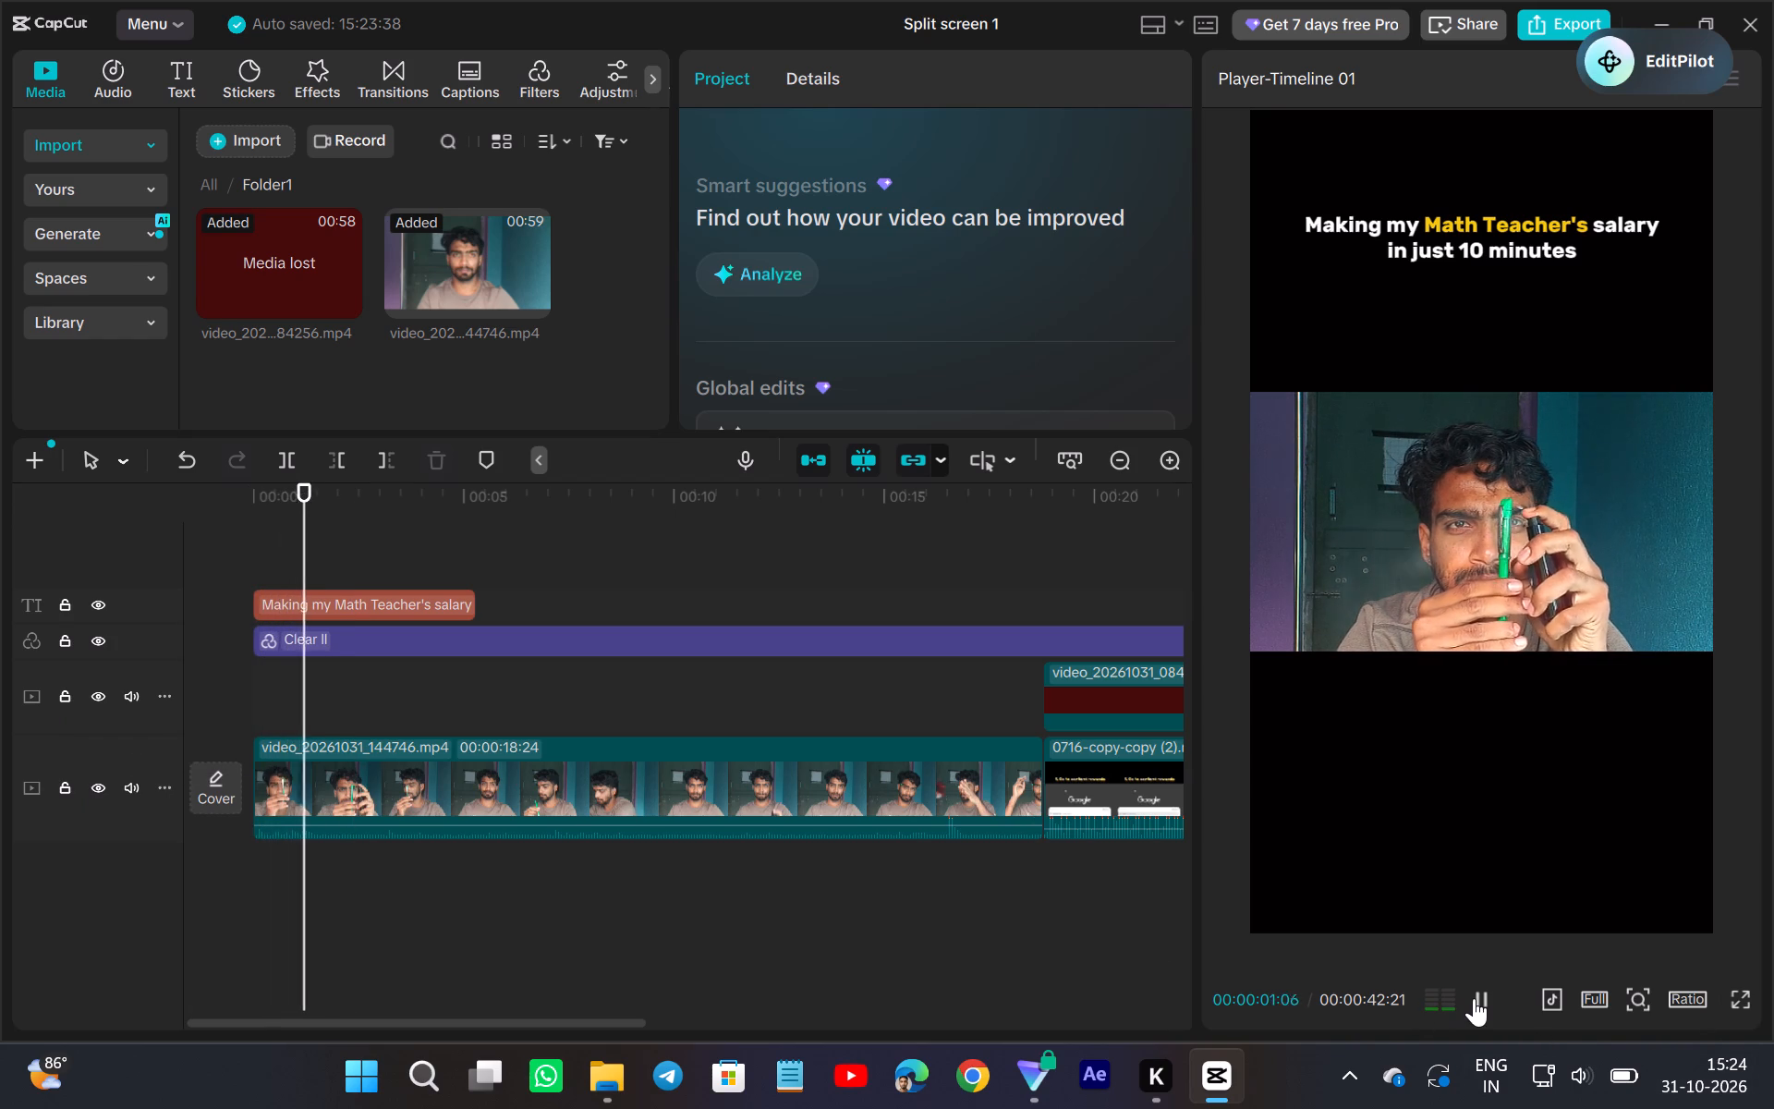
pyautogui.click(1474, 998)
pyautogui.click(1474, 998)
pyautogui.click(1474, 998)
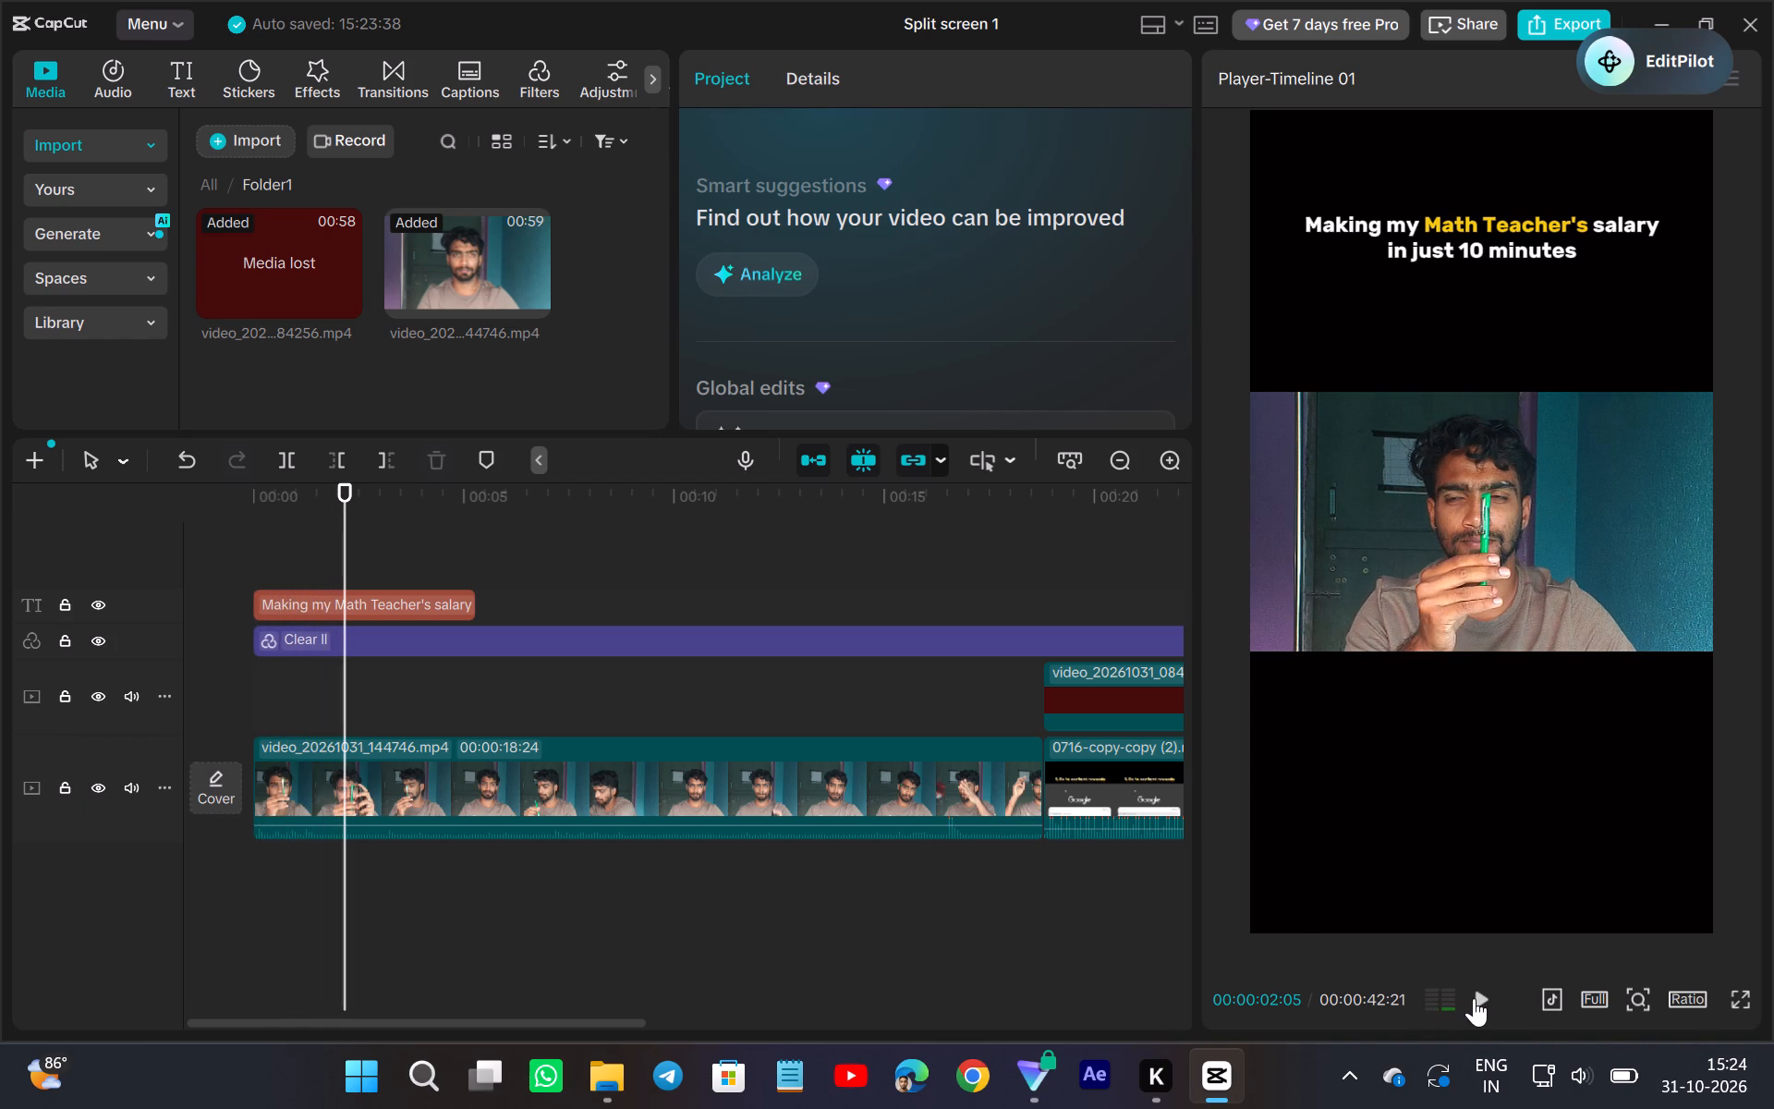
# Split the opening video_20261031_144746.mp4 clip at 00:00:01:17.
pyautogui.moveTo(348, 693); pyautogui.dragTo(344, 701)
pyautogui.moveTo(332, 713); pyautogui.dragTo(331, 713)
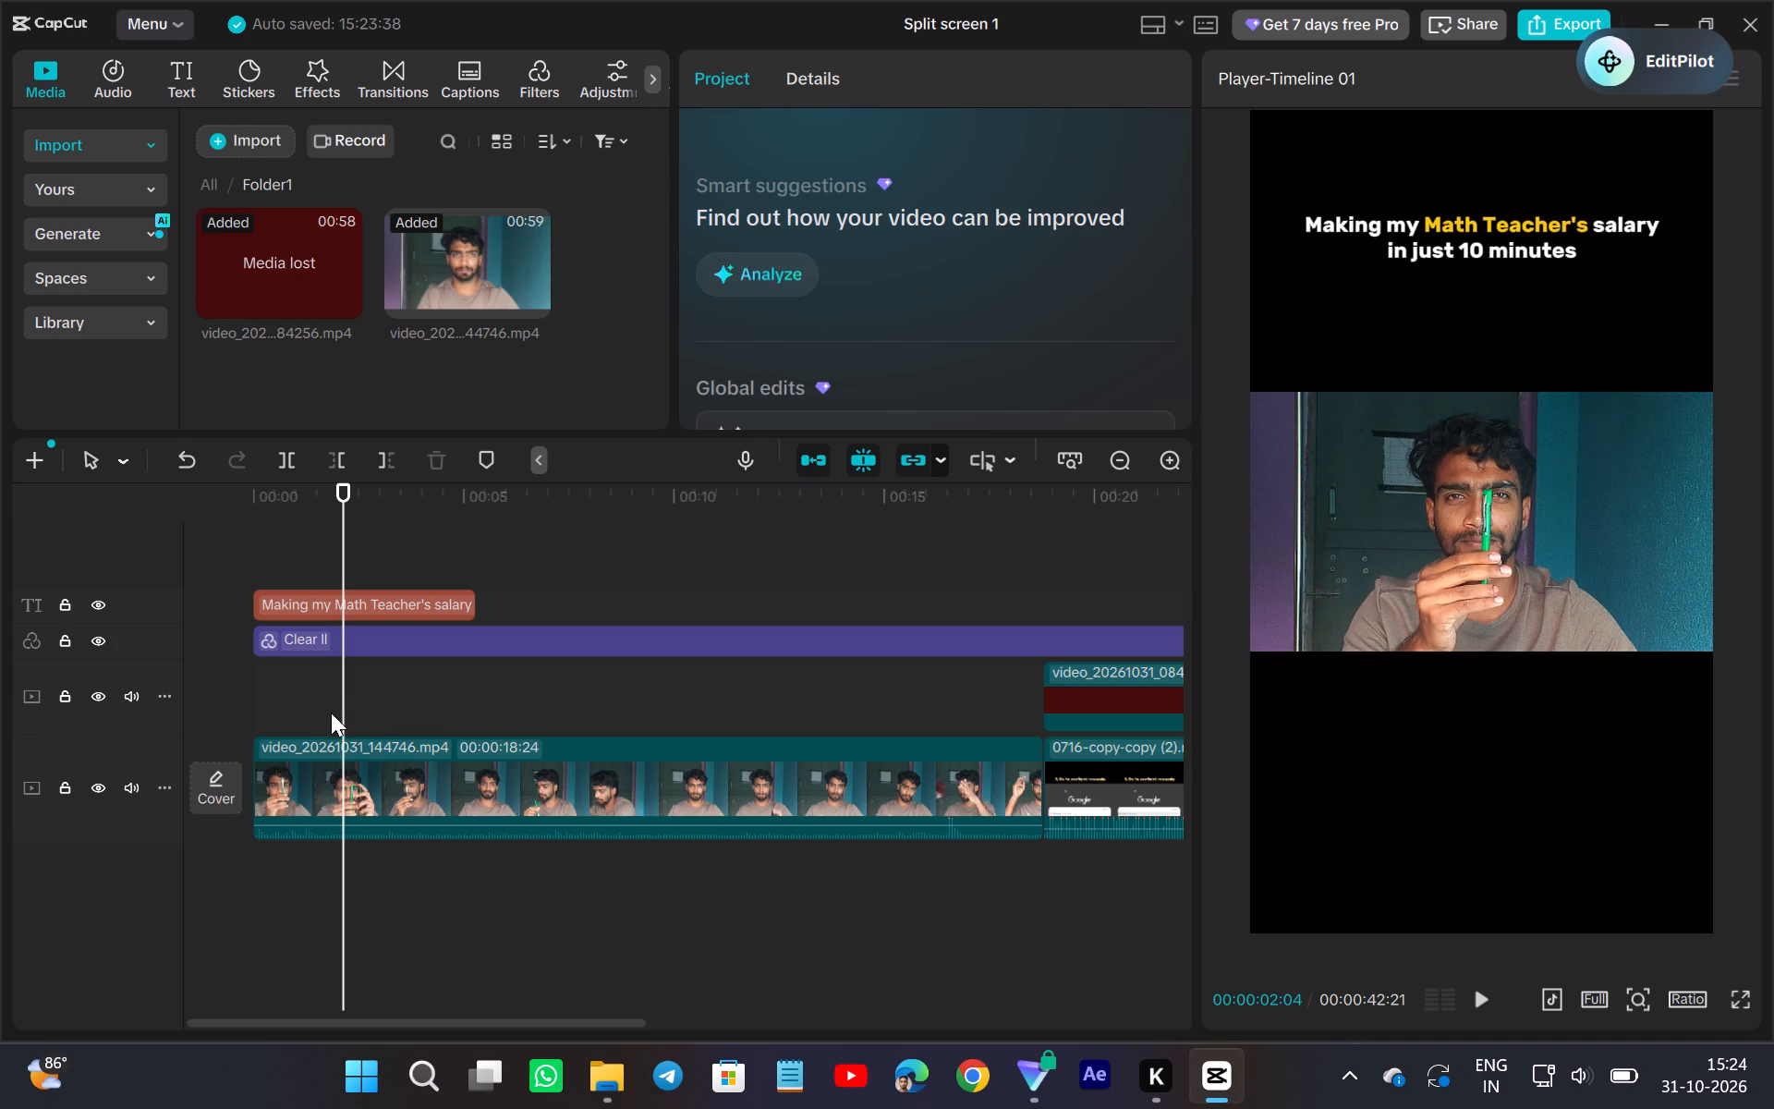
pyautogui.moveTo(331, 713); pyautogui.dragTo(321, 718)
pyautogui.moveTo(346, 706); pyautogui.dragTo(297, 734)
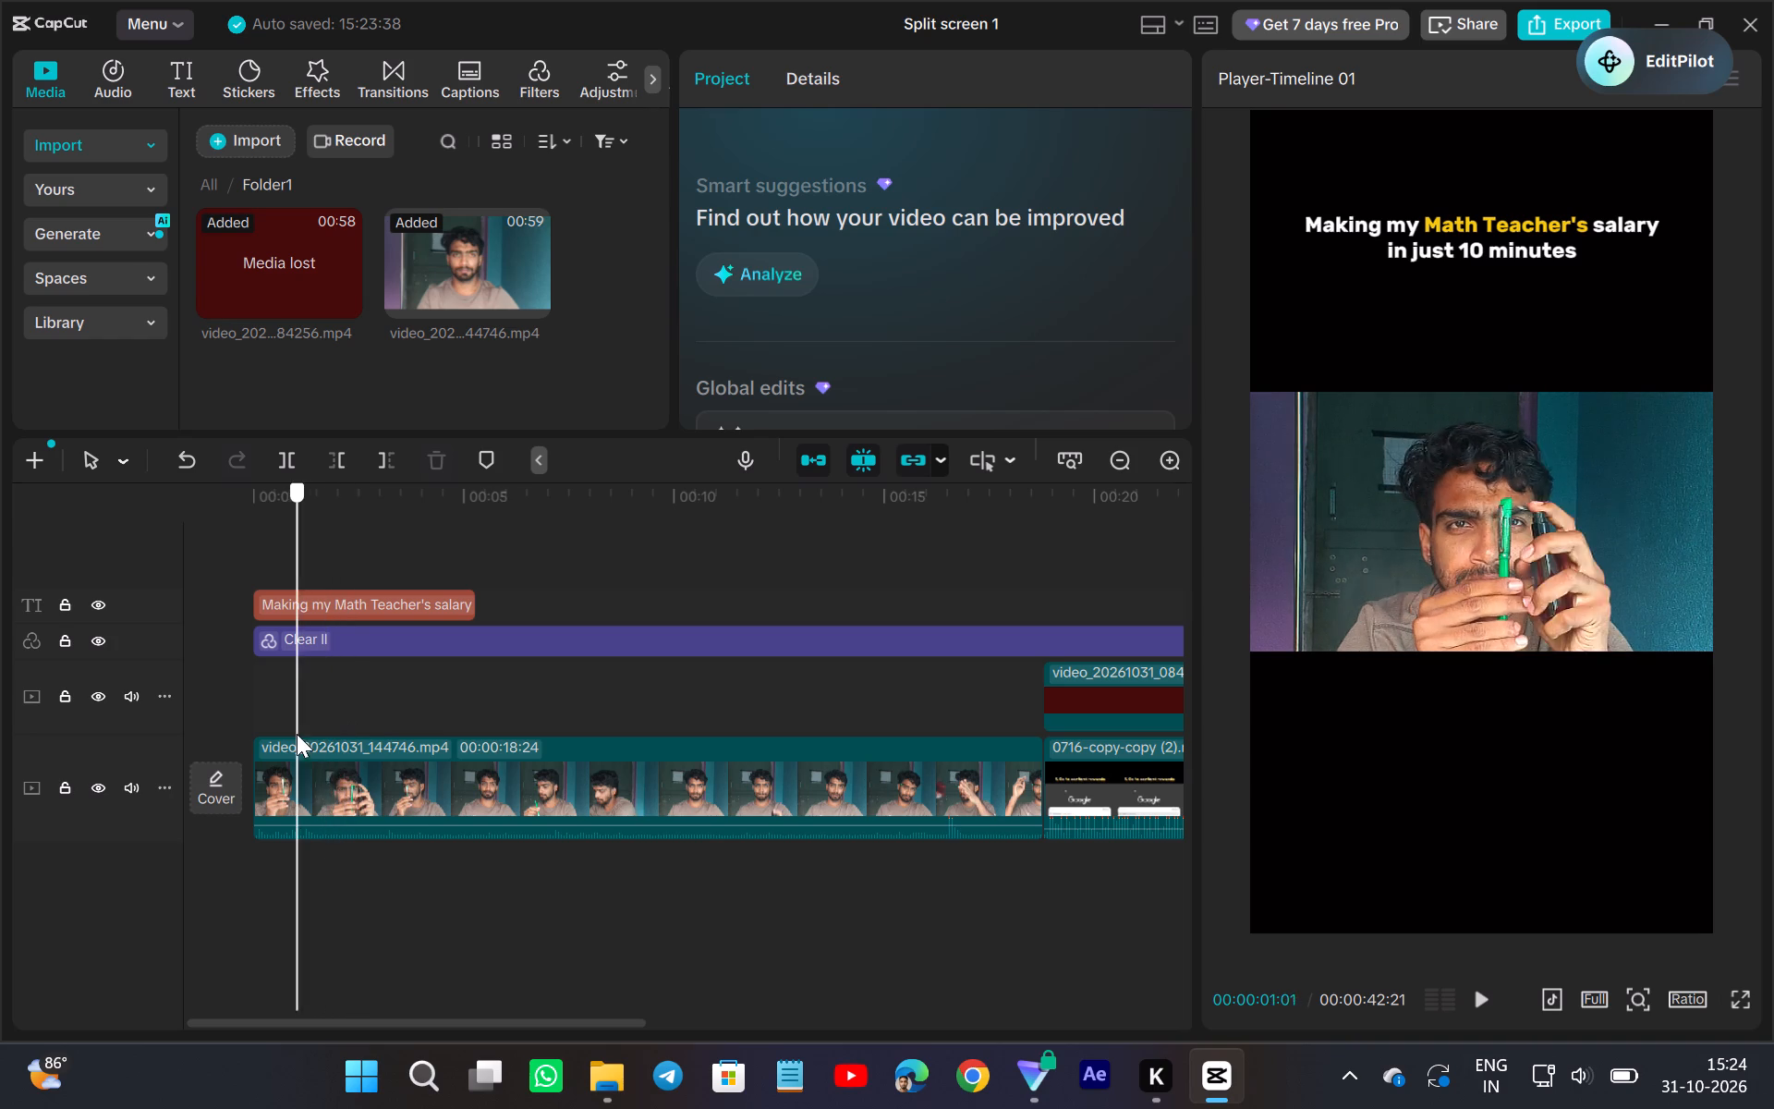
pyautogui.moveTo(297, 734); pyautogui.dragTo(320, 740)
pyautogui.click(323, 756)
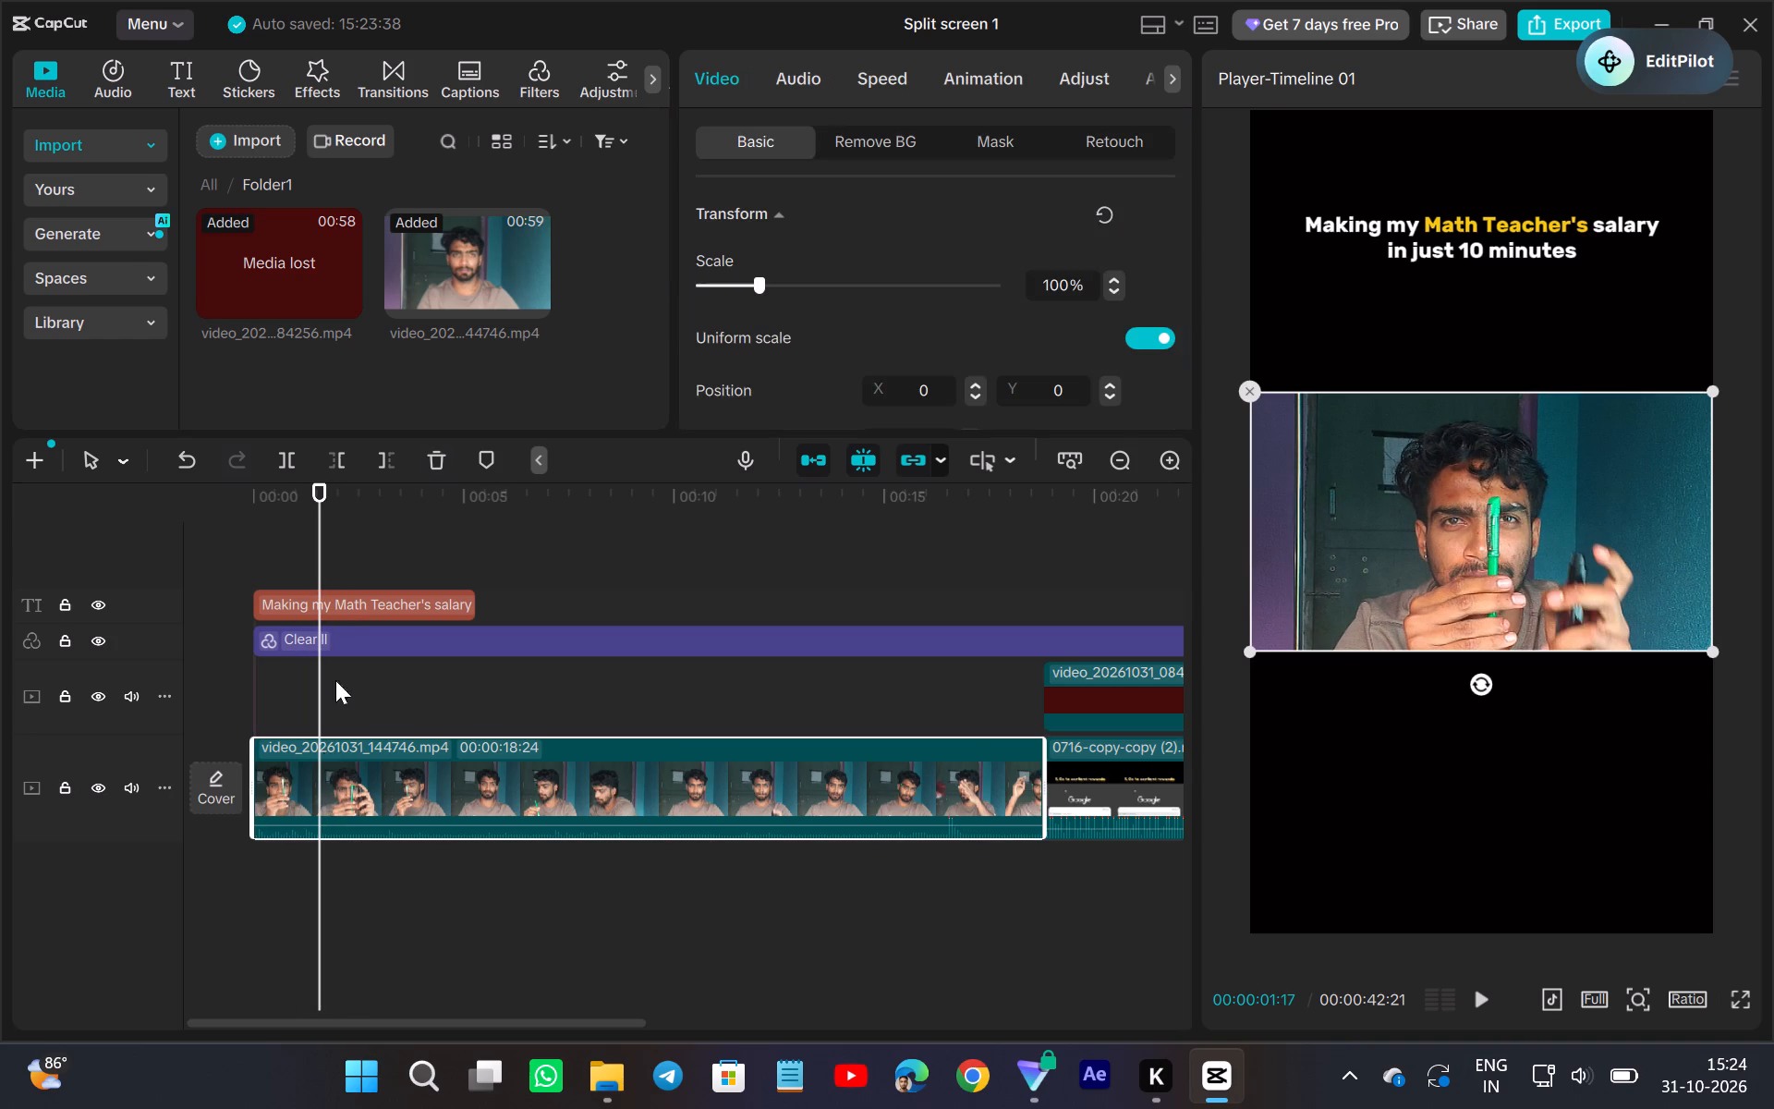
pyautogui.click(302, 462)
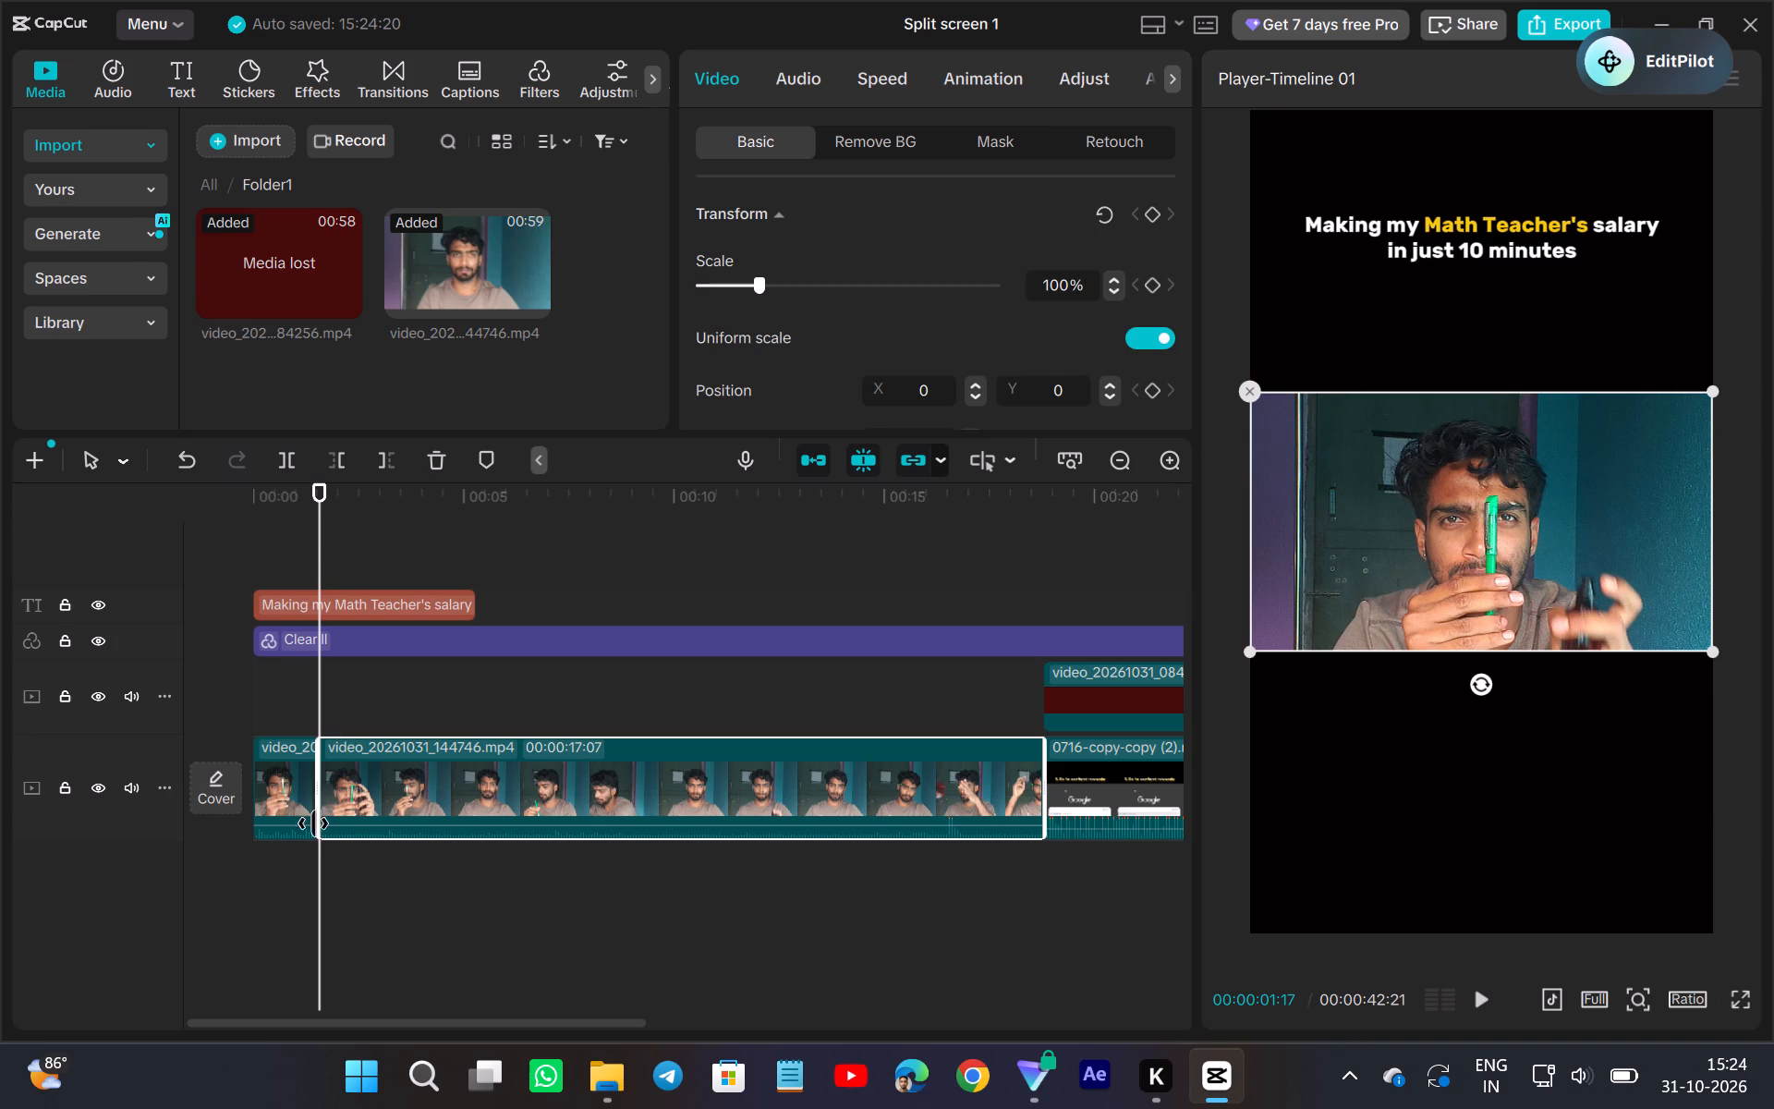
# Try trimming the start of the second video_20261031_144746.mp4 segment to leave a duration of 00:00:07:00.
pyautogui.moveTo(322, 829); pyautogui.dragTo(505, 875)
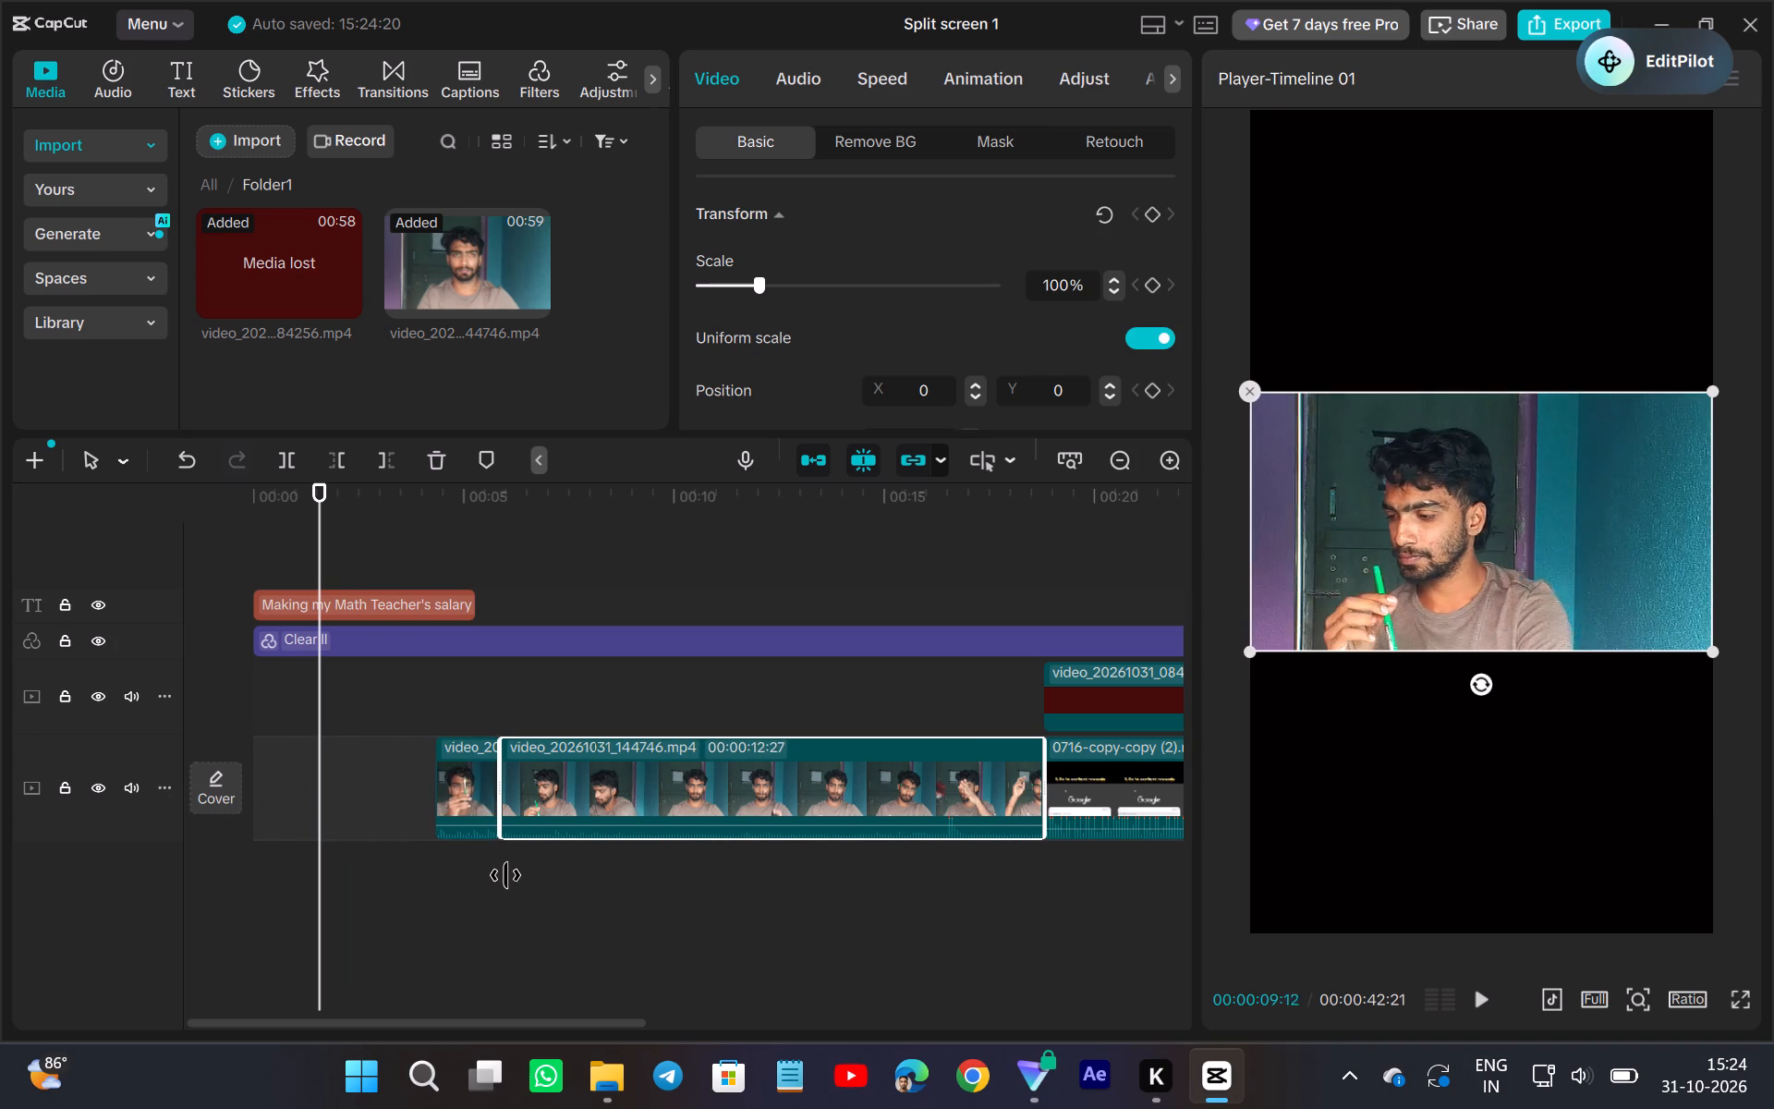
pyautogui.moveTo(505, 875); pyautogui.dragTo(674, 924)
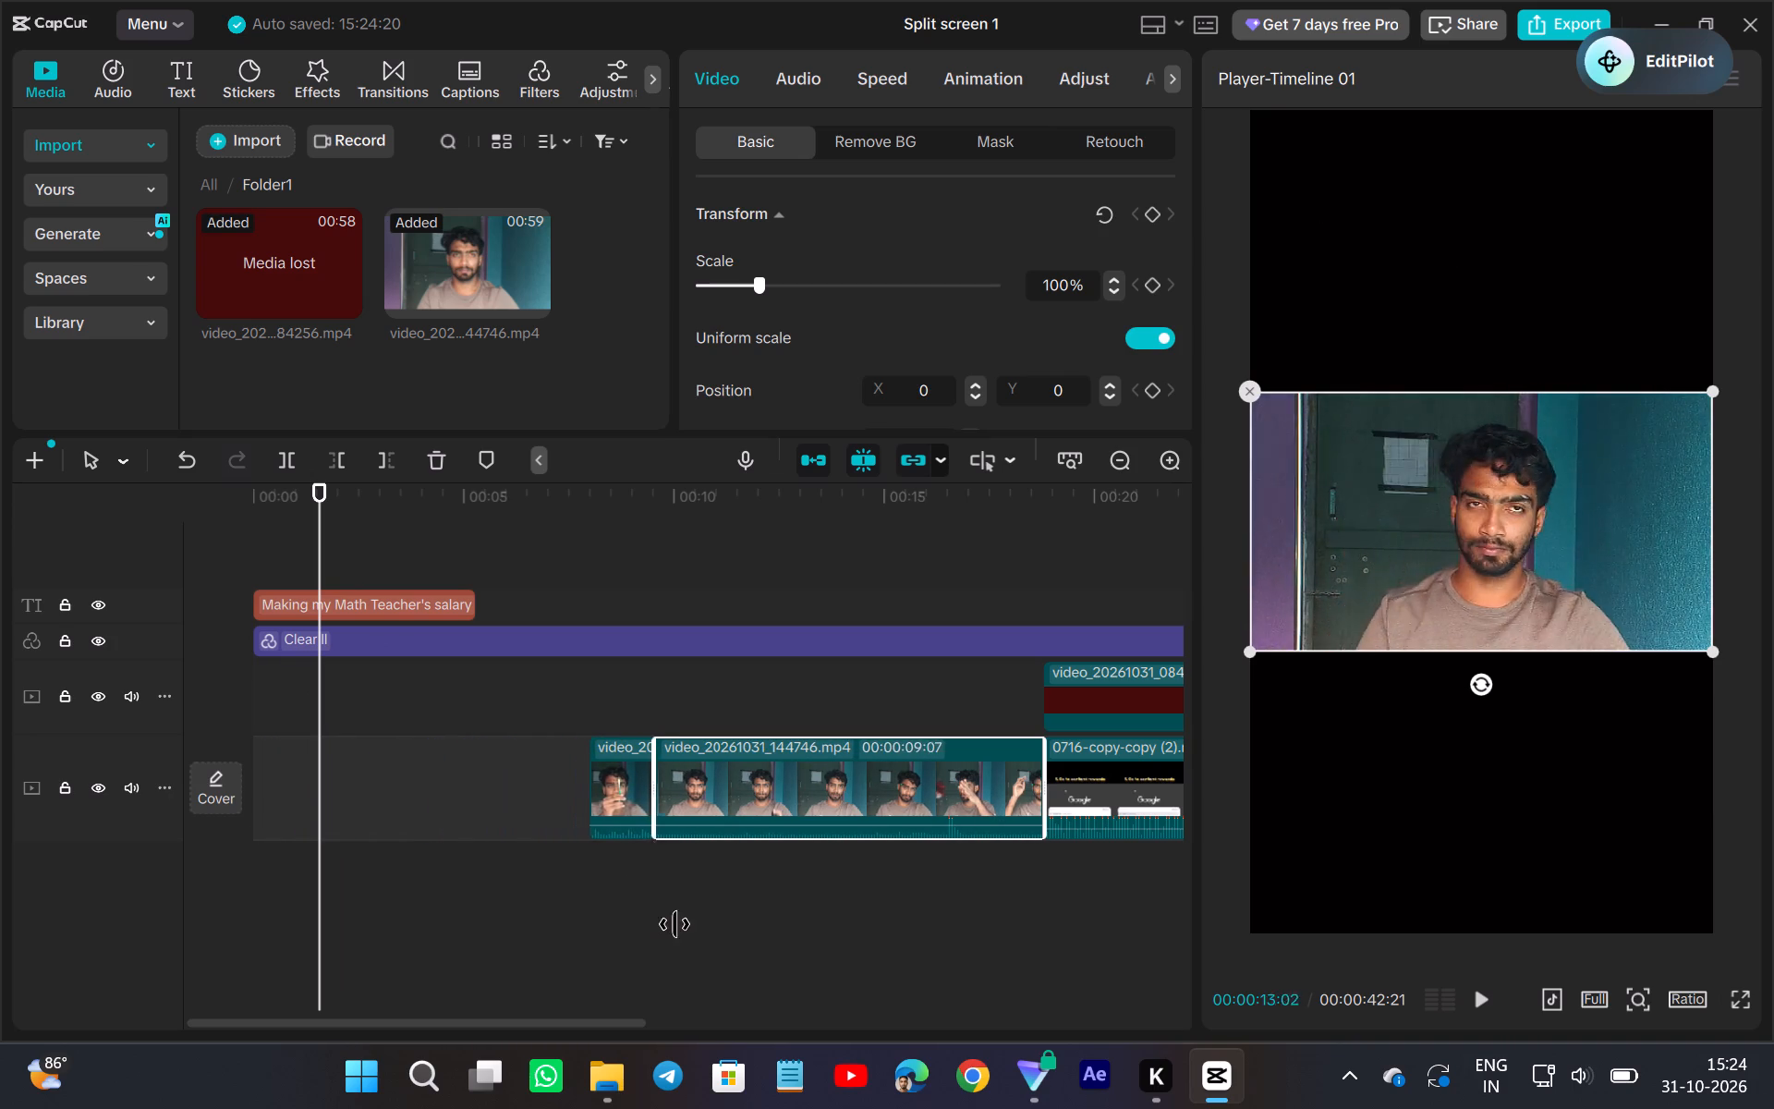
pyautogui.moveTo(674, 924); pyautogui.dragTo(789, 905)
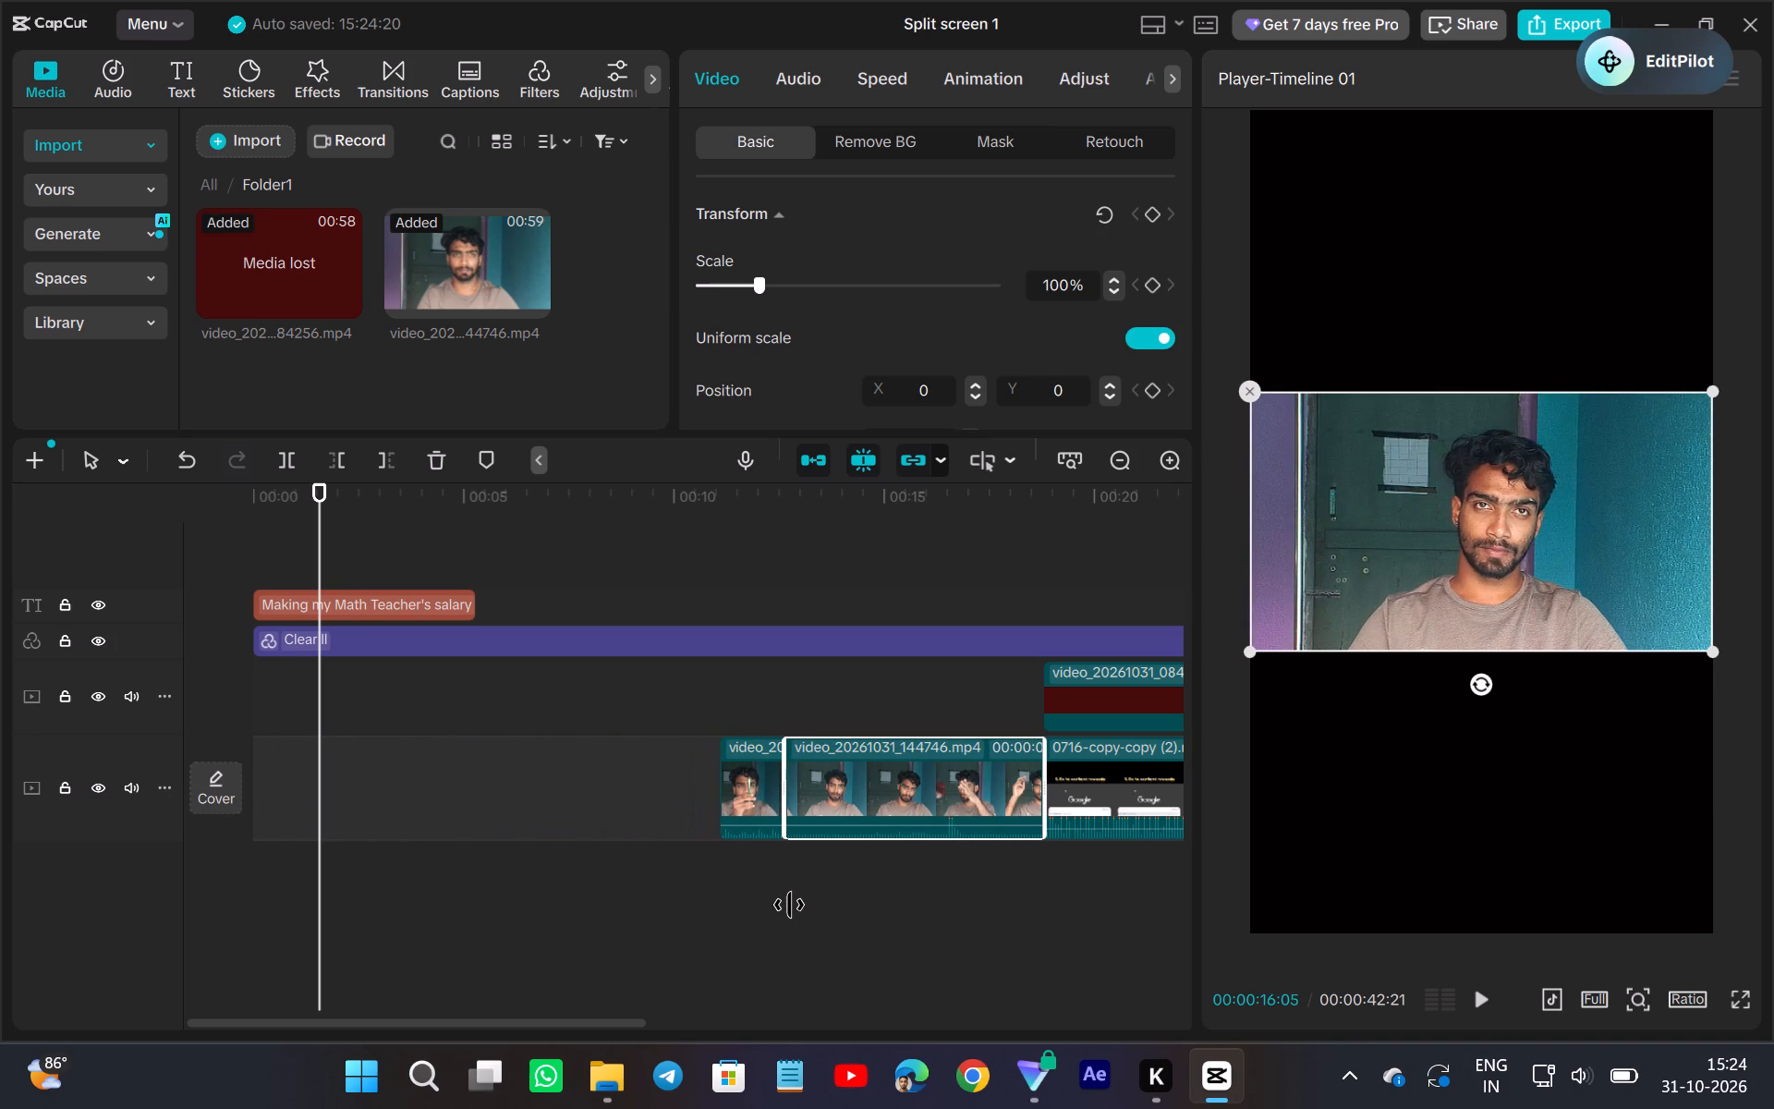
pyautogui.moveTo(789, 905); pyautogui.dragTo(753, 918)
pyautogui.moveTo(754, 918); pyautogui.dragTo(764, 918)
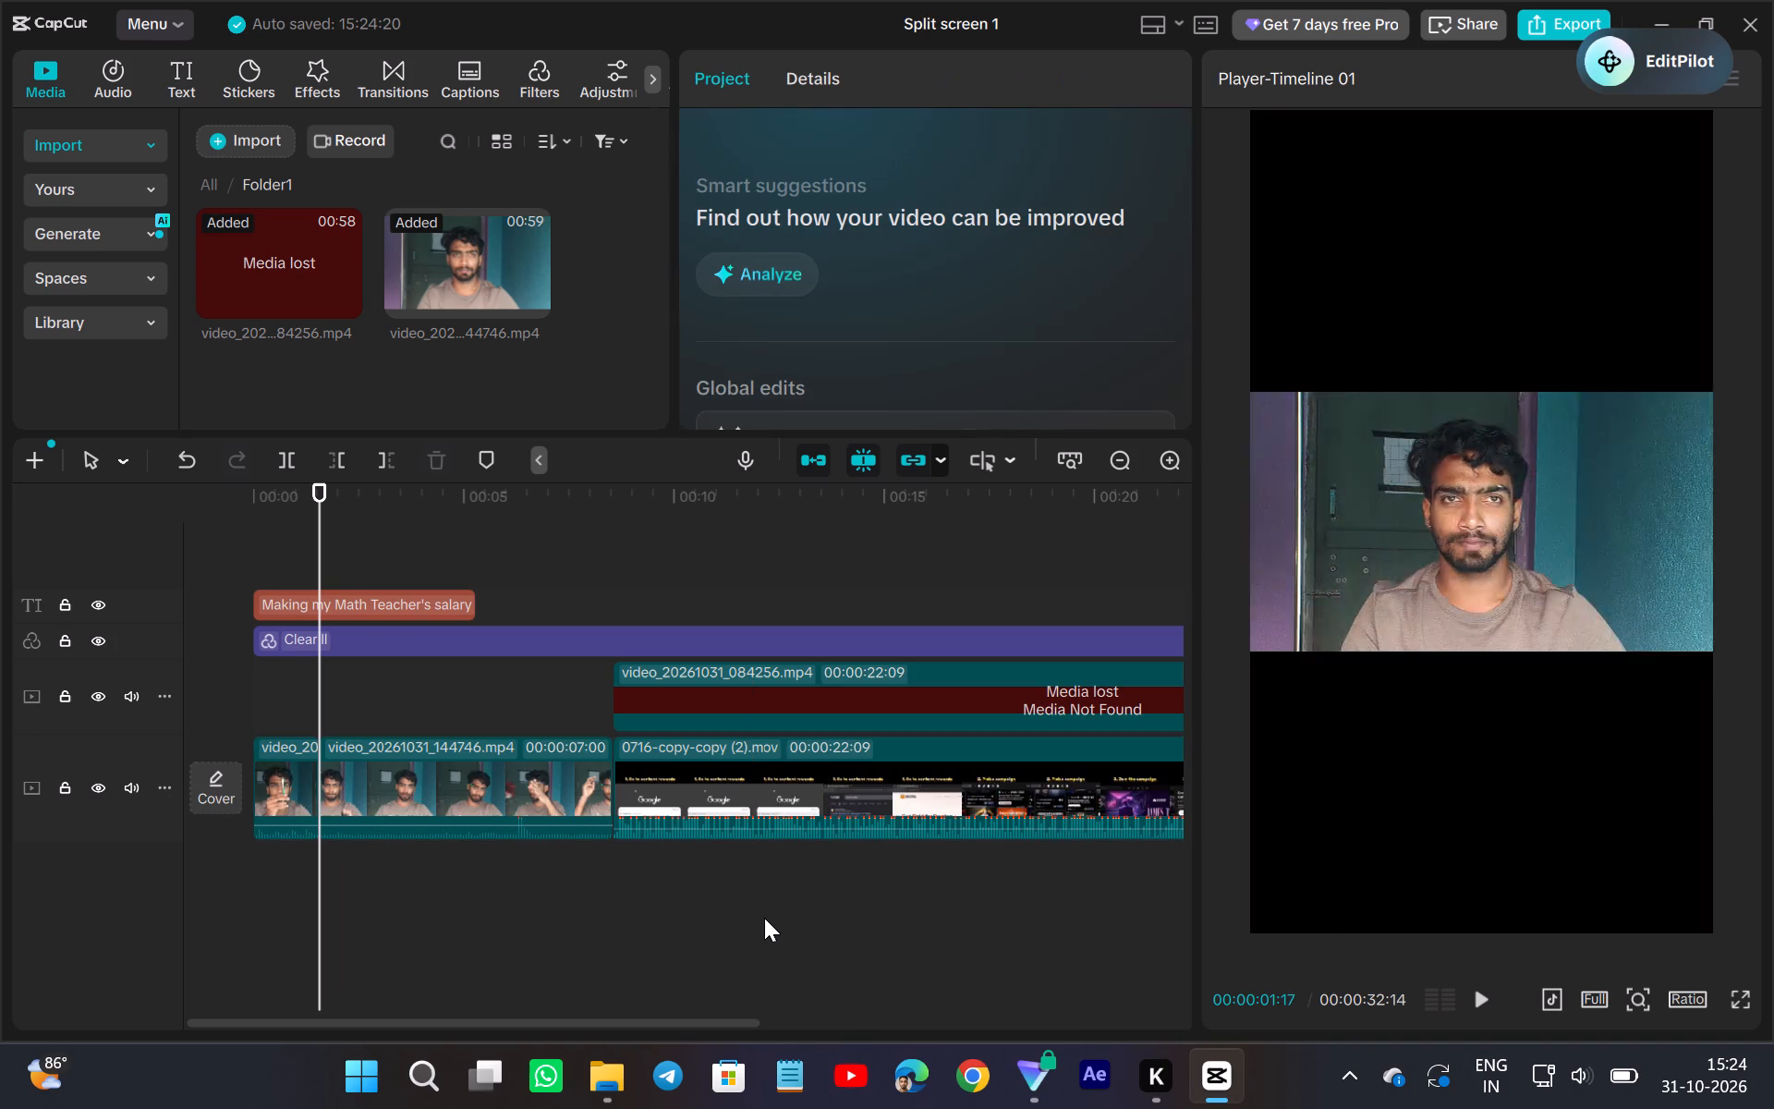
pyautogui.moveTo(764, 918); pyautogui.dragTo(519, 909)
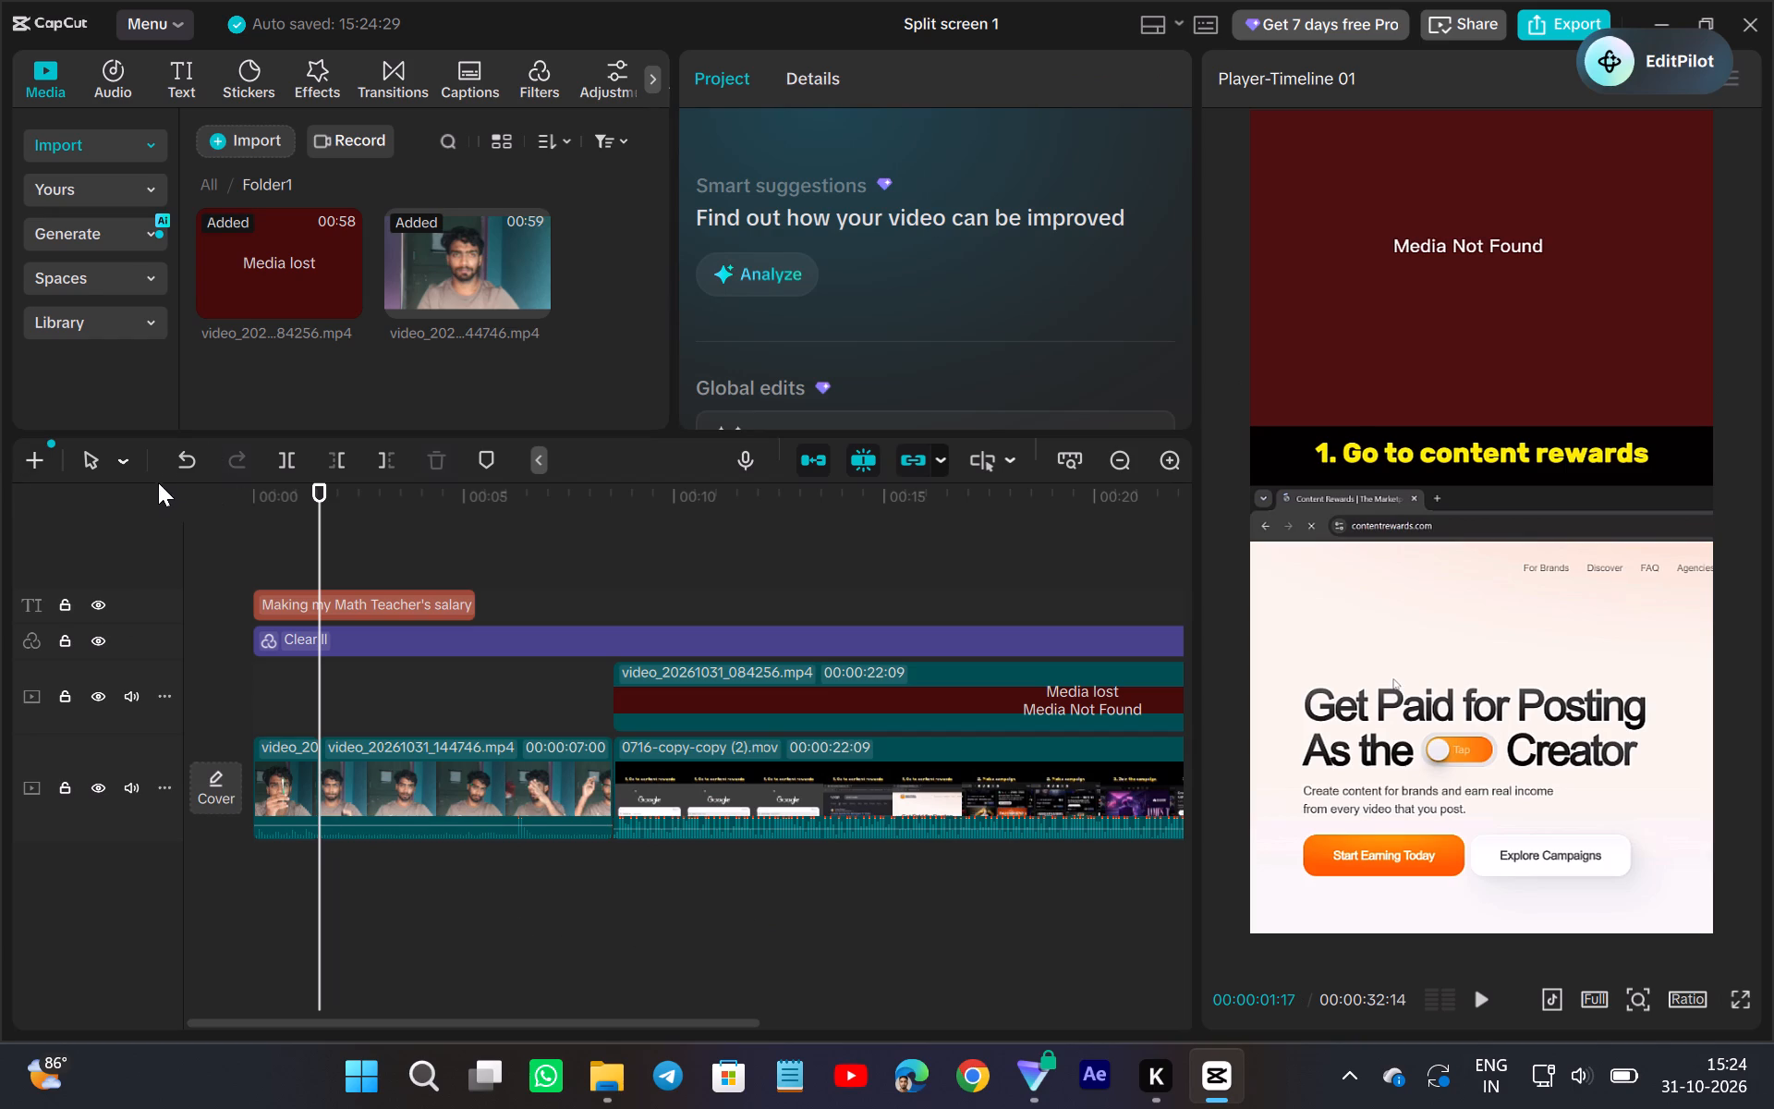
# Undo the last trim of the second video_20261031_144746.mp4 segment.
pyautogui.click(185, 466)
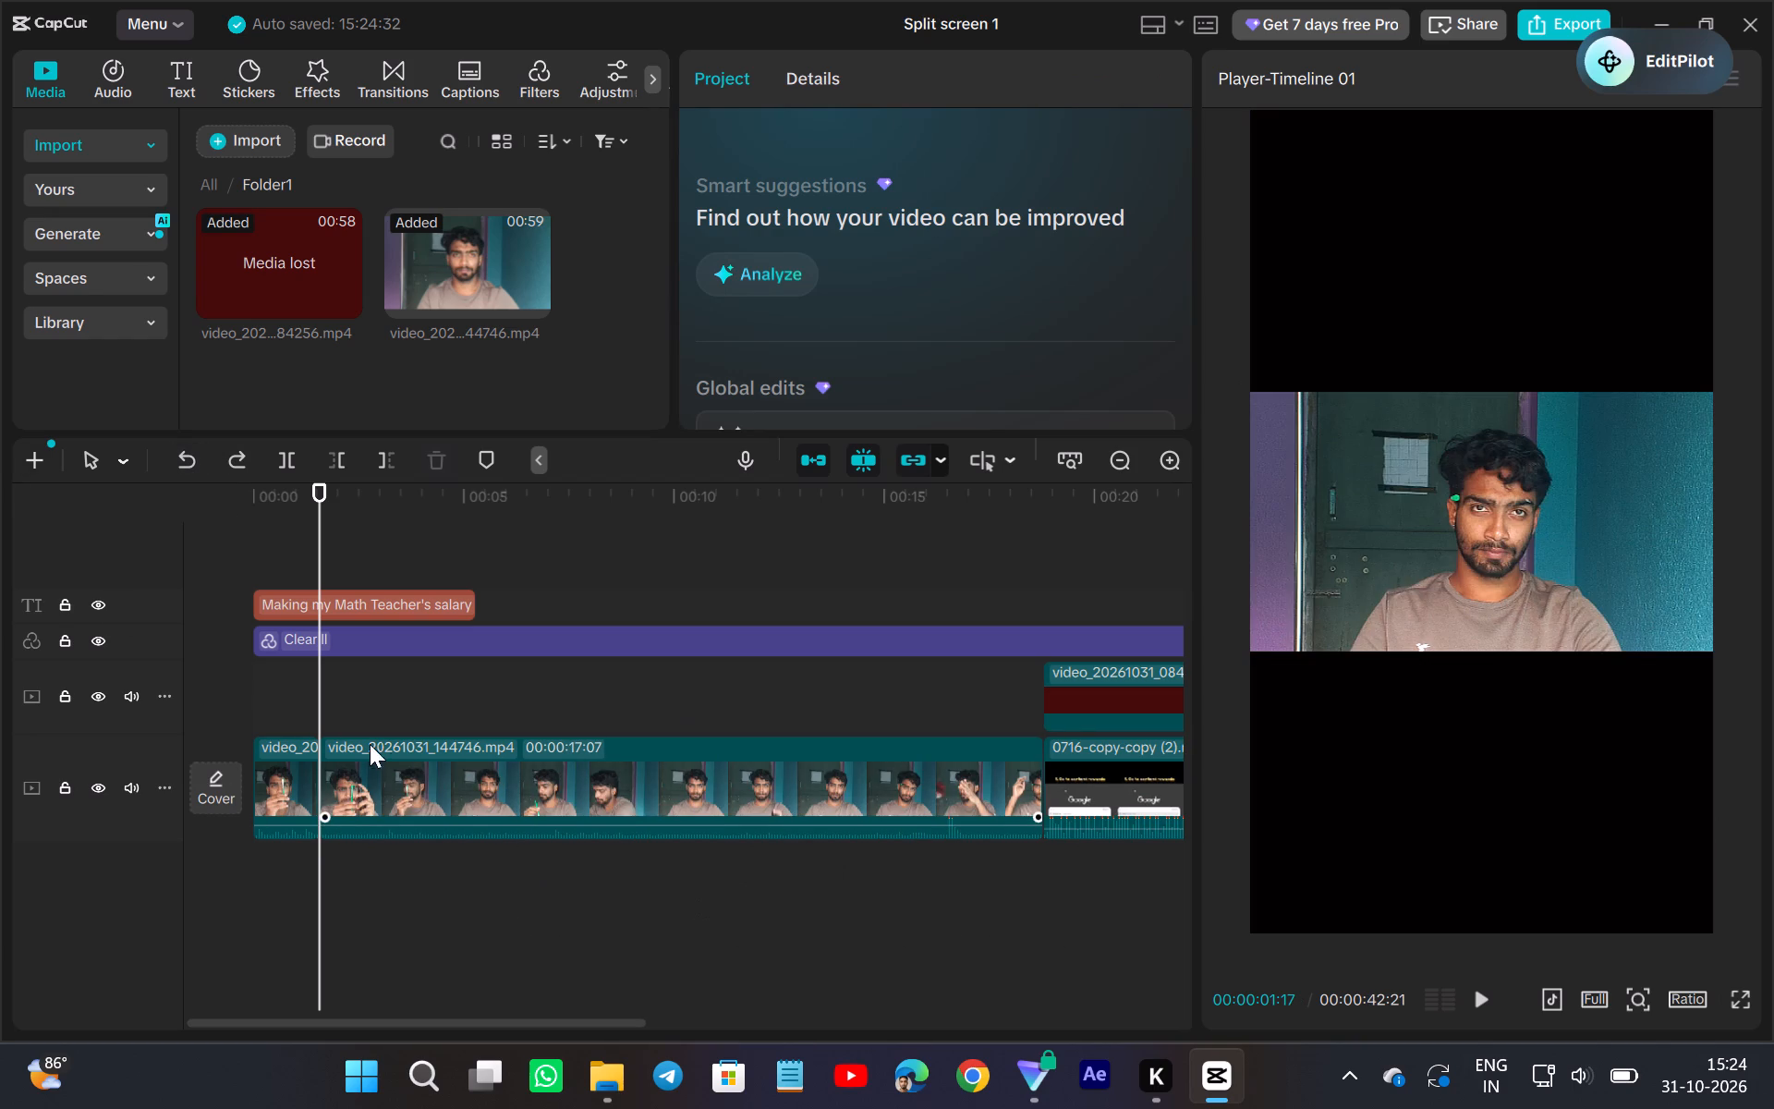
# Trim the start of the second video_20261031_144746.mp4 segment to leave a duration of 00:00:07:22.
pyautogui.click(390, 770)
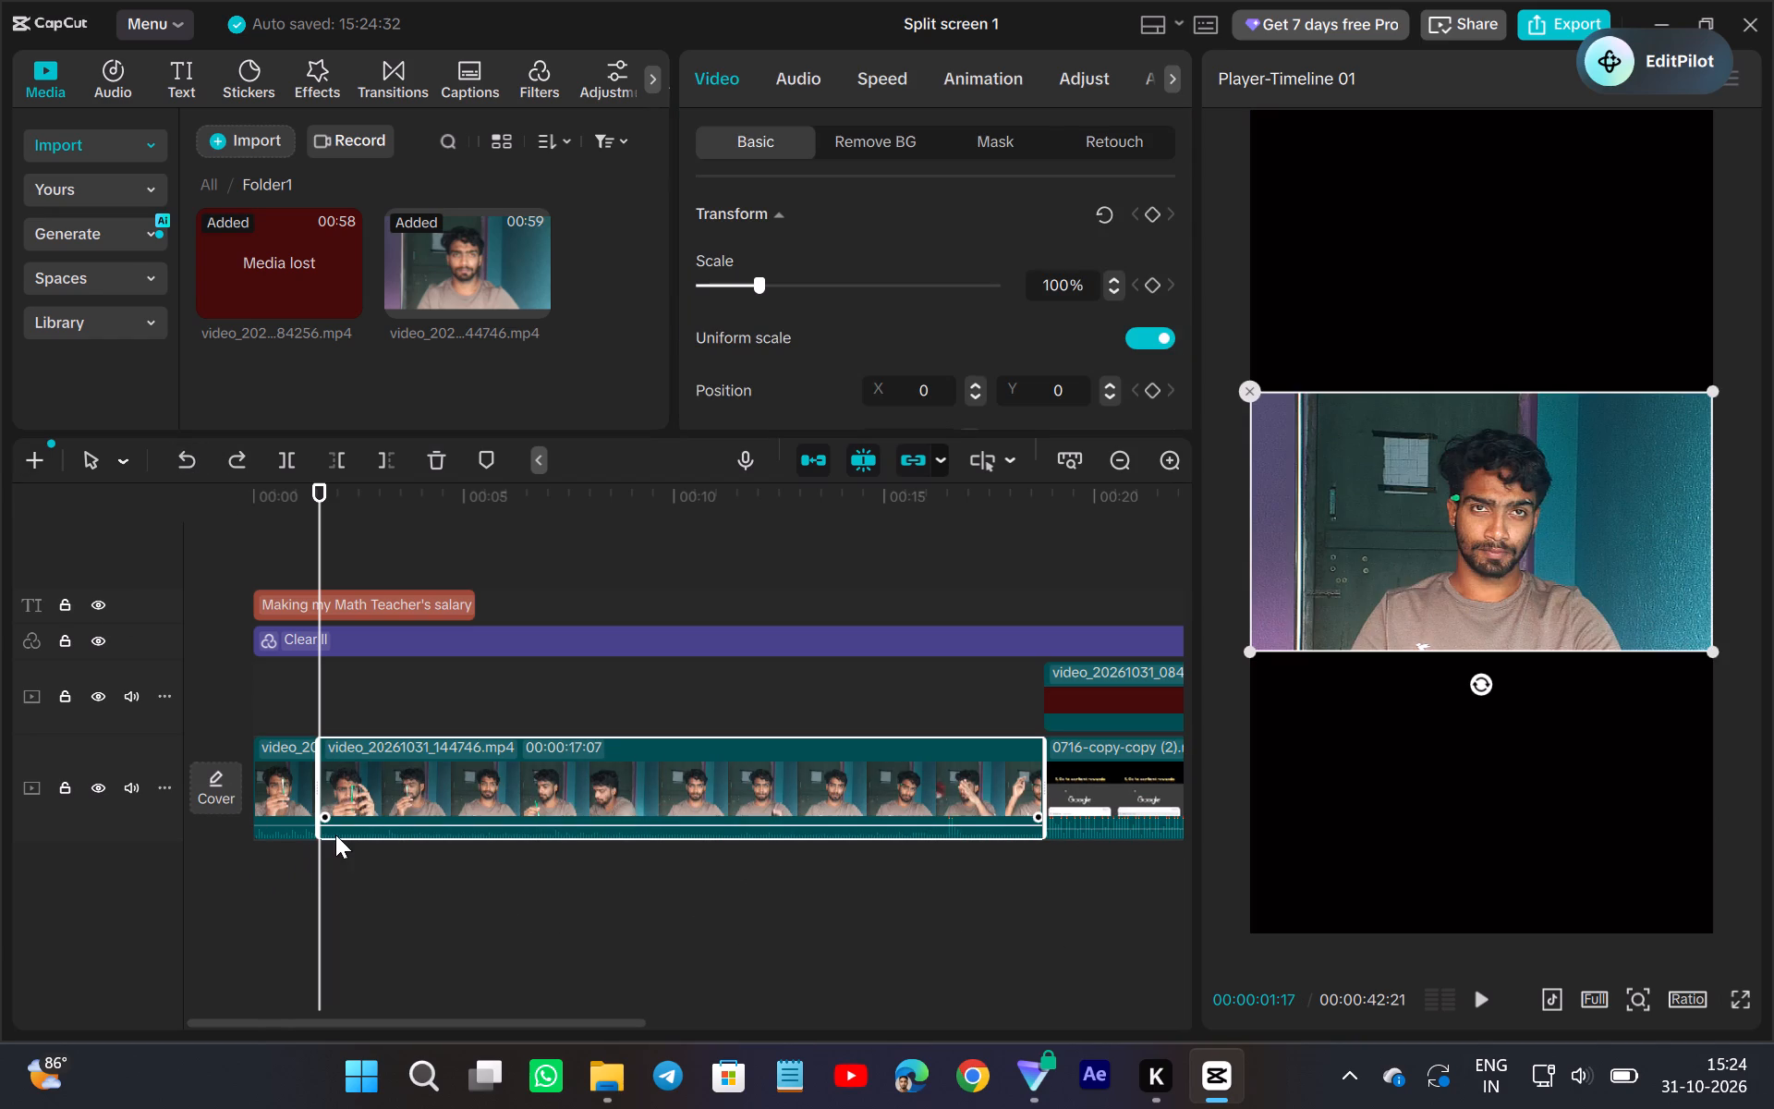
pyautogui.moveTo(318, 833); pyautogui.dragTo(540, 861)
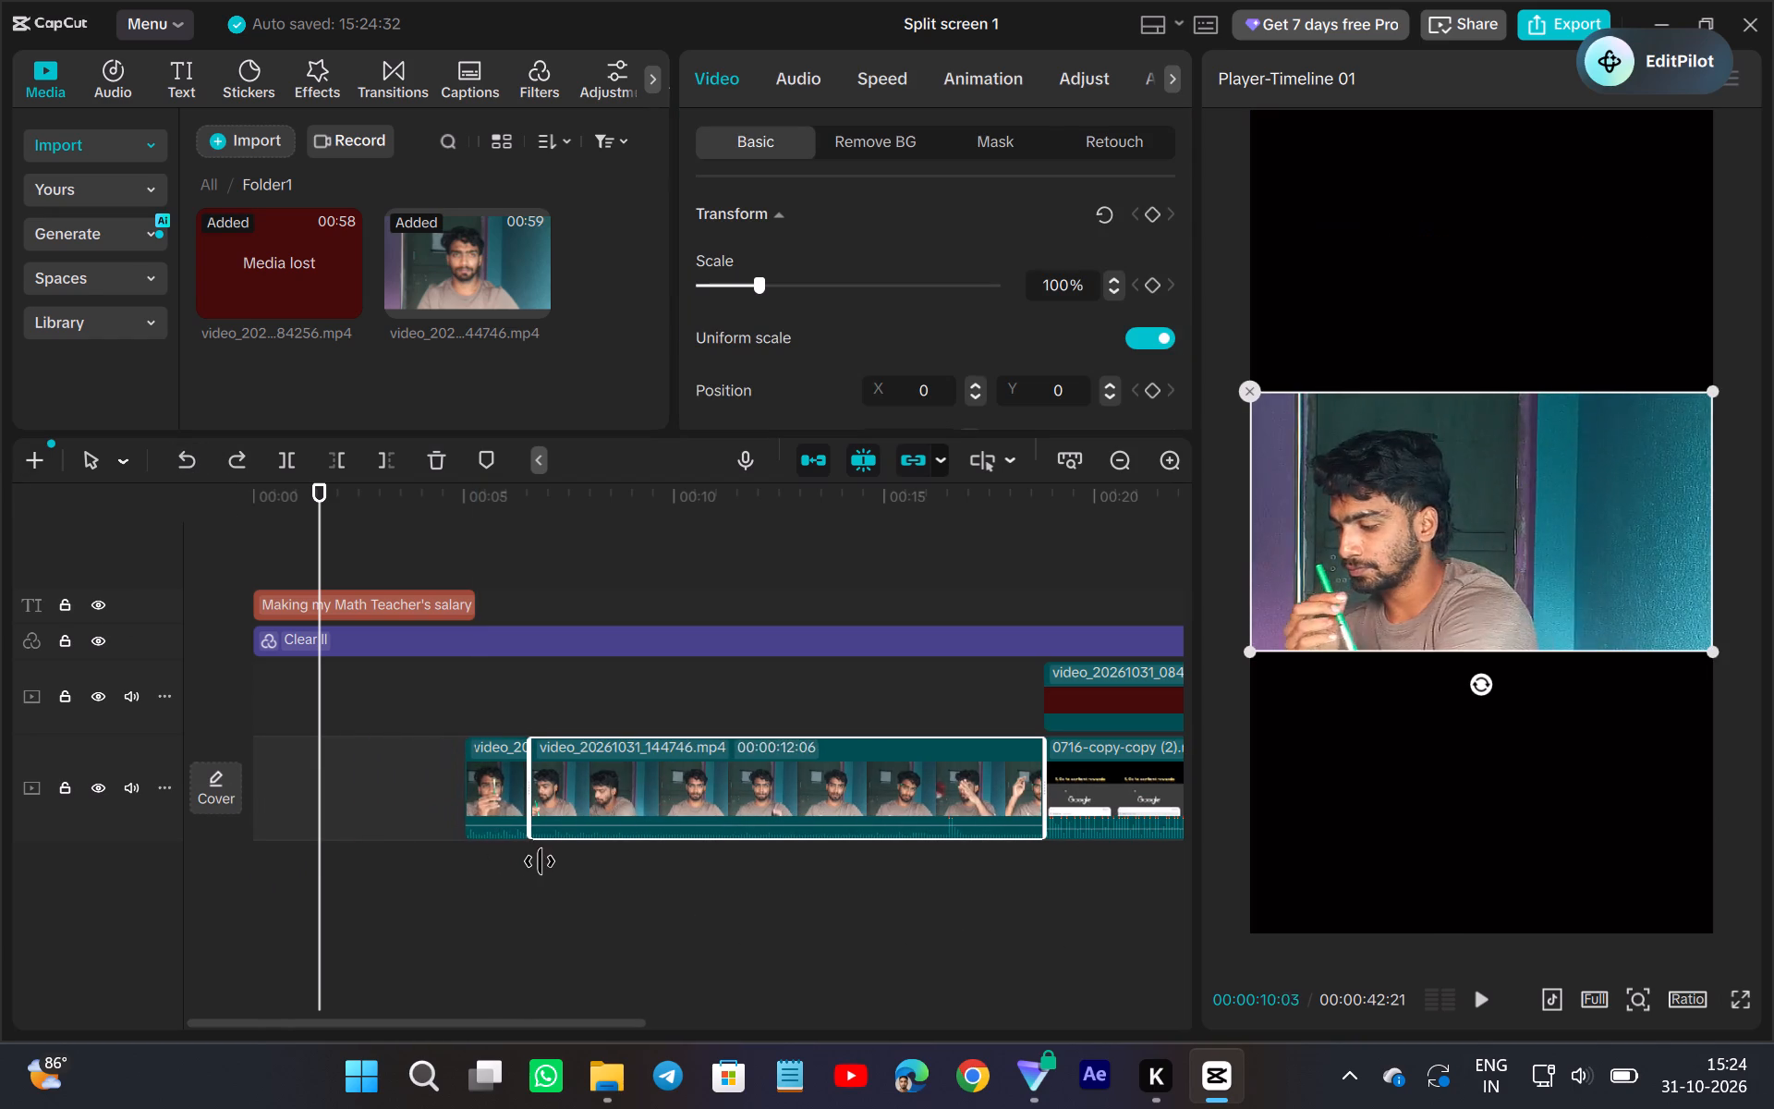
pyautogui.moveTo(540, 861); pyautogui.dragTo(603, 861)
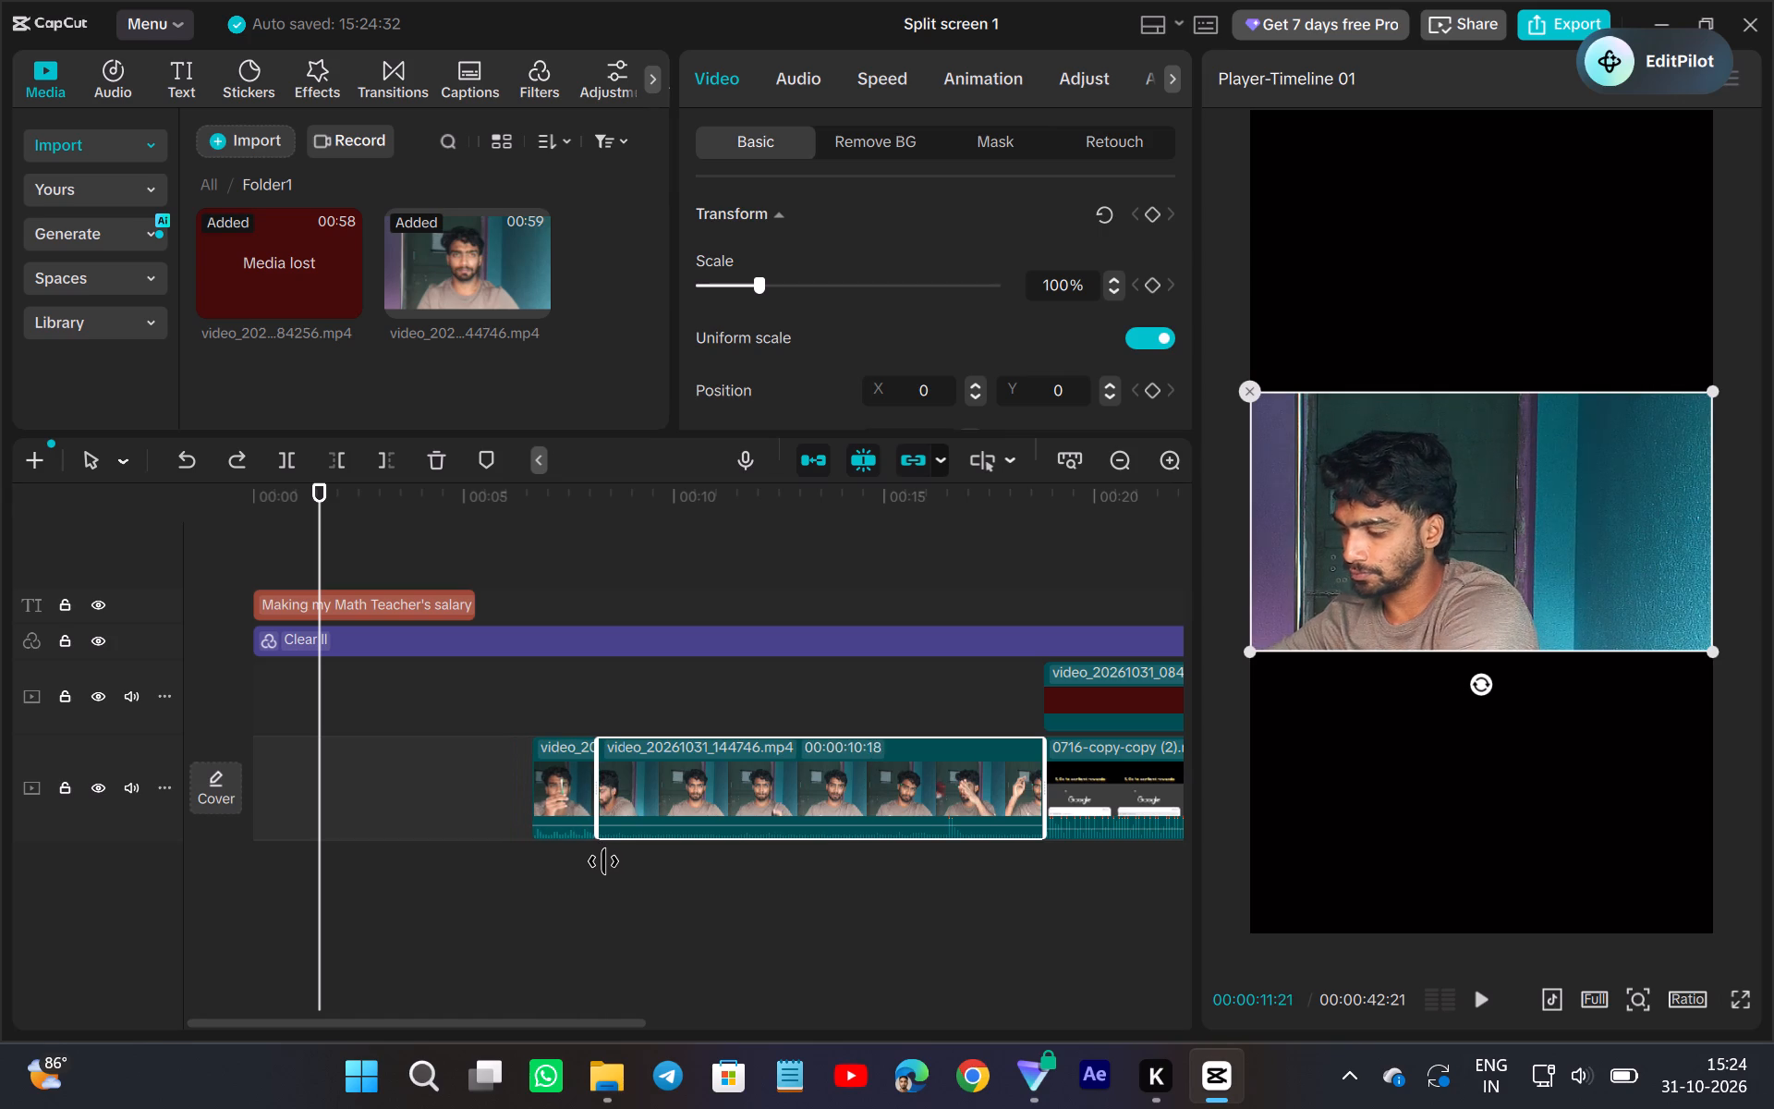
pyautogui.moveTo(603, 861); pyautogui.dragTo(744, 862)
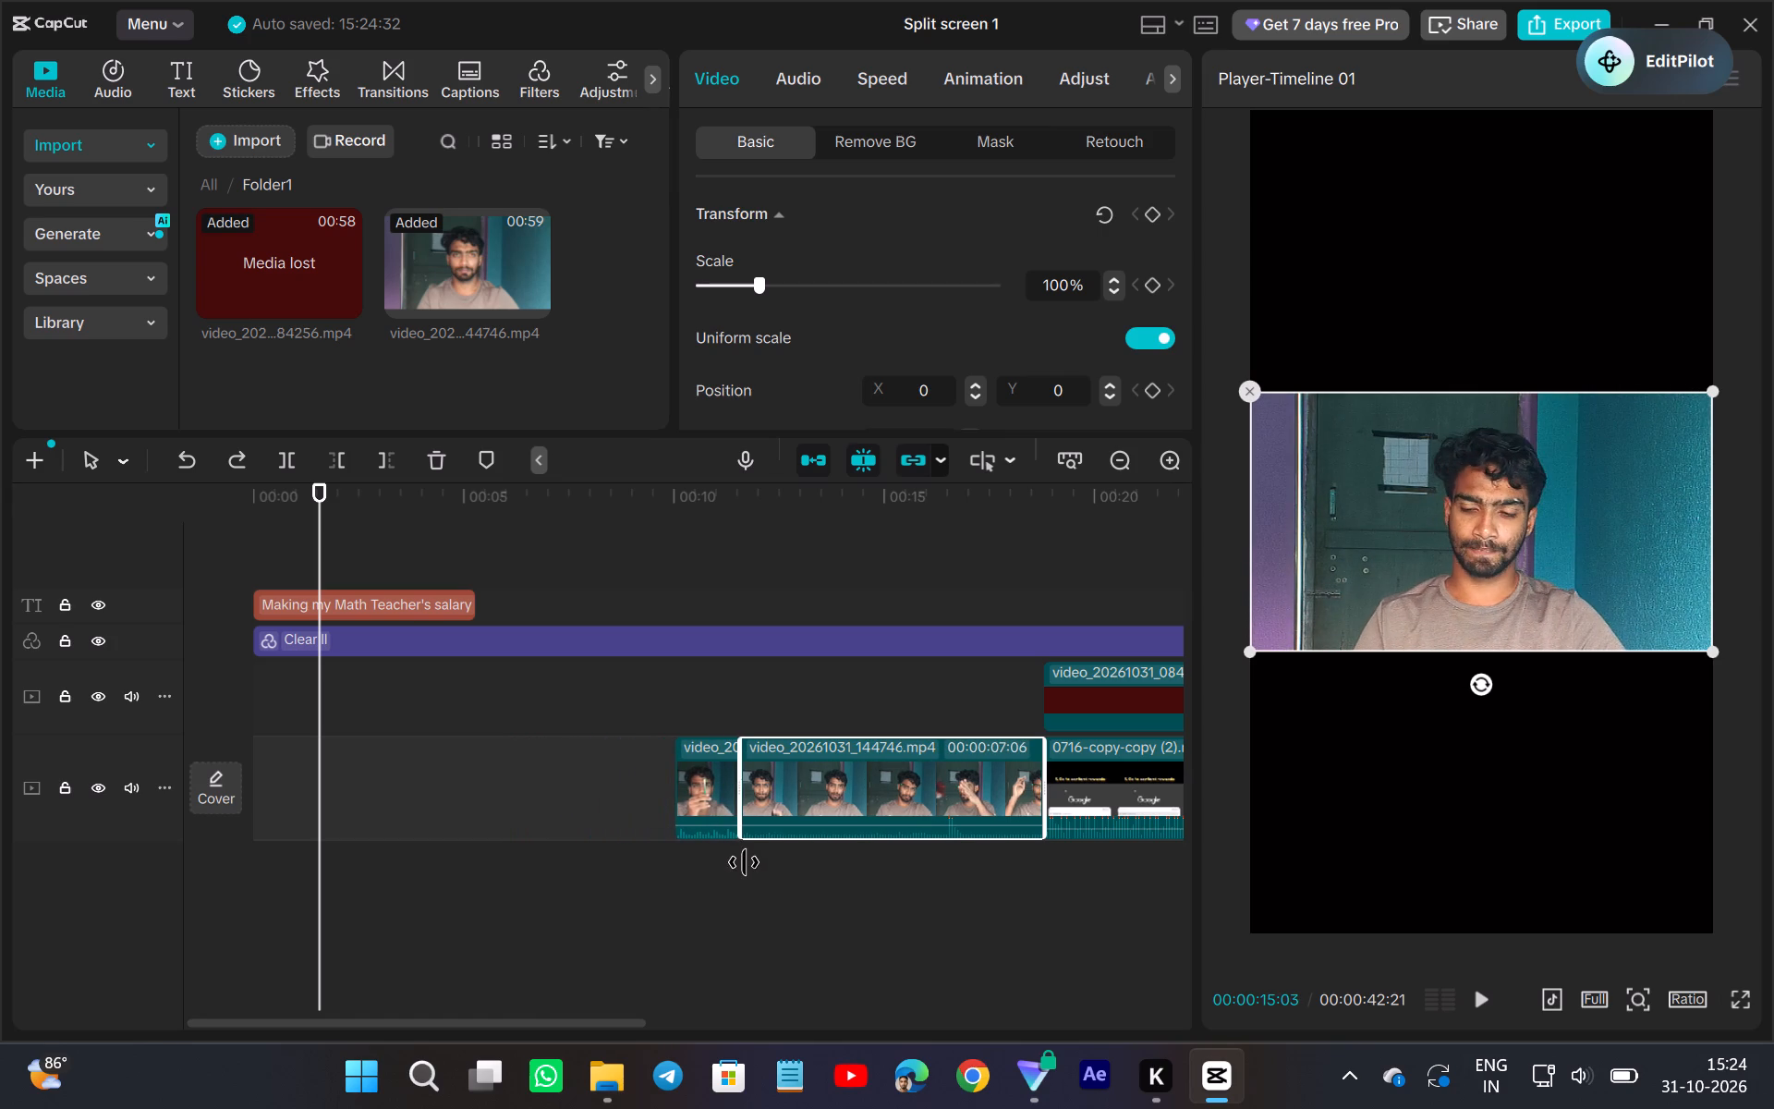
pyautogui.moveTo(744, 862); pyautogui.dragTo(722, 858)
pyautogui.moveTo(720, 858); pyautogui.dragTo(719, 858)
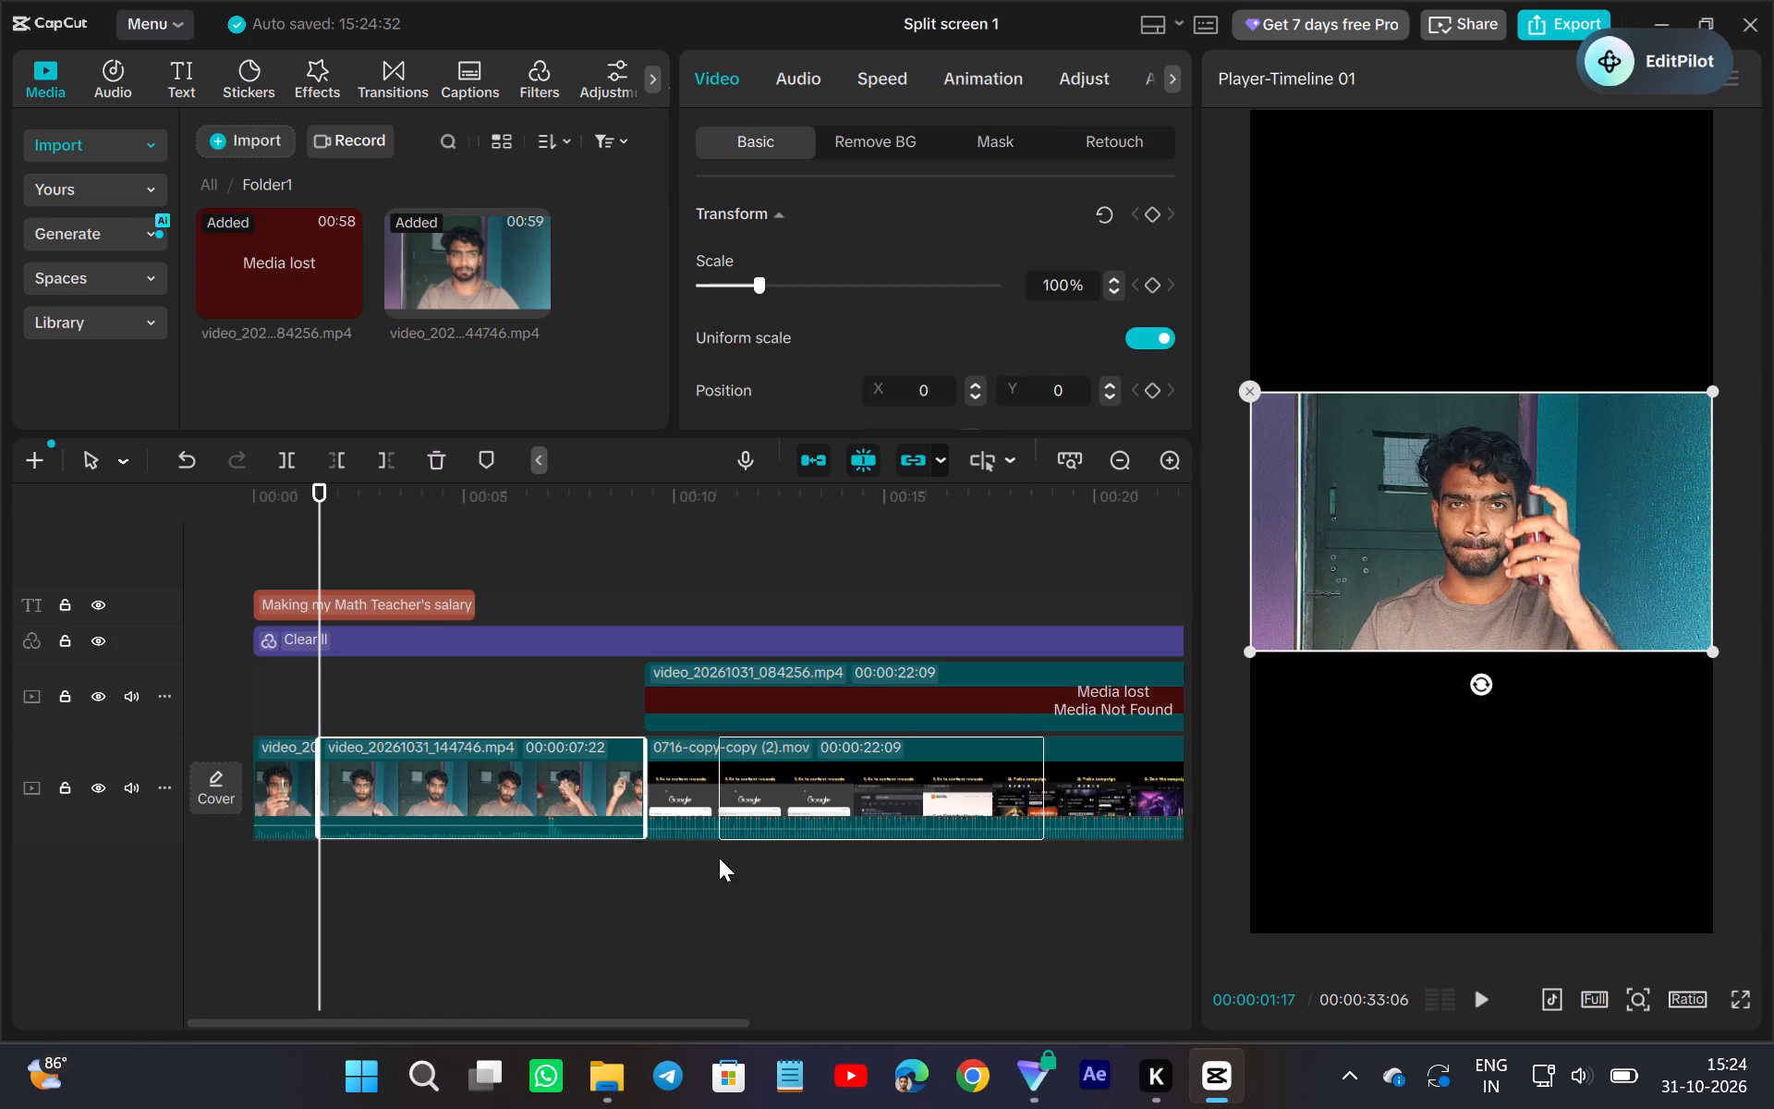
pyautogui.moveTo(719, 858); pyautogui.dragTo(675, 862)
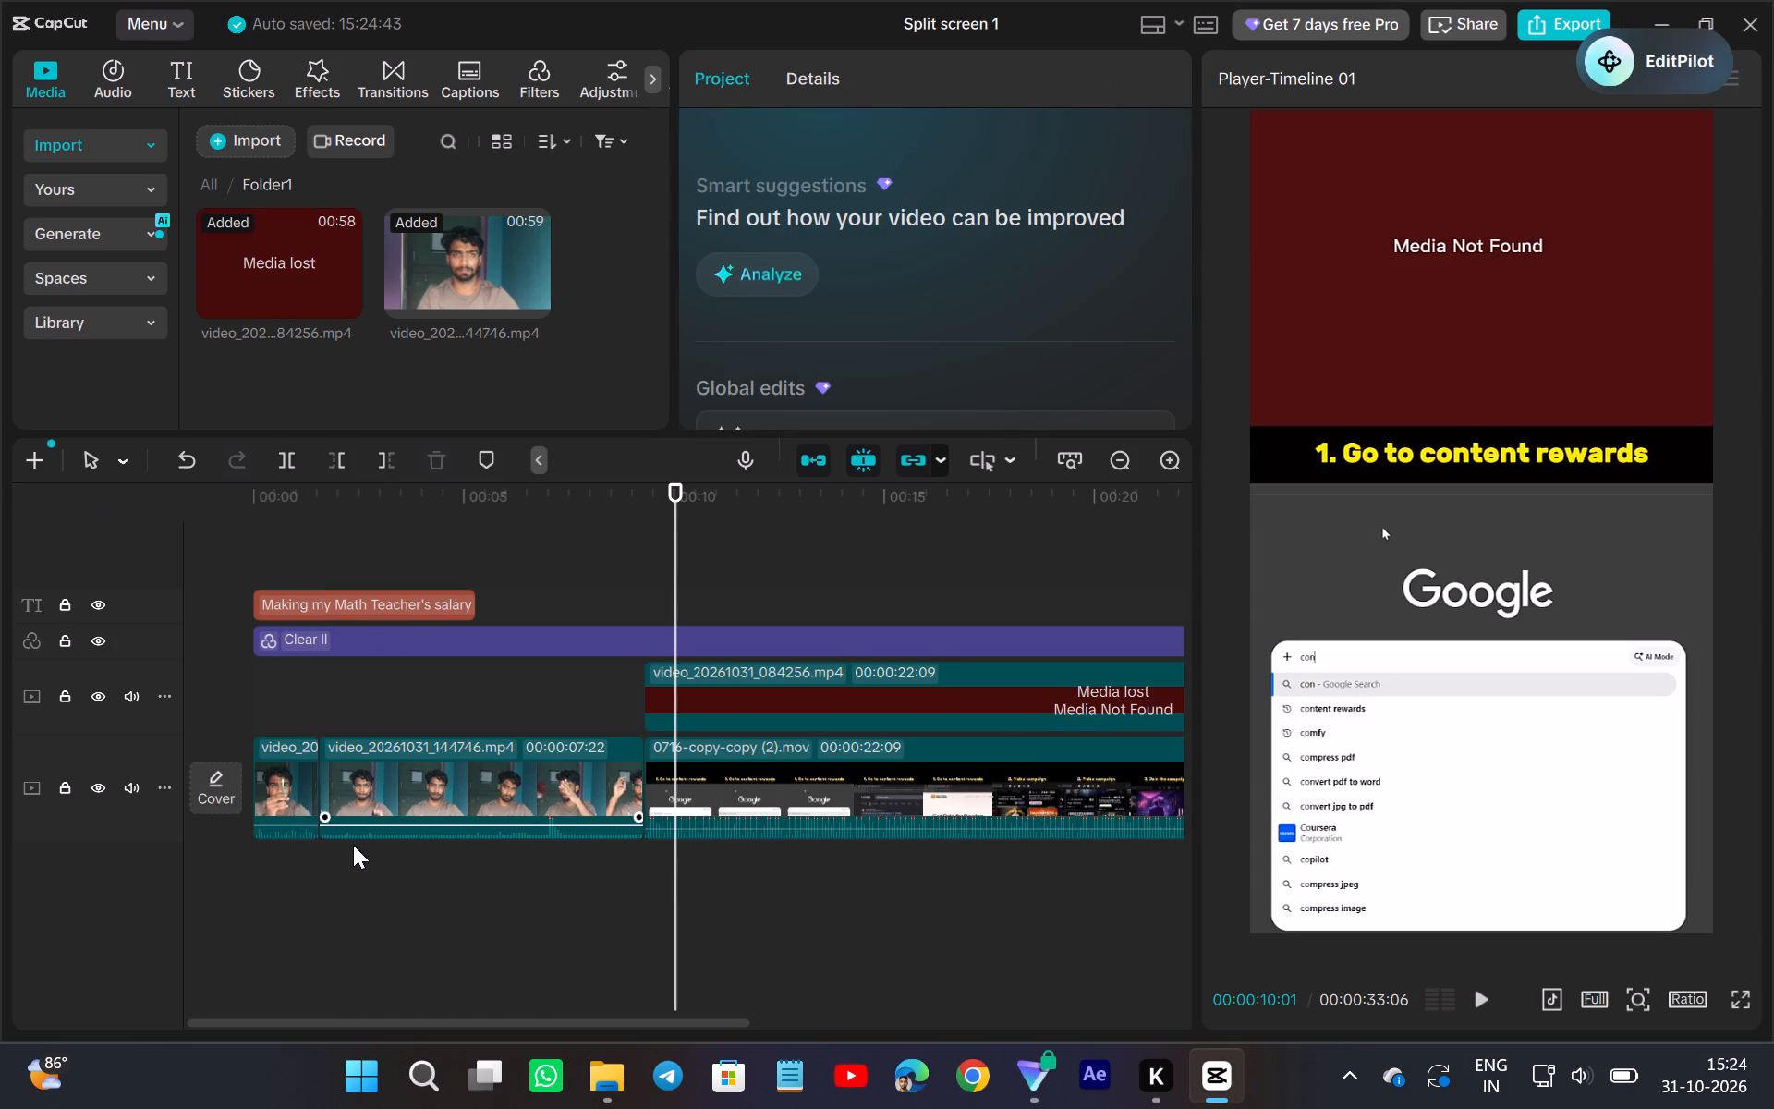
# Cut off the part of the second video_20261031_144746.mp4 segment that lies before 00:00:03:23.
pyautogui.moveTo(290, 869); pyautogui.dragTo(298, 875)
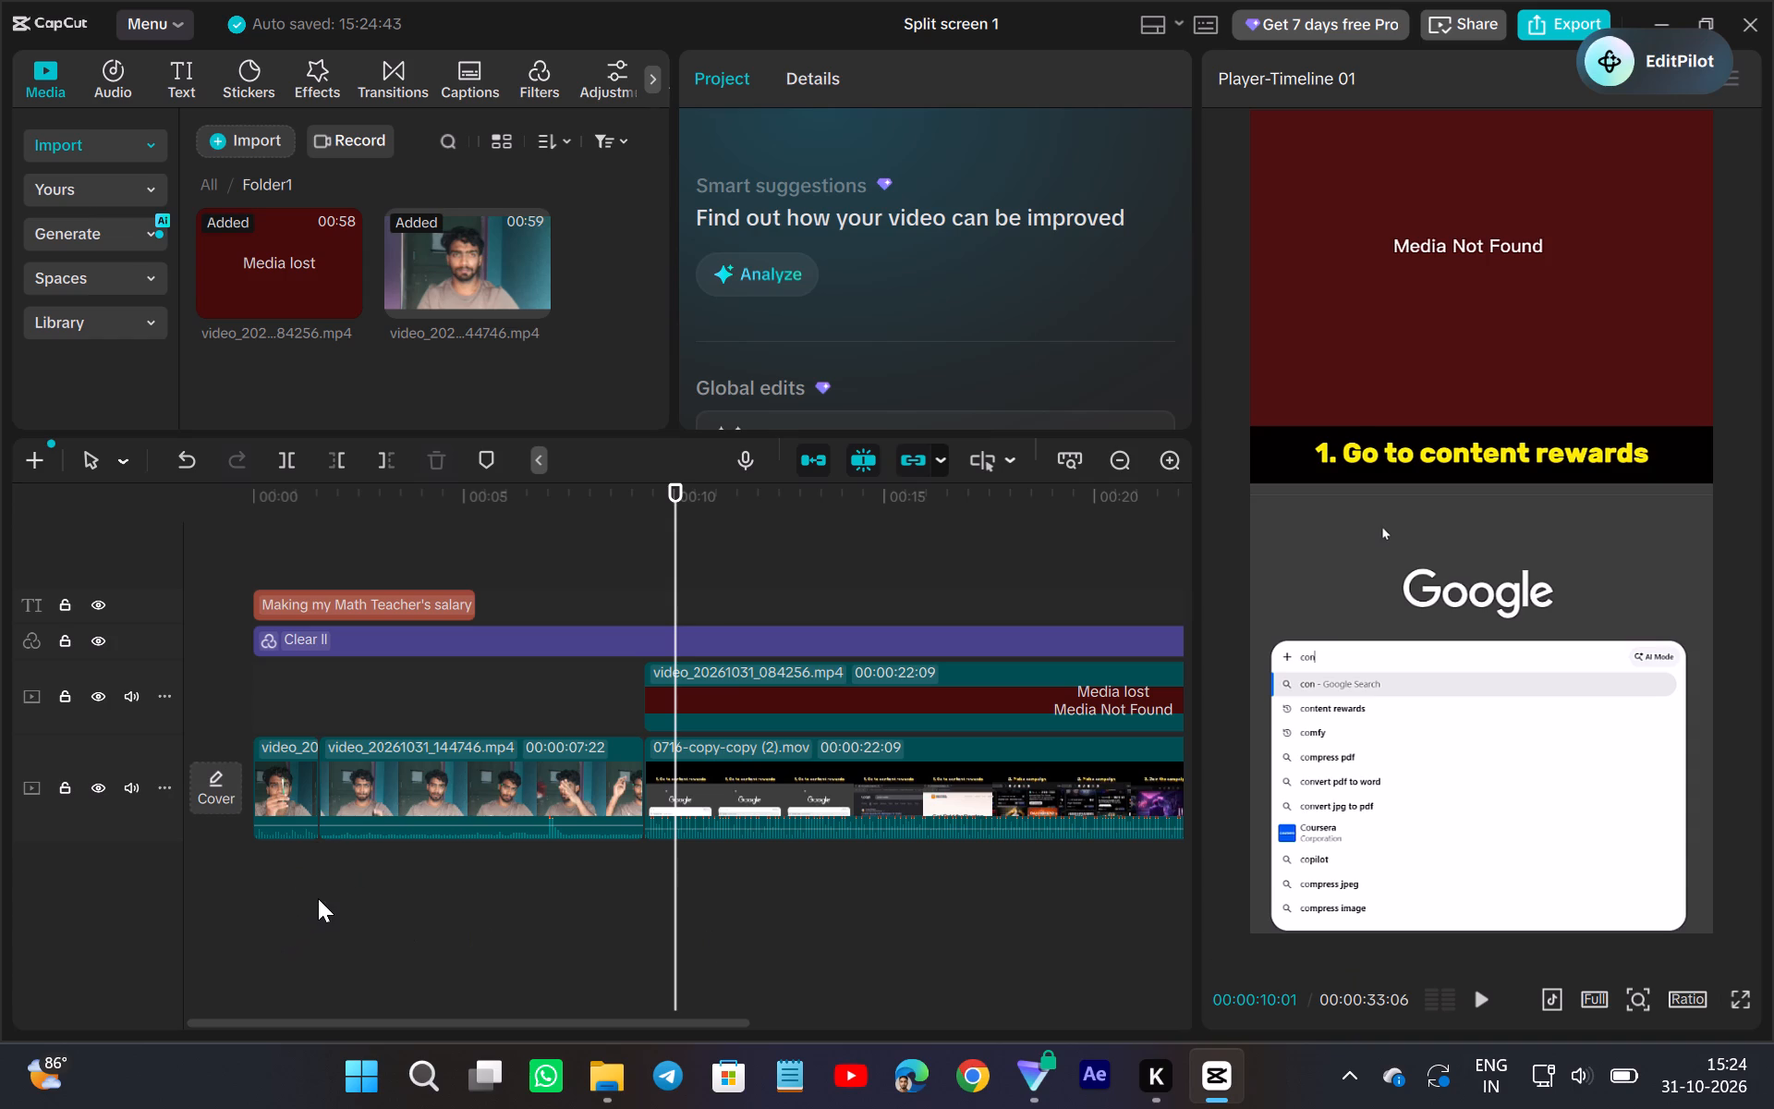
pyautogui.click(318, 897)
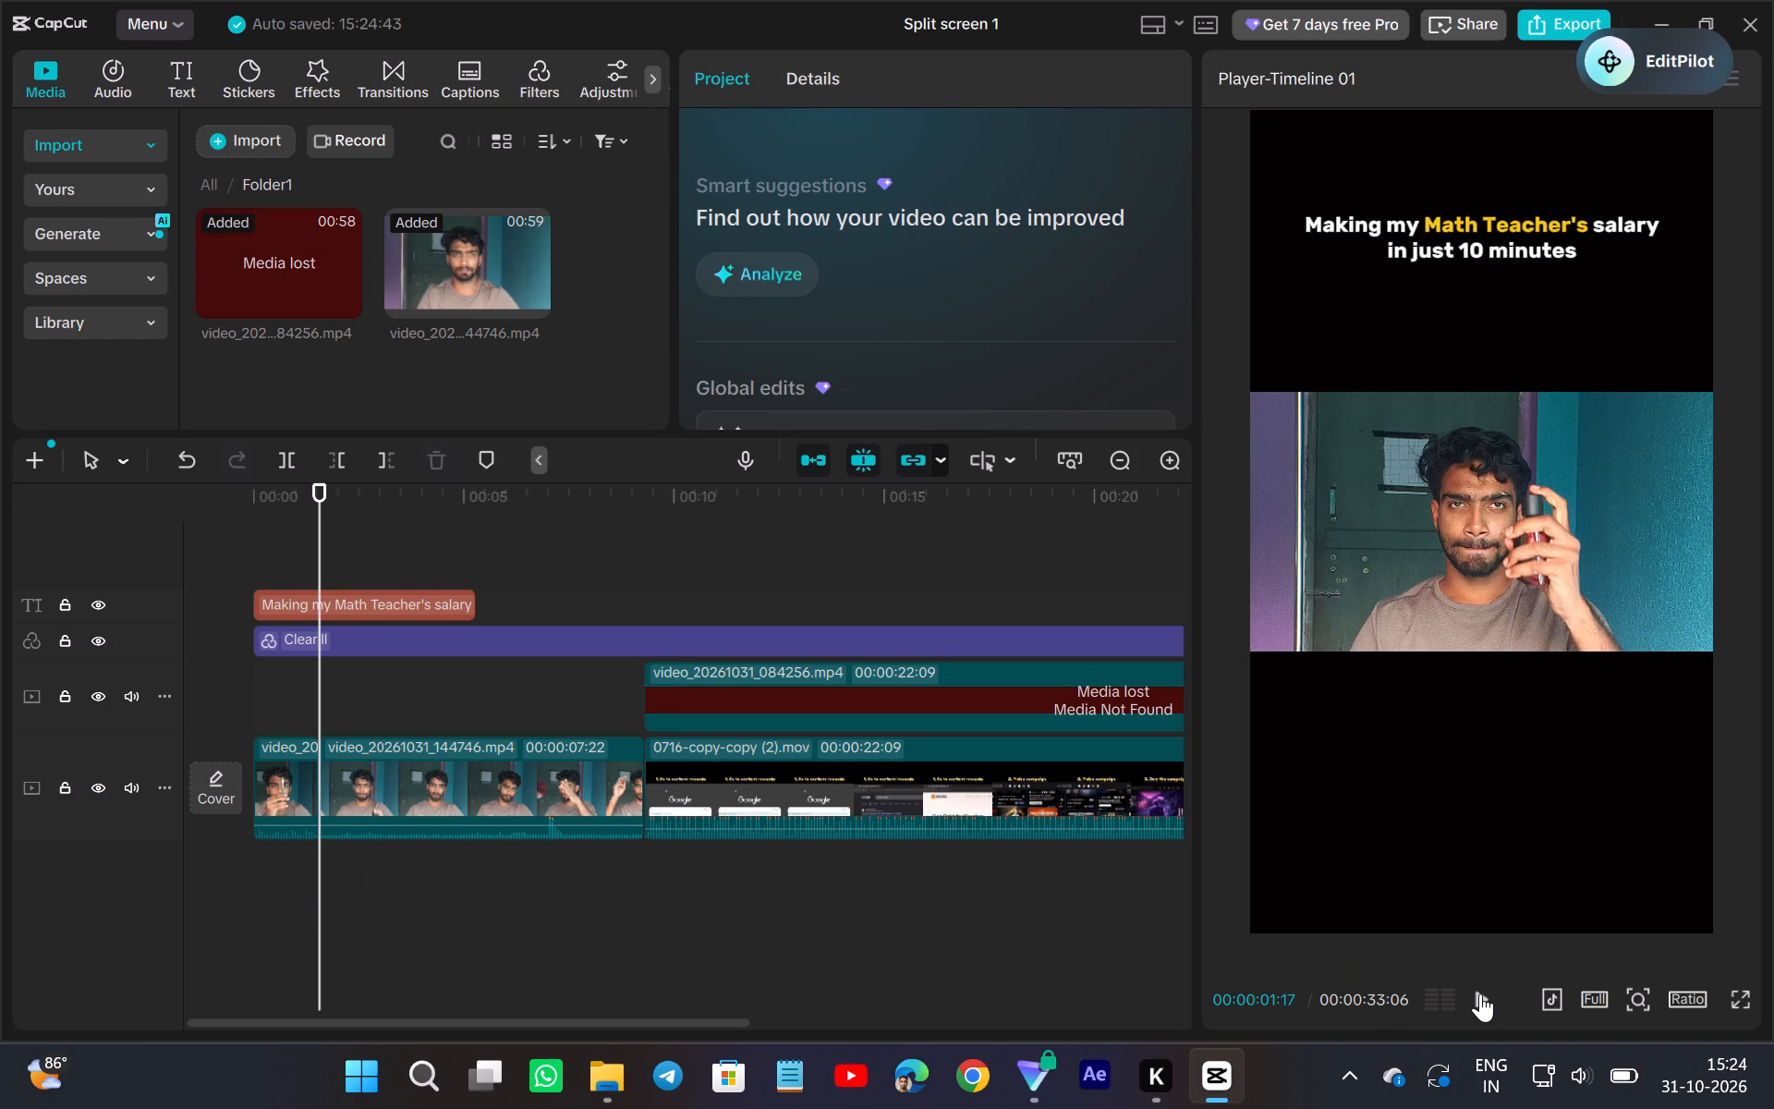
pyautogui.click(1480, 993)
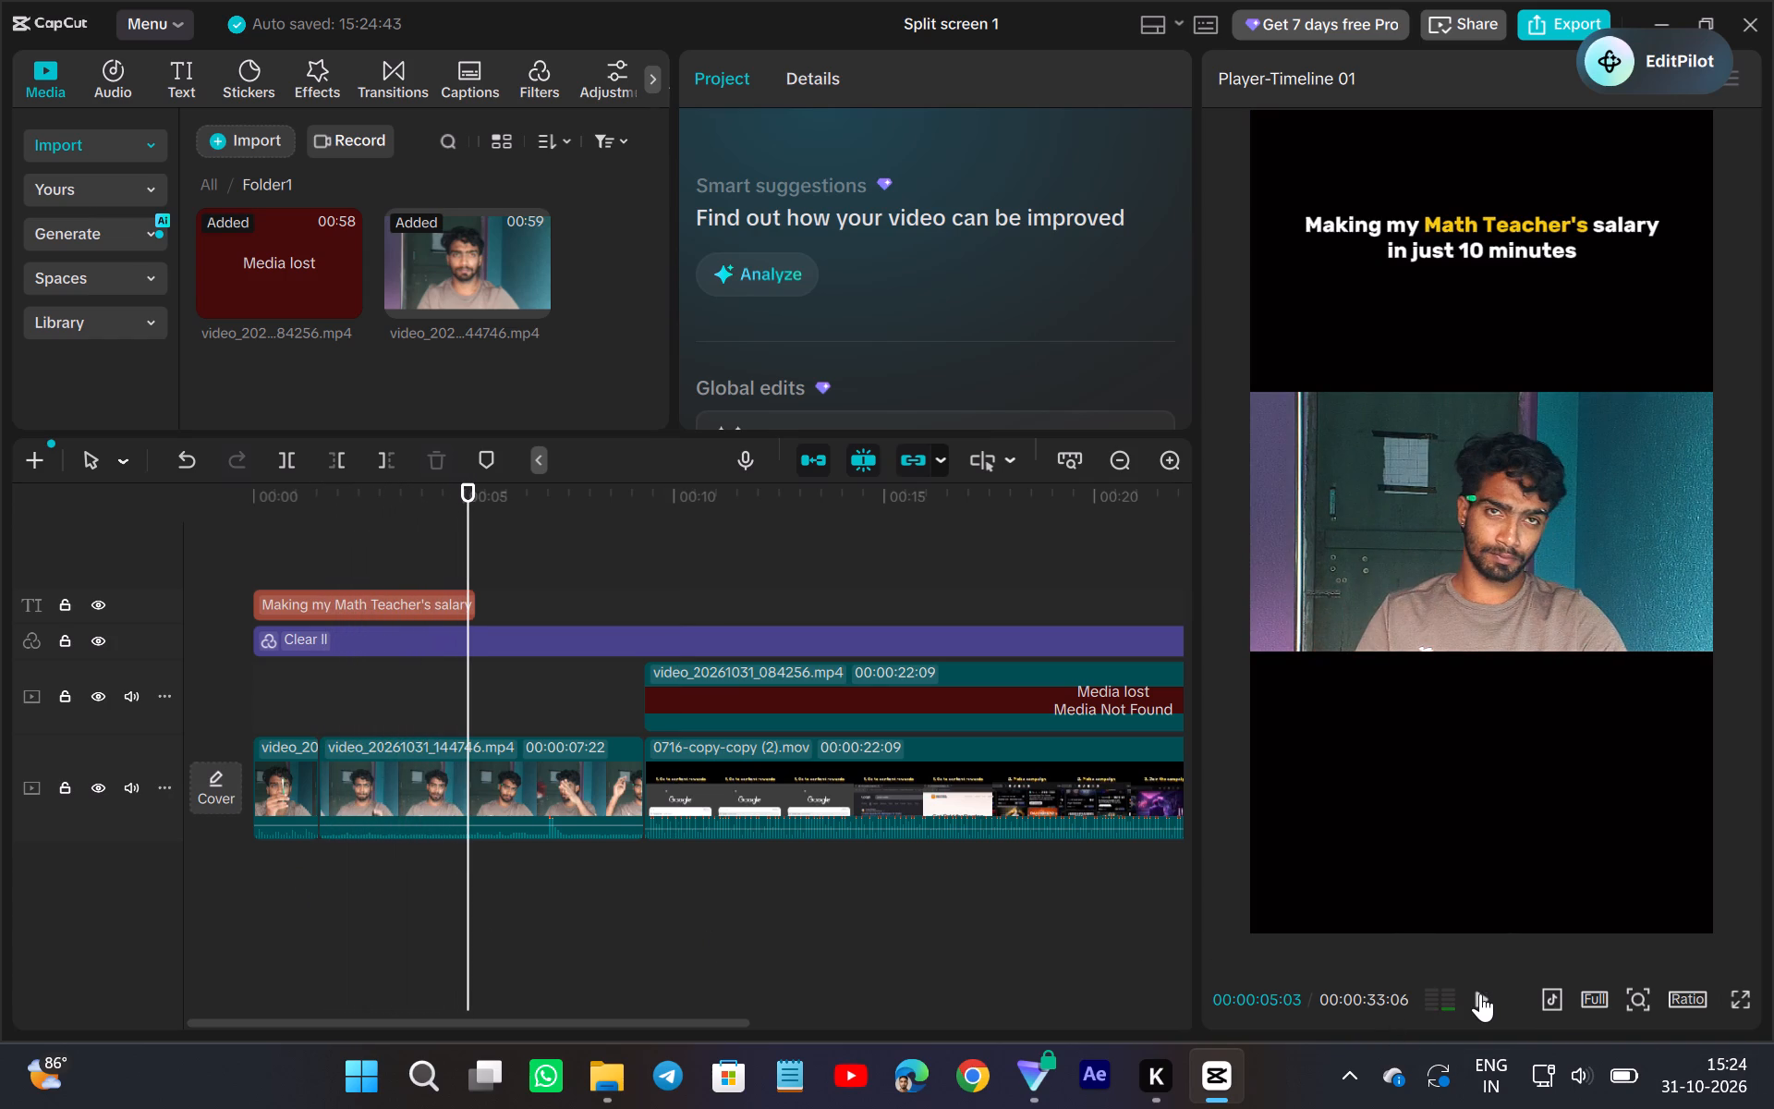
pyautogui.click(478, 783)
pyautogui.moveTo(473, 700); pyautogui.dragTo(451, 722)
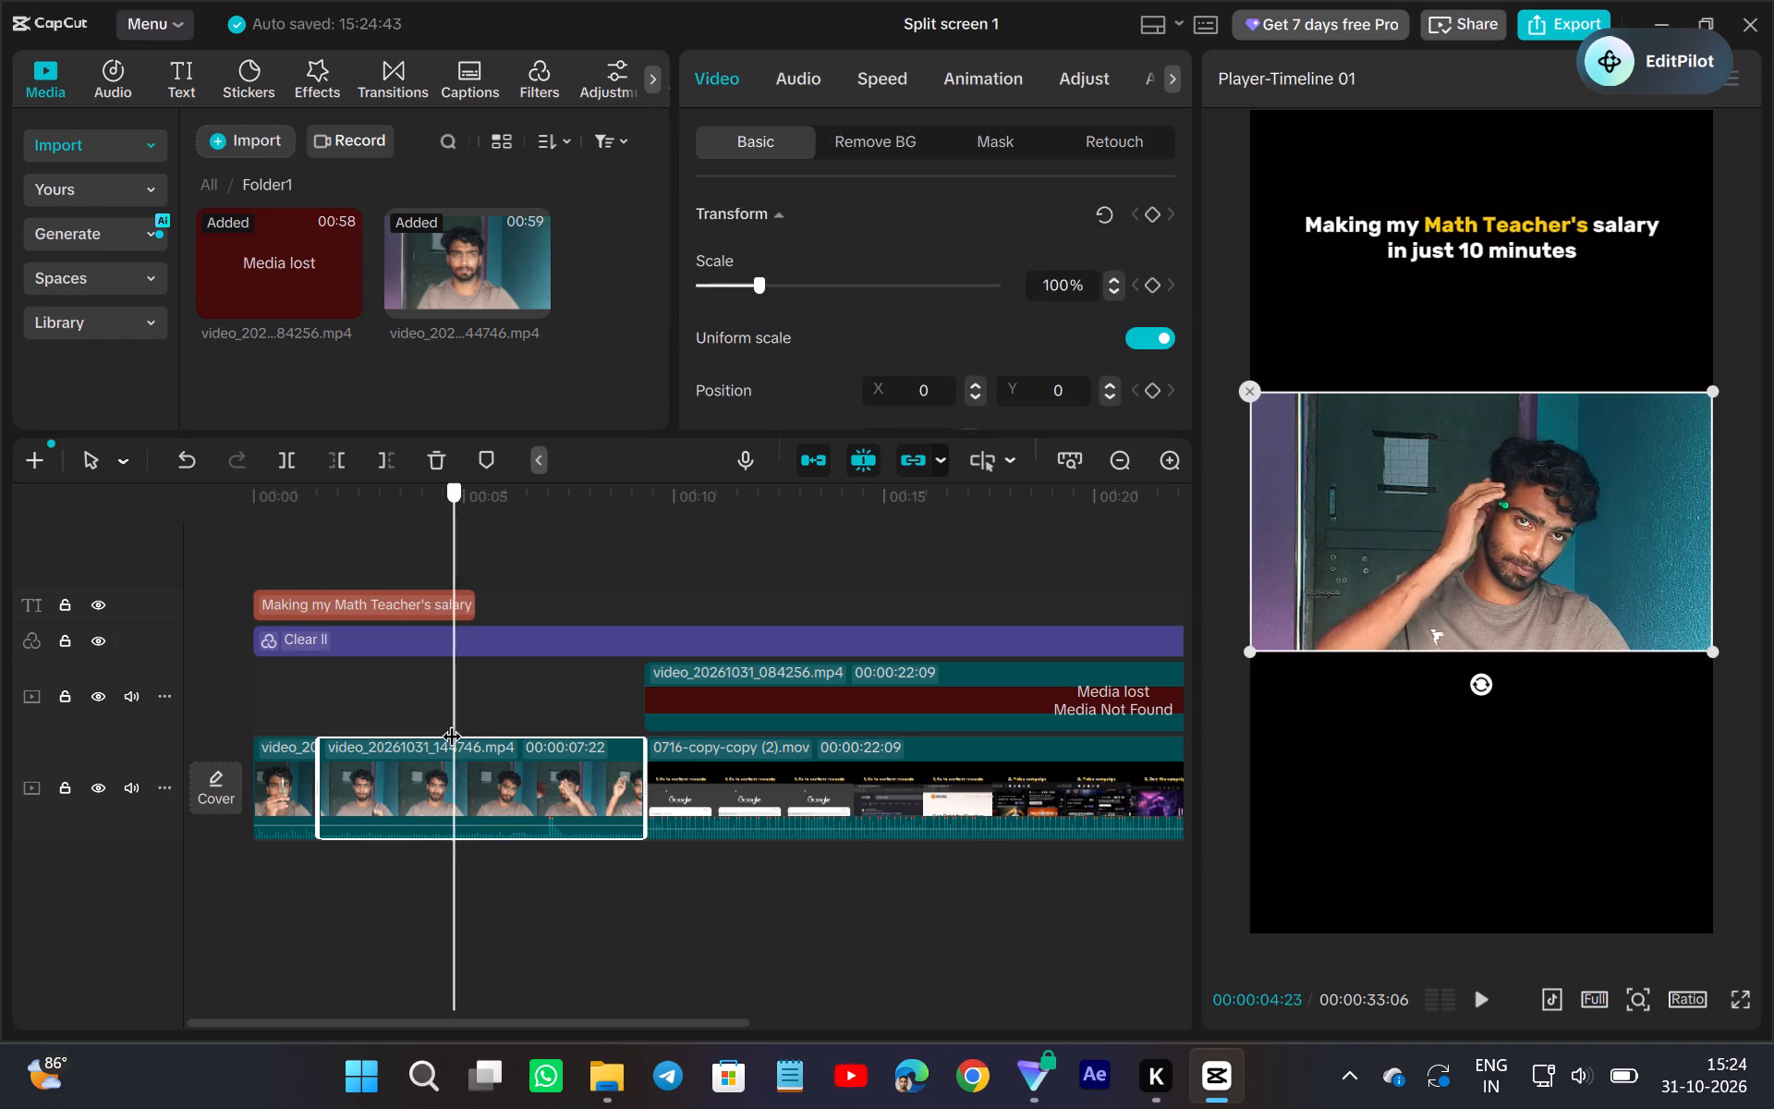
pyautogui.moveTo(451, 722); pyautogui.dragTo(432, 760)
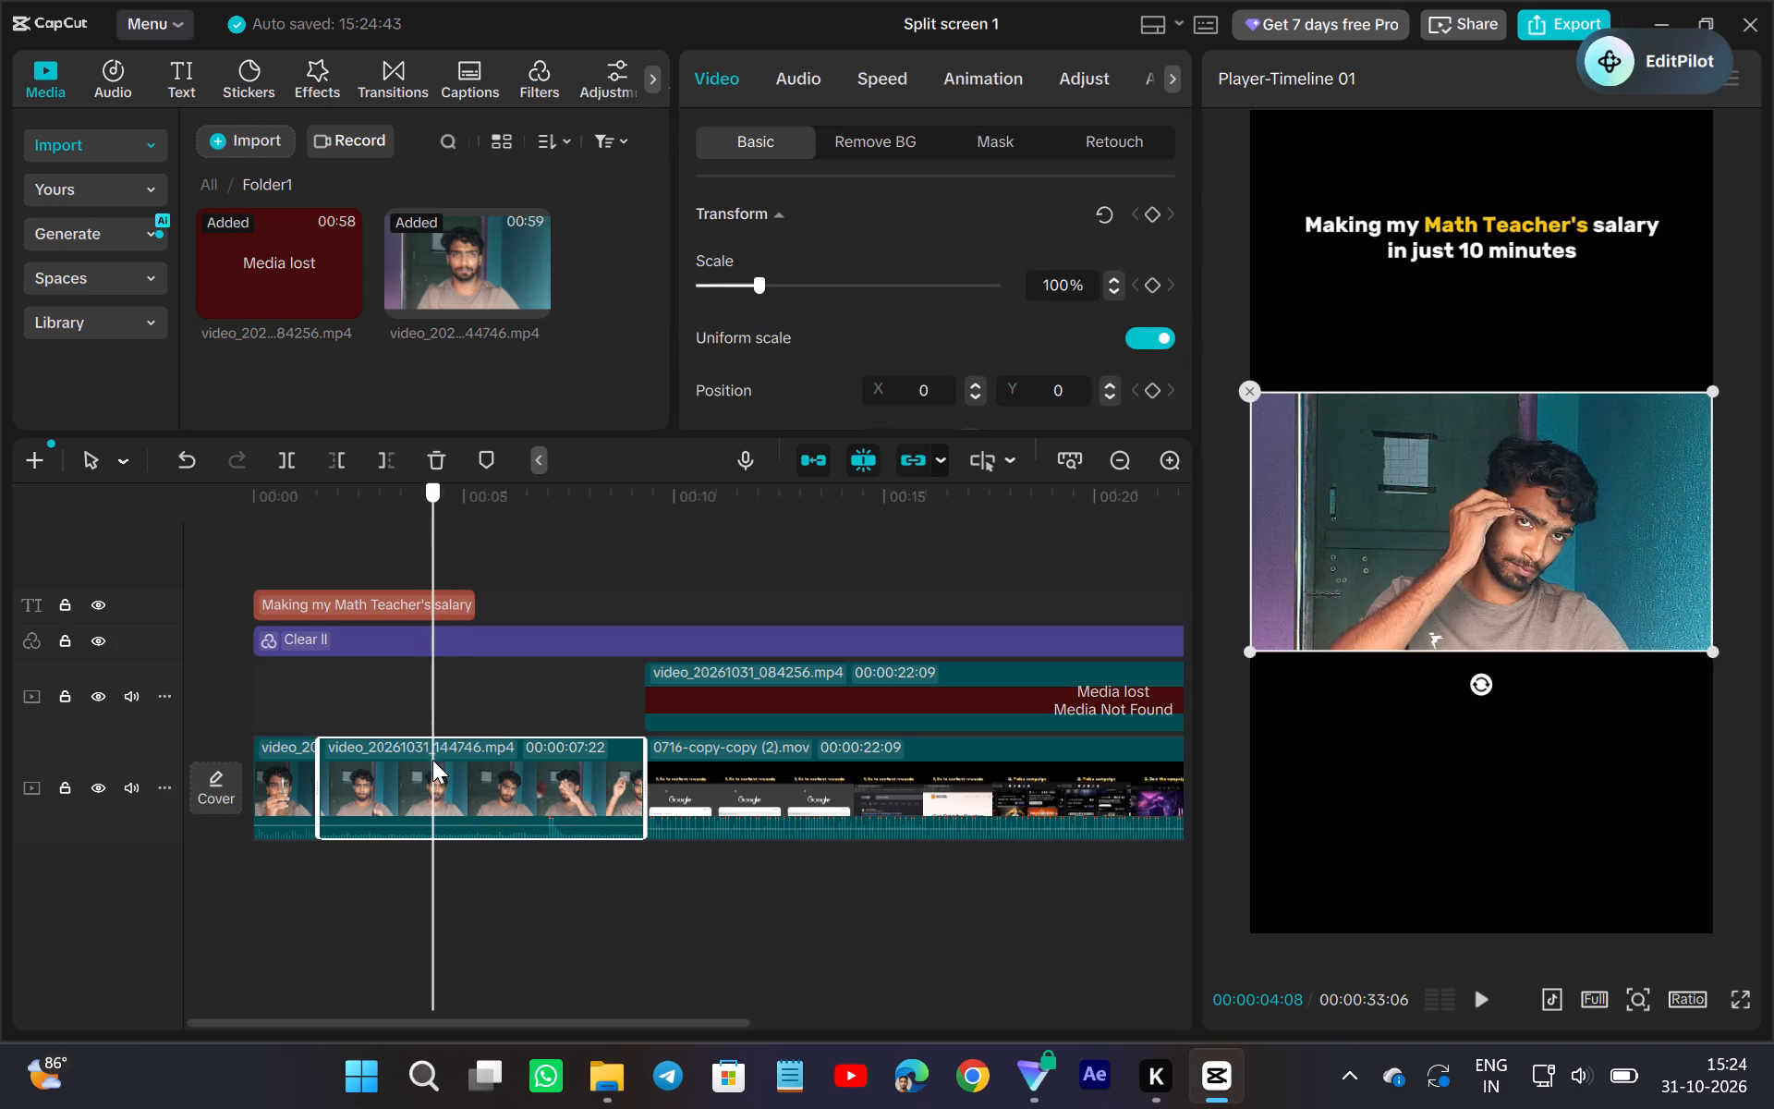
pyautogui.moveTo(432, 760); pyautogui.dragTo(414, 774)
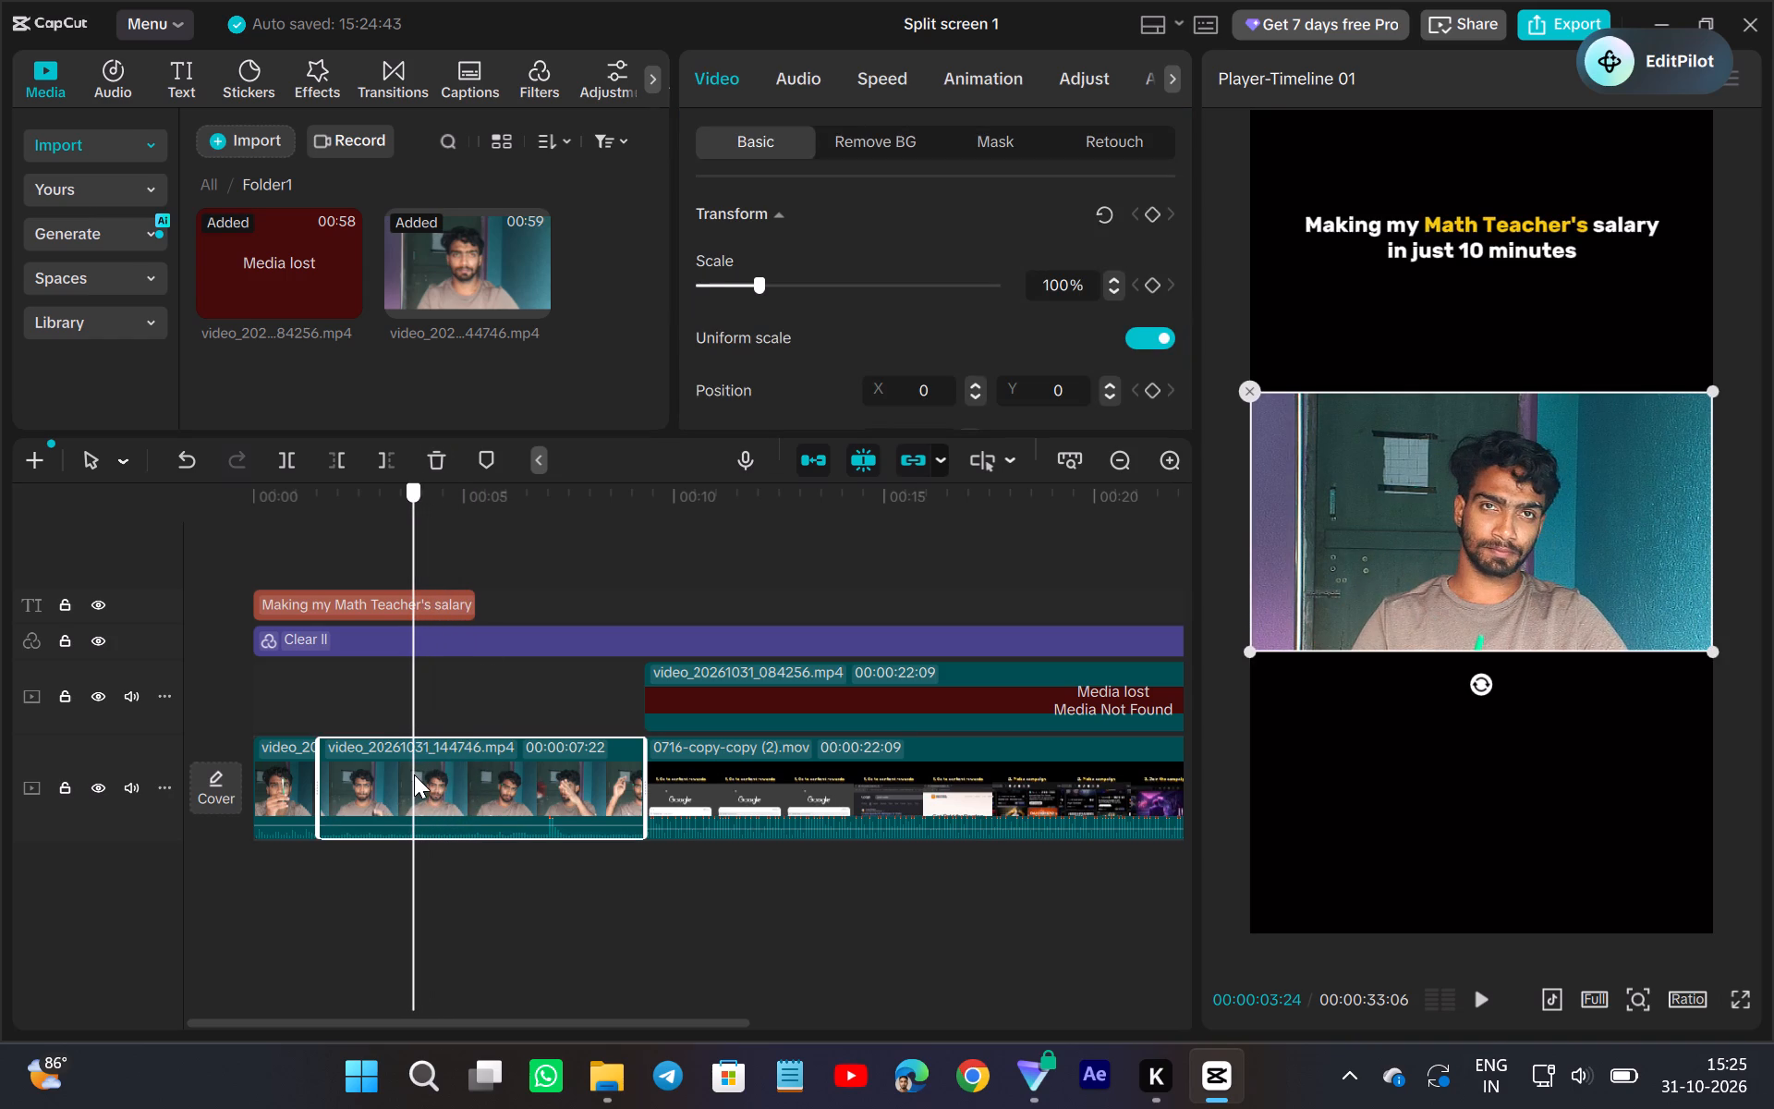
pyautogui.moveTo(414, 774); pyautogui.dragTo(412, 781)
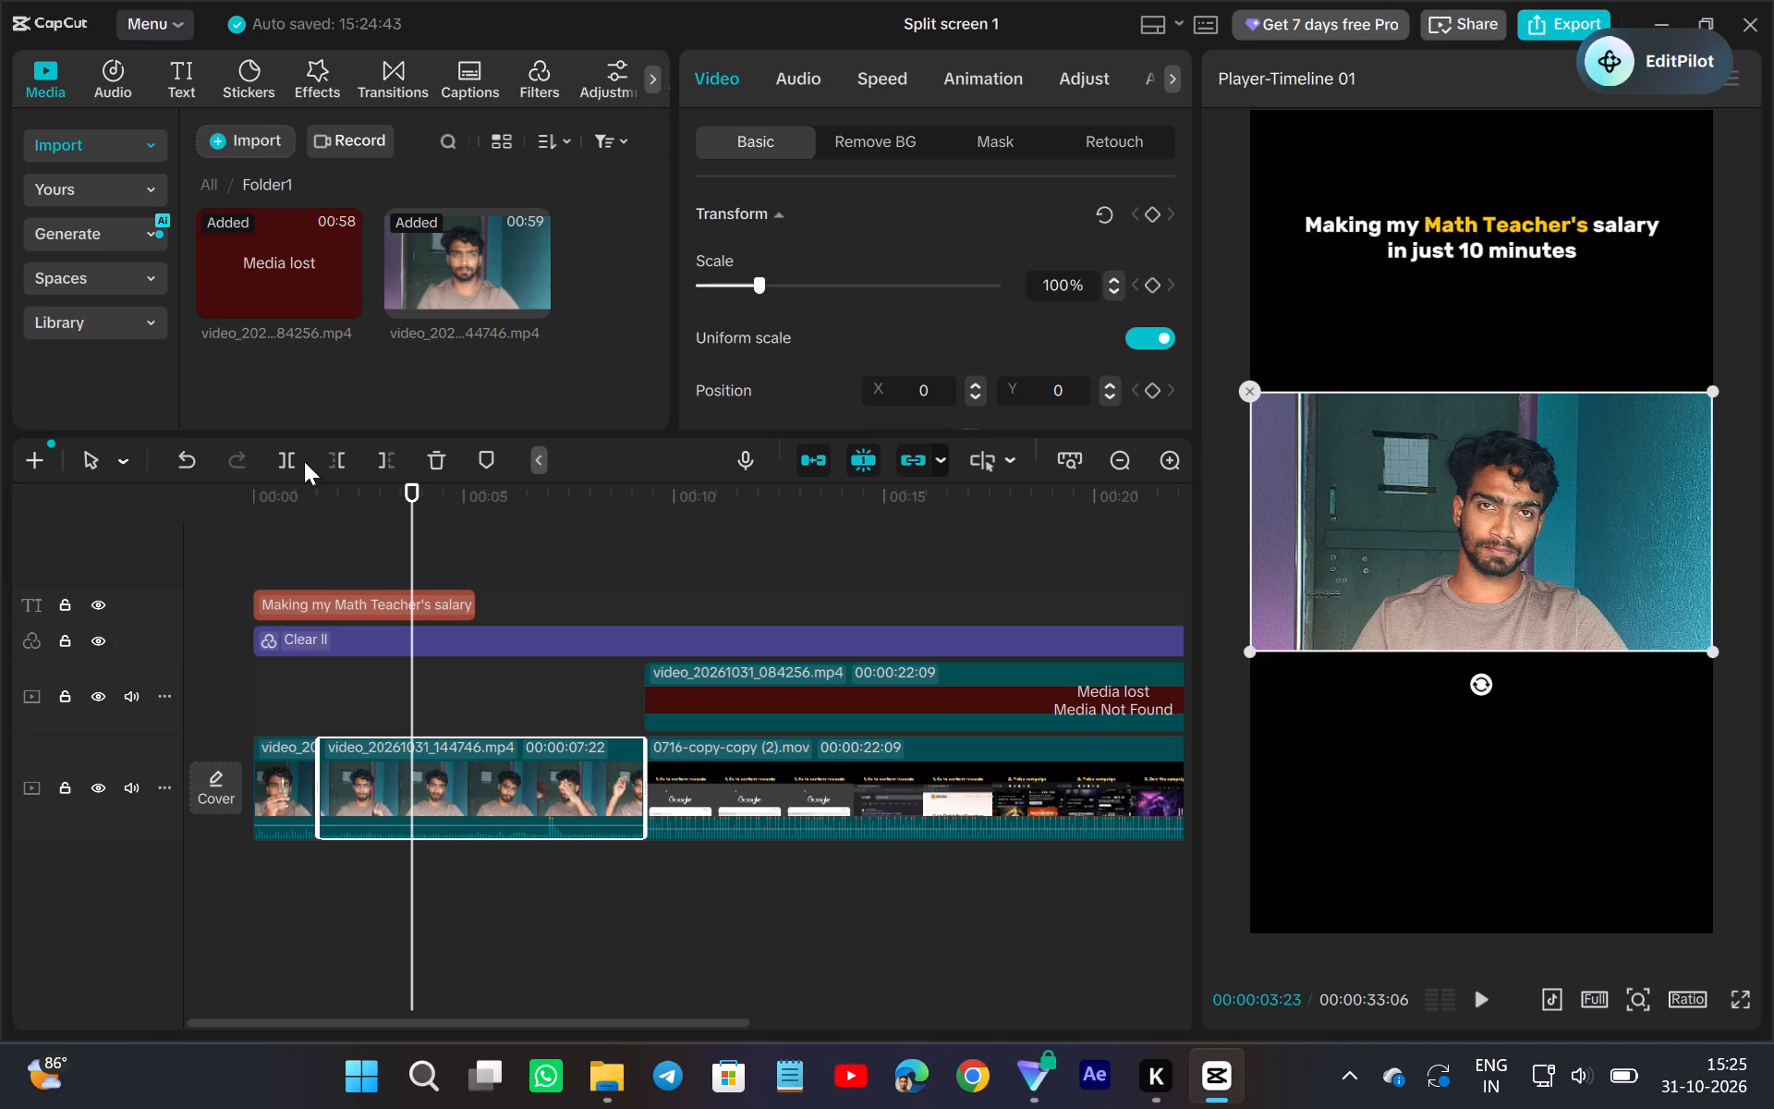
pyautogui.click(340, 462)
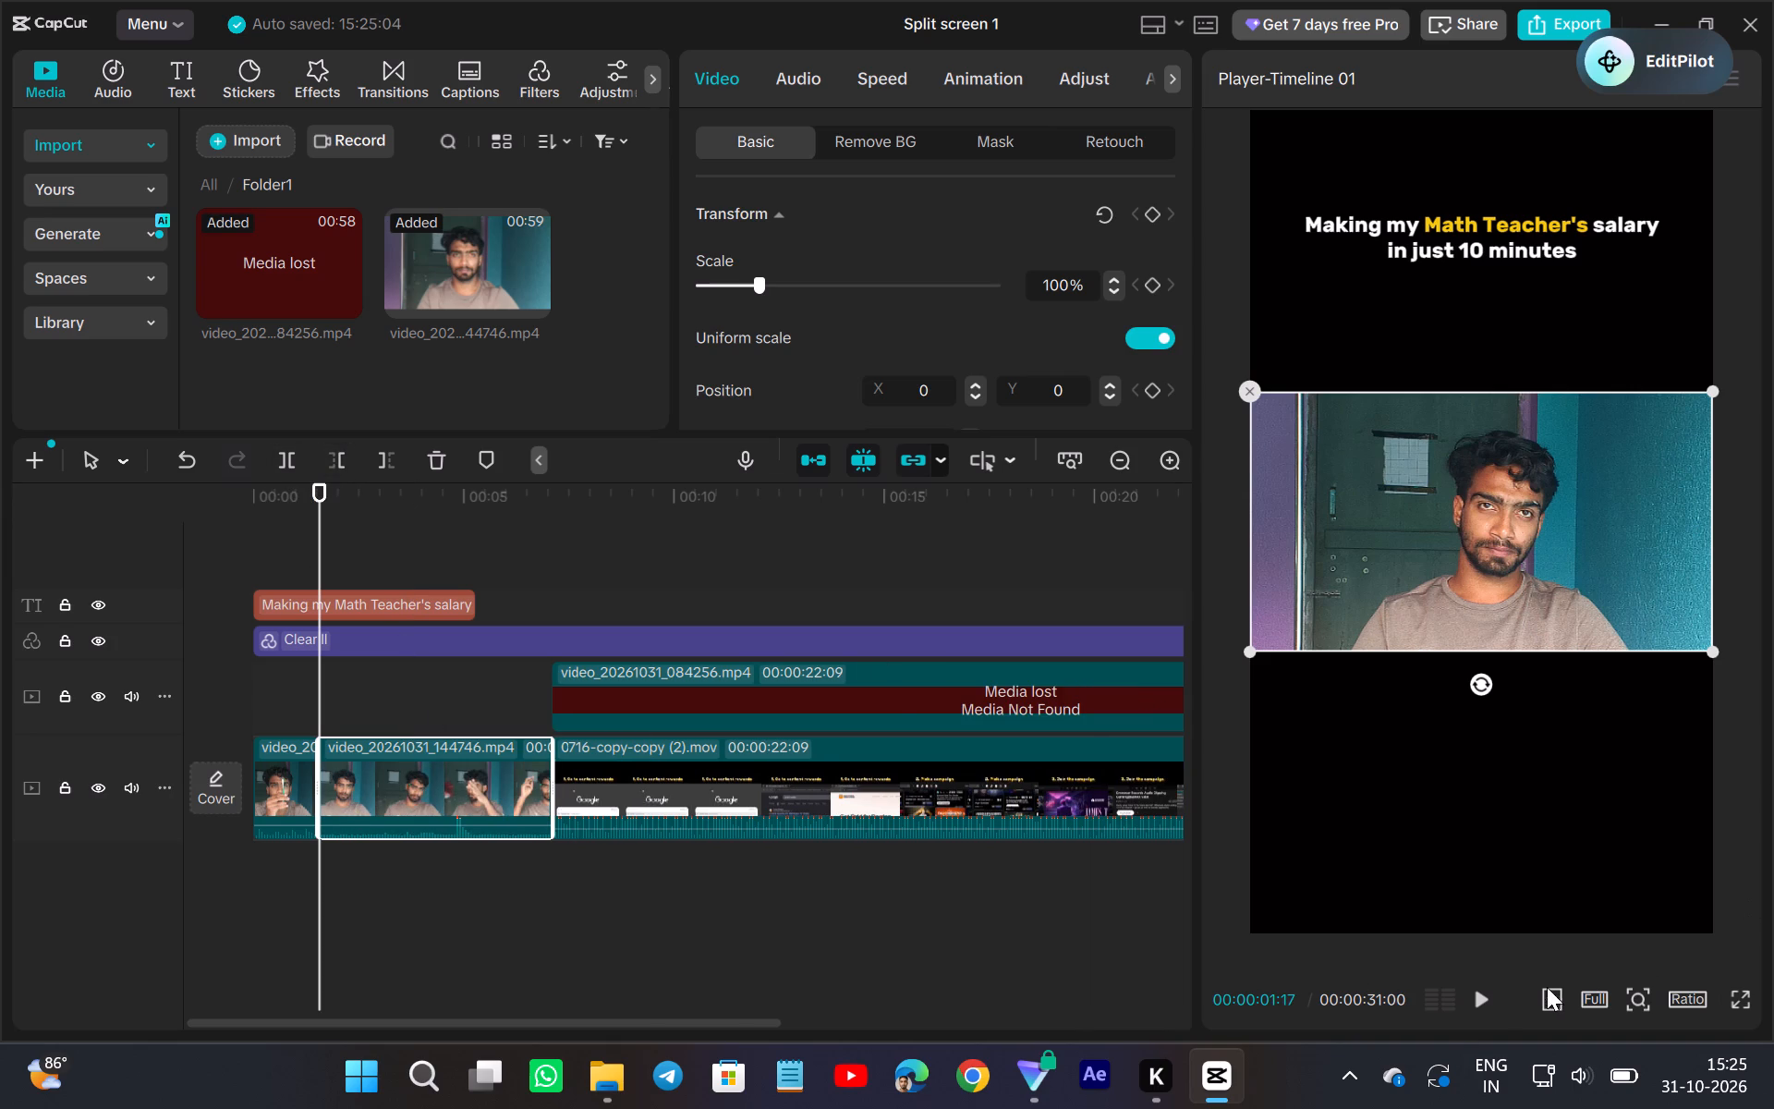
# Play through the second video_20261031_144746.mp4 segment and split it at 00:00:05:05.
pyautogui.click(1465, 1002)
pyautogui.click(1467, 1001)
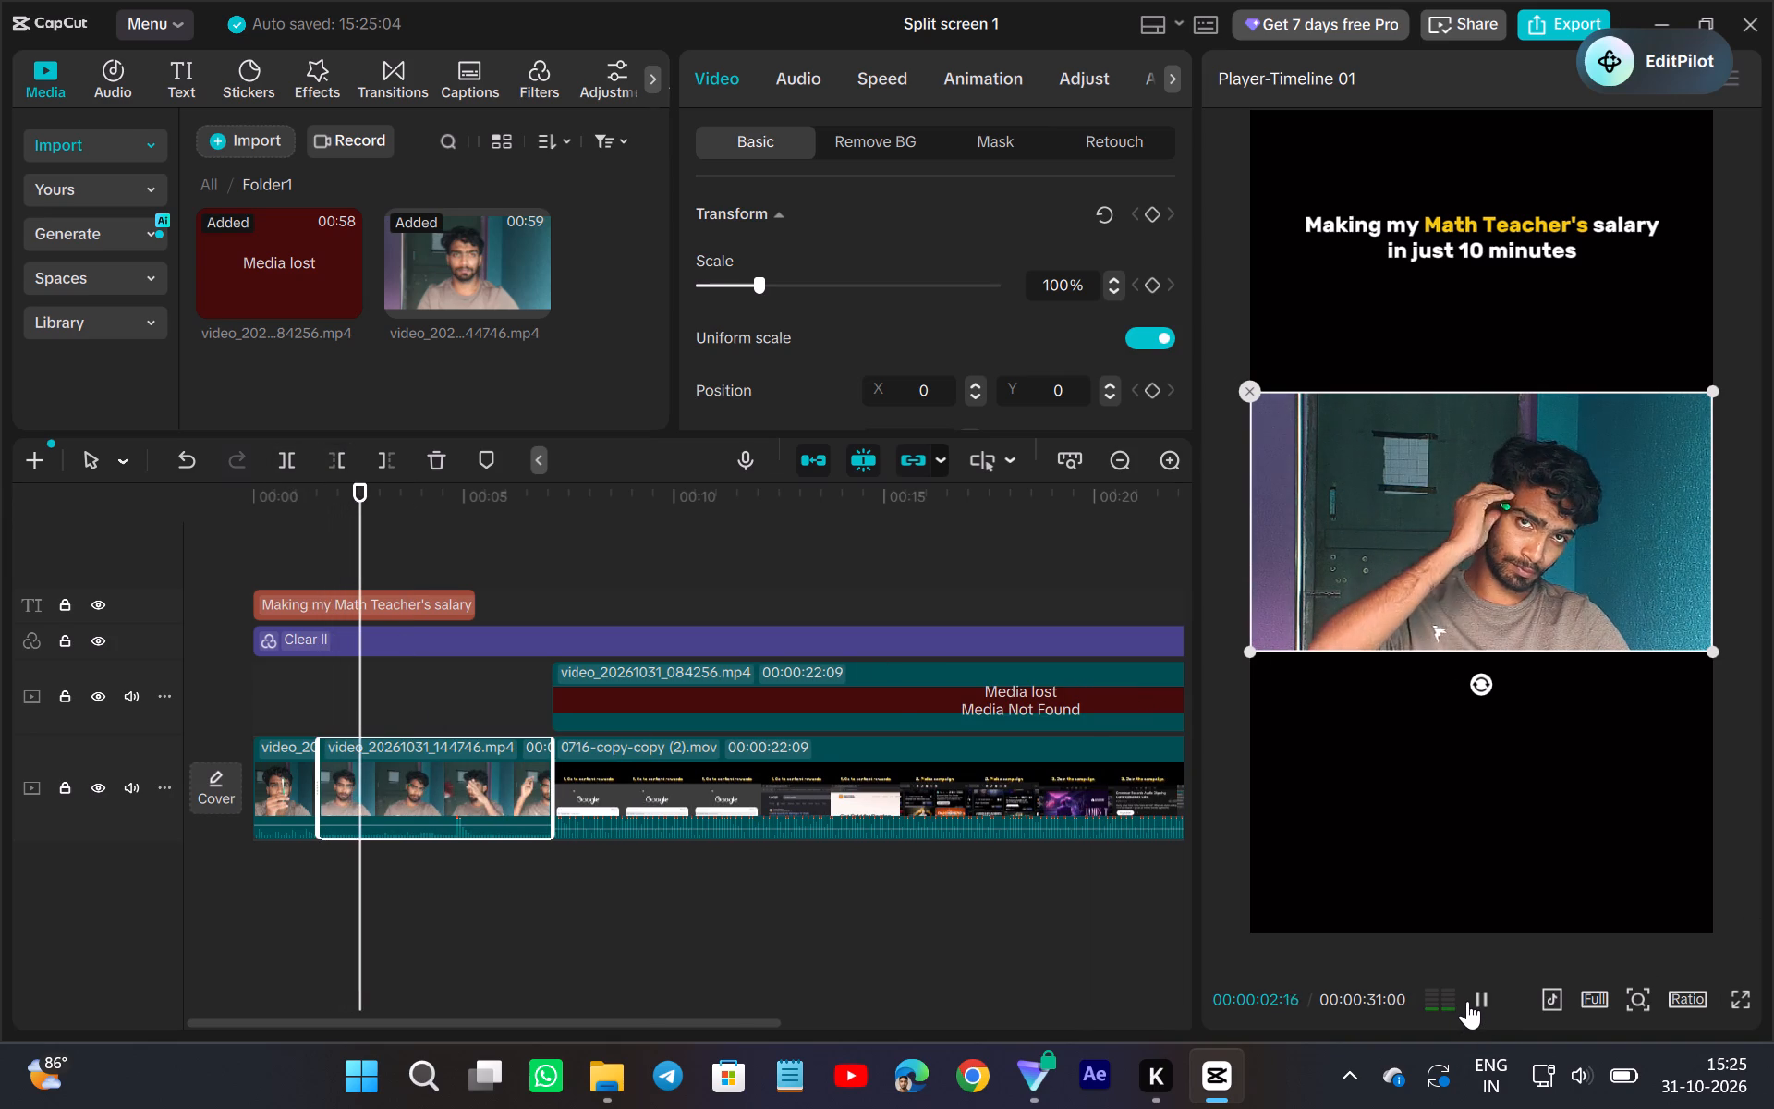
pyautogui.click(1469, 999)
pyautogui.click(1469, 999)
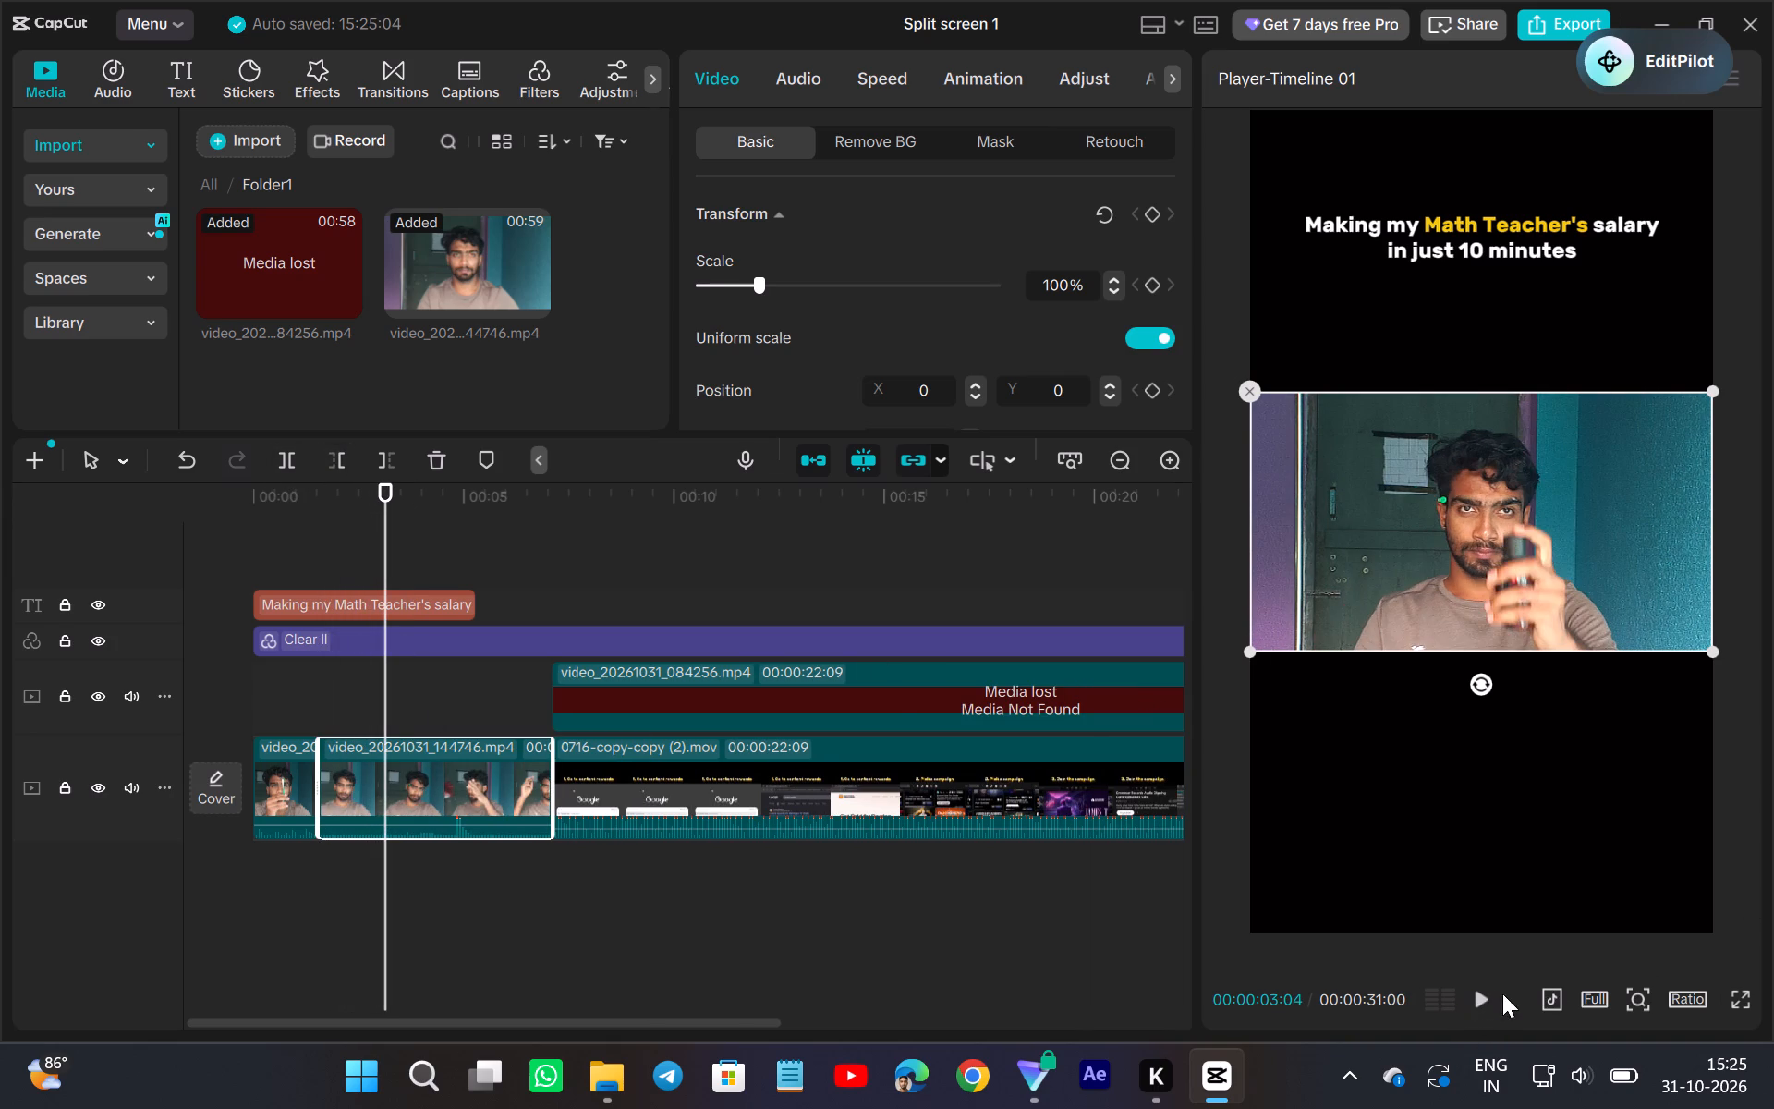
pyautogui.click(1488, 996)
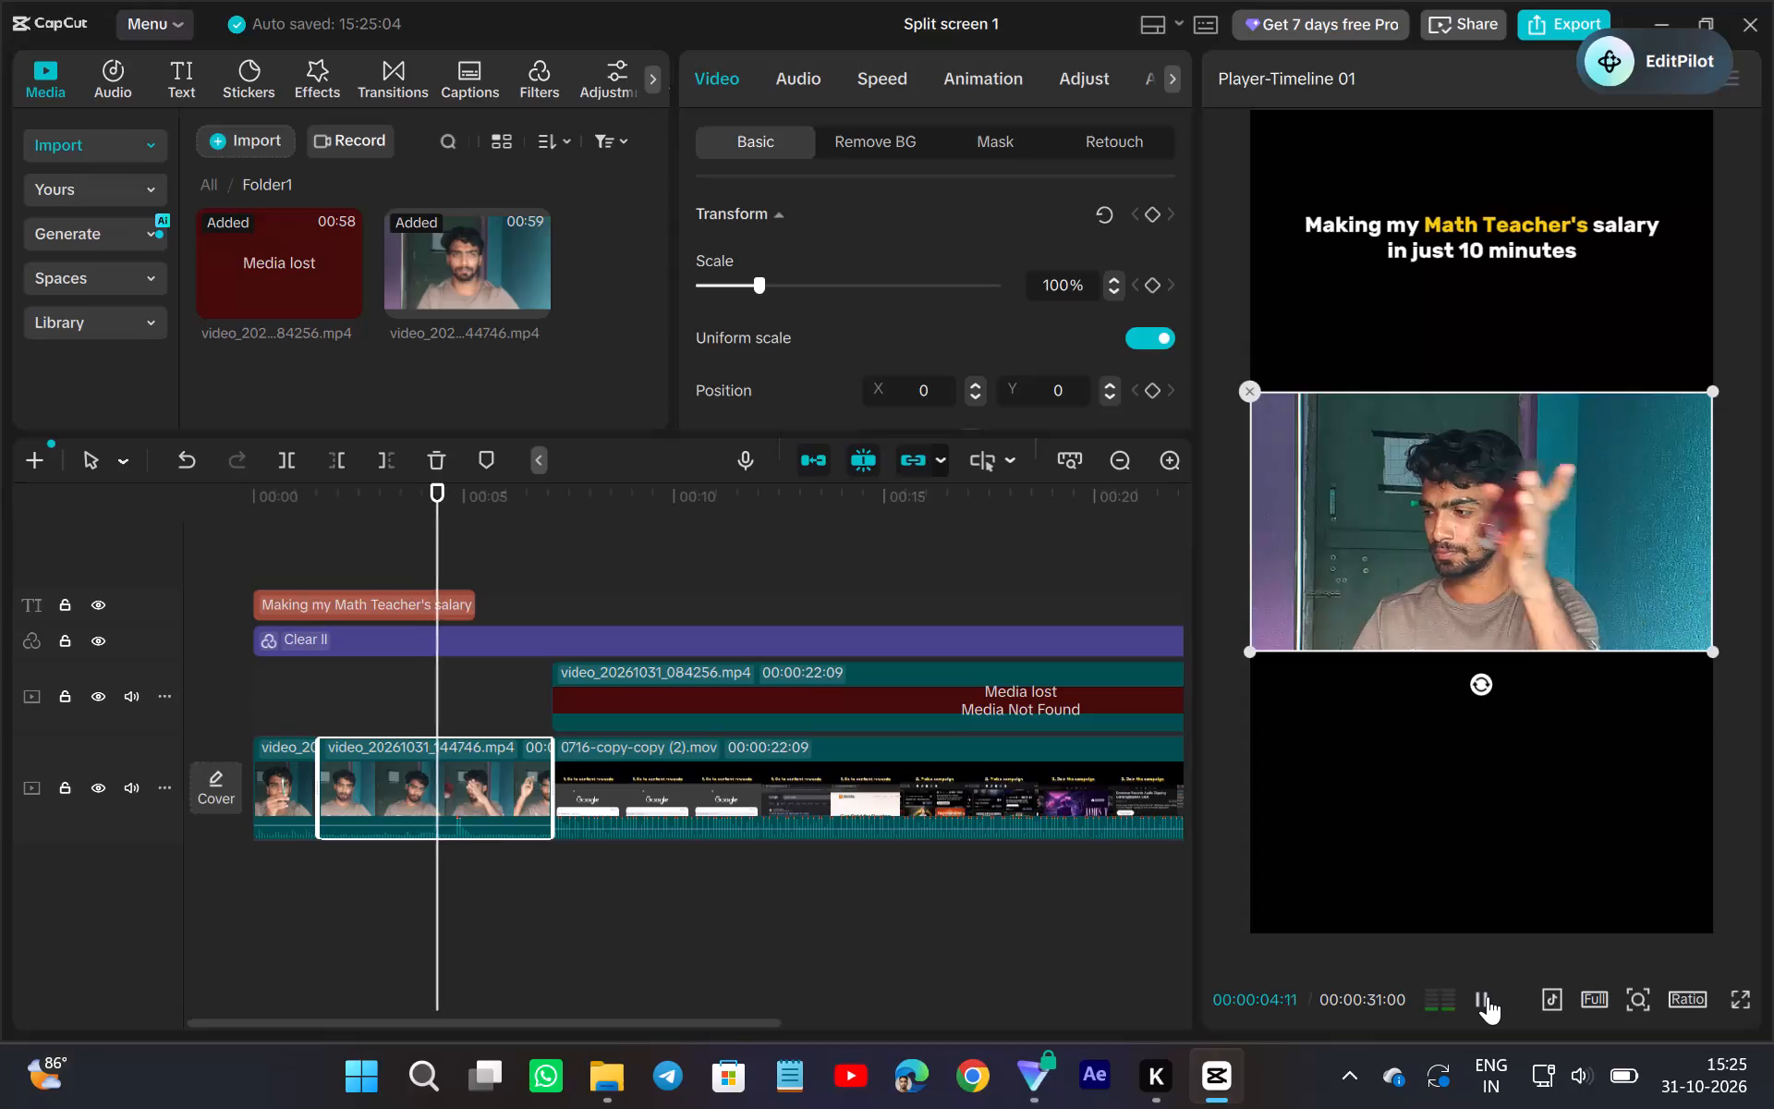
pyautogui.click(1488, 996)
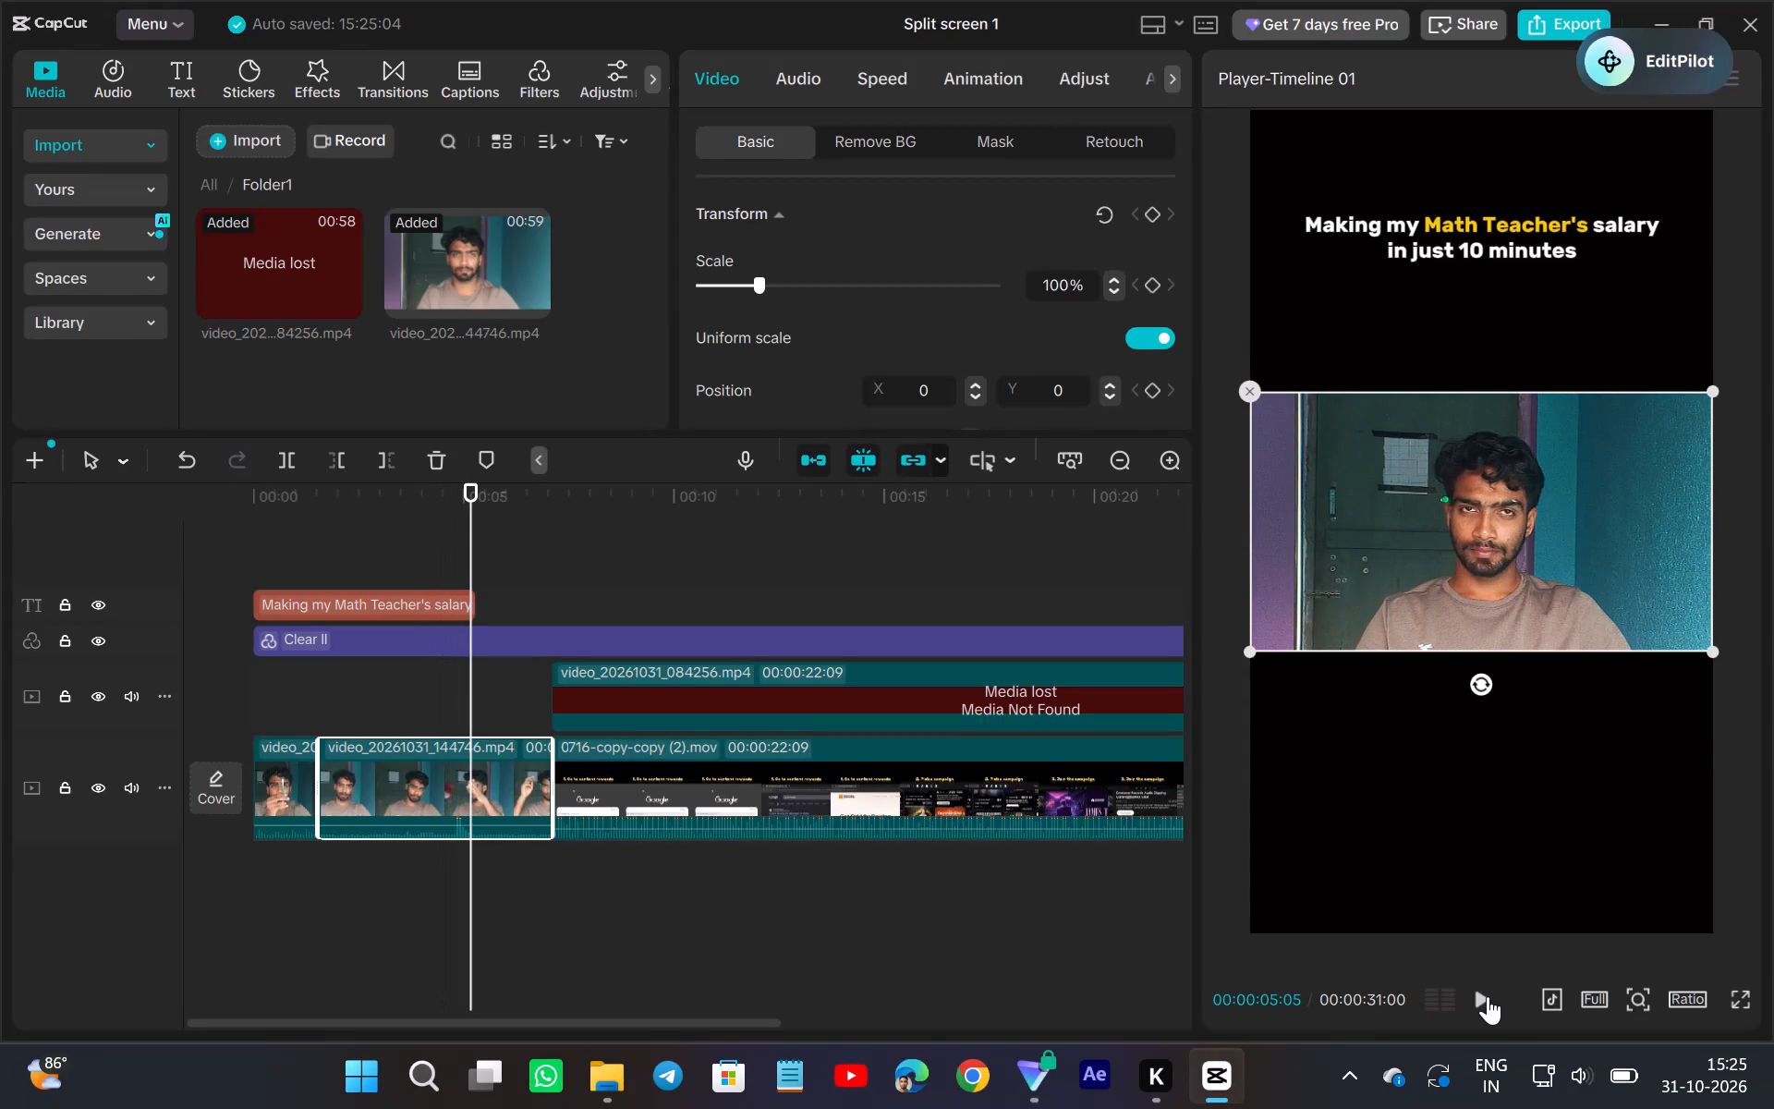
pyautogui.click(284, 461)
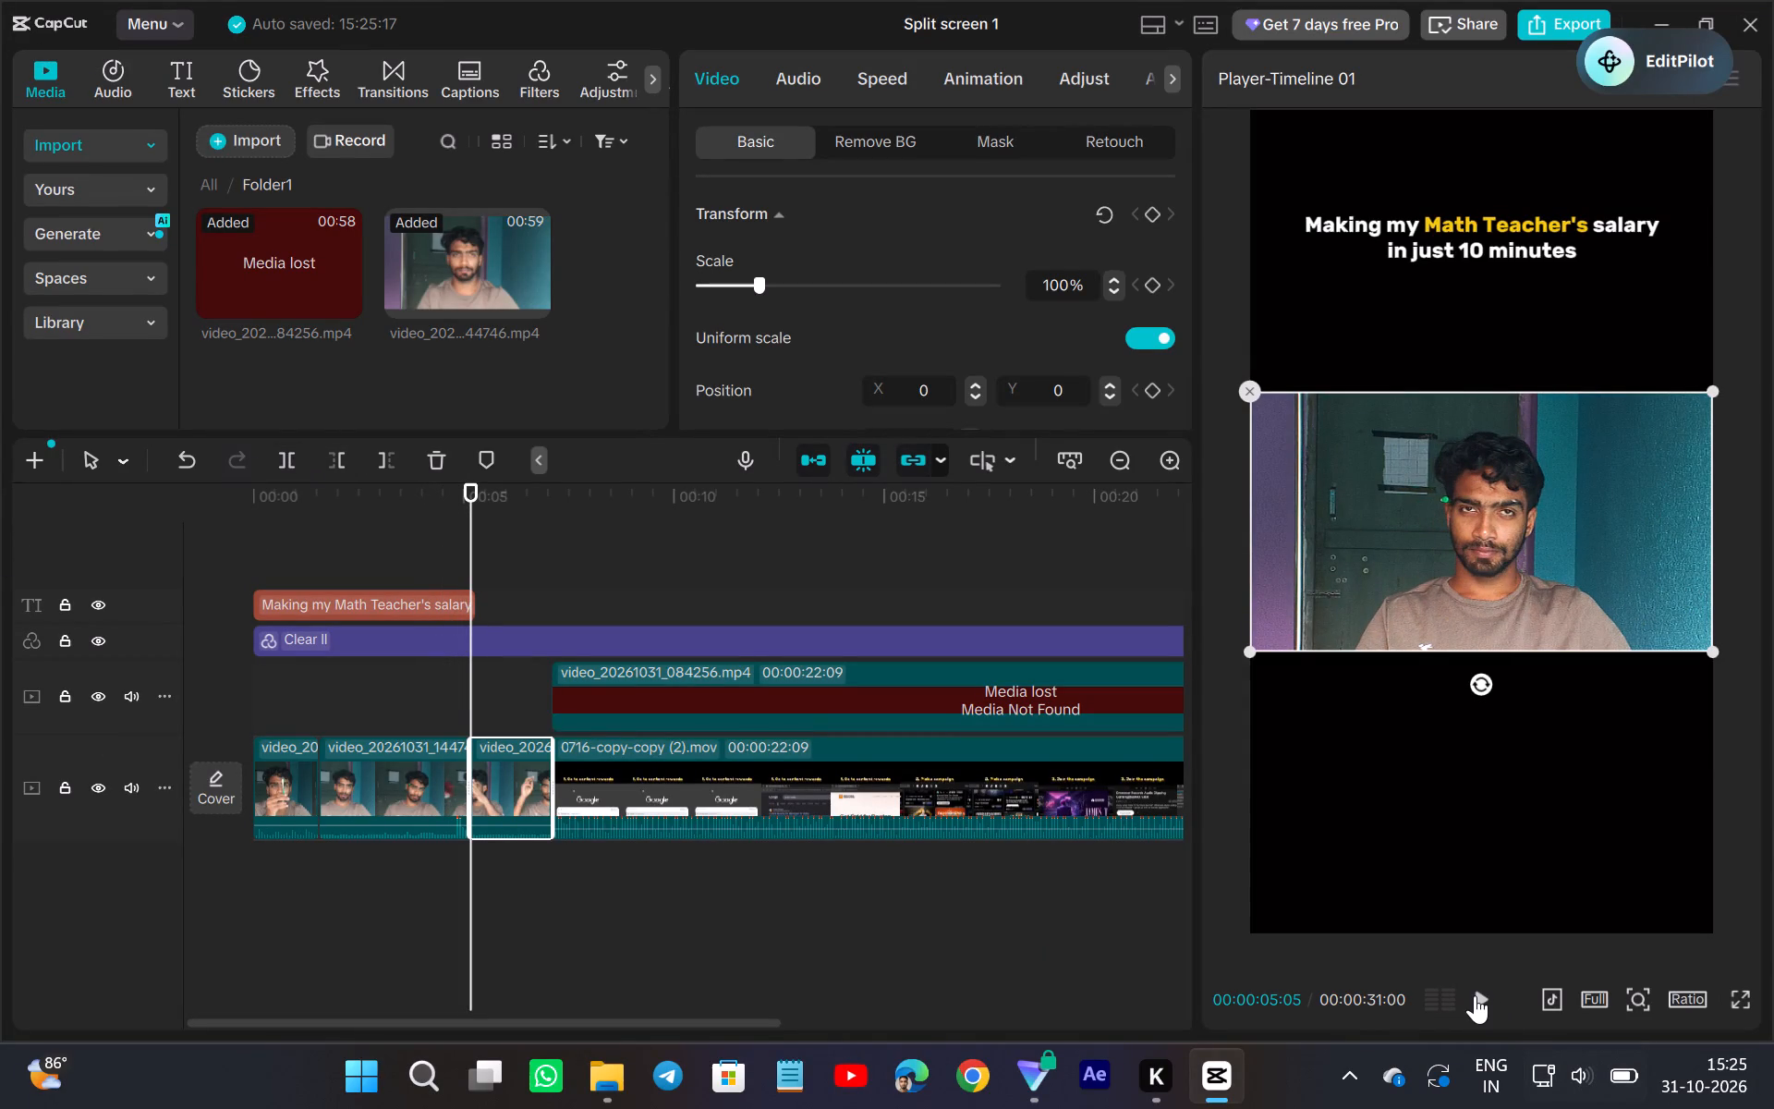
# Trim about half a second off the start of the third video_20261031_144746.mp4 segment, just before the raised-hands gesture.
pyautogui.click(1476, 995)
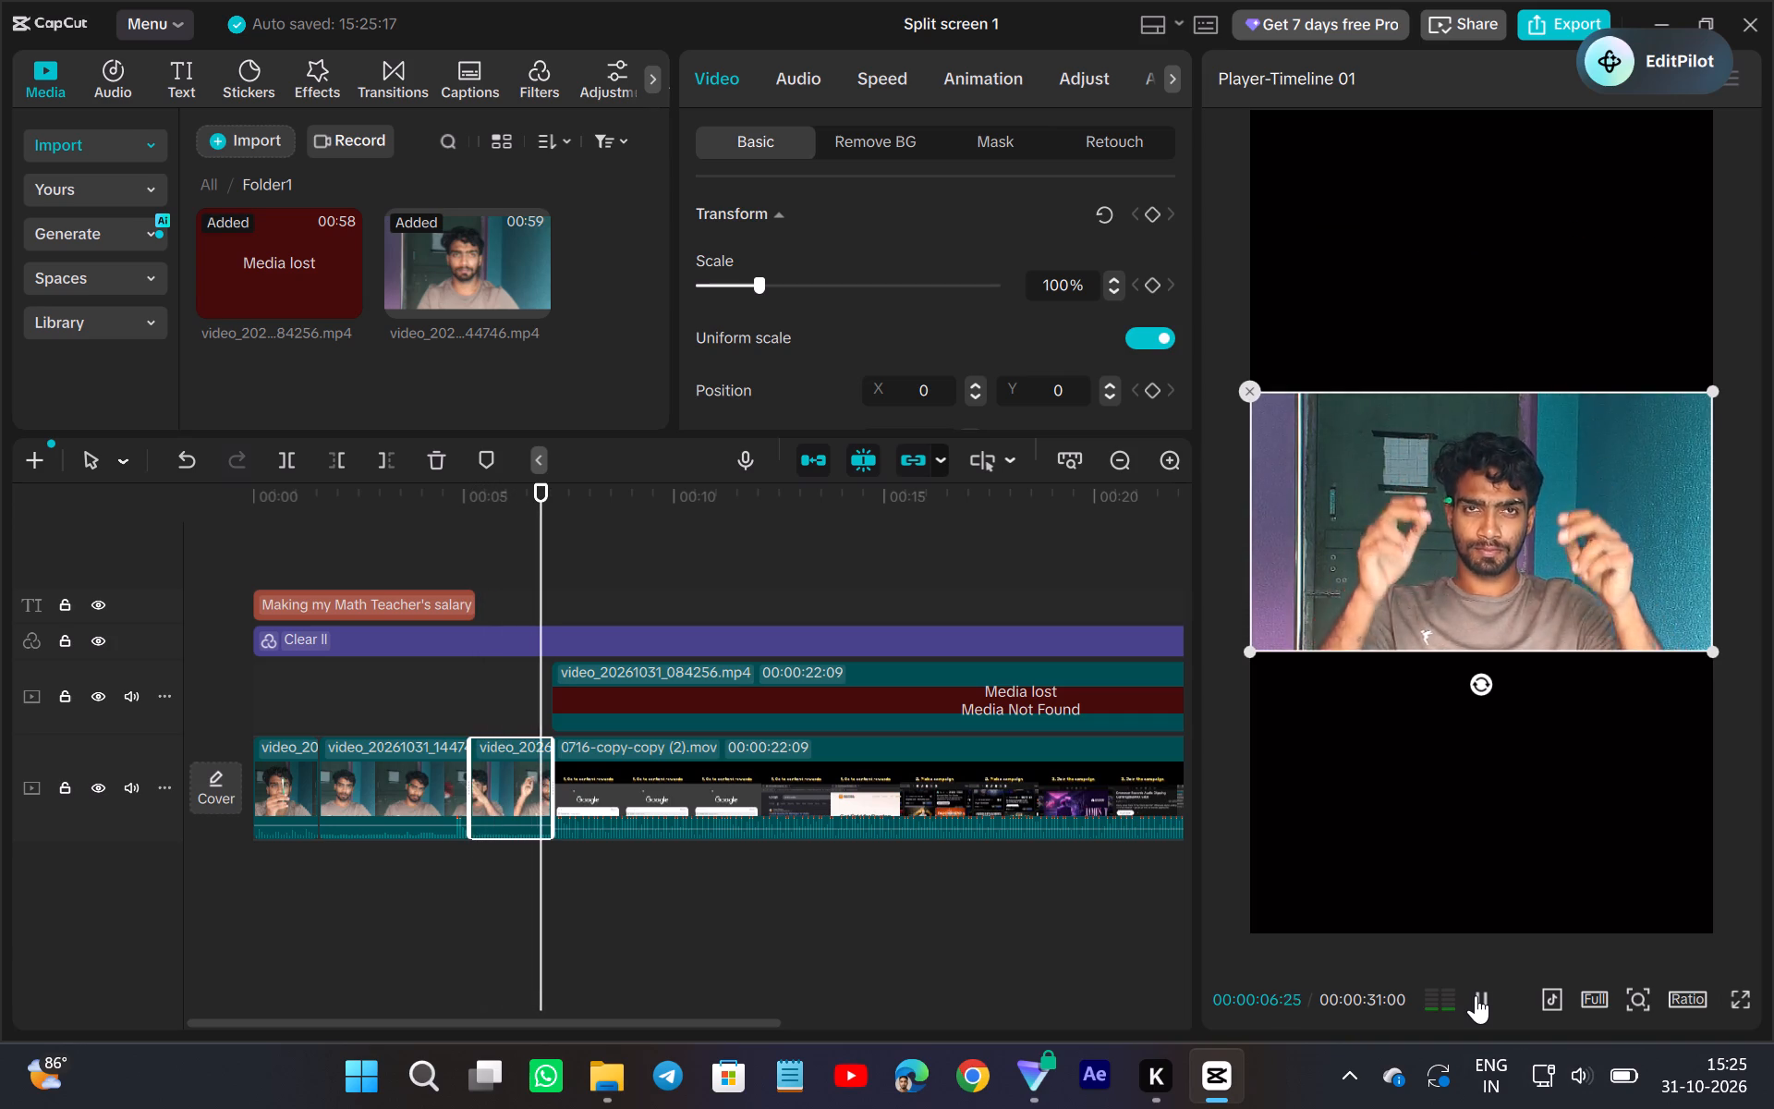
pyautogui.click(512, 878)
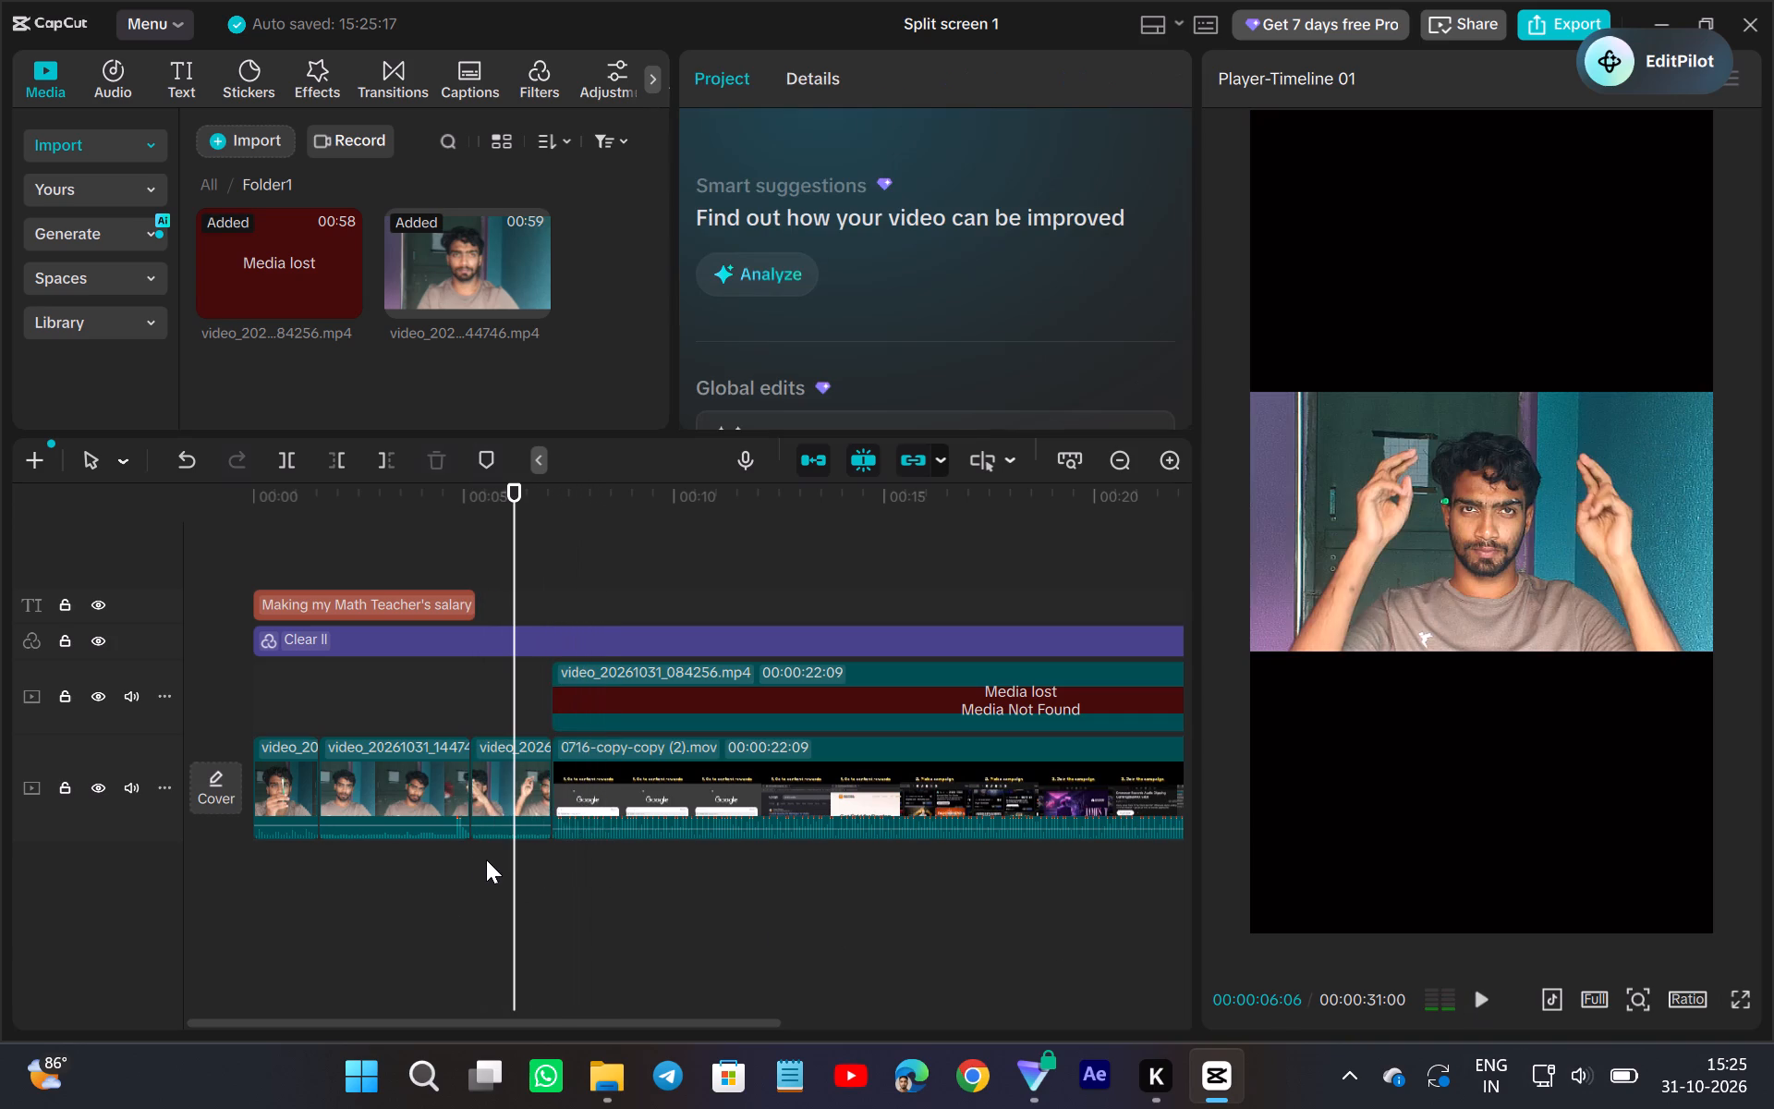
pyautogui.click(502, 789)
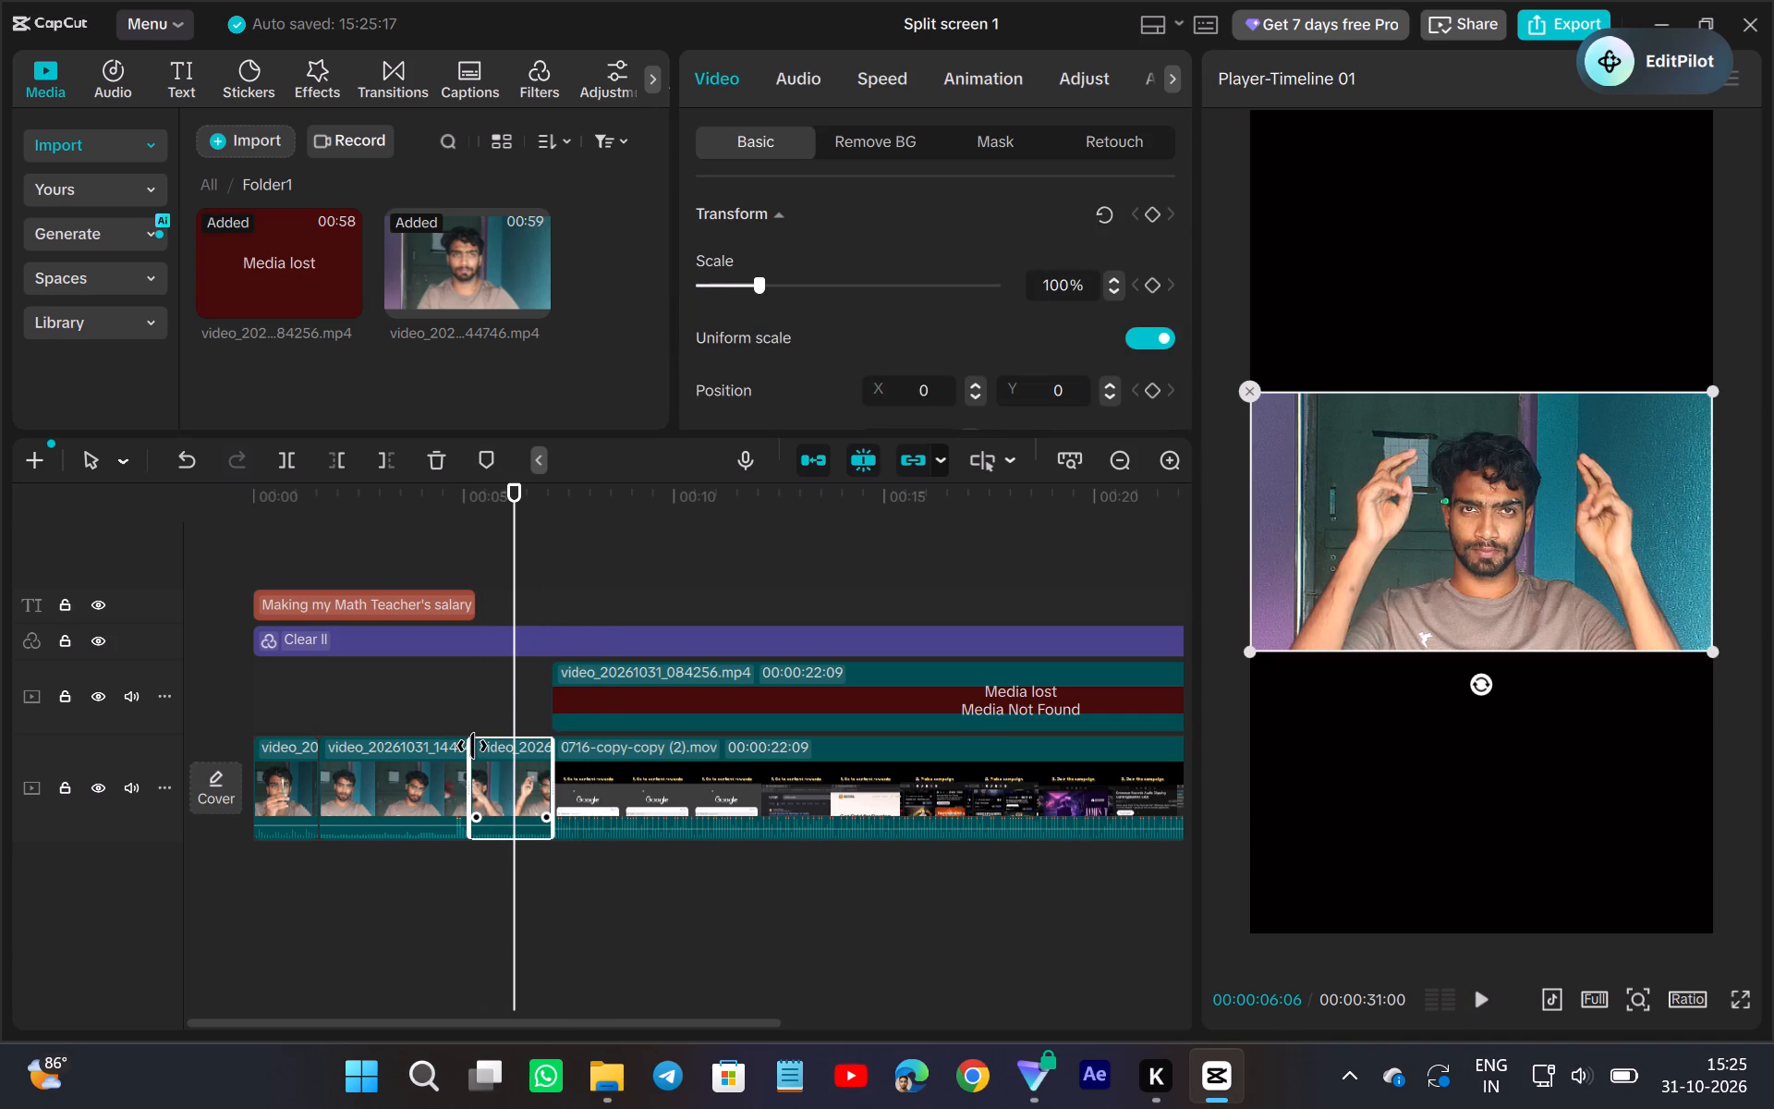
pyautogui.moveTo(482, 755); pyautogui.dragTo(491, 764)
pyautogui.moveTo(472, 767); pyautogui.dragTo(502, 781)
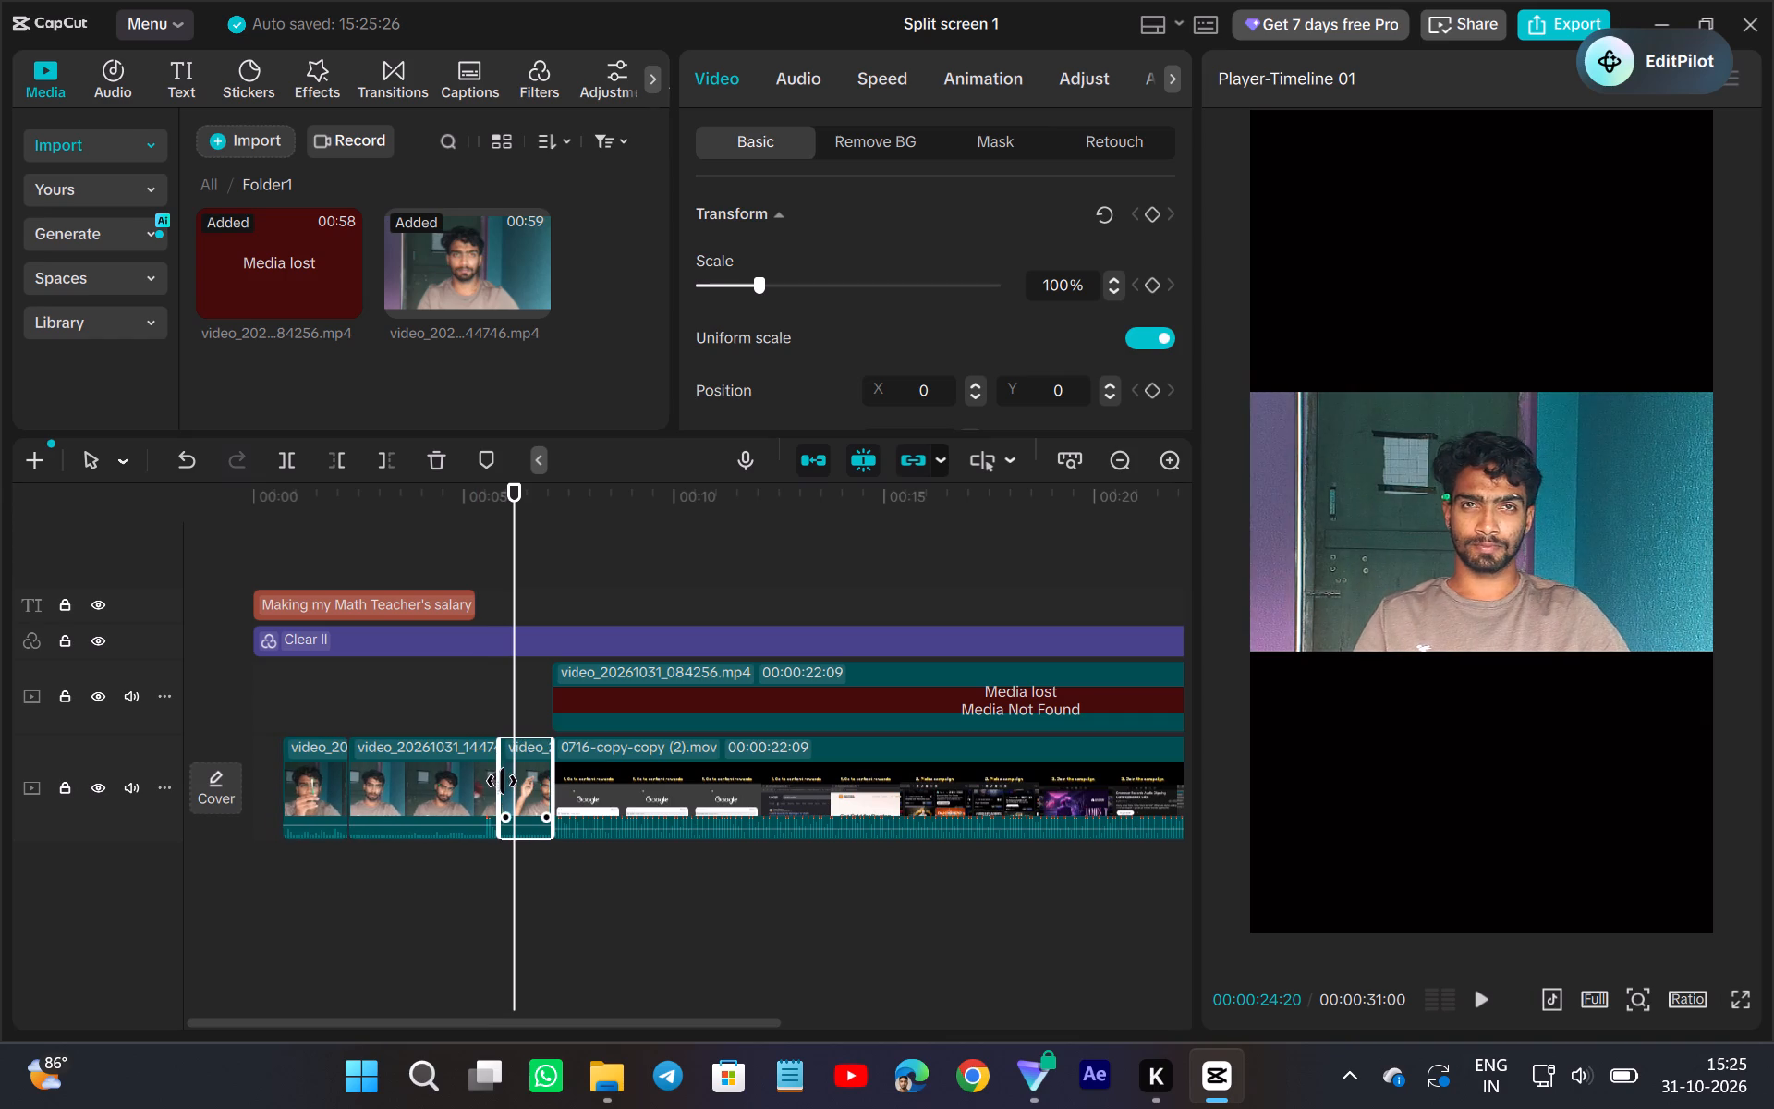
pyautogui.moveTo(502, 781); pyautogui.dragTo(490, 805)
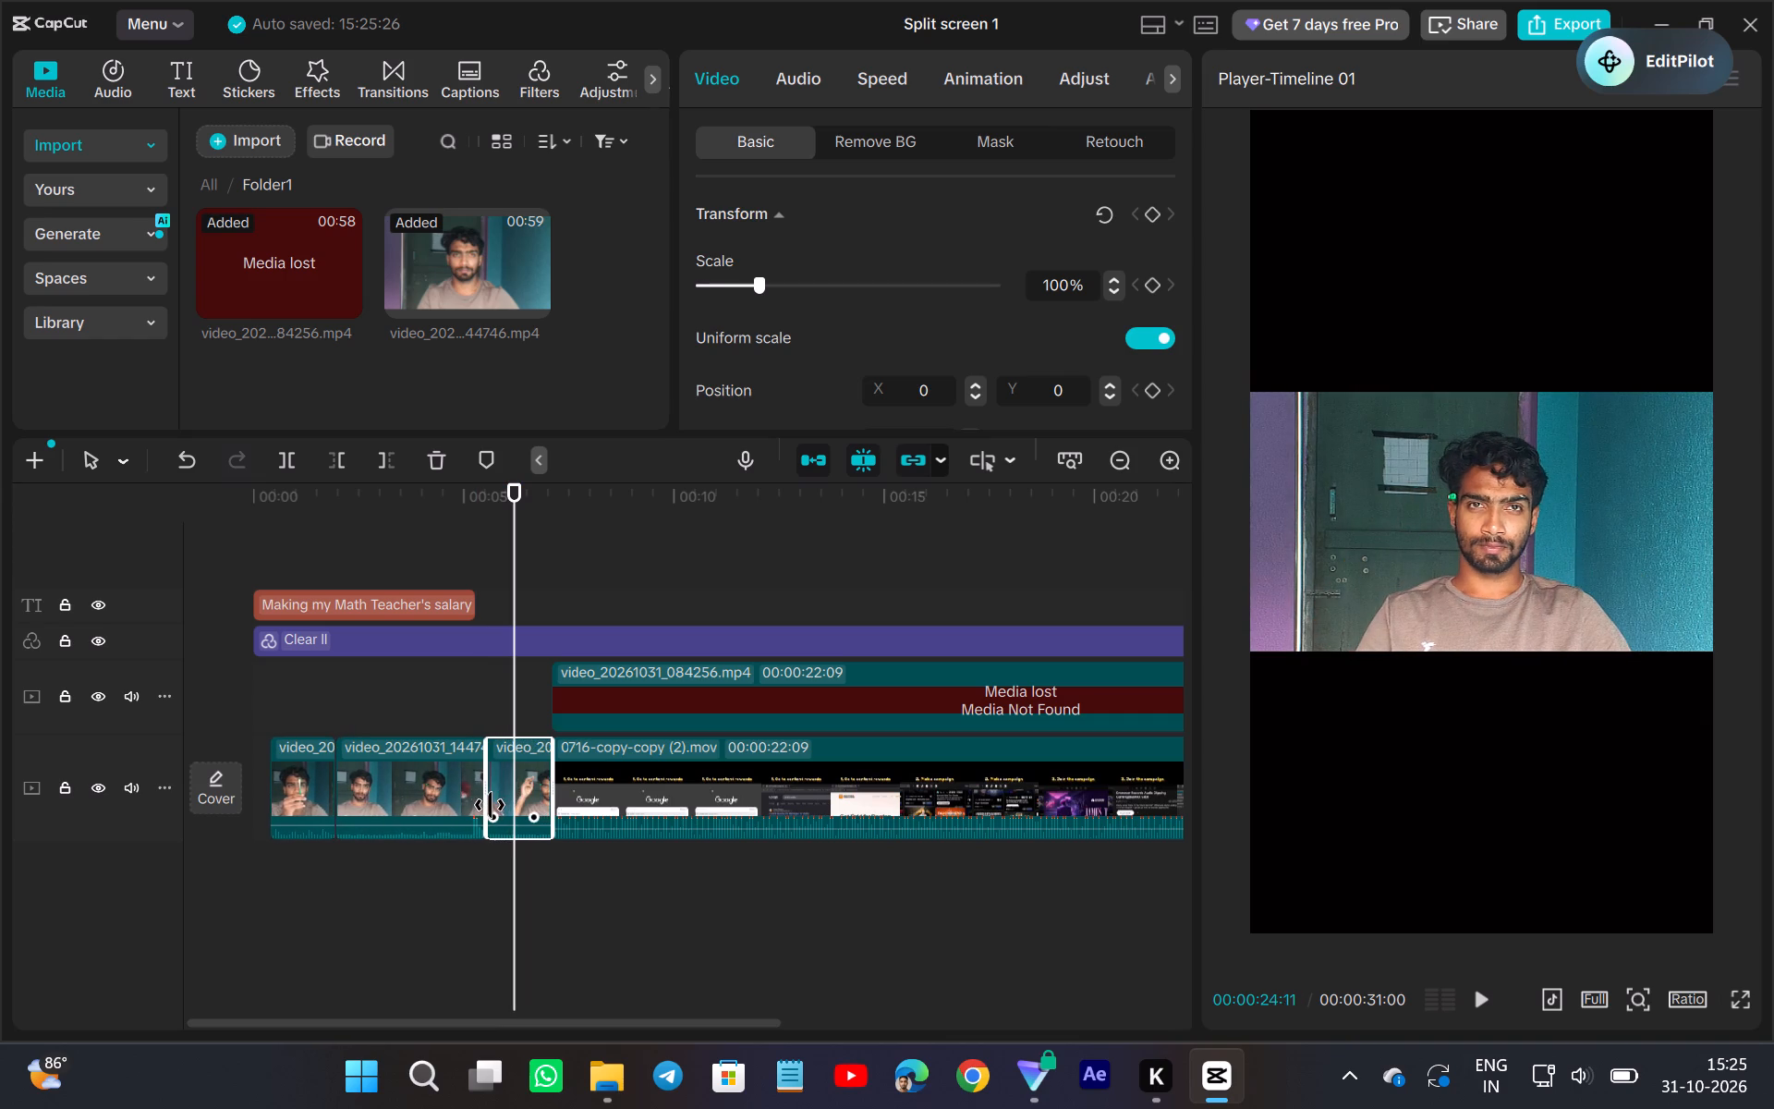
pyautogui.moveTo(490, 805); pyautogui.dragTo(504, 815)
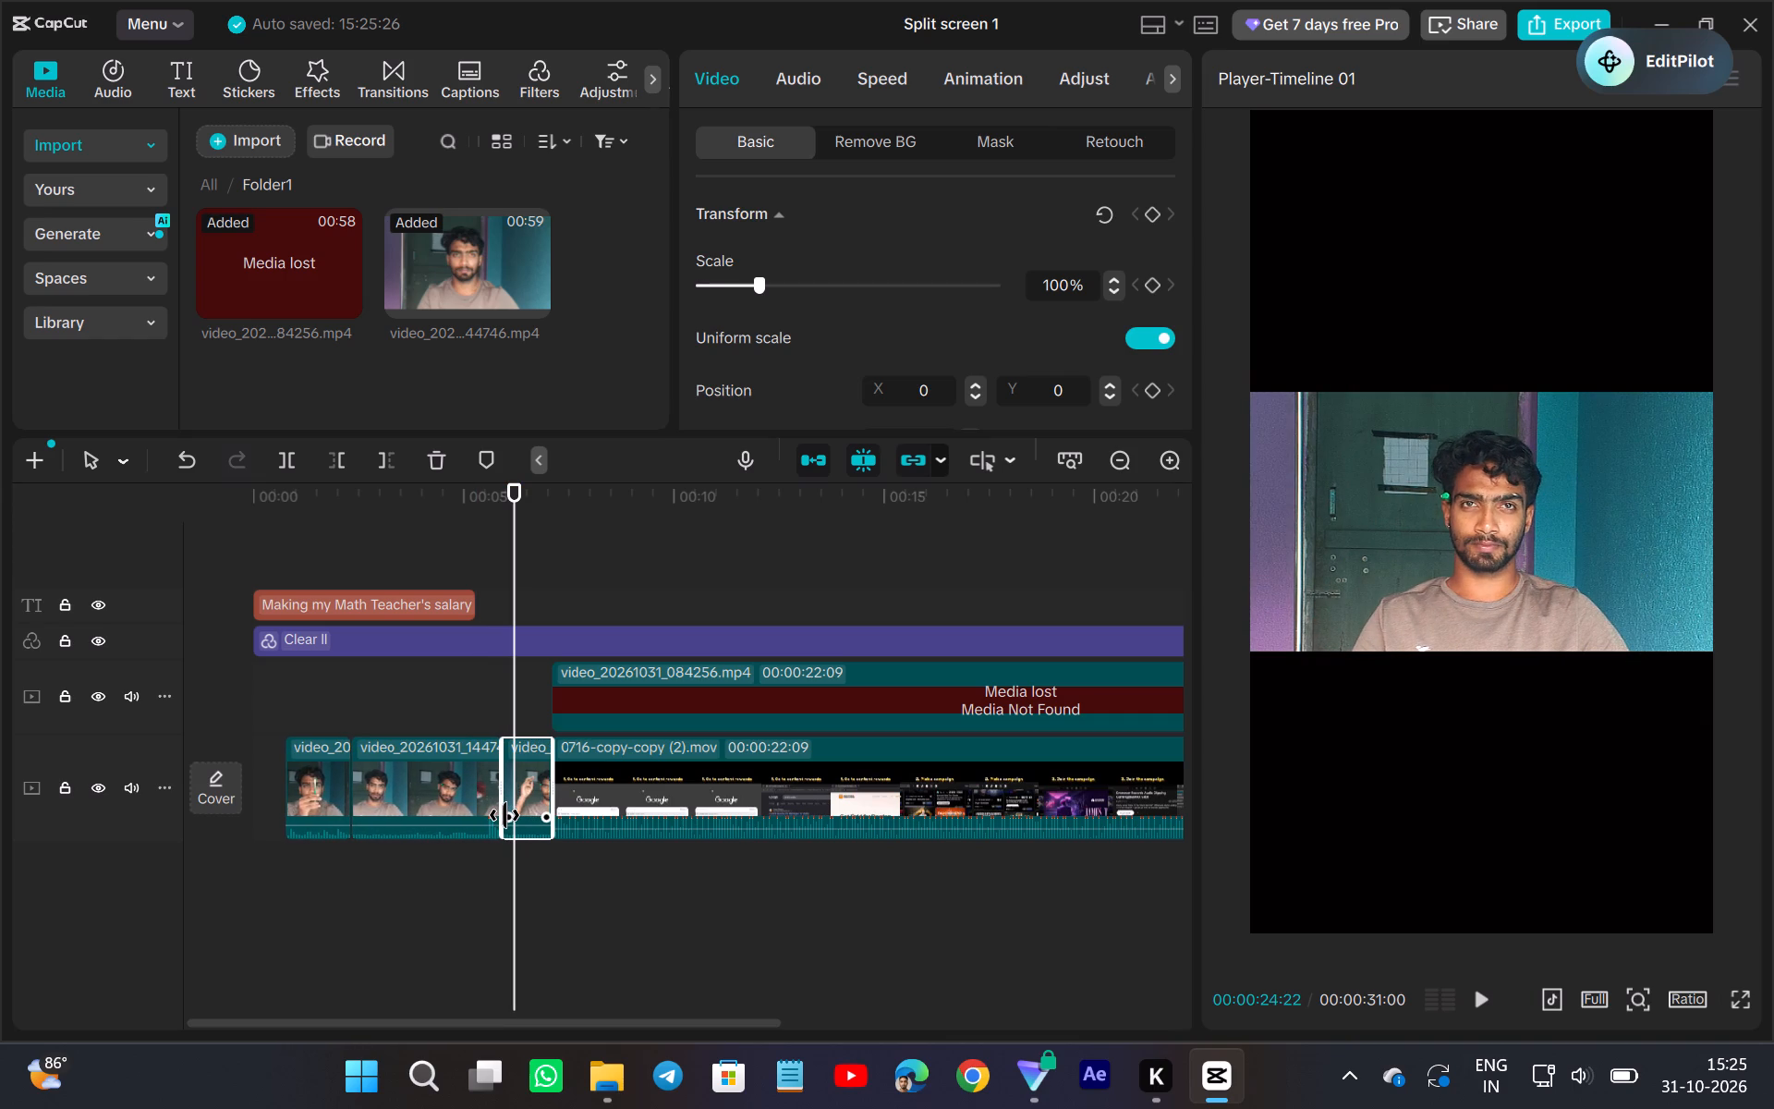
pyautogui.moveTo(504, 815); pyautogui.dragTo(505, 817)
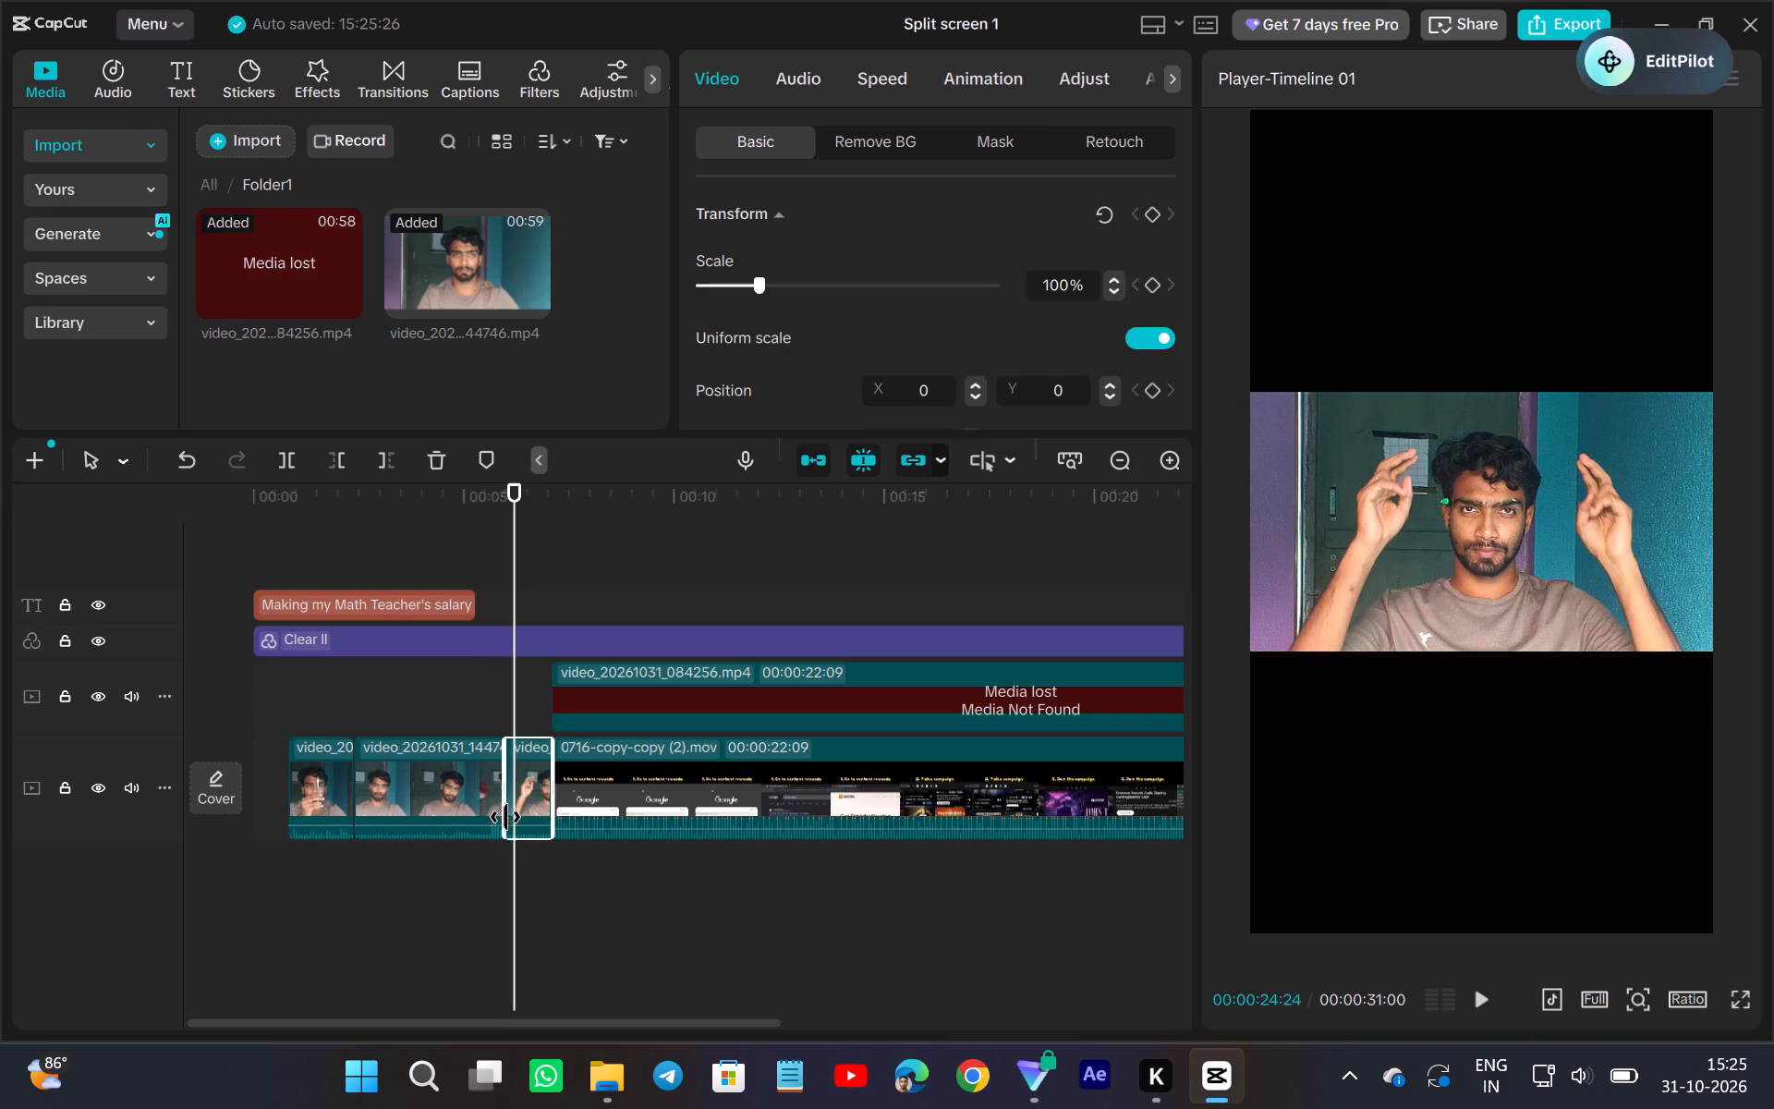
pyautogui.moveTo(505, 817); pyautogui.dragTo(495, 828)
# Extend the "Making my Math Teacher's salary" title to end where the 0716-copy-copy (2).mov clip begins, and play back the transition.
pyautogui.click(436, 874)
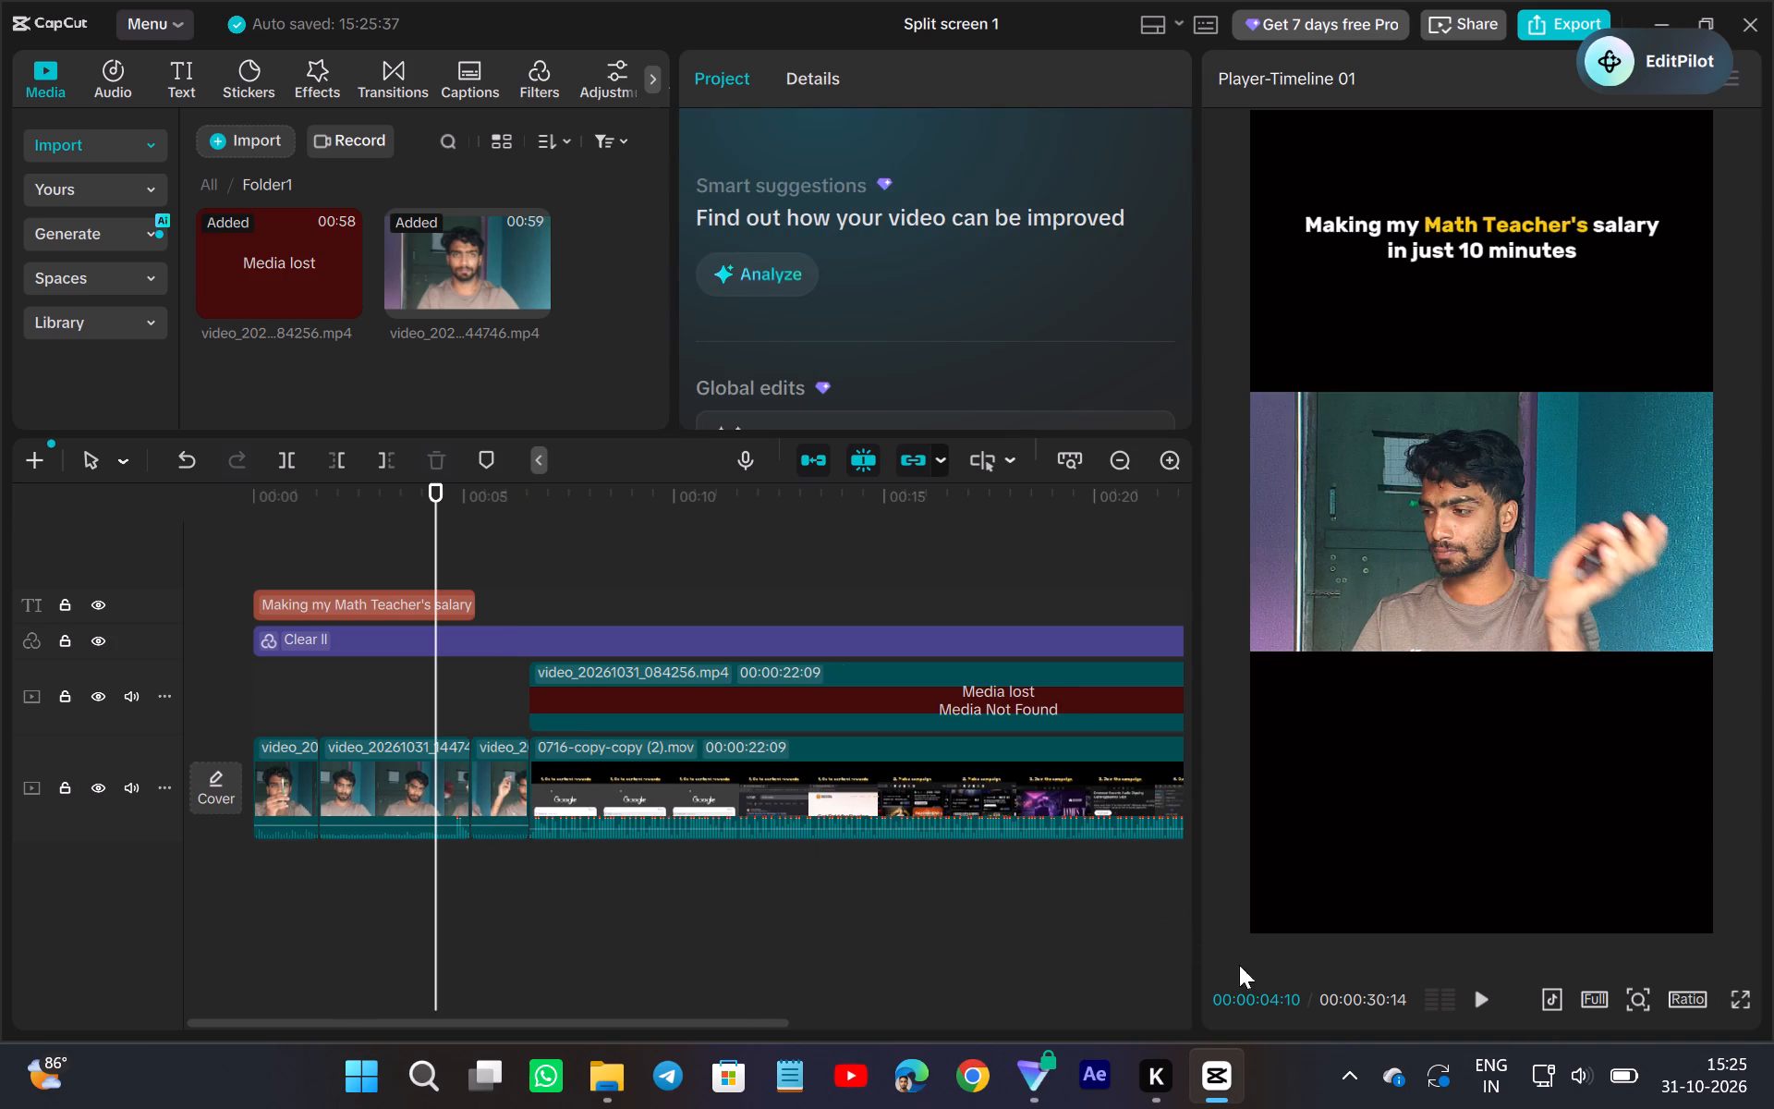
pyautogui.click(1471, 996)
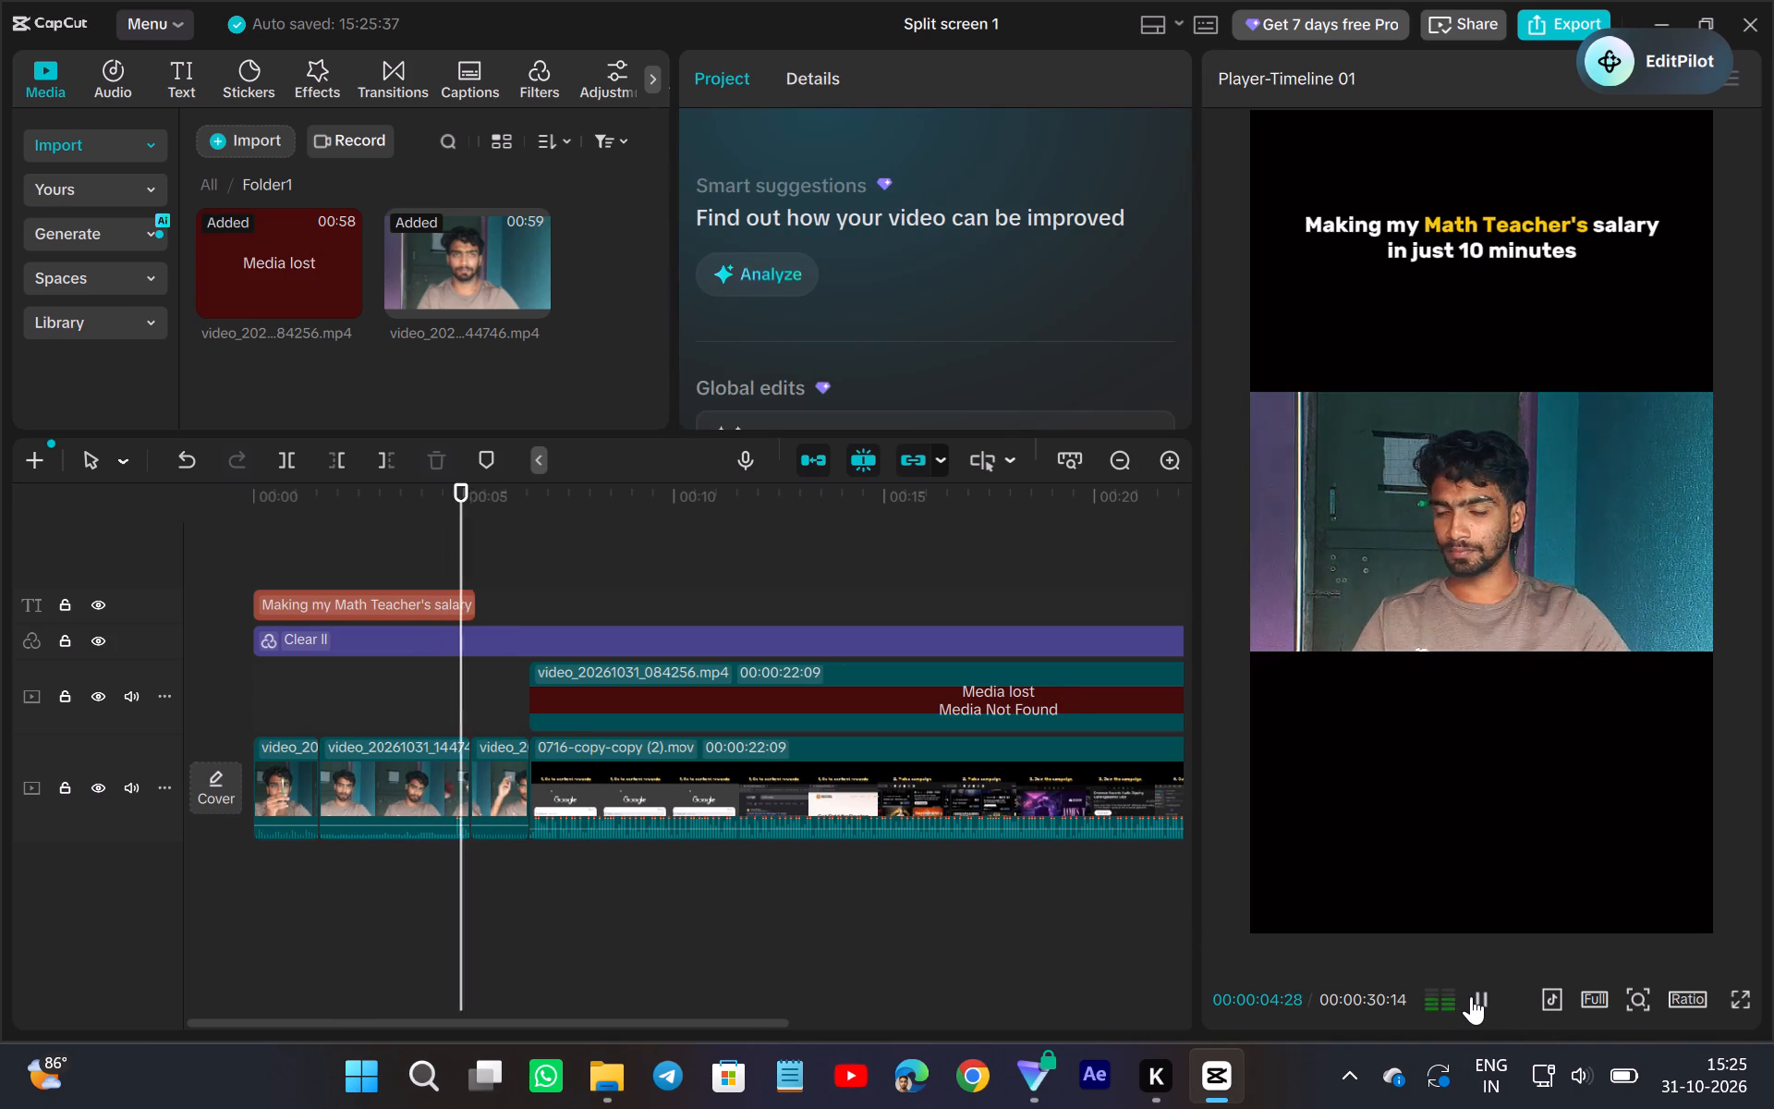
pyautogui.click(1472, 995)
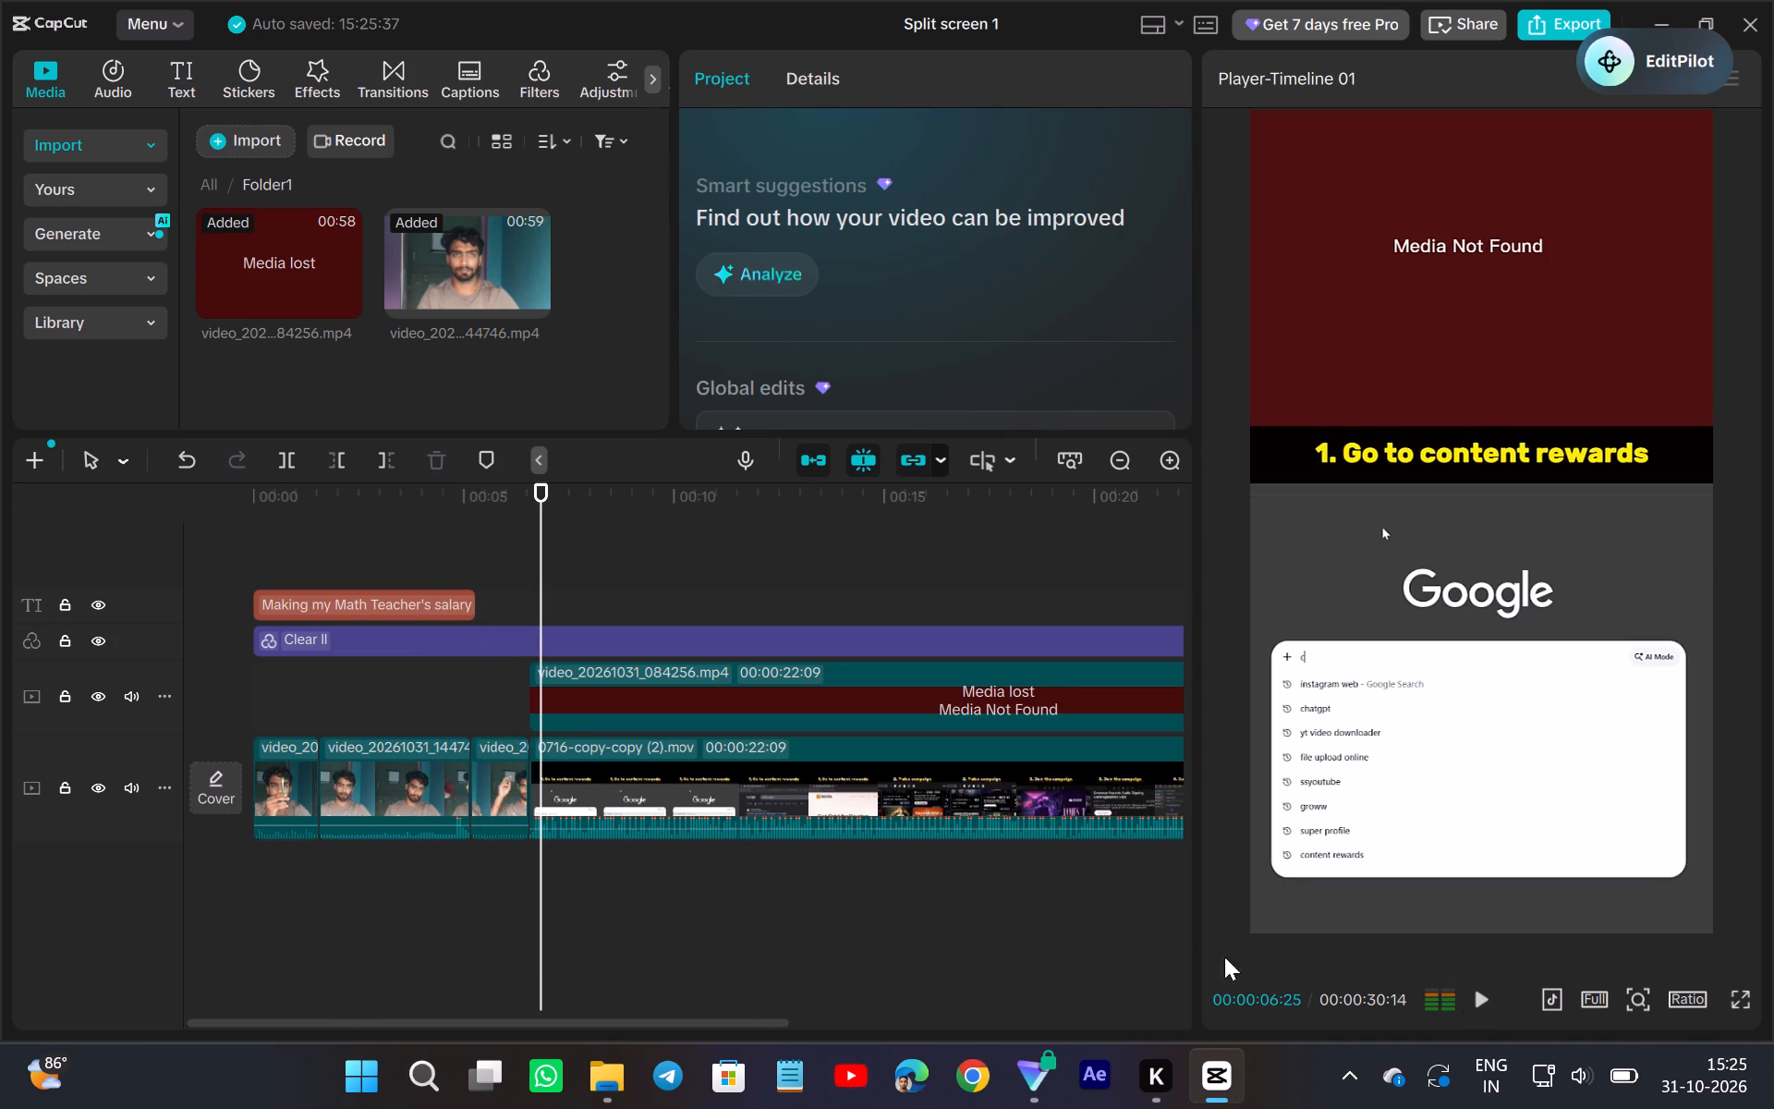
pyautogui.click(510, 918)
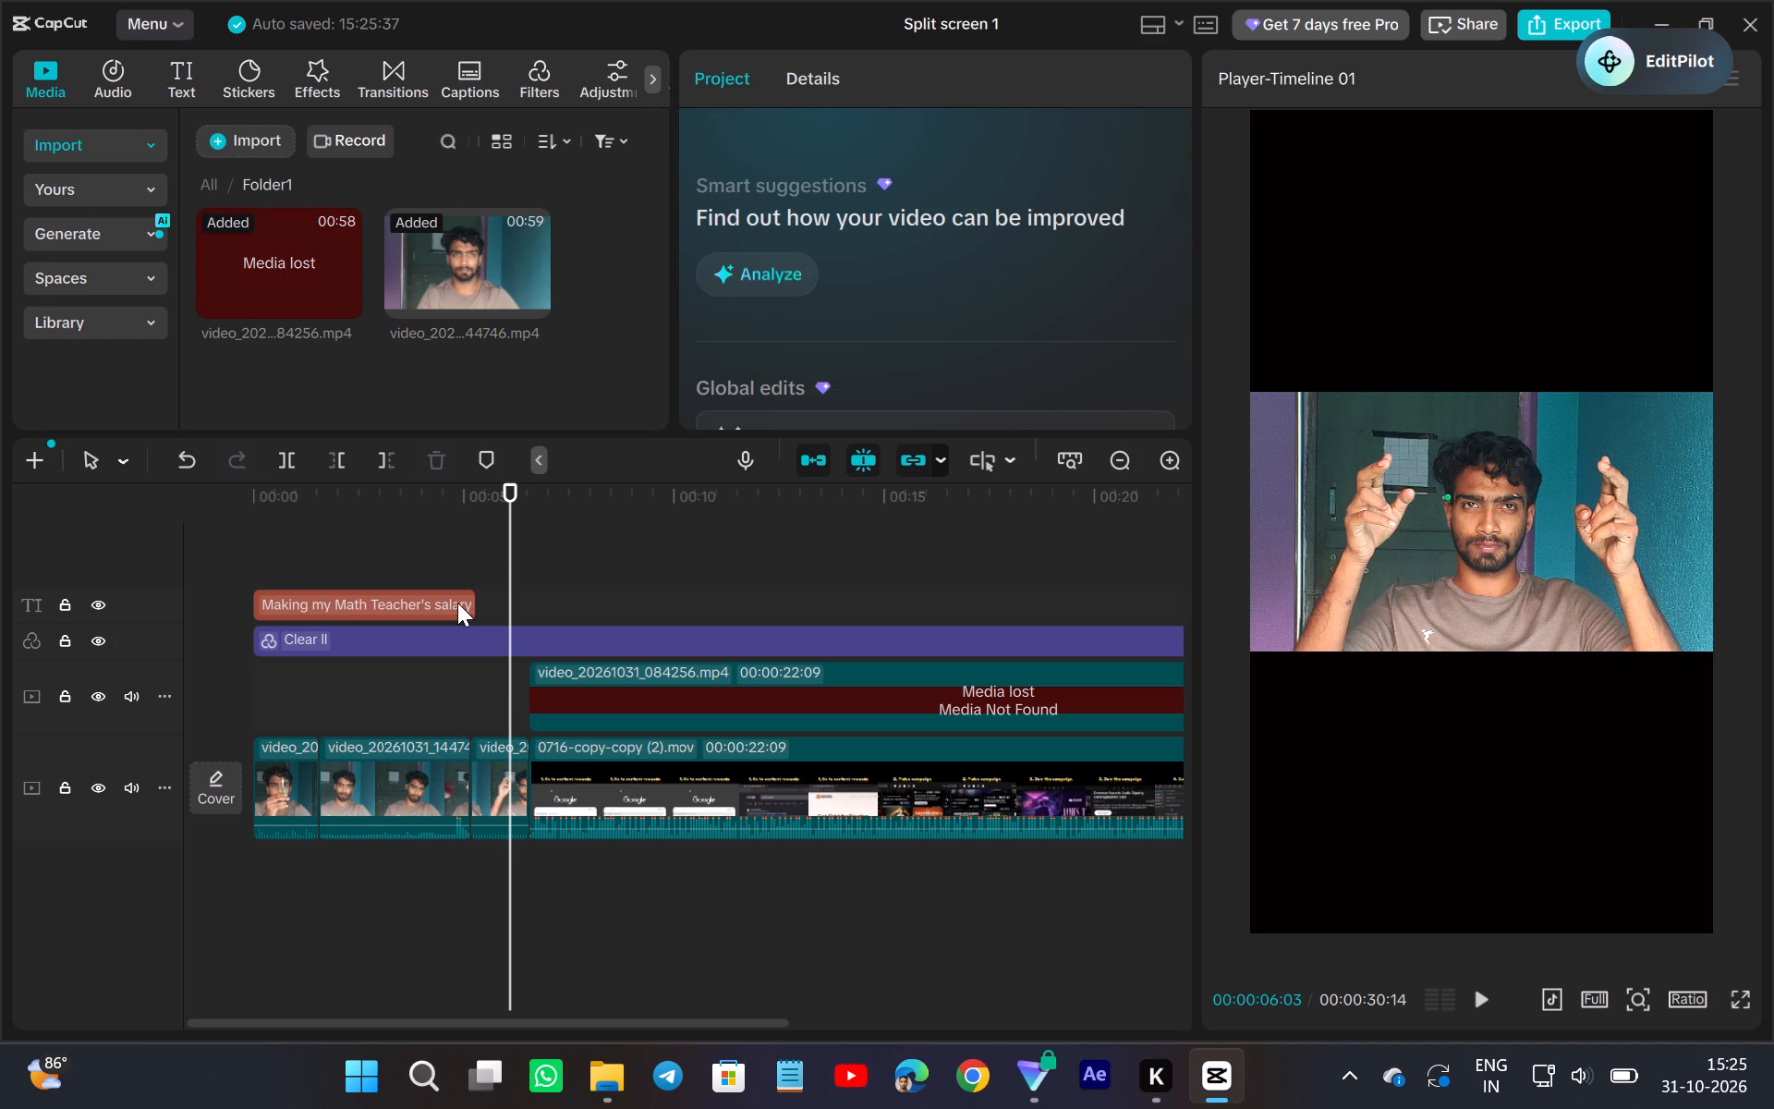
pyautogui.click(457, 603)
pyautogui.moveTo(478, 603); pyautogui.dragTo(531, 631)
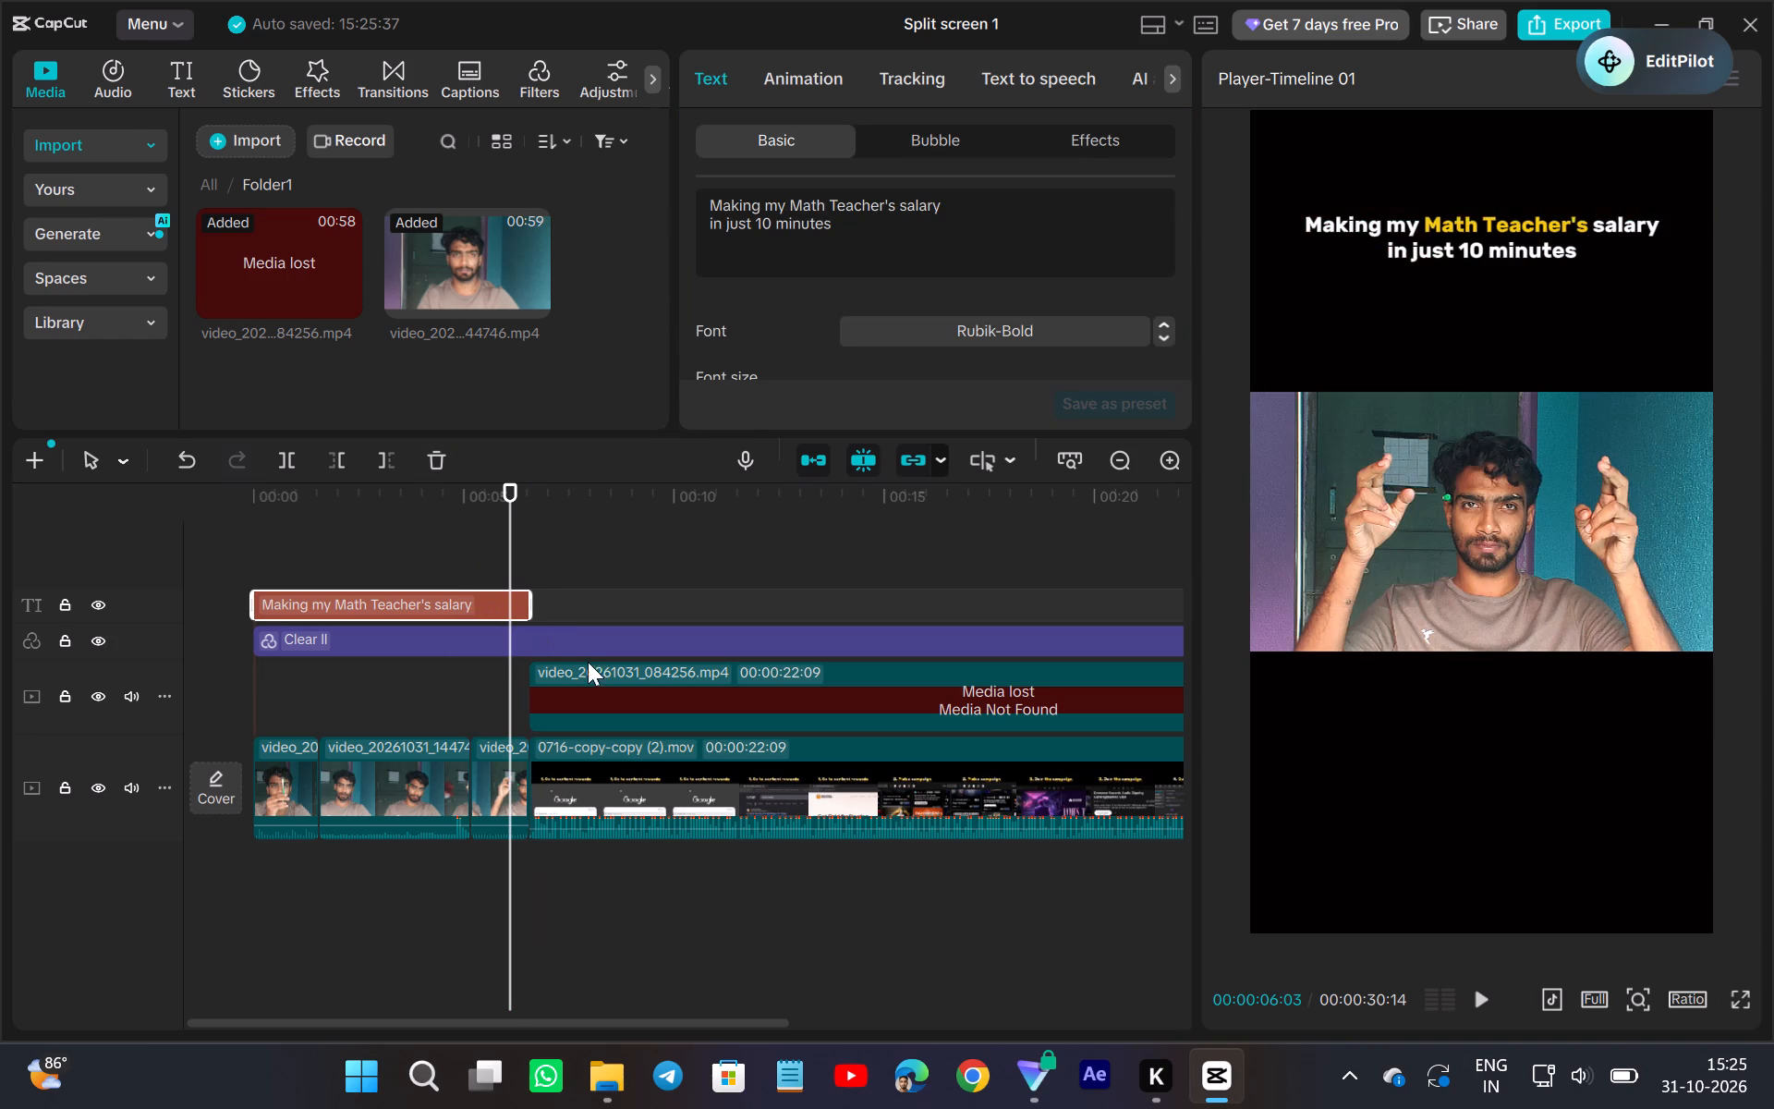
pyautogui.click(1482, 990)
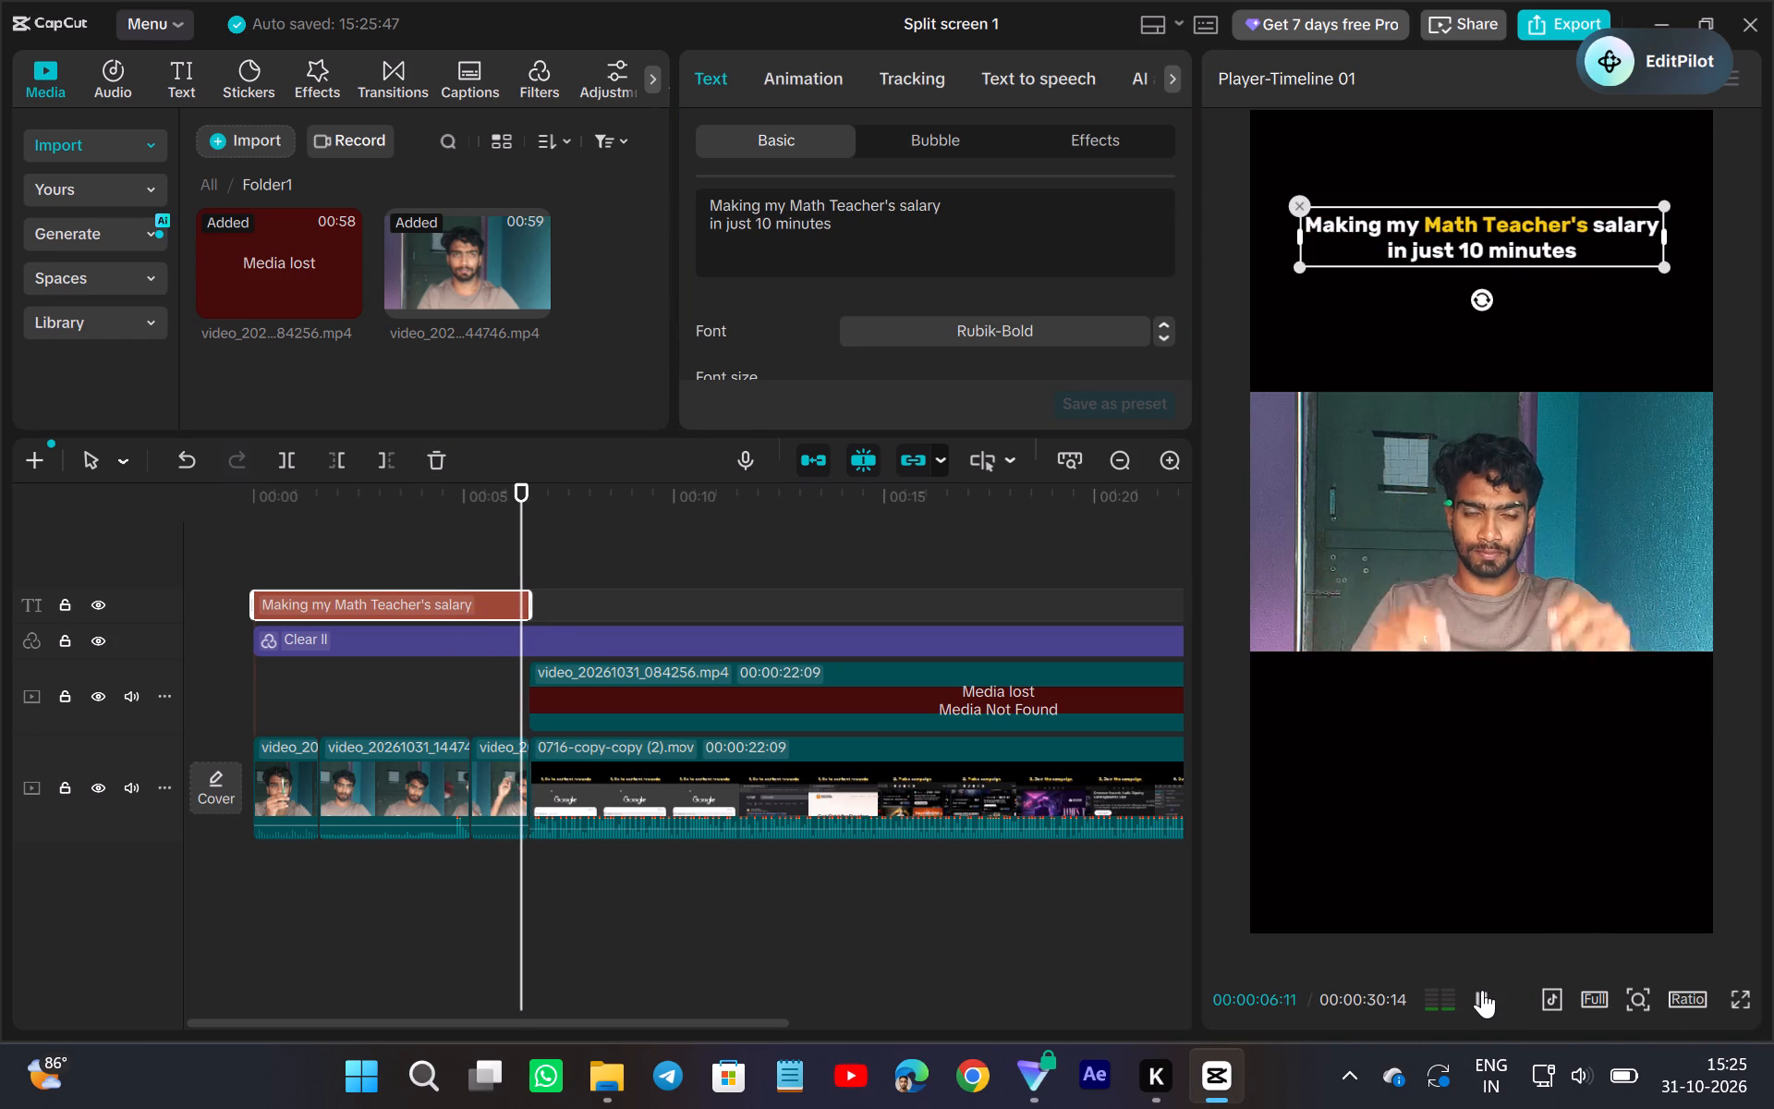
pyautogui.click(1482, 990)
# Replace the media-lost video_20261031_084256.mp4 clip with video_20261031_144746.mp4, using a section after the hand gesture and keeping the original video effect.
pyautogui.hscroll(-1, 802, 913)
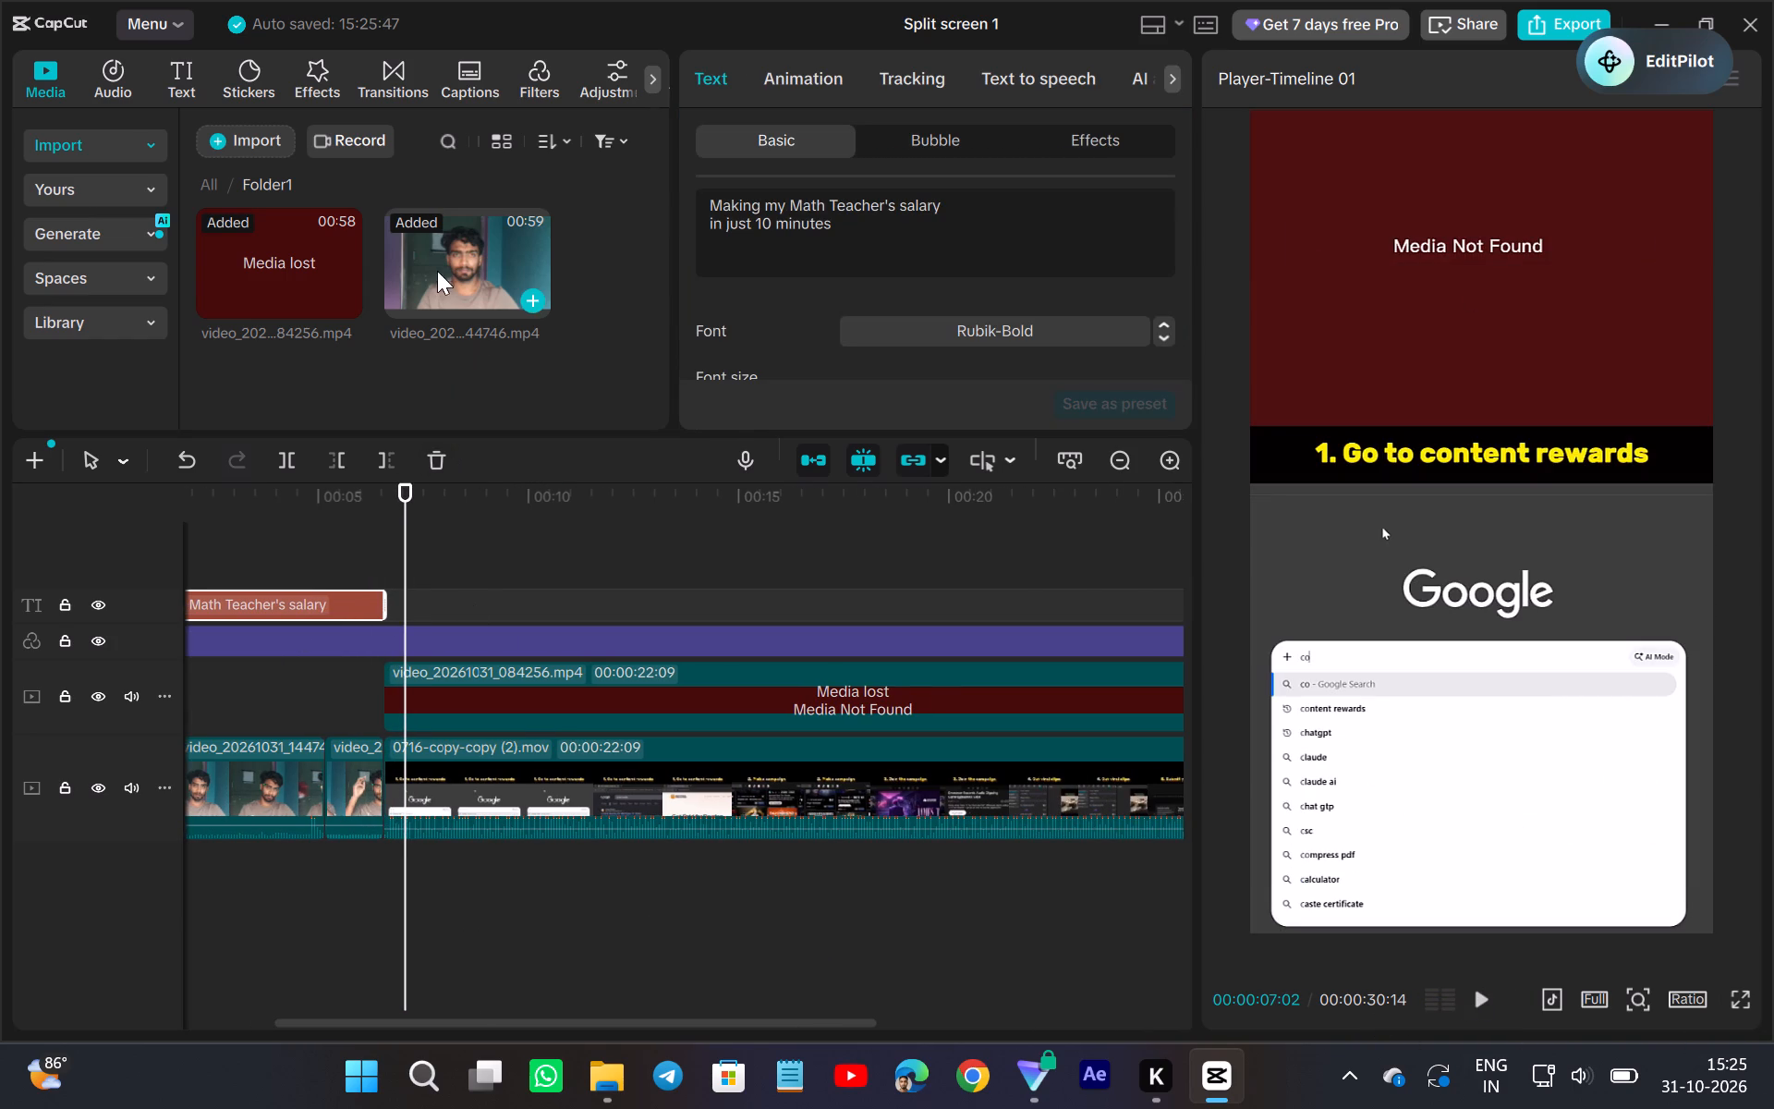
pyautogui.moveTo(446, 259); pyautogui.dragTo(658, 677)
pyautogui.doubleClick(658, 677)
pyautogui.hscroll(-1, 1277, 621)
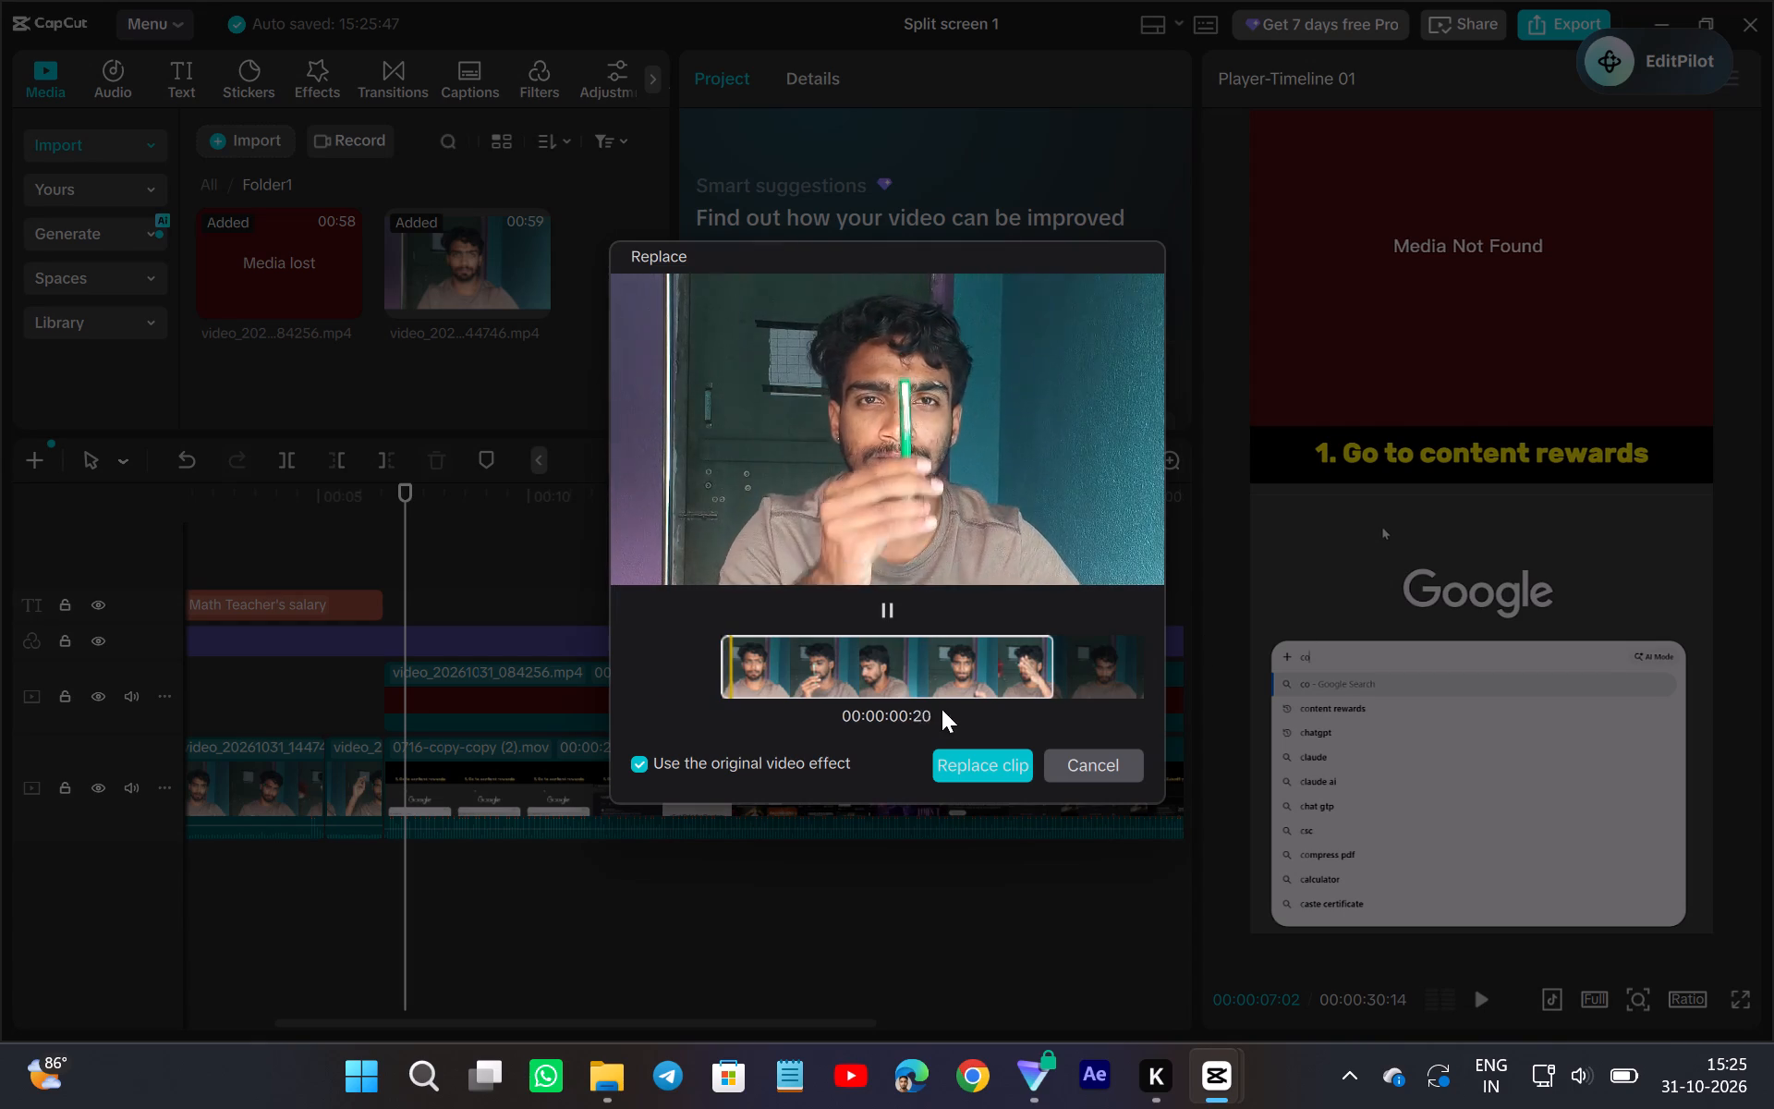
pyautogui.hscroll(-2, 942, 709)
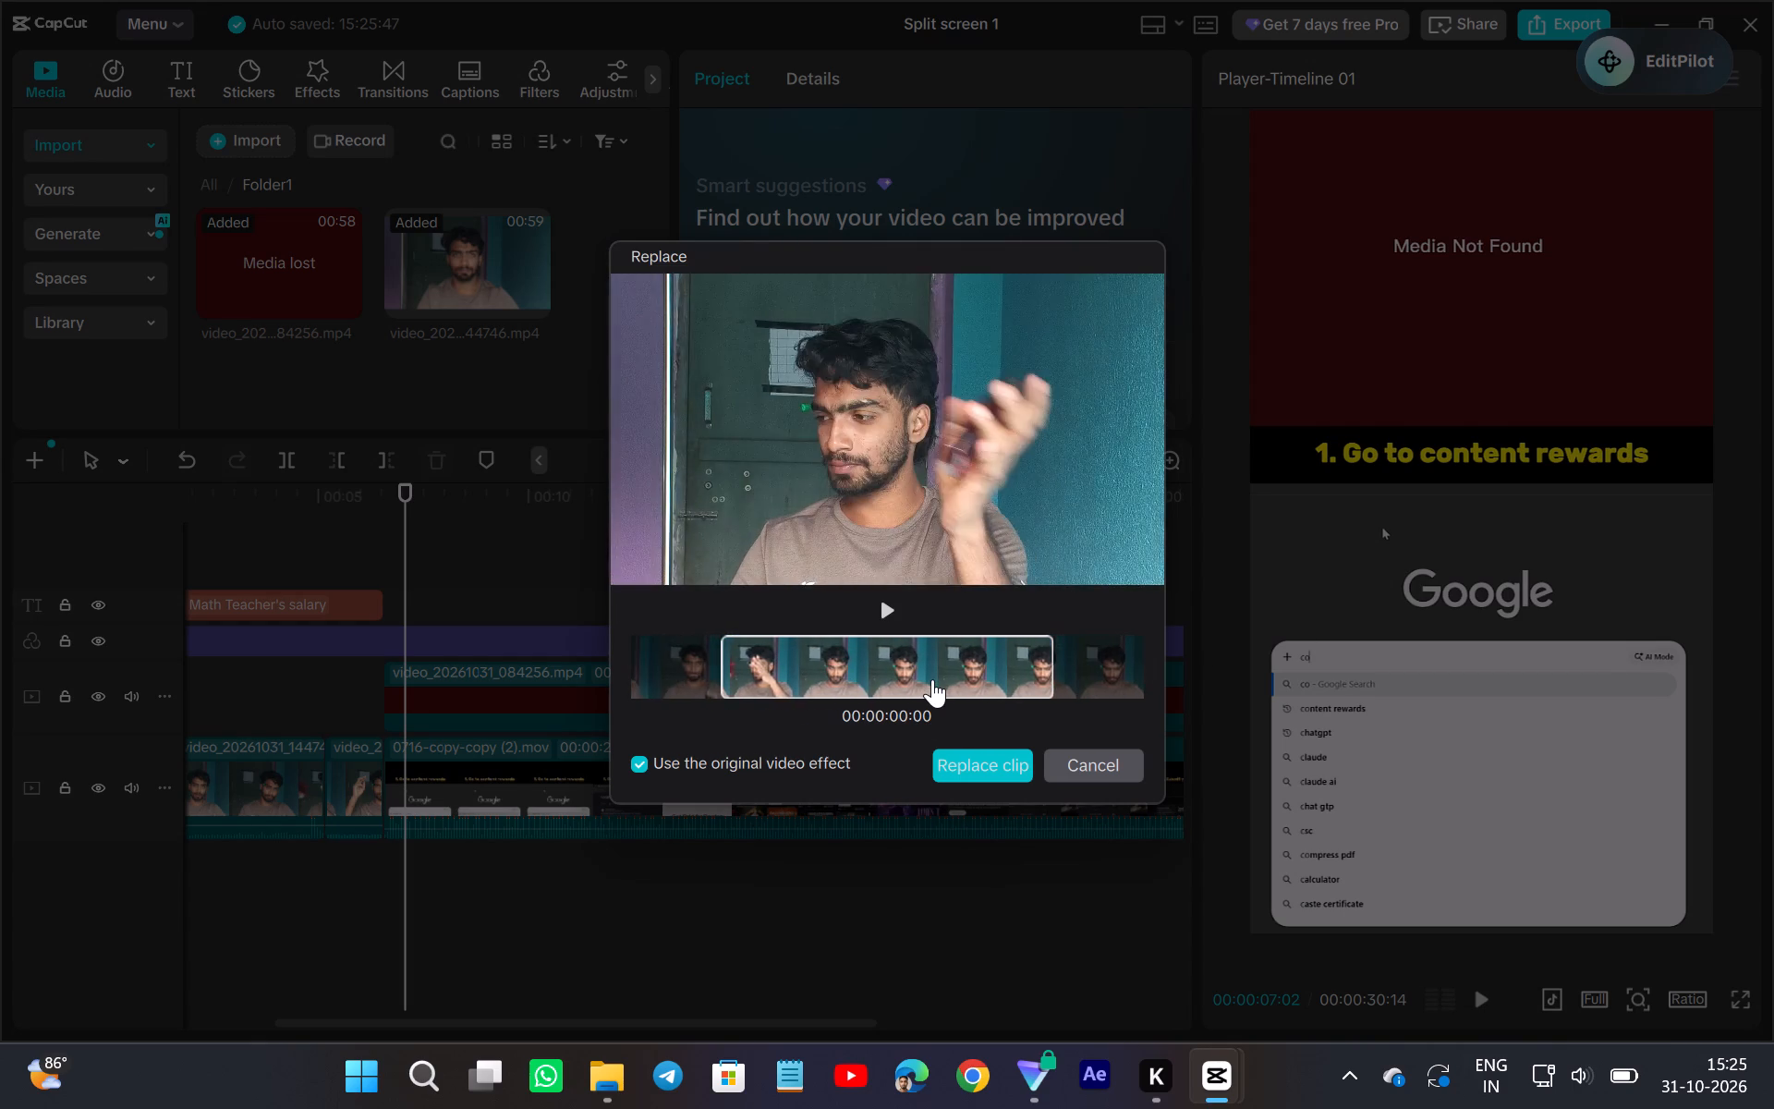
pyautogui.hscroll(-1, 932, 679)
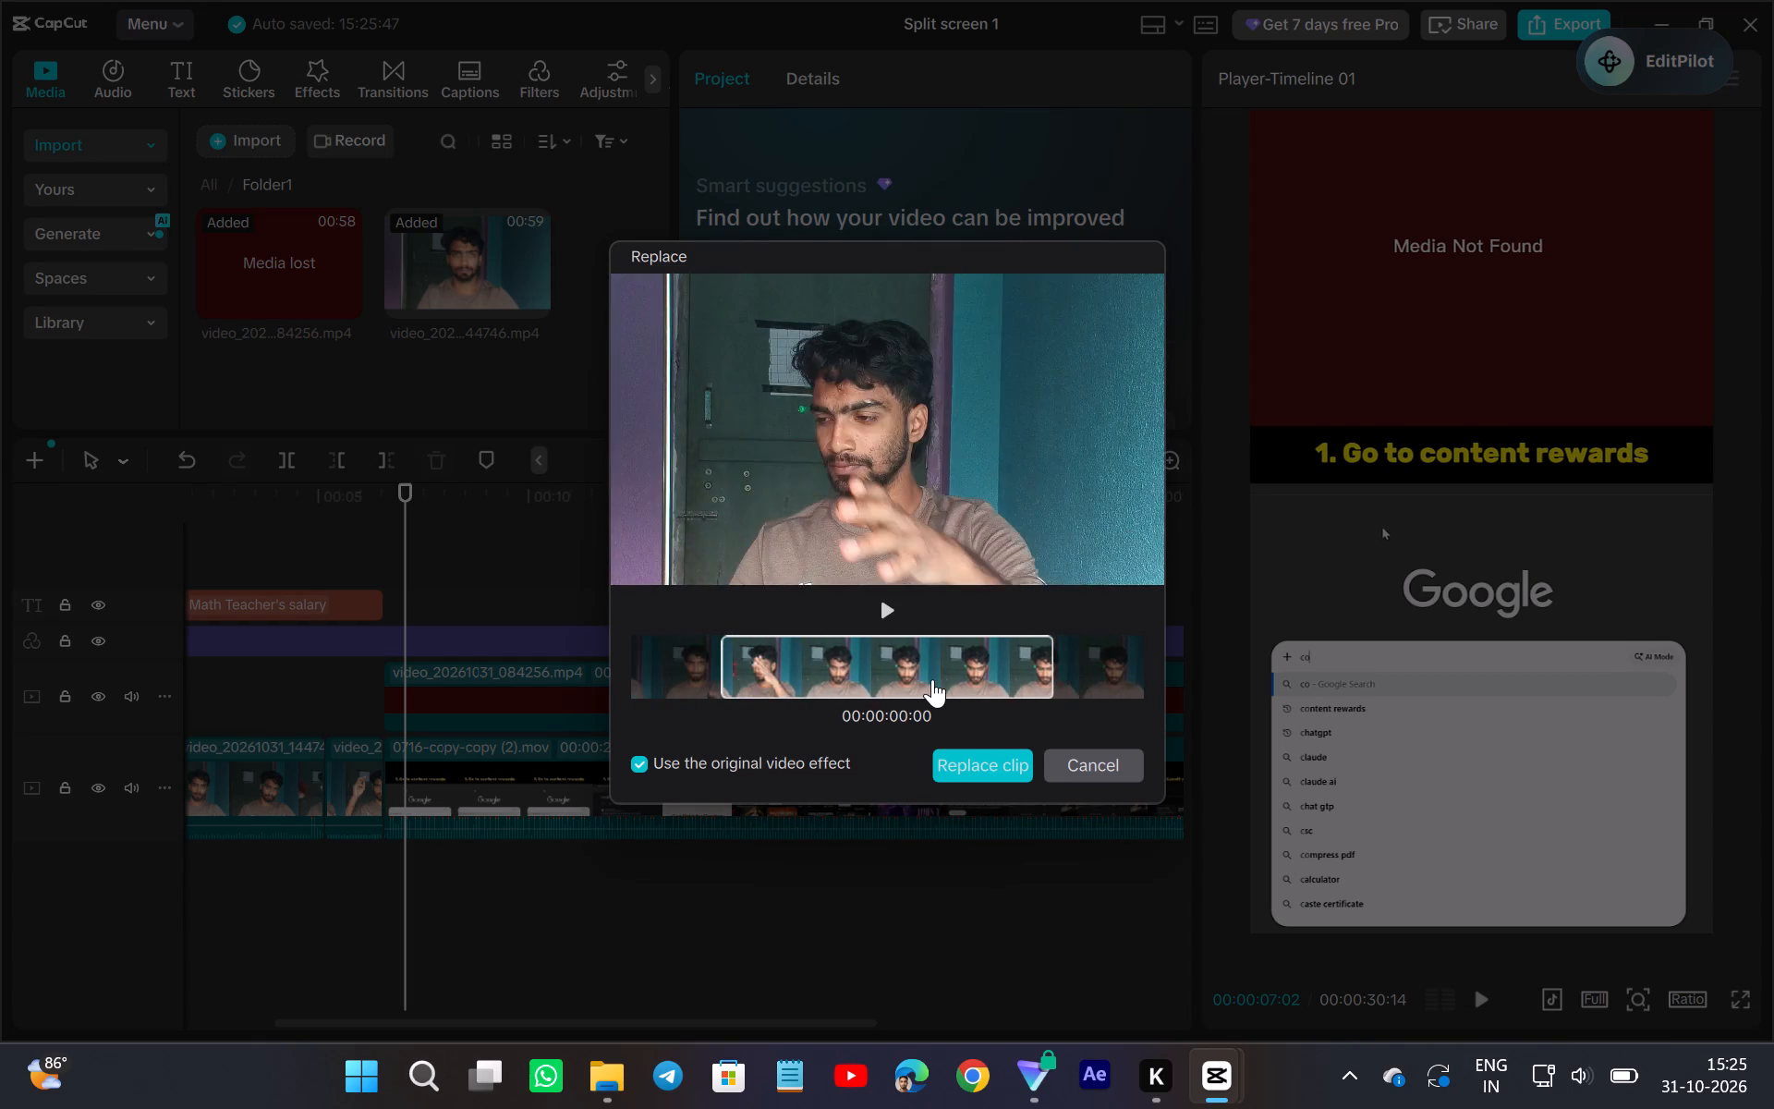
pyautogui.hscroll(-1, 932, 679)
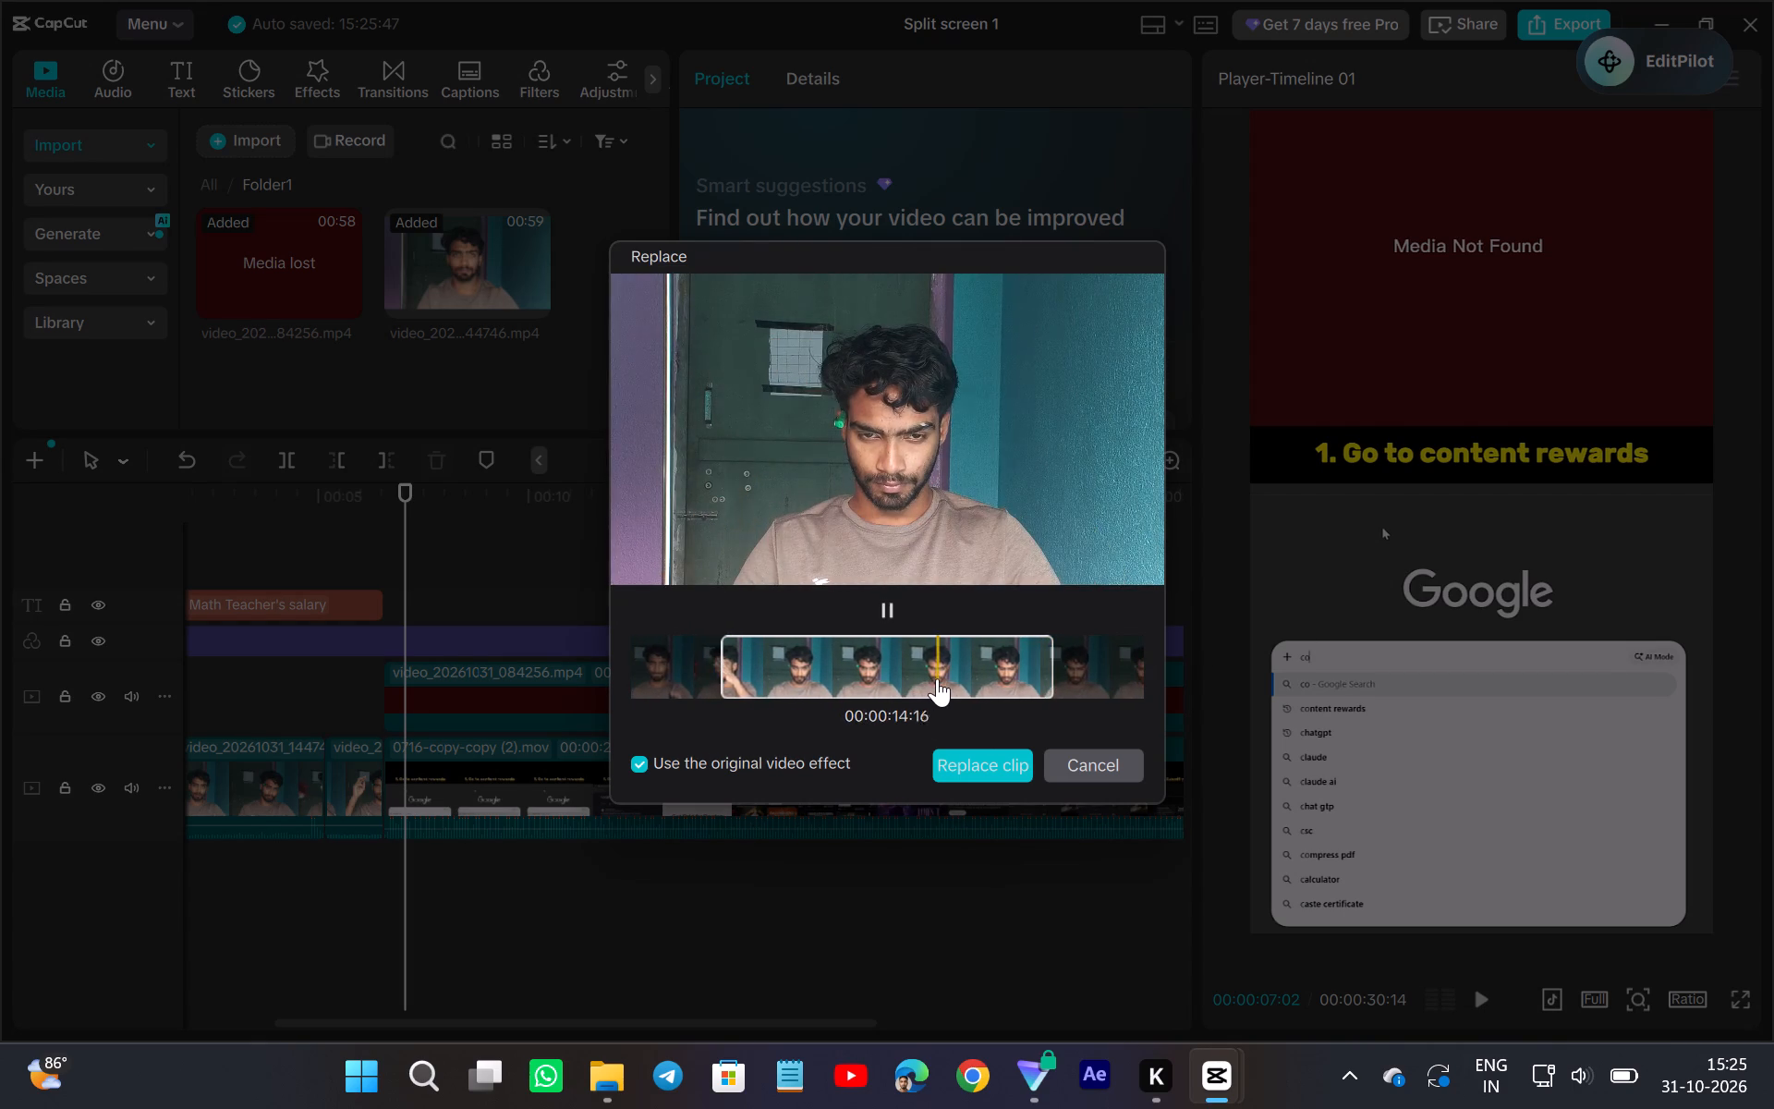
pyautogui.hscroll(-1, 940, 677)
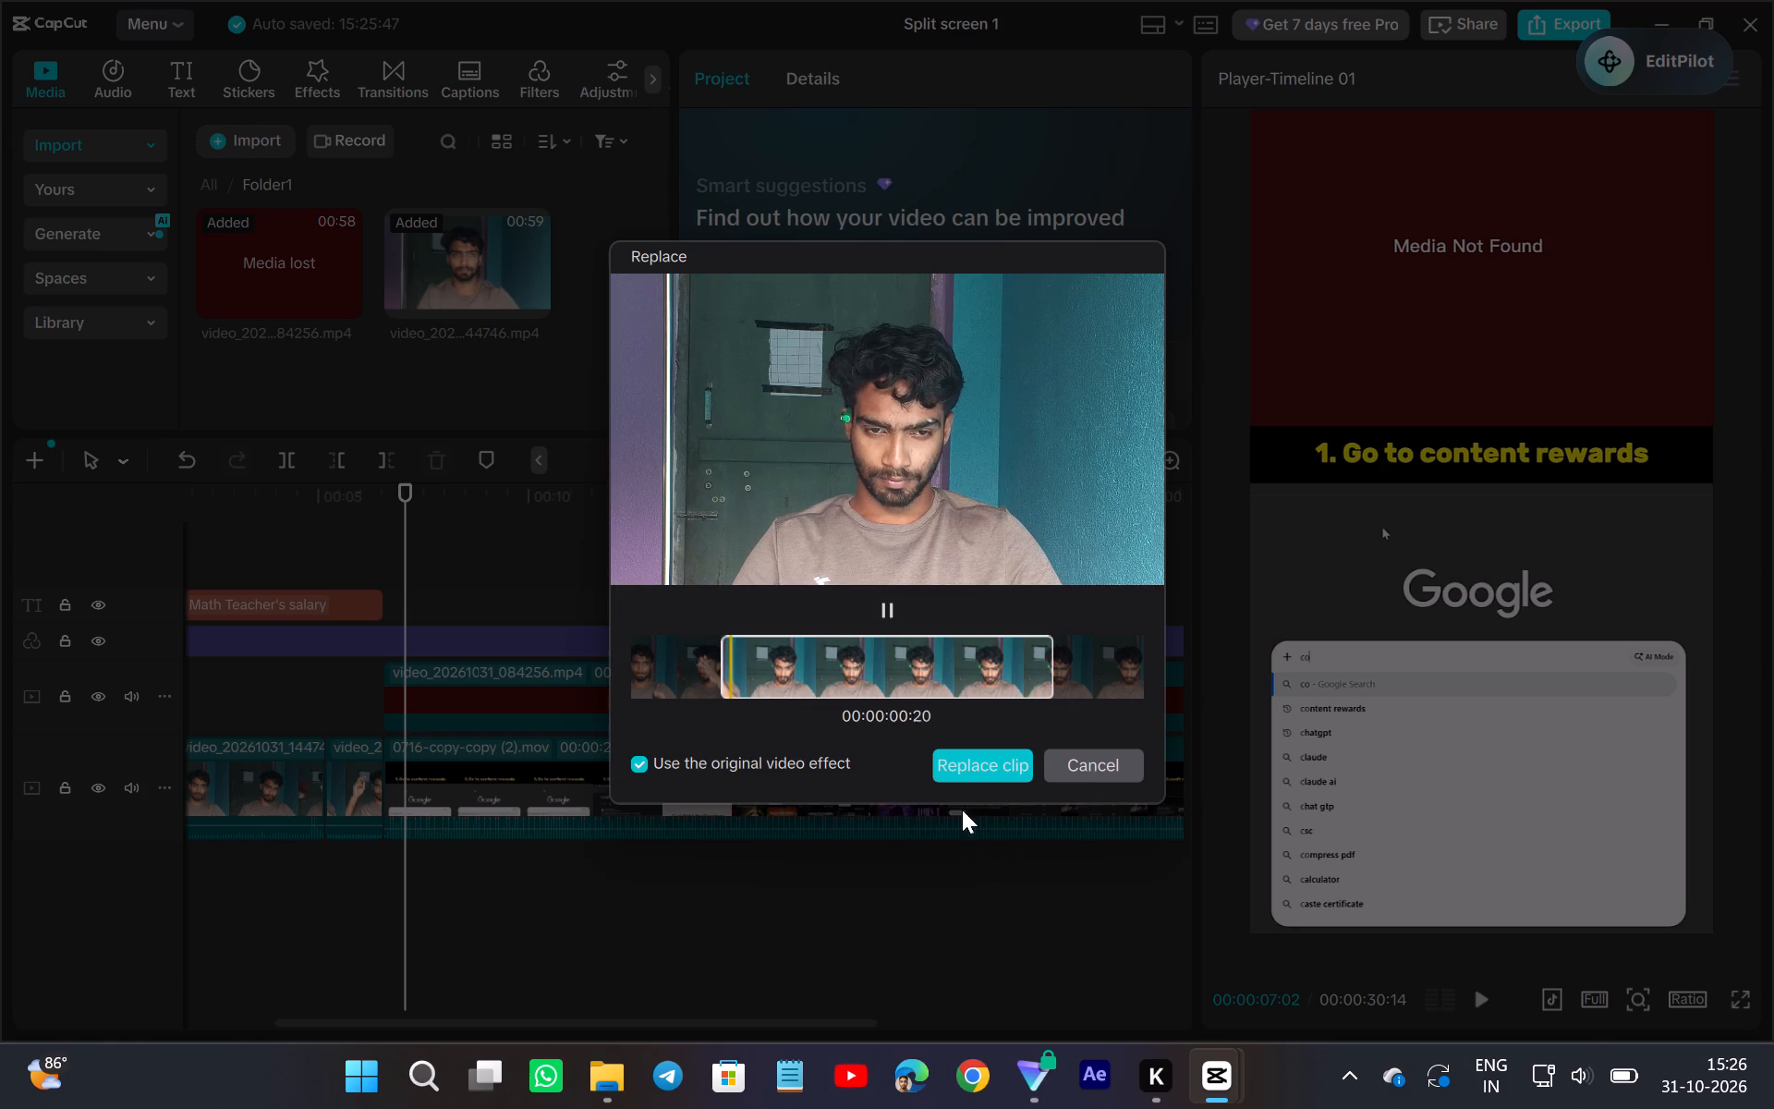
pyautogui.click(959, 760)
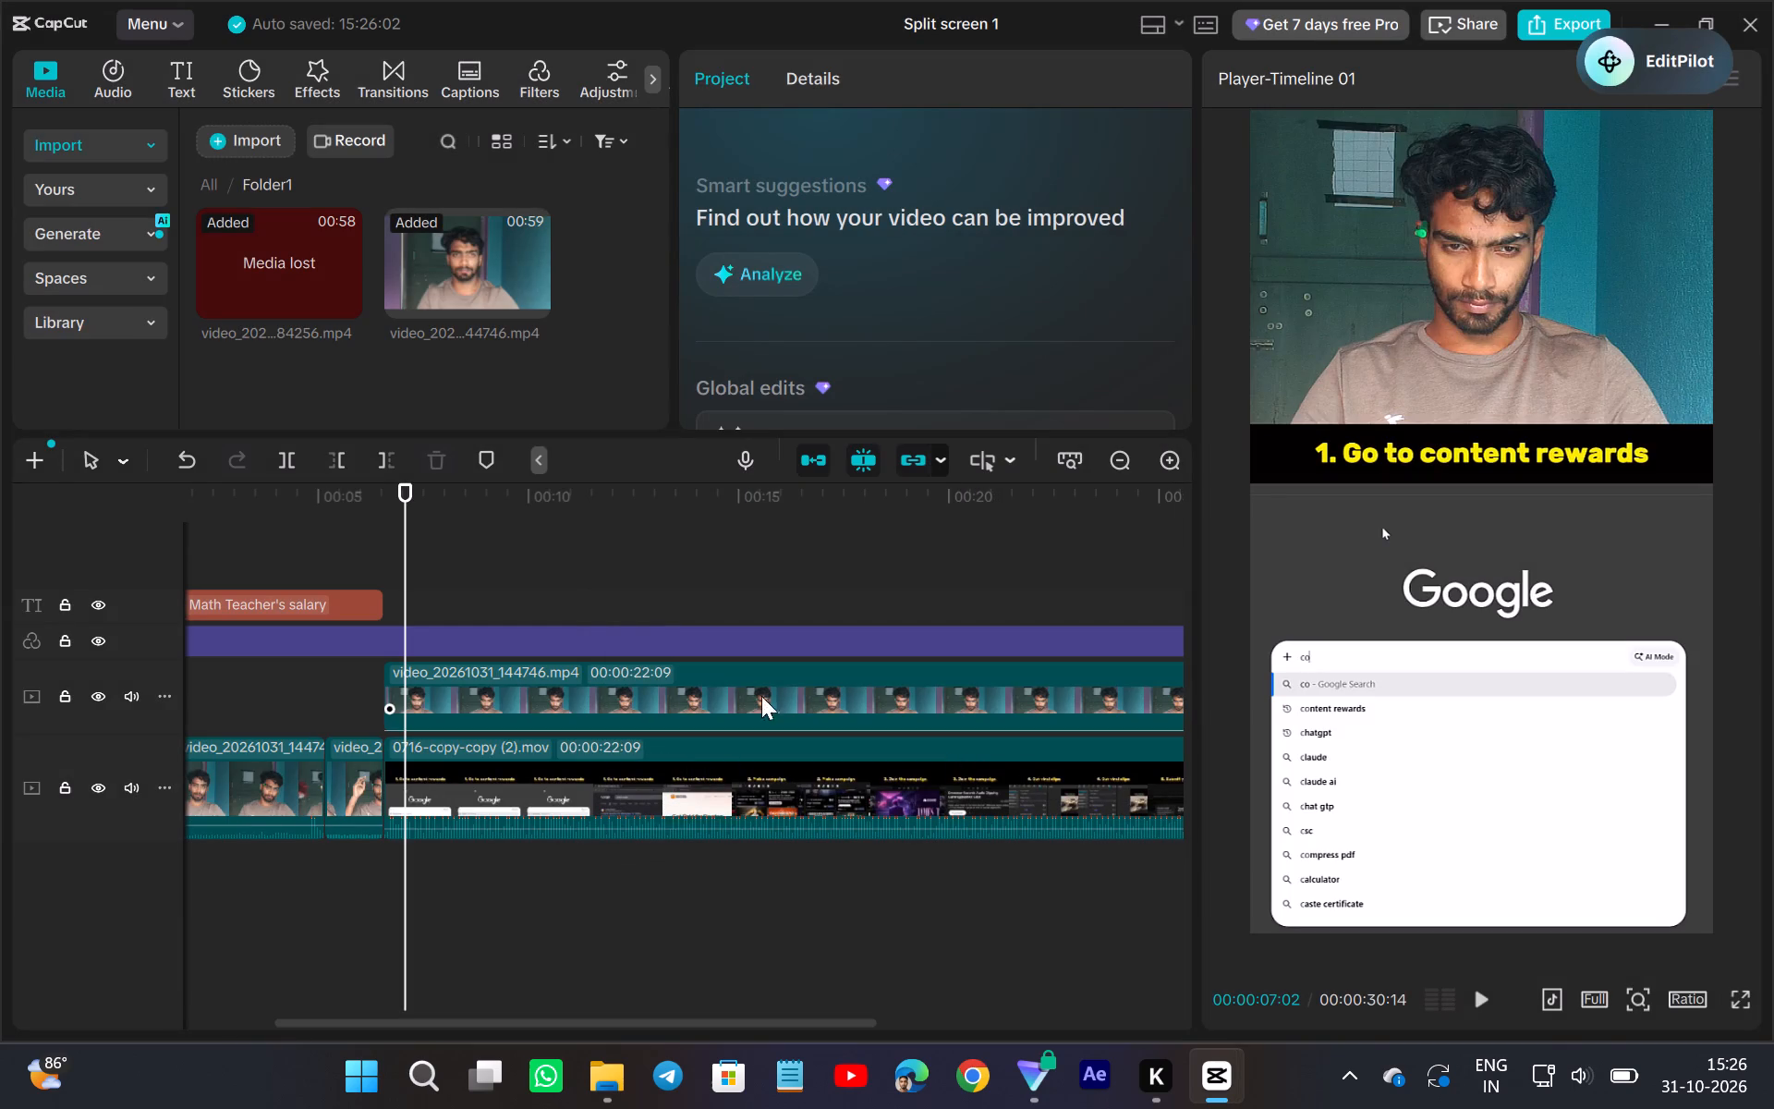
# Replace the media-lost clip at the end of the timeline with video_20261031_144746.mp4, using the thumbs-up section without the original video effect.
pyautogui.hscroll(-2, 959, 752)
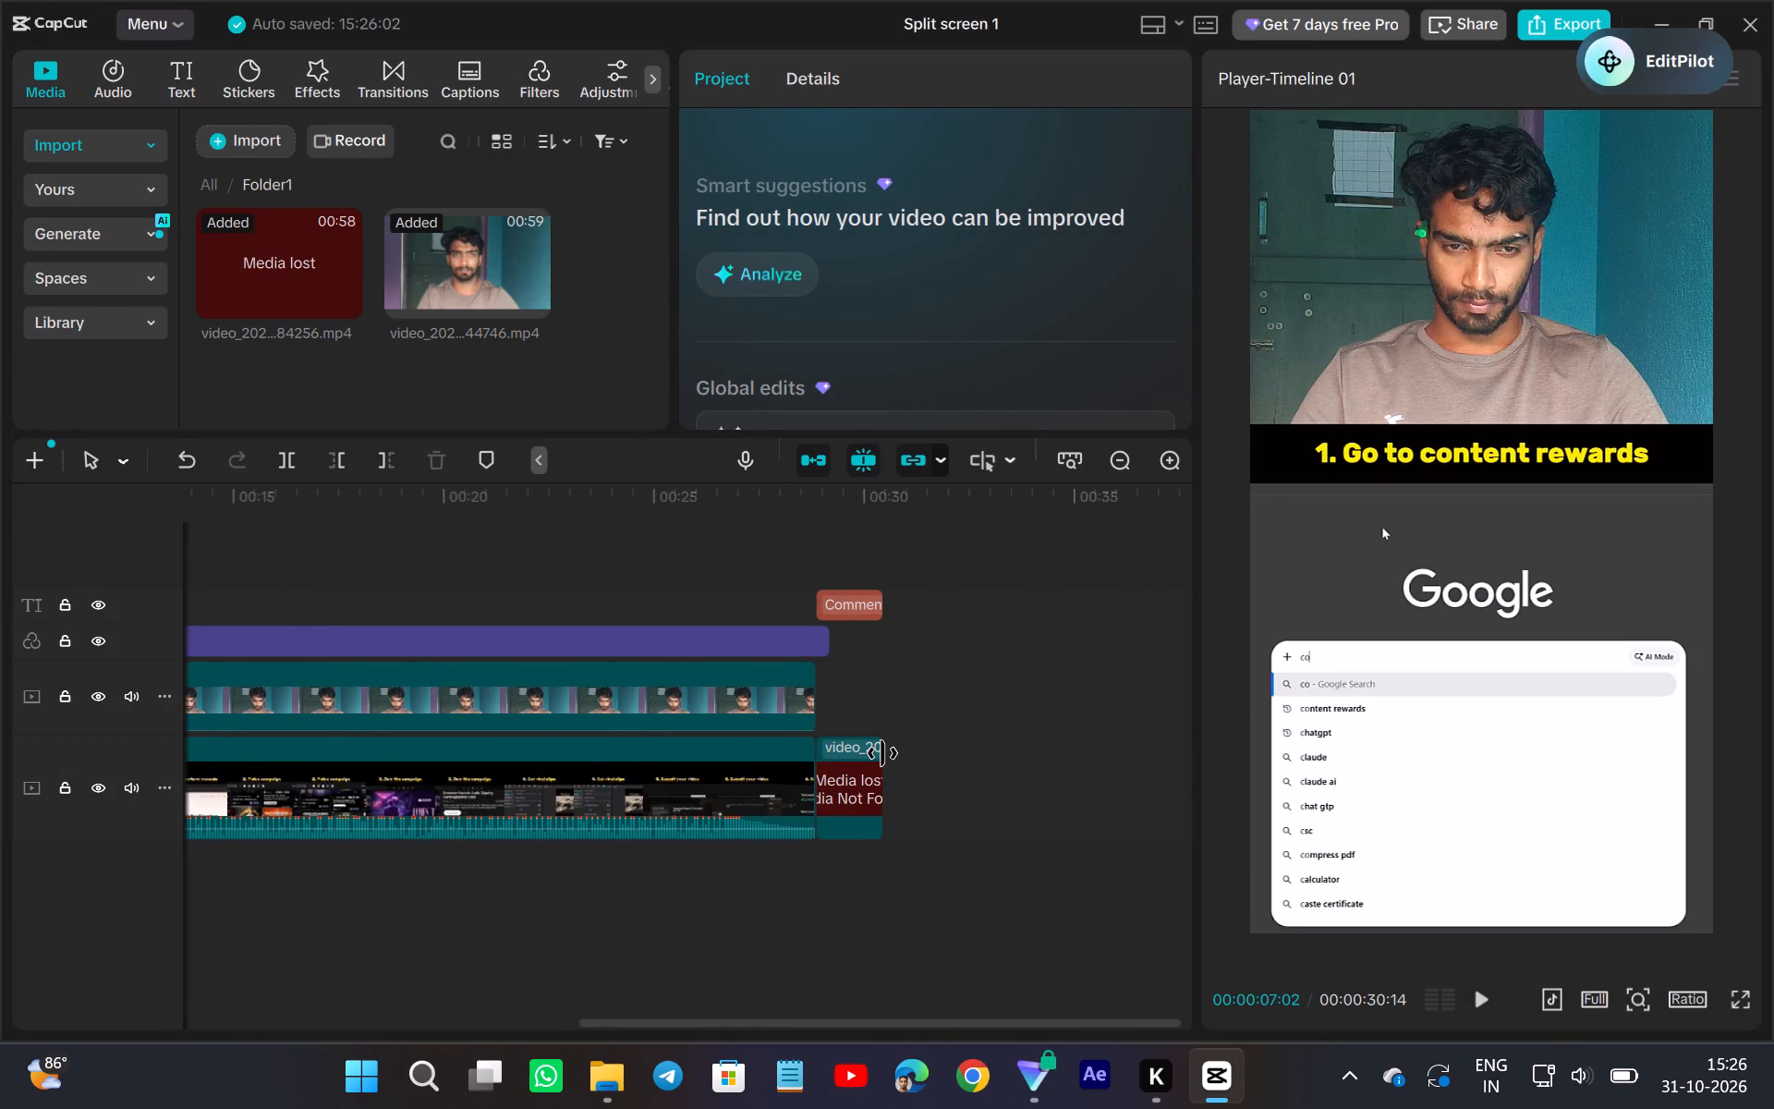
pyautogui.click(843, 848)
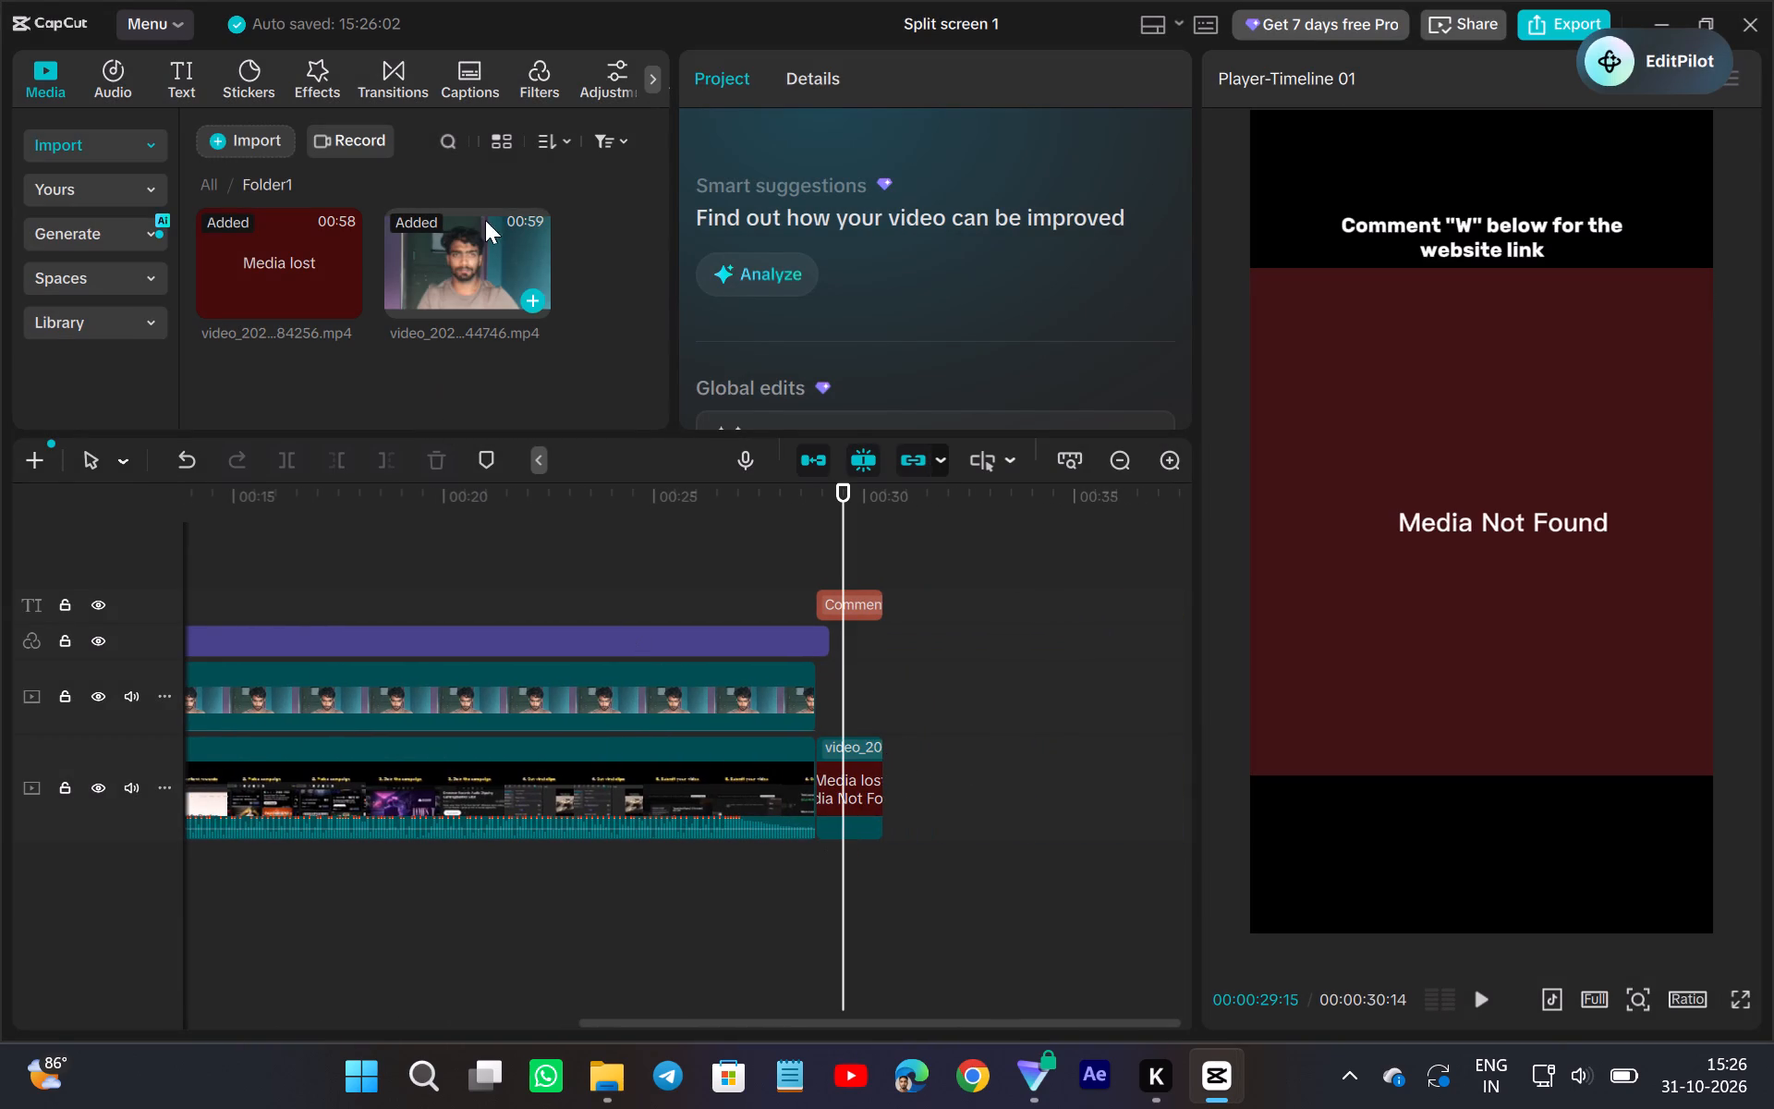
pyautogui.moveTo(474, 291); pyautogui.dragTo(505, 322)
pyautogui.moveTo(456, 285); pyautogui.dragTo(845, 758)
pyautogui.click(845, 762)
pyautogui.hscroll(-6, 954, 660)
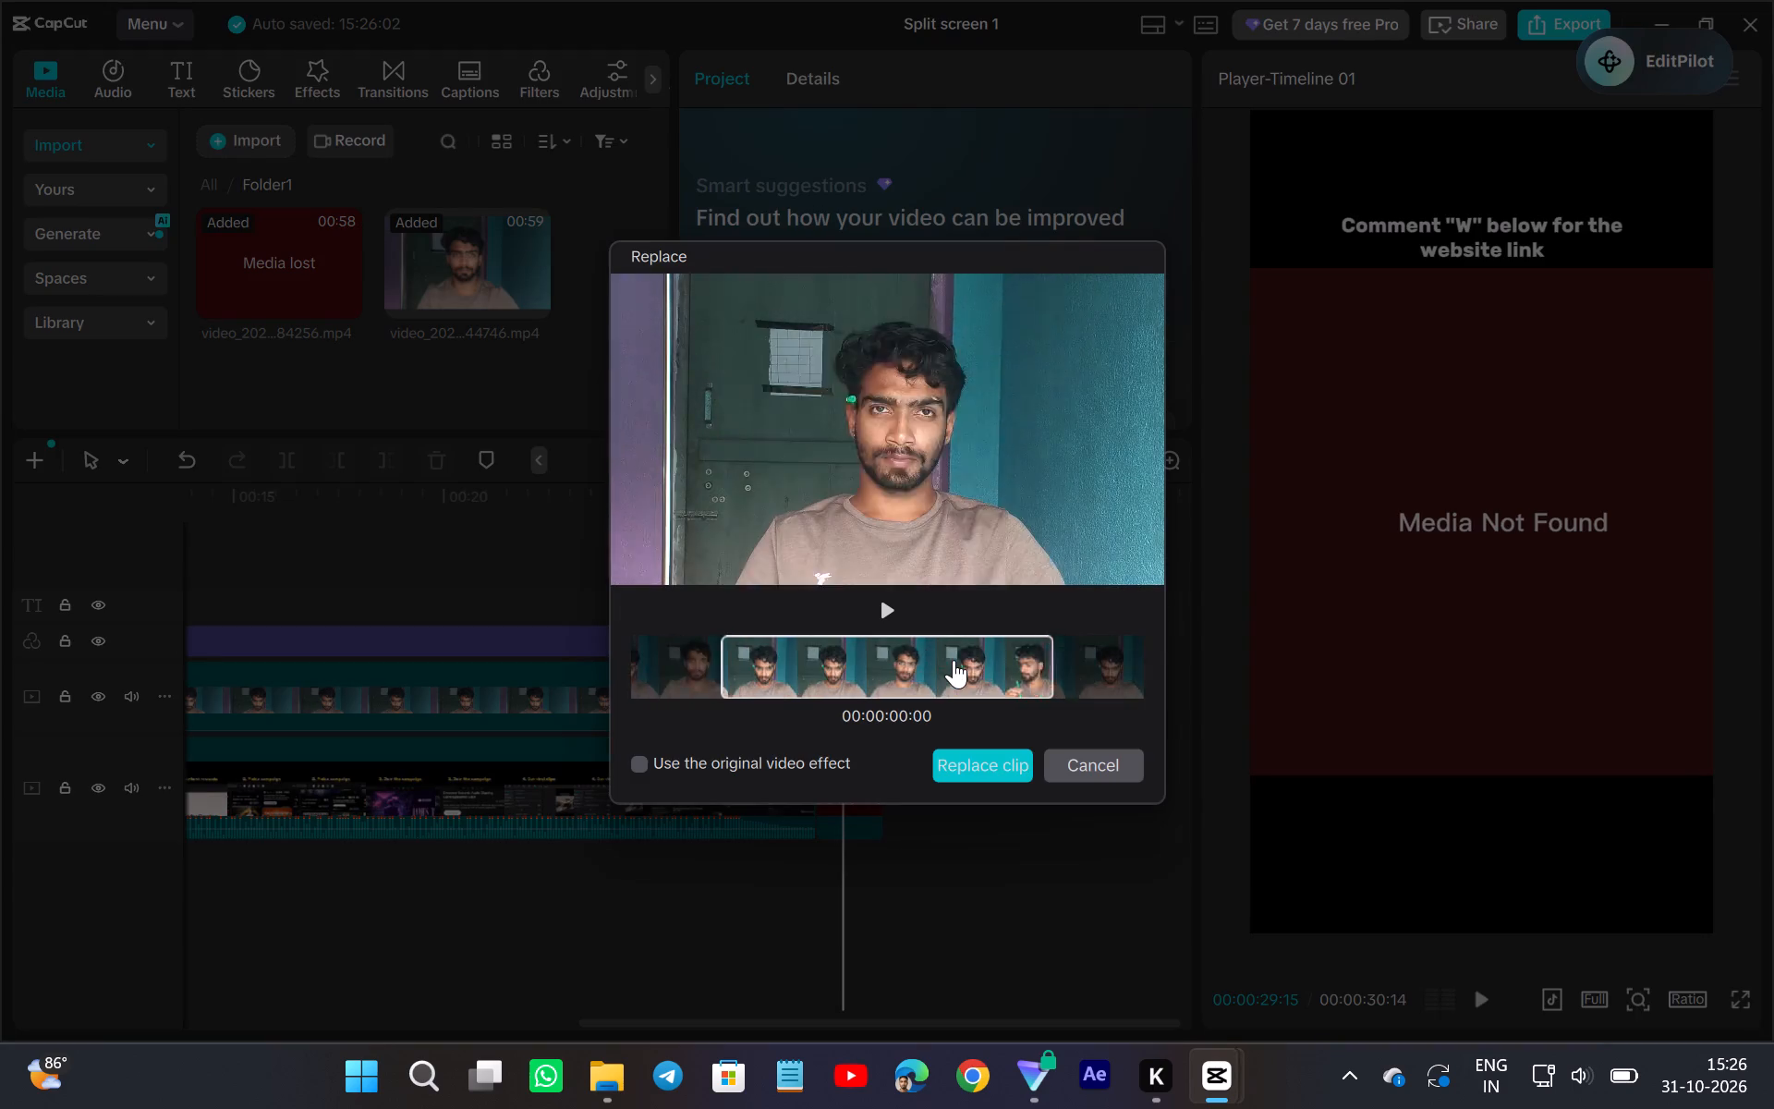
pyautogui.hscroll(-7, 954, 660)
pyautogui.hscroll(1, 954, 660)
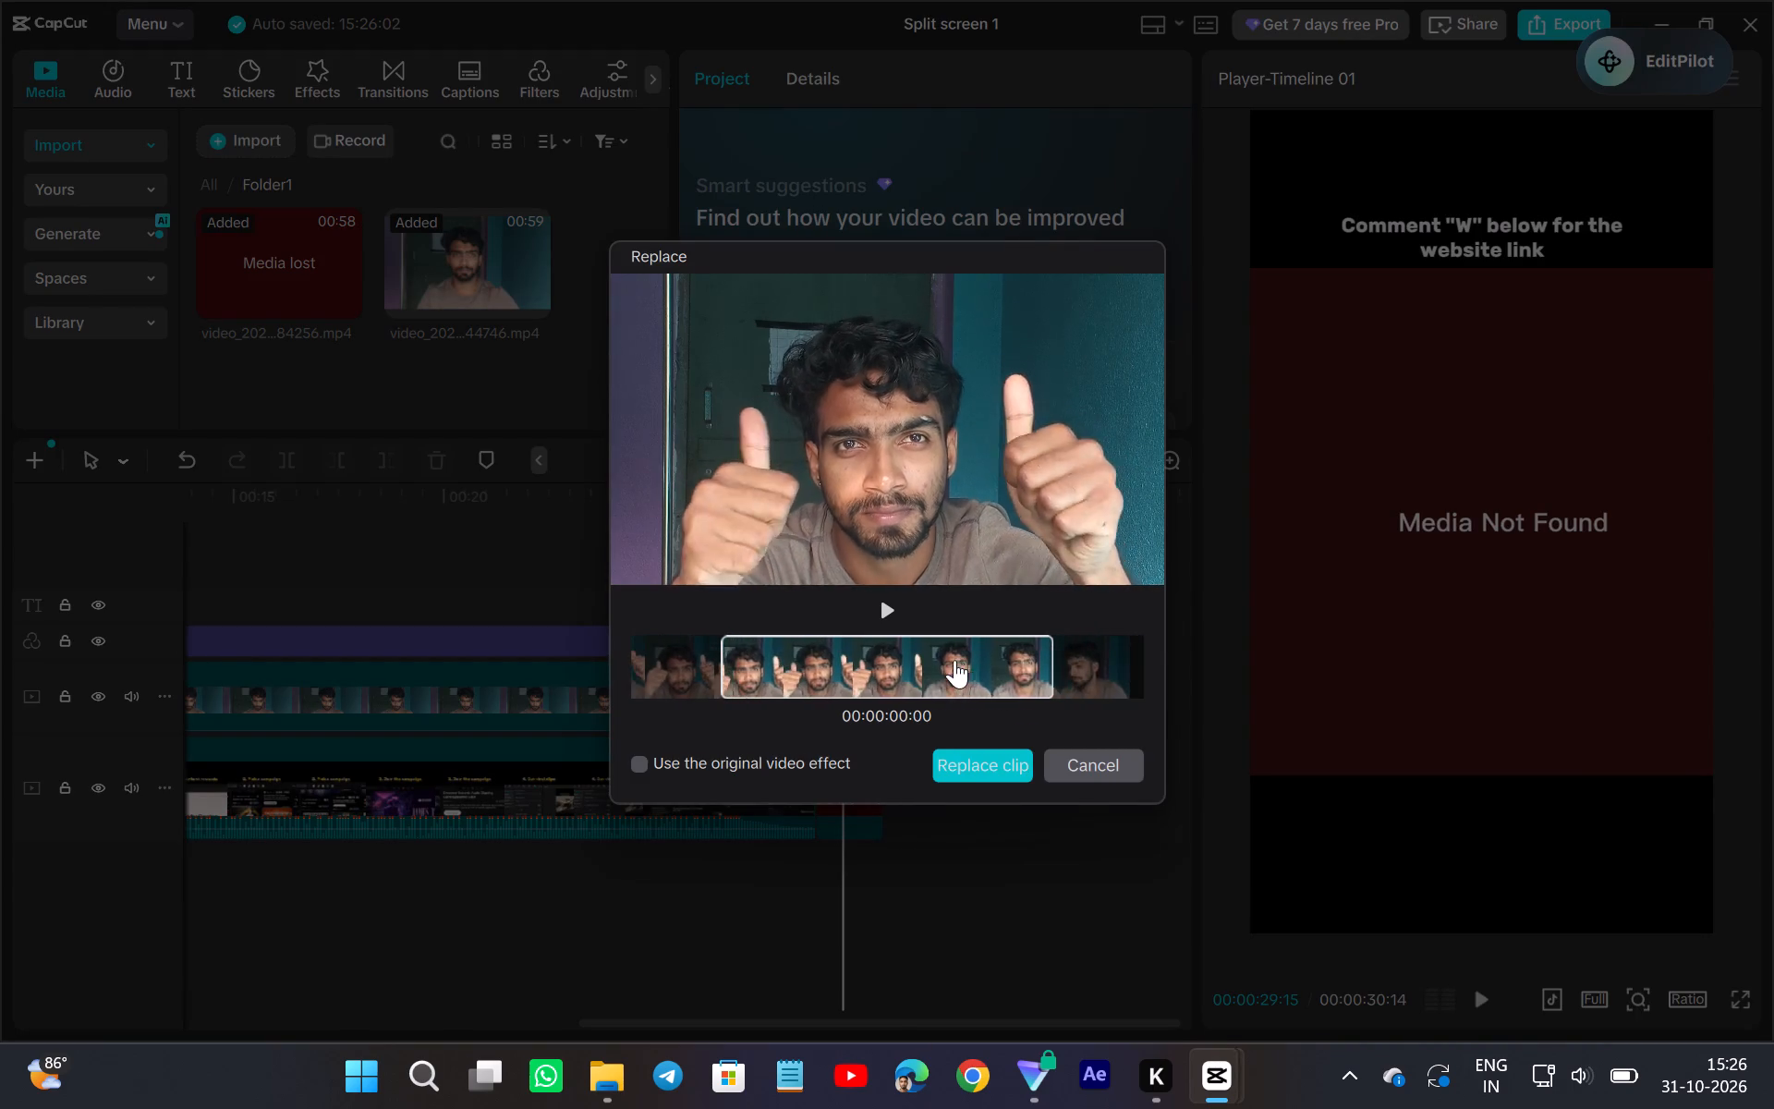
pyautogui.hscroll(2, 954, 660)
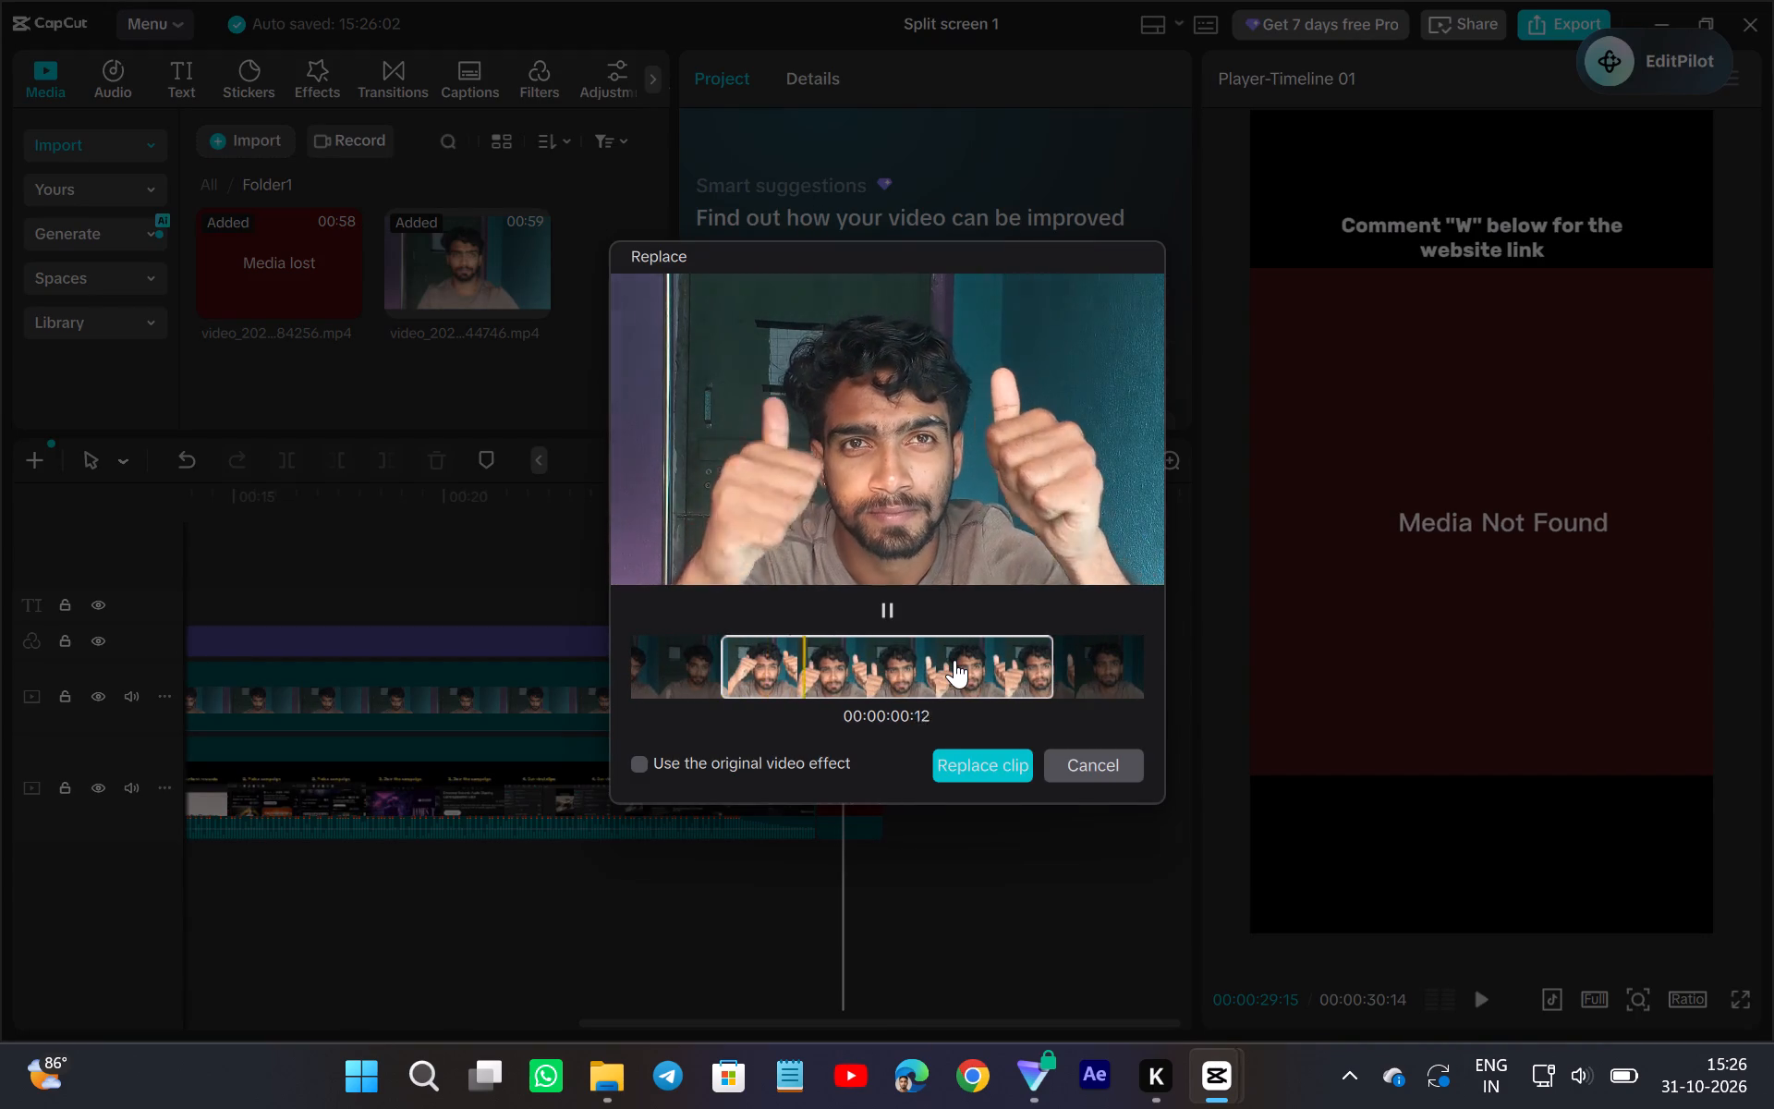
pyautogui.click(990, 761)
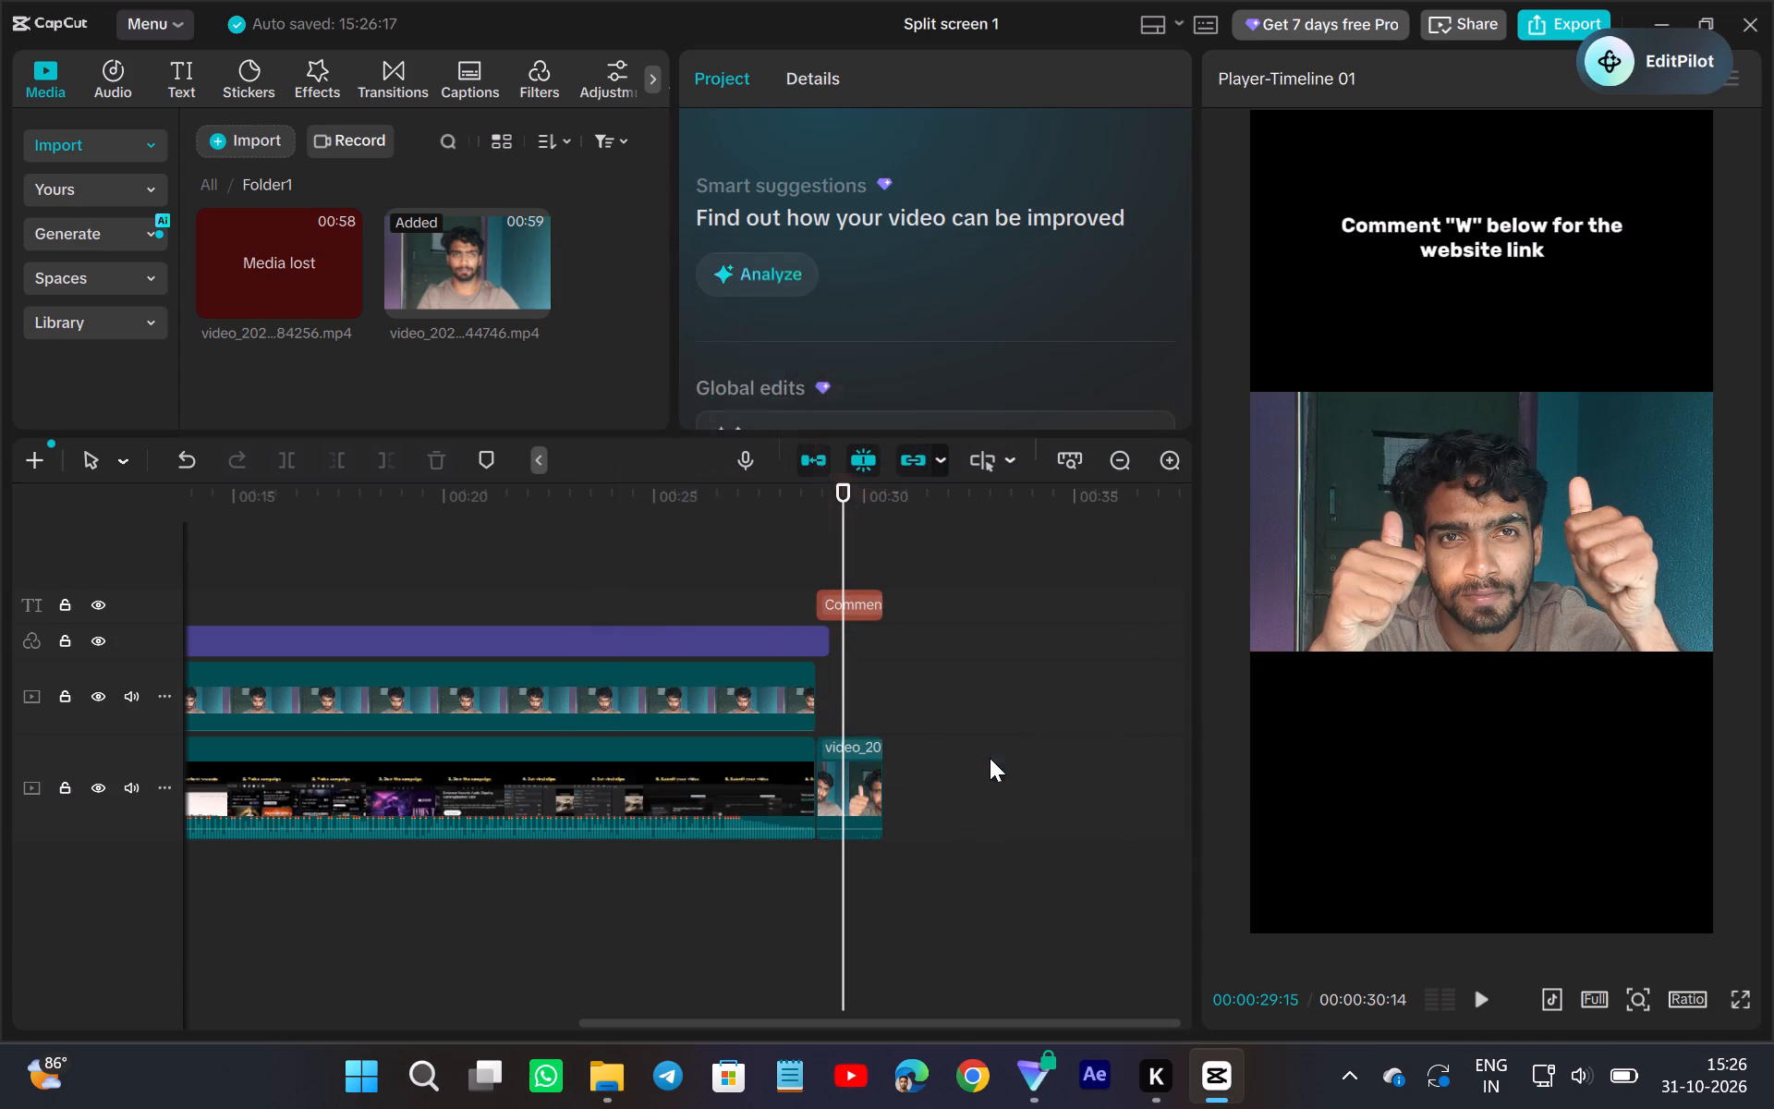
# Scale the closing thumbs-up clip to 193%.
pyautogui.click(864, 820)
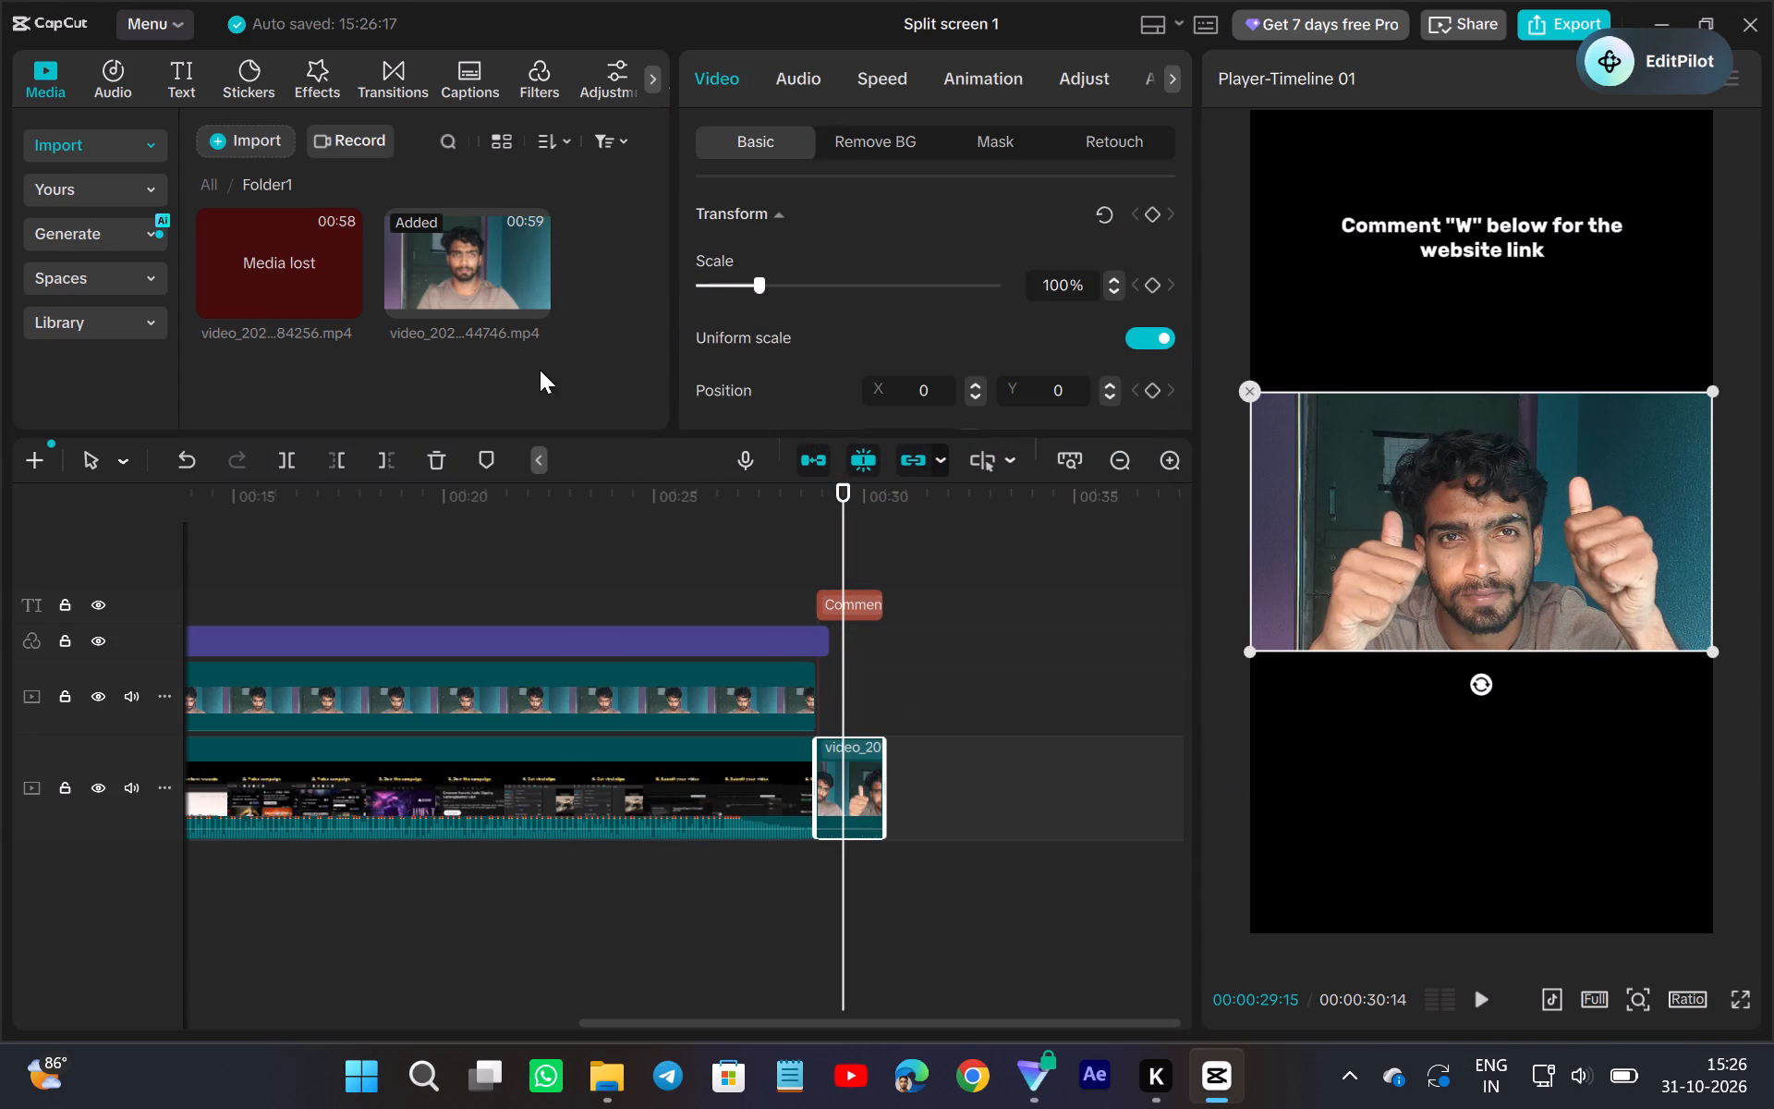
pyautogui.click(758, 289)
pyautogui.click(796, 296)
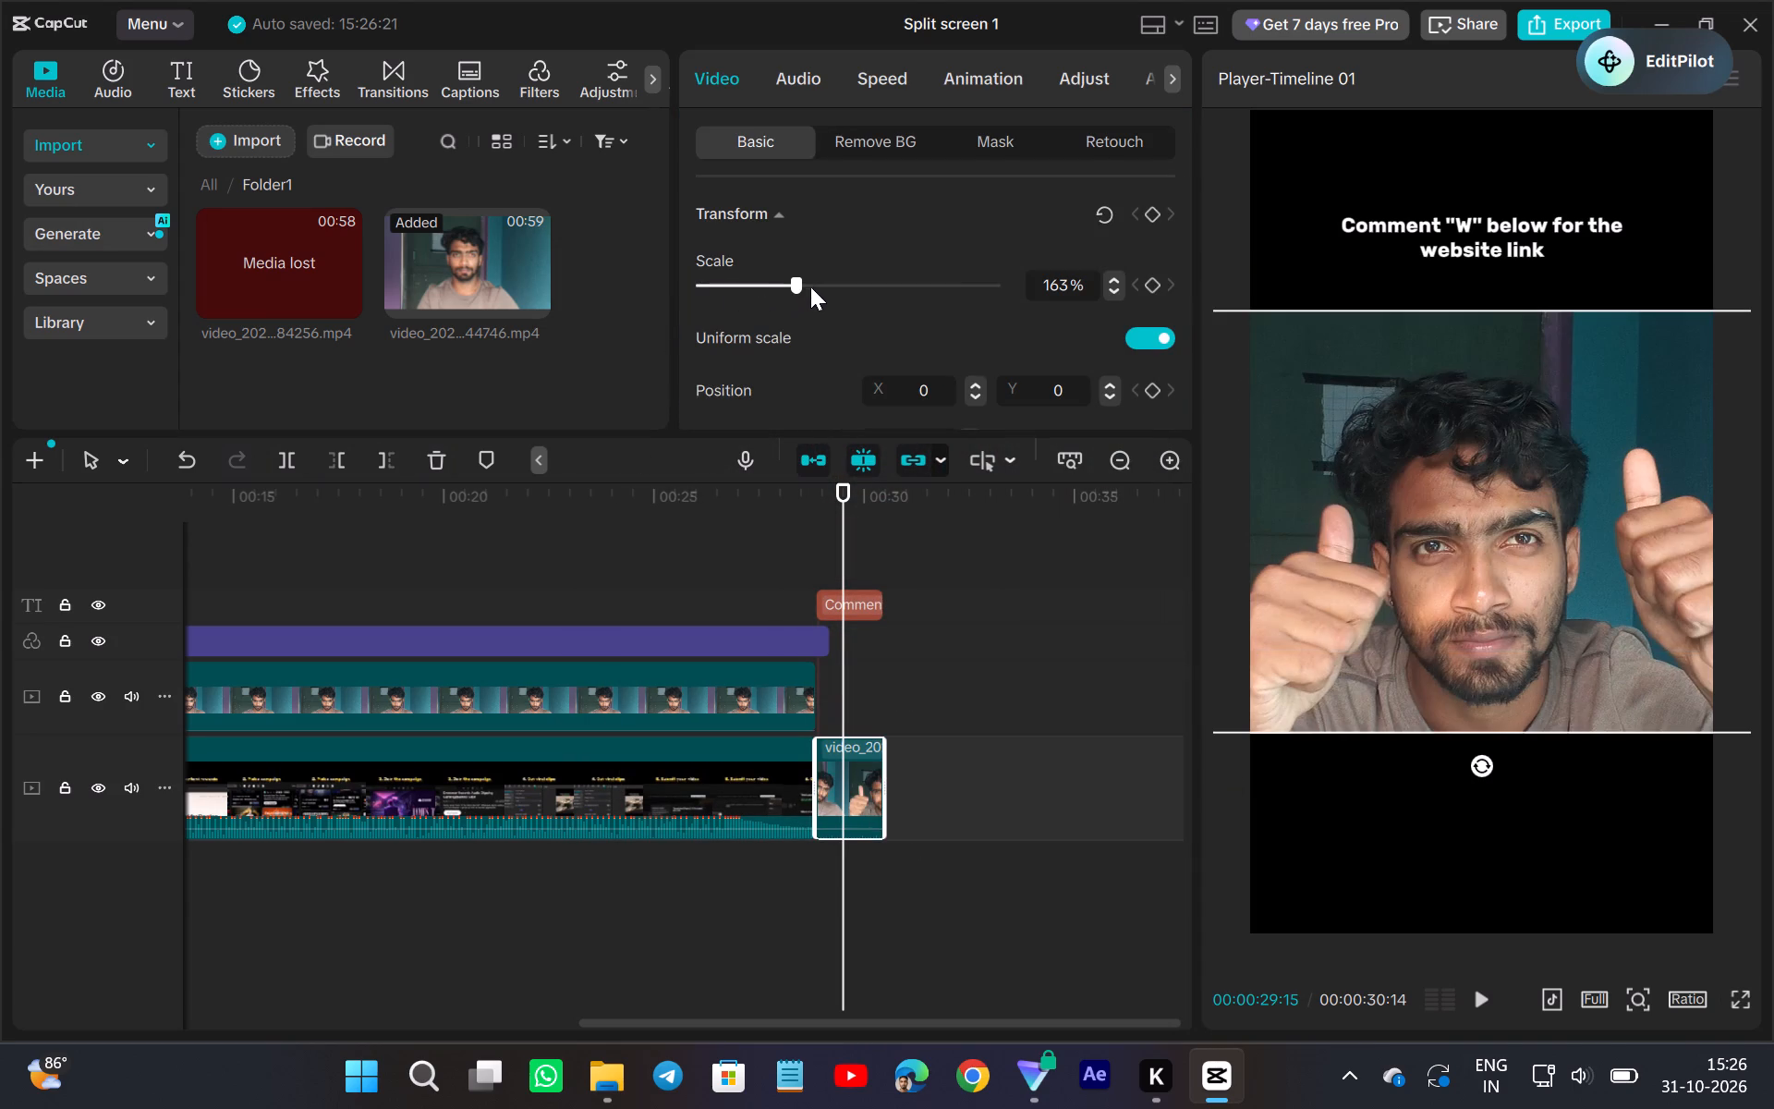
pyautogui.doubleClick(1118, 281)
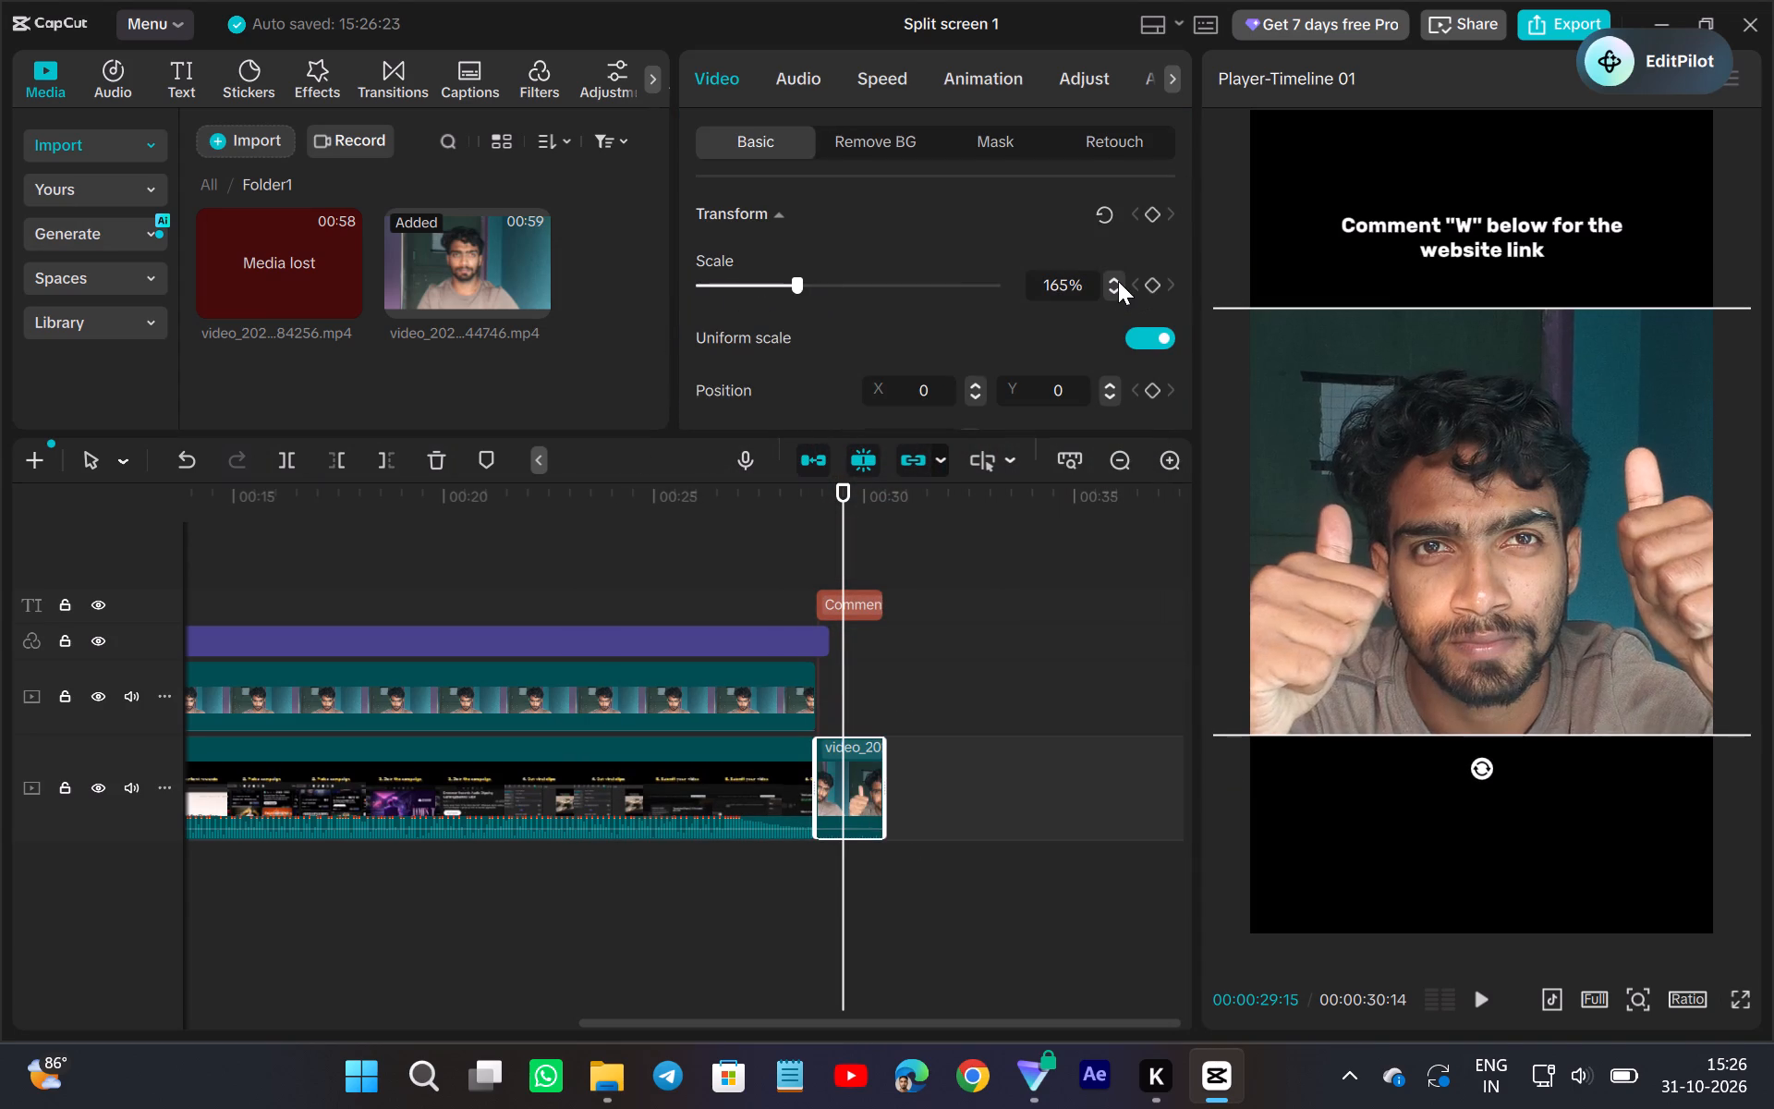
pyautogui.click(1109, 280)
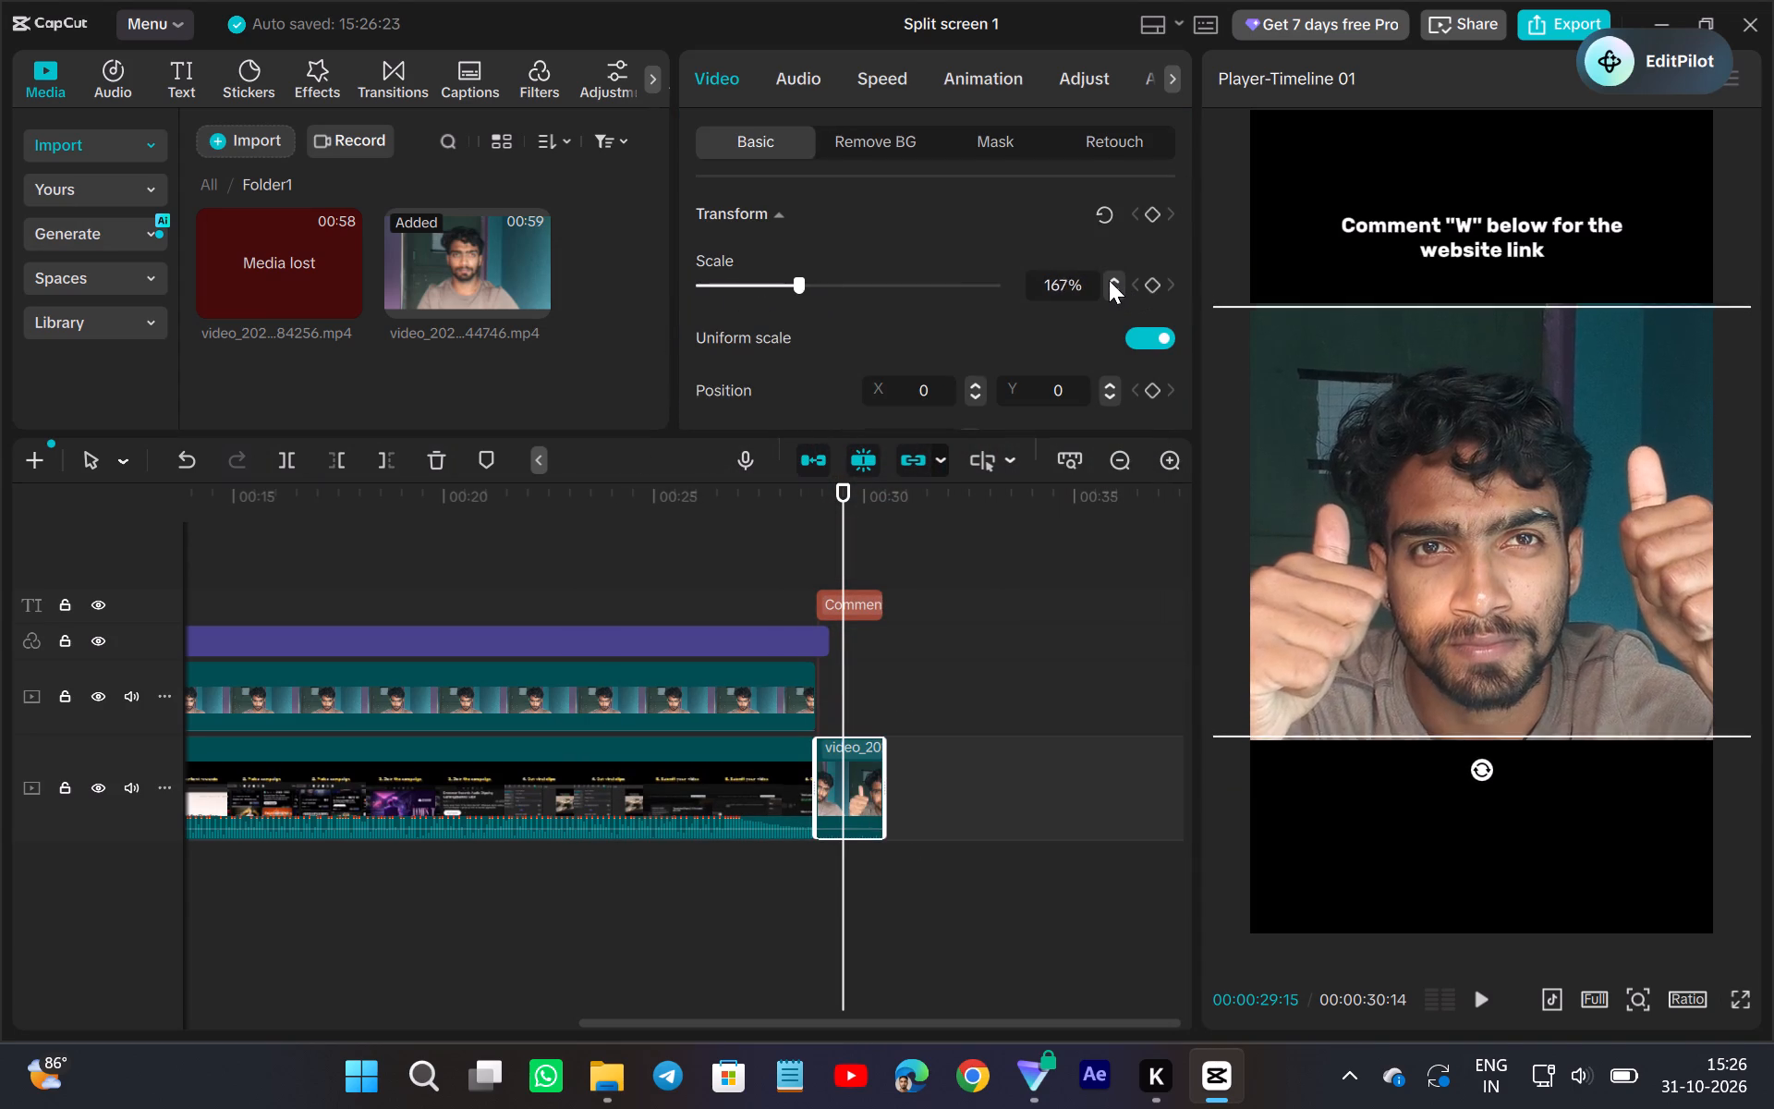
pyautogui.tripleClick(1109, 280)
pyautogui.click(1109, 280)
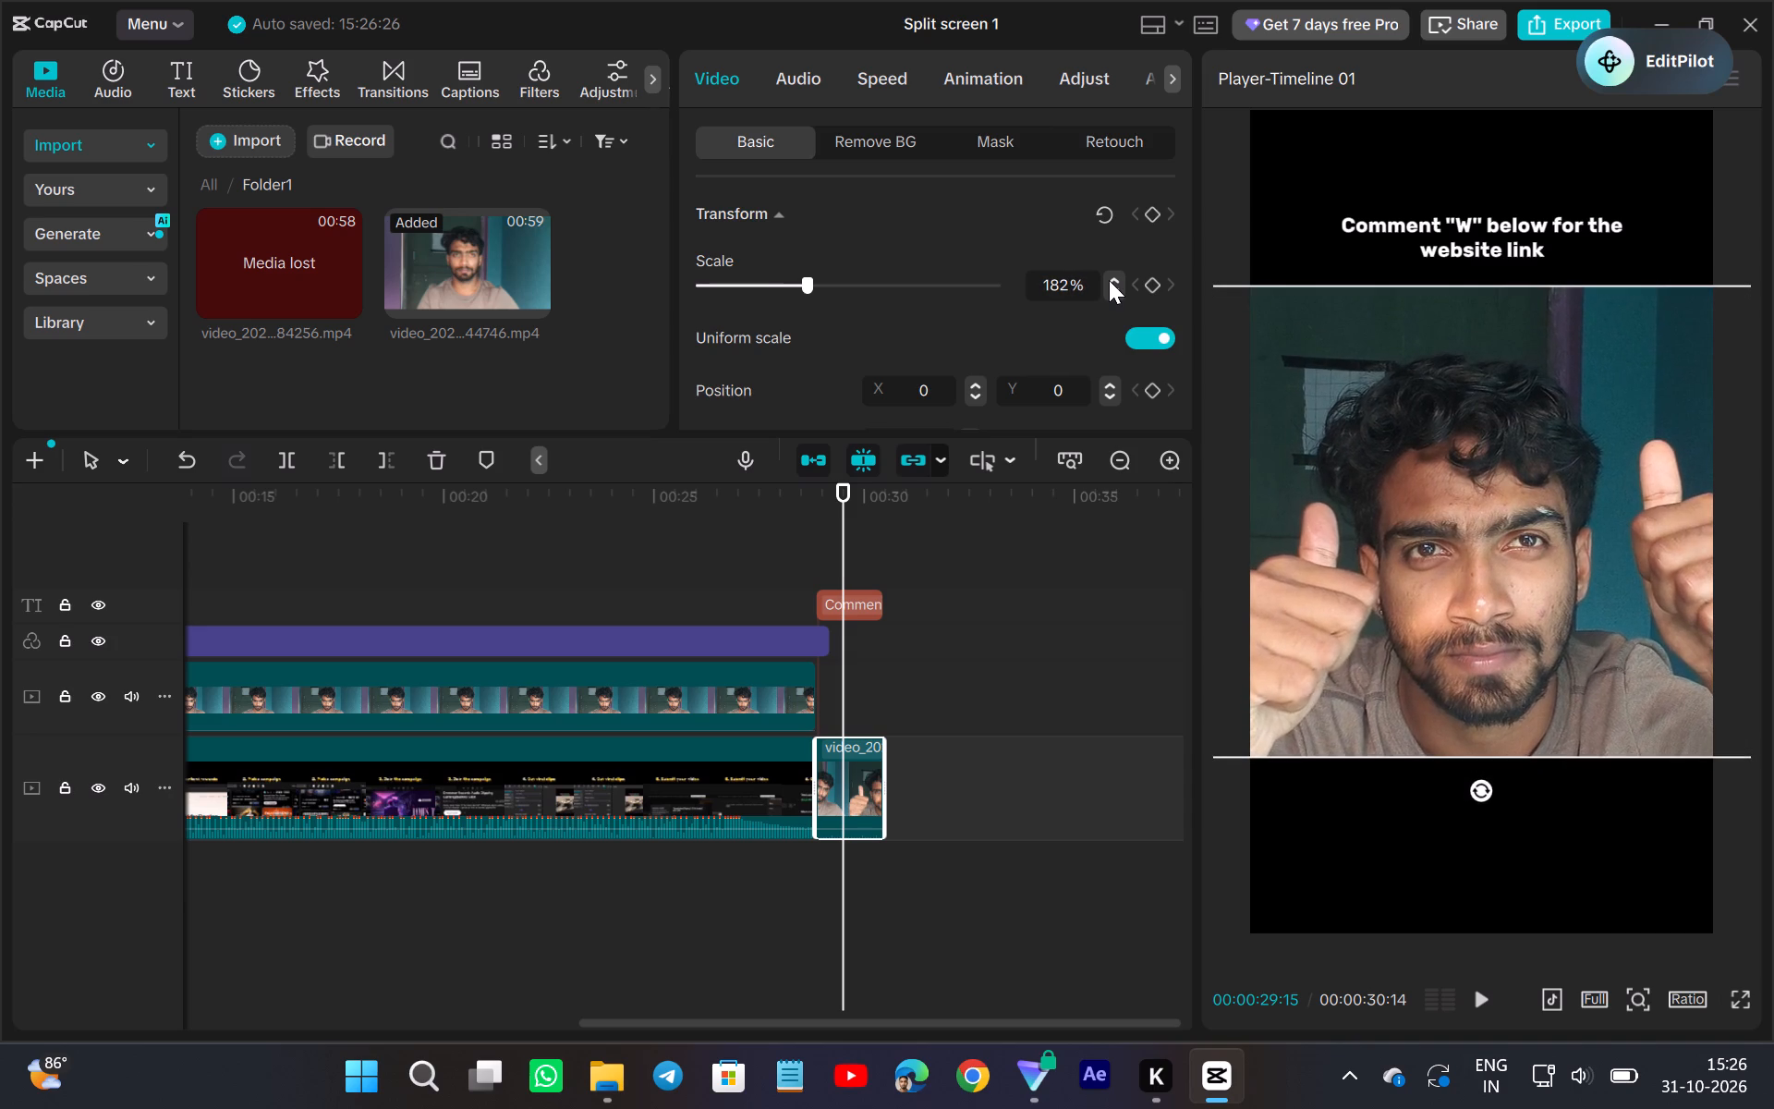
pyautogui.click(1109, 280)
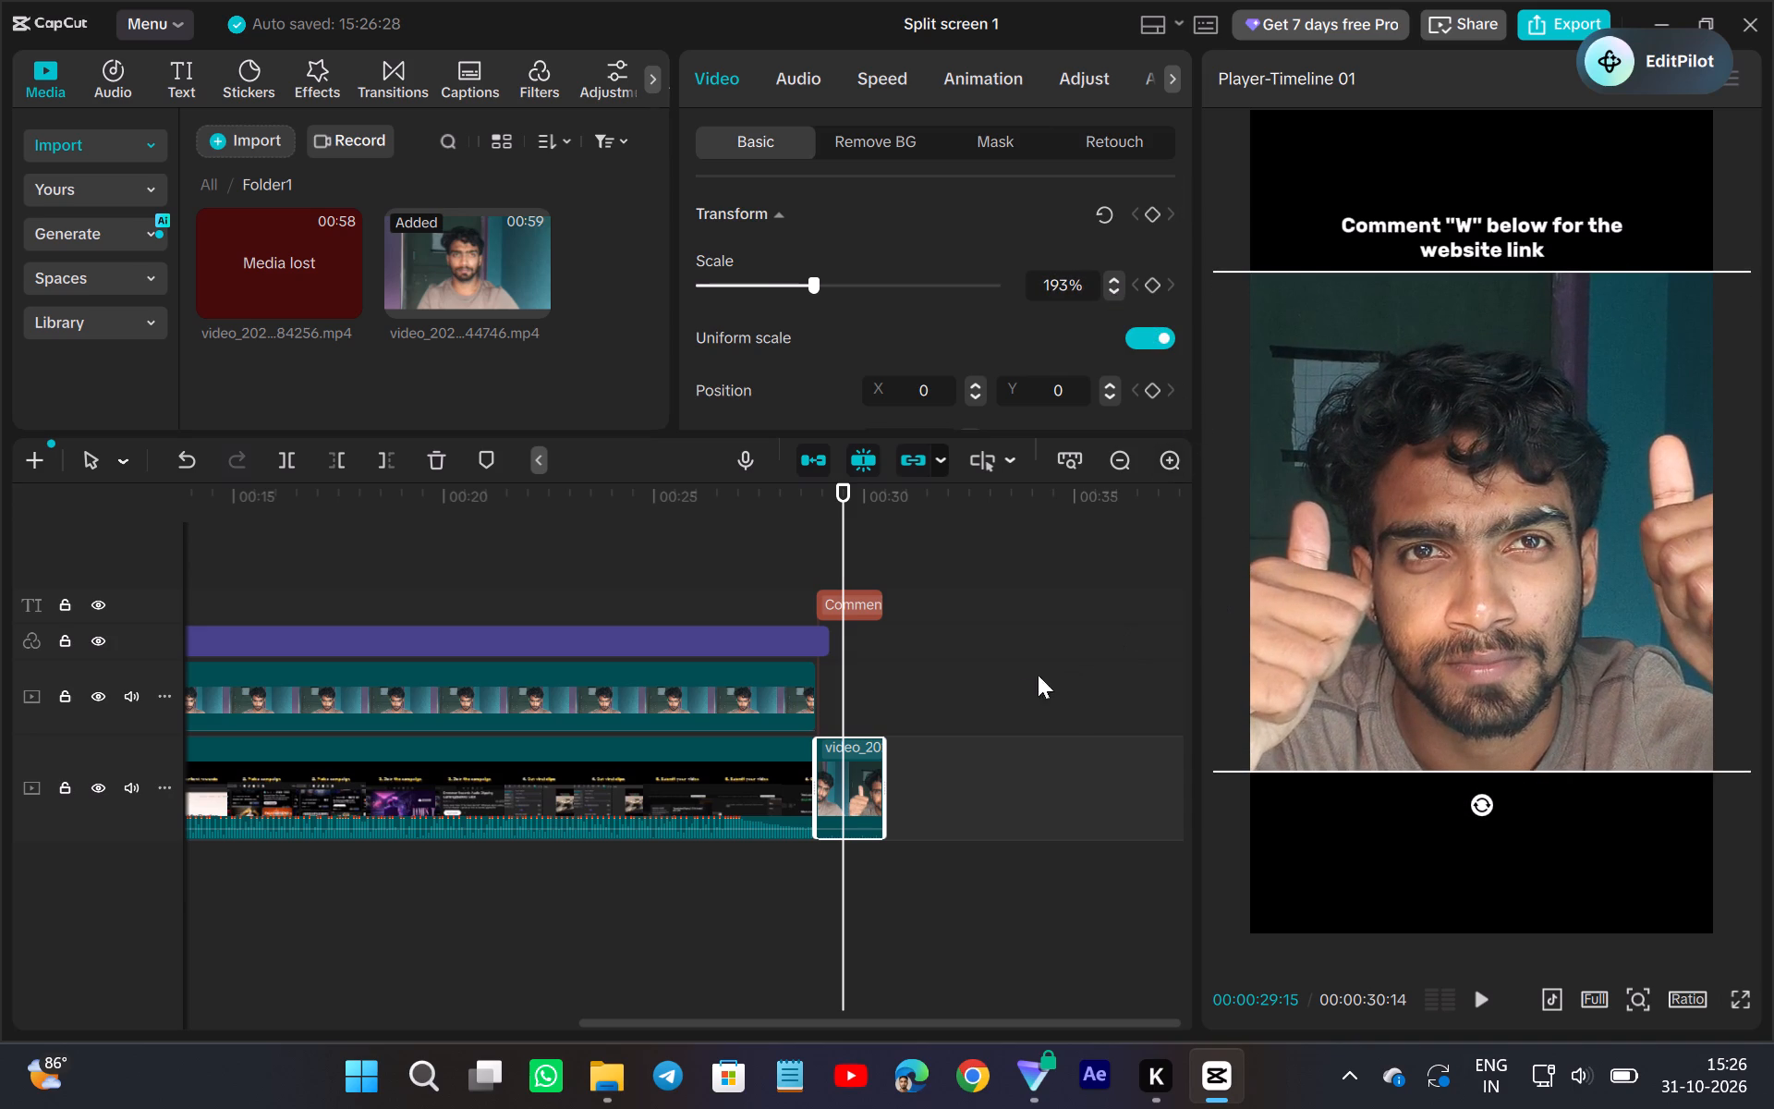
# Extend the Clear II filter to the end of the closing thumbs-up clip.
pyautogui.click(862, 638)
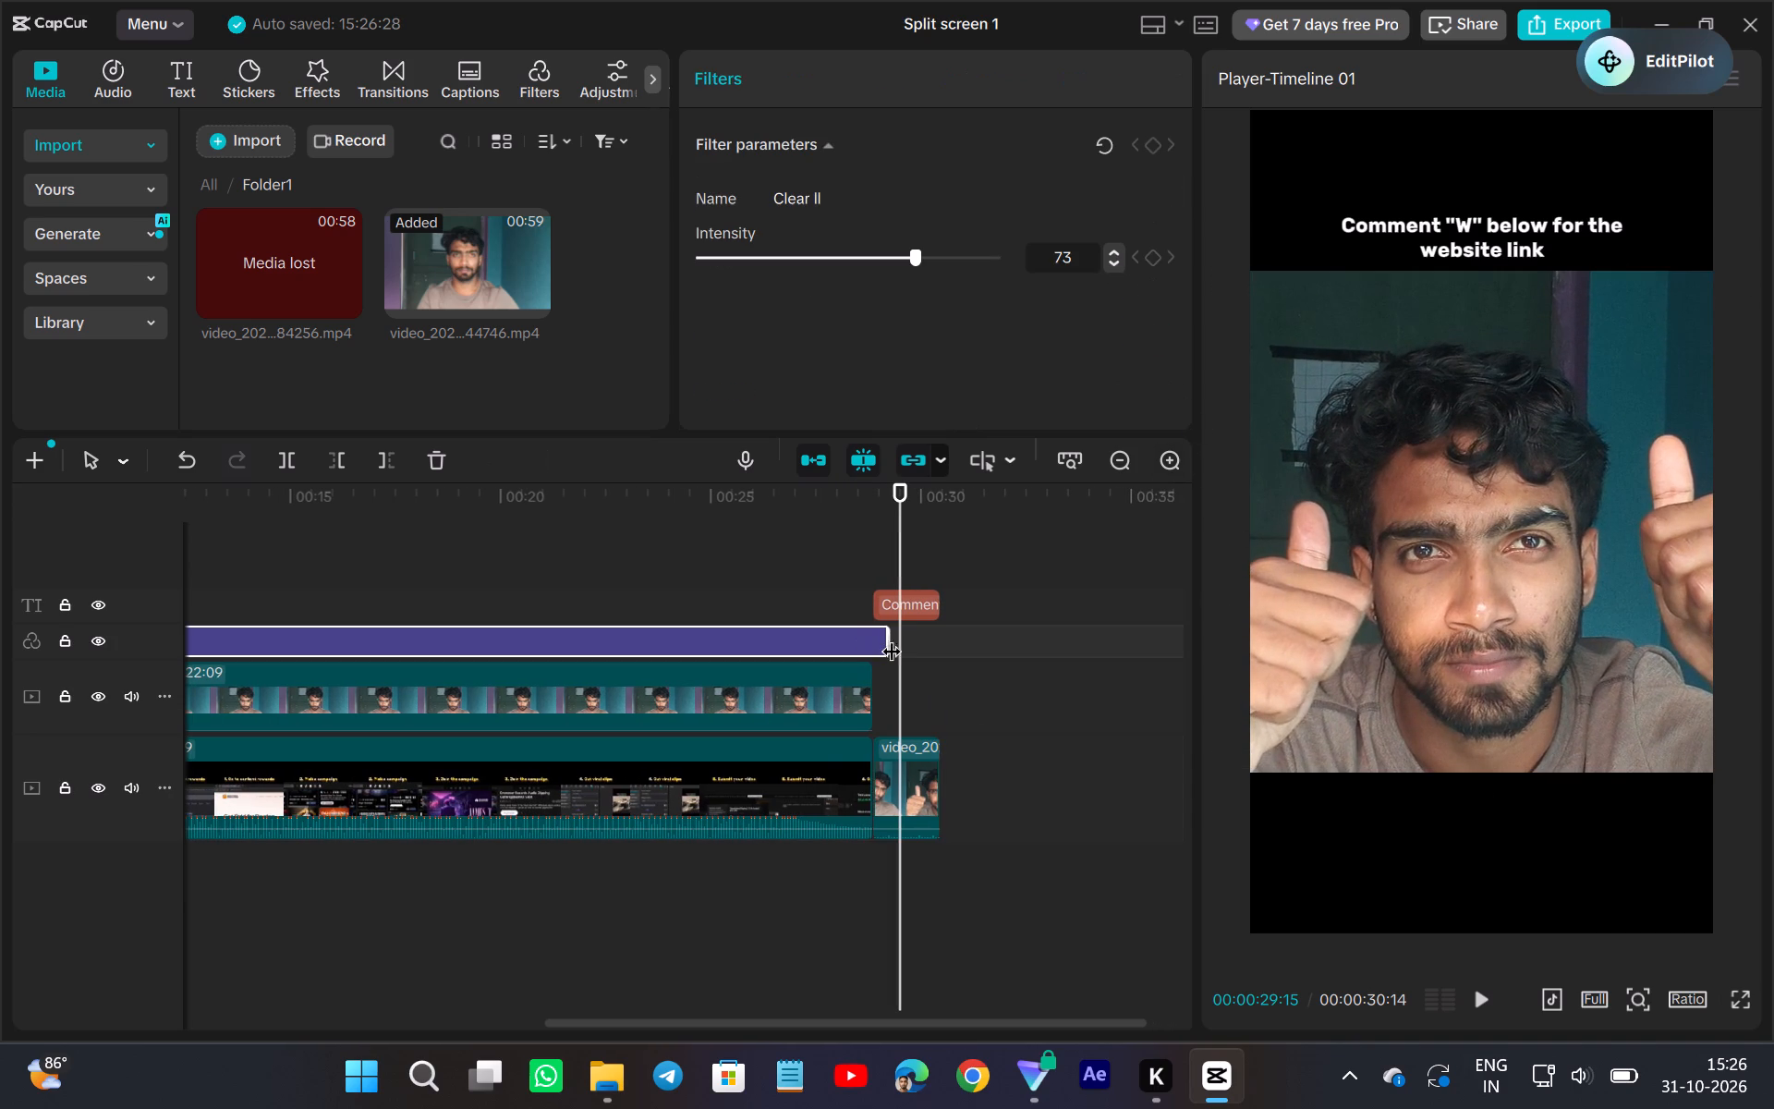
pyautogui.moveTo(893, 637); pyautogui.dragTo(939, 656)
# Scale the three opening video_20261031_144746.mp4 segments together to 193%.
pyautogui.hscroll(3, 825, 629)
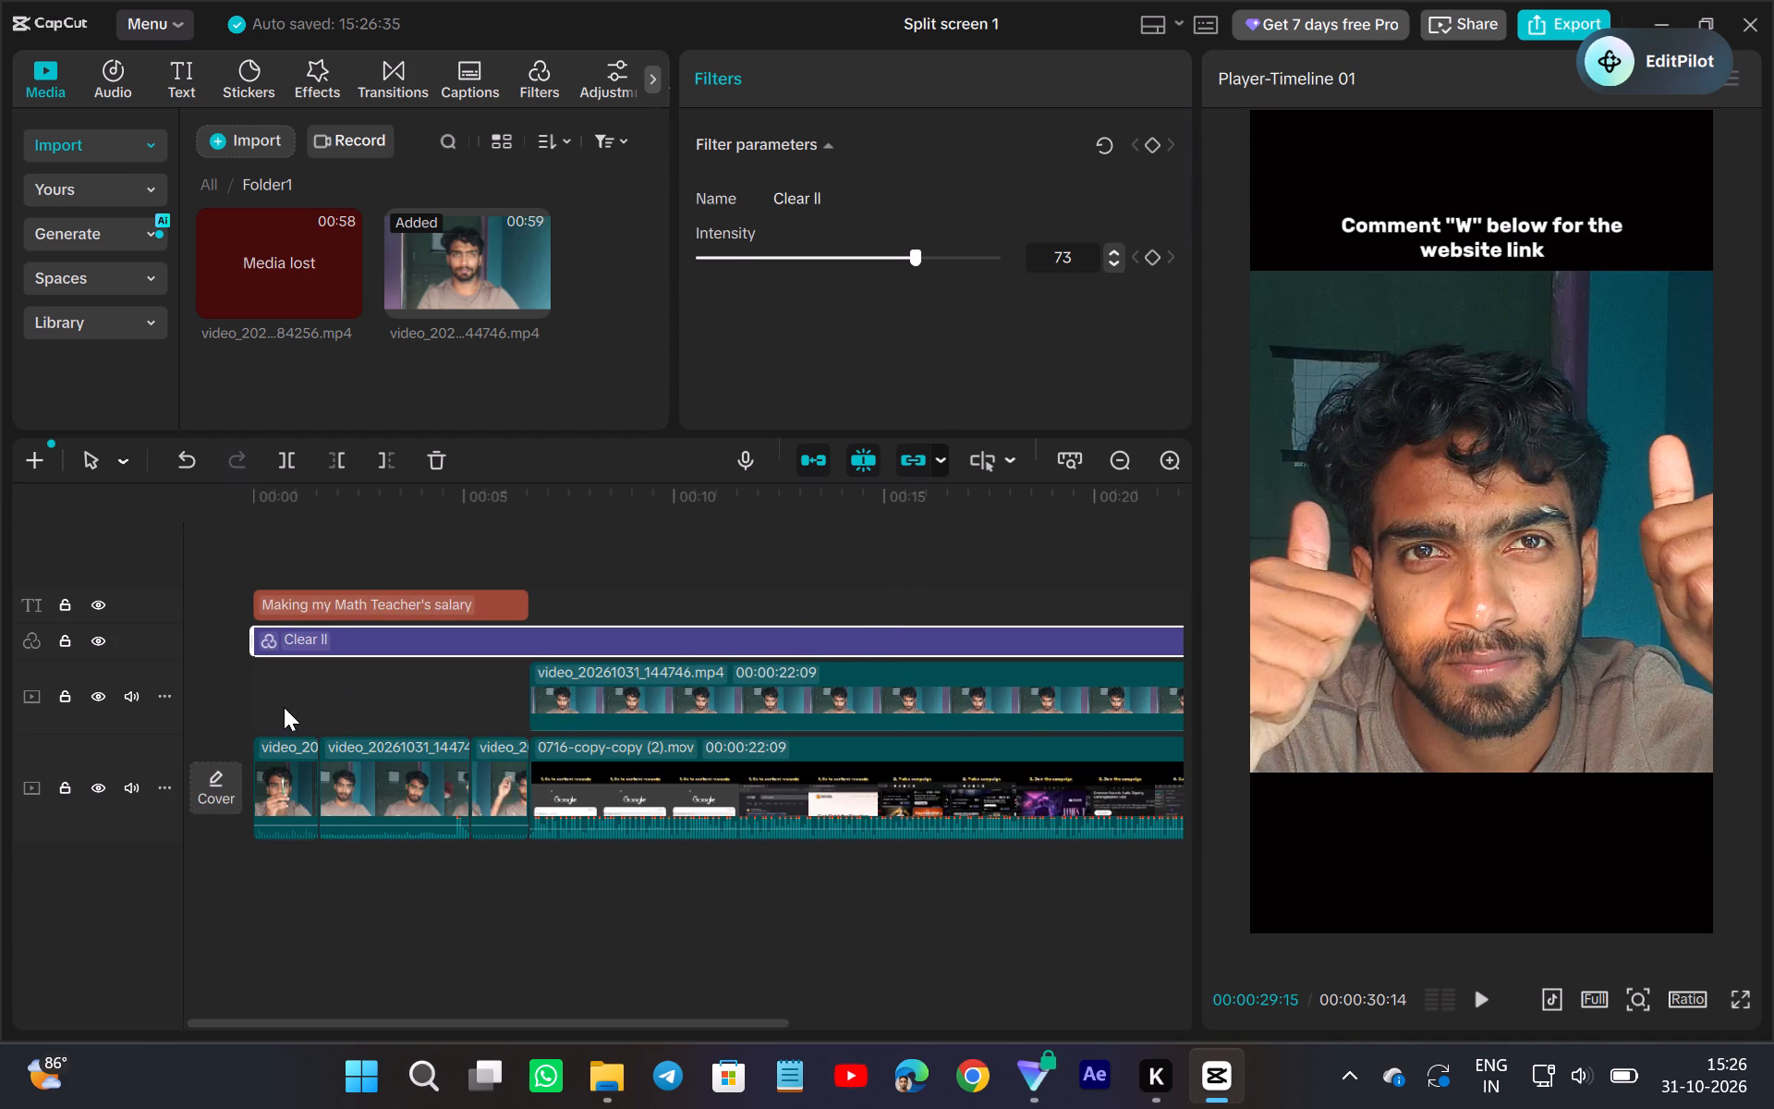
pyautogui.click(284, 707)
pyautogui.moveTo(511, 871); pyautogui.dragTo(428, 791)
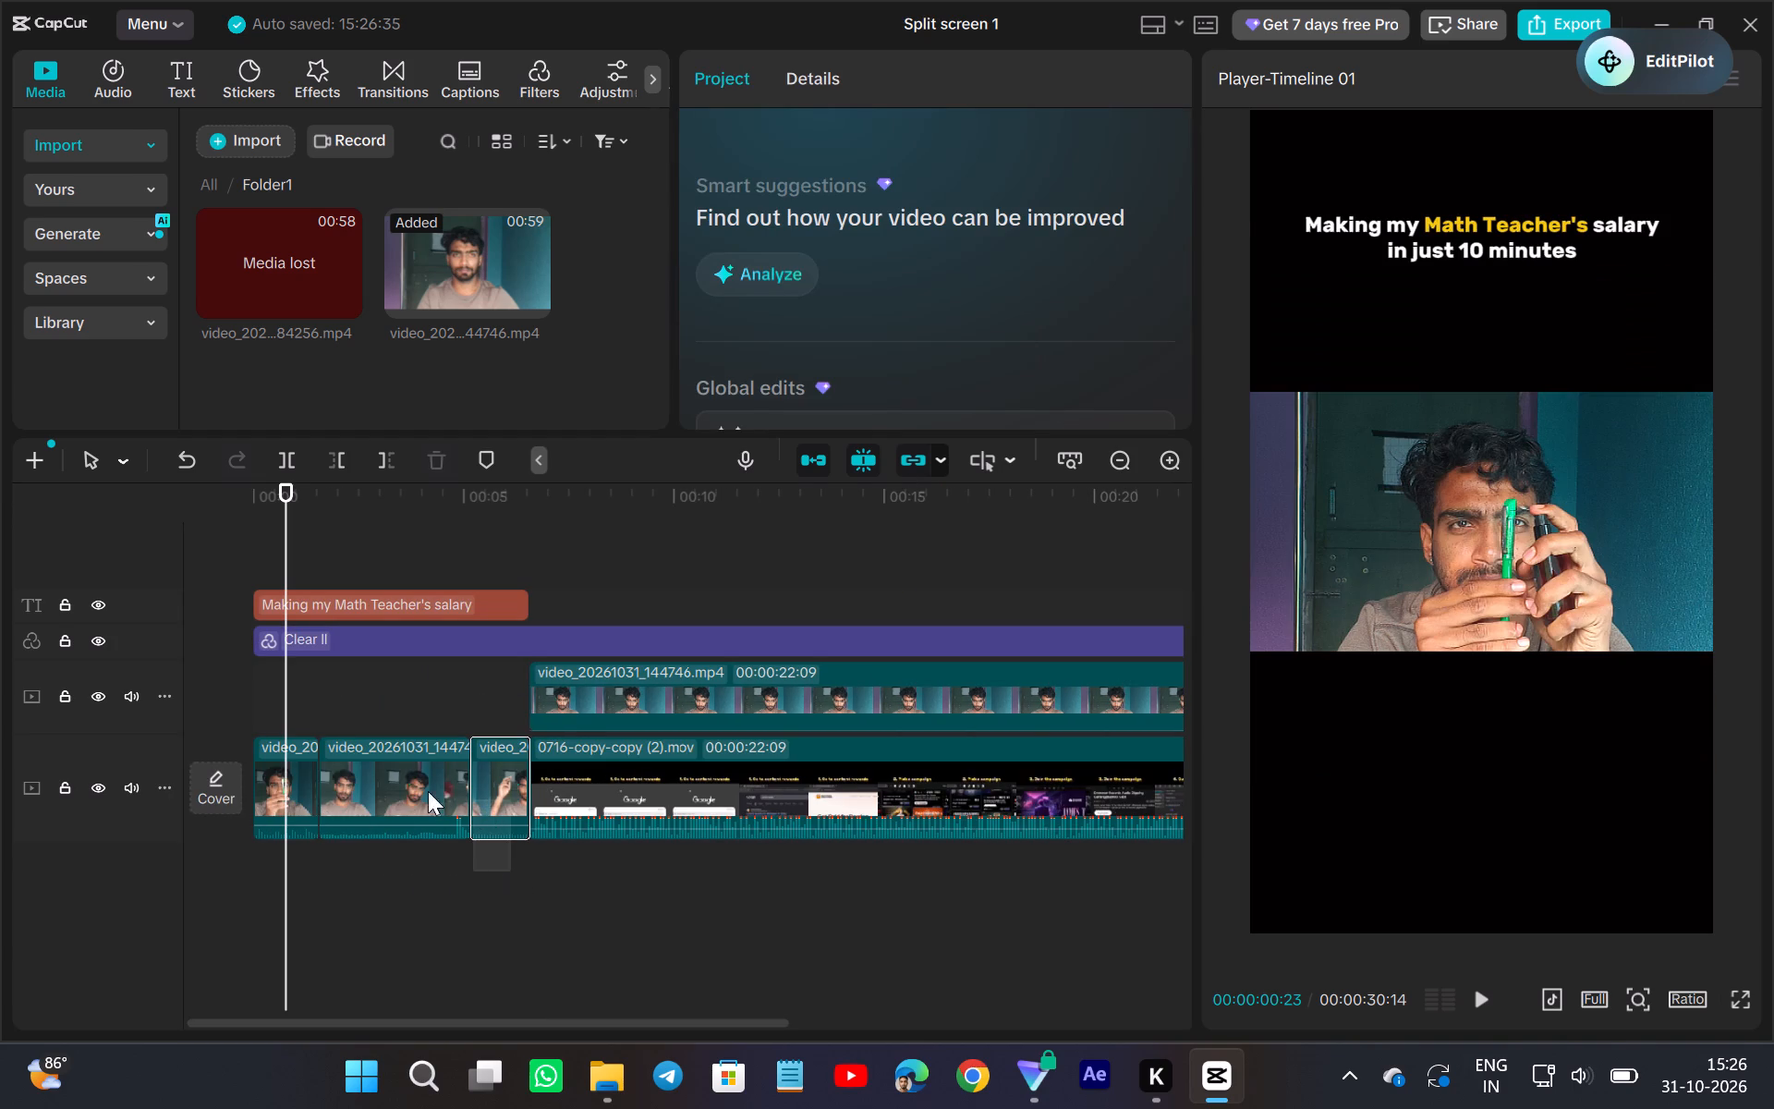
pyautogui.moveTo(428, 791); pyautogui.dragTo(297, 786)
pyautogui.moveTo(297, 786); pyautogui.dragTo(301, 776)
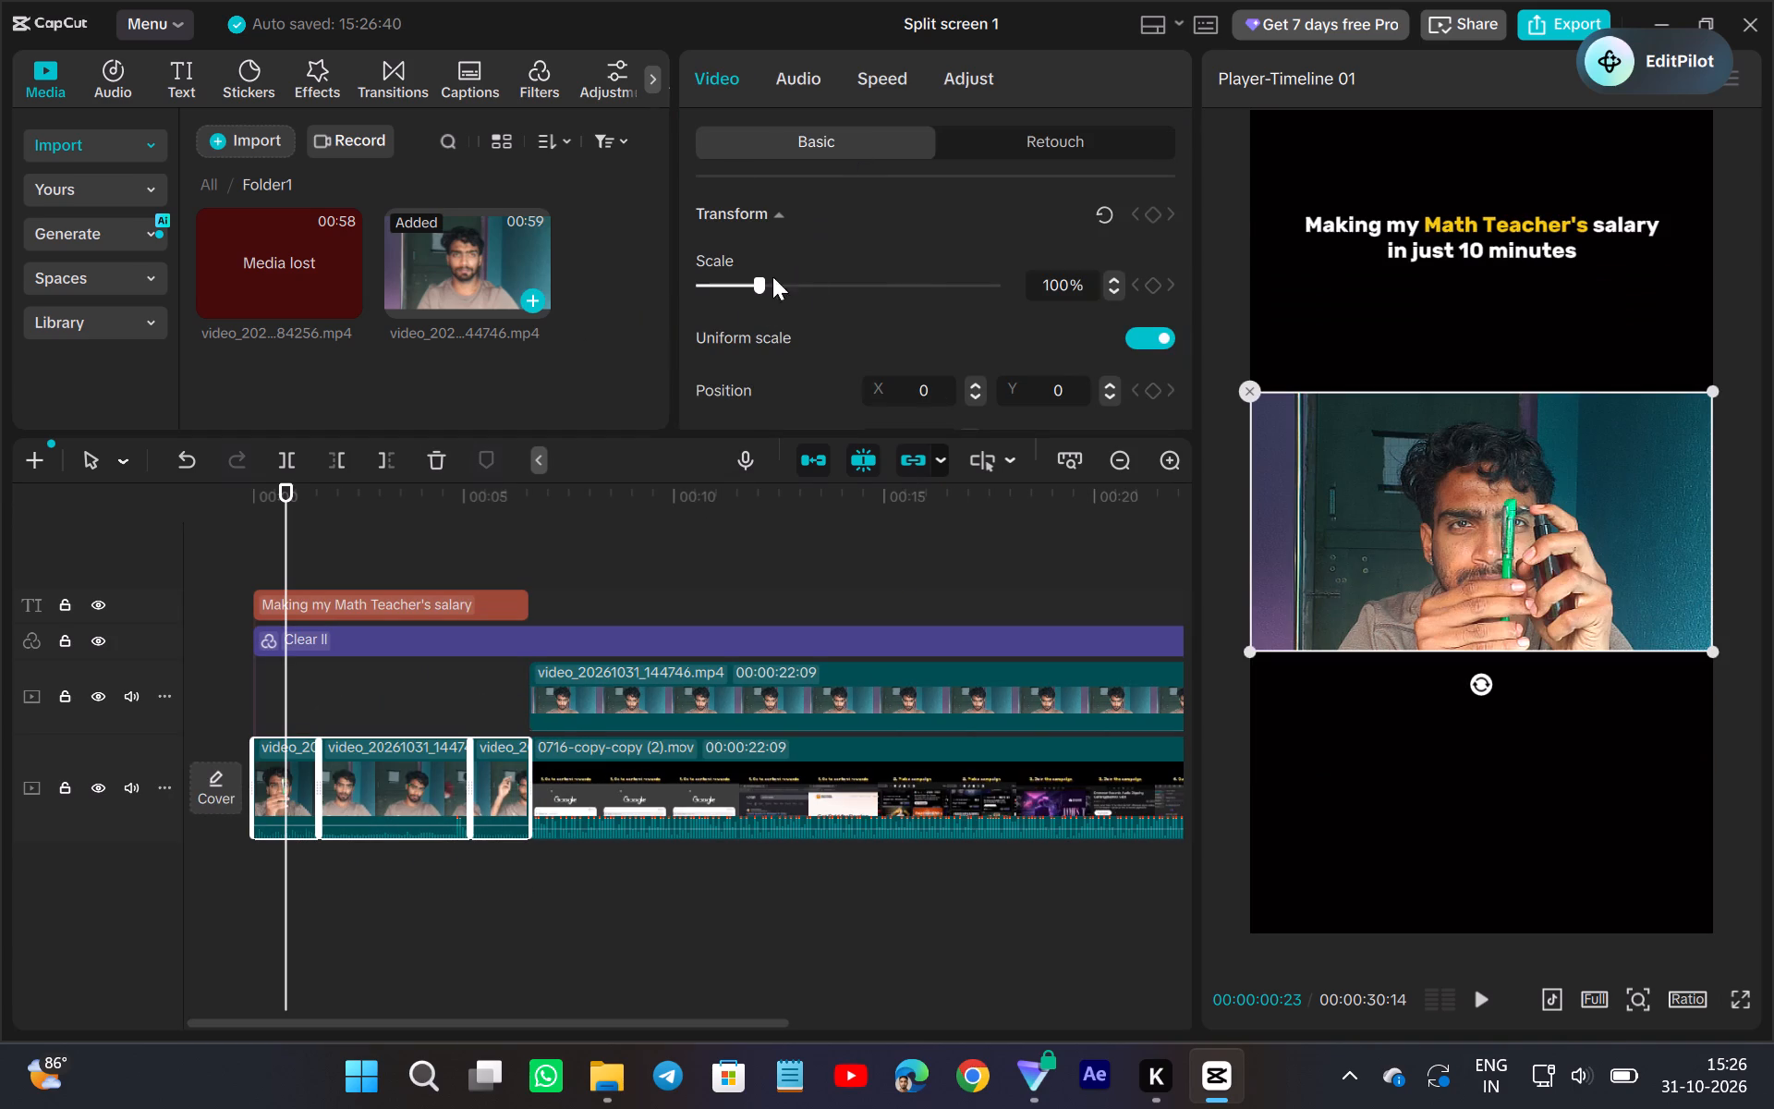
pyautogui.moveTo(759, 292); pyautogui.dragTo(809, 305)
pyautogui.doubleClick(818, 308)
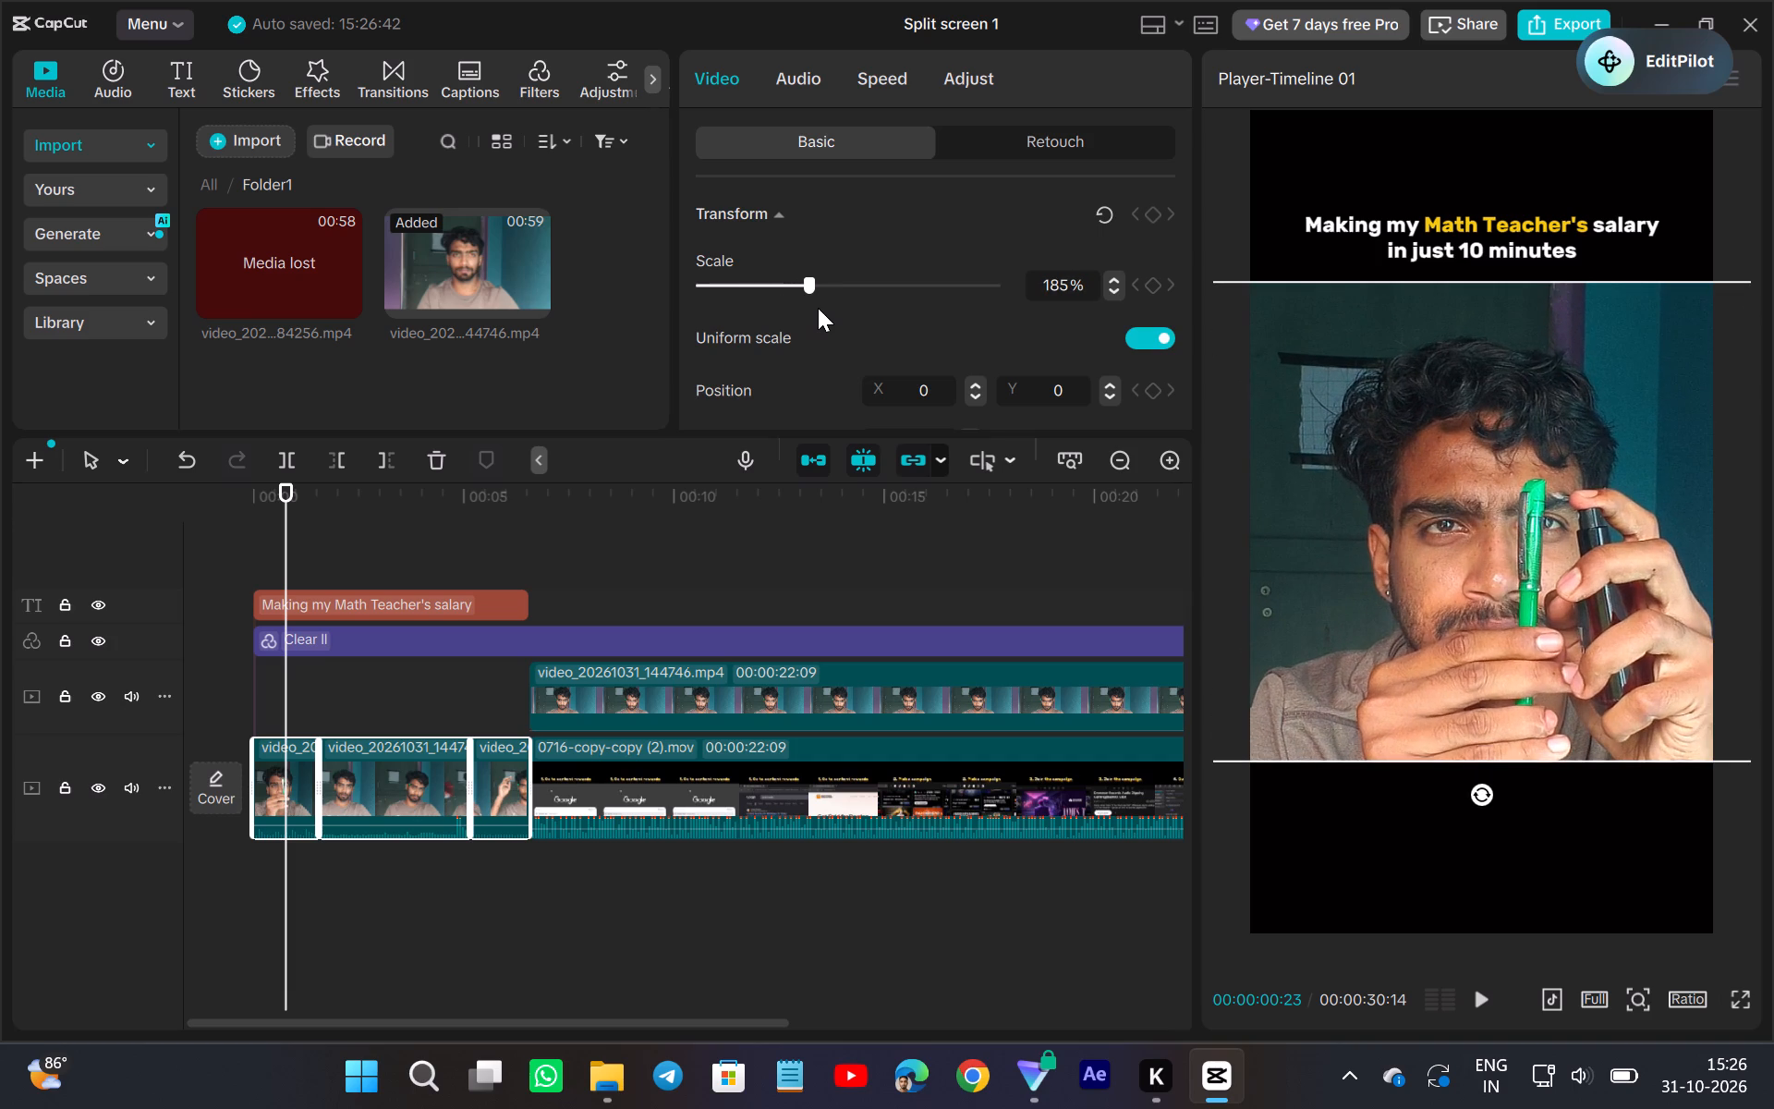
pyautogui.tripleClick(1116, 278)
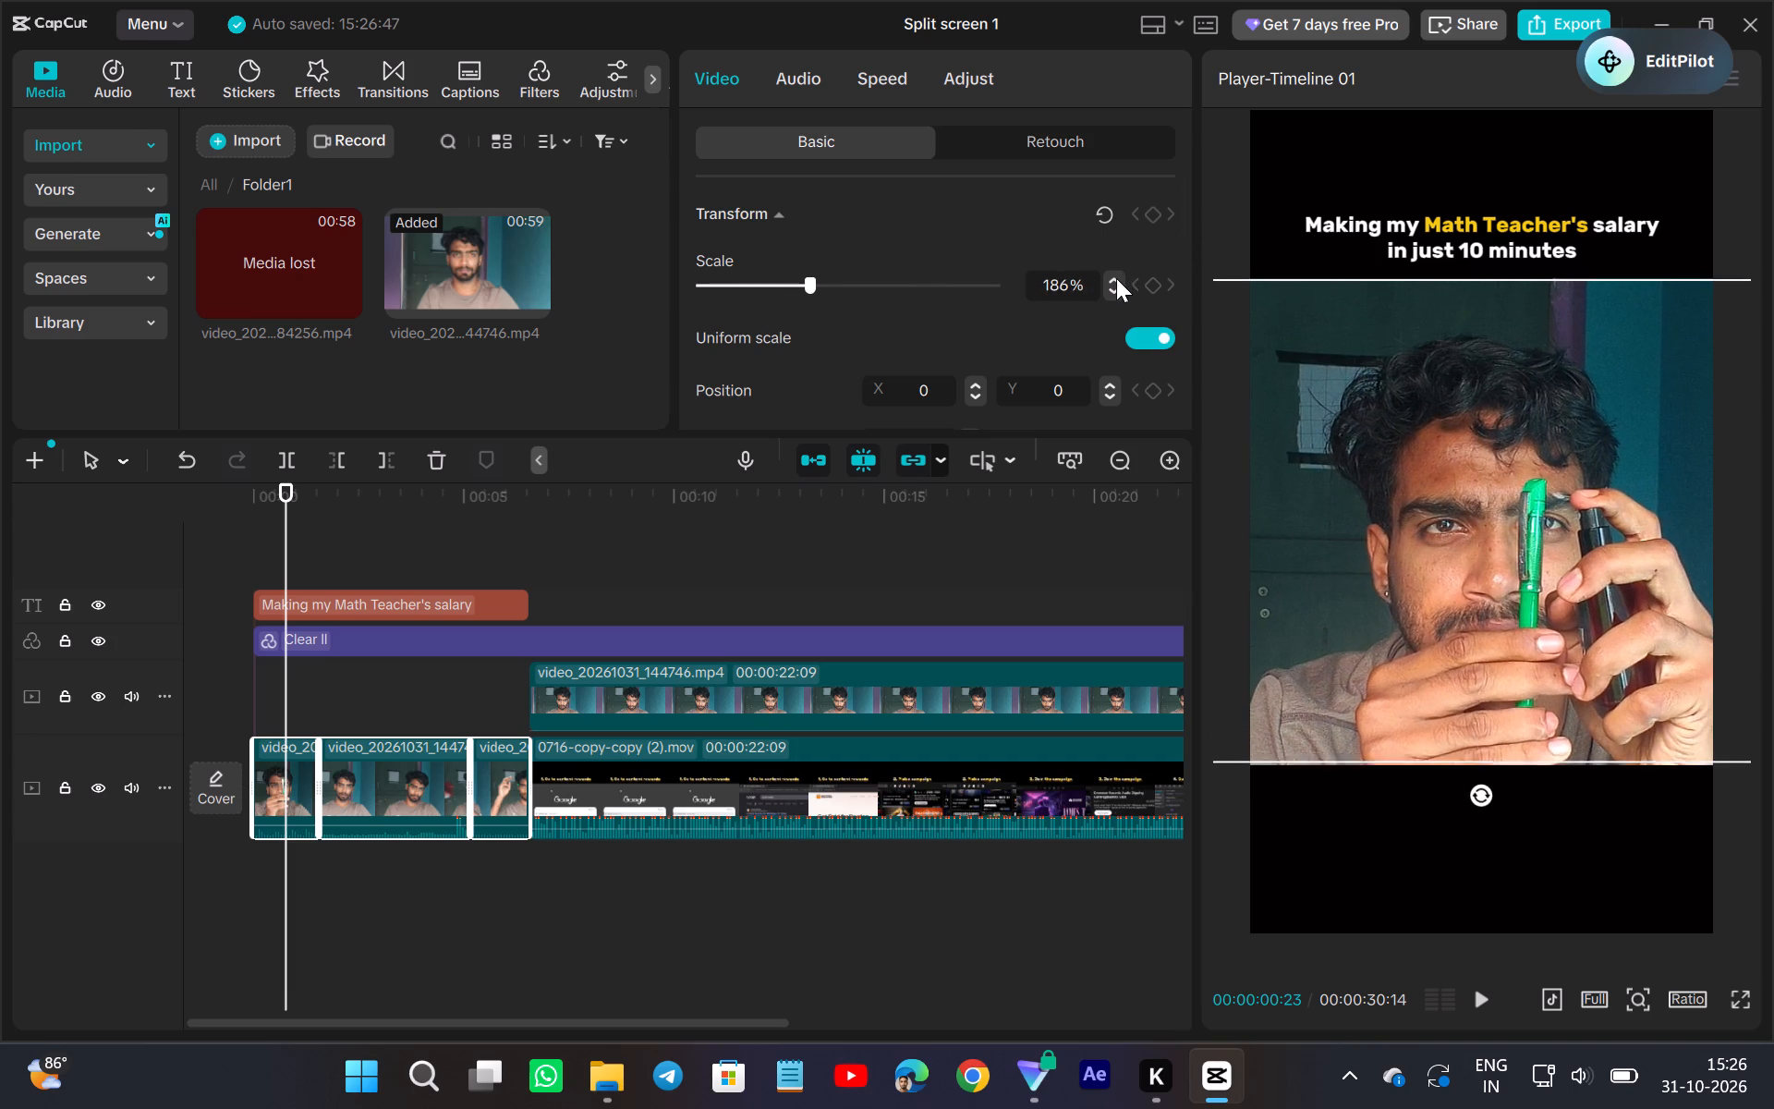
pyautogui.tripleClick(1116, 278)
pyautogui.click(1116, 278)
pyautogui.click(1116, 278)
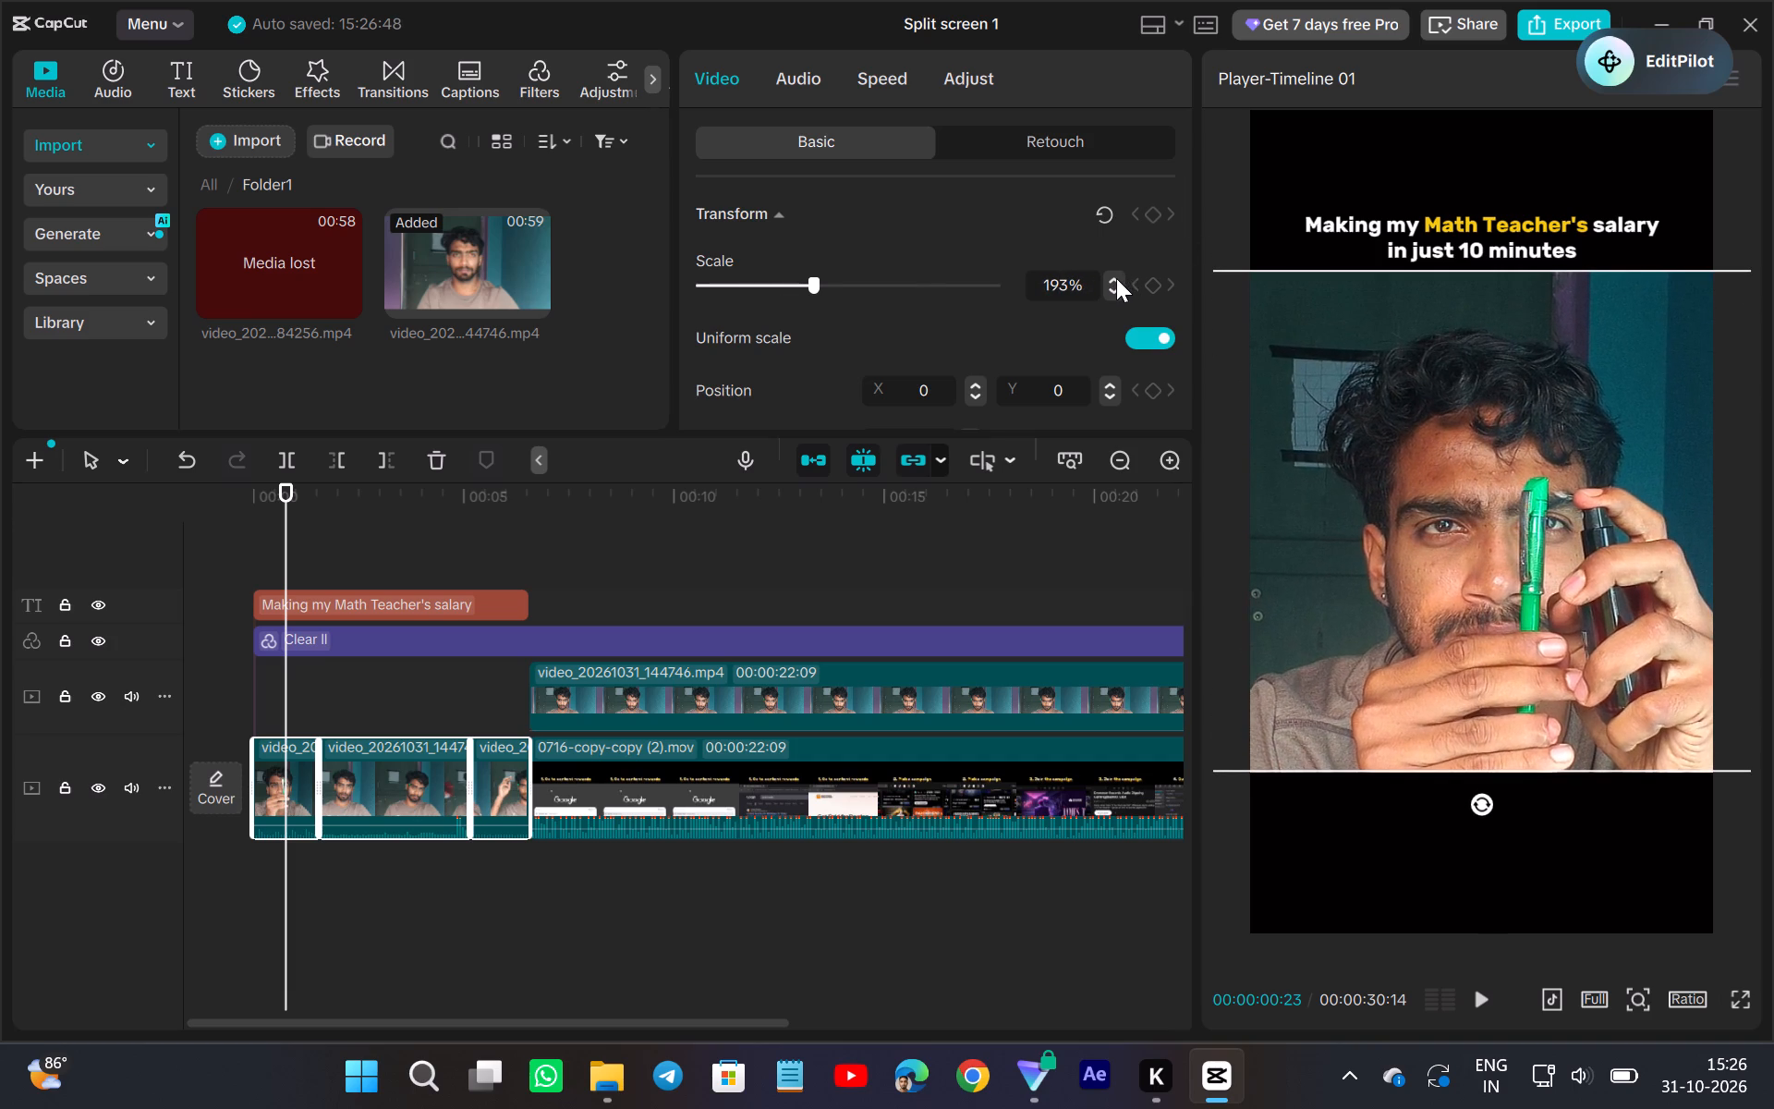
# Set the first opening segment's X position to -103.
pyautogui.click(296, 849)
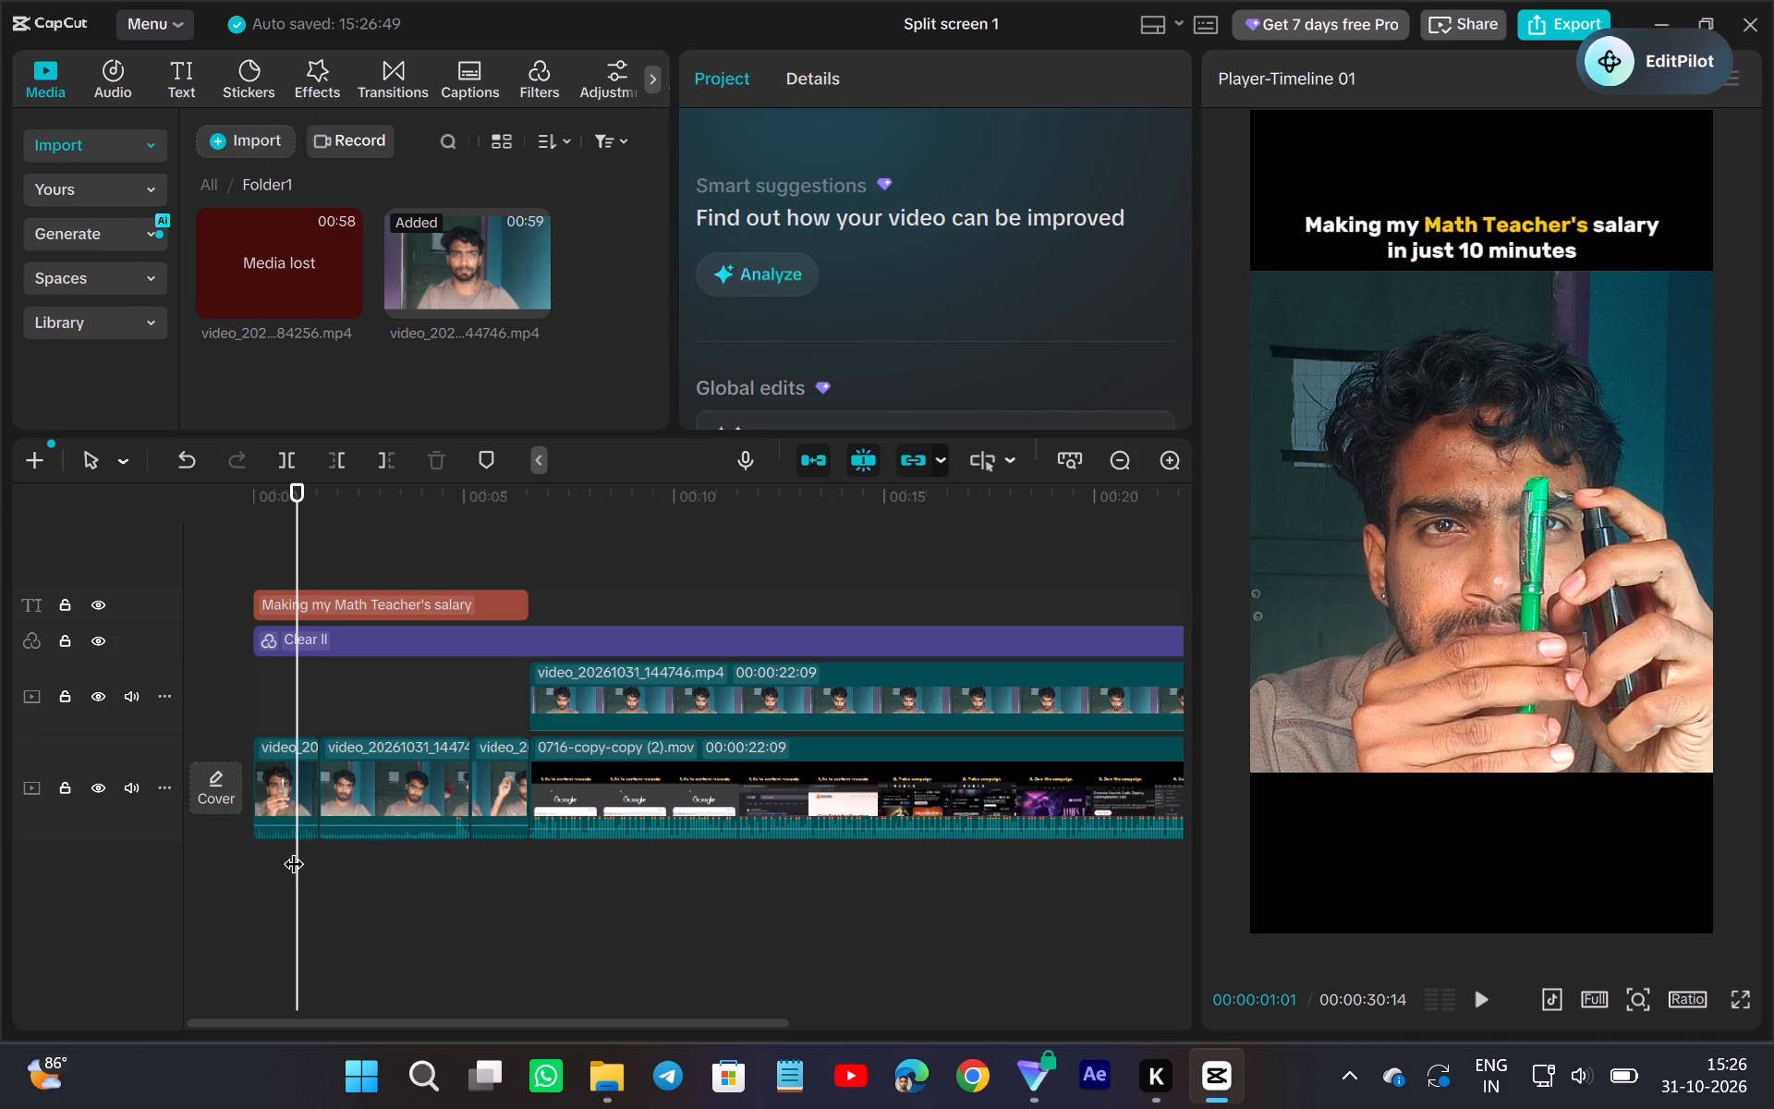
pyautogui.click(286, 868)
pyautogui.click(297, 793)
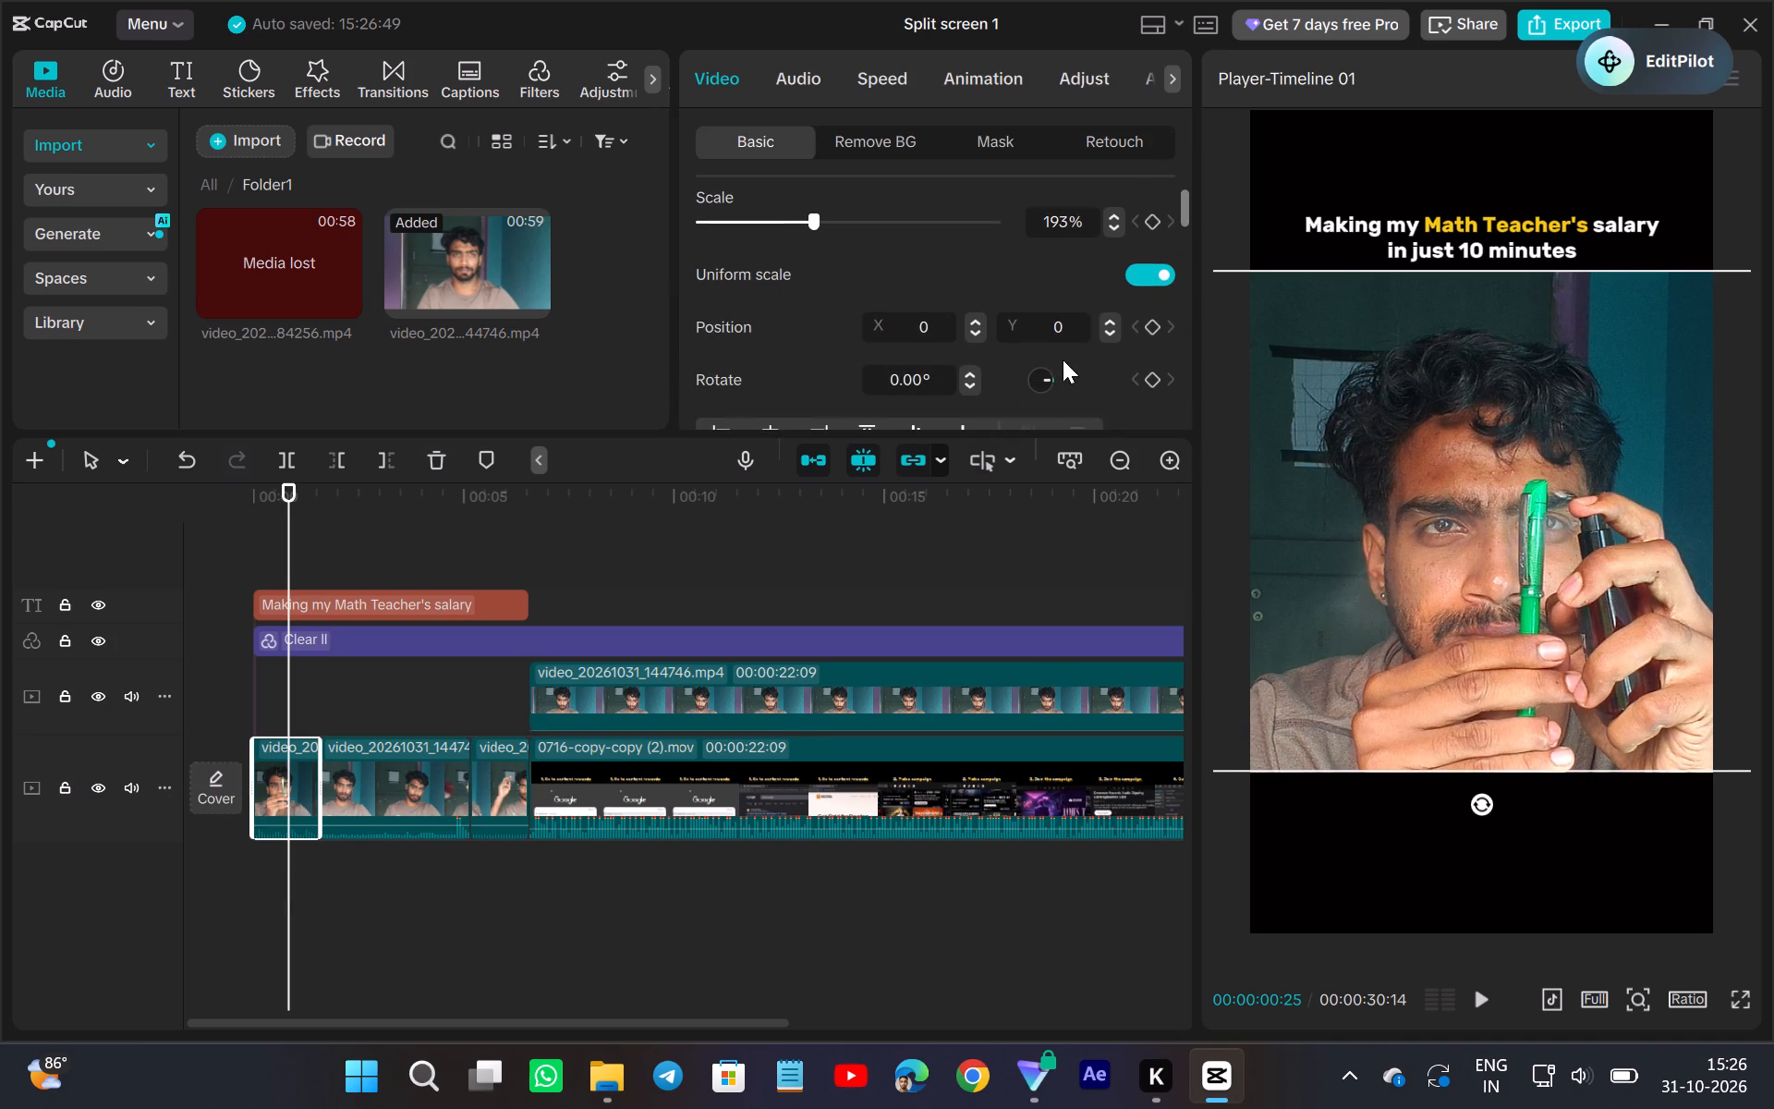
pyautogui.click(975, 335)
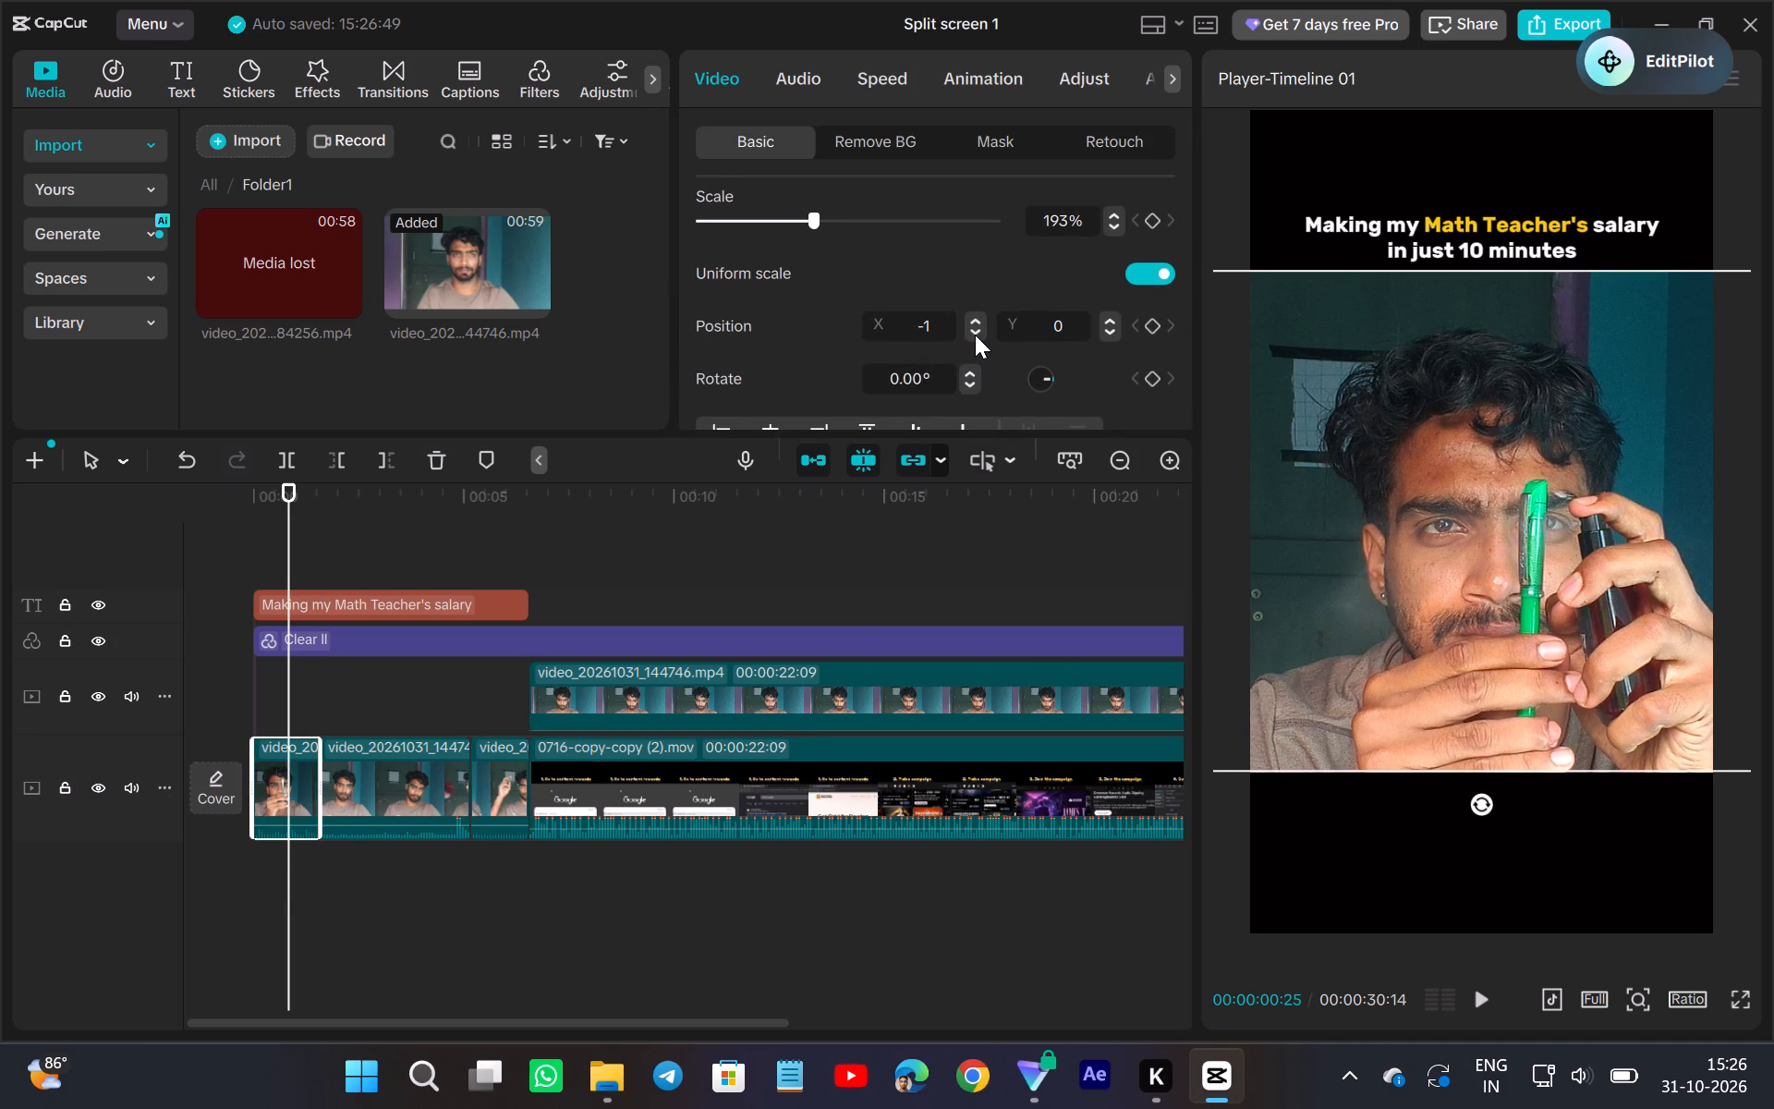
pyautogui.click(975, 335)
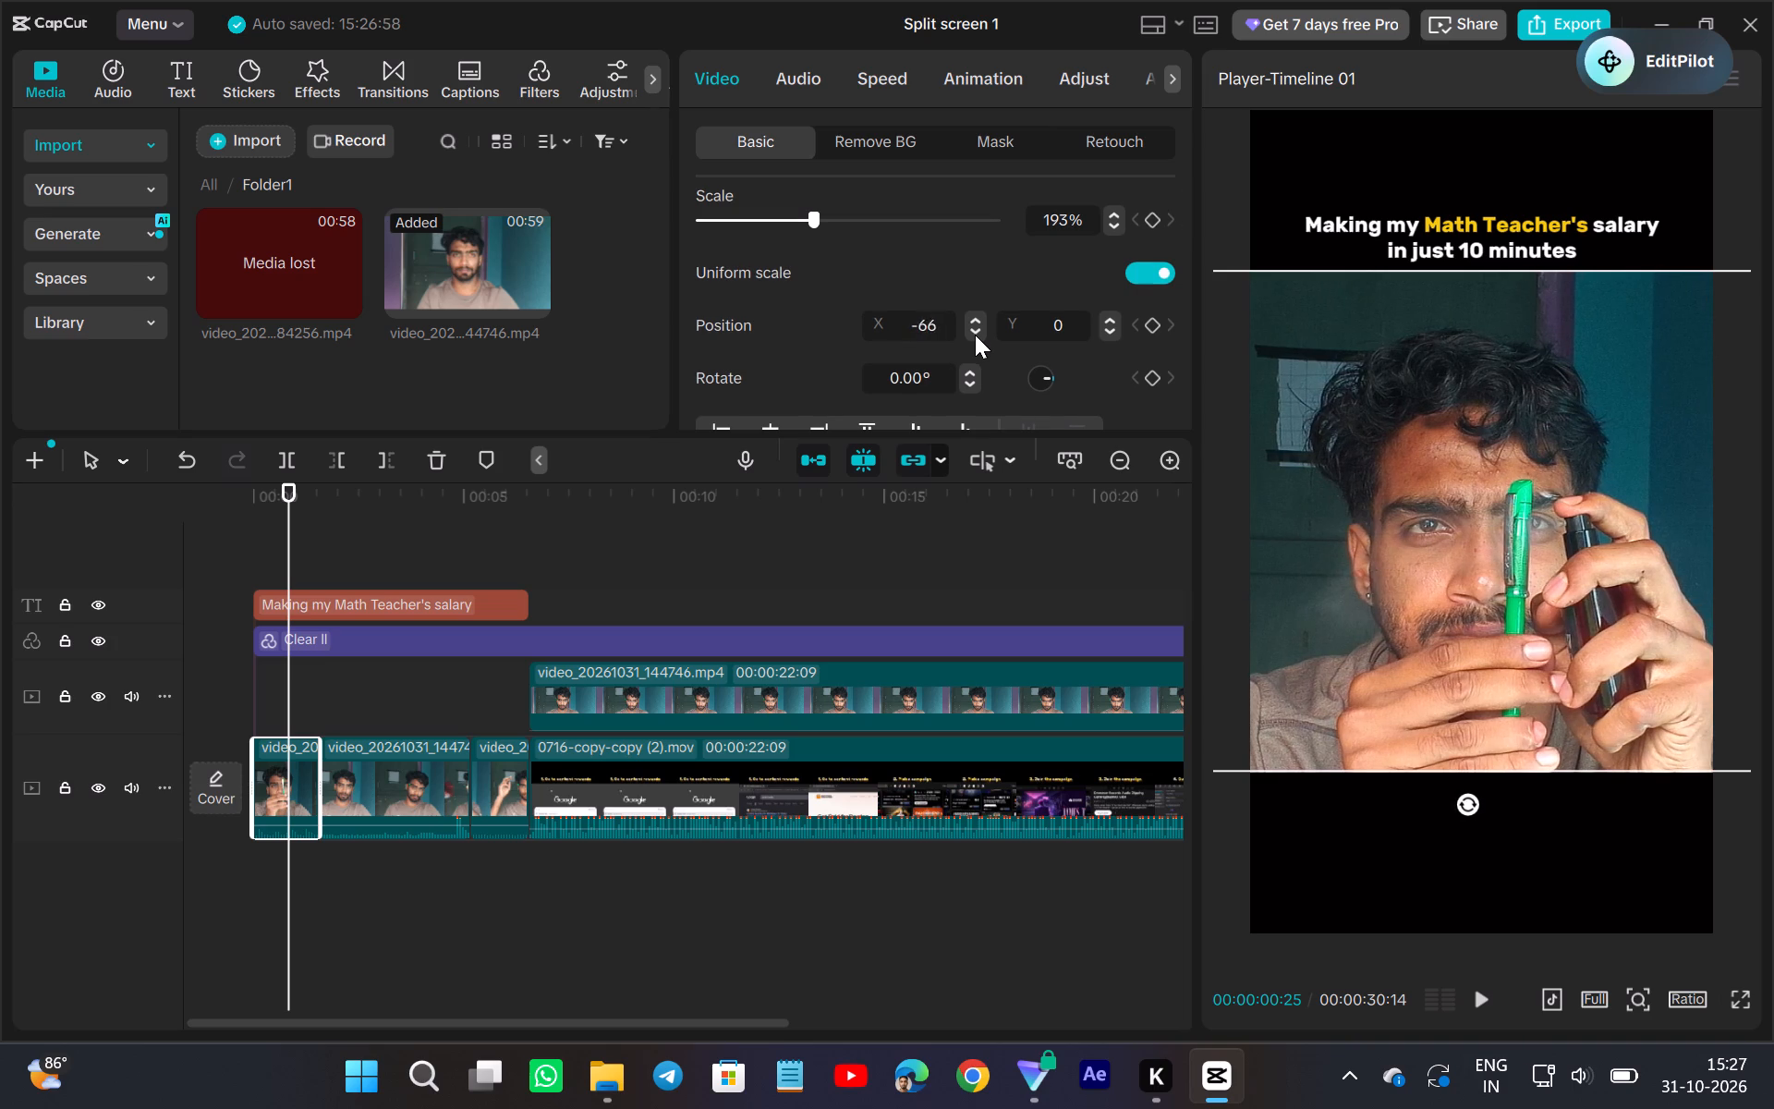
pyautogui.click(975, 335)
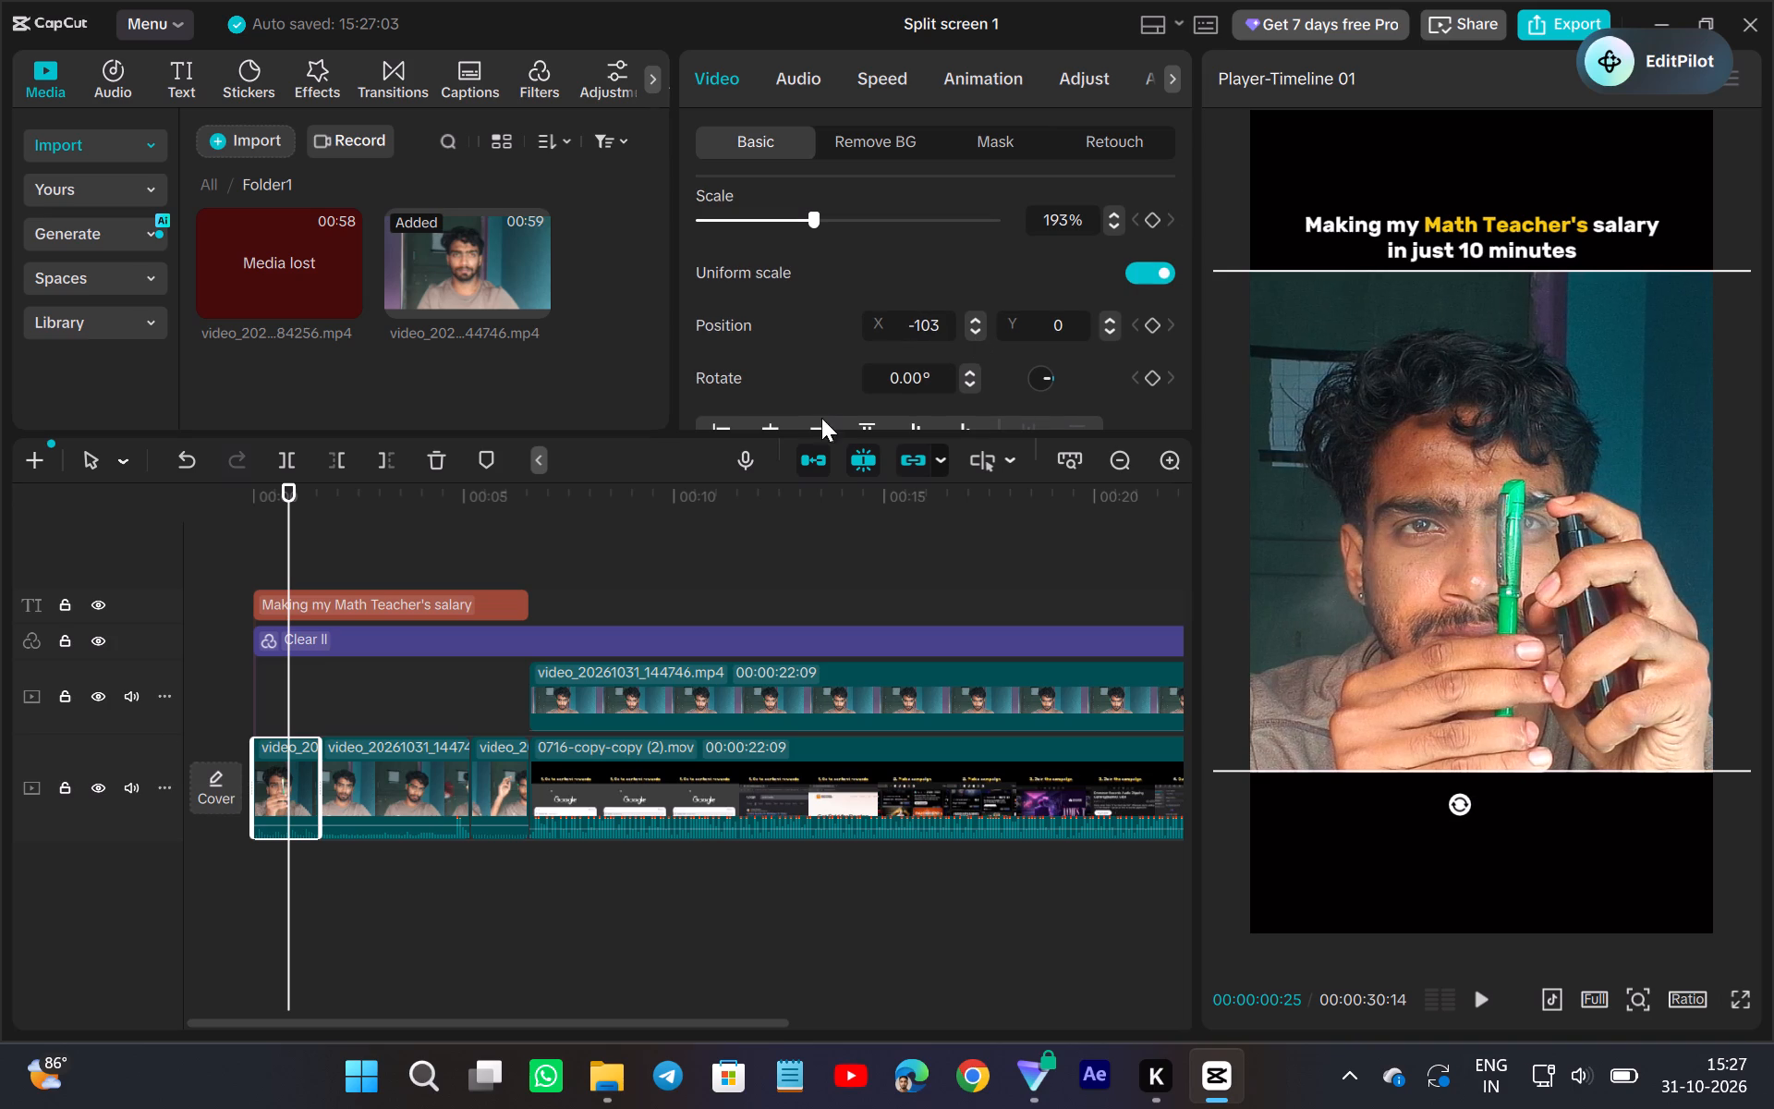
# Play back the opening and shift the second video_20261031_144746.mp4 segment slightly to the left within the frame.
pyautogui.click(211, 687)
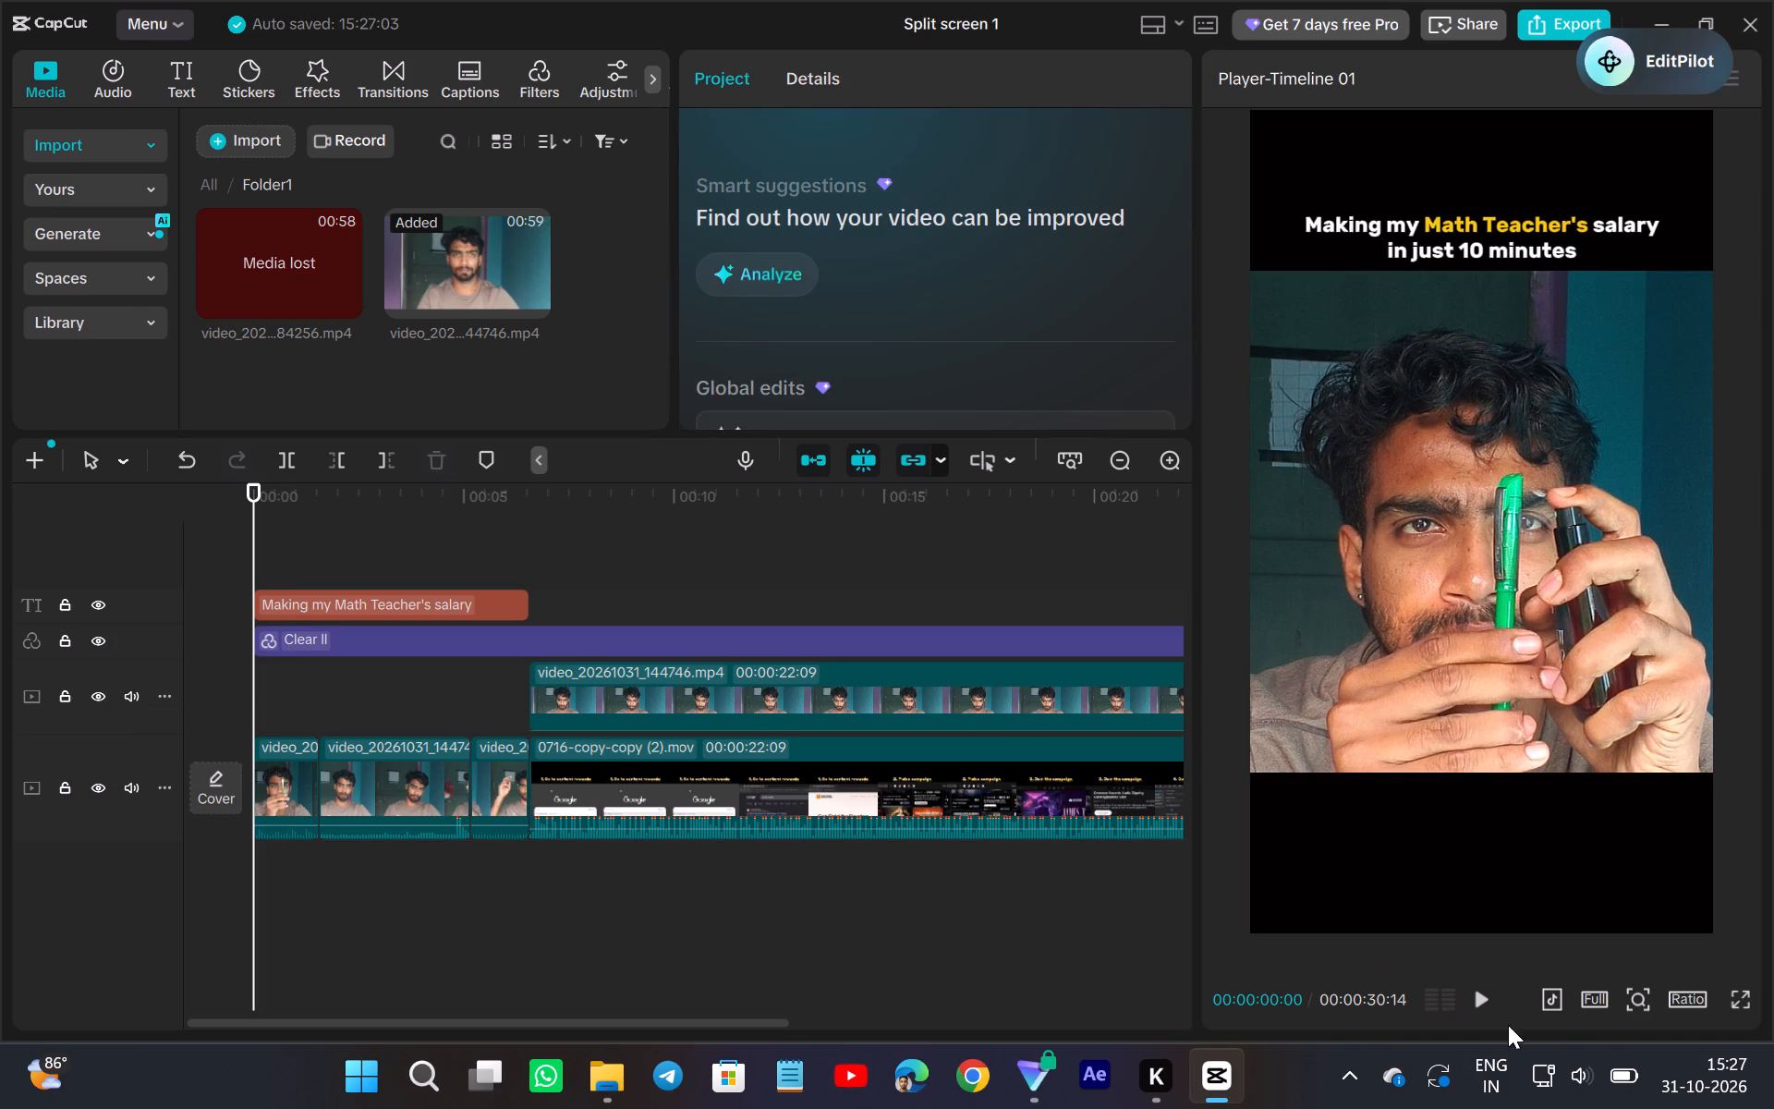
pyautogui.click(1481, 993)
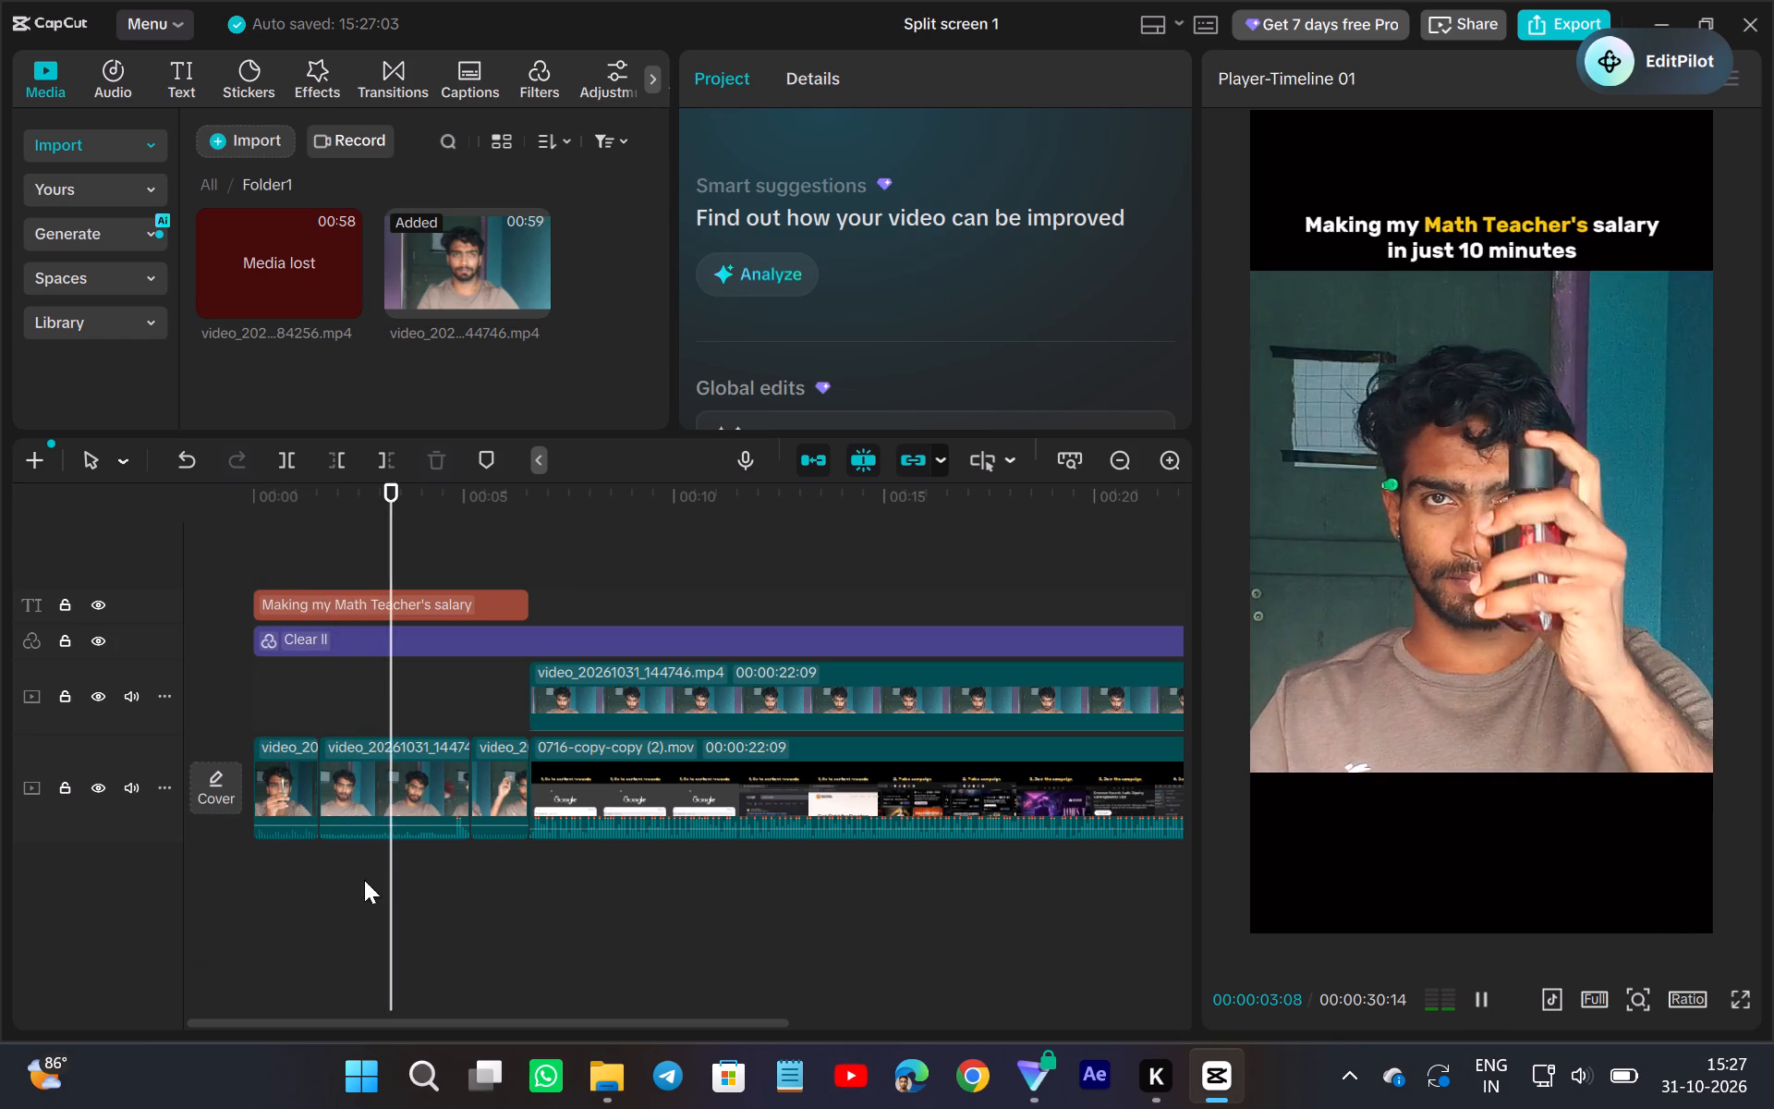
pyautogui.click(438, 875)
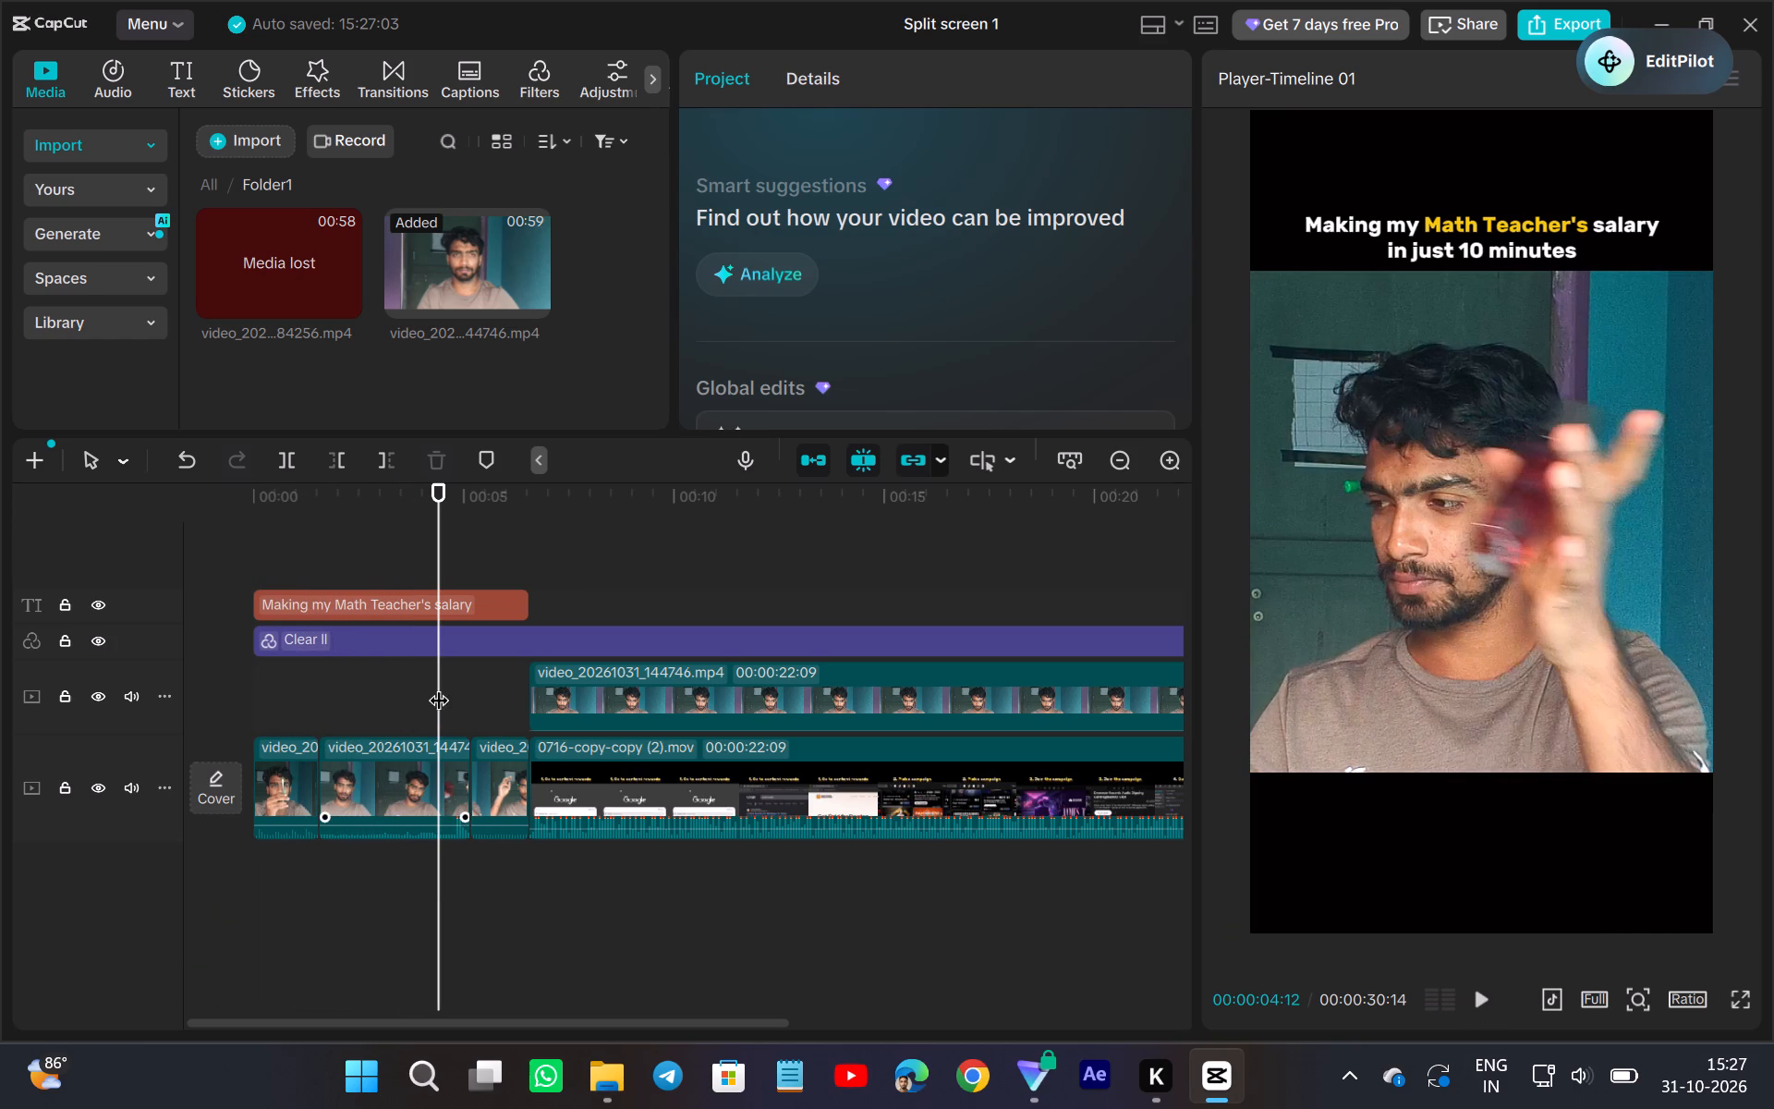
pyautogui.moveTo(437, 689); pyautogui.dragTo(423, 715)
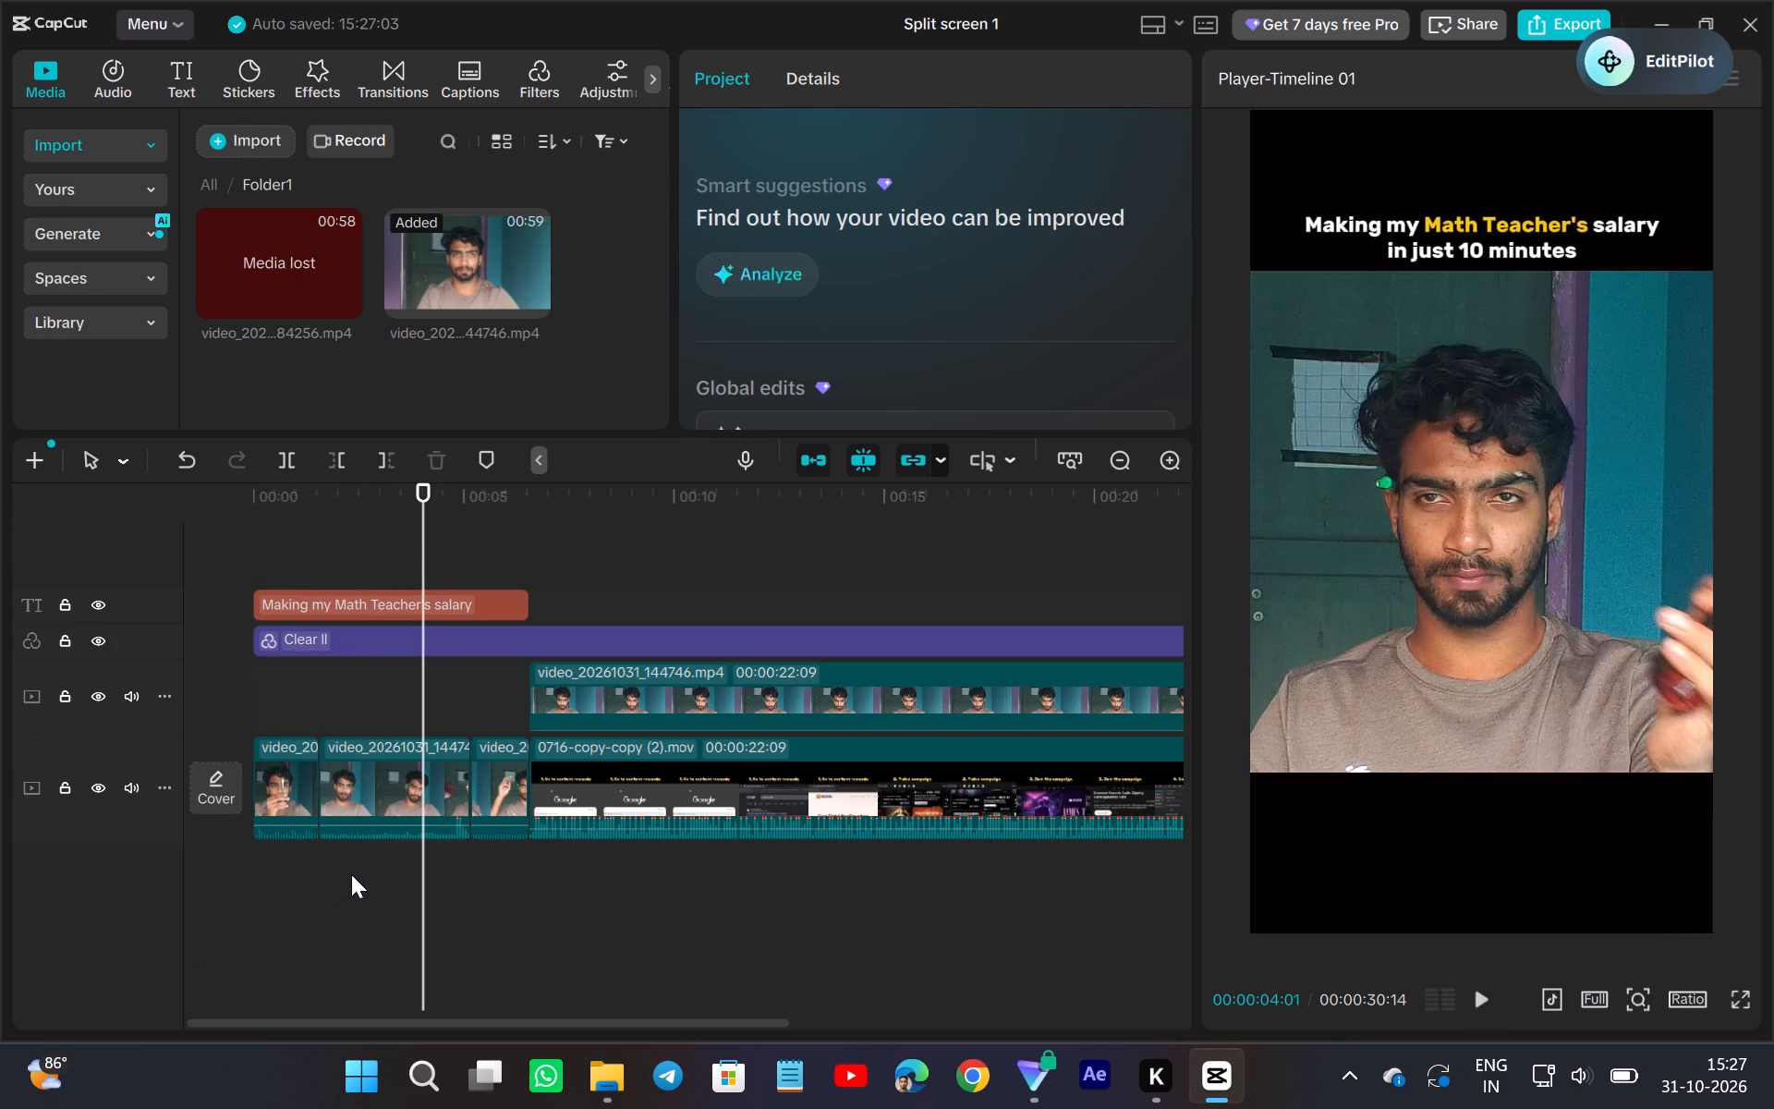
pyautogui.click(351, 874)
pyautogui.click(396, 856)
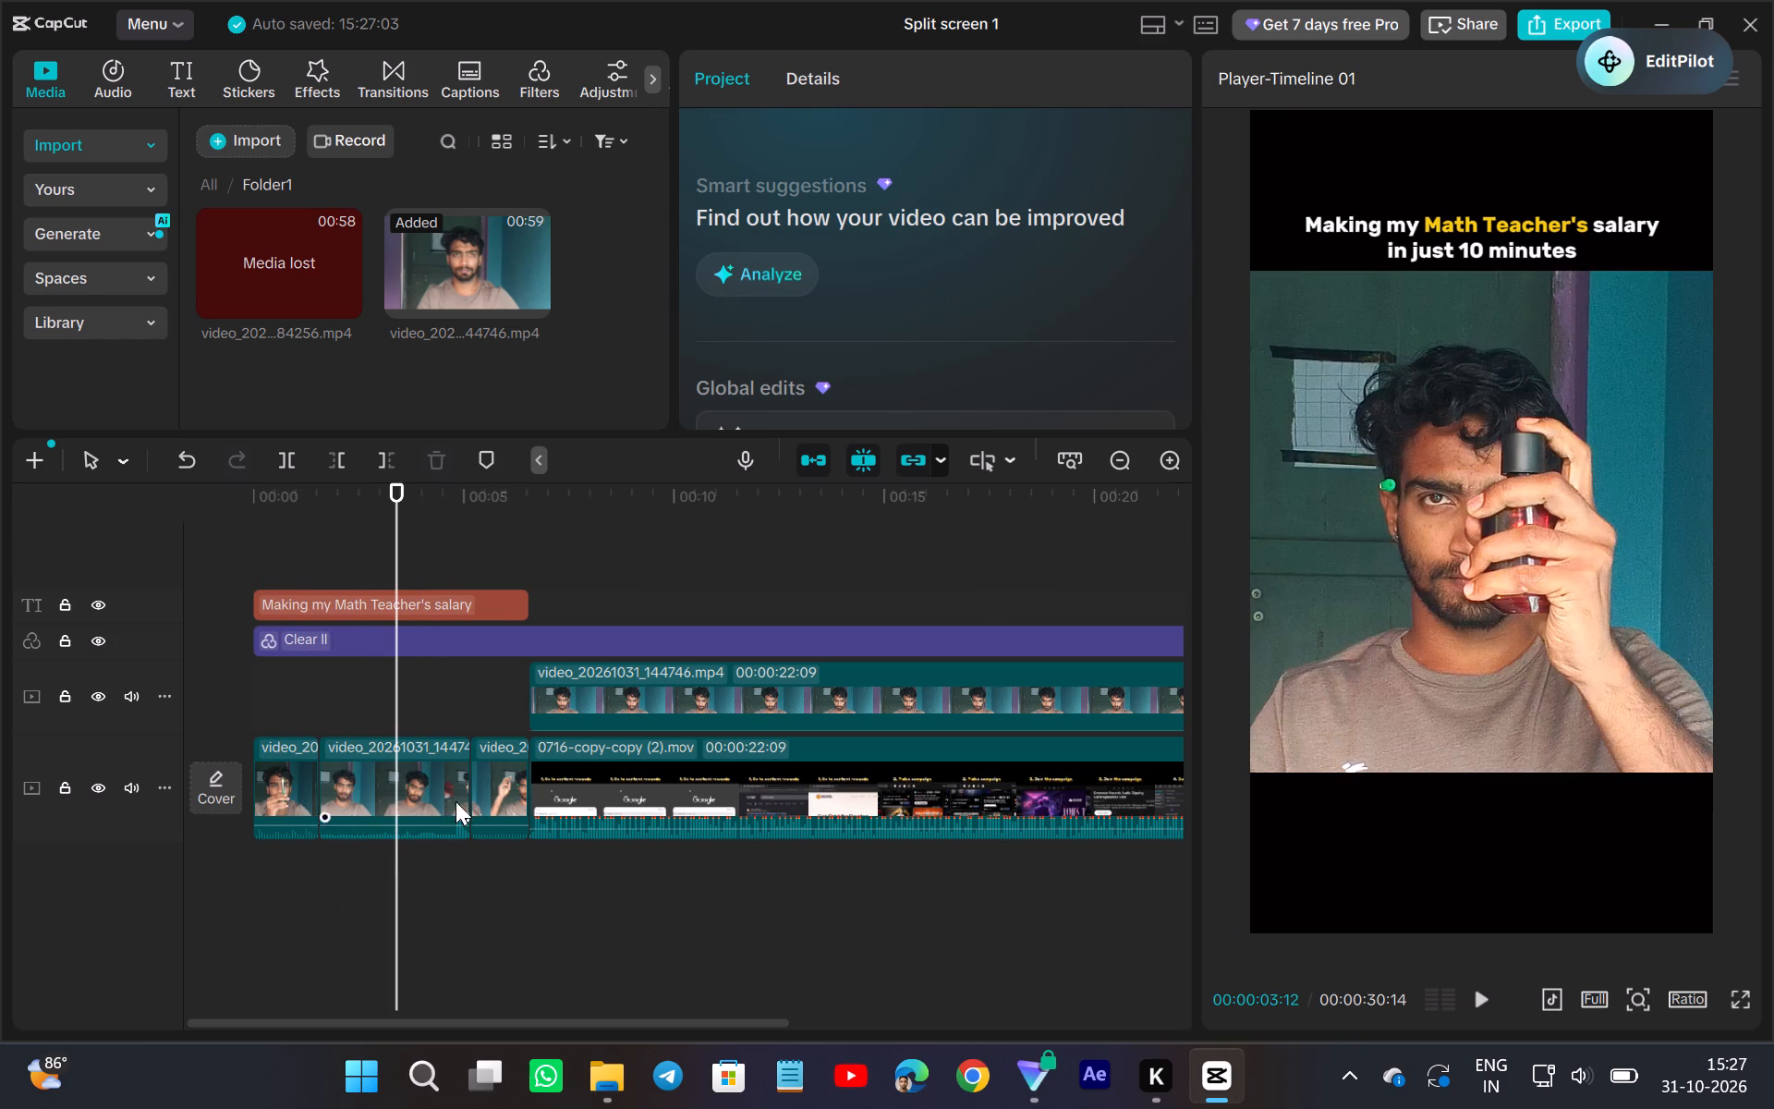
pyautogui.doubleClick(1466, 502)
pyautogui.moveTo(1521, 533); pyautogui.dragTo(1473, 534)
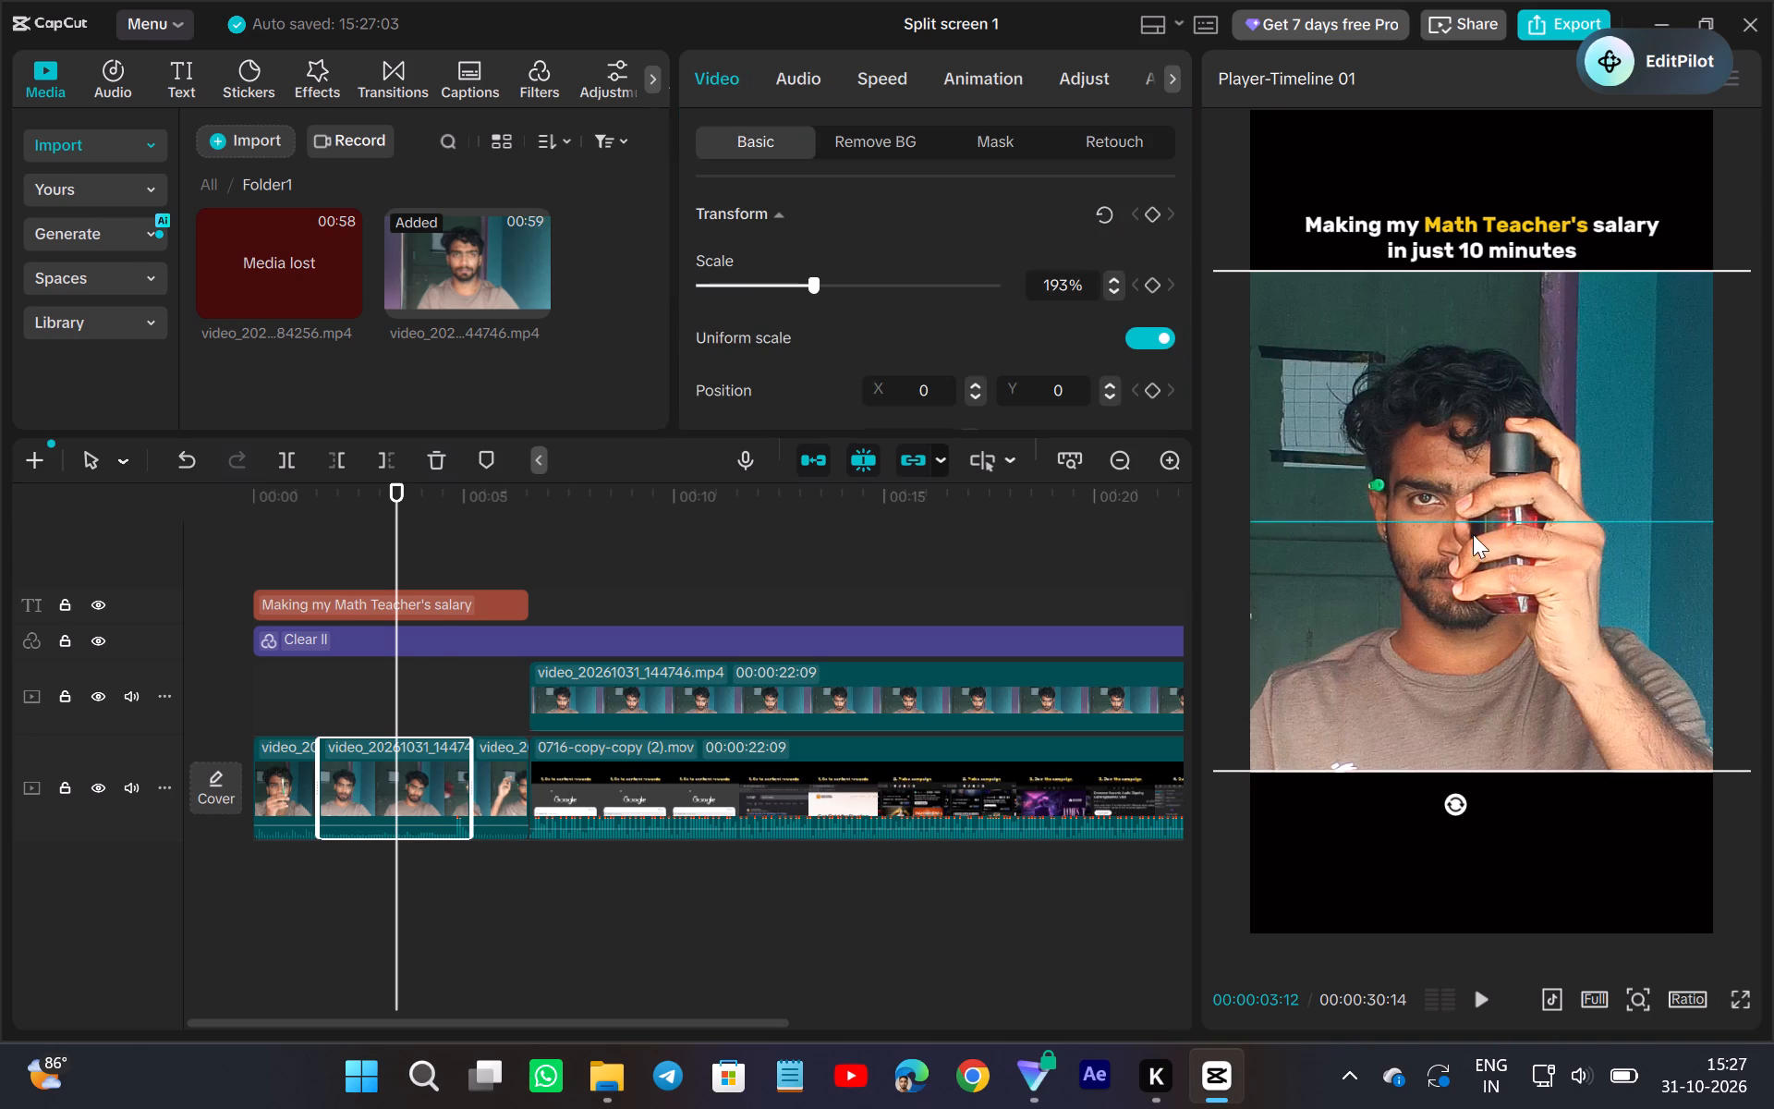
pyautogui.moveTo(1473, 534); pyautogui.dragTo(1508, 538)
# Play back the opening and move the third video_20261031_144746.mp4 segment sideways to an X position of about -78.
pyautogui.click(254, 899)
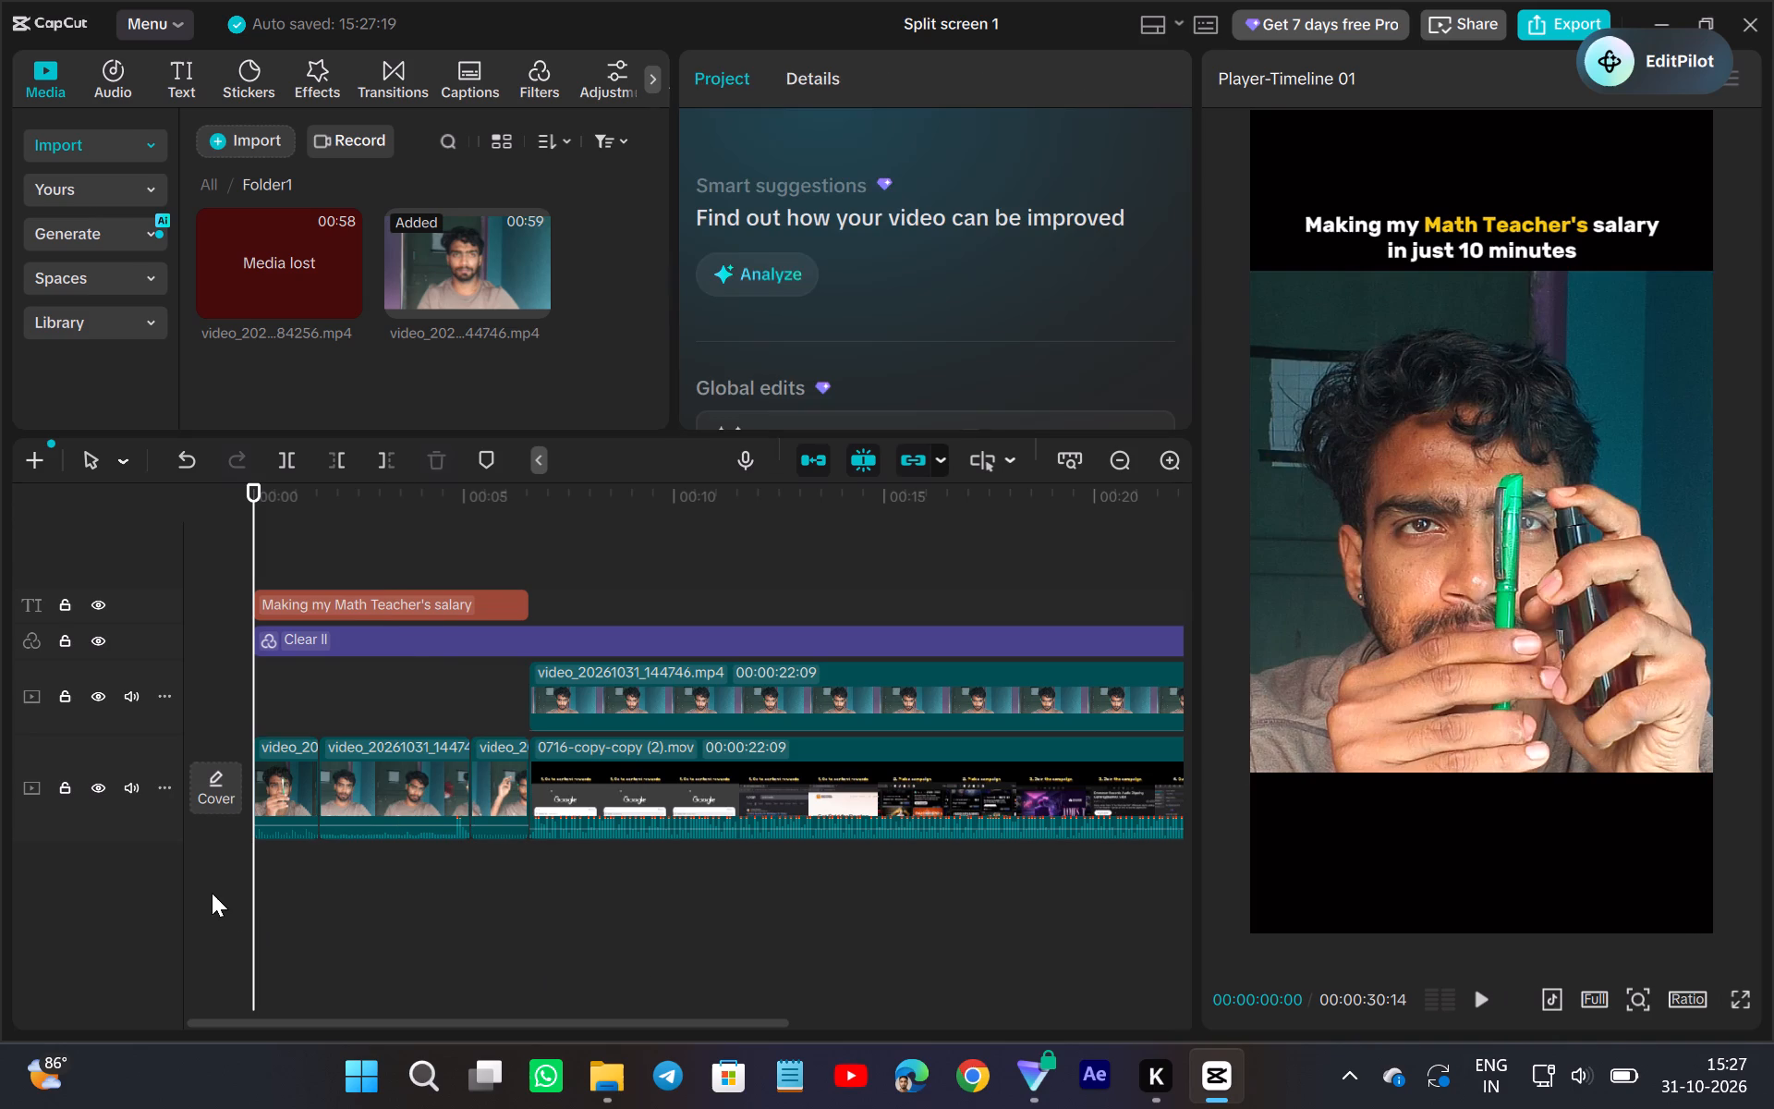
pyautogui.click(1454, 1008)
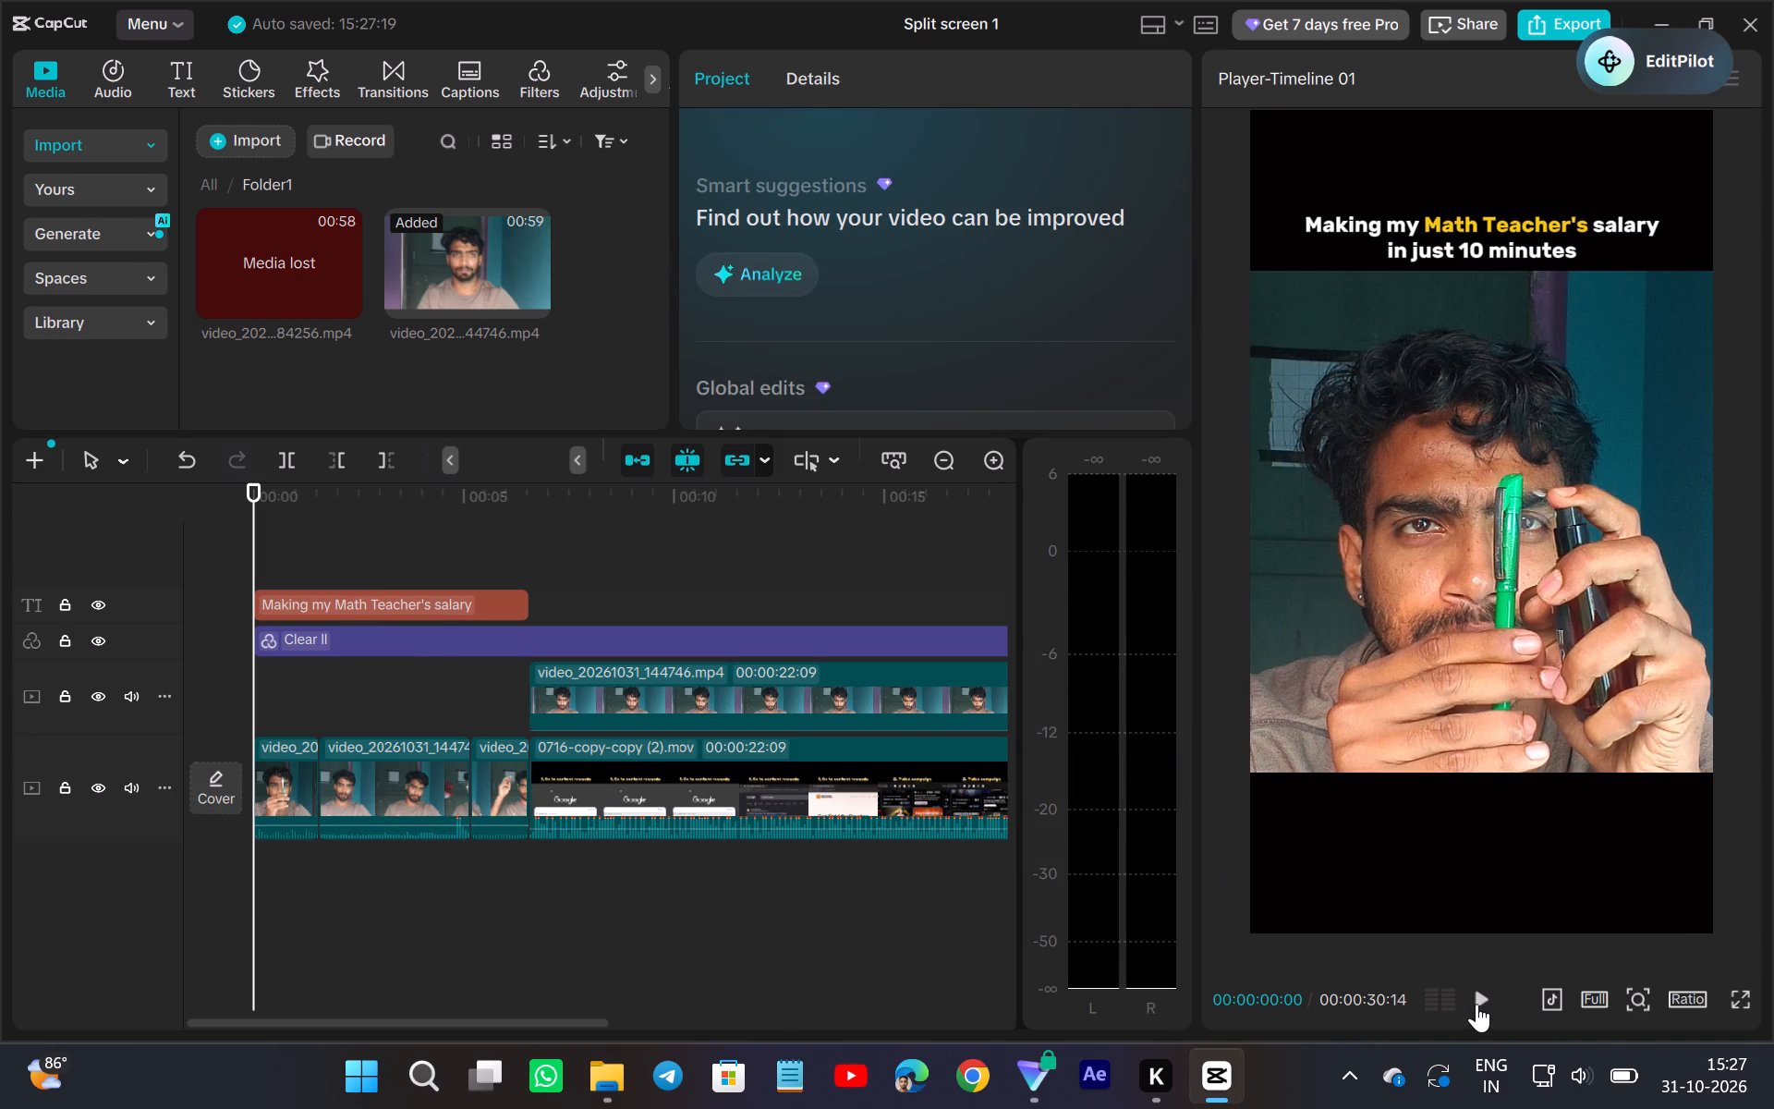
pyautogui.click(1452, 1003)
pyautogui.click(1485, 996)
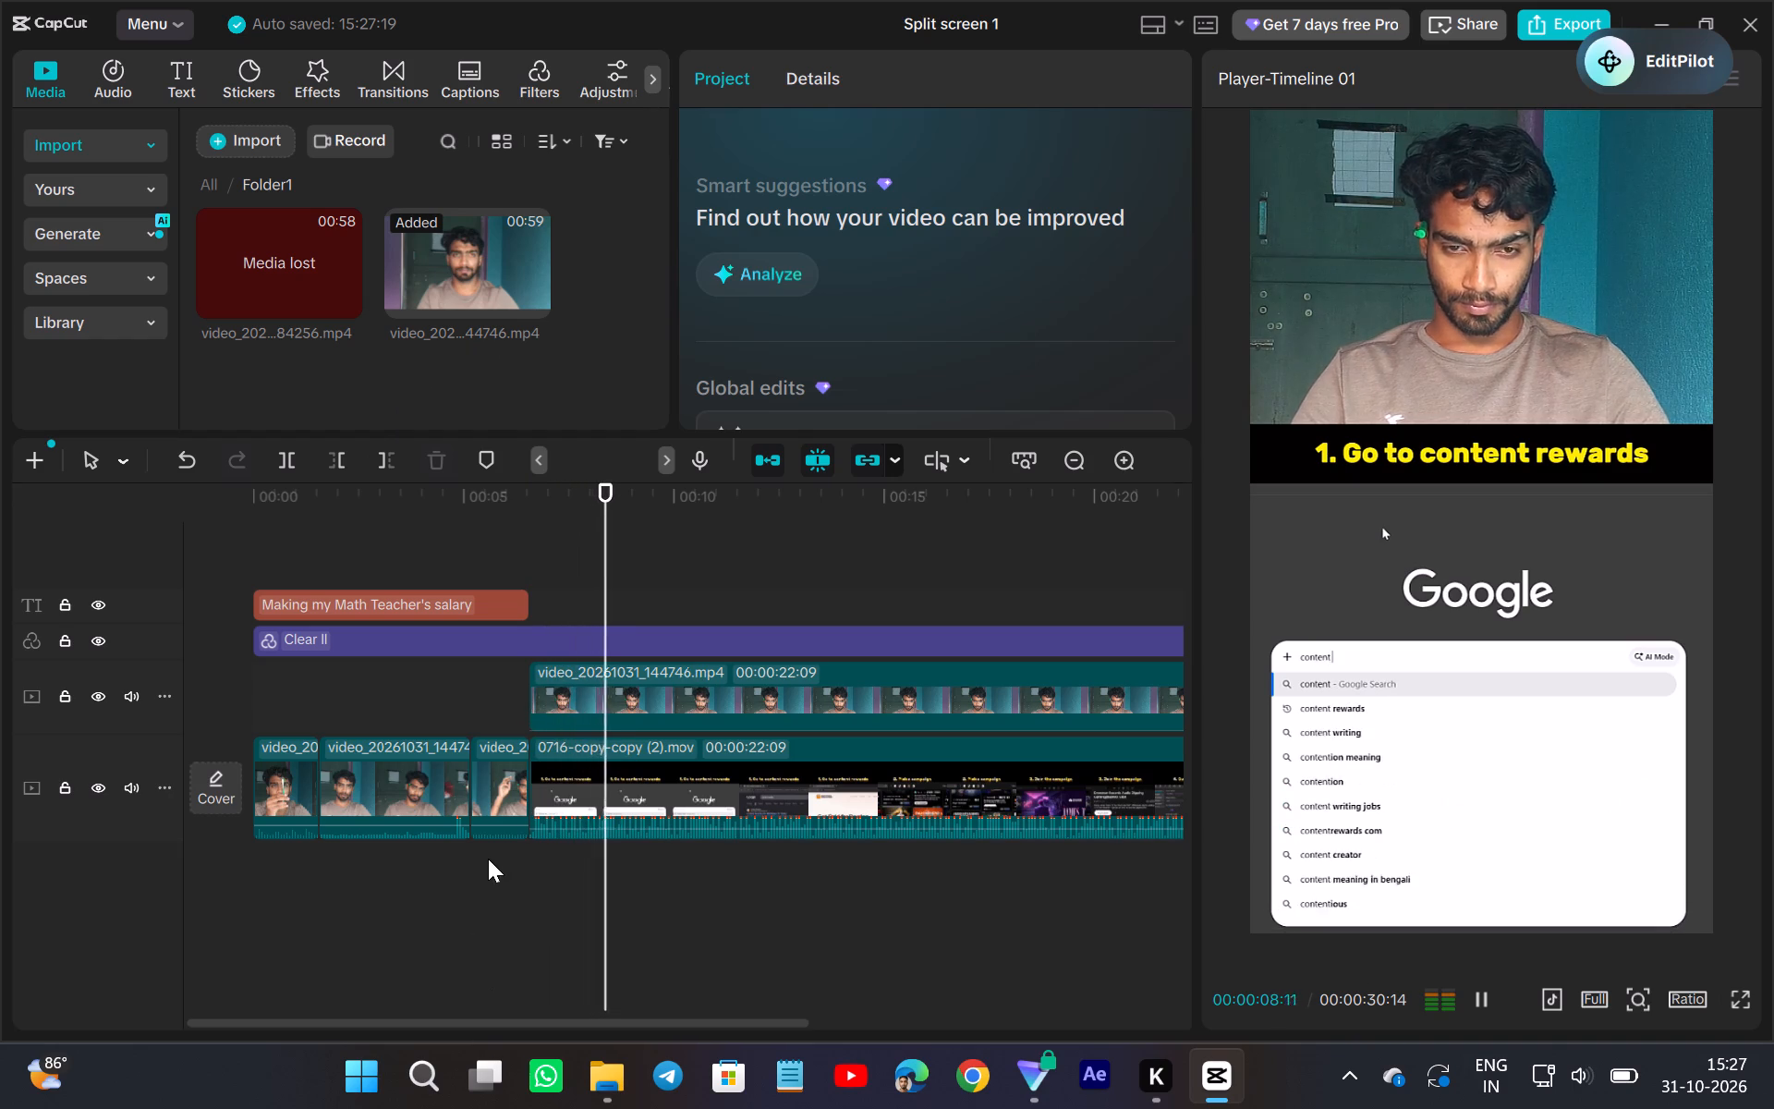
pyautogui.click(489, 859)
pyautogui.click(513, 774)
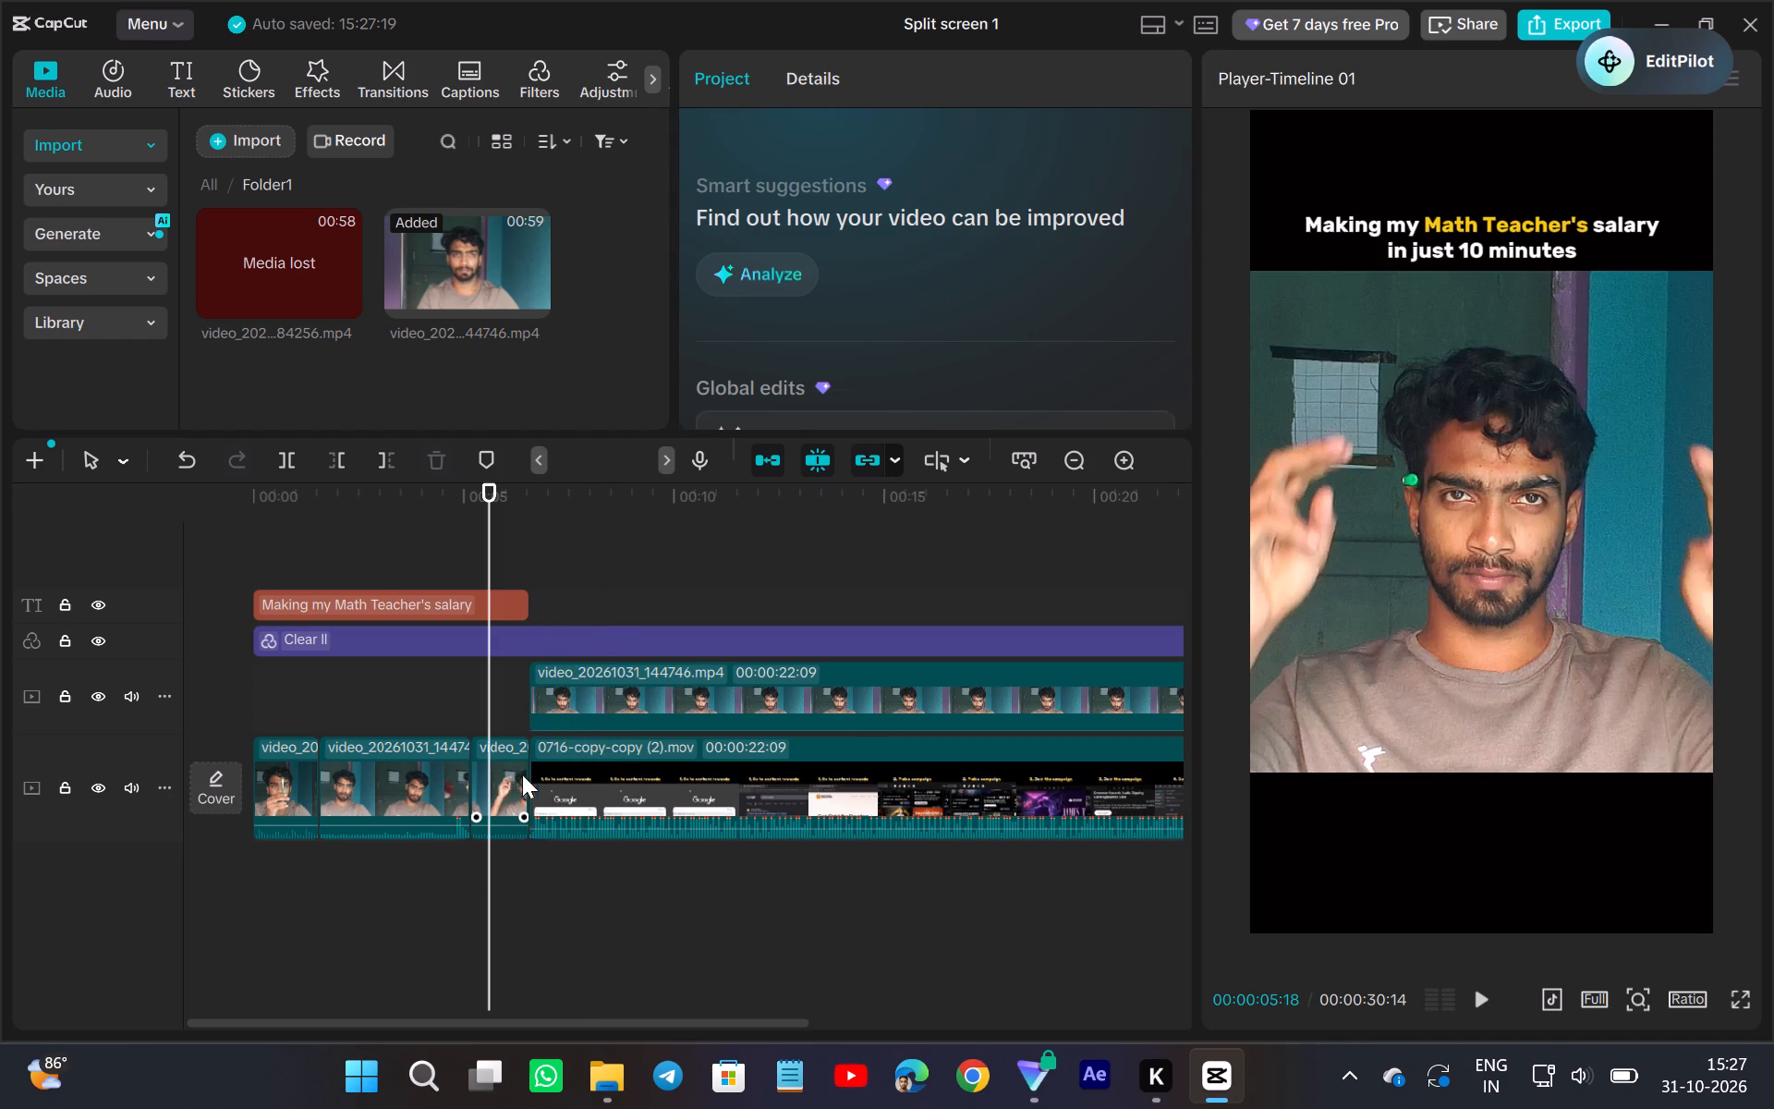
pyautogui.moveTo(1485, 541); pyautogui.dragTo(1456, 545)
pyautogui.click(1465, 548)
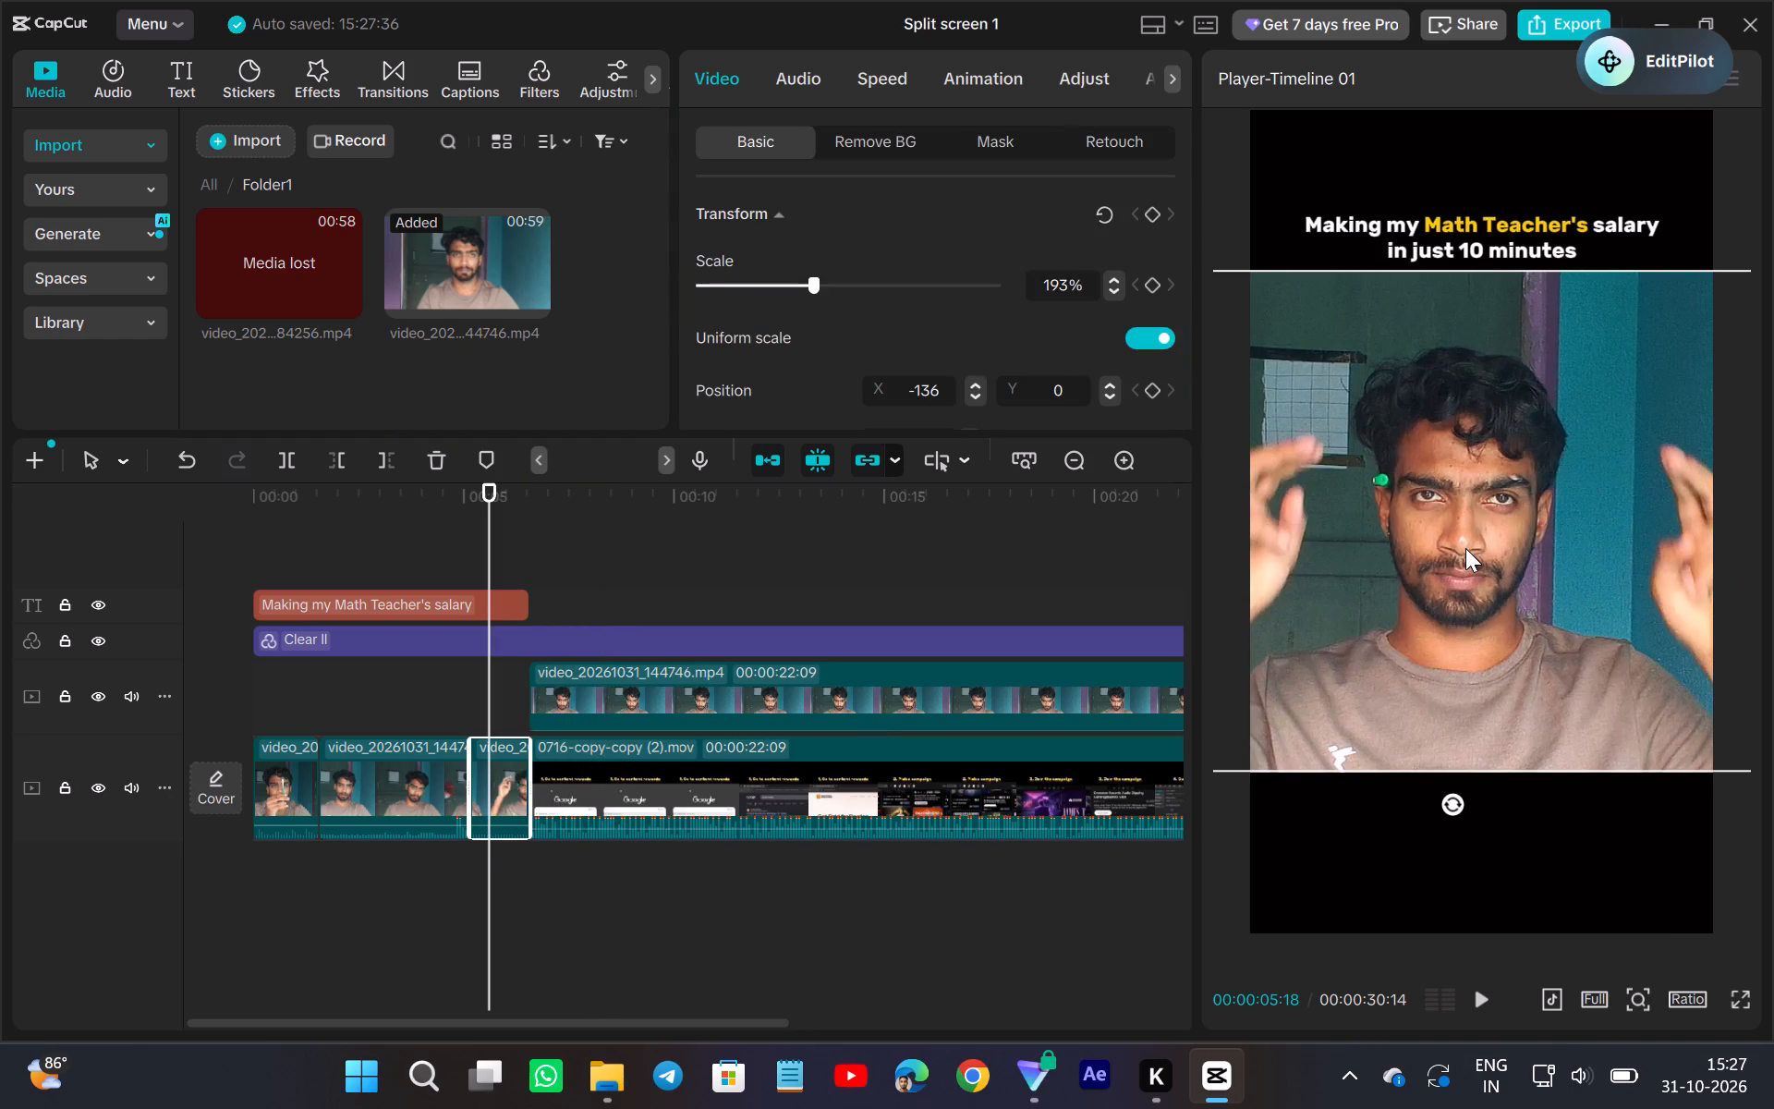
pyautogui.moveTo(1482, 550); pyautogui.dragTo(1501, 550)
pyautogui.moveTo(1467, 546); pyautogui.dragTo(1480, 548)
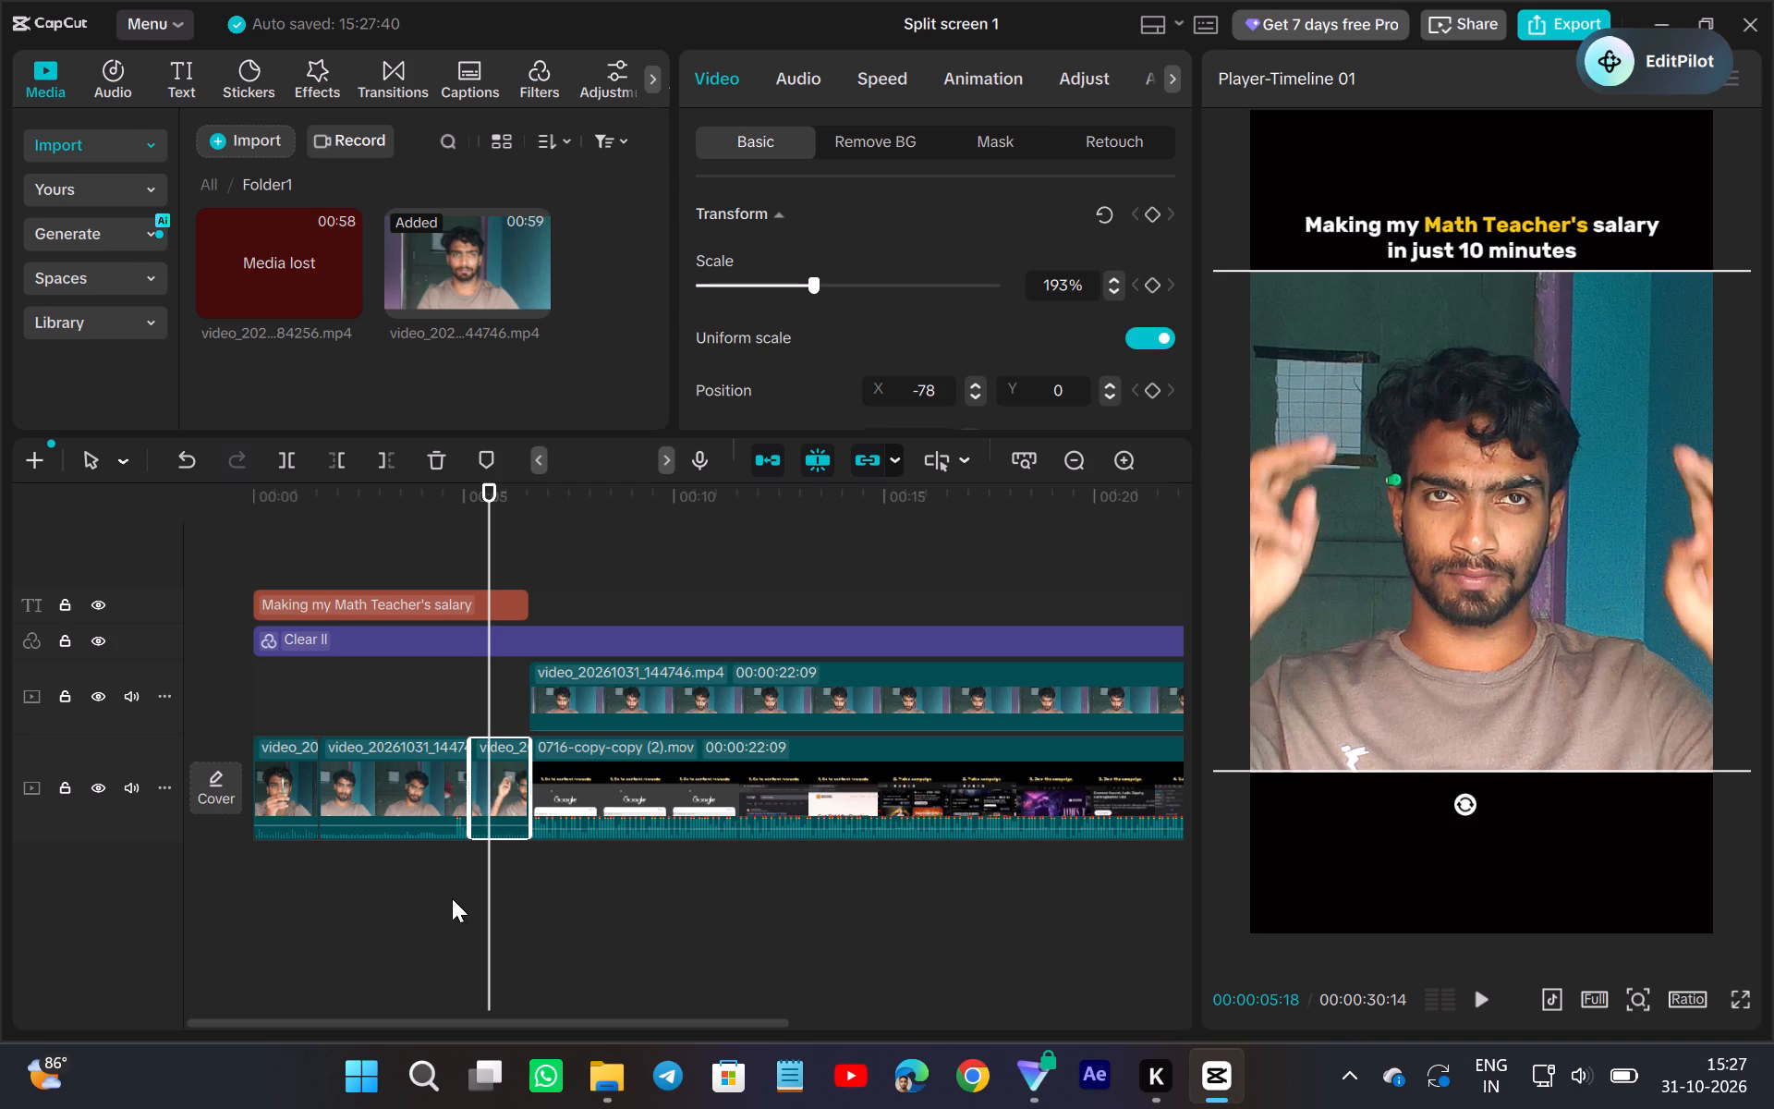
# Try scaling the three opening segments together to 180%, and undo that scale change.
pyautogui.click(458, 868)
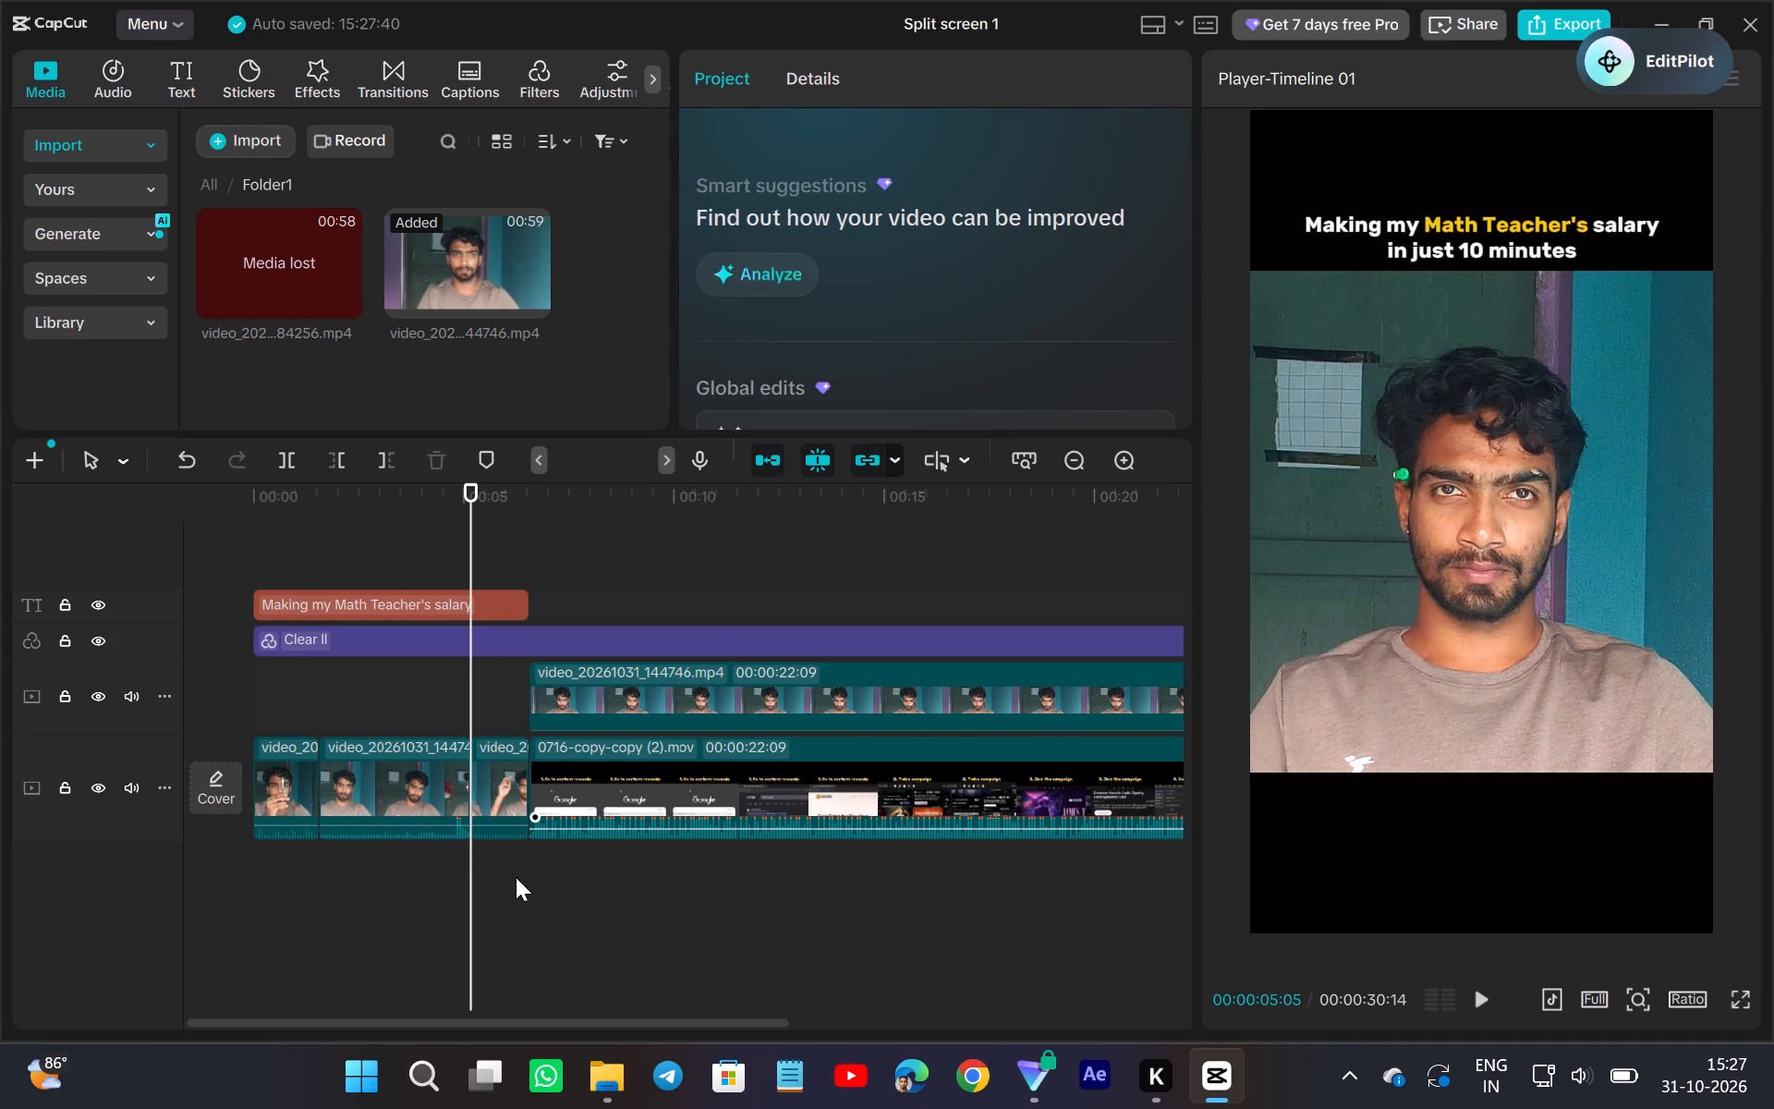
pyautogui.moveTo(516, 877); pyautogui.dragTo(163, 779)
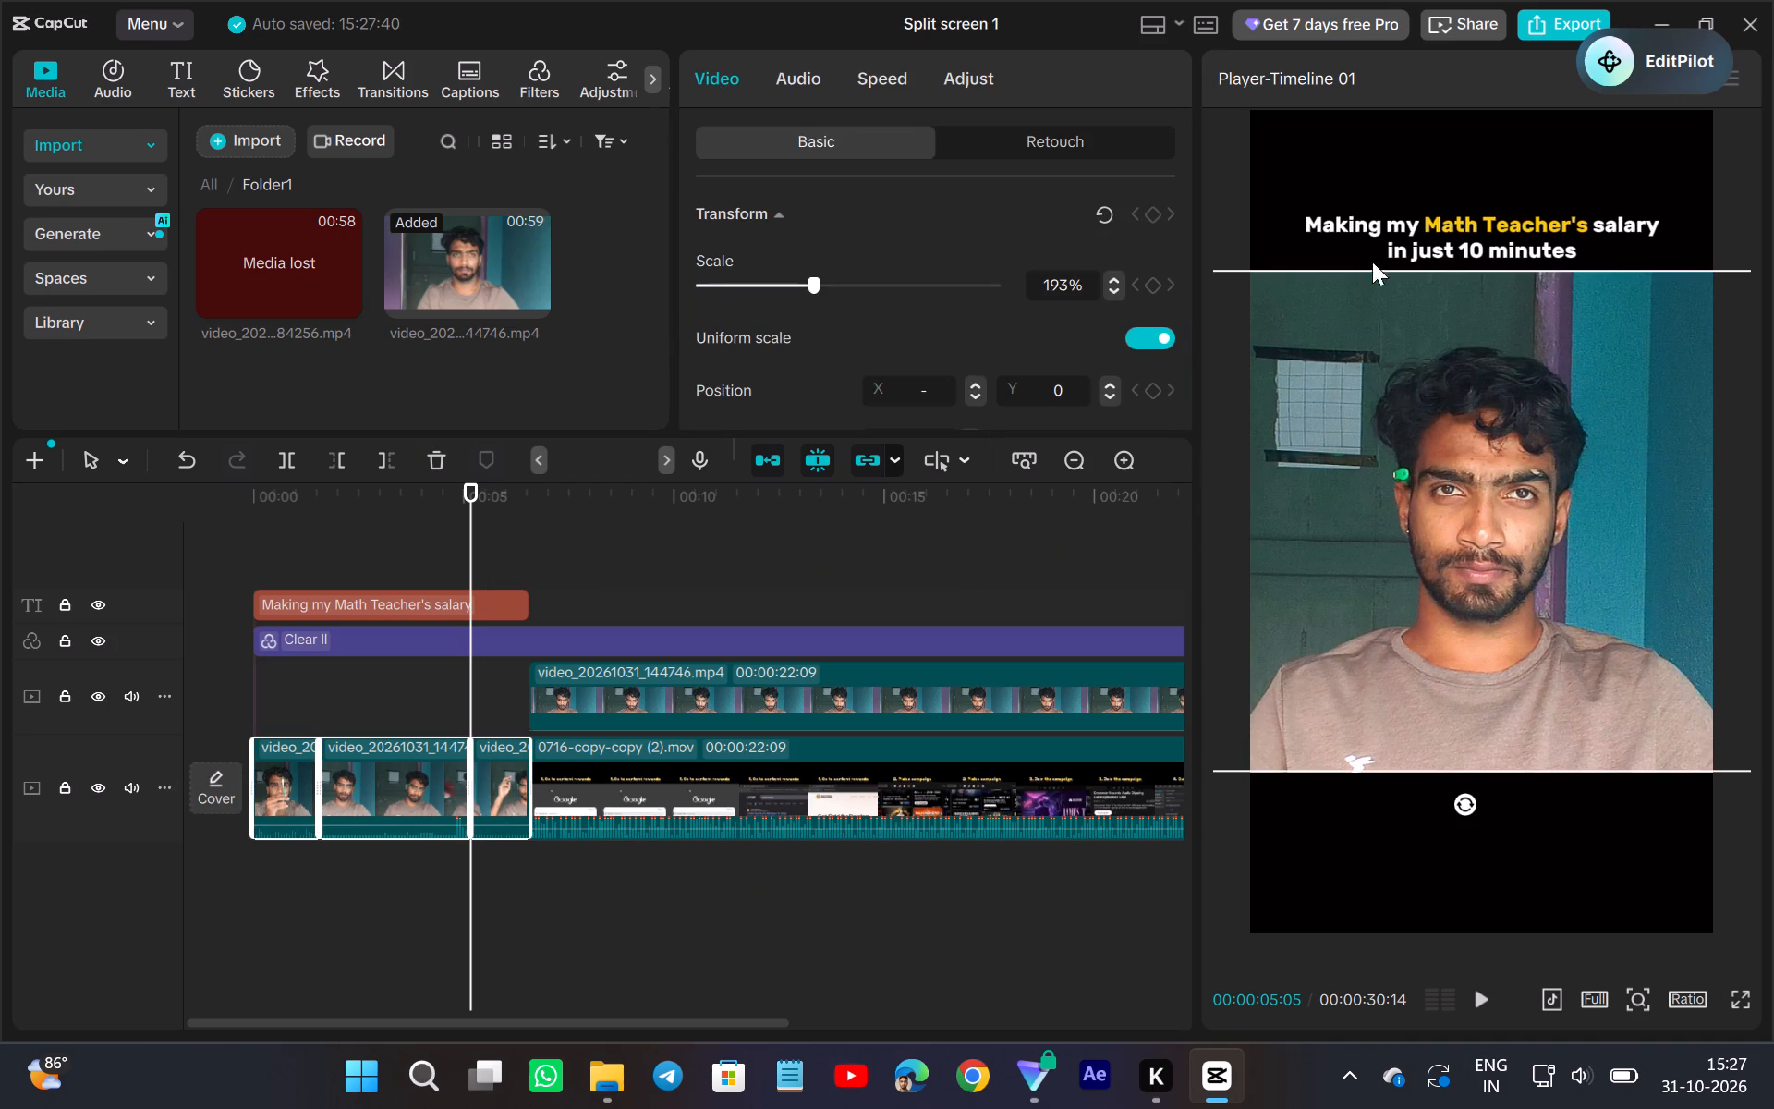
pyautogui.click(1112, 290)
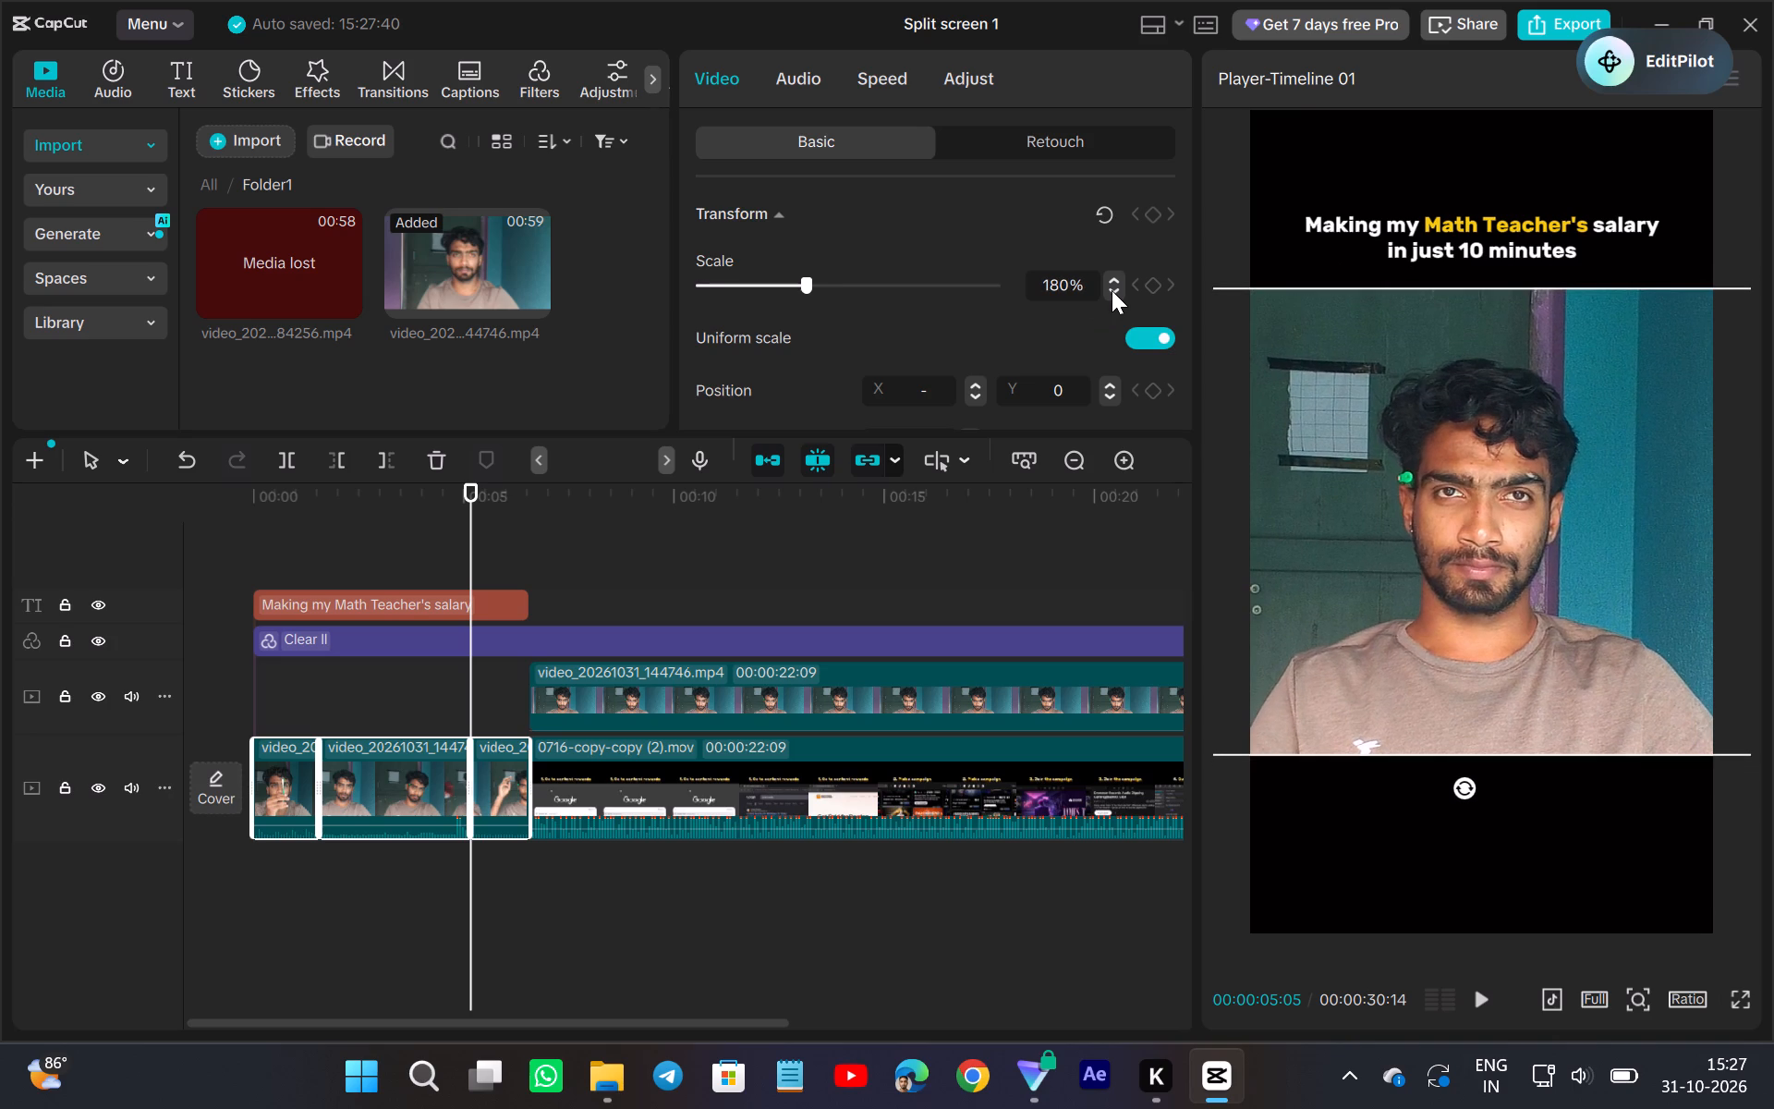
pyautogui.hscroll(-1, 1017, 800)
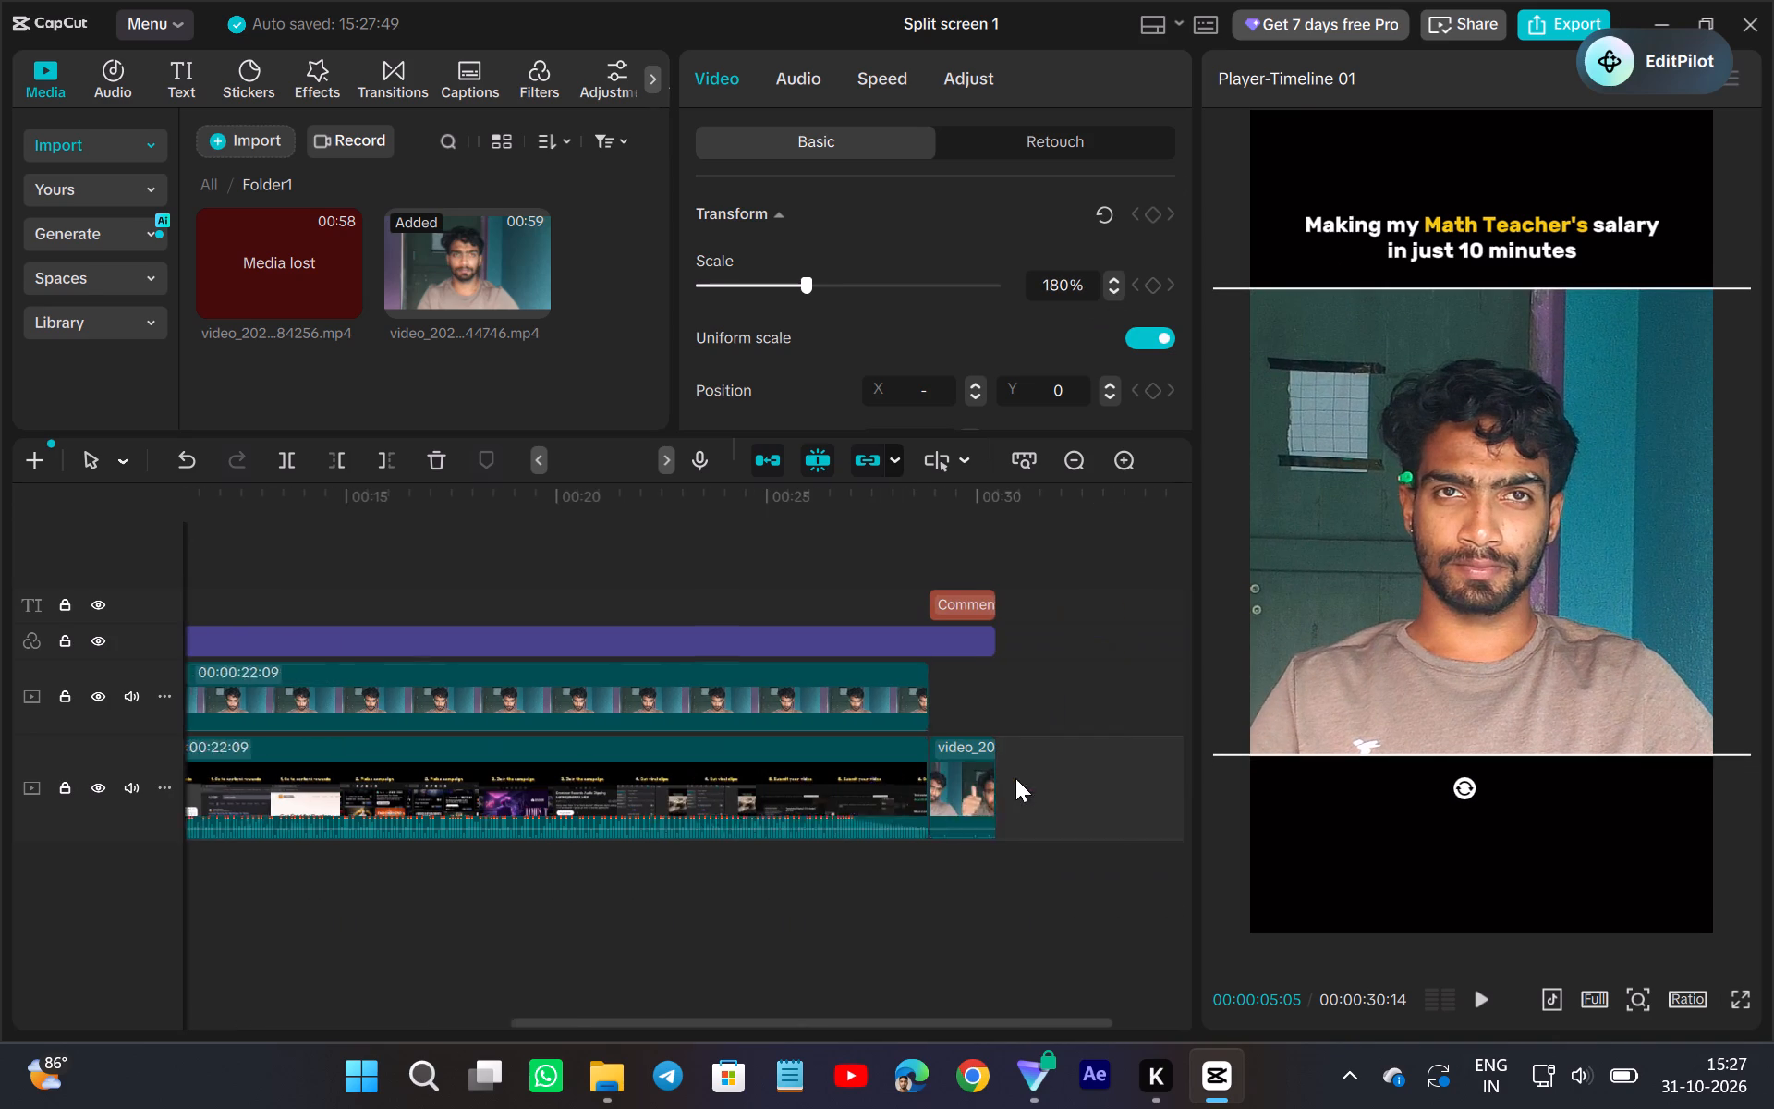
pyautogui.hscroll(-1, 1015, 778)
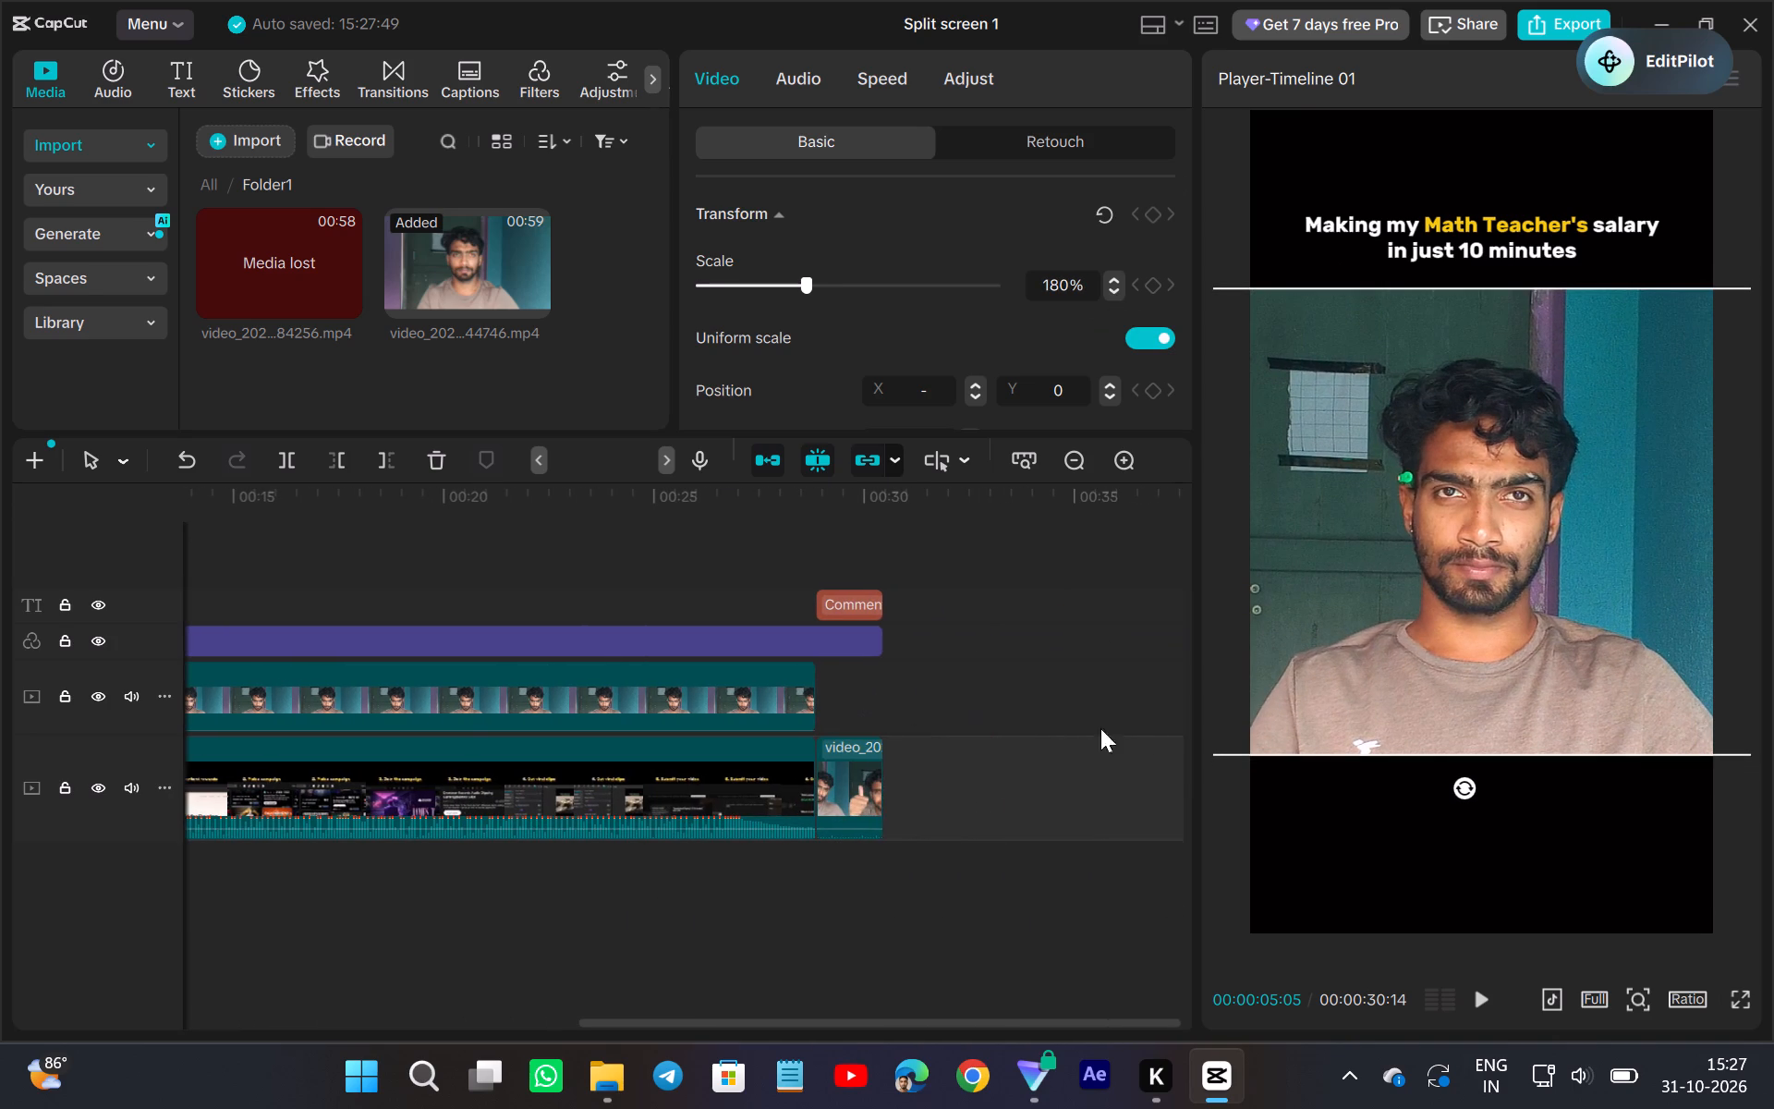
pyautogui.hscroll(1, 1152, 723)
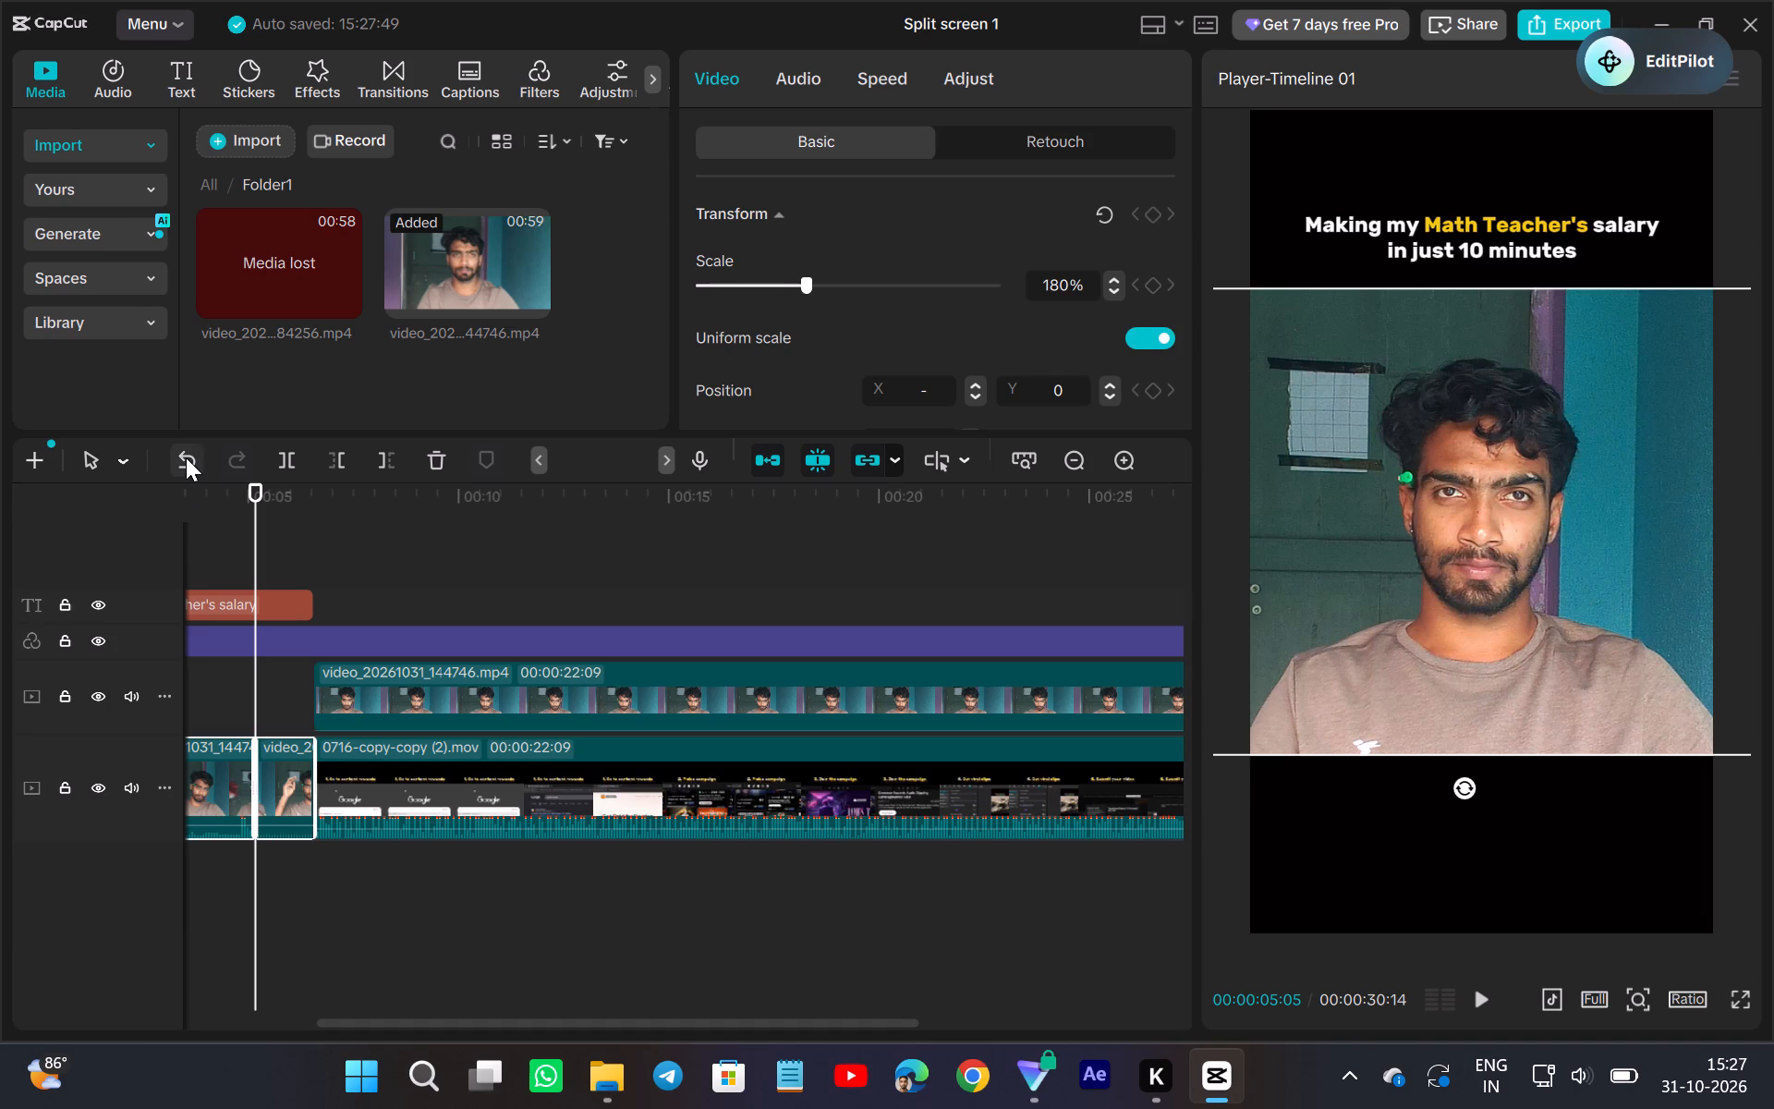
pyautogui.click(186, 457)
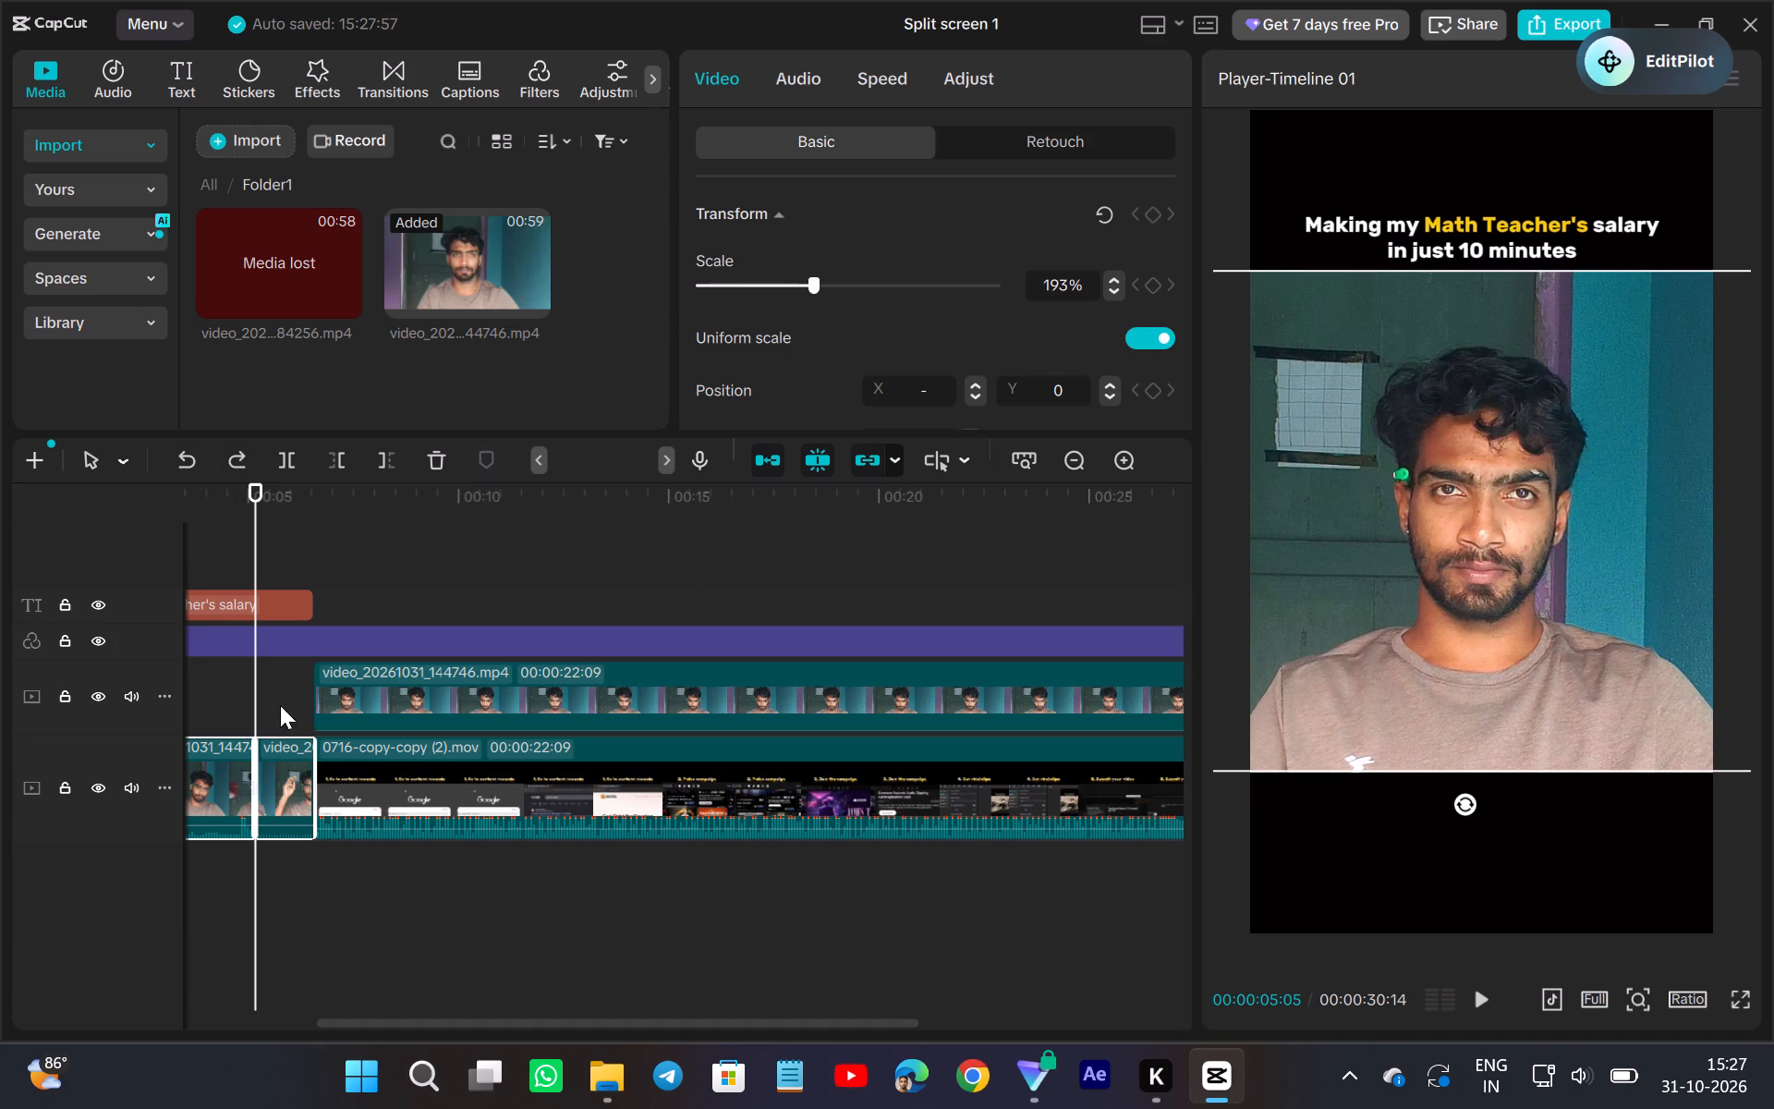
# Play back the opening from the start into the screen-recording section to review the framing.
pyautogui.hscroll(8, 577, 657)
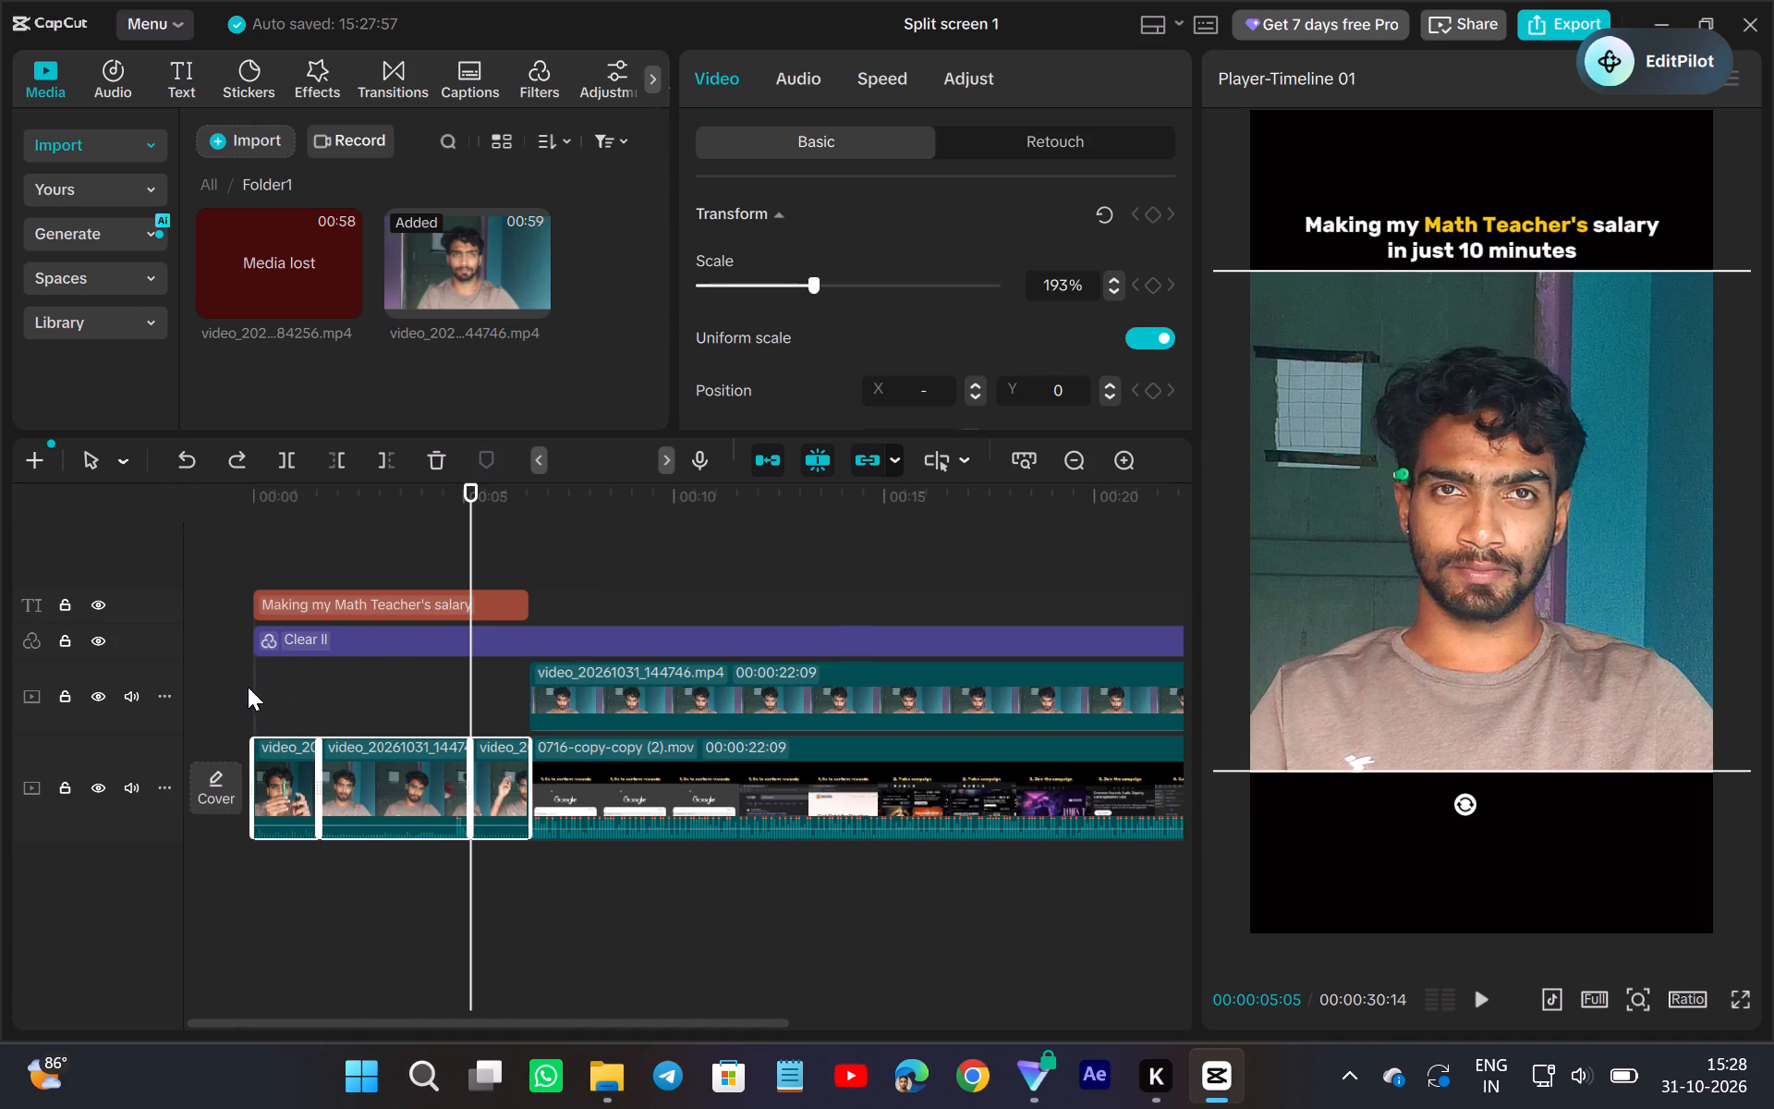
pyautogui.click(228, 689)
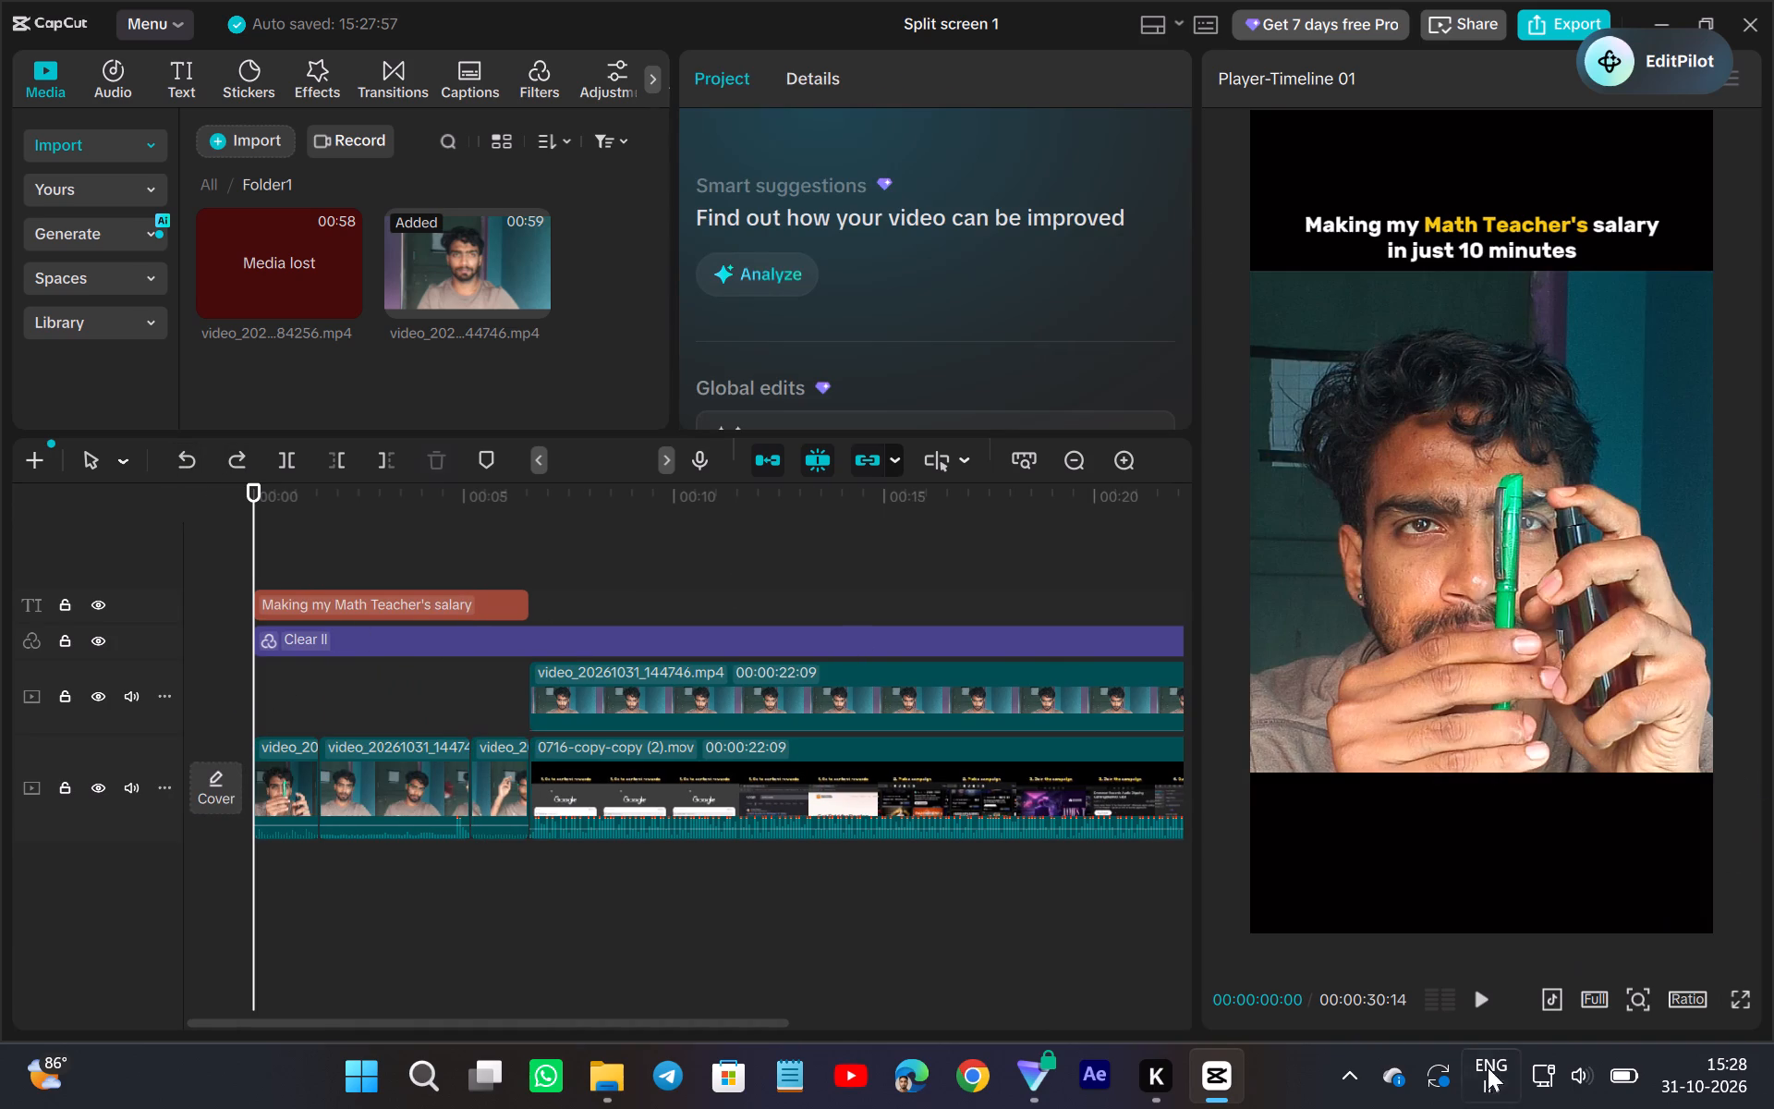
pyautogui.click(1484, 995)
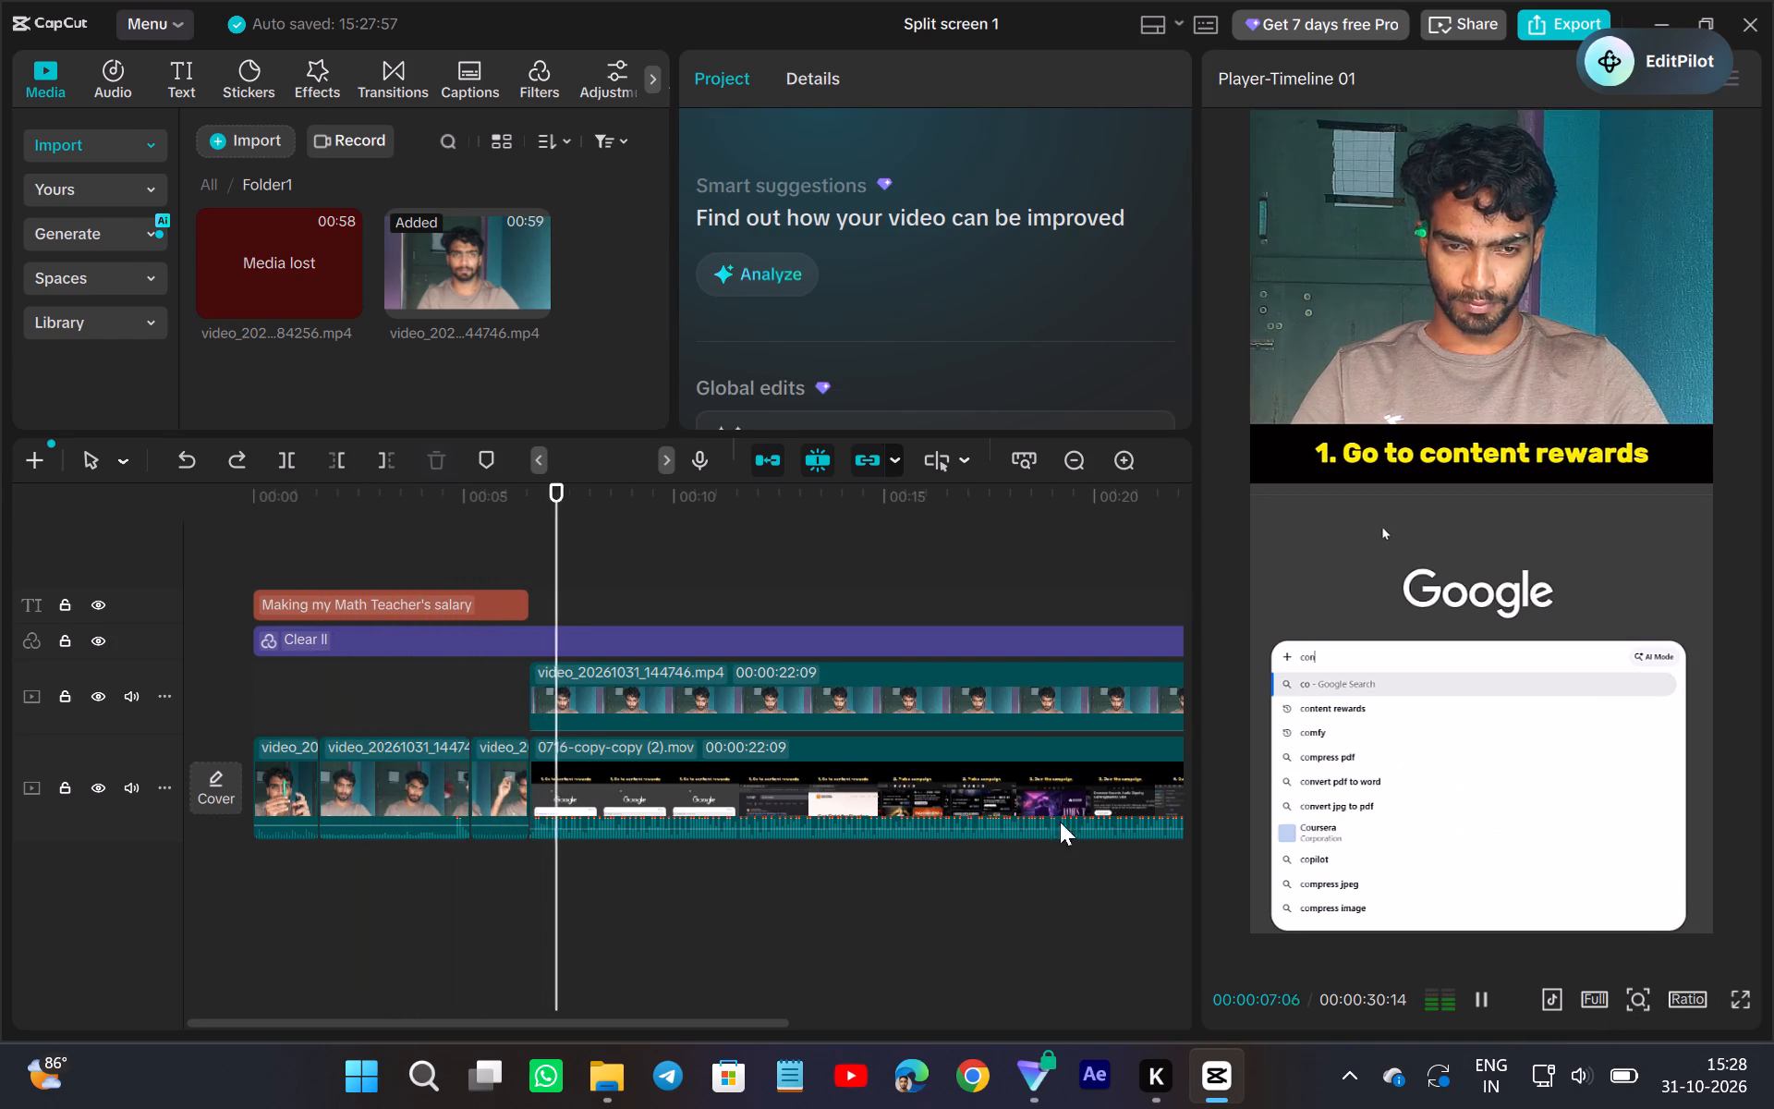
pyautogui.click(641, 858)
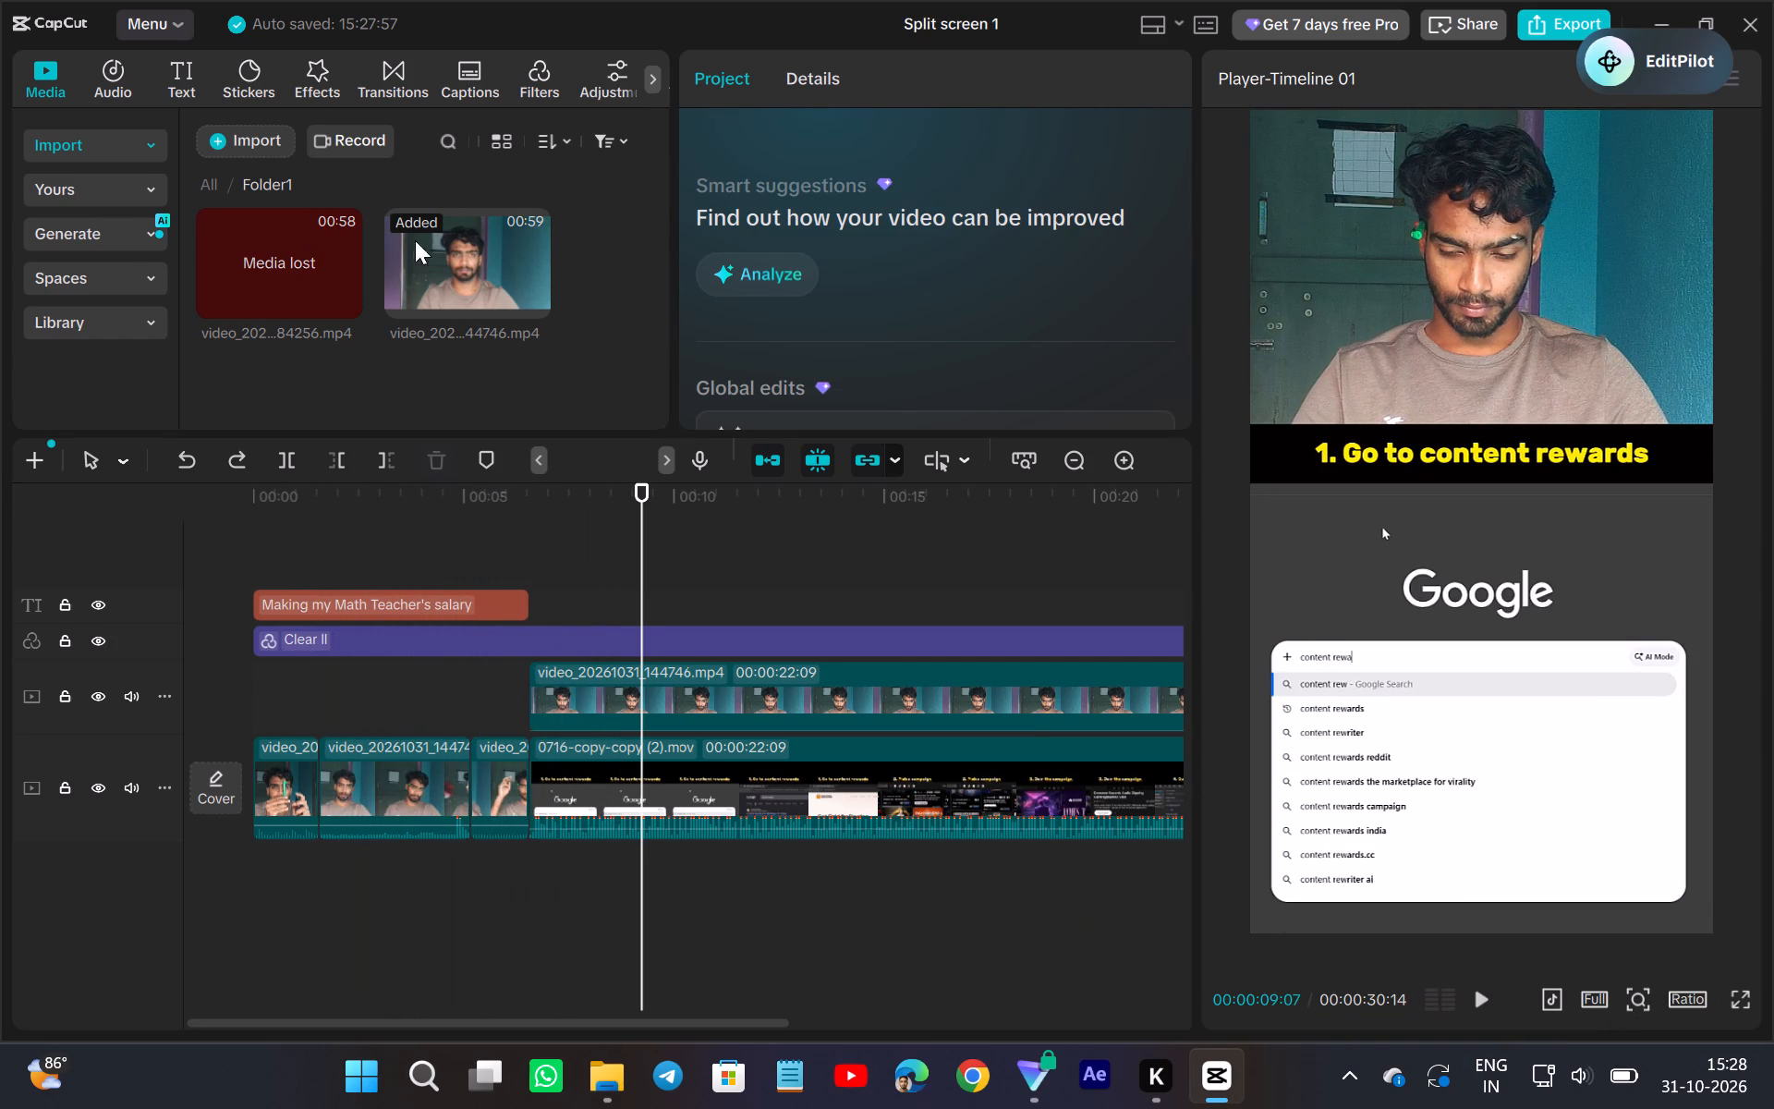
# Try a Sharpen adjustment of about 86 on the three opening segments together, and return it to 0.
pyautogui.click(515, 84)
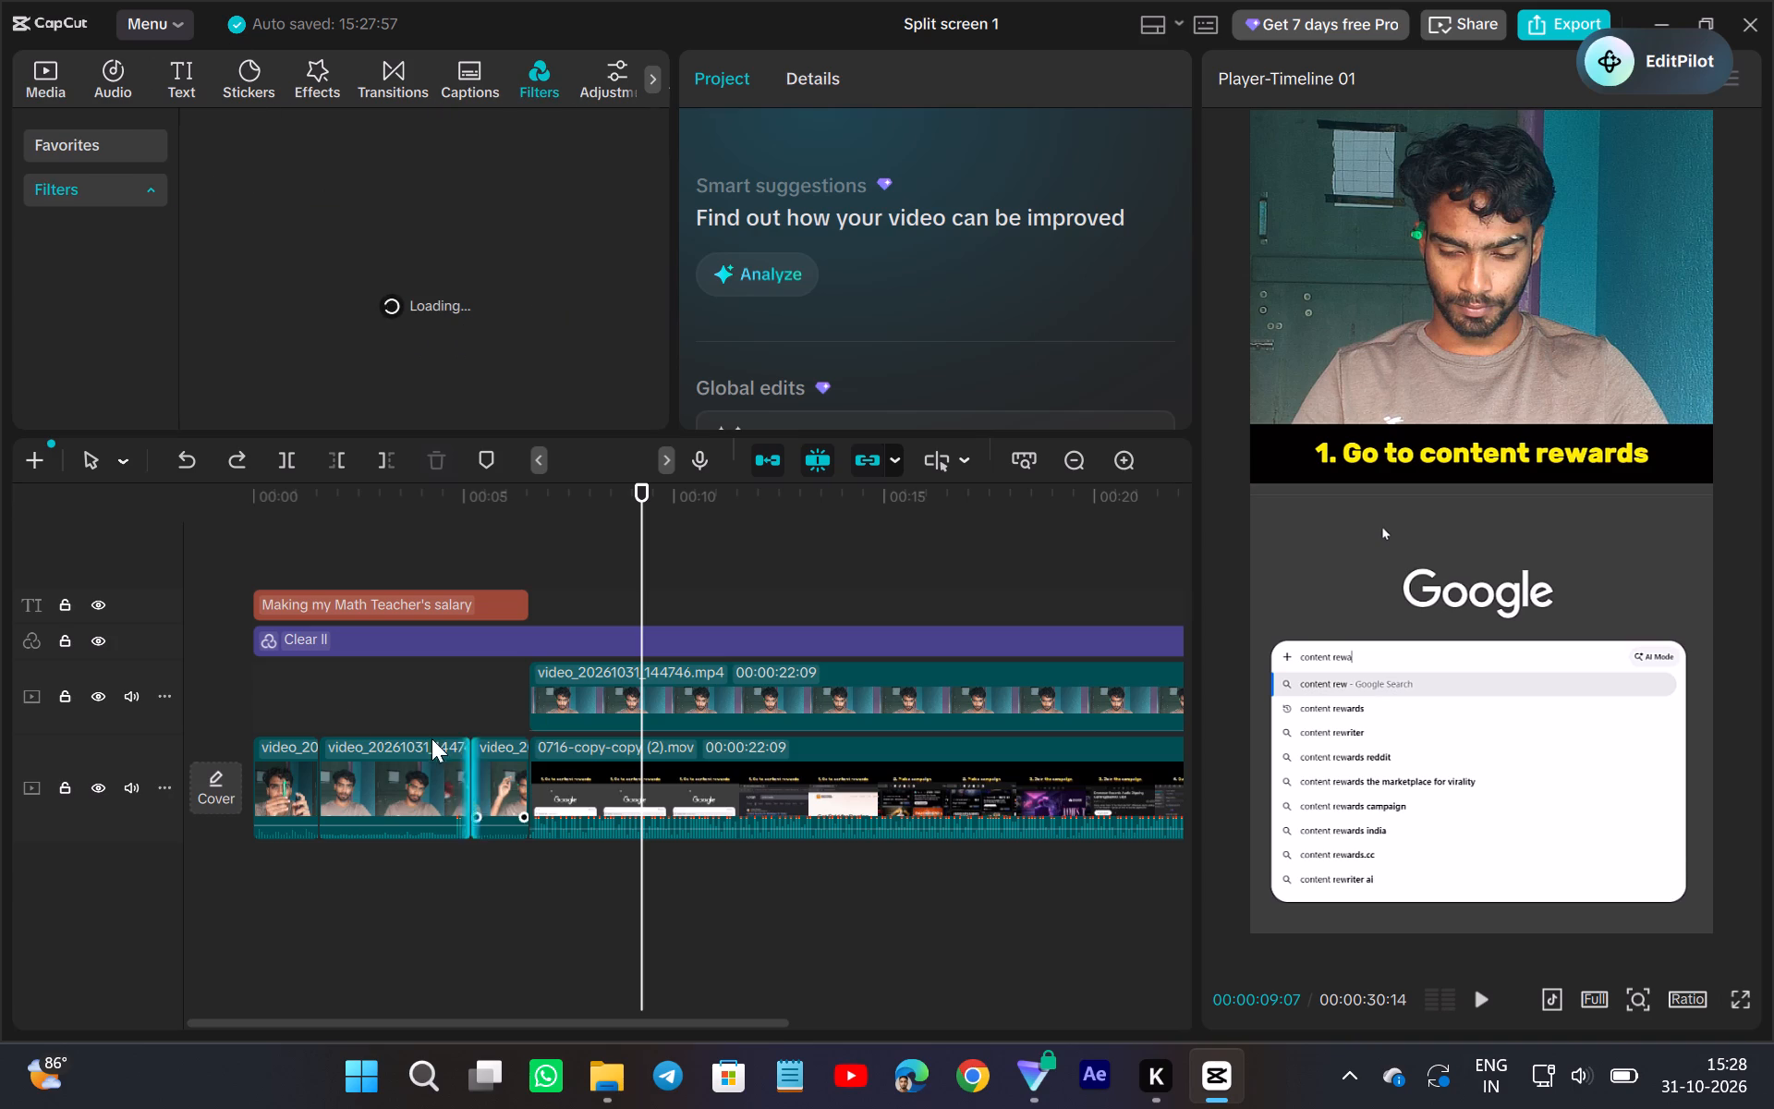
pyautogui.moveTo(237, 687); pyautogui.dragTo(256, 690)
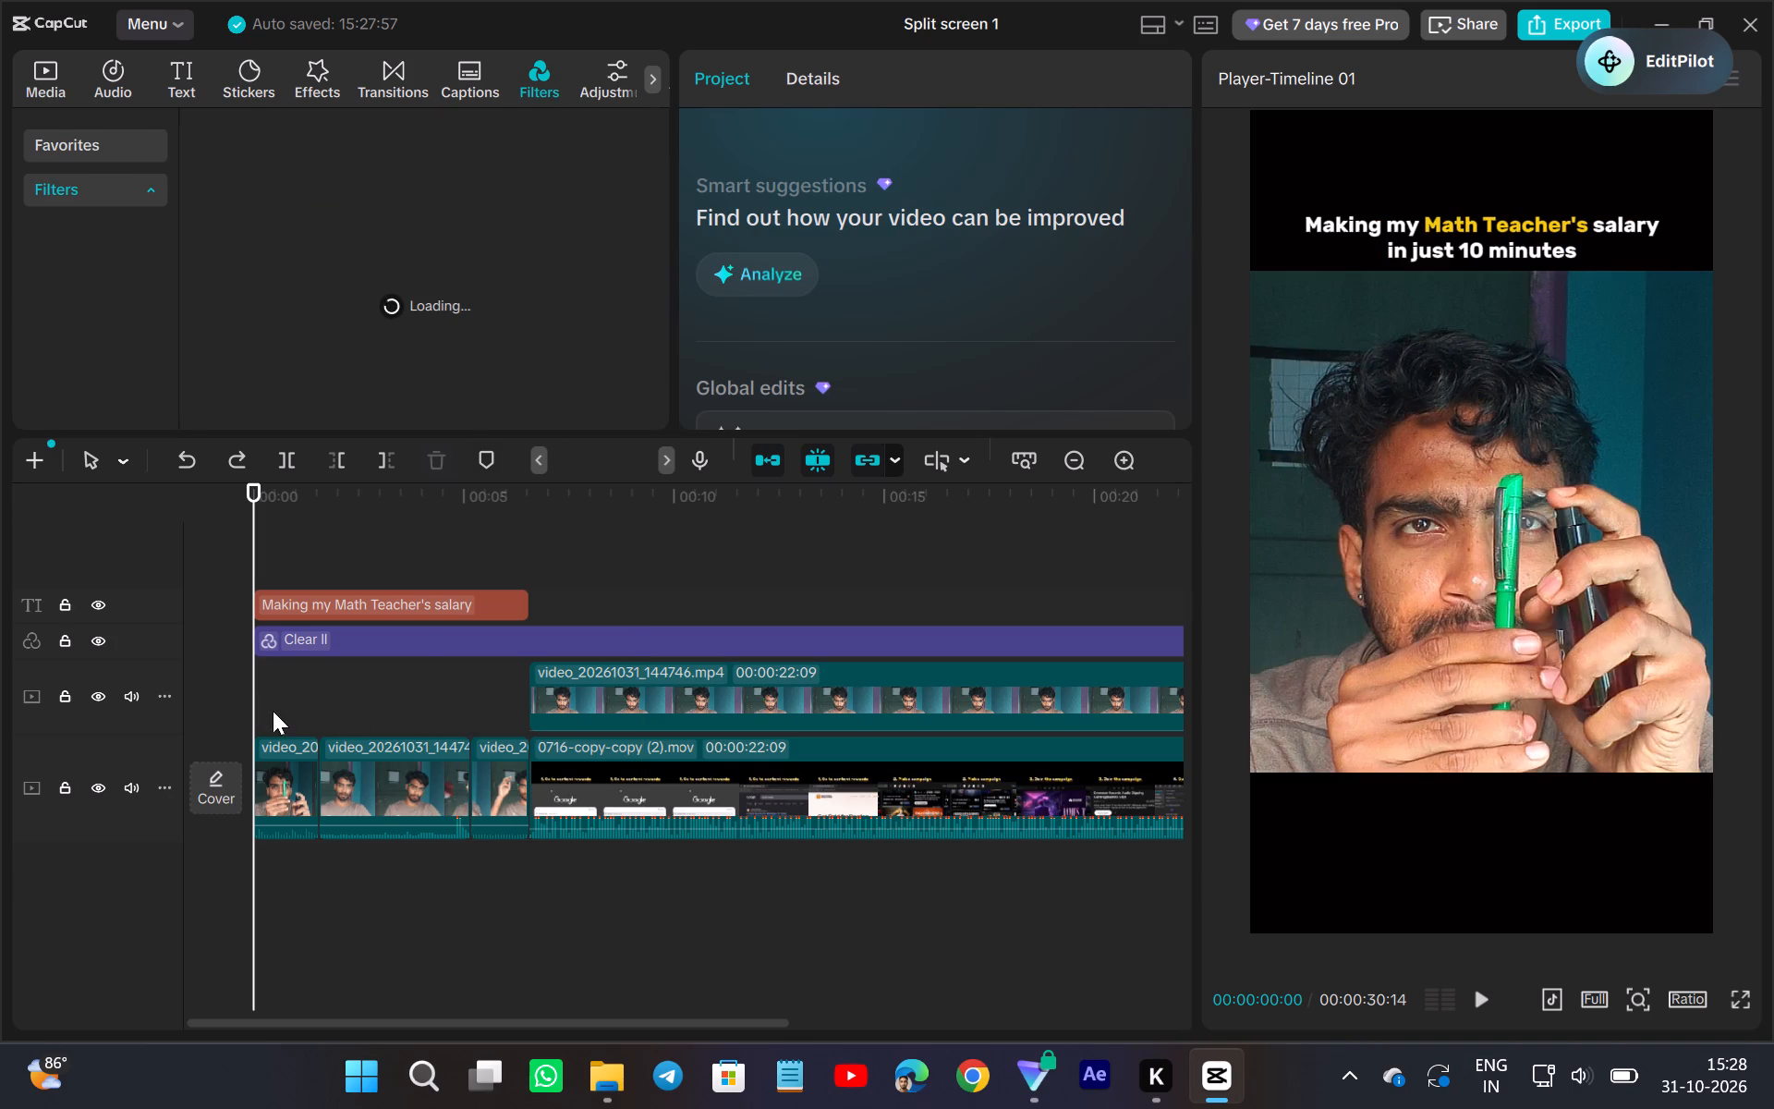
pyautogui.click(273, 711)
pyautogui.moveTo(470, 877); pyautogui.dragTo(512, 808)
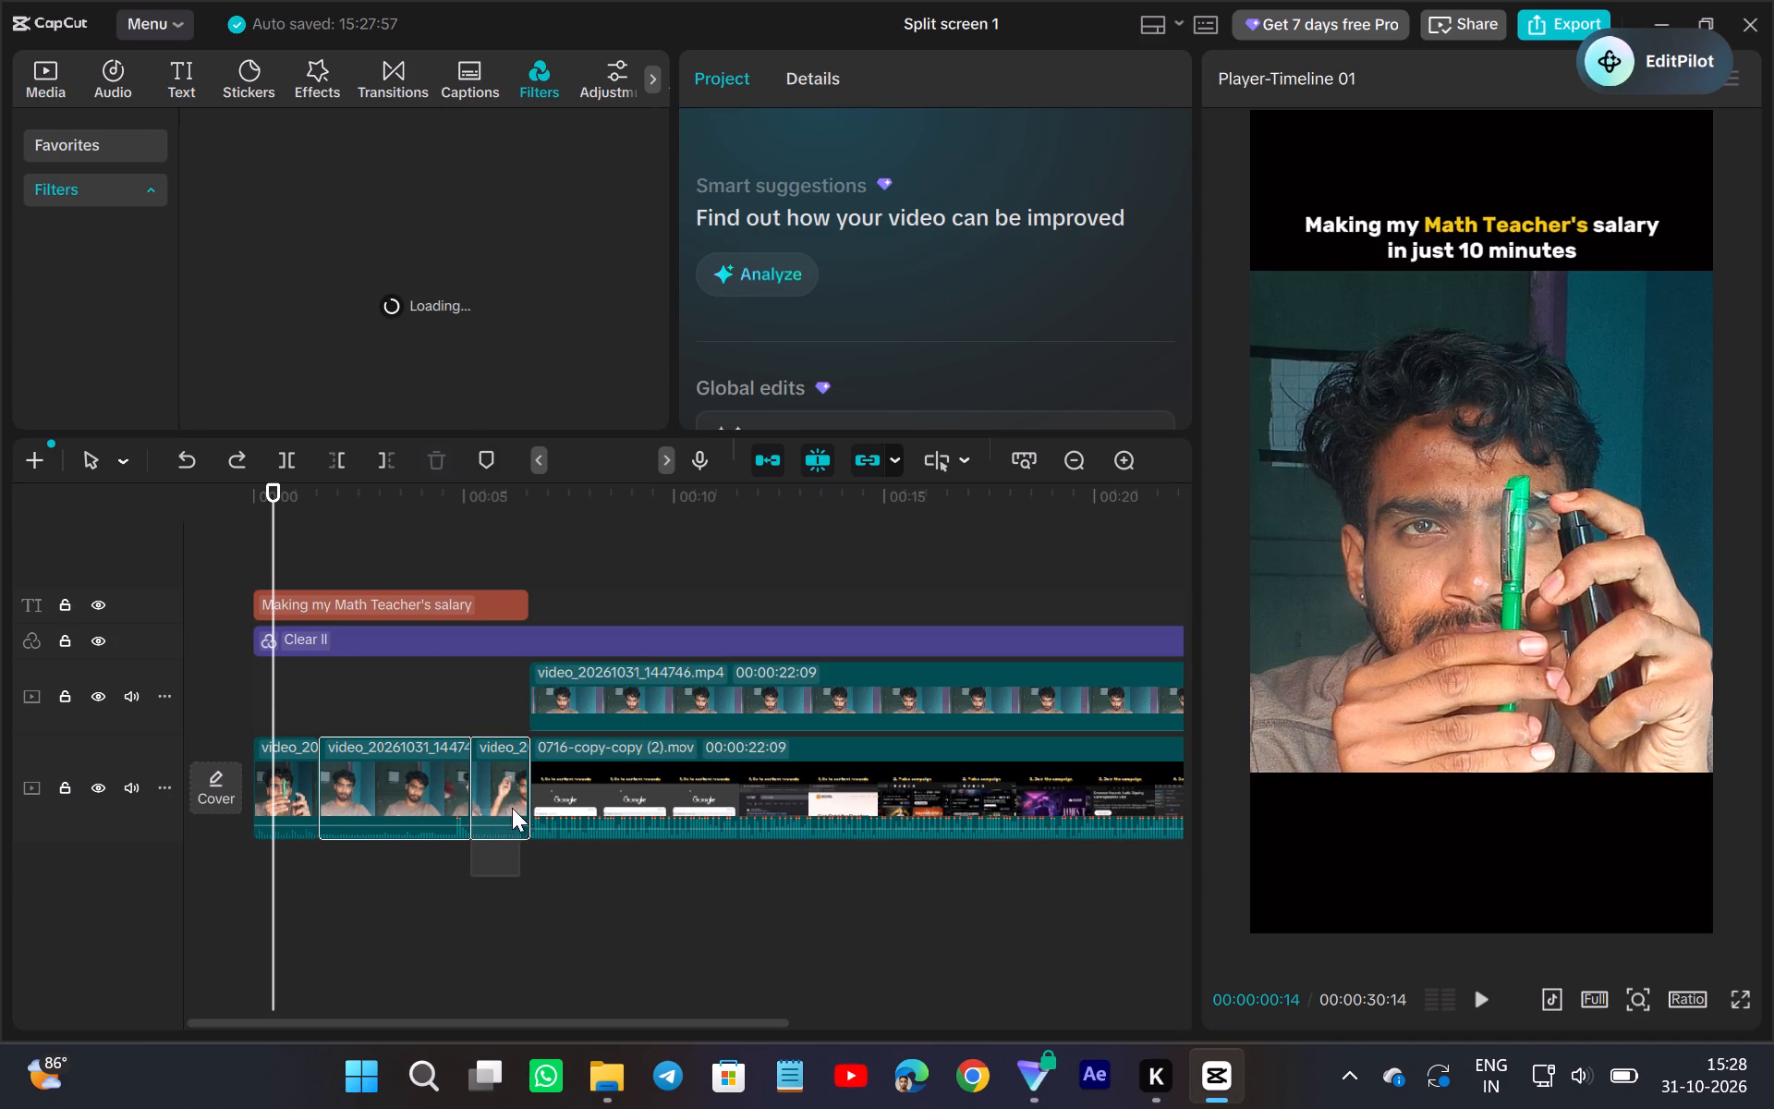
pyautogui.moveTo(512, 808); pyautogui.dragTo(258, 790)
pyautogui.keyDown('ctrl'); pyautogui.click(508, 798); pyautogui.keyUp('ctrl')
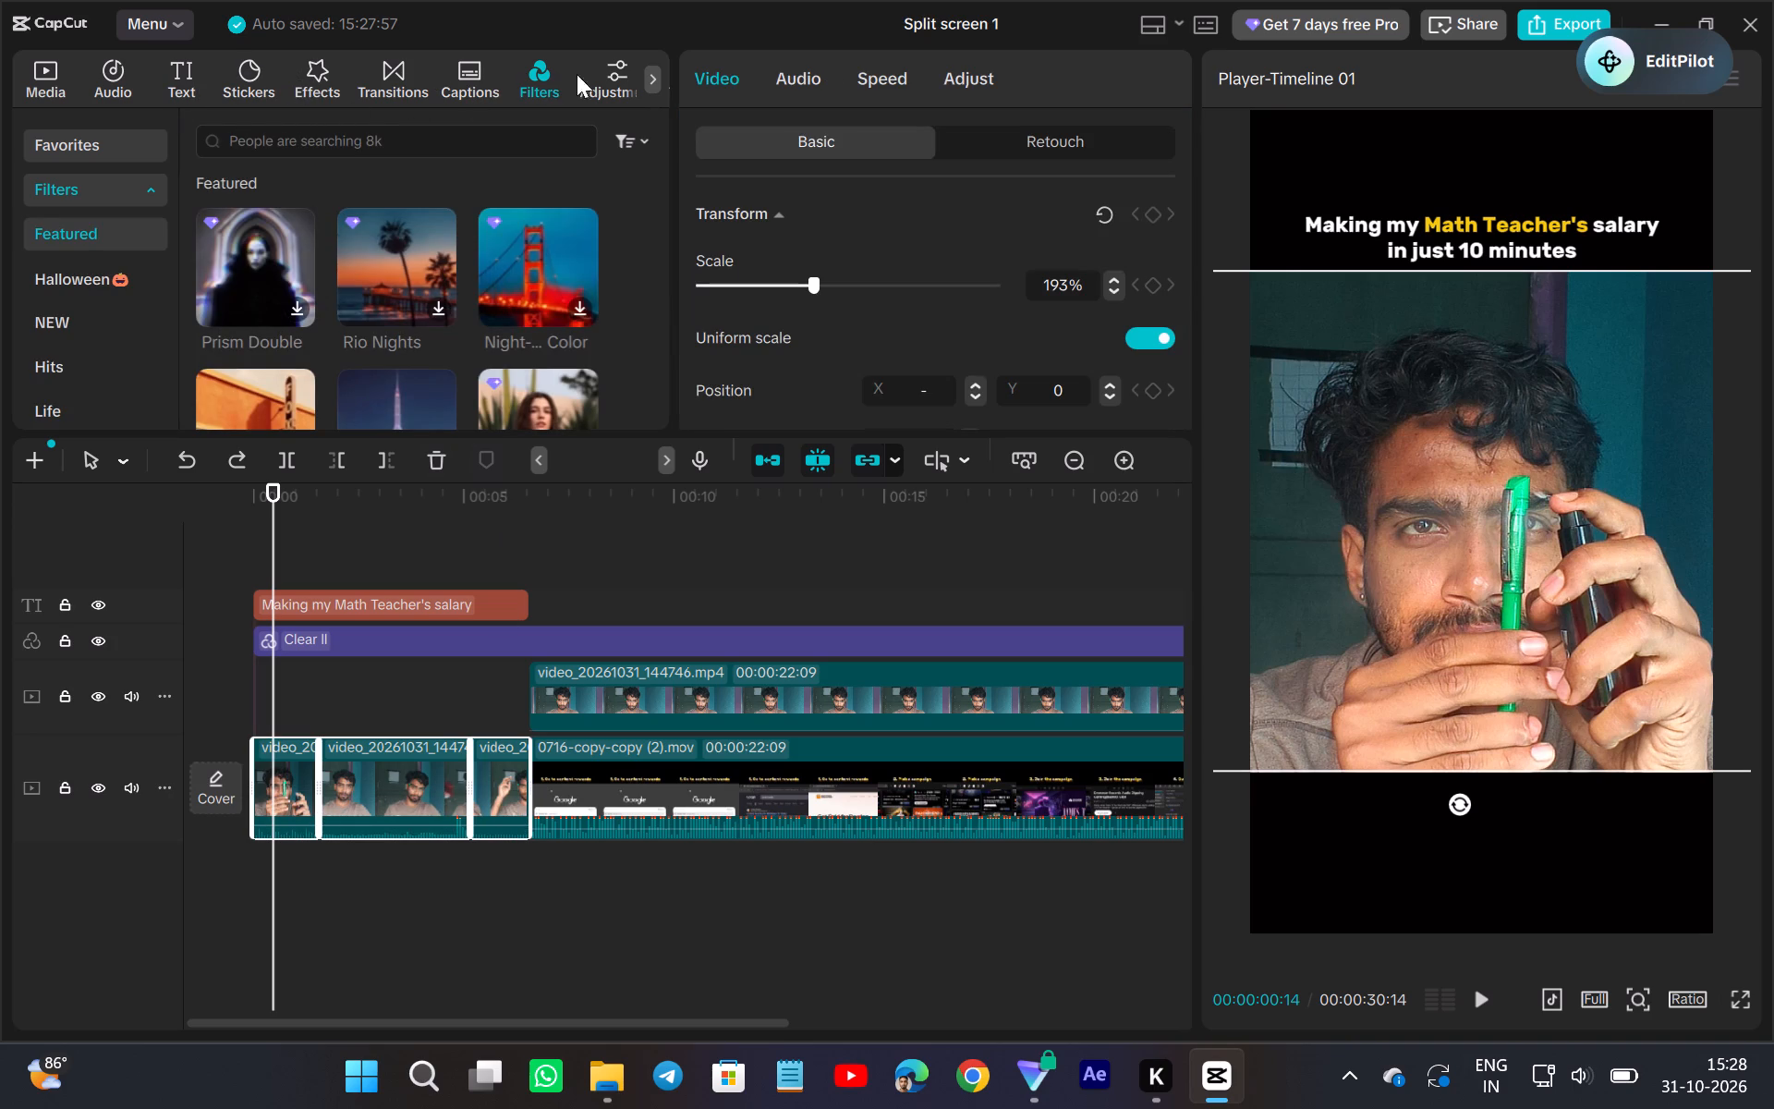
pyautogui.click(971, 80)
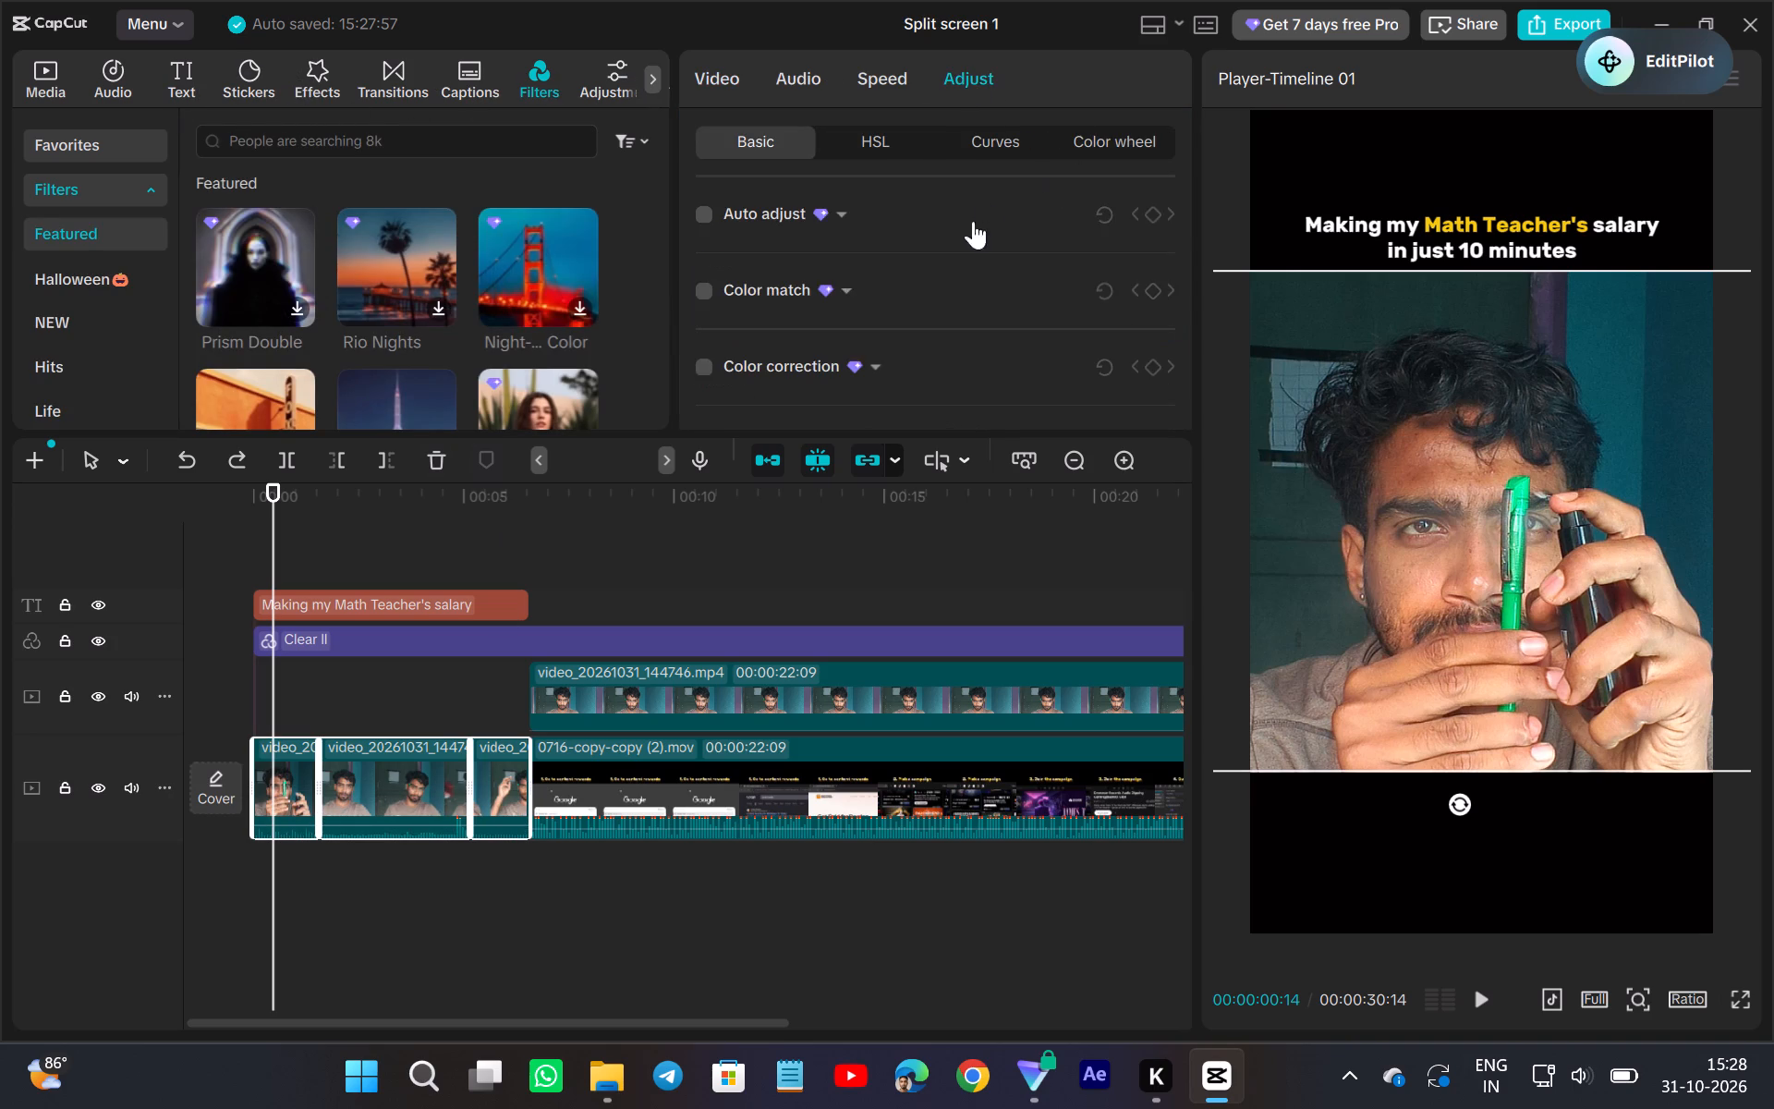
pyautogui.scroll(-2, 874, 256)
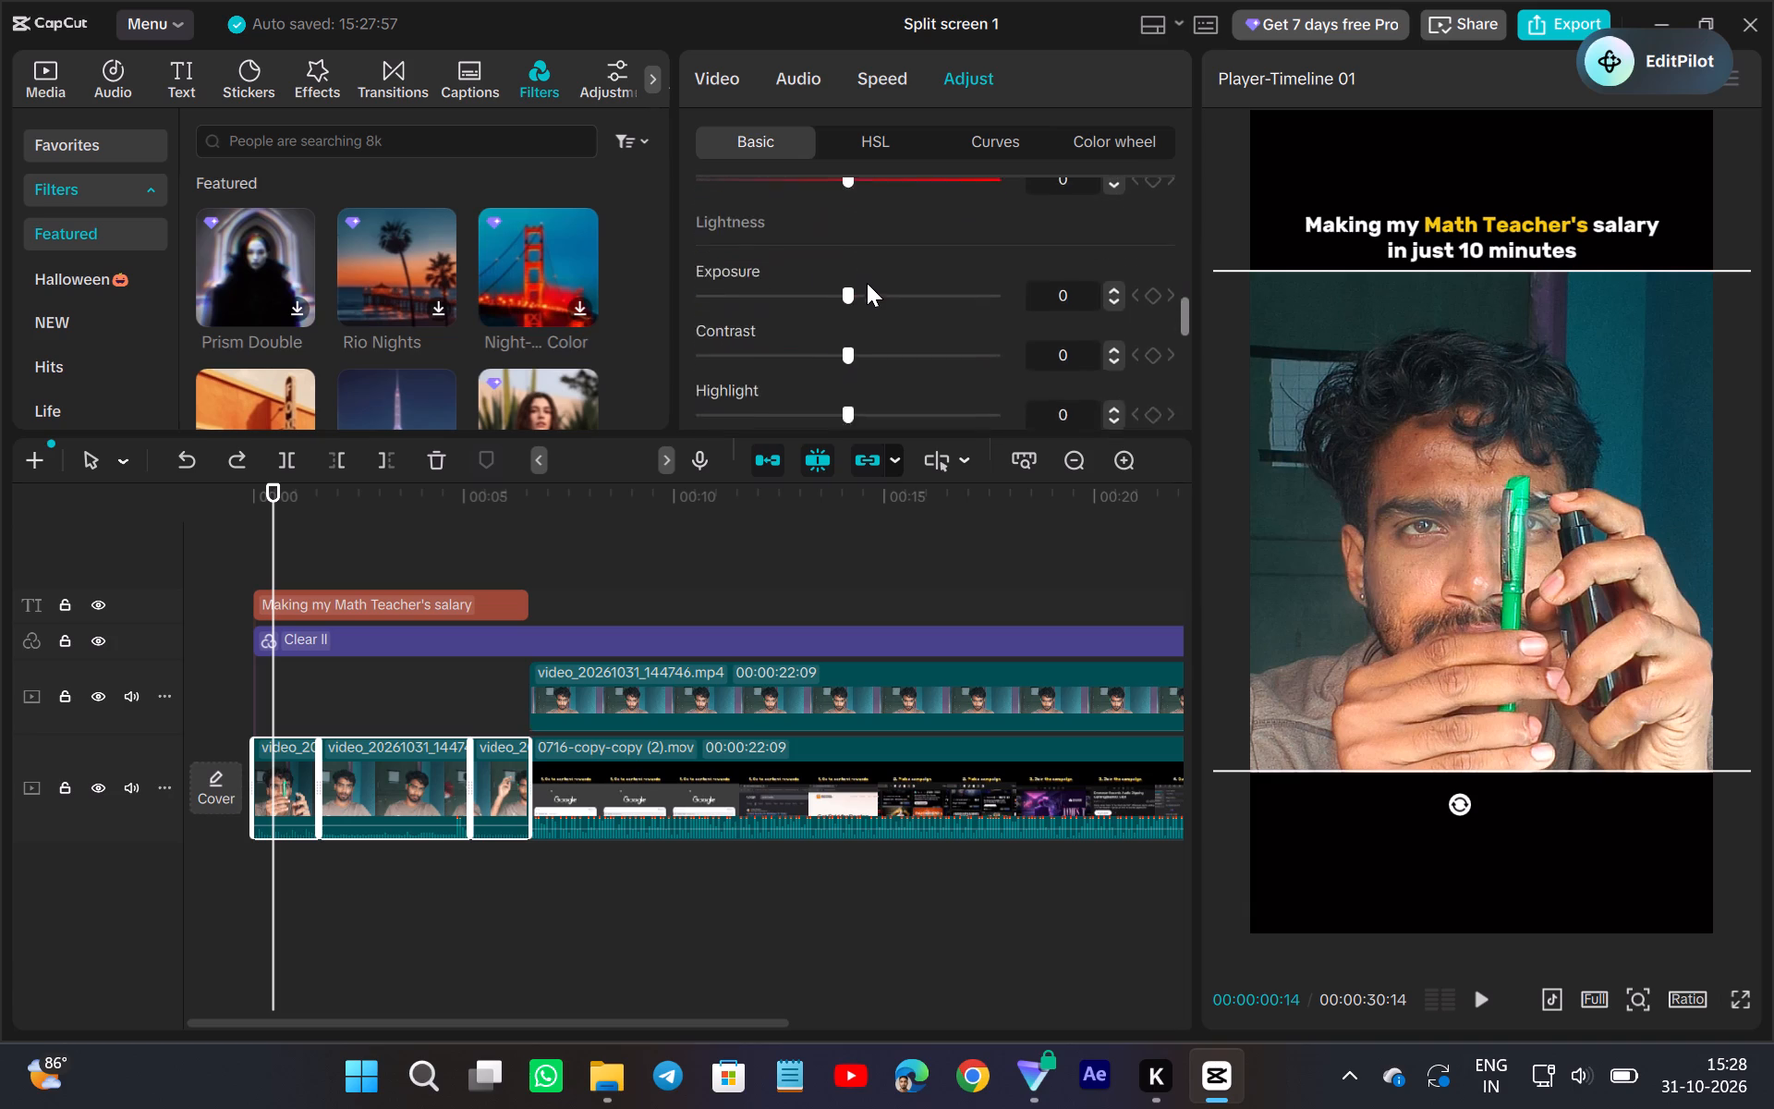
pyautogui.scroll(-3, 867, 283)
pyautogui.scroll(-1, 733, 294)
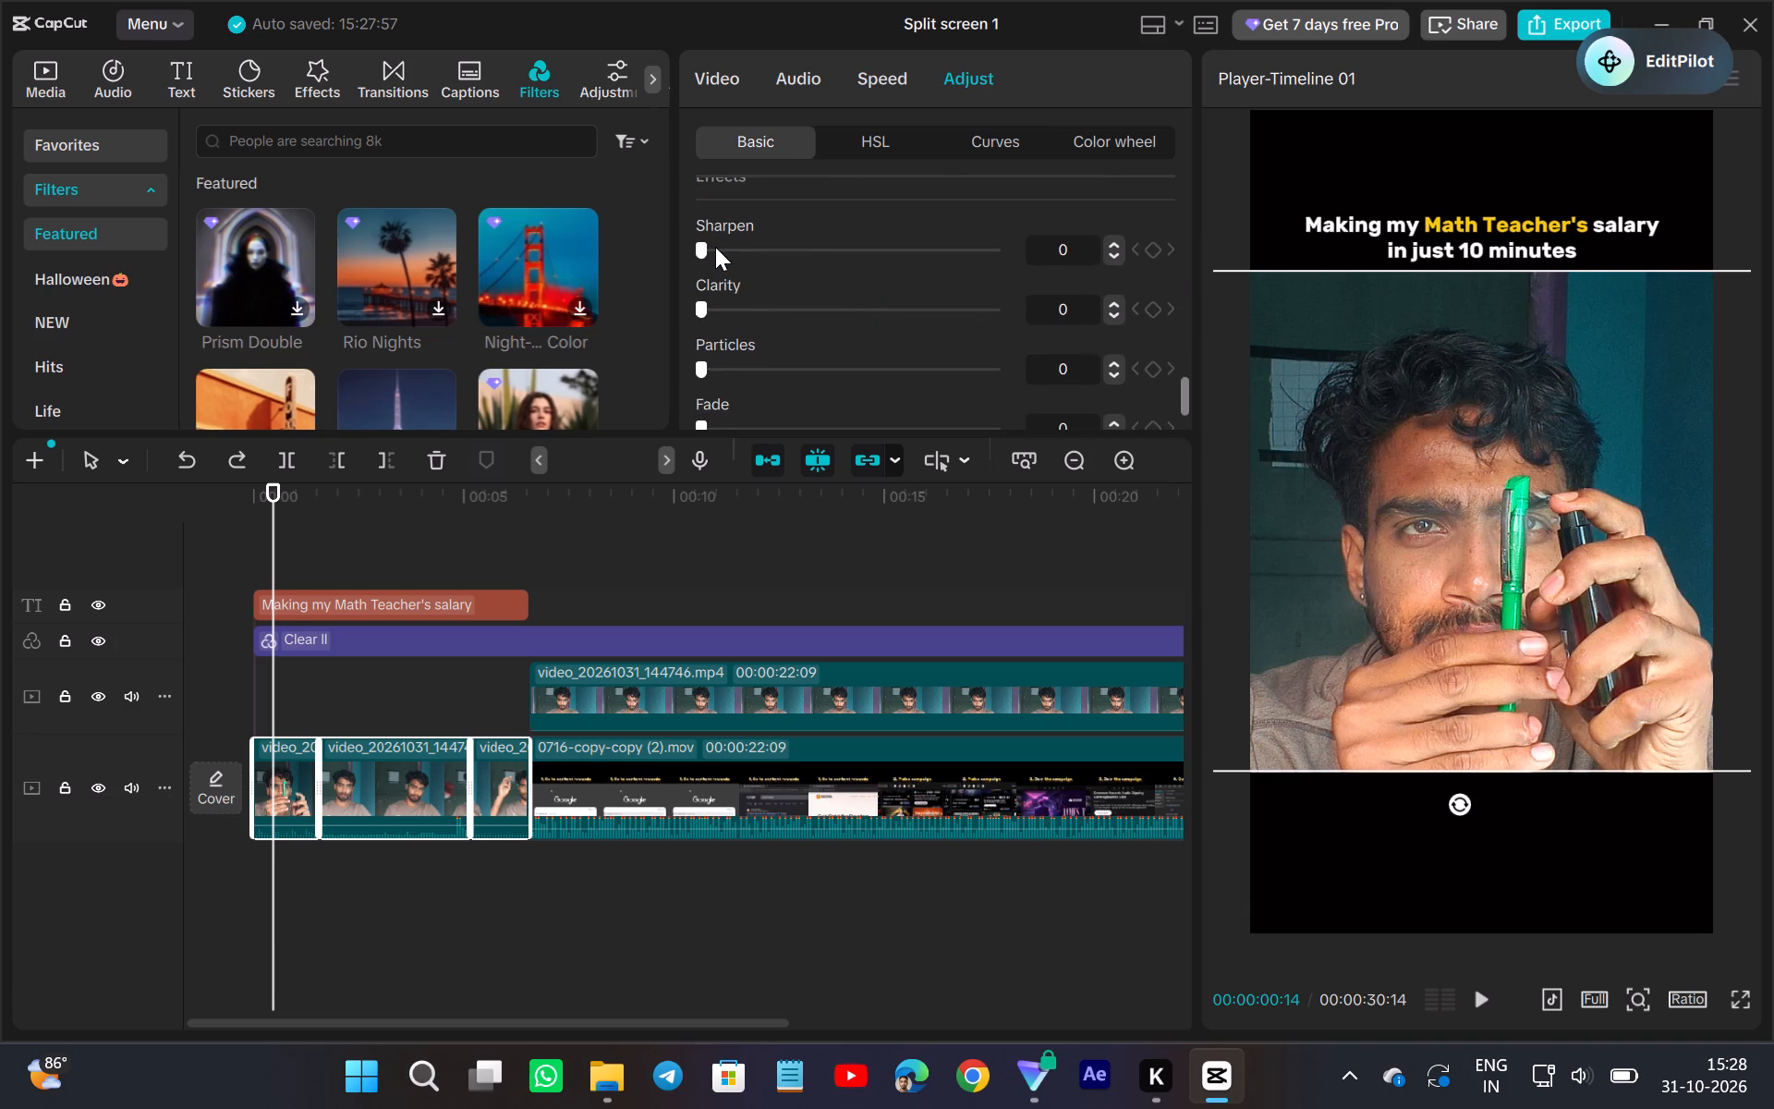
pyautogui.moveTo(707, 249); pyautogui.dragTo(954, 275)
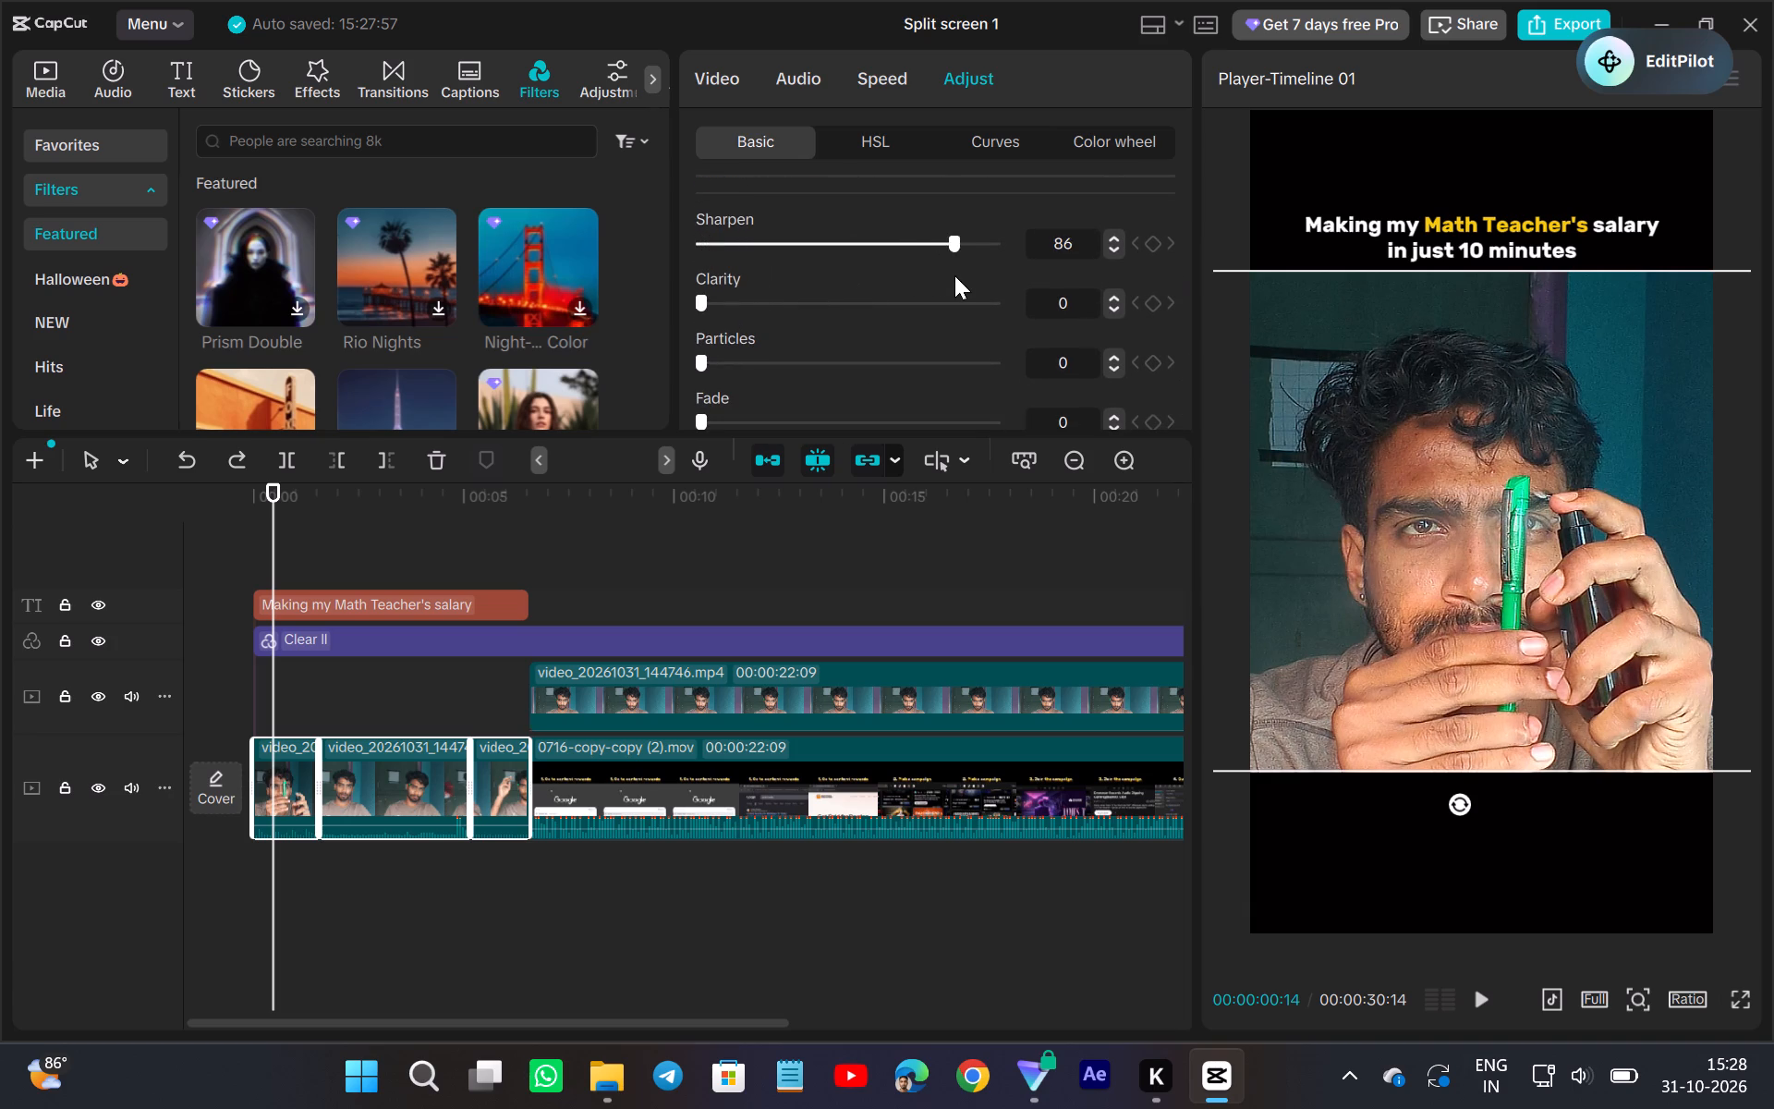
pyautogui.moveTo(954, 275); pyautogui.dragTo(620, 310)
# Set the Clarity adjustment of the three selected opening segments to 33.
pyautogui.moveTo(705, 306); pyautogui.dragTo(743, 308)
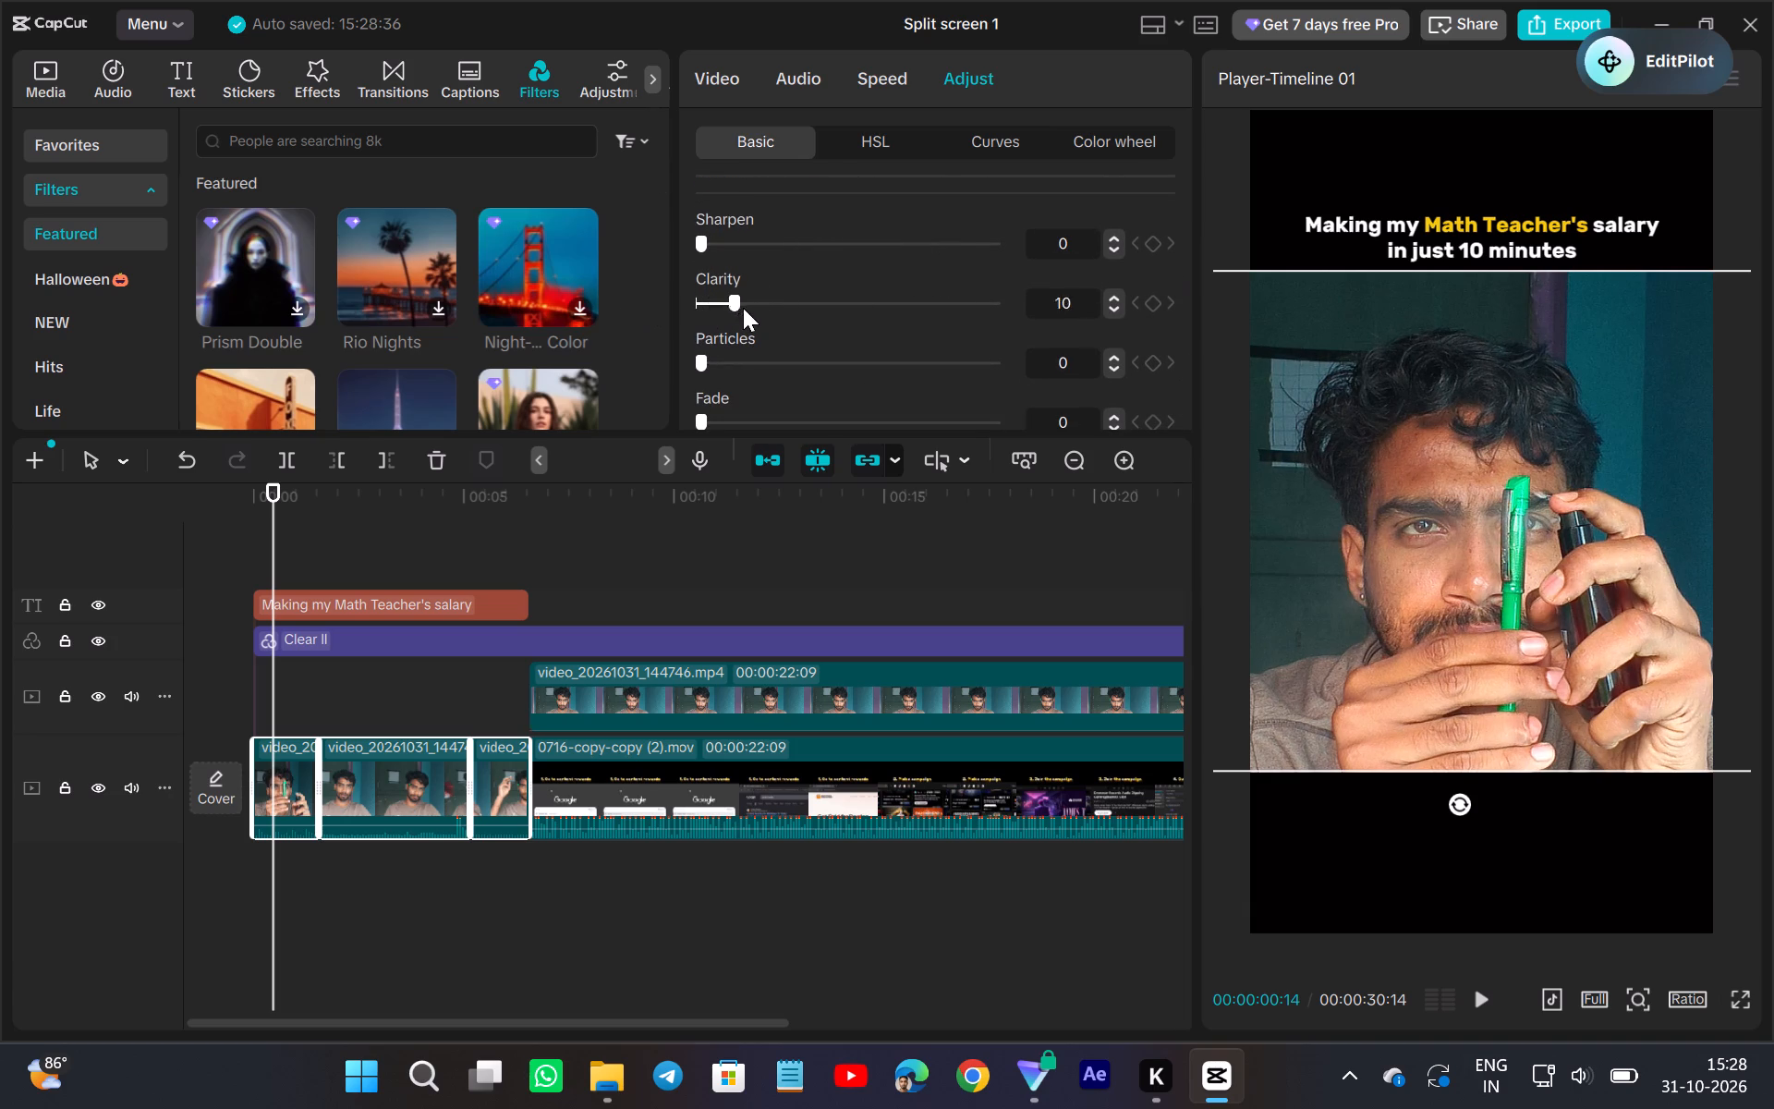
pyautogui.moveTo(743, 308); pyautogui.dragTo(838, 330)
pyautogui.moveTo(832, 332); pyautogui.dragTo(825, 332)
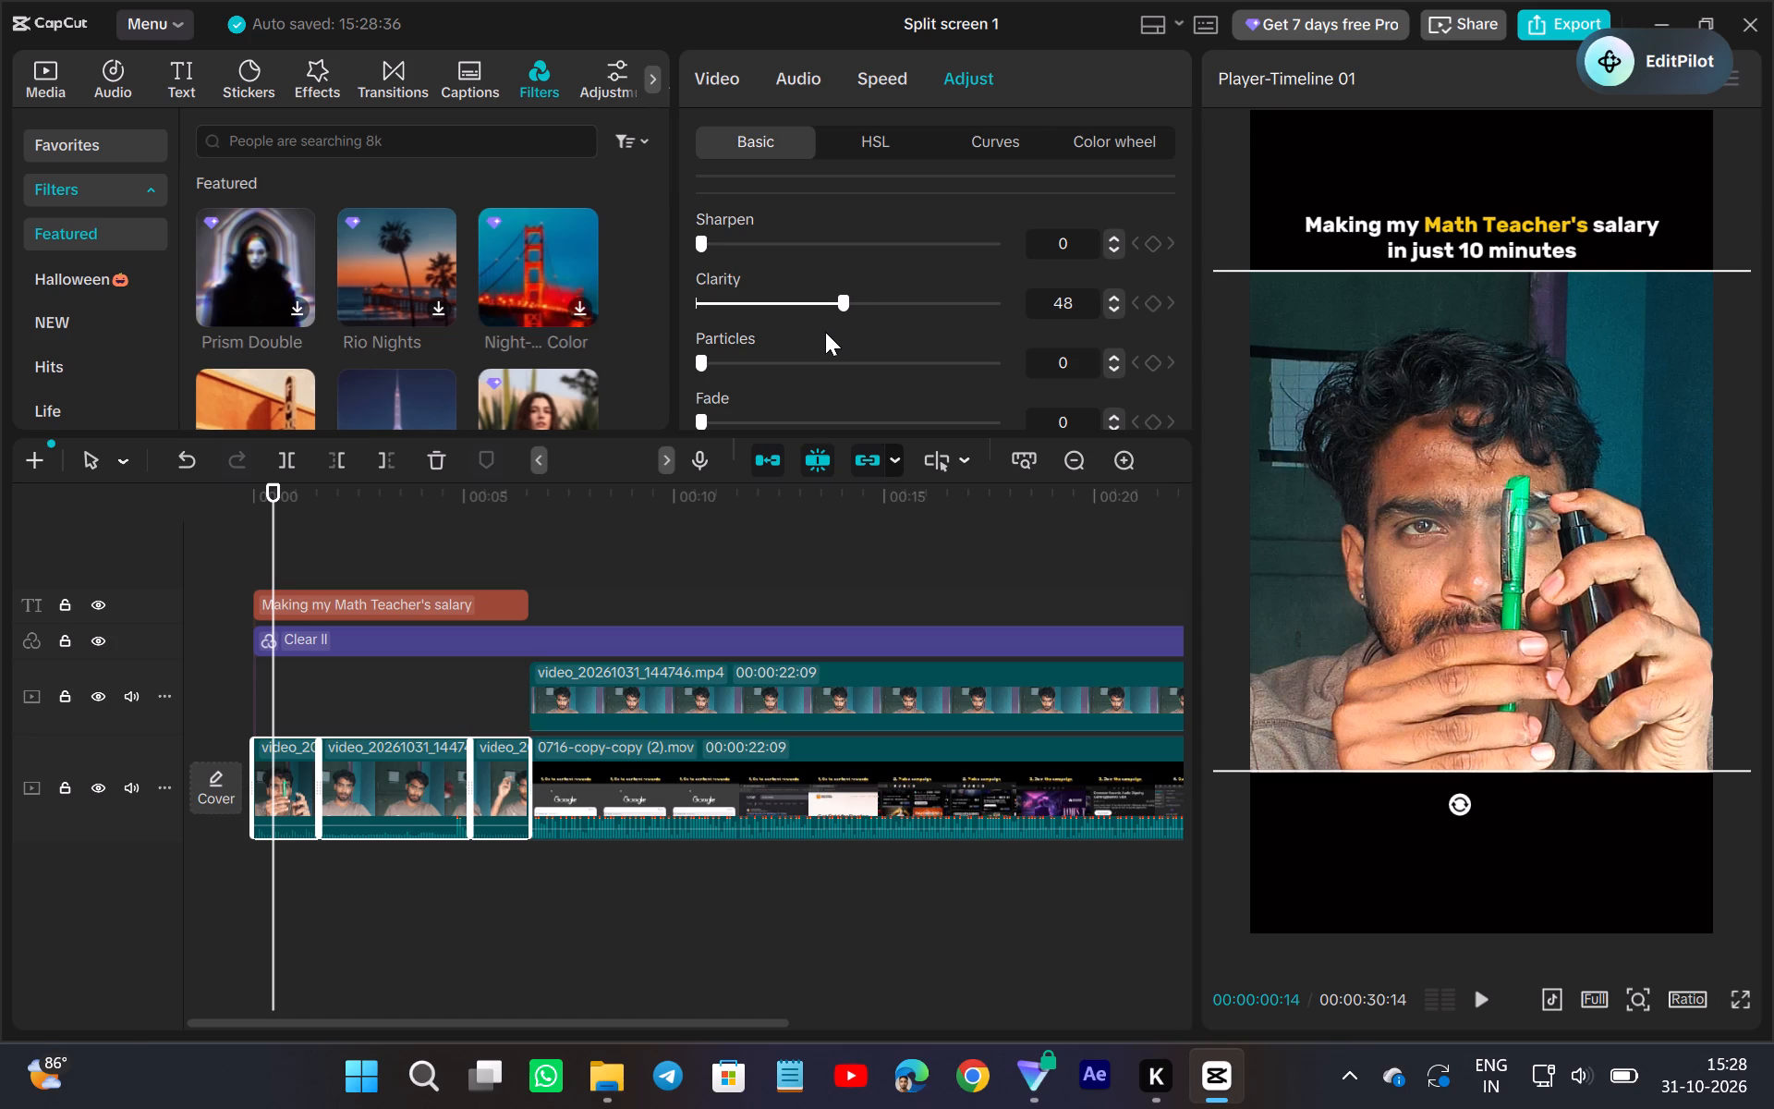
pyautogui.moveTo(825, 332); pyautogui.dragTo(787, 341)
pyautogui.click(796, 306)
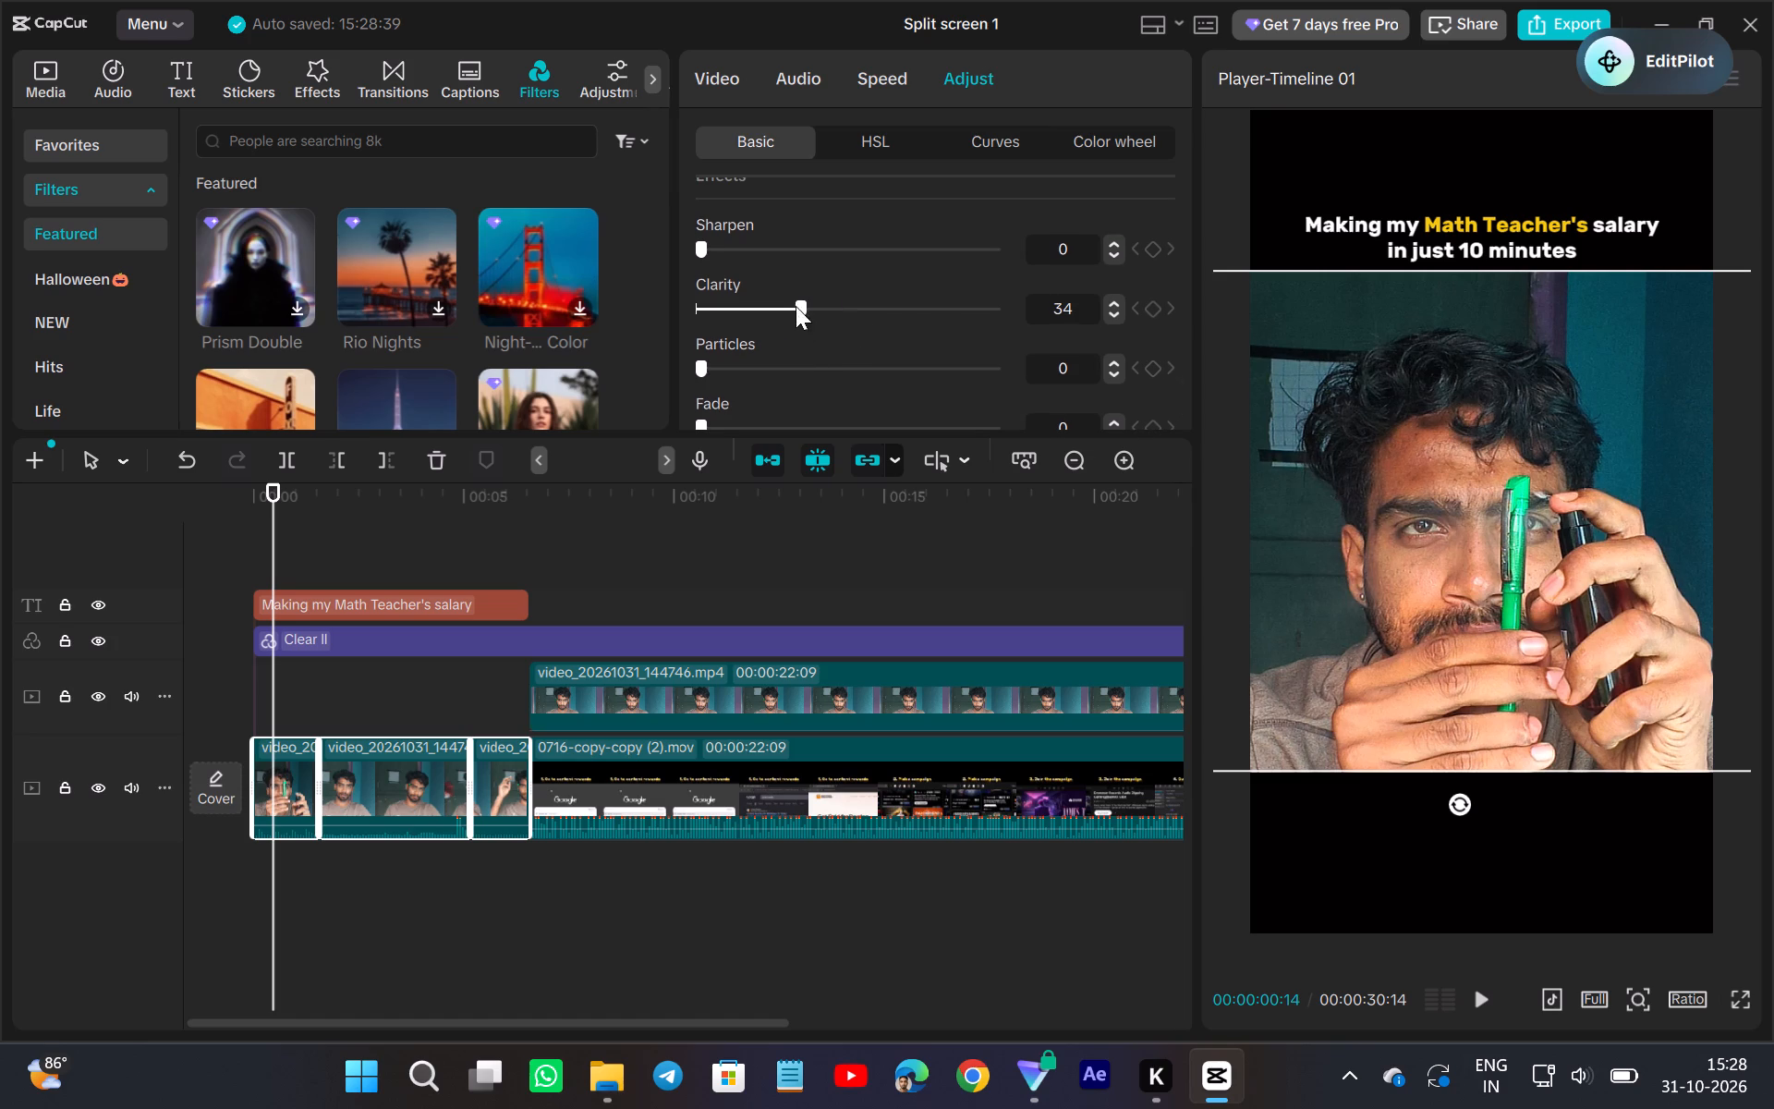
pyautogui.click(1116, 311)
# Play back the opening from the start and undo the last Clarity change.
pyautogui.click(219, 894)
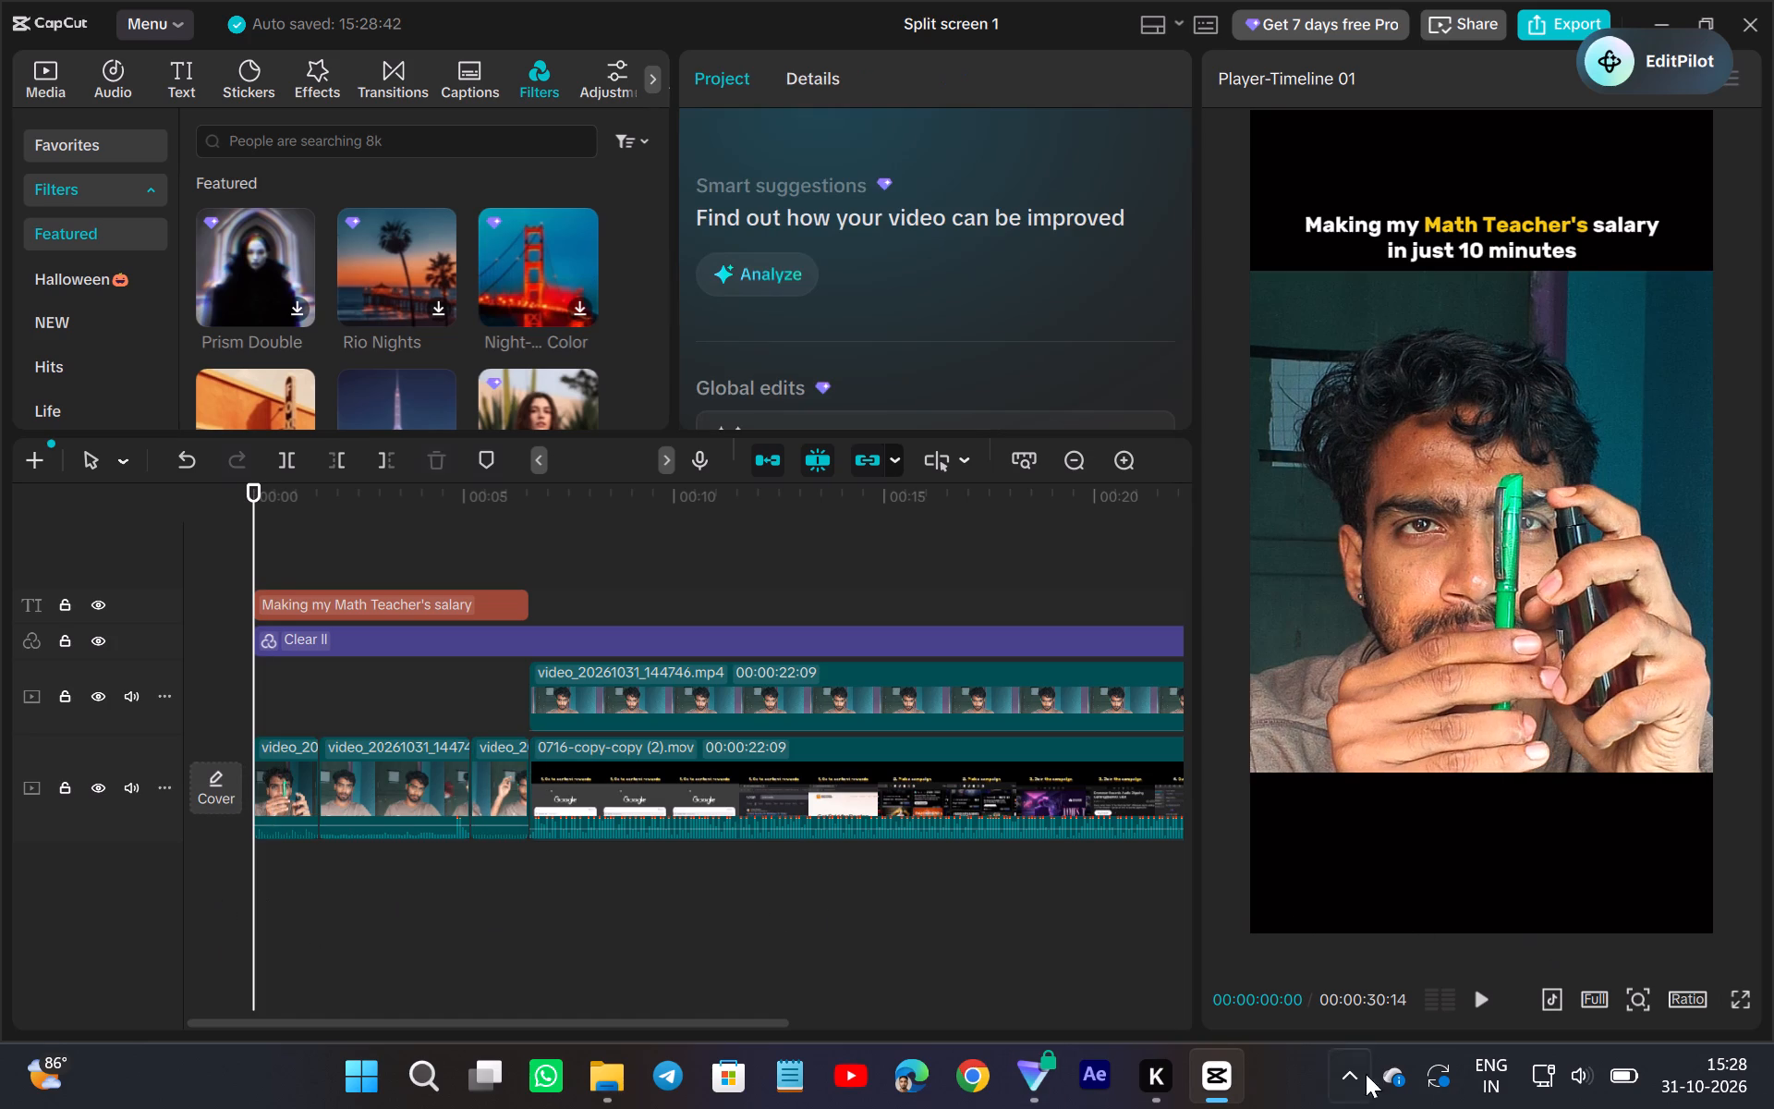
pyautogui.click(1482, 1010)
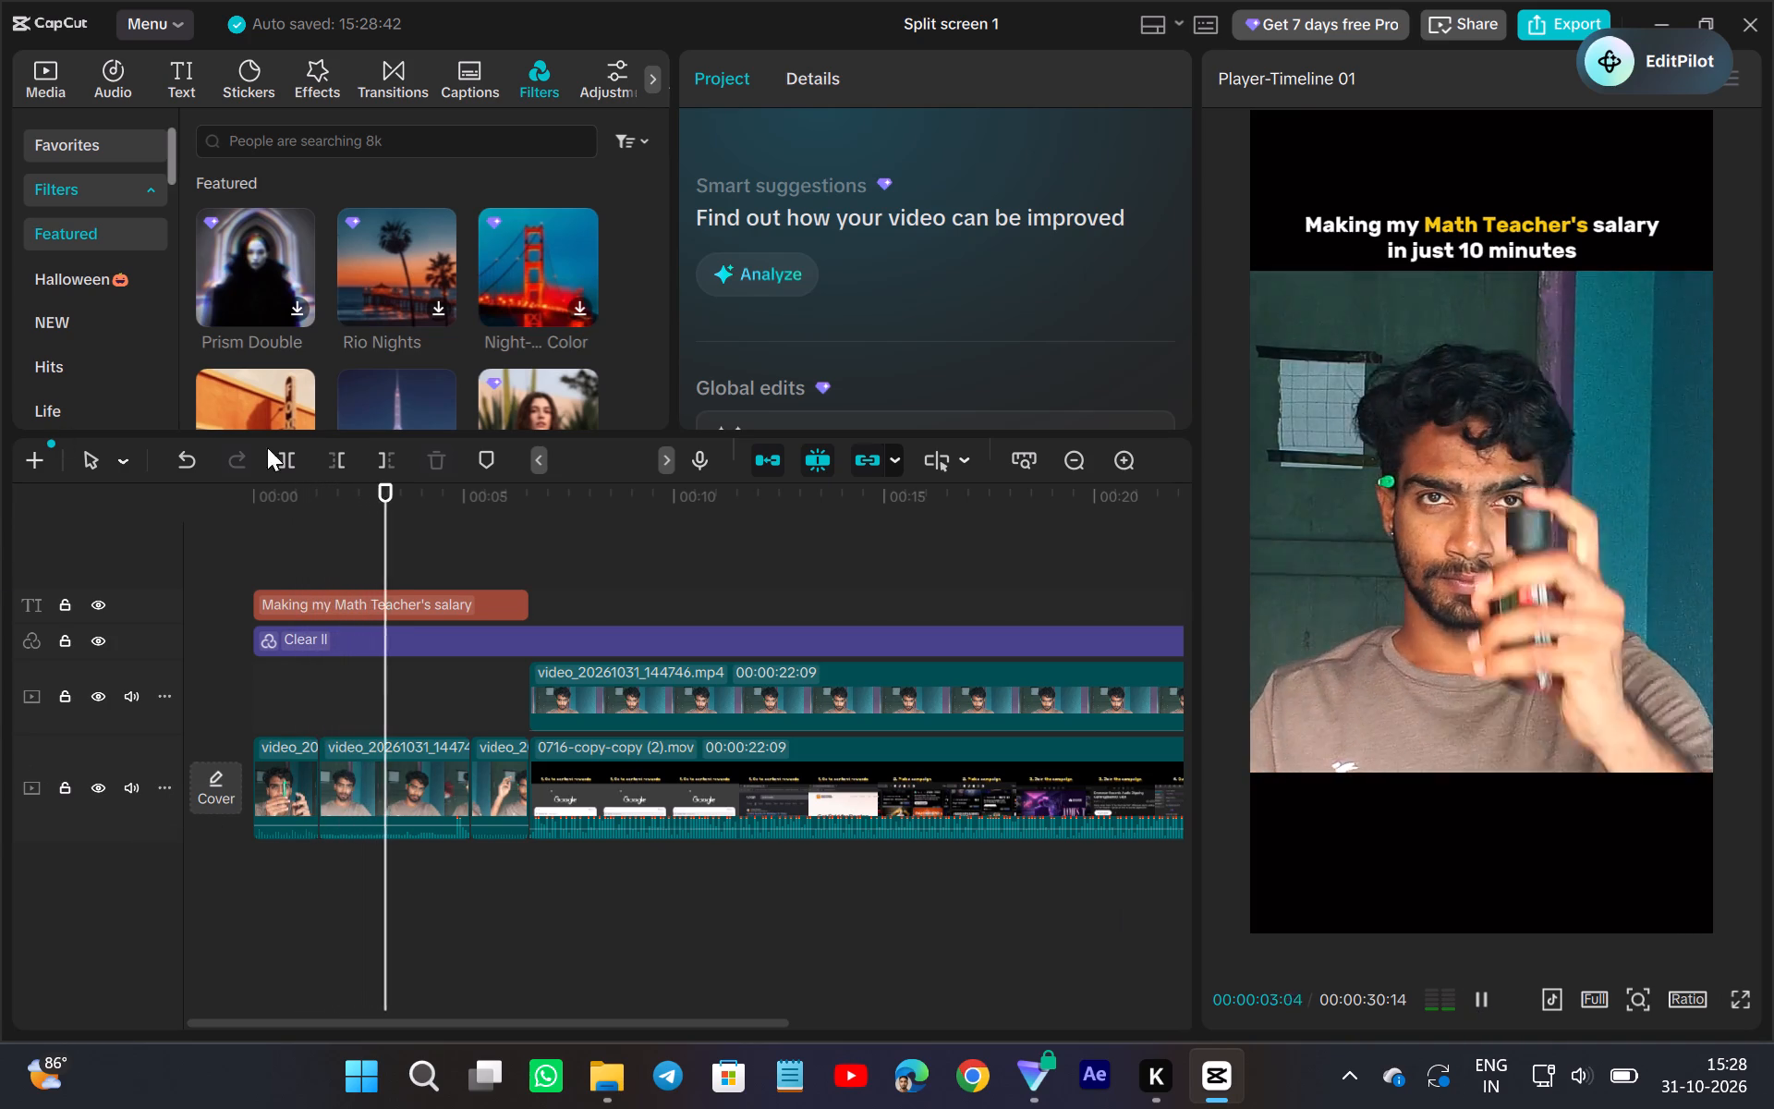
pyautogui.click(180, 454)
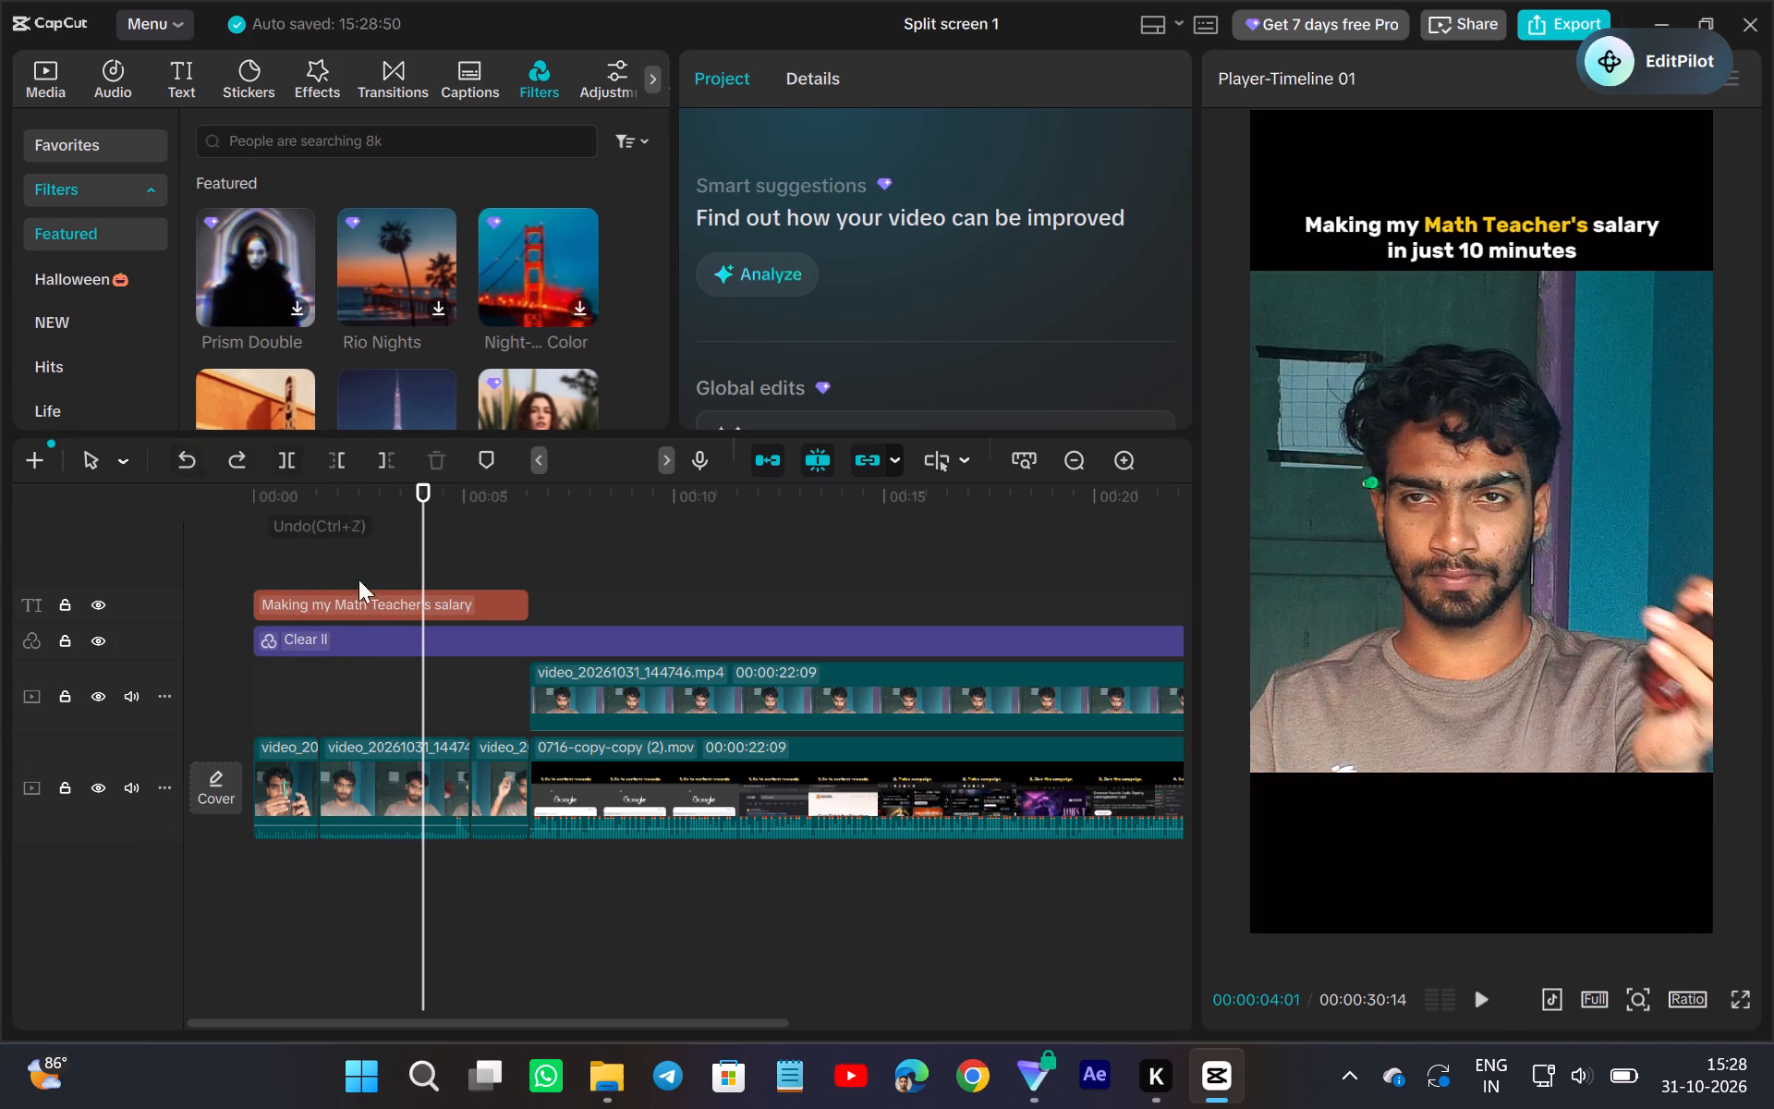
# Set the Clarity adjustment of the three opening video segments together to 0.
pyautogui.click(363, 805)
pyautogui.moveTo(938, 359); pyautogui.dragTo(814, 323)
pyautogui.scroll(-7, 825, 297)
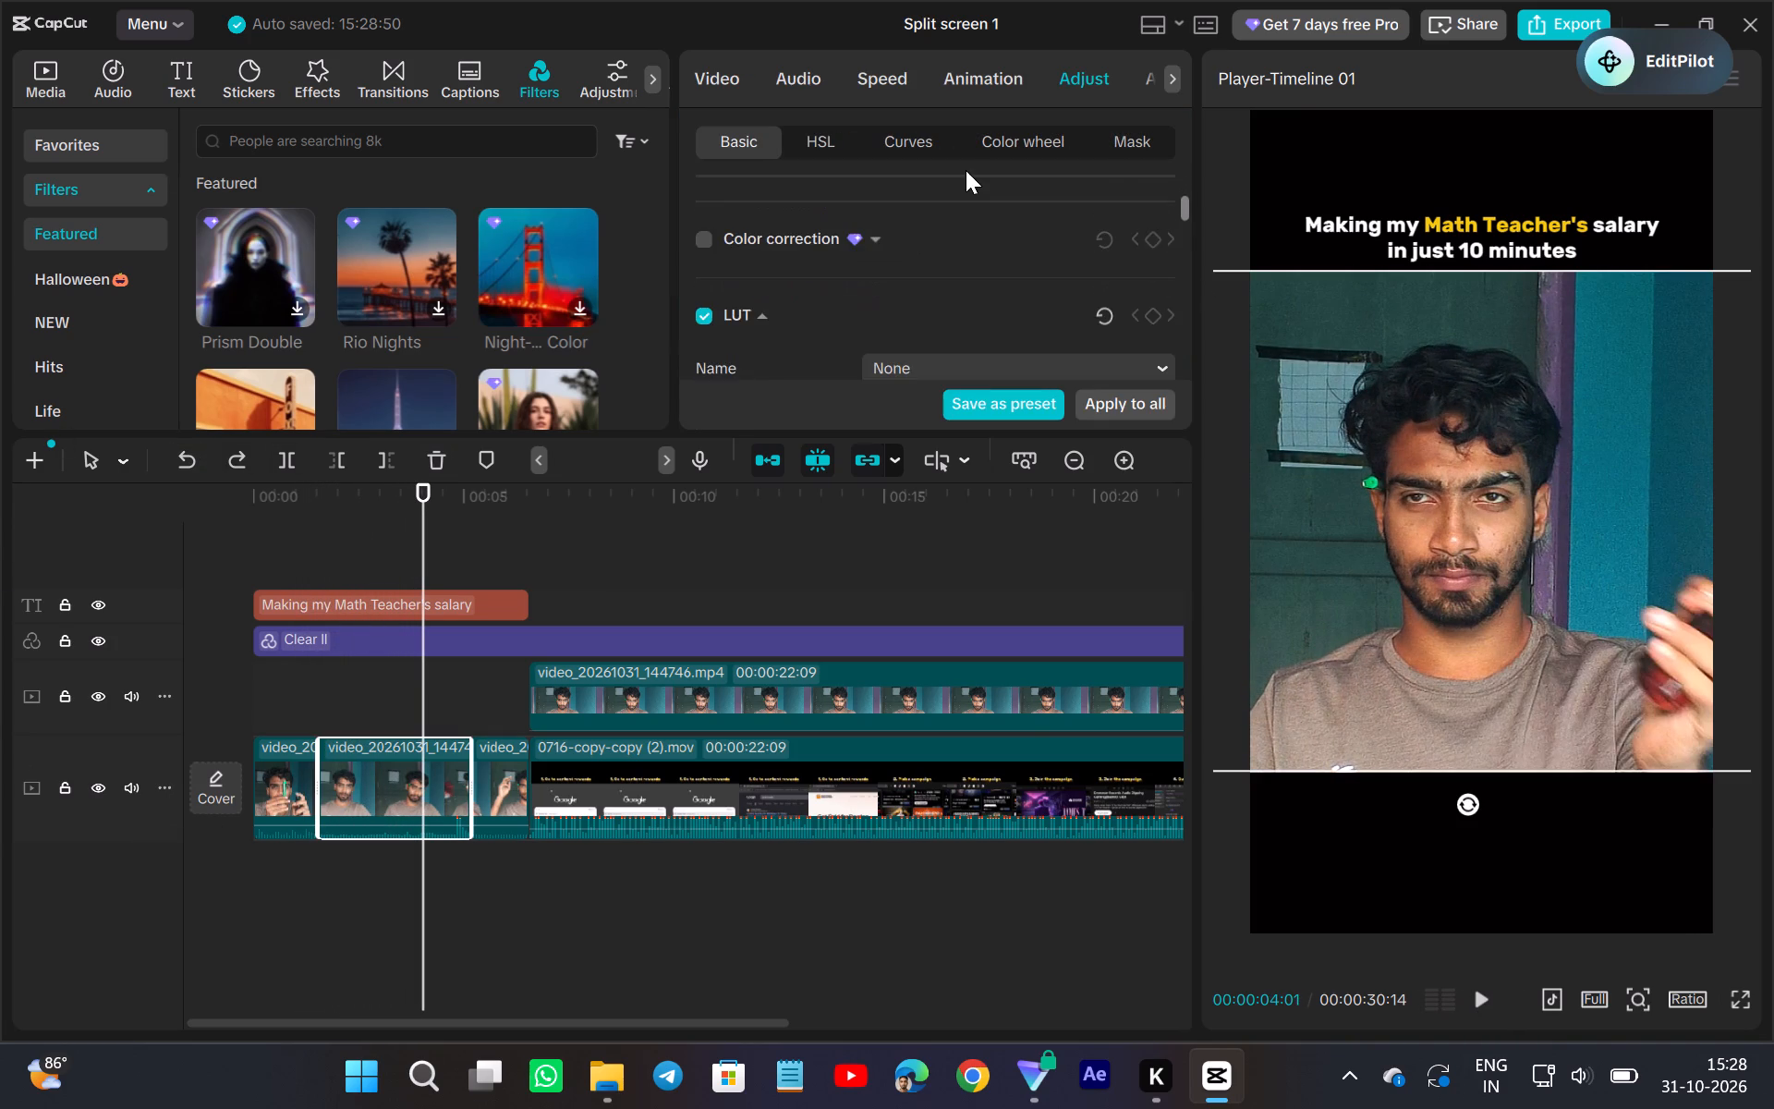
pyautogui.scroll(-1, 966, 170)
pyautogui.scroll(-10, 891, 359)
pyautogui.scroll(1, 880, 347)
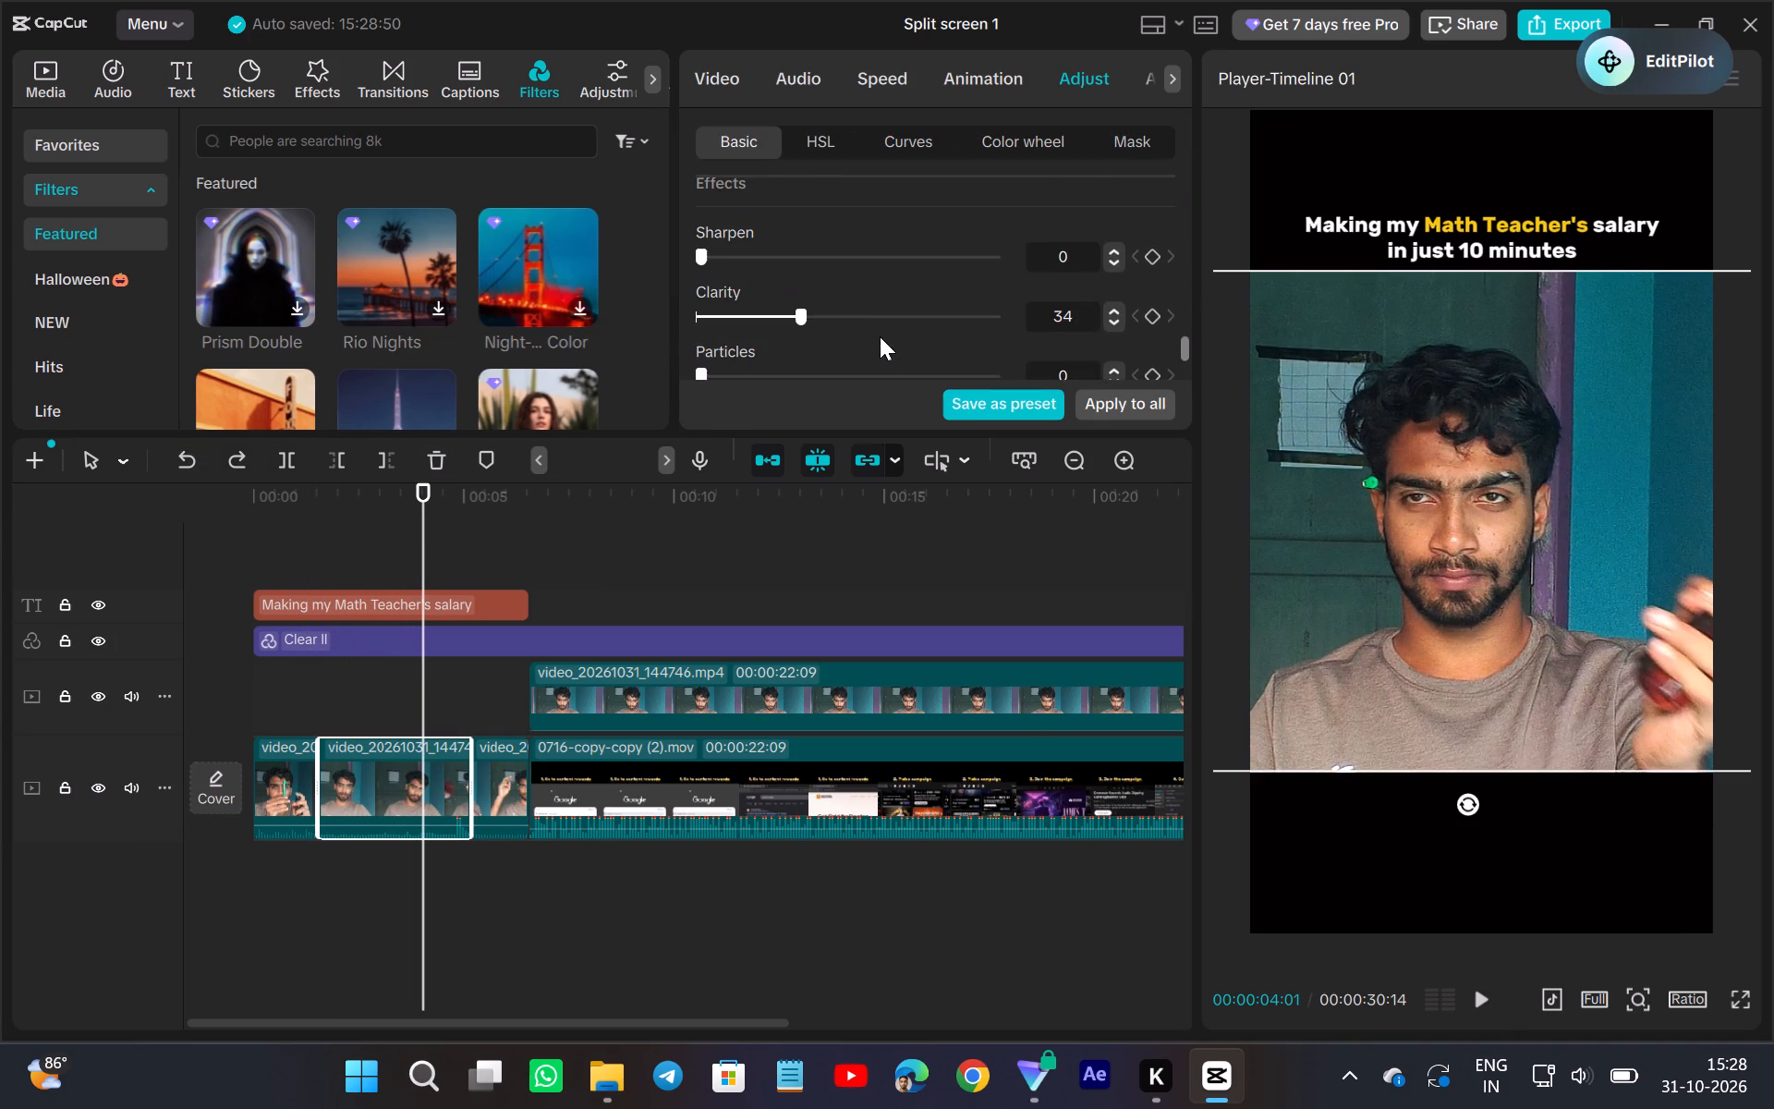
pyautogui.scroll(1, 880, 336)
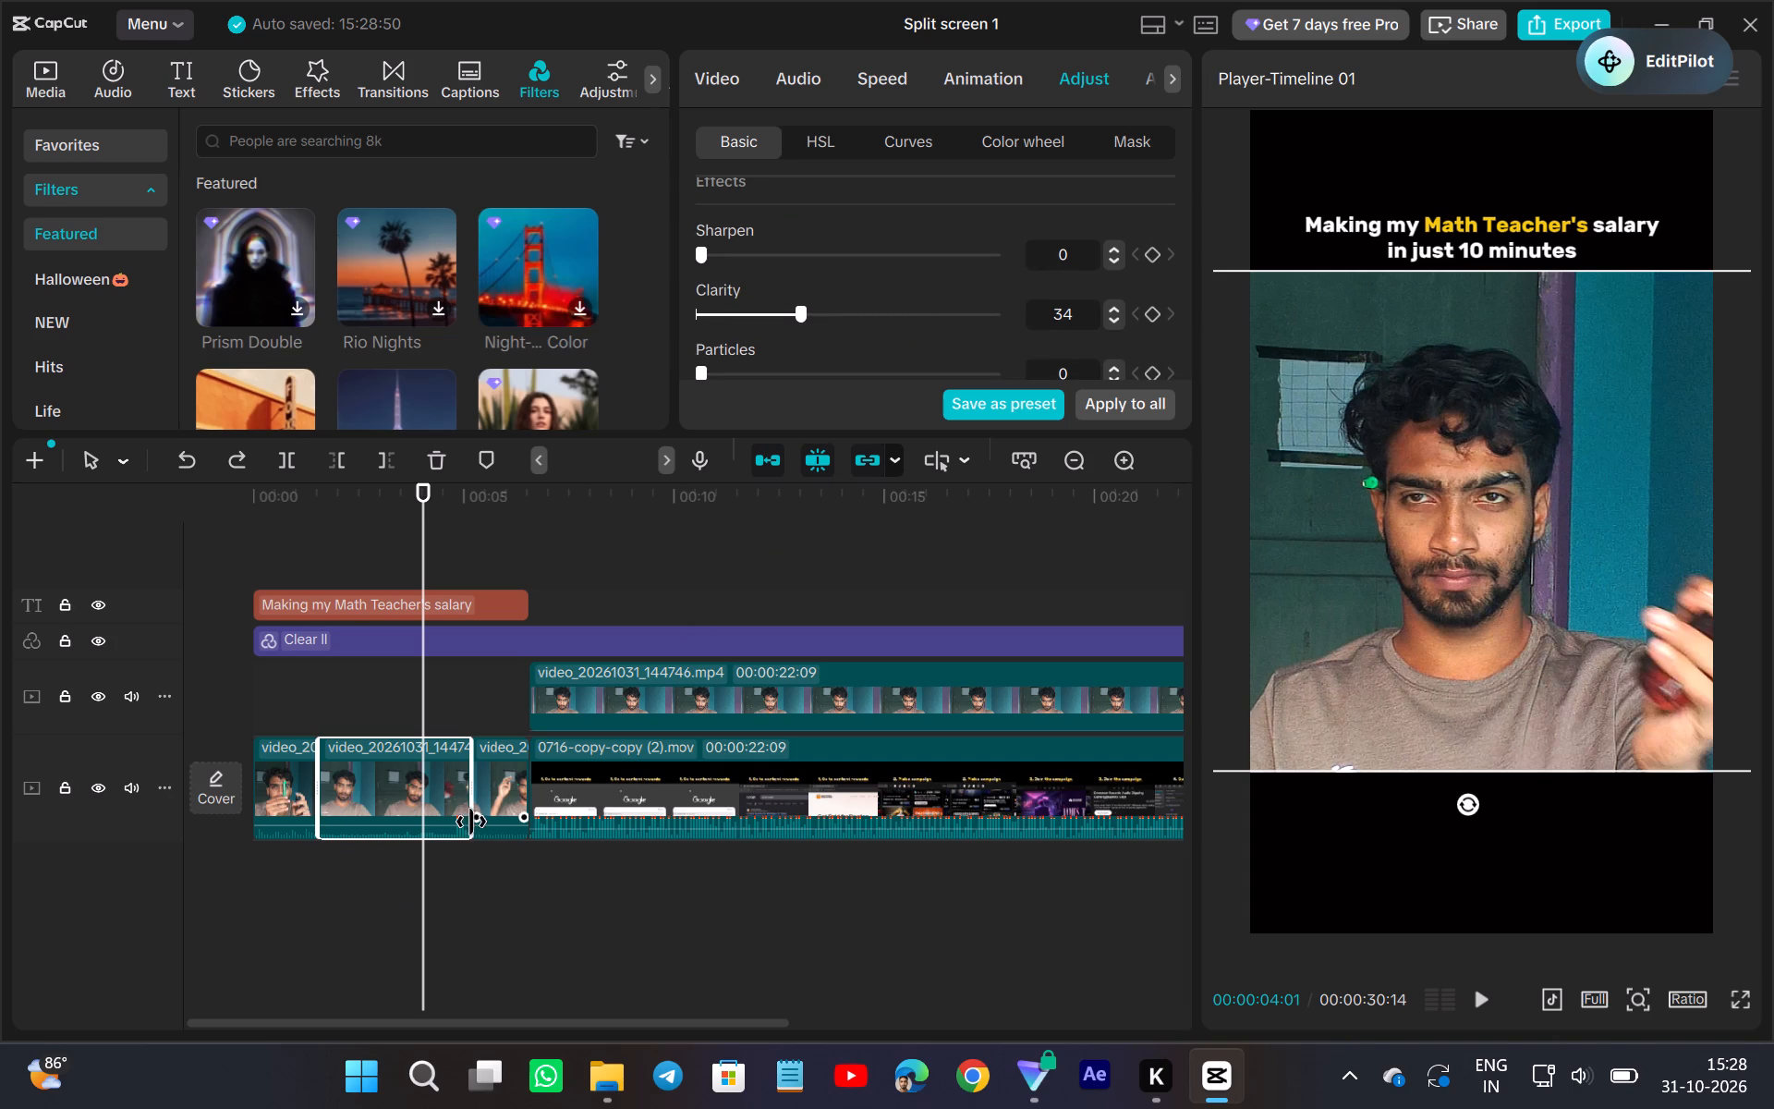
pyautogui.keyDown('ctrl'); pyautogui.click(499, 798); pyautogui.keyUp('ctrl')
pyautogui.keyDown('ctrl'); pyautogui.click(264, 806); pyautogui.keyUp('ctrl')
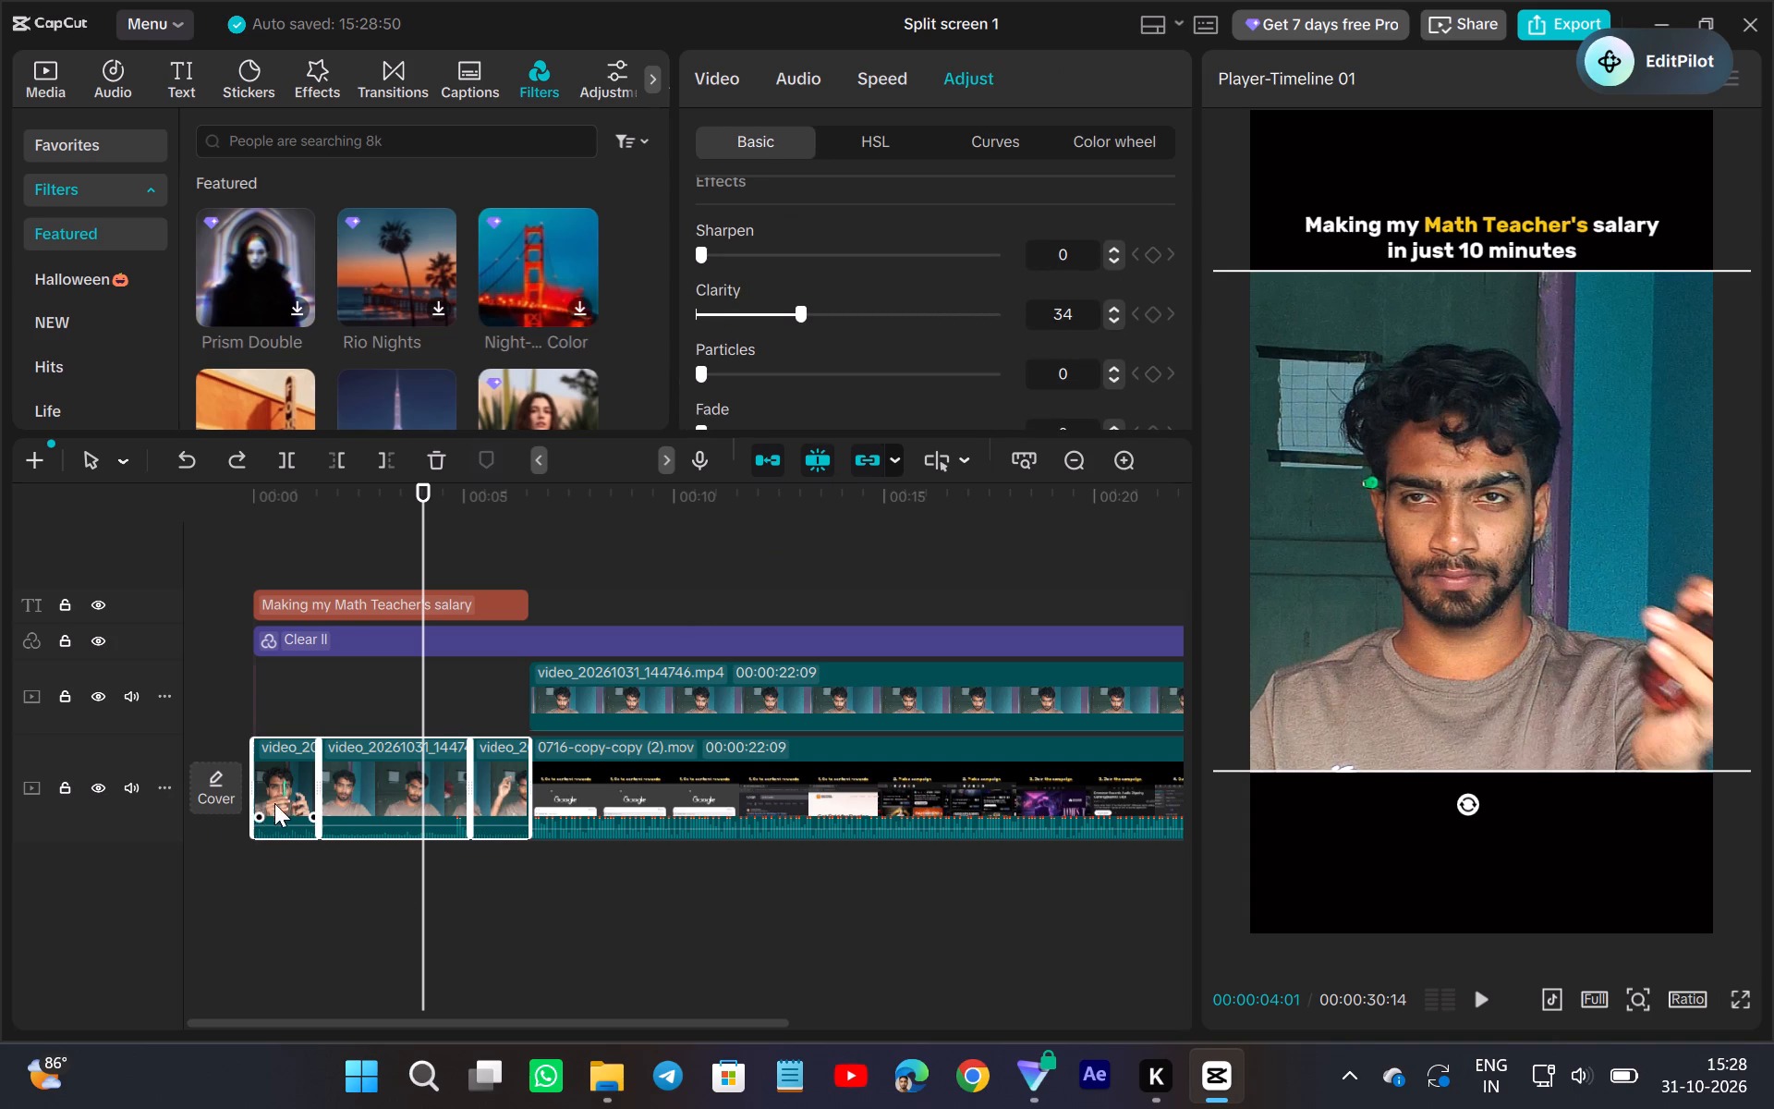
pyautogui.moveTo(810, 317); pyautogui.dragTo(490, 324)
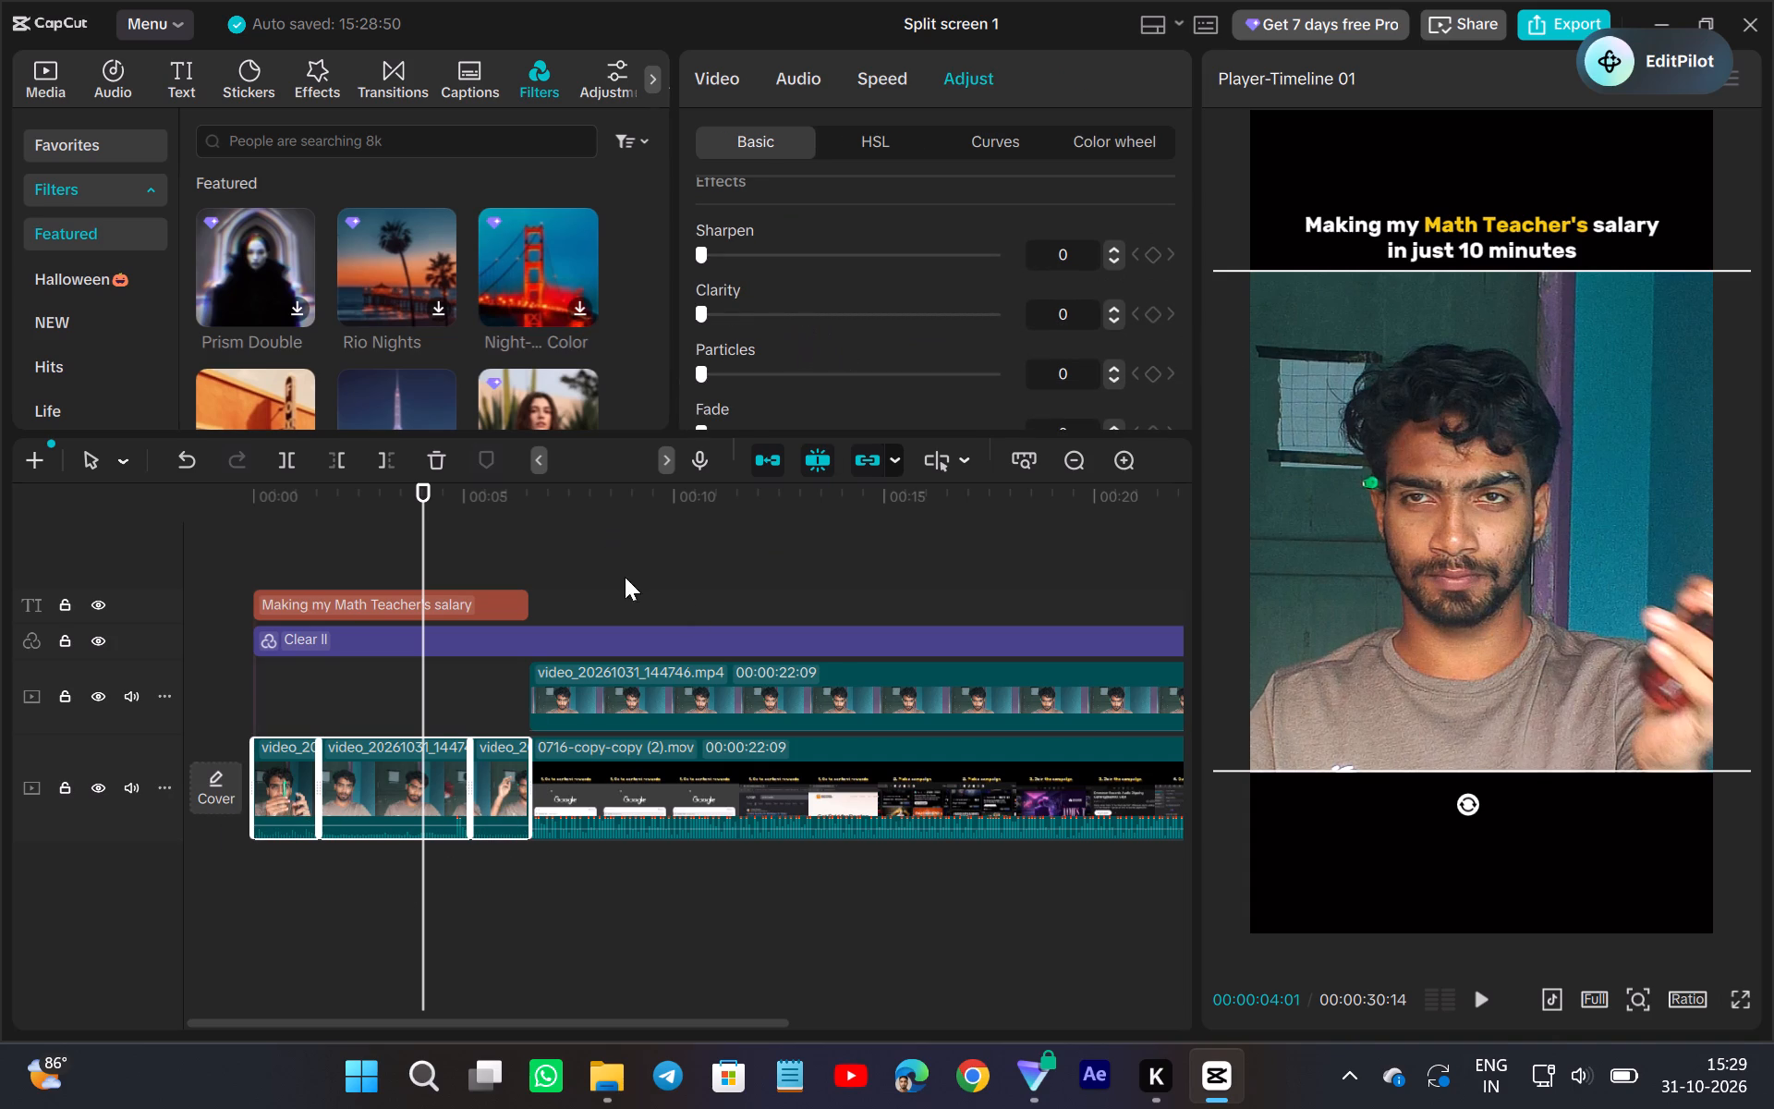
# Play back the opening from the start into the screen-recording section to review the clips without Clarity.
pyautogui.click(212, 849)
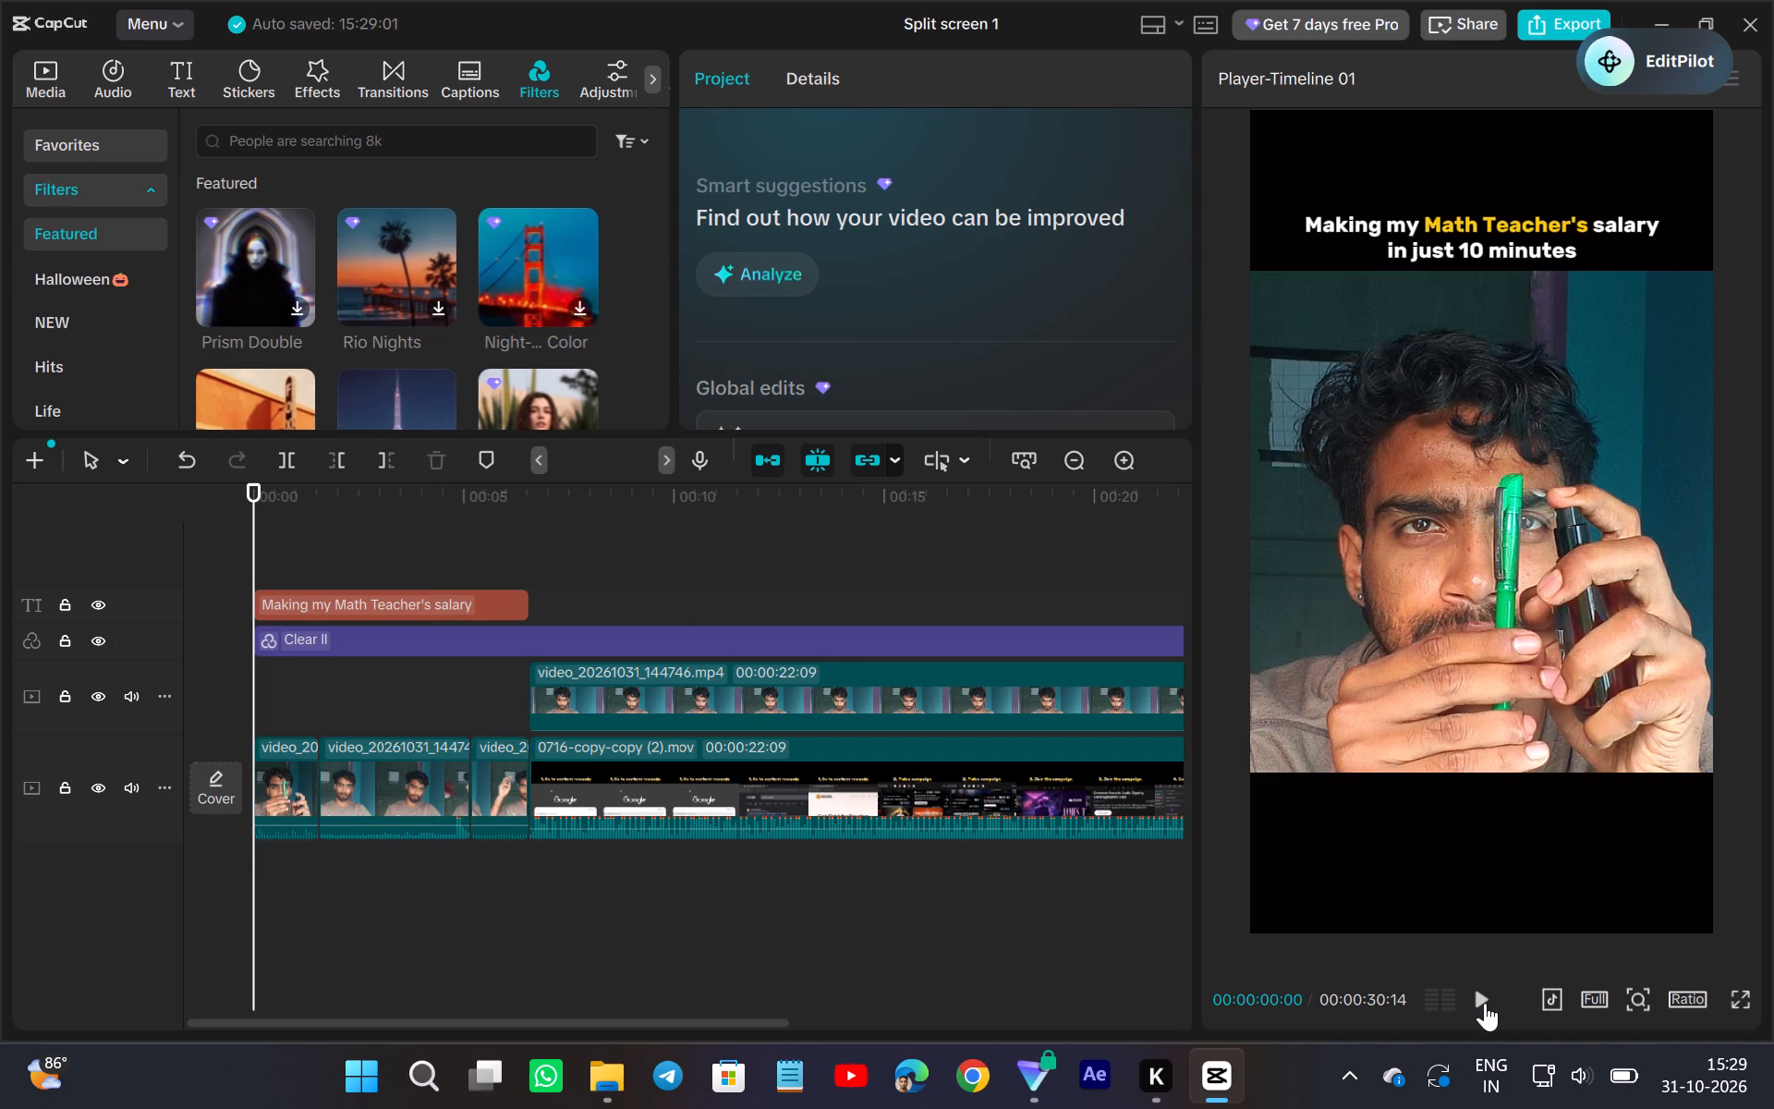
pyautogui.click(1485, 1003)
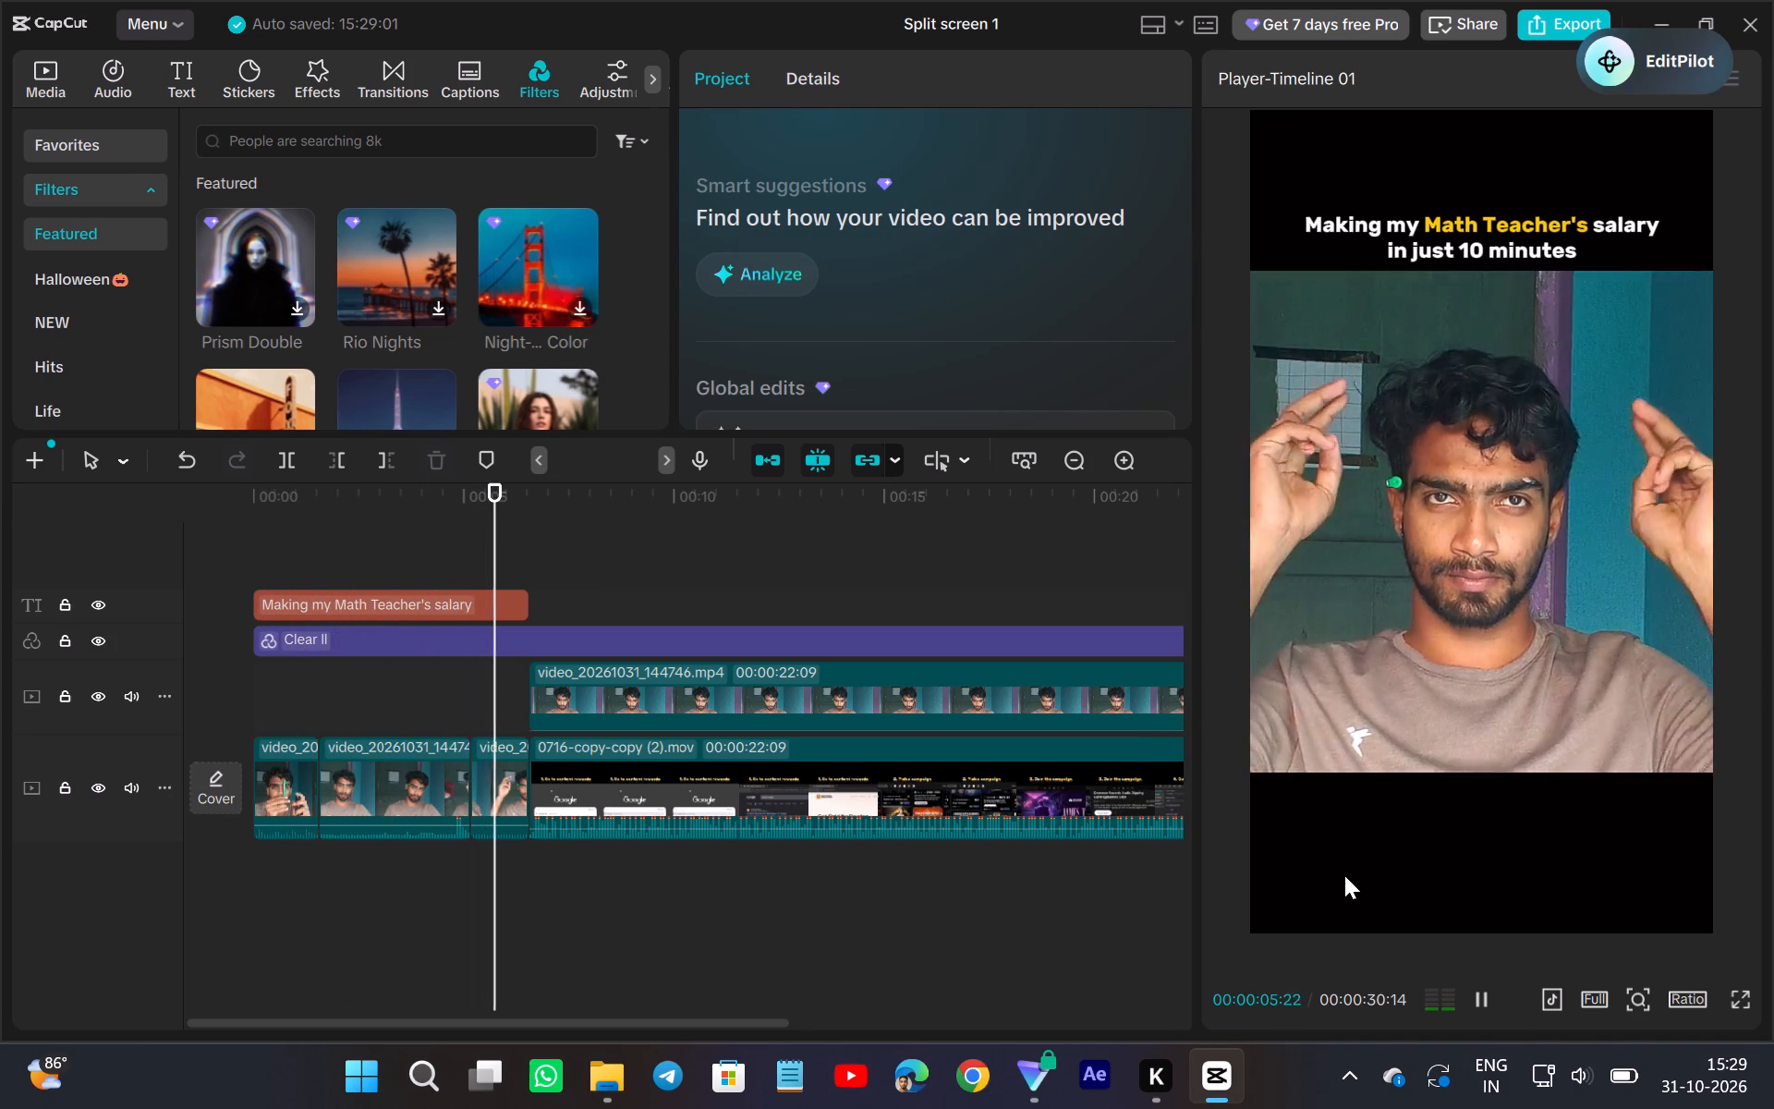
# Play back the closing section from about 26 seconds through the end of the video.
pyautogui.hscroll(-1, 870, 900)
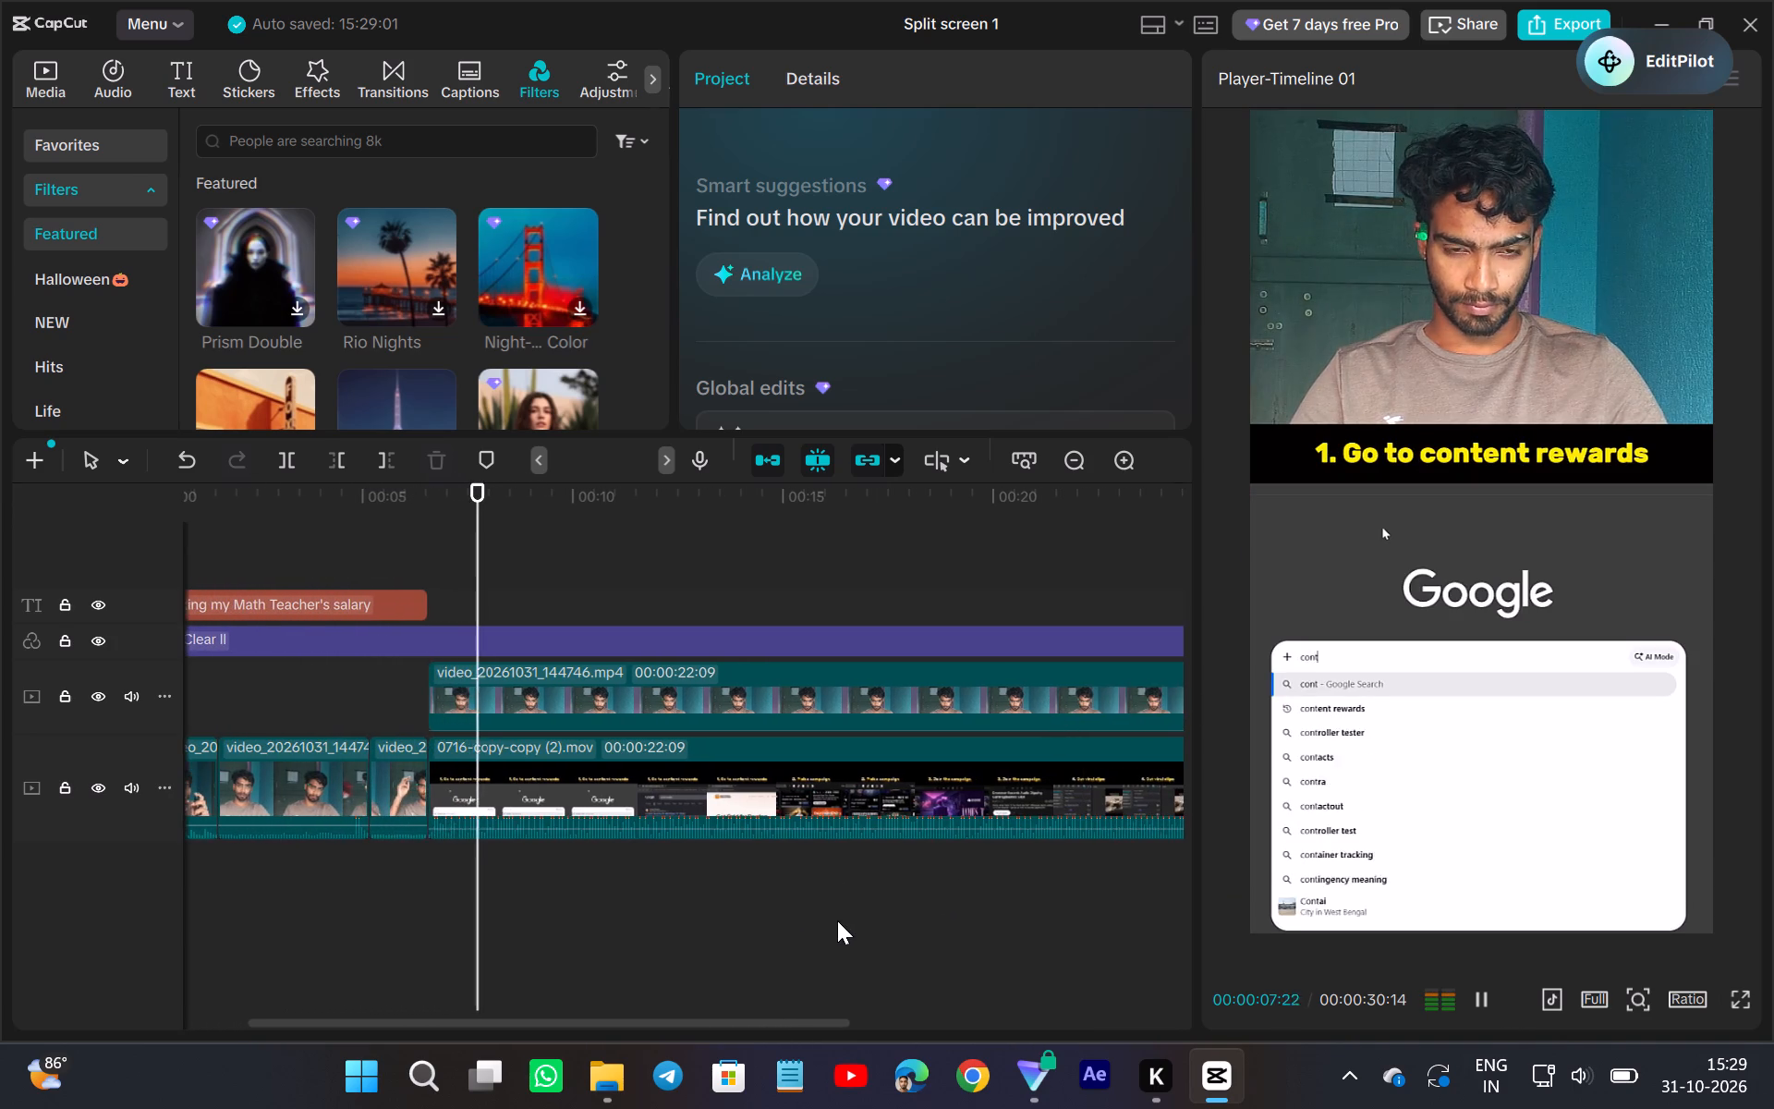
pyautogui.keyDown('ctrl'); pyautogui.scroll(-7, 837, 920); pyautogui.keyUp('ctrl')
pyautogui.click(857, 876)
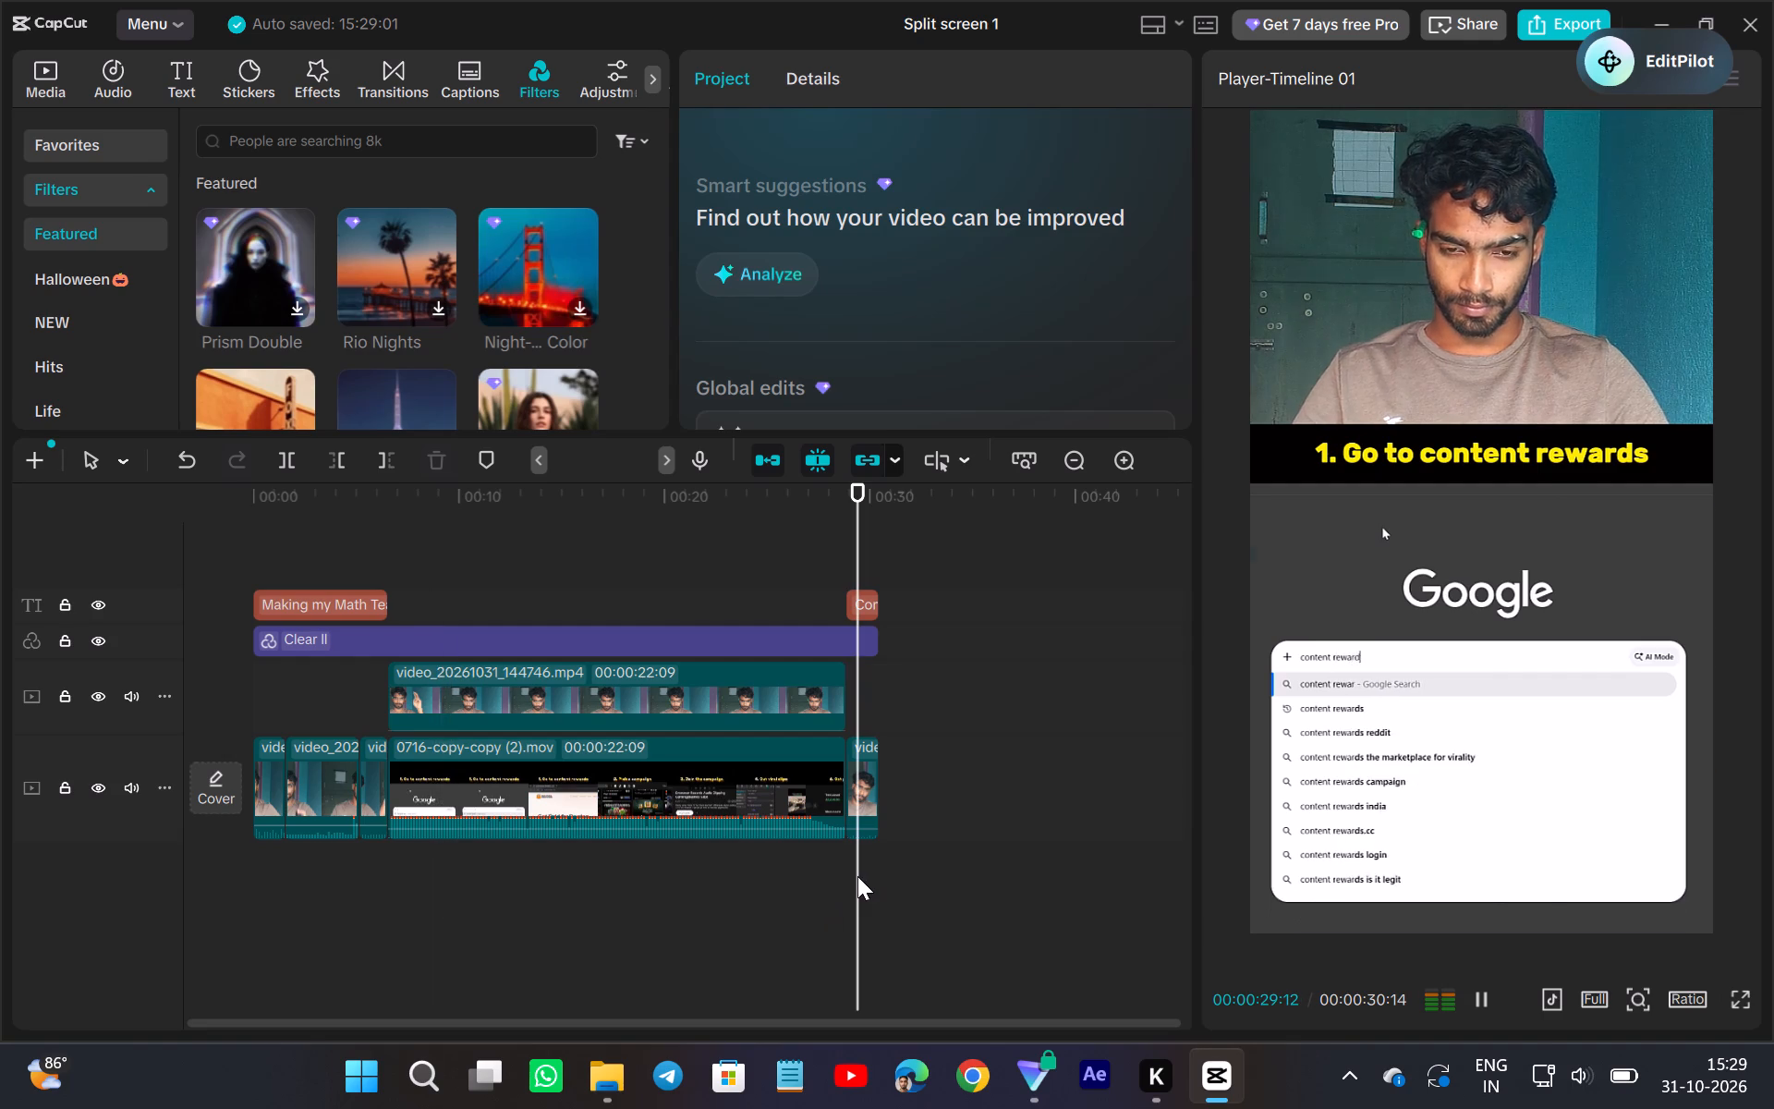
pyautogui.click(806, 899)
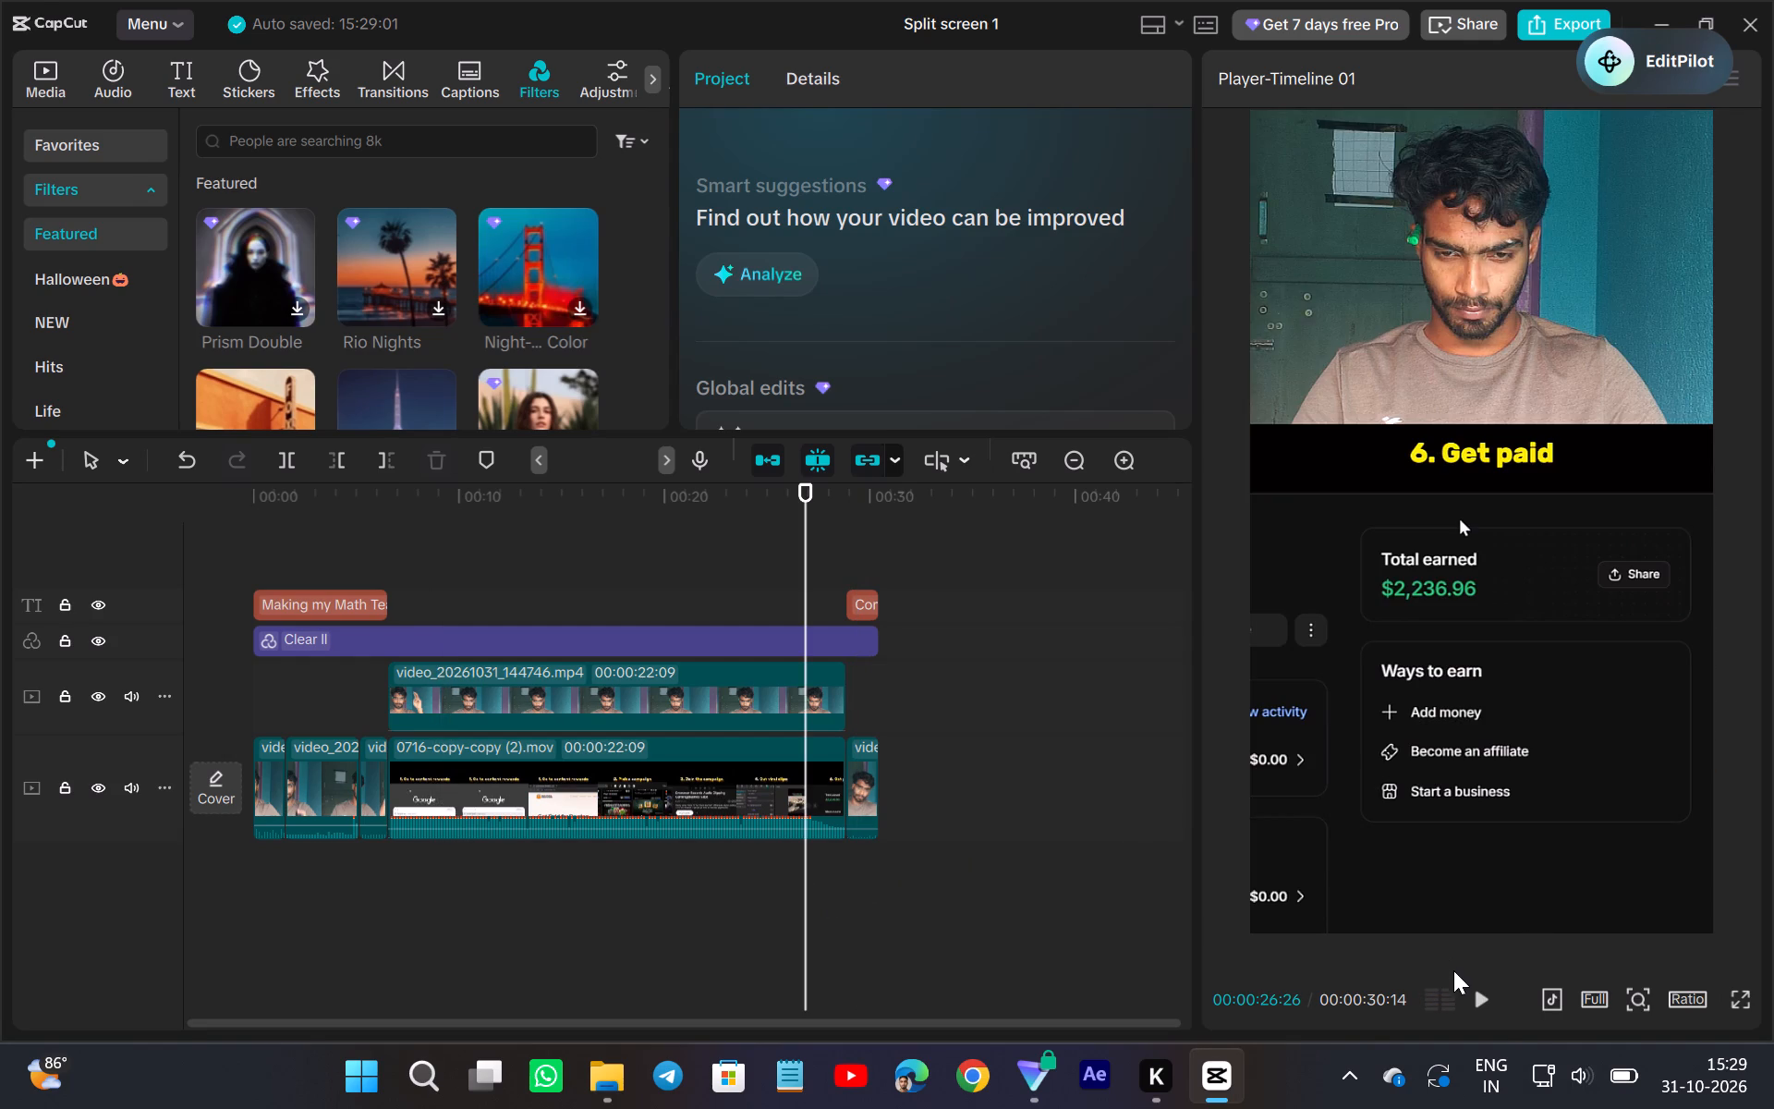
pyautogui.click(1483, 1000)
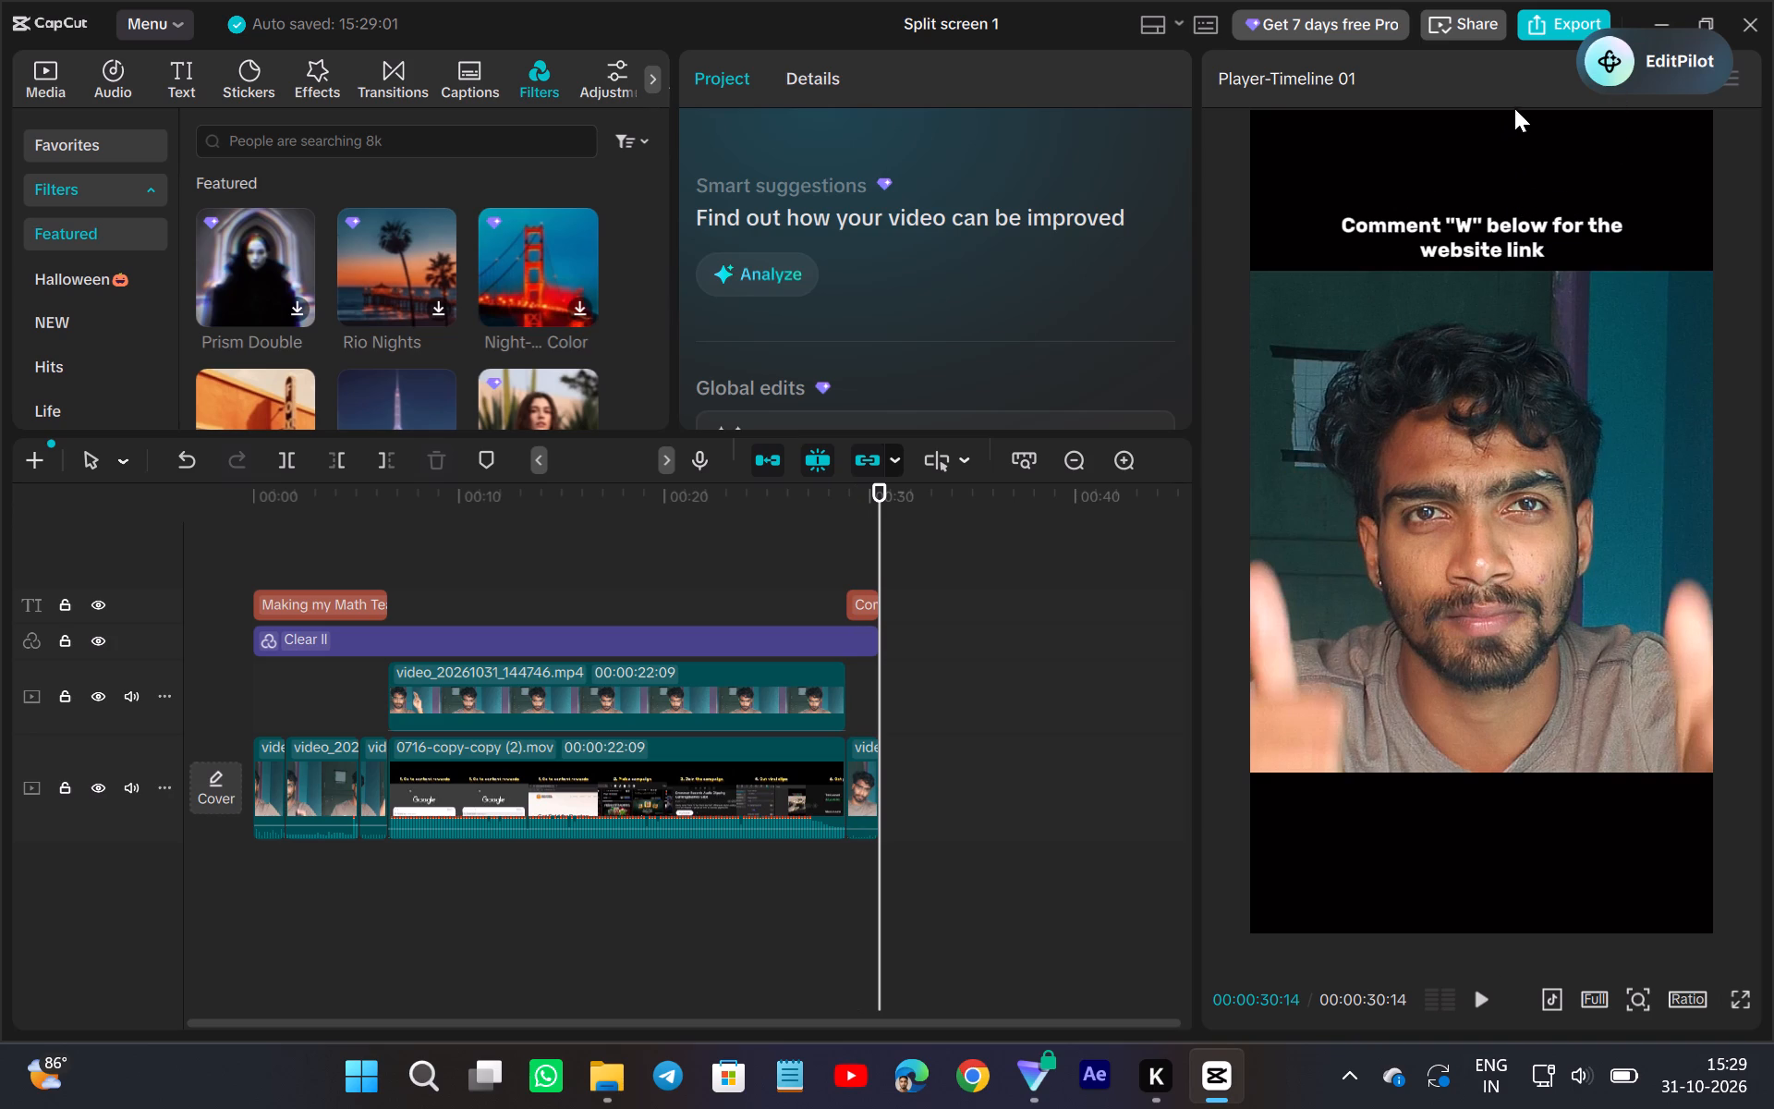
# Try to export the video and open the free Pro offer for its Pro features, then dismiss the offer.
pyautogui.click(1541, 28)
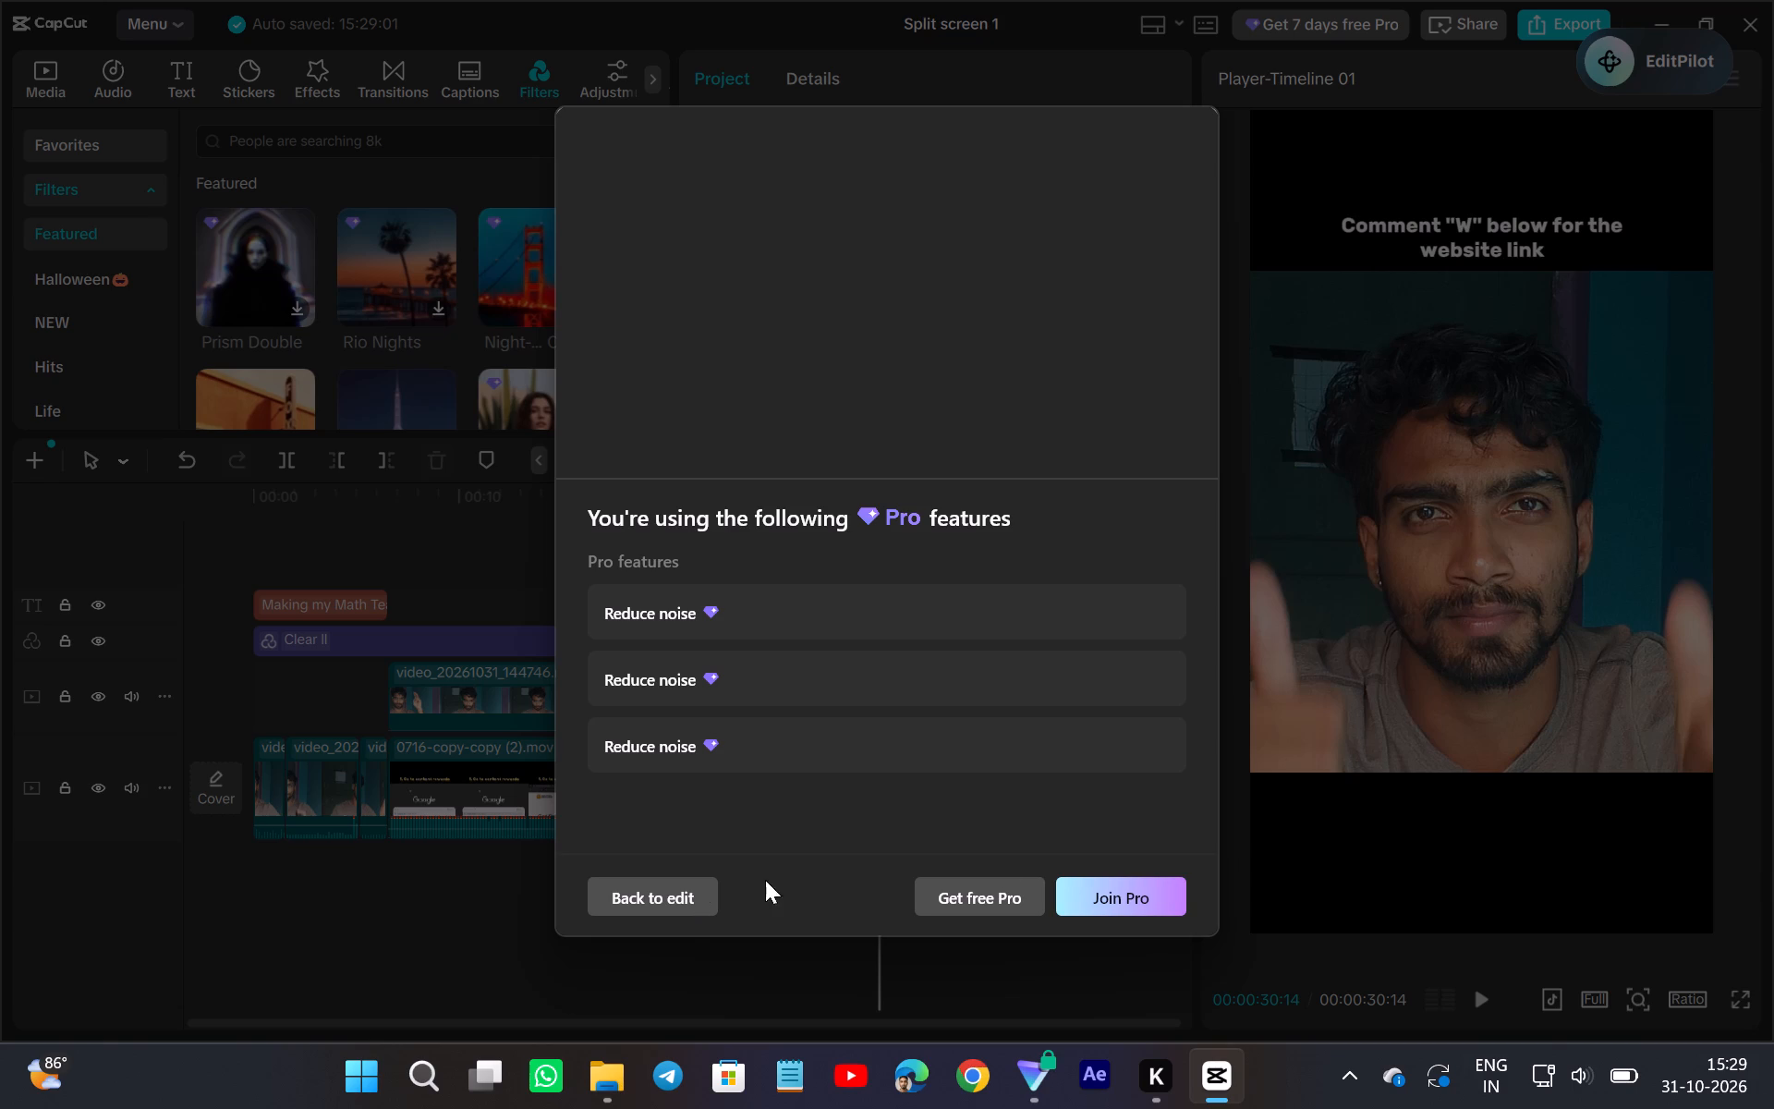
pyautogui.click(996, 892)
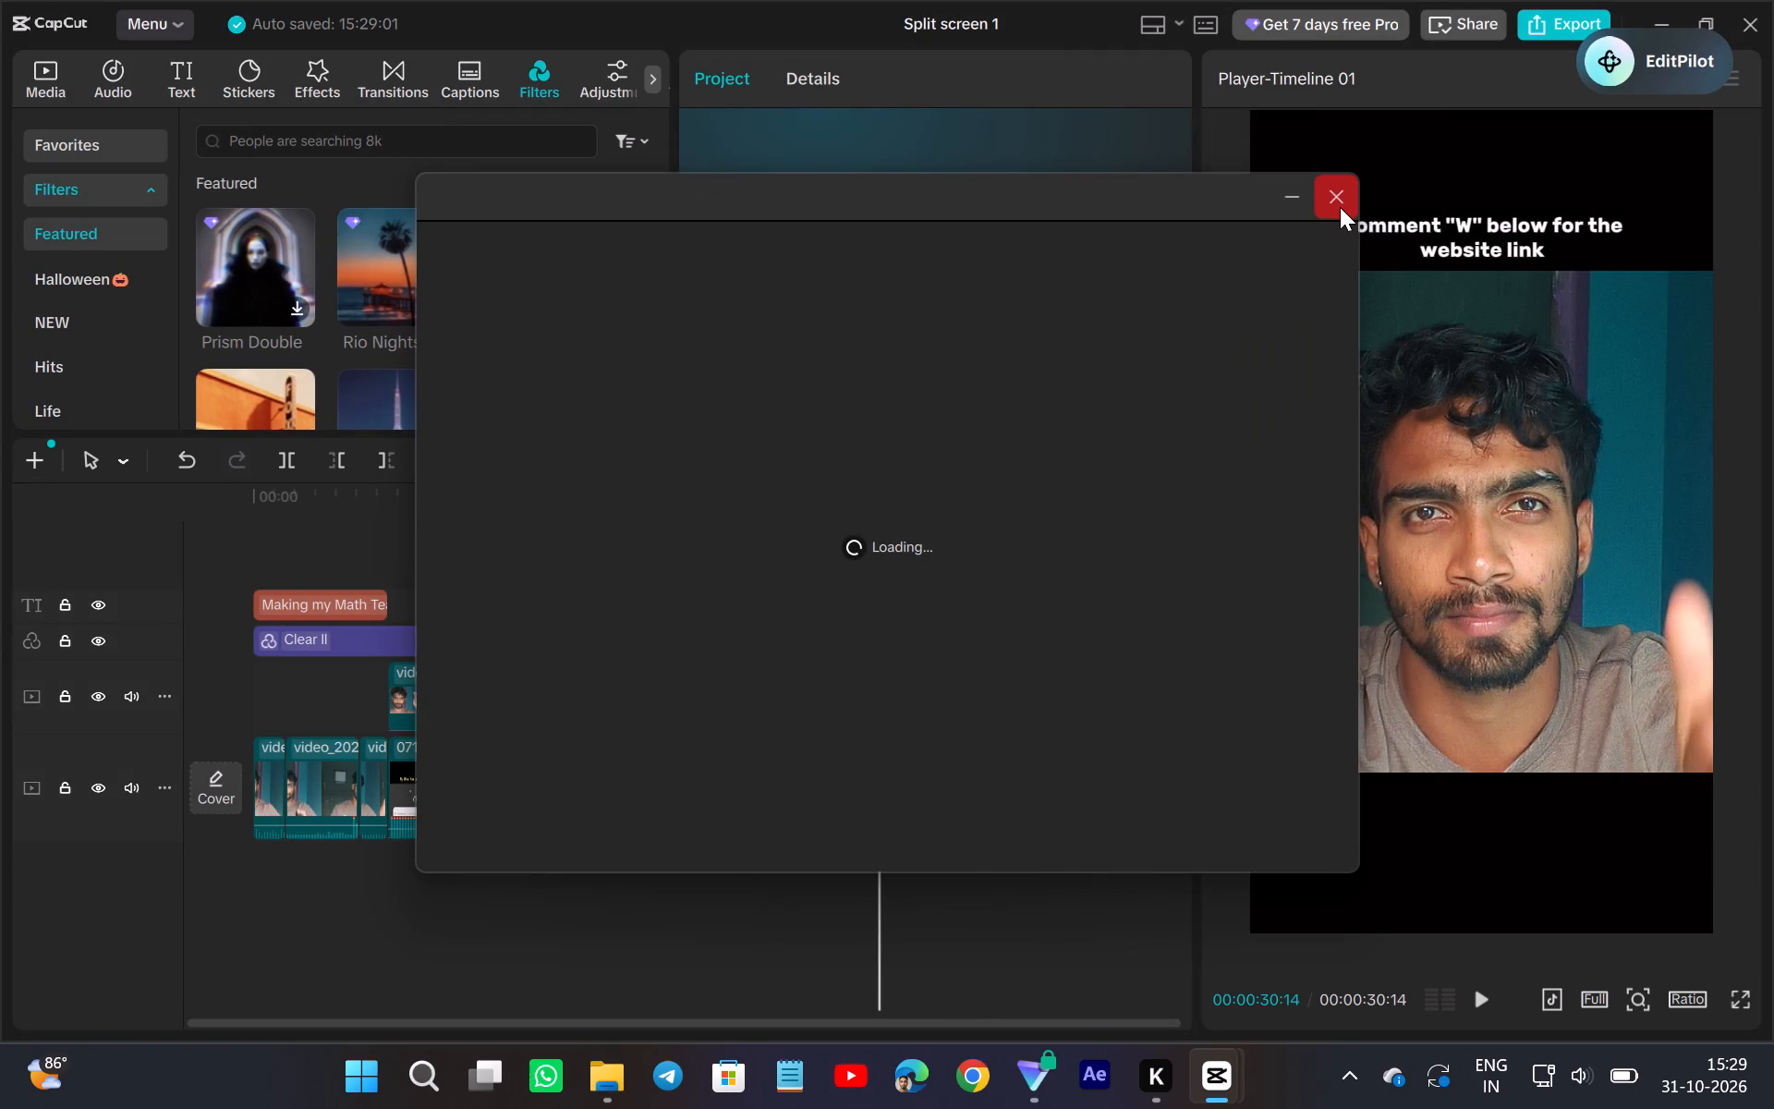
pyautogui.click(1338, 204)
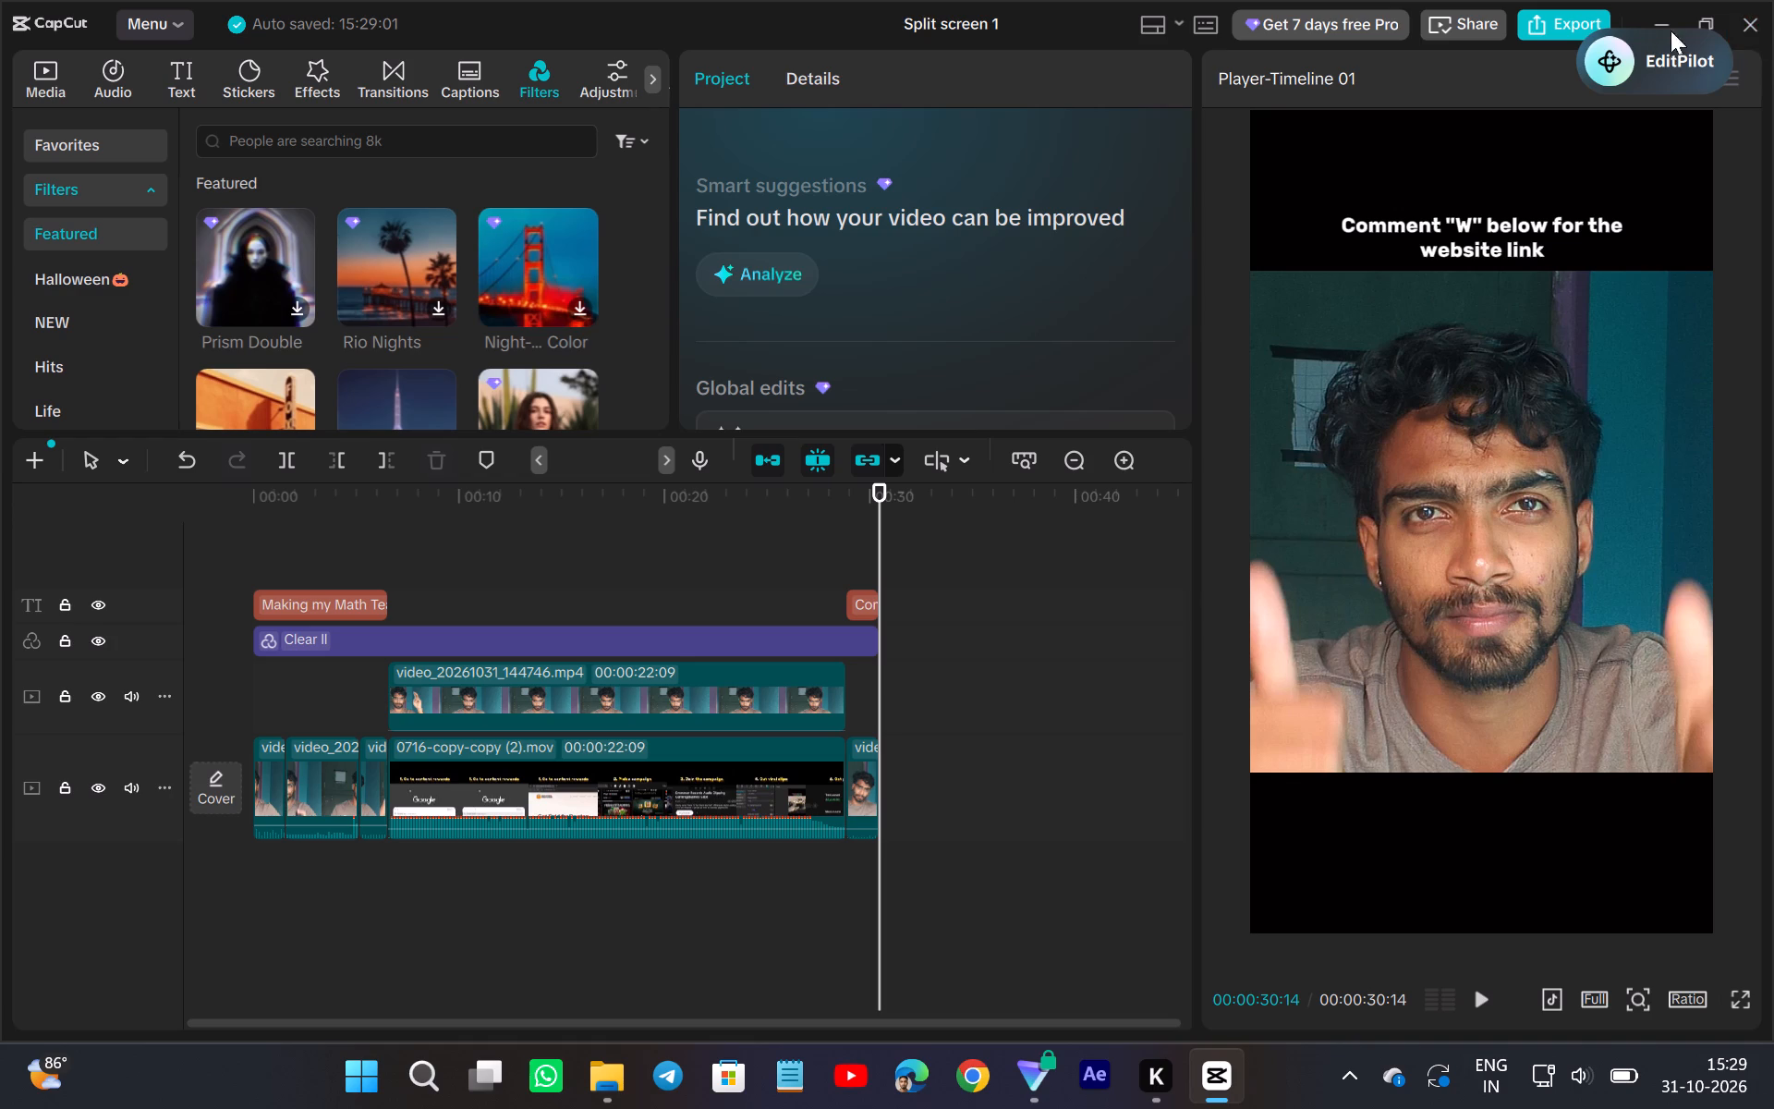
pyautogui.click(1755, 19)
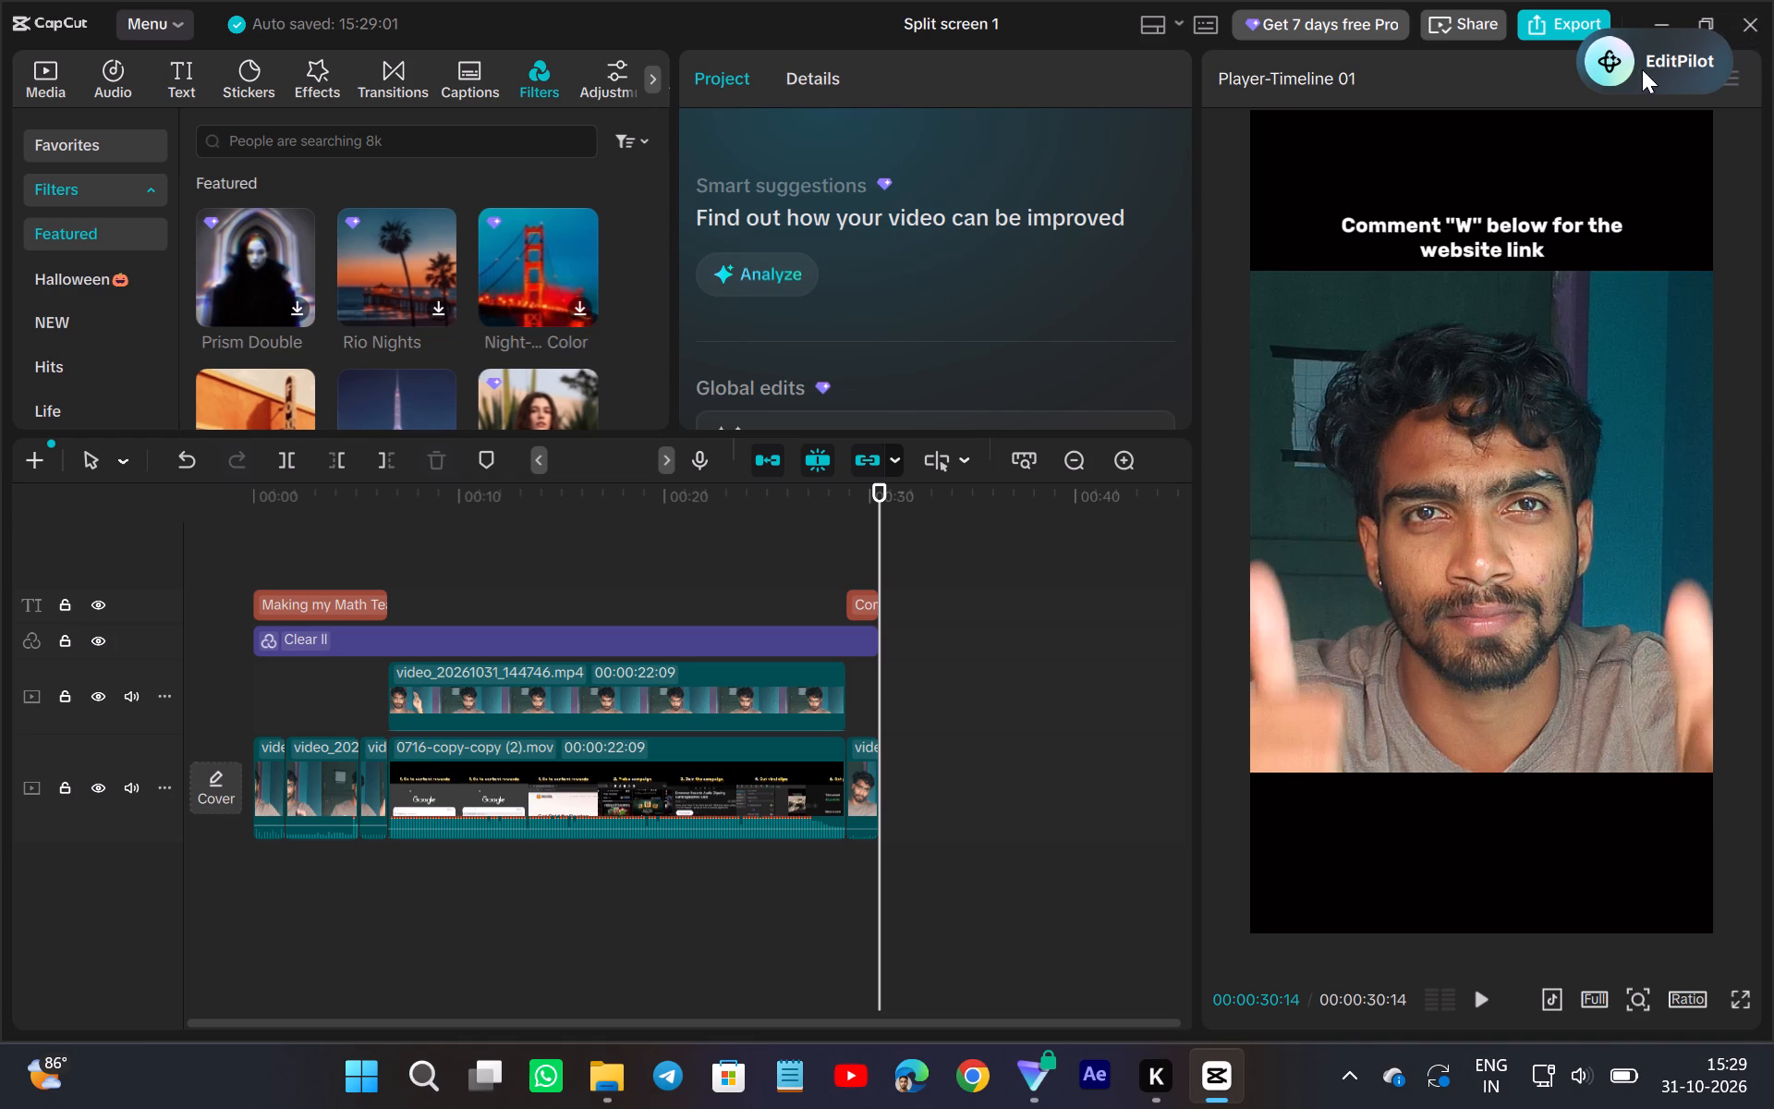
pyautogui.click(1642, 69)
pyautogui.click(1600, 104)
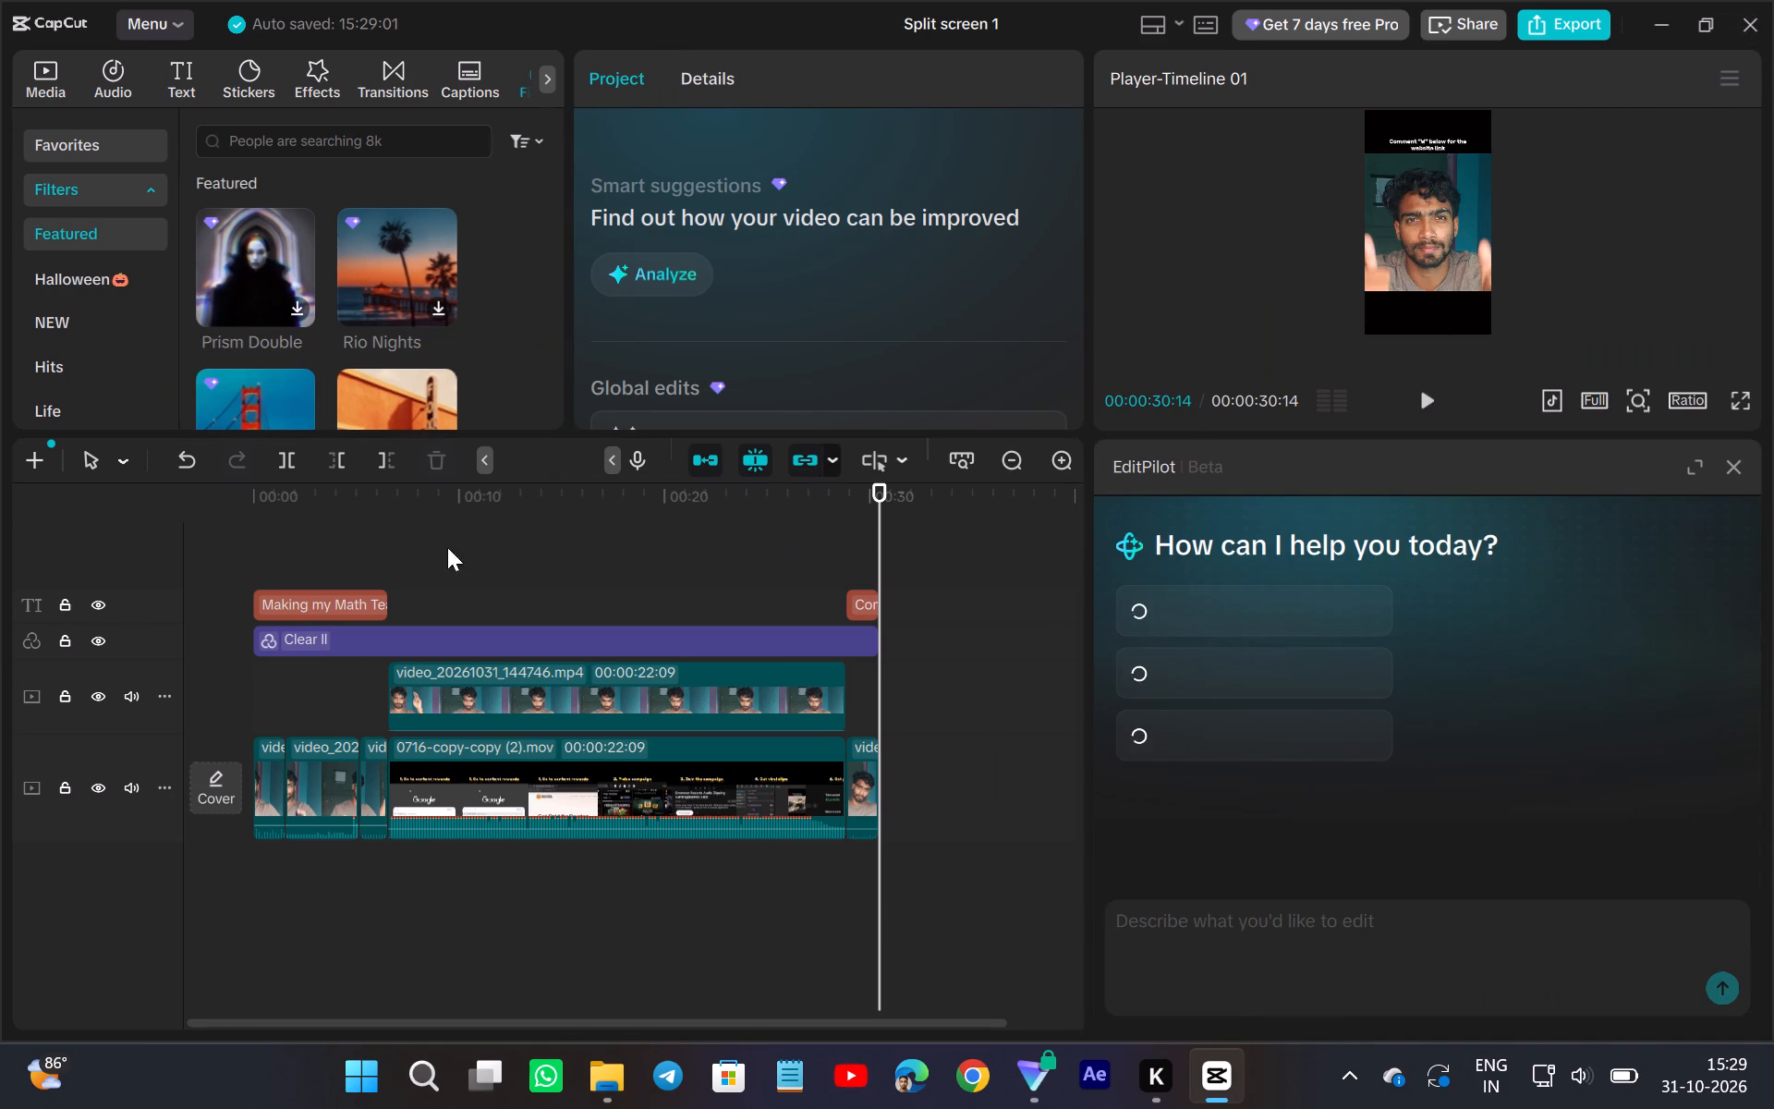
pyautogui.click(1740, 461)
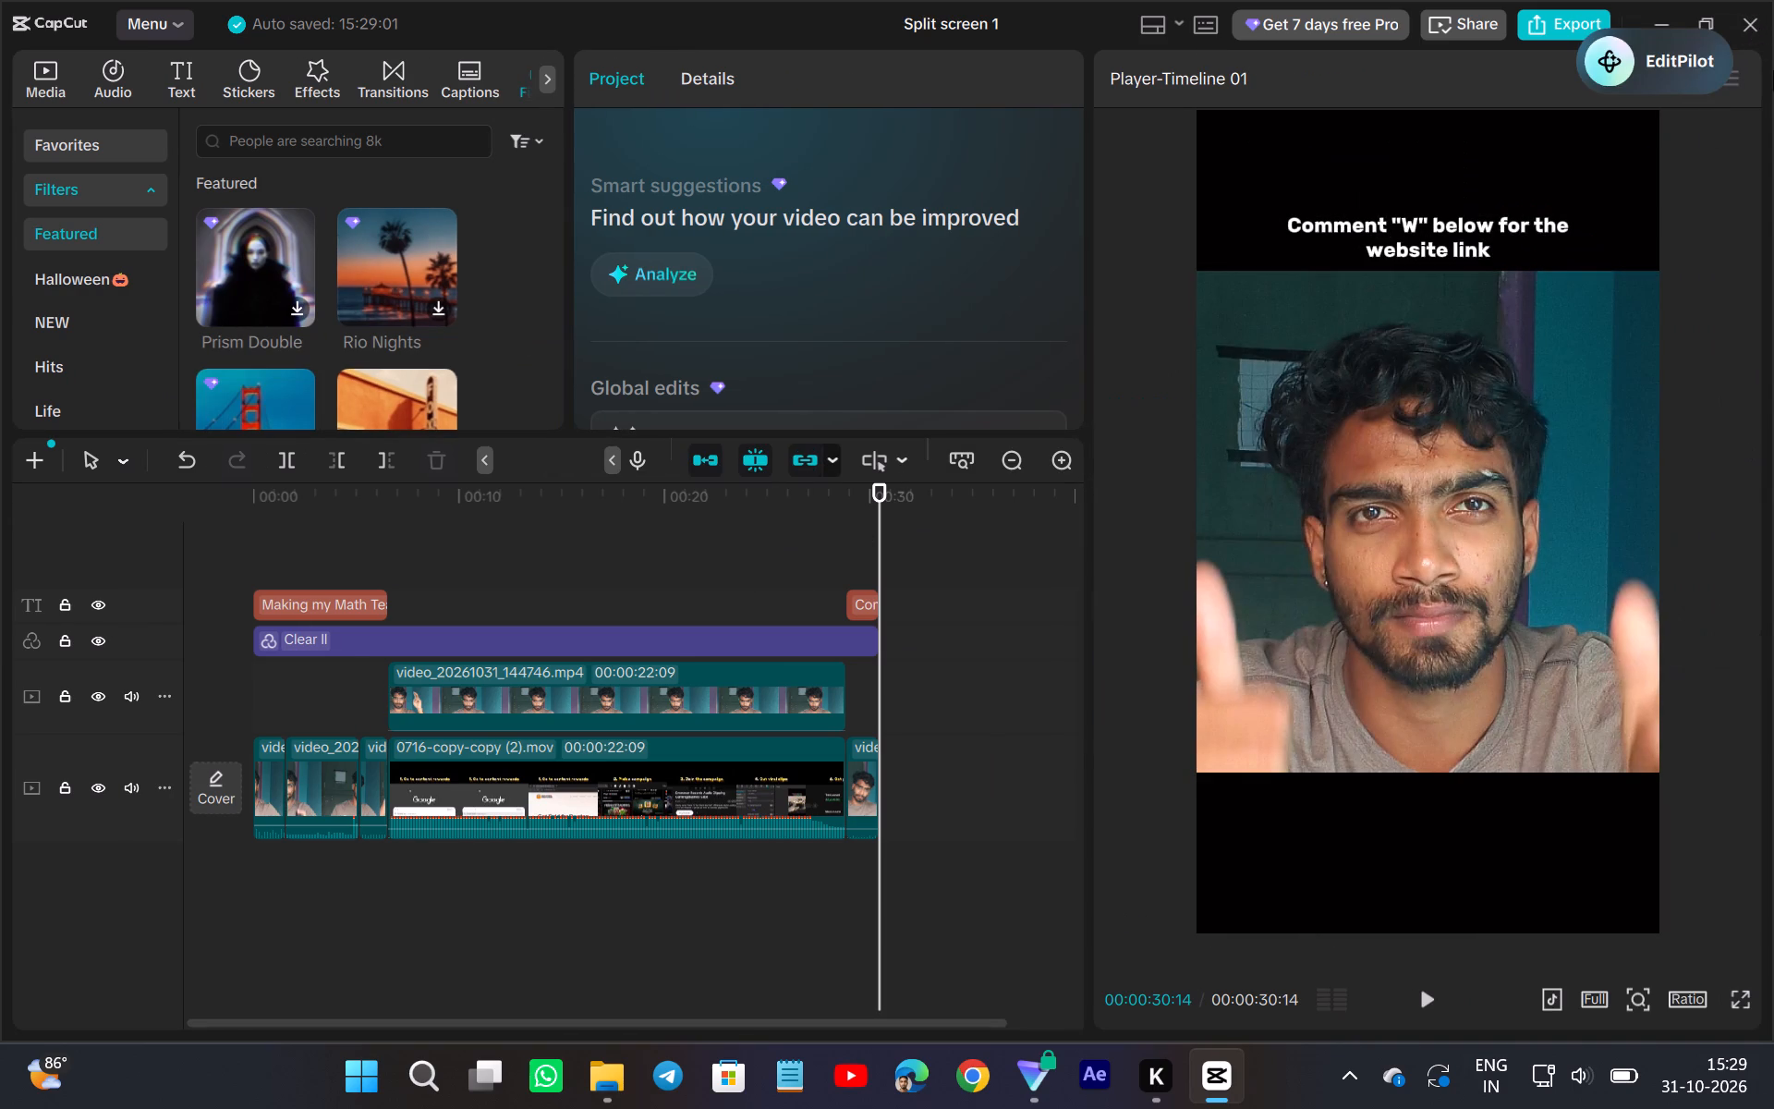
# Move the floating EditPilot button clear of the export and window controls, and close the project window.
pyautogui.moveTo(1671, 73); pyautogui.dragTo(1563, 73)
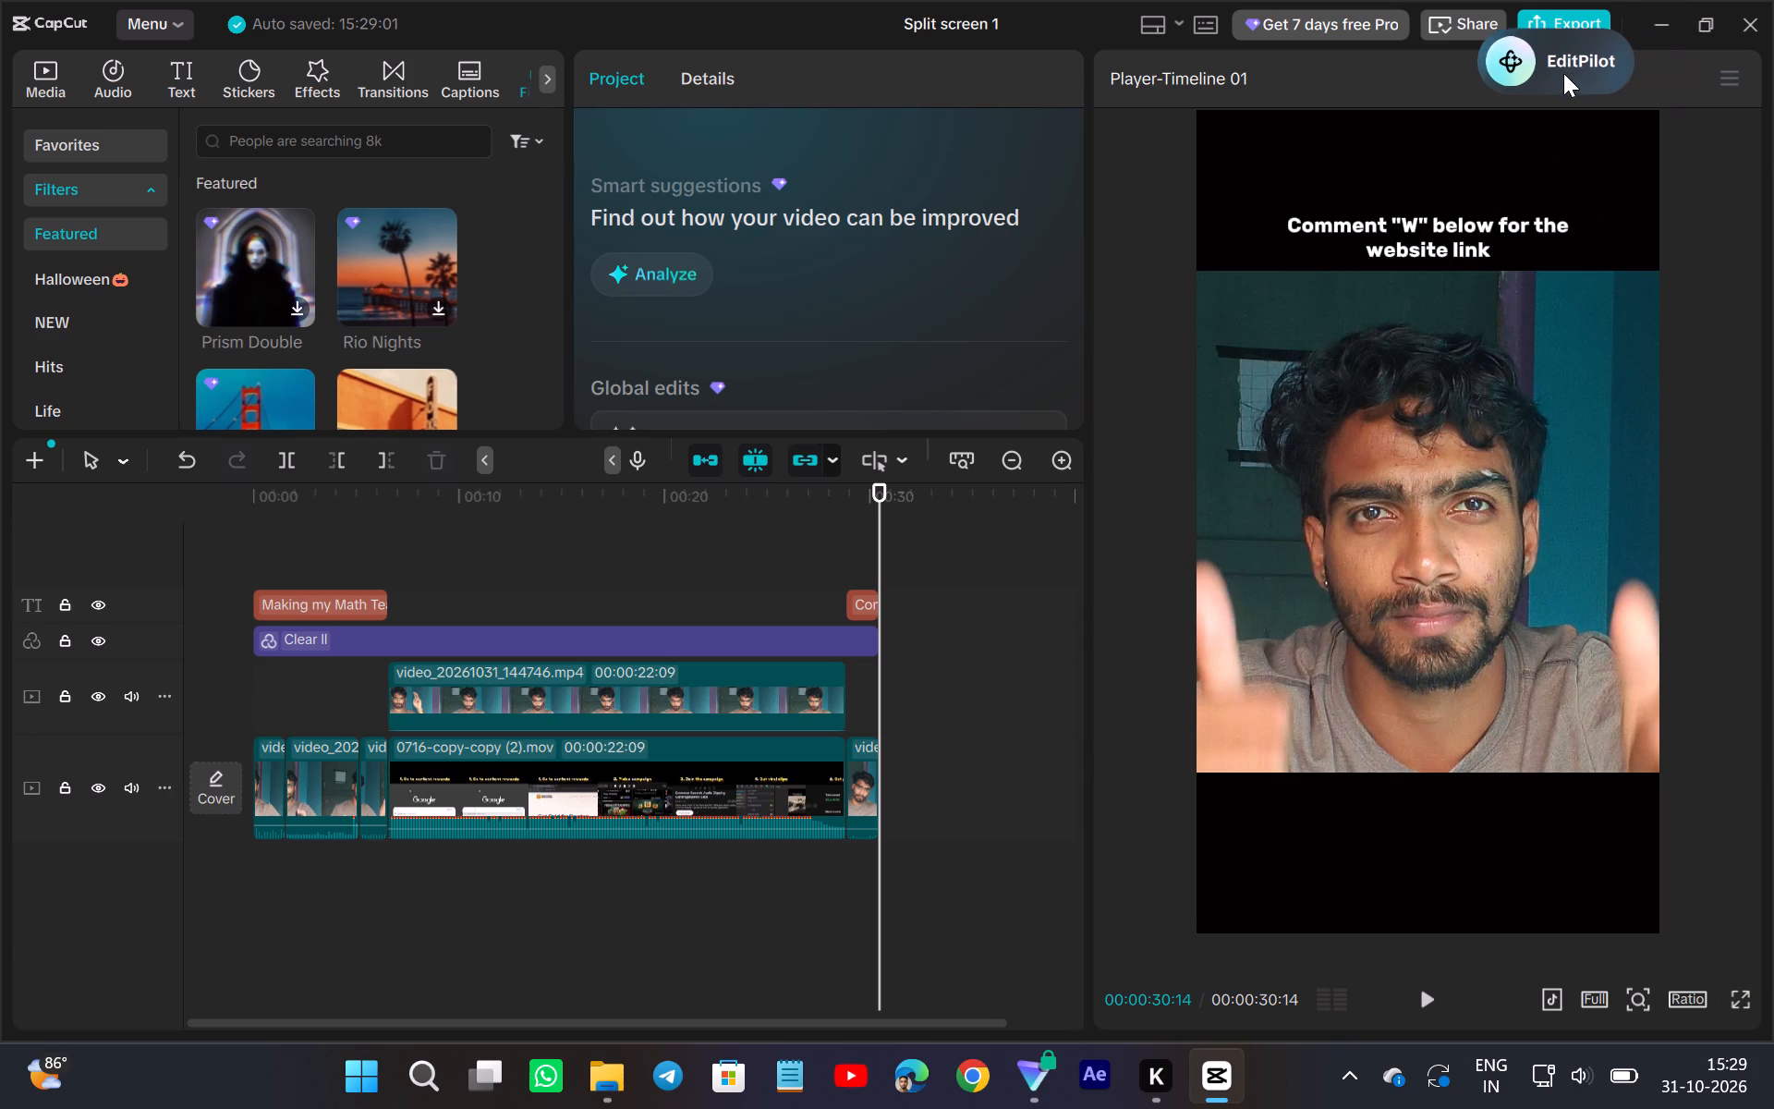
pyautogui.moveTo(1563, 73); pyautogui.dragTo(1511, 92)
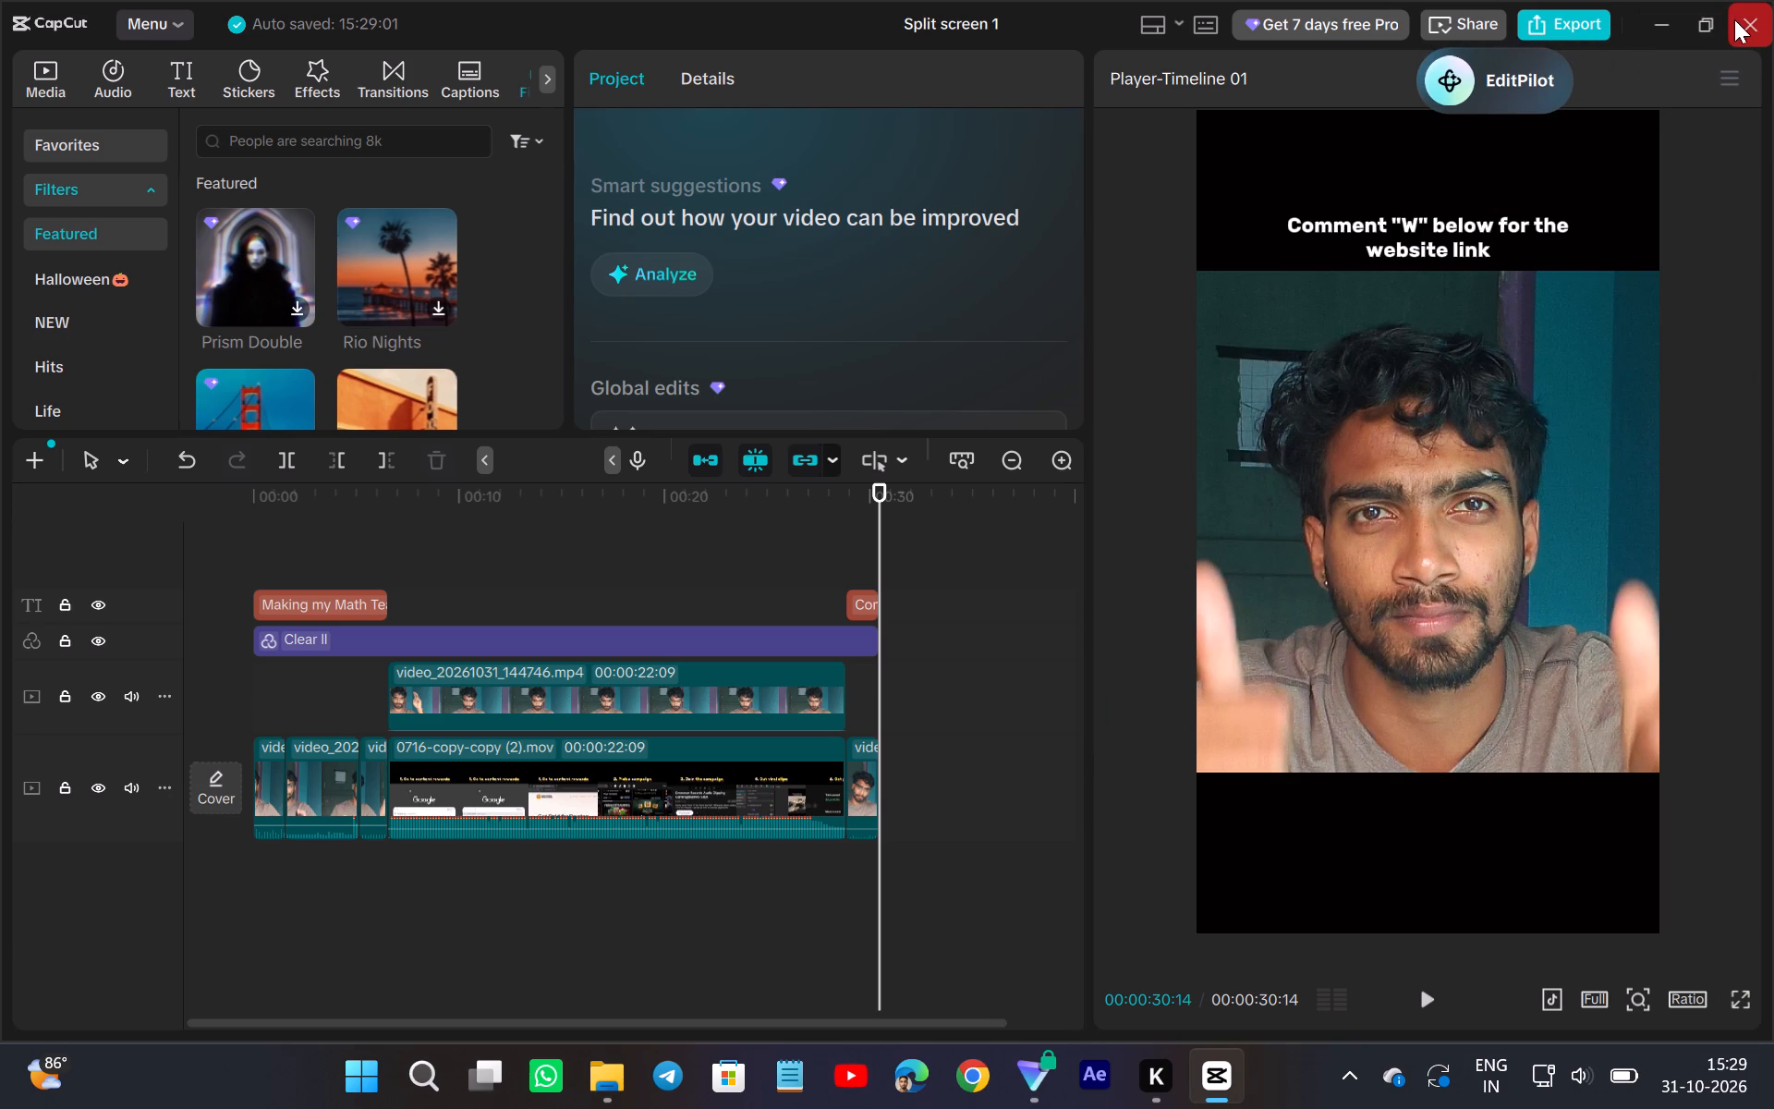
pyautogui.click(1734, 19)
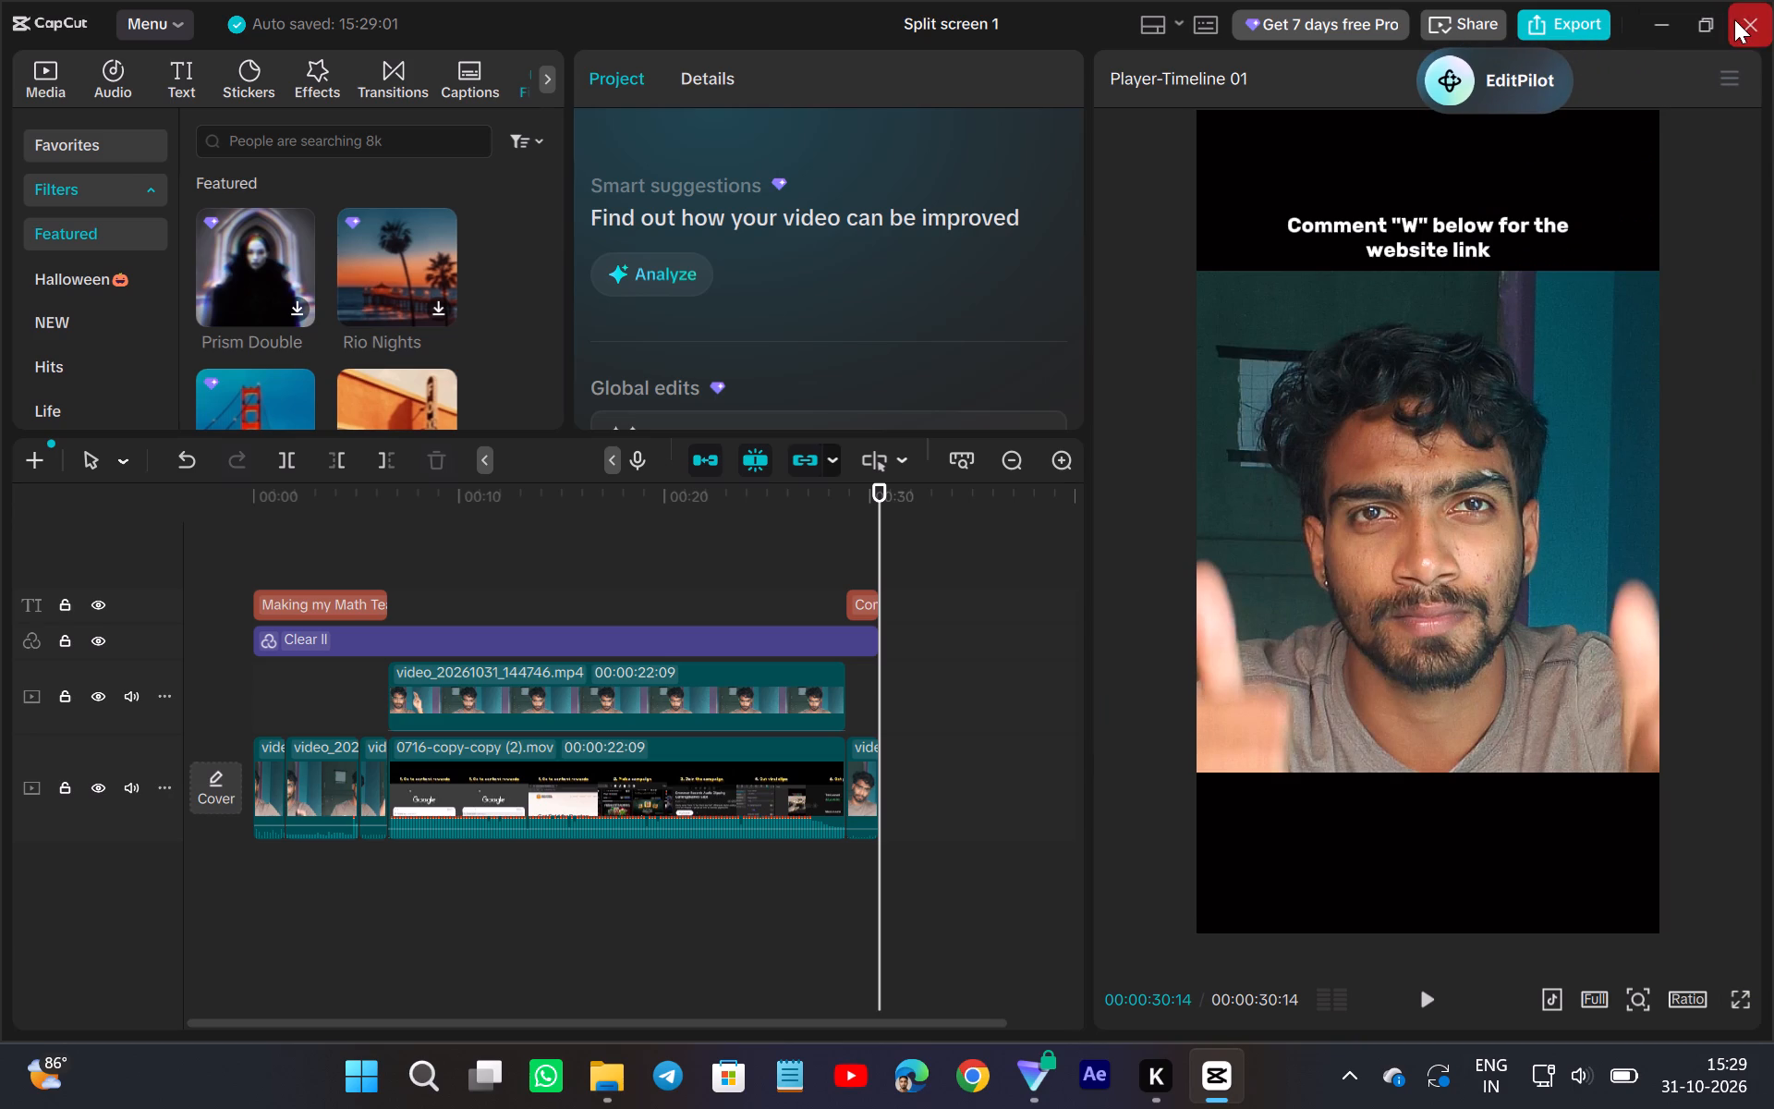
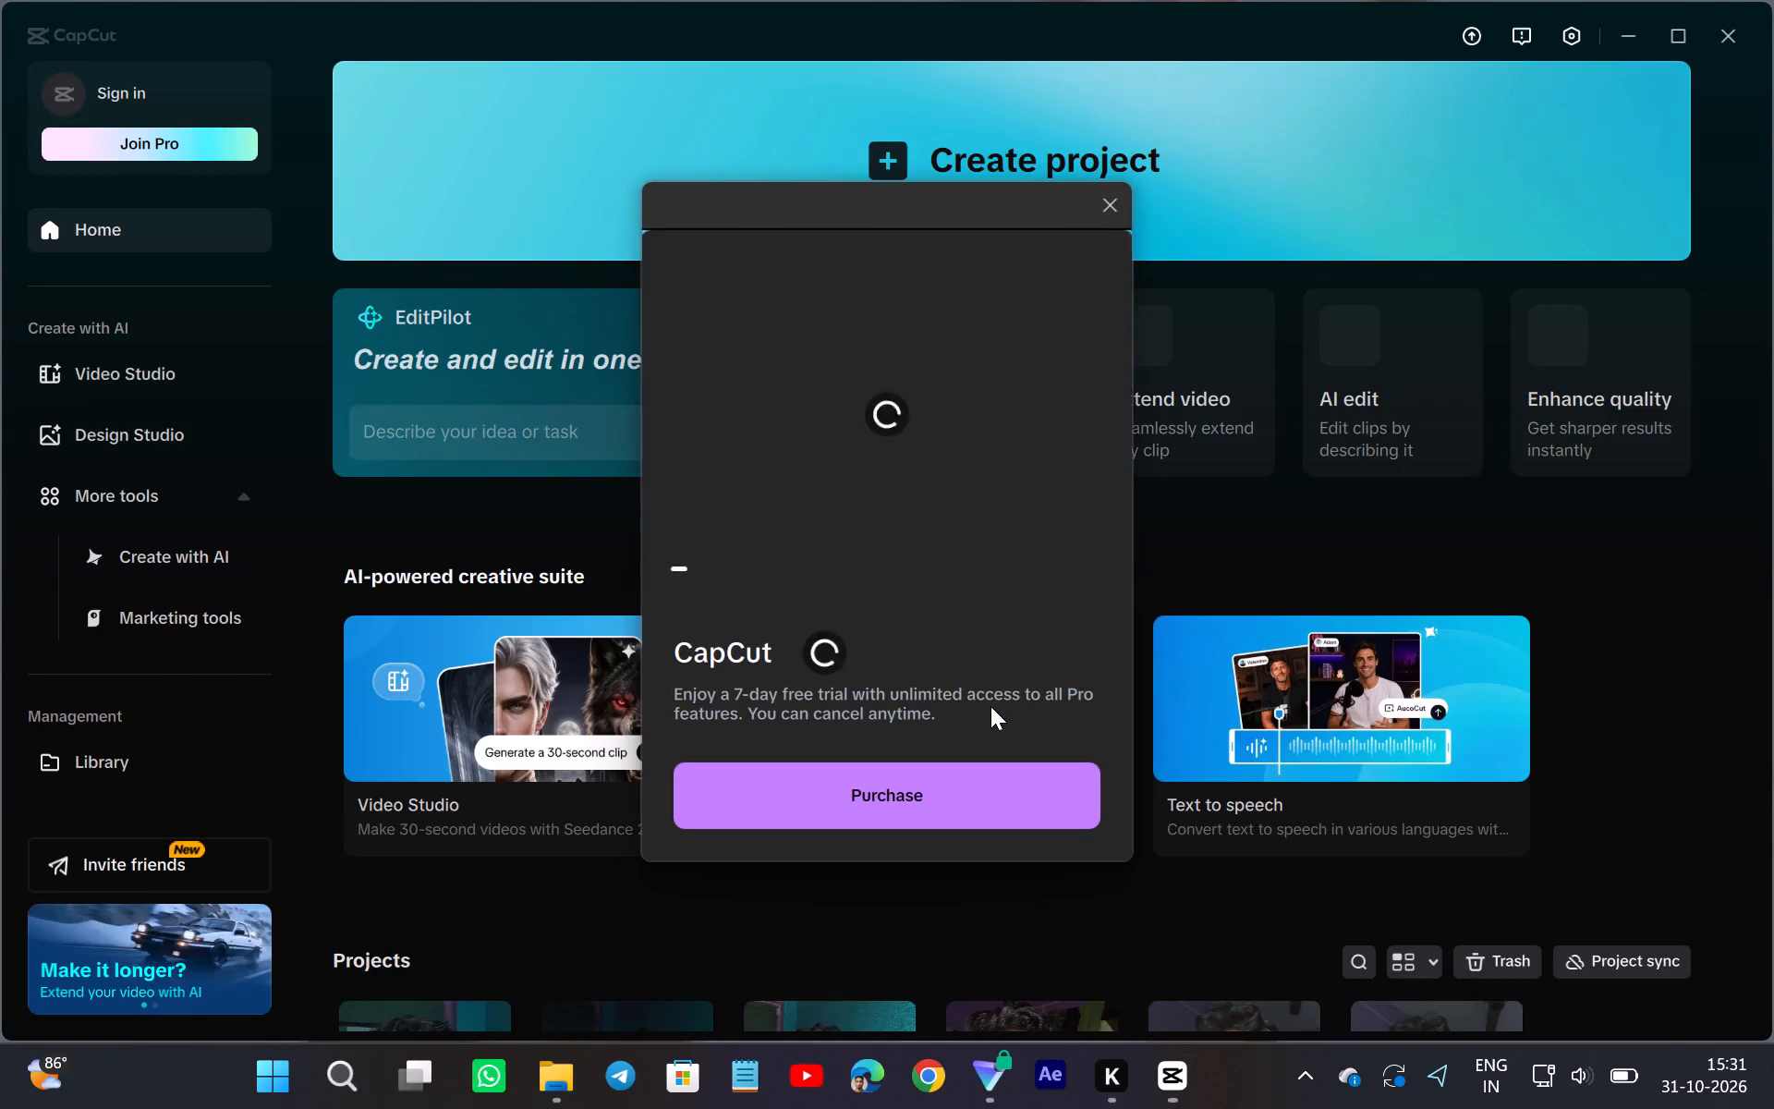
# Dismiss the 7-day free trial offer for CapCut Pro on the home screen.
pyautogui.click(1112, 209)
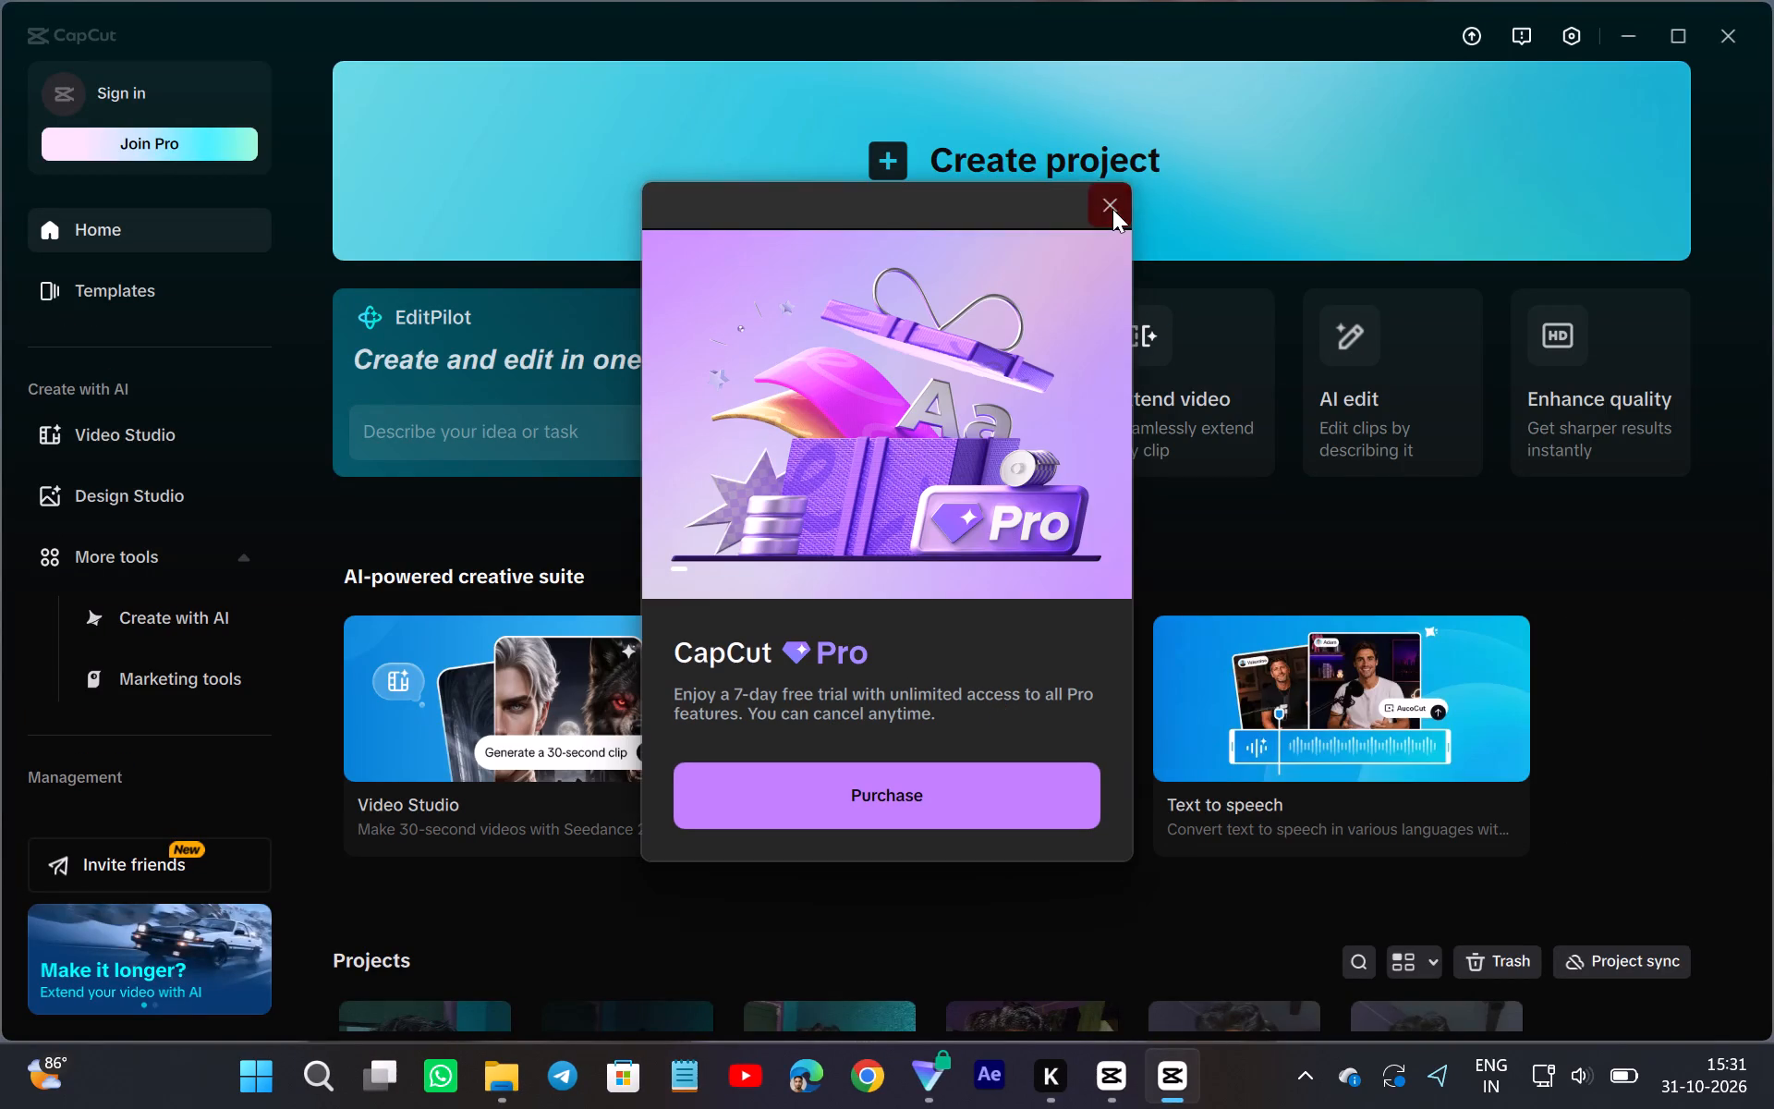
# Start joining Pro and choose Google as the sign-in method for the account.
pyautogui.click(211, 149)
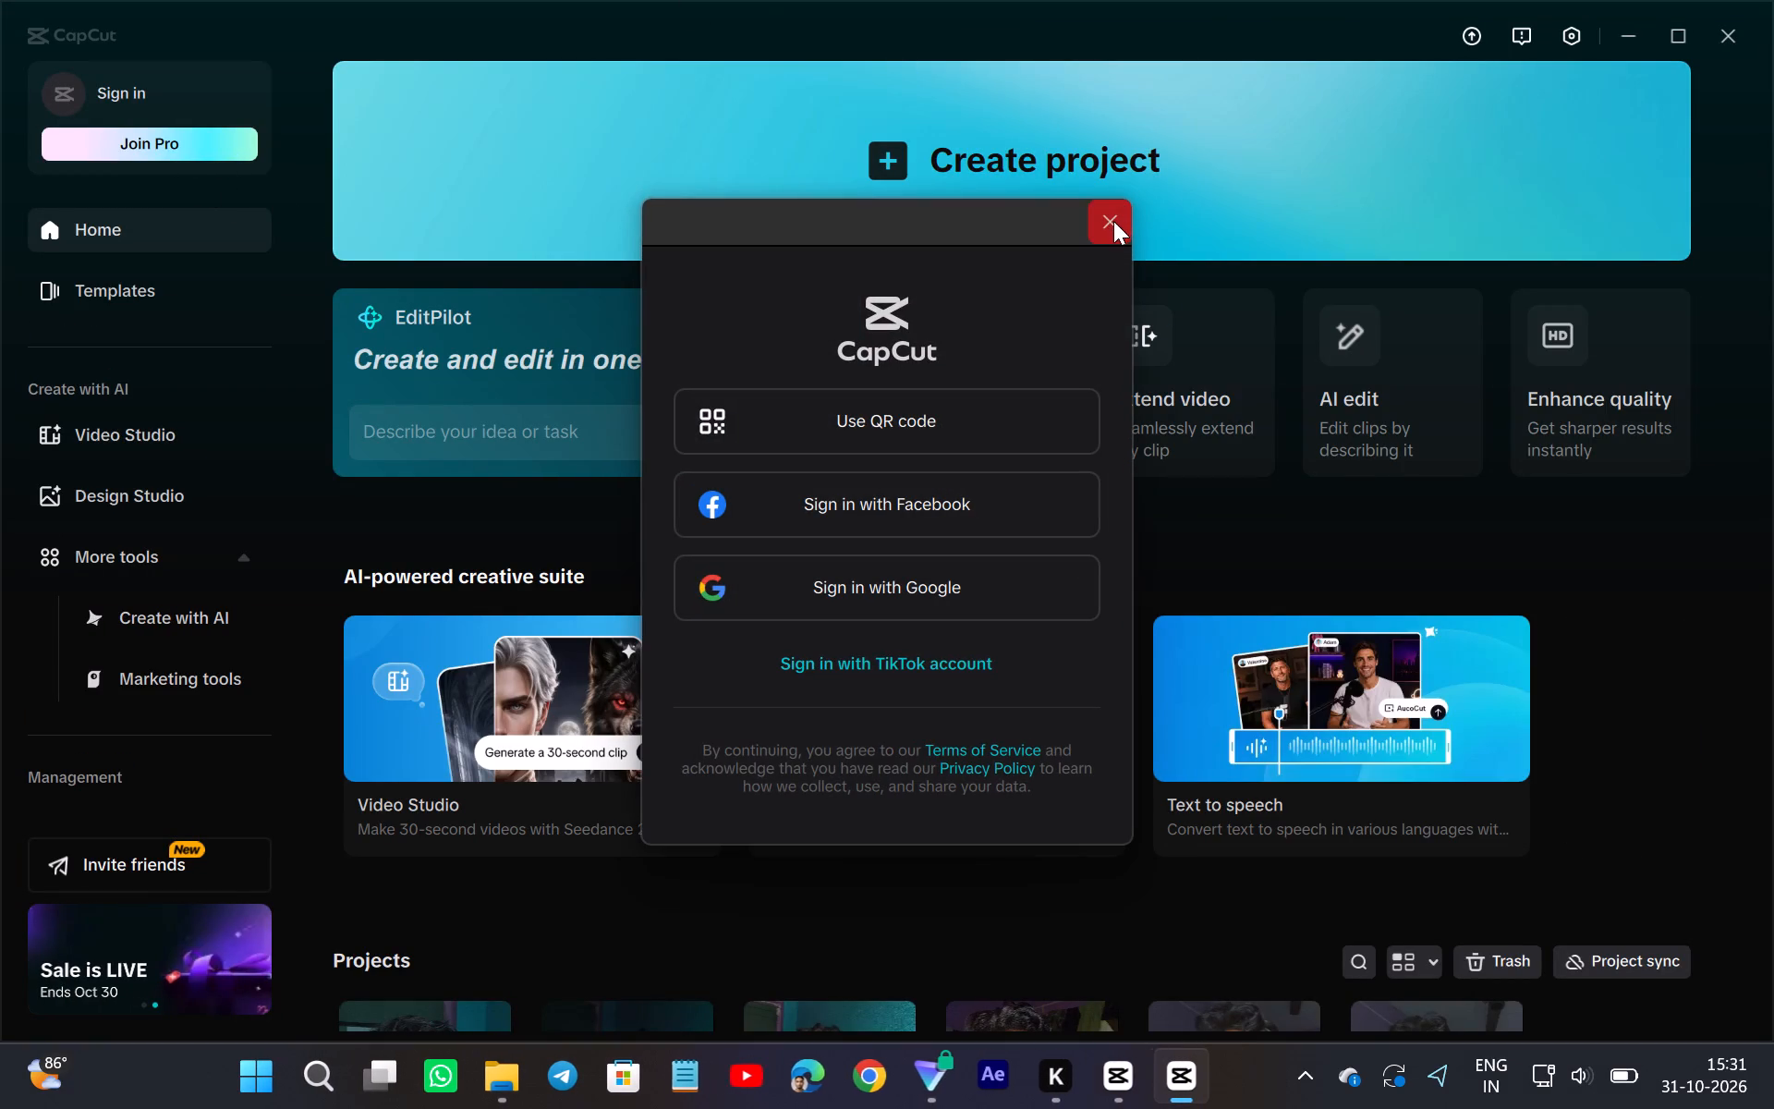
pyautogui.click(938, 577)
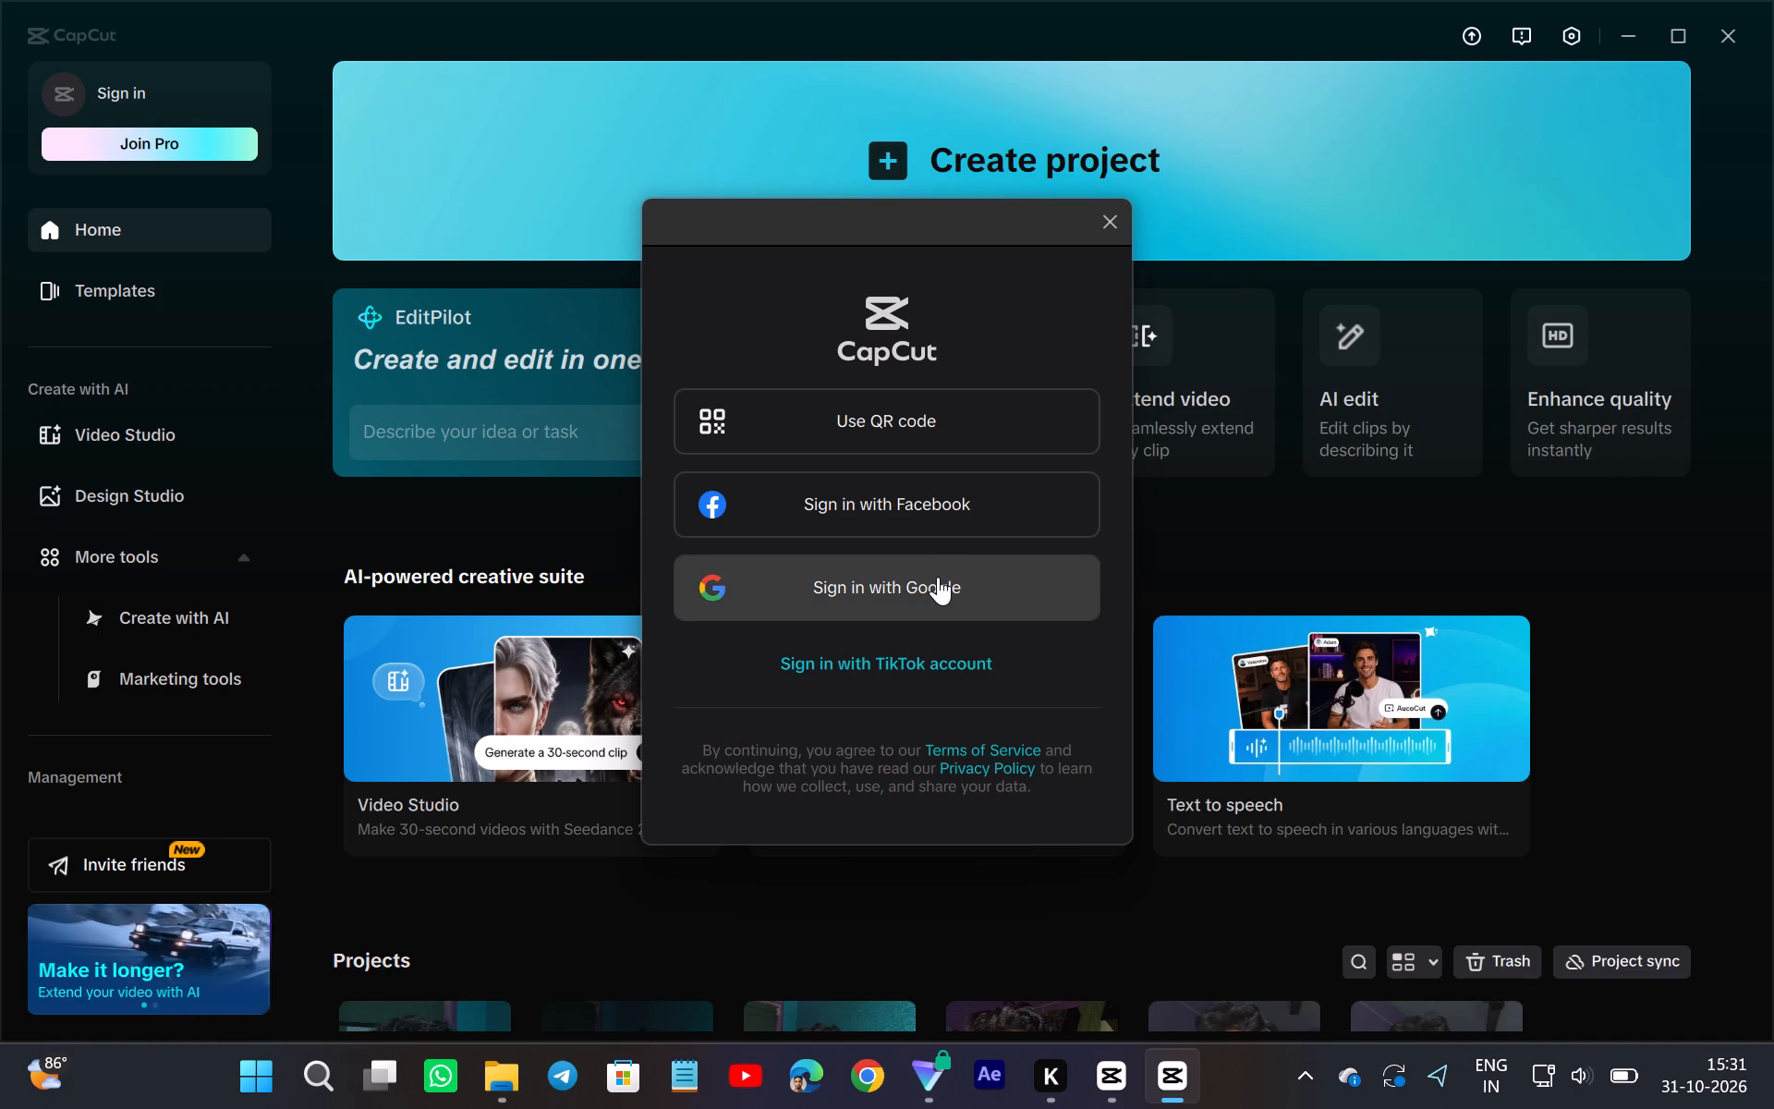
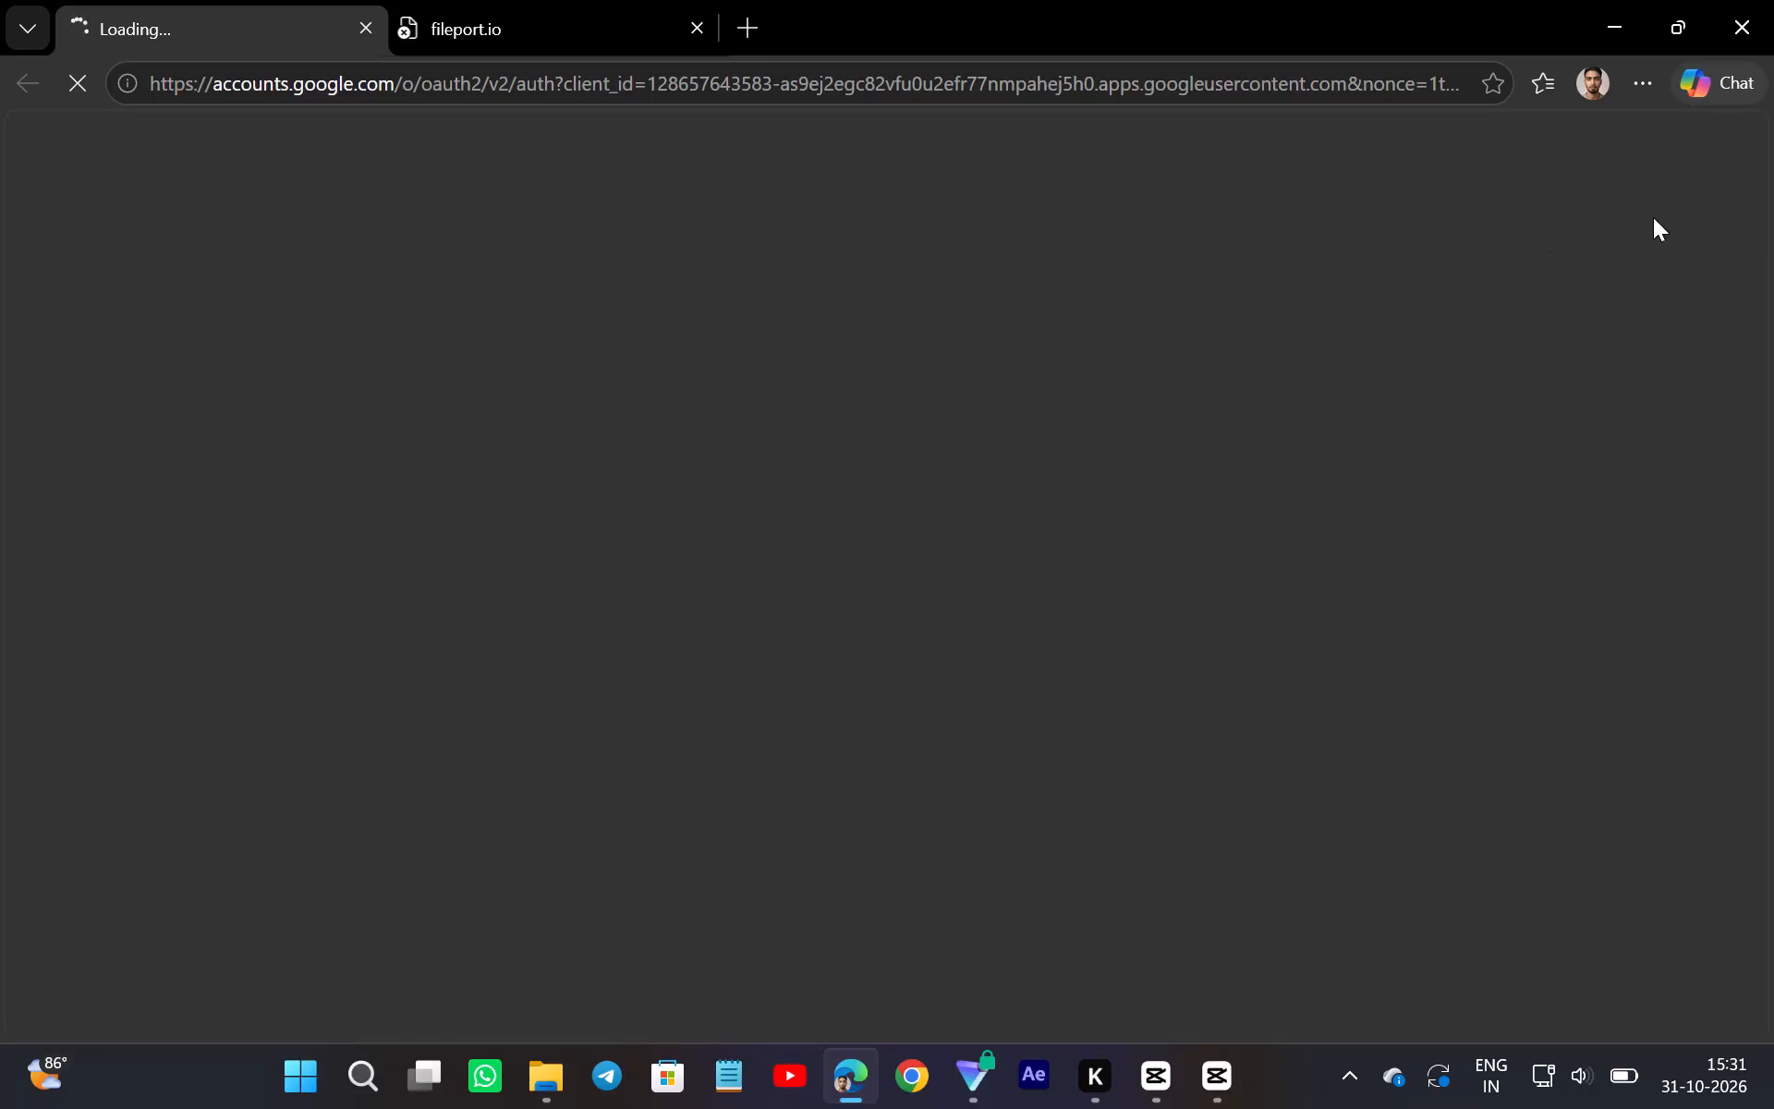
# Abandon the Google sign-in by closing the browser window and dismissing the CapCut sign-in dialog.
pyautogui.click(1763, 2)
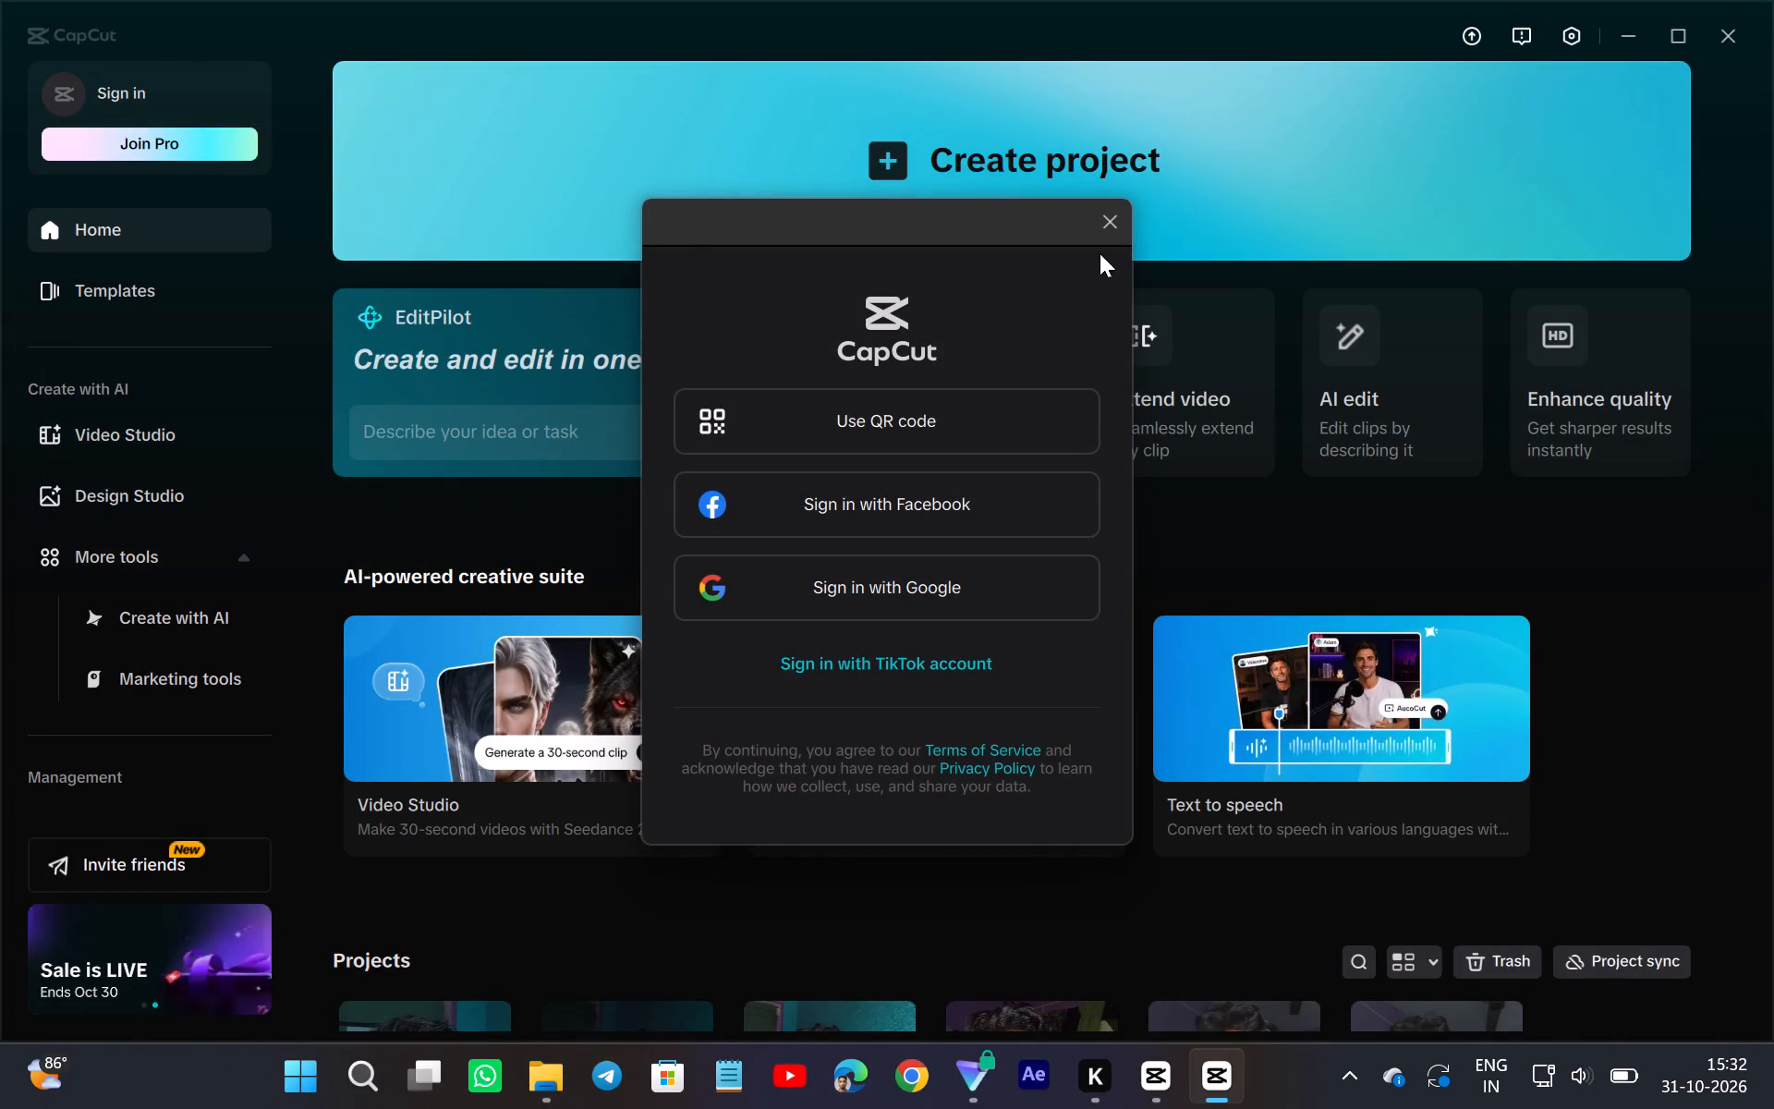
pyautogui.click(1104, 221)
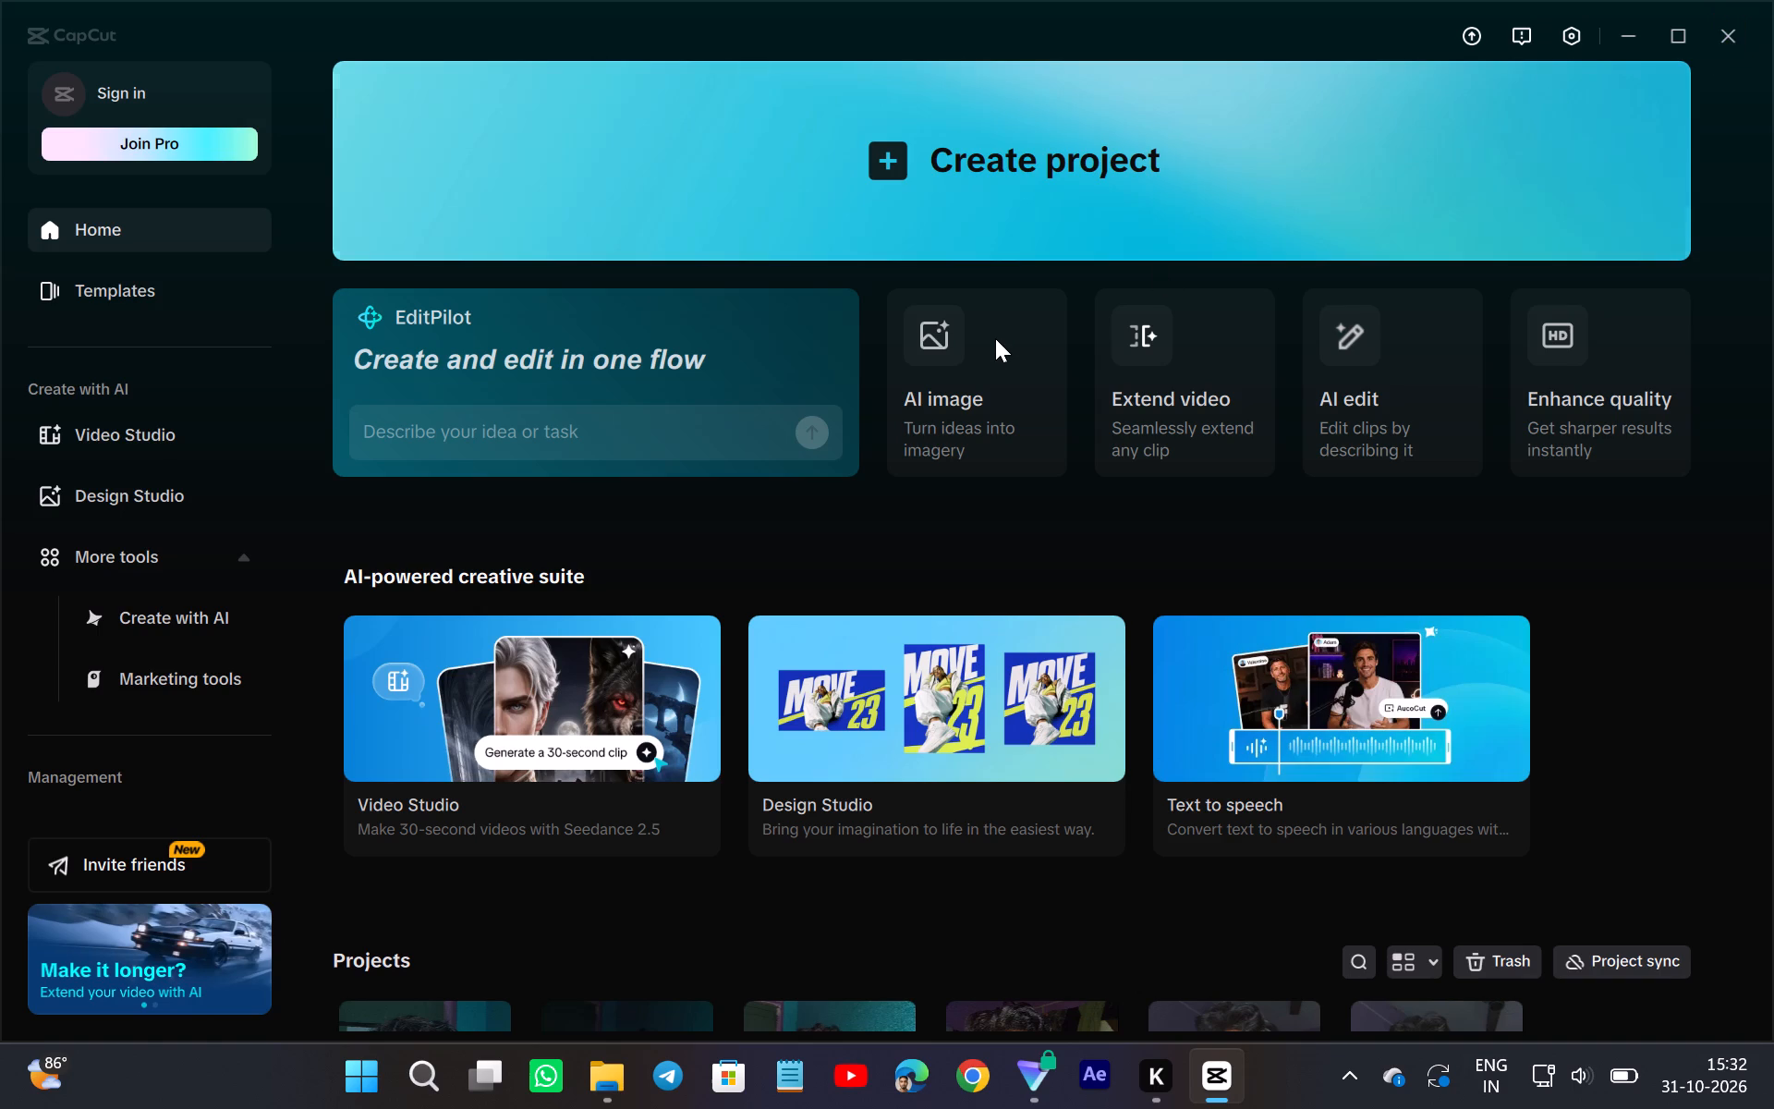
# Browse the saved projects on the CapCut home screen.
pyautogui.click(995, 338)
pyautogui.scroll(-5, 995, 338)
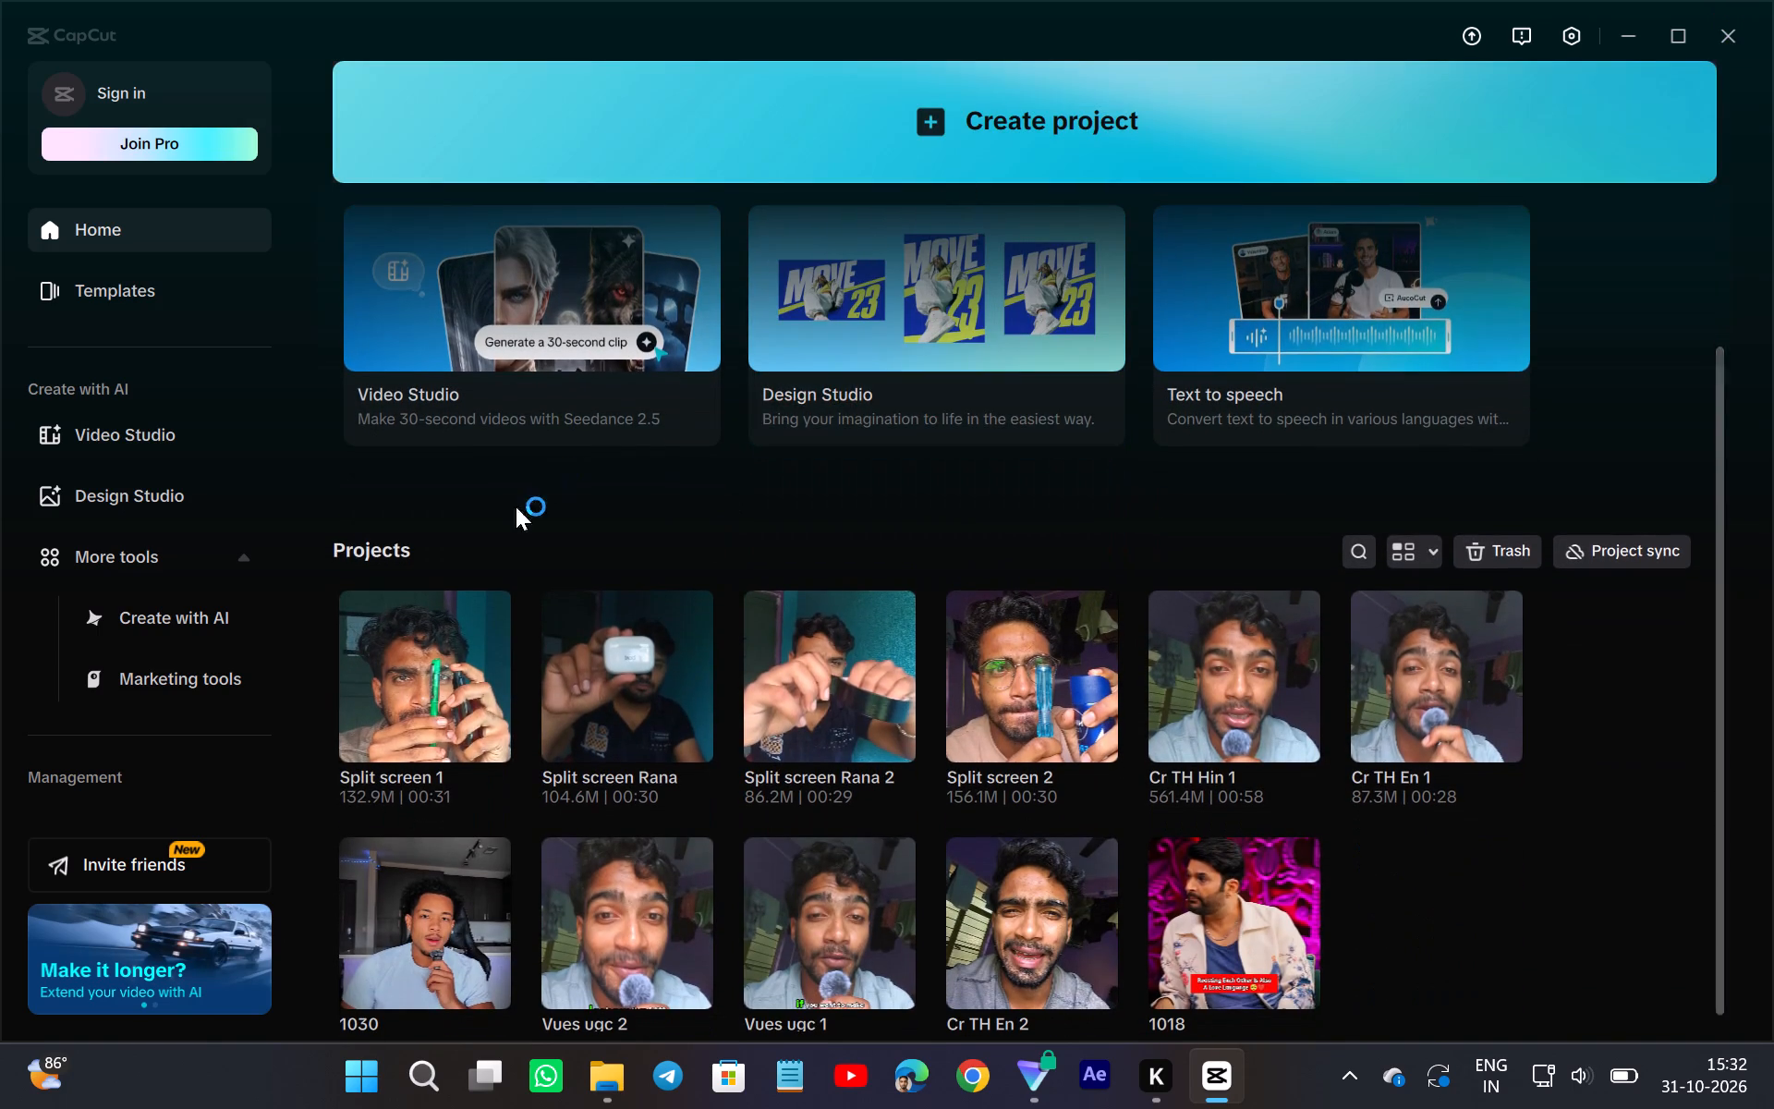
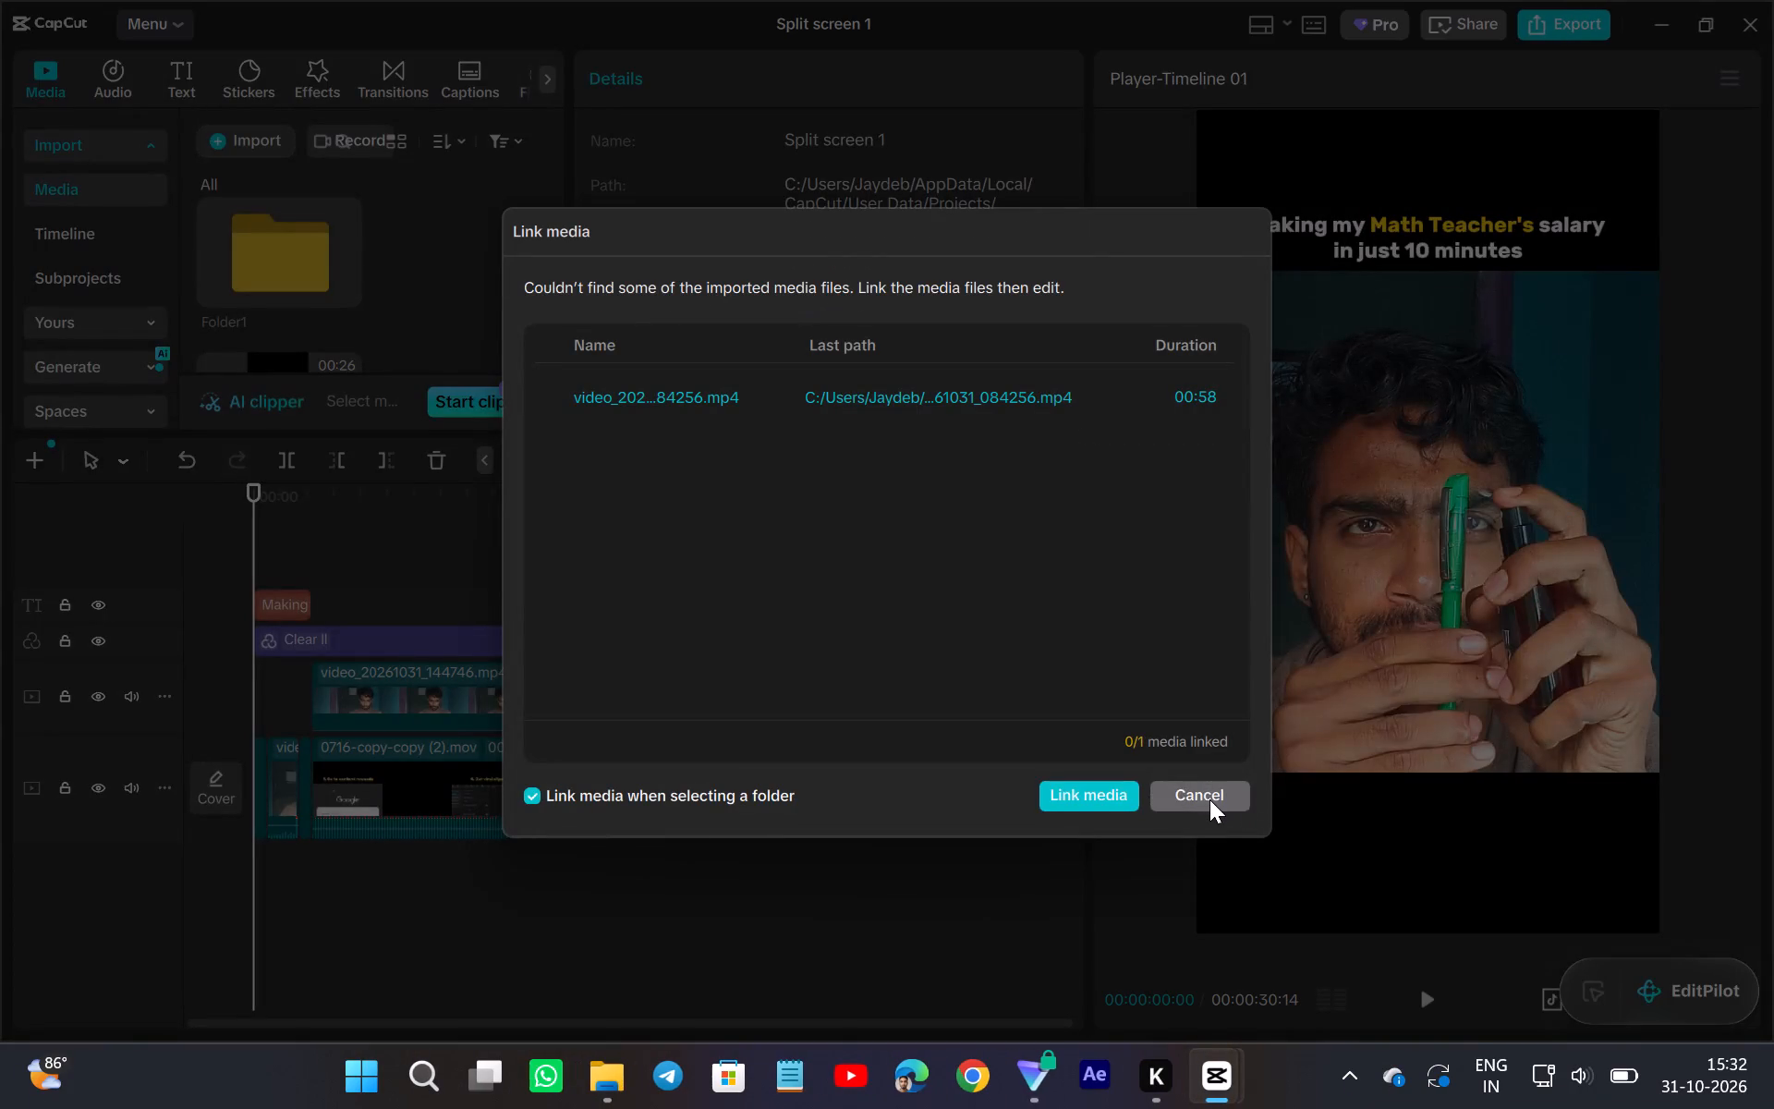
# Skip linking the missing media file and play back the Split screen 1 timeline.
pyautogui.click(1209, 799)
pyautogui.click(1429, 993)
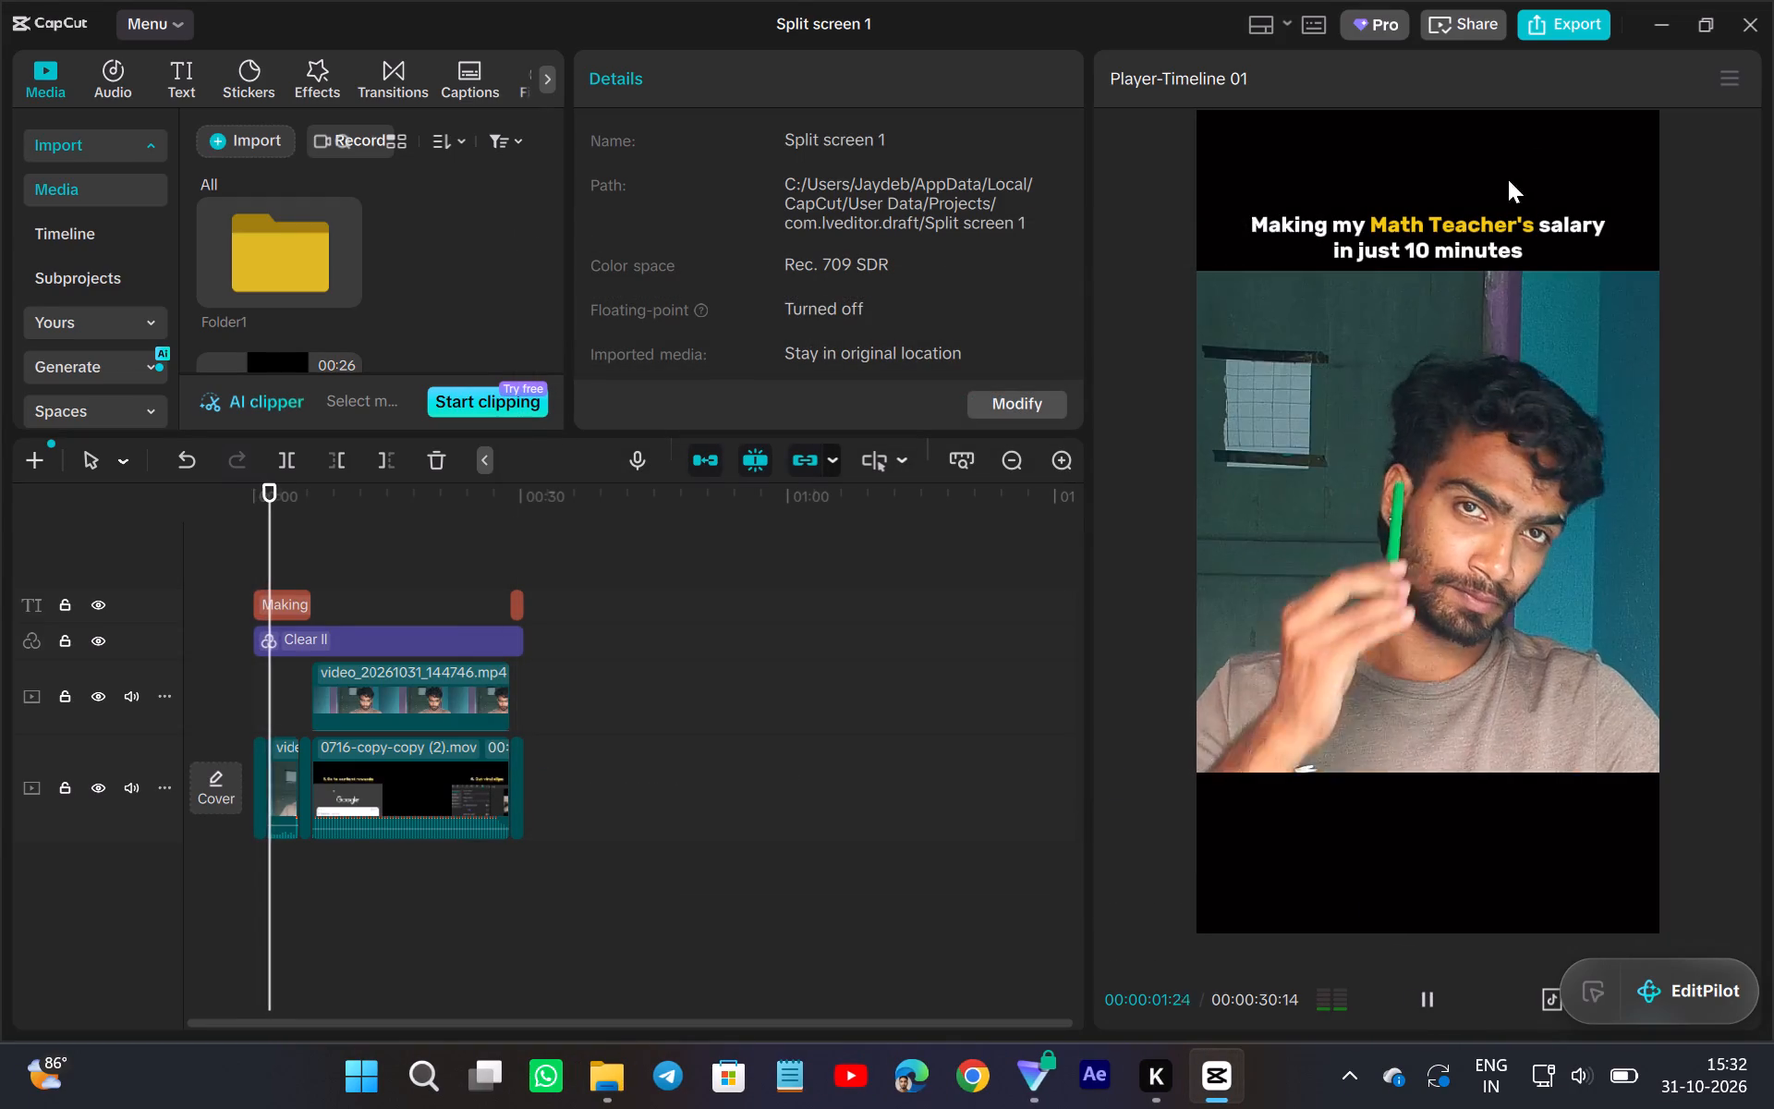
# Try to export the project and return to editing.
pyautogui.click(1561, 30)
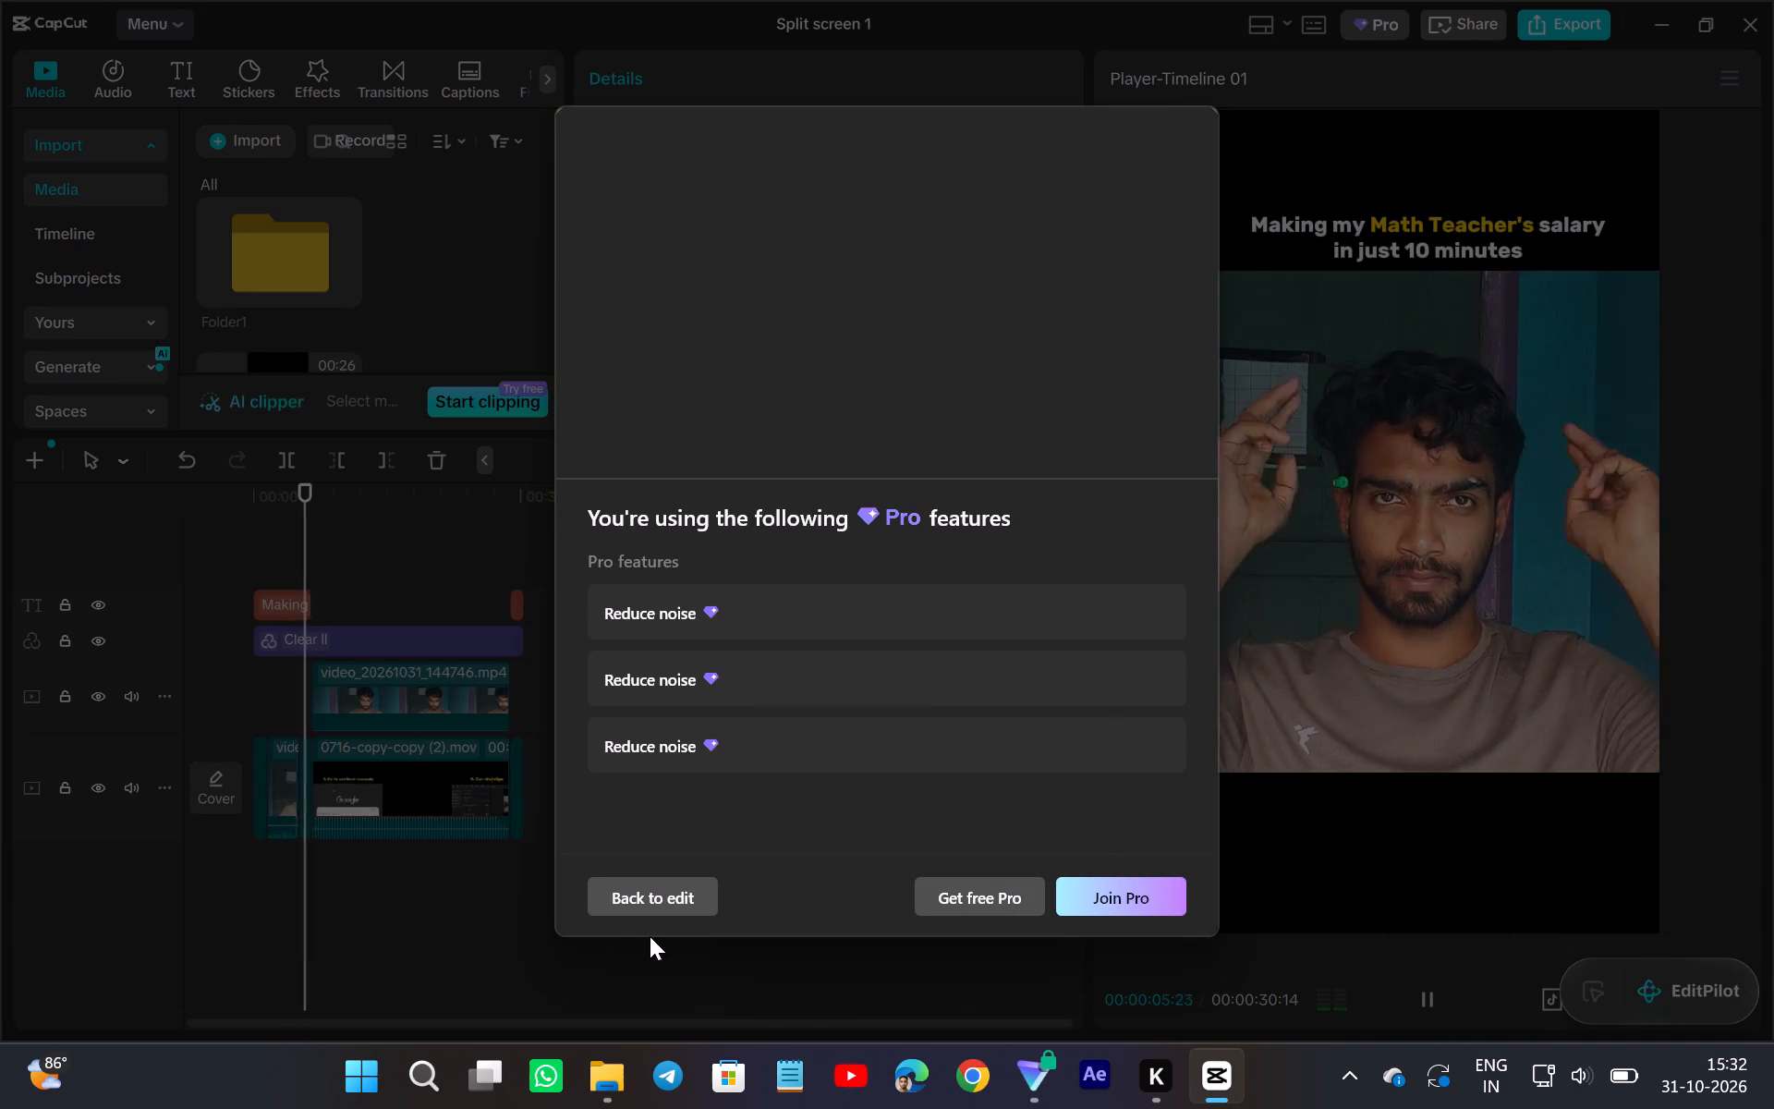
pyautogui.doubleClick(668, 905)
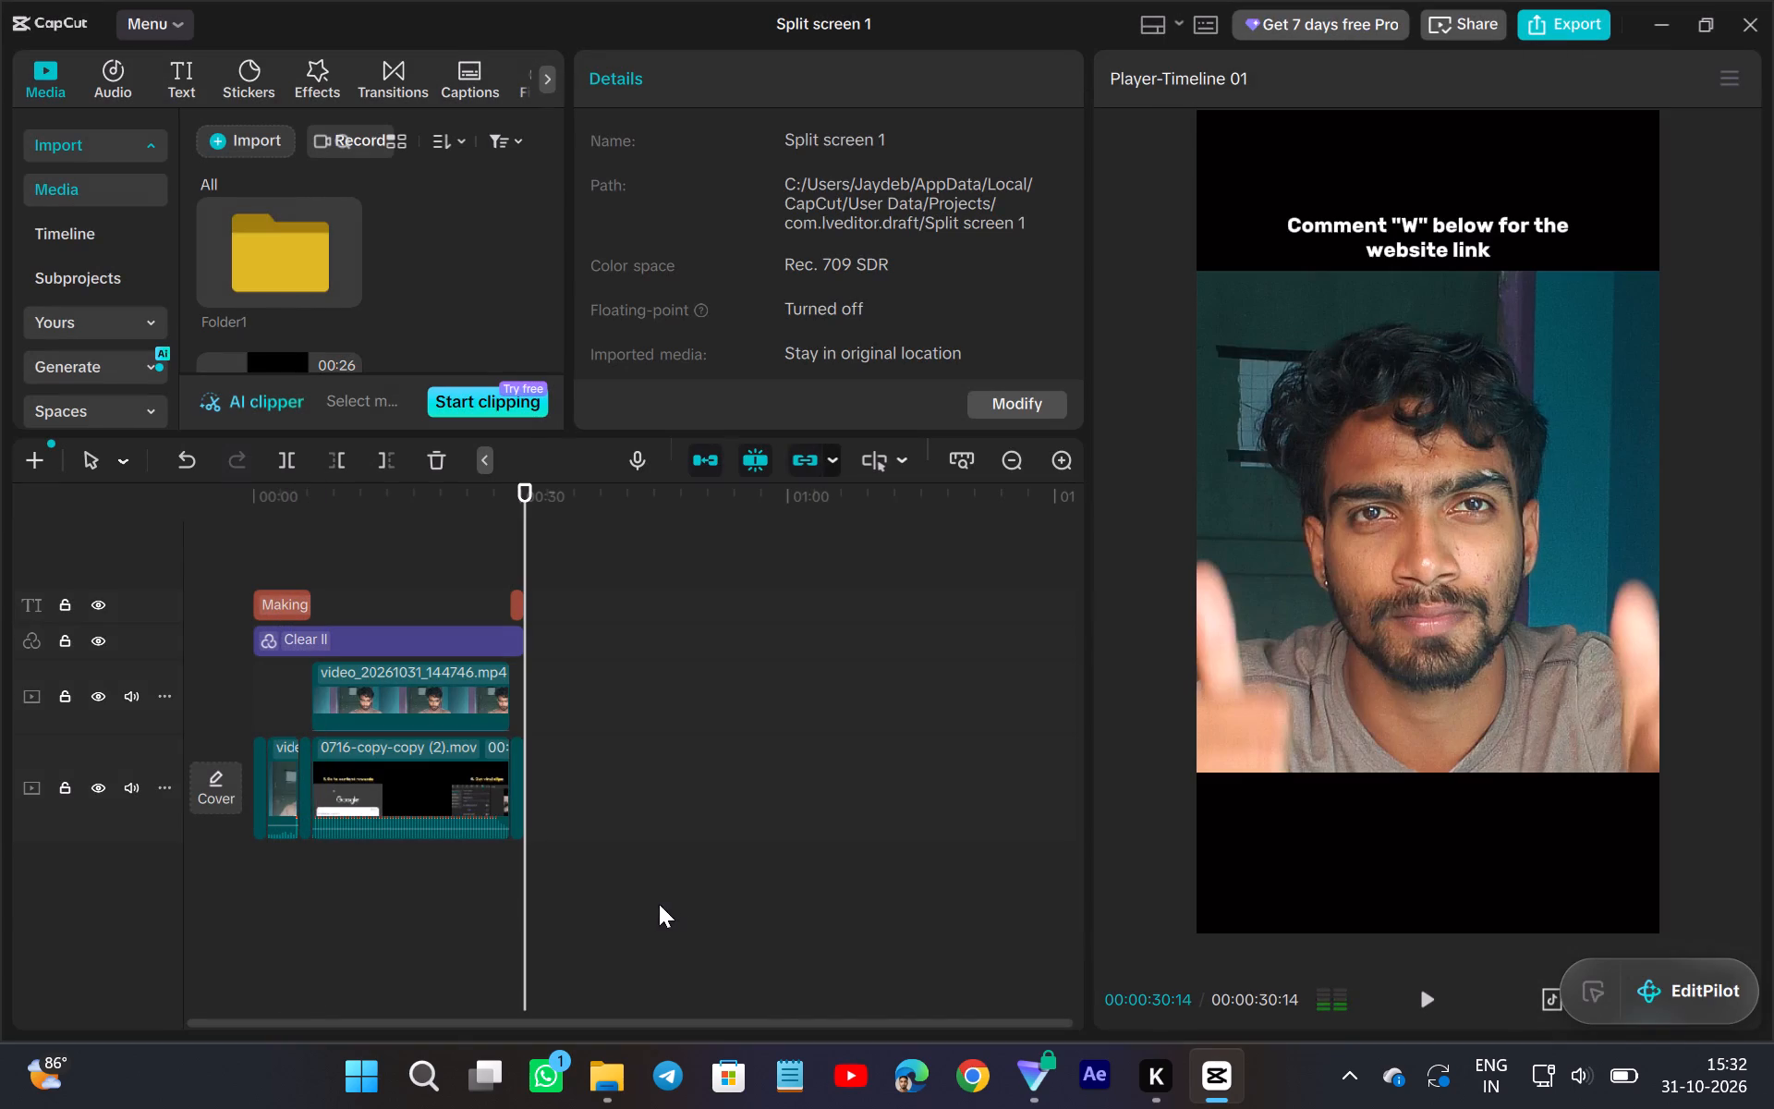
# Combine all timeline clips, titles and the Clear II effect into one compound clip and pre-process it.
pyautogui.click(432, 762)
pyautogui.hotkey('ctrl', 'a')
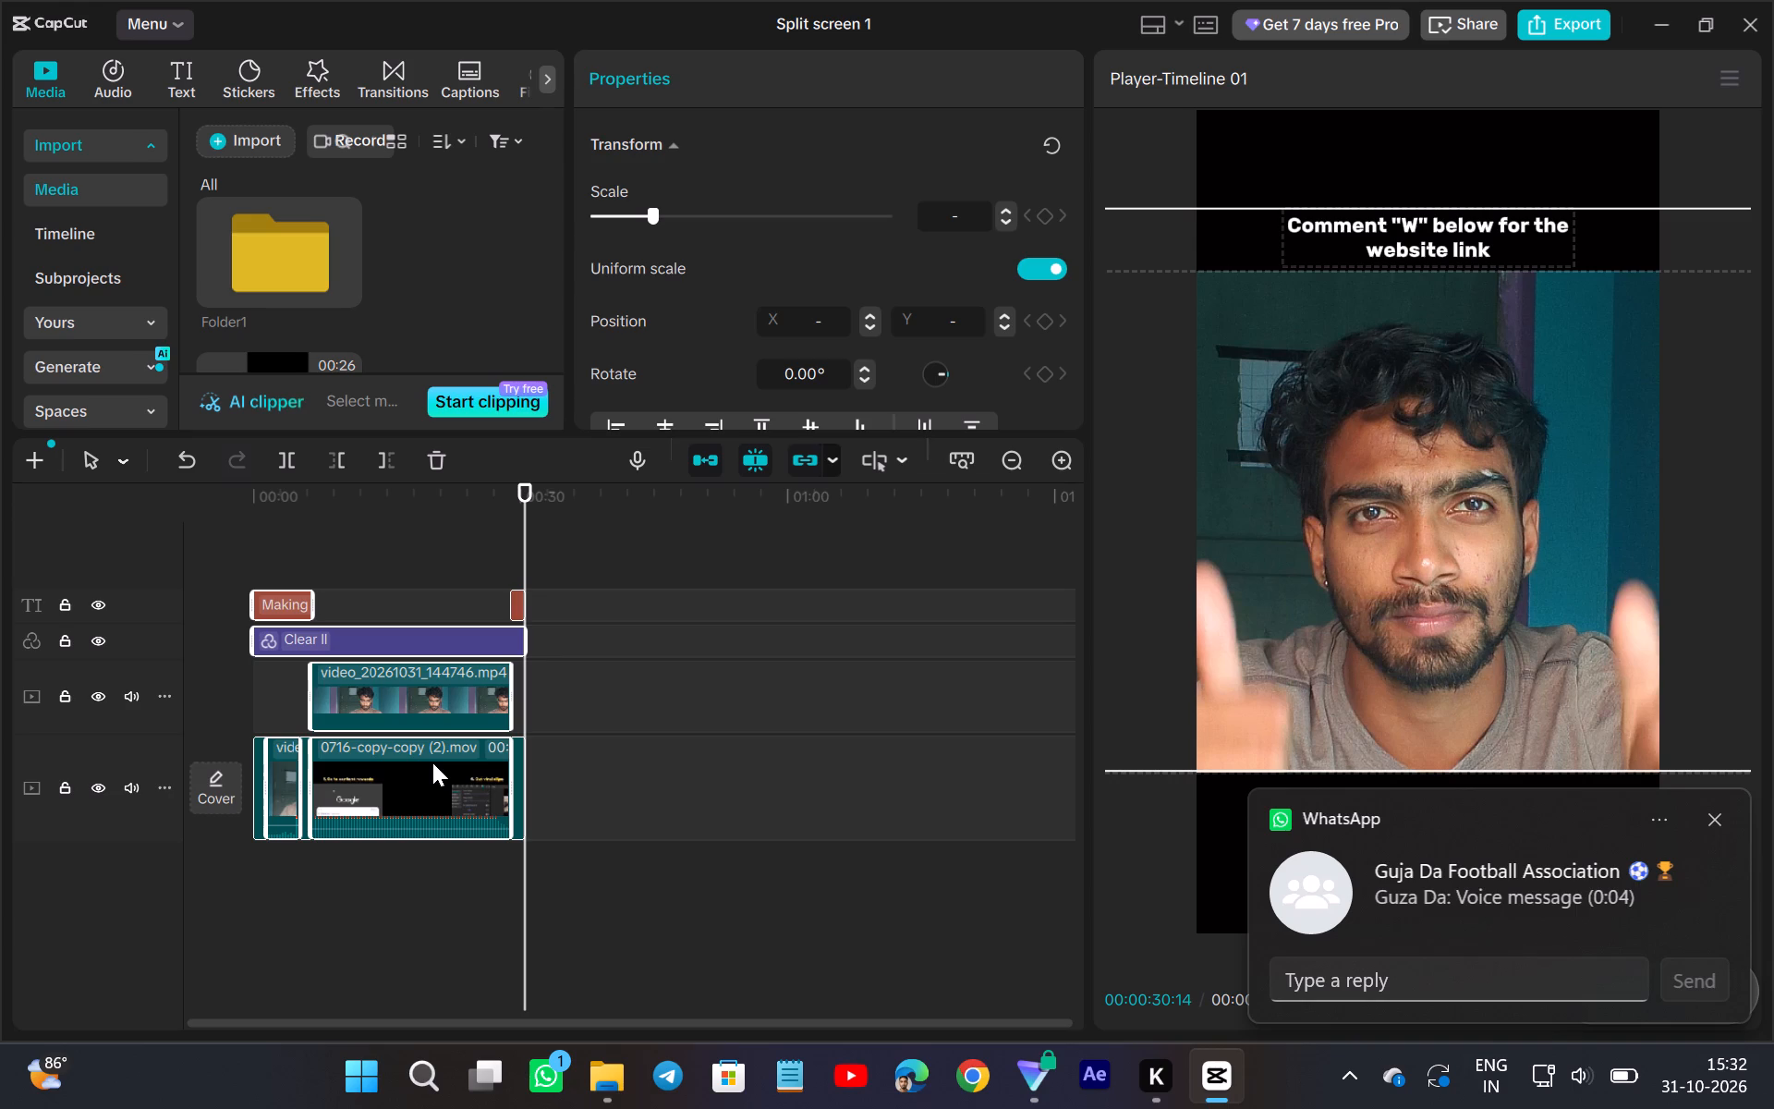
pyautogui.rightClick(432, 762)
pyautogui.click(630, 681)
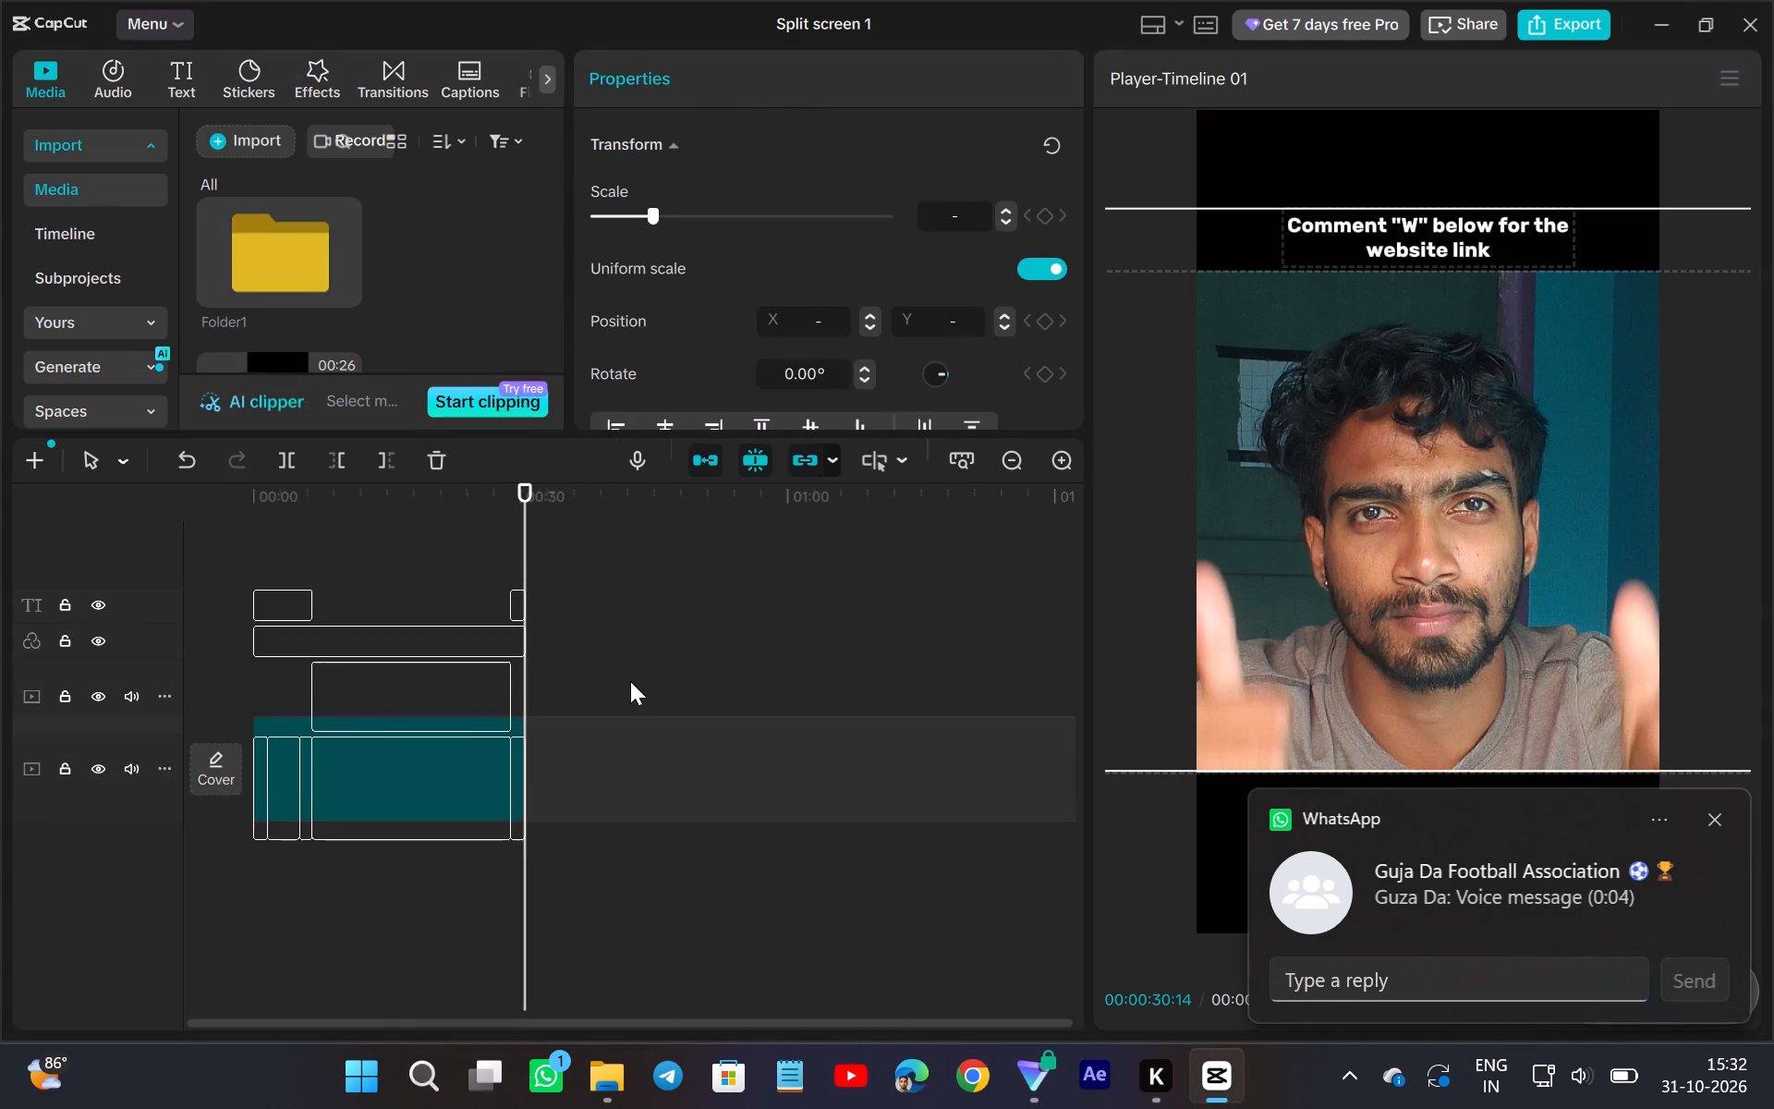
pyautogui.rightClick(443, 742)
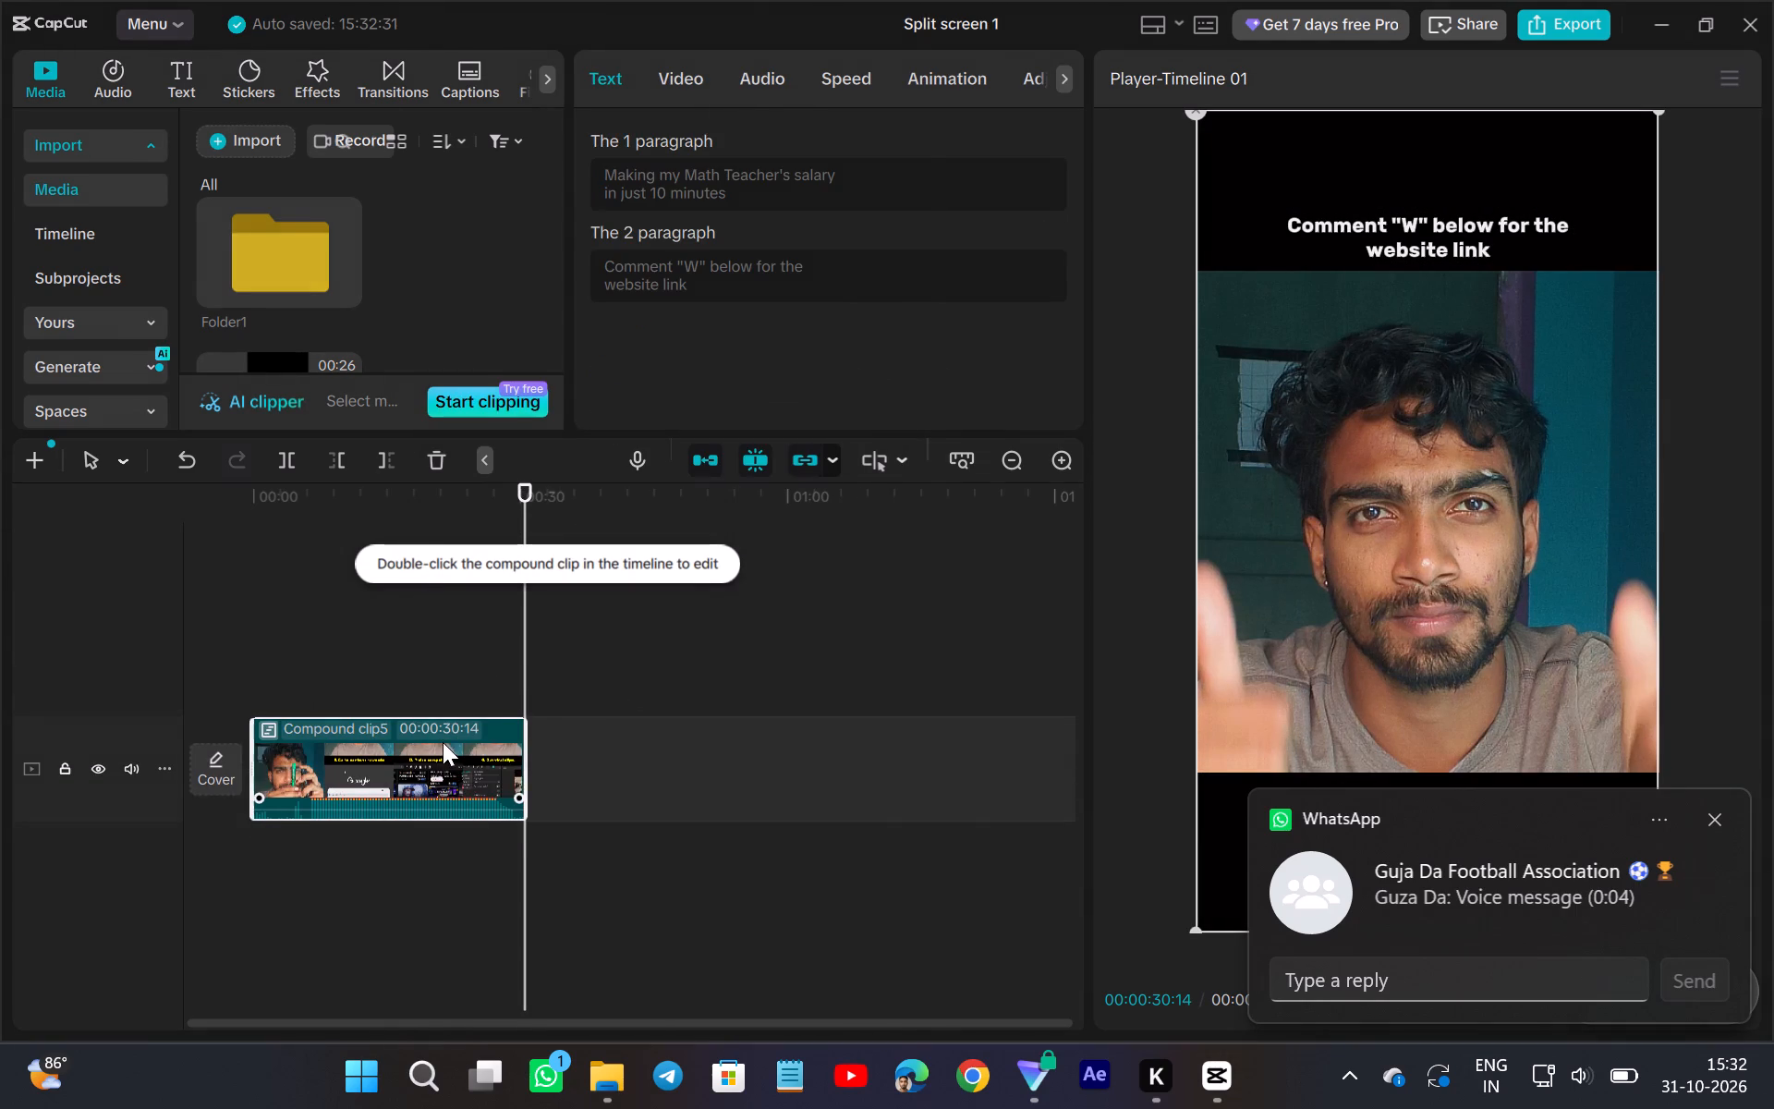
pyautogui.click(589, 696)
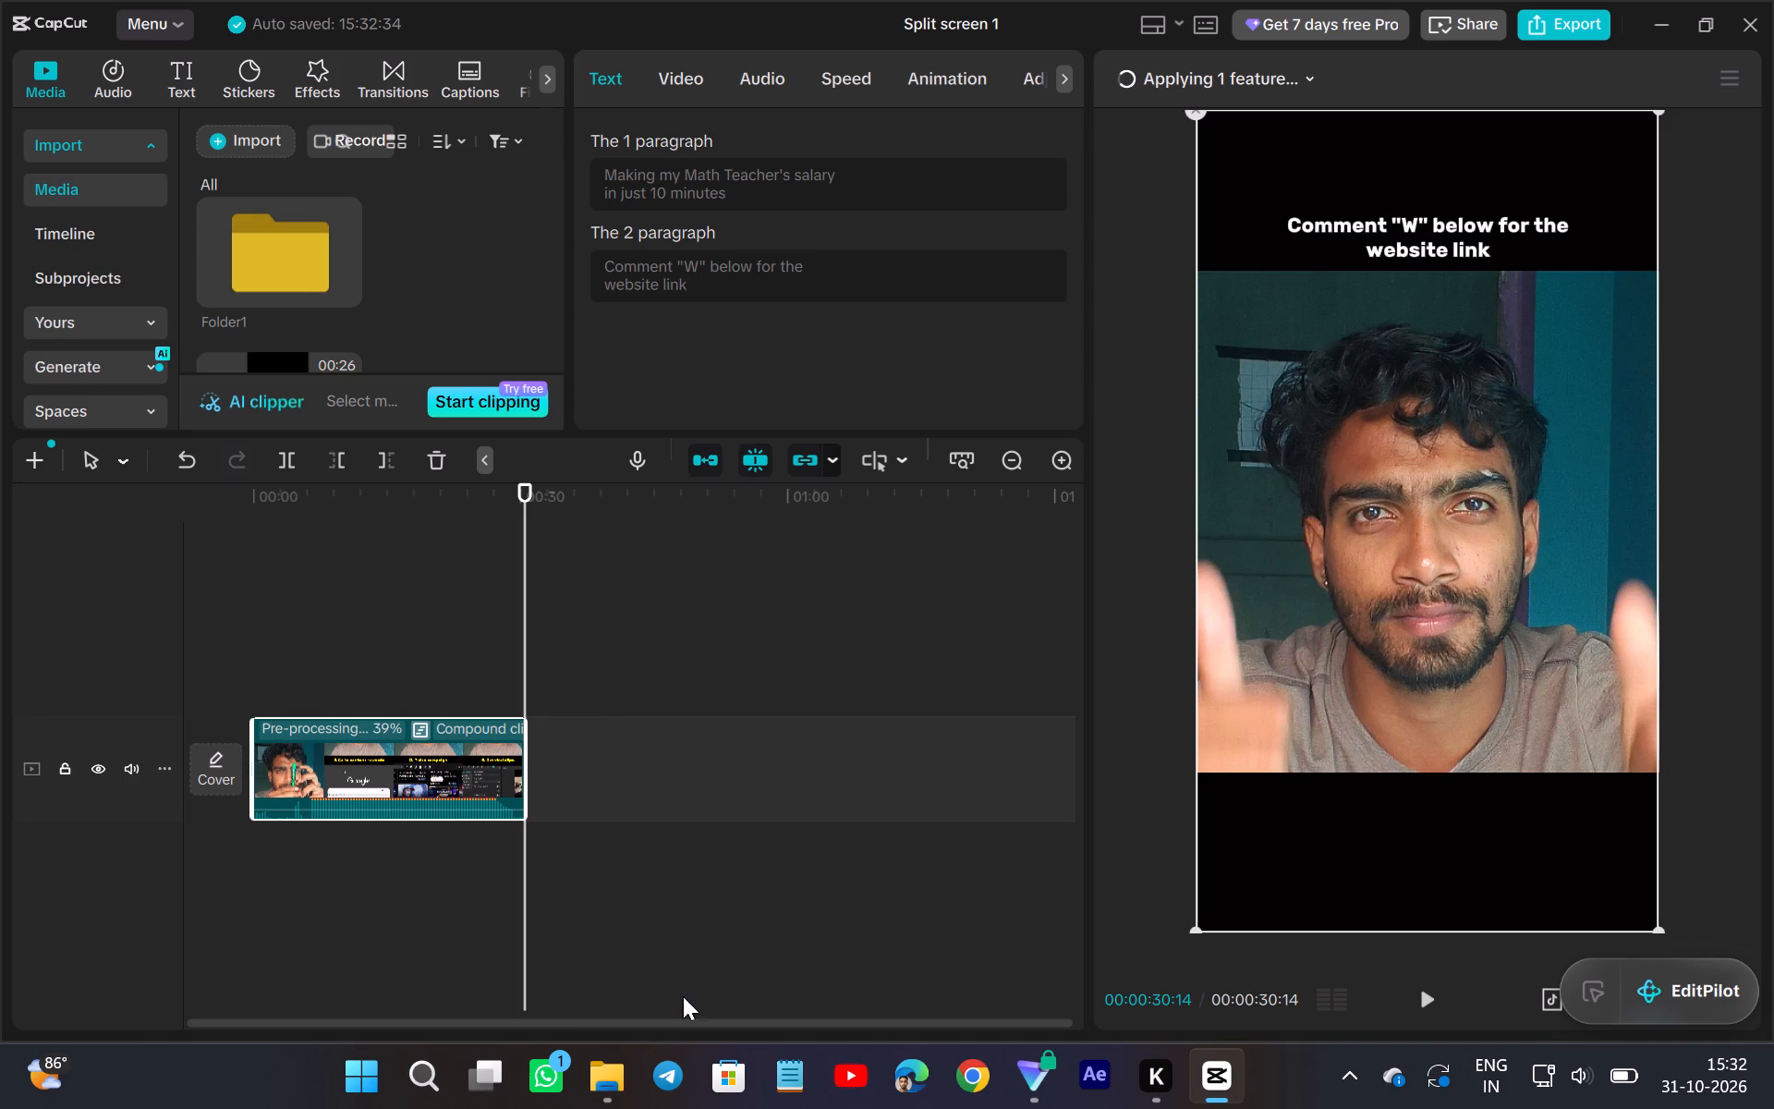
# Switch to File Explorer and open the Split screen 1 project's Resources > combination folder from com.lveditor.draft.
pyautogui.click(626, 1062)
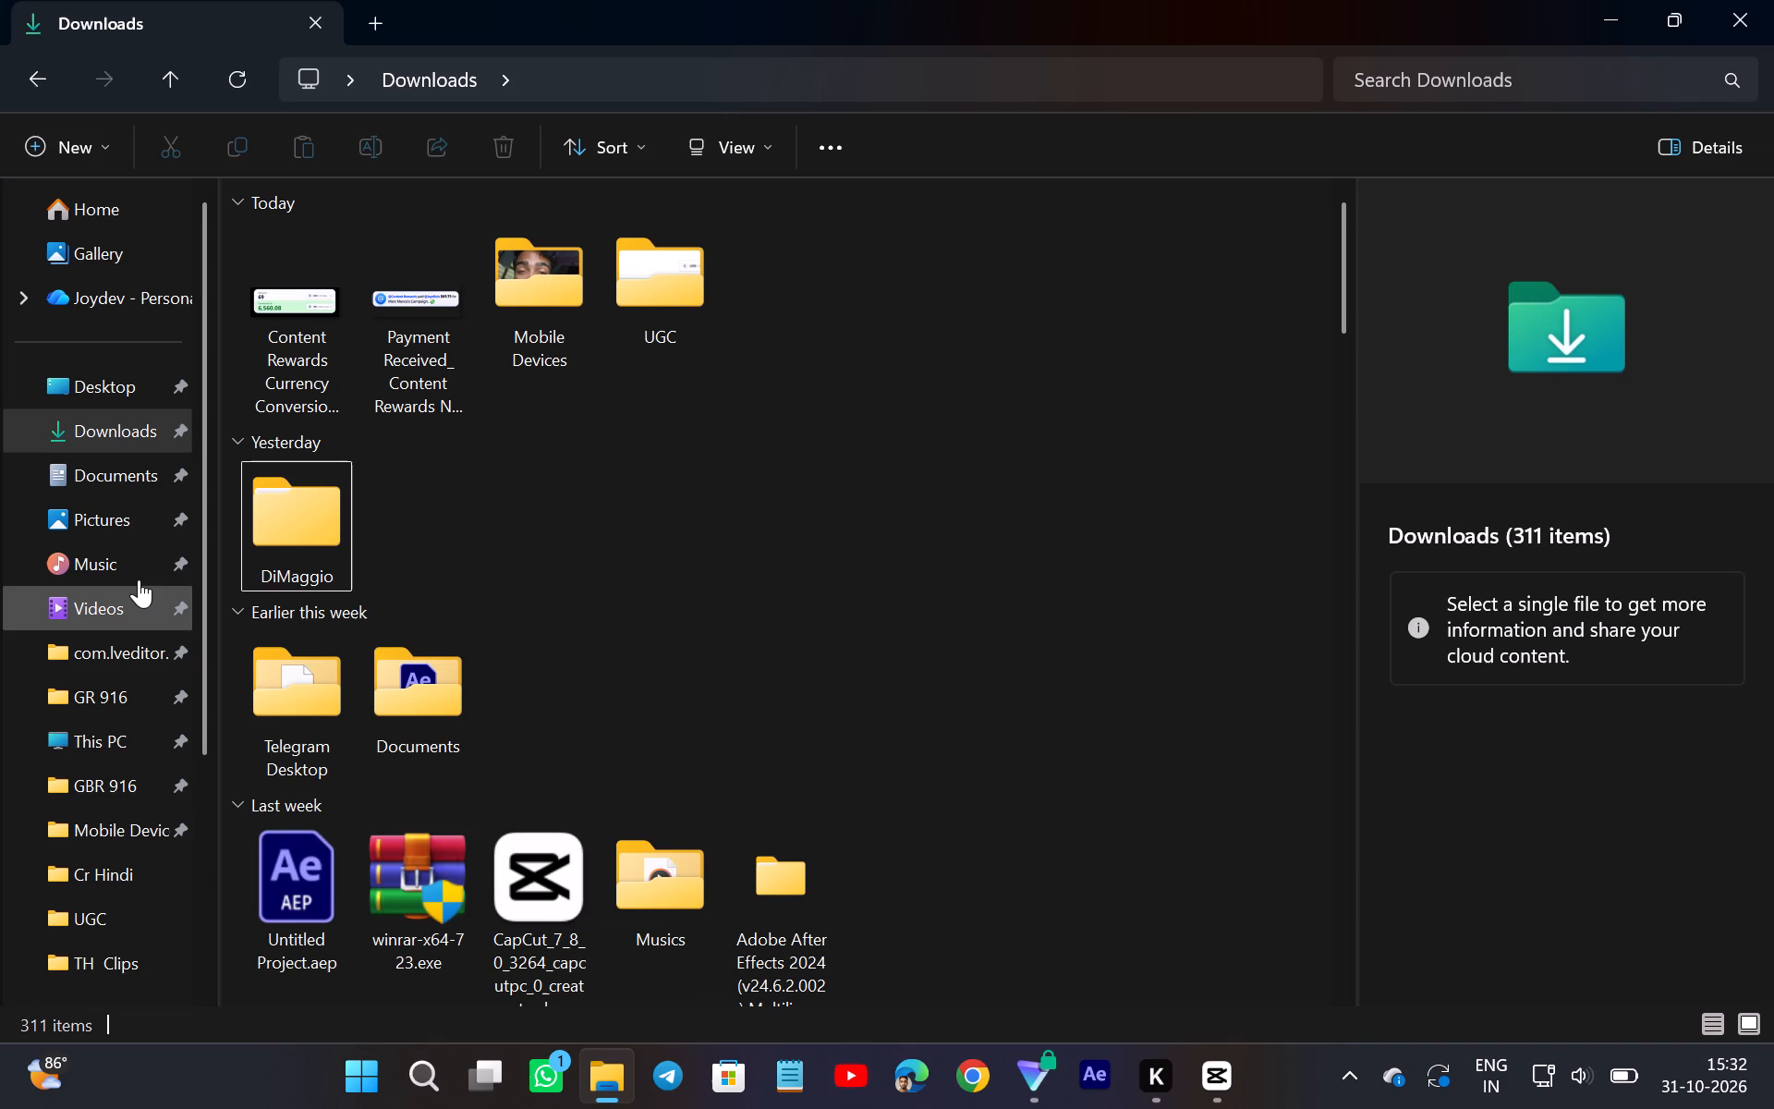
pyautogui.click(148, 655)
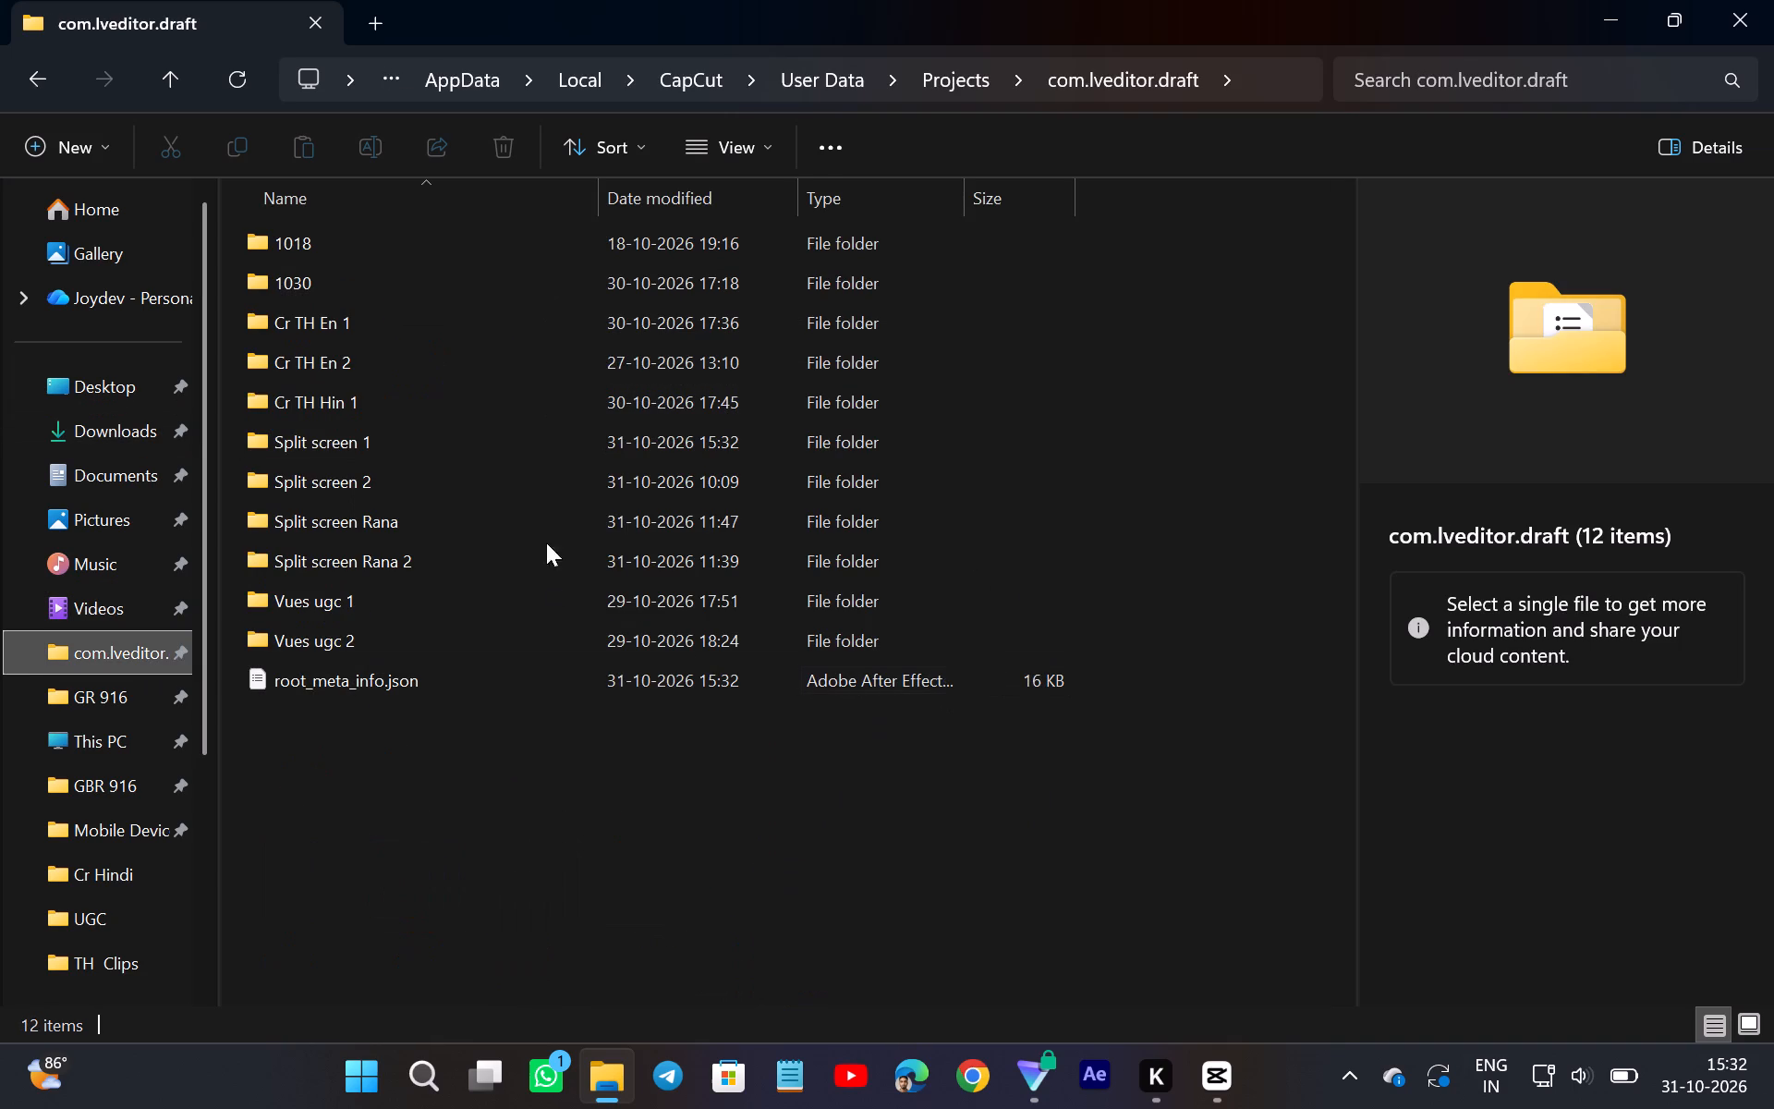
pyautogui.doubleClick(581, 445)
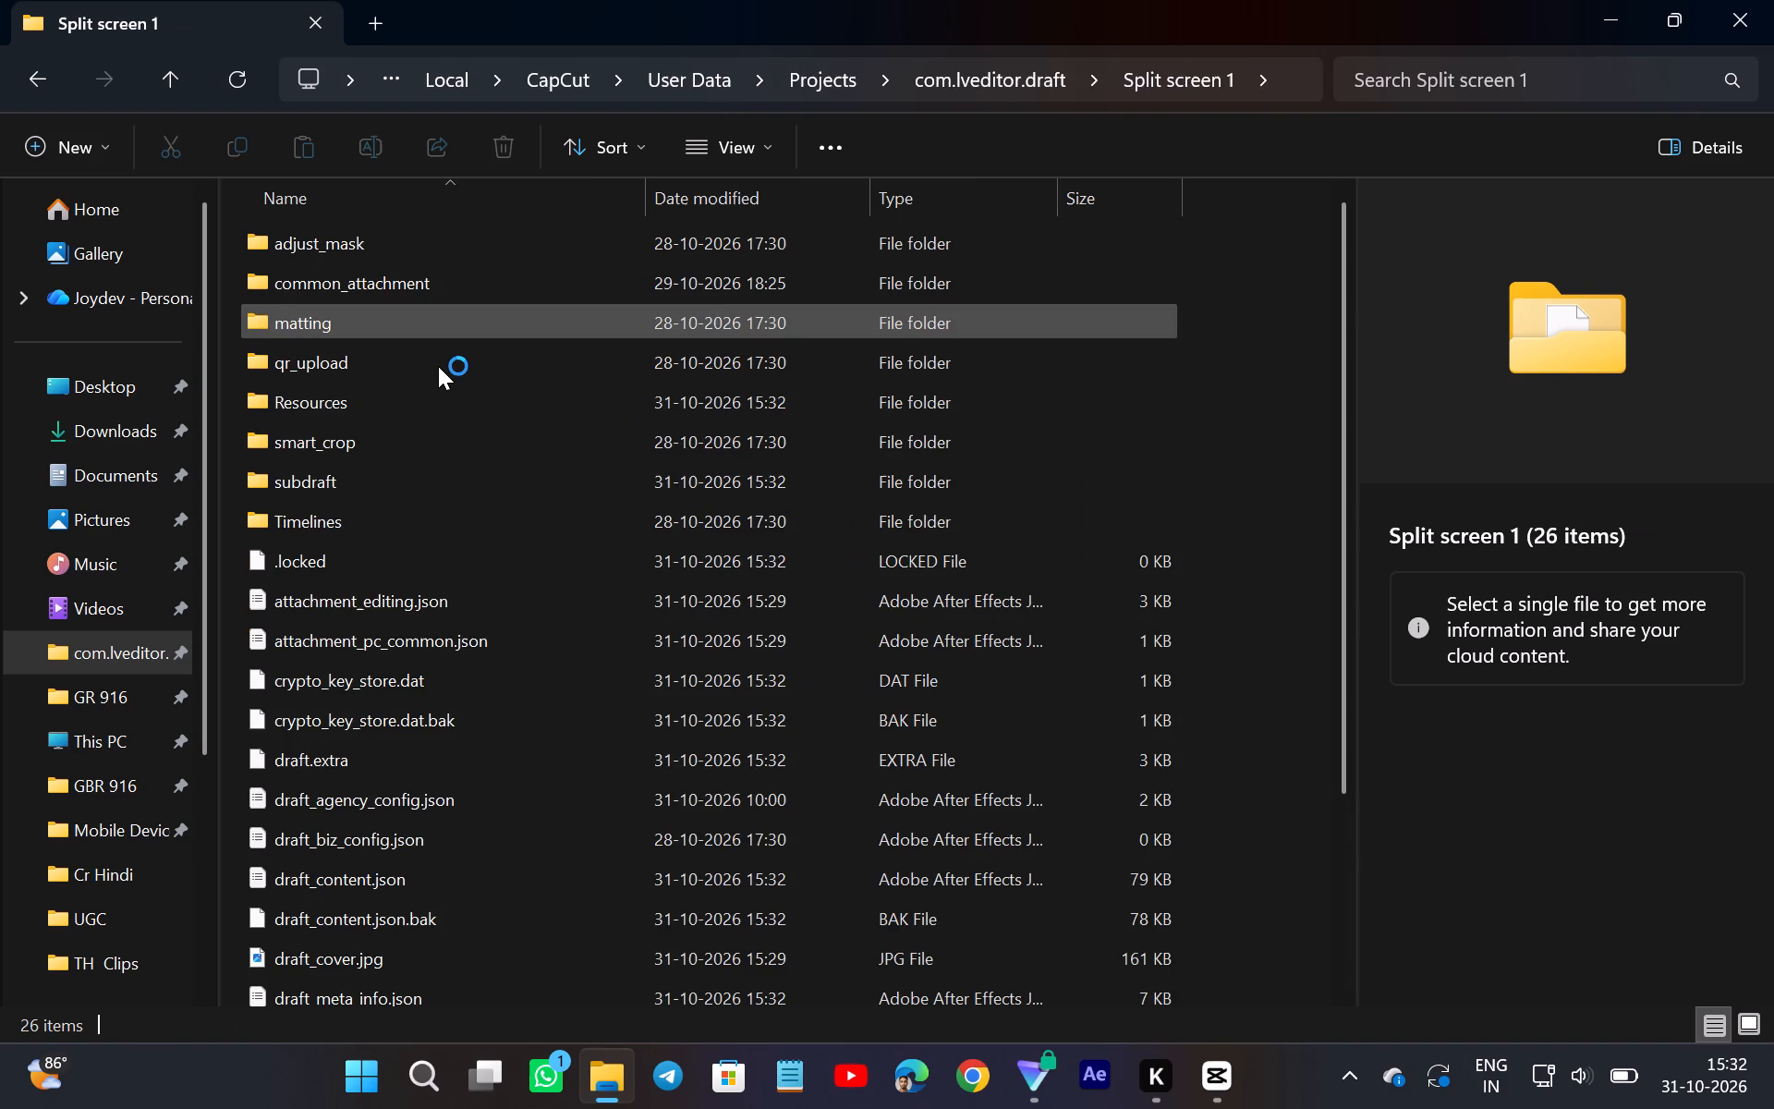
pyautogui.doubleClick(463, 397)
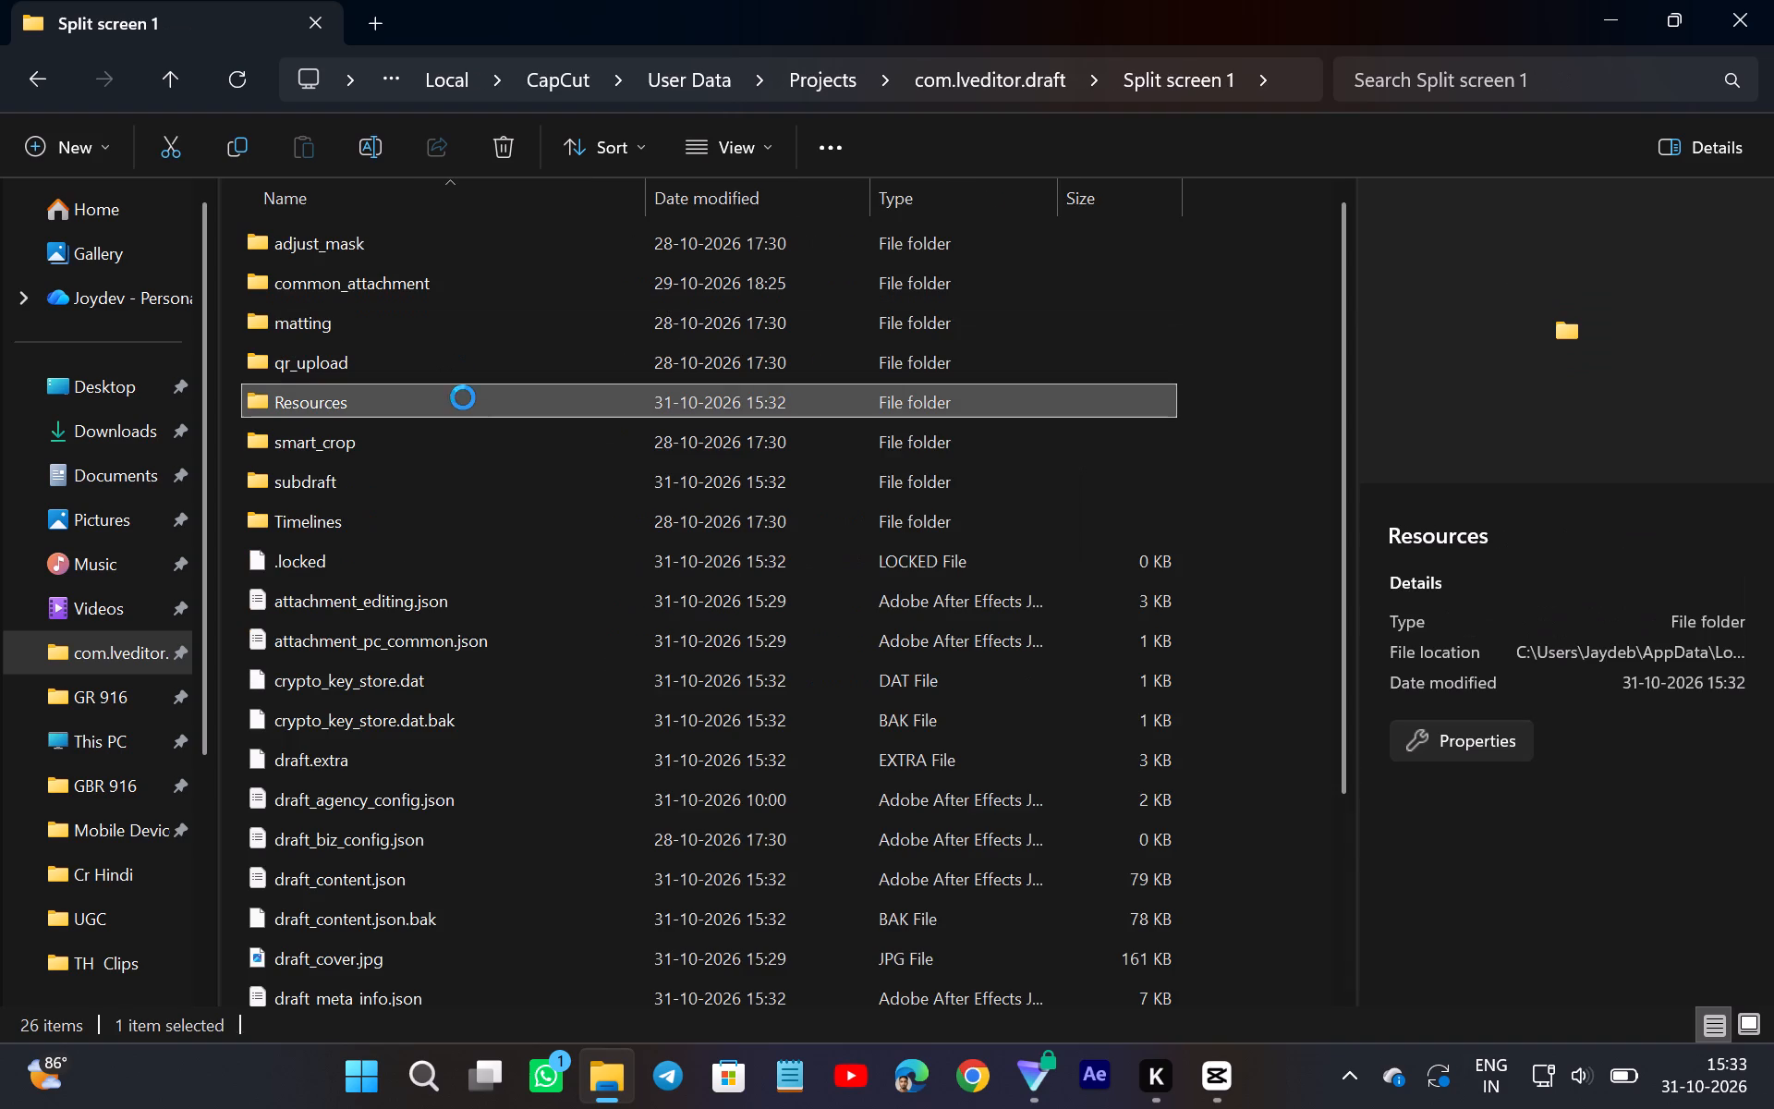
pyautogui.click(1215, 1060)
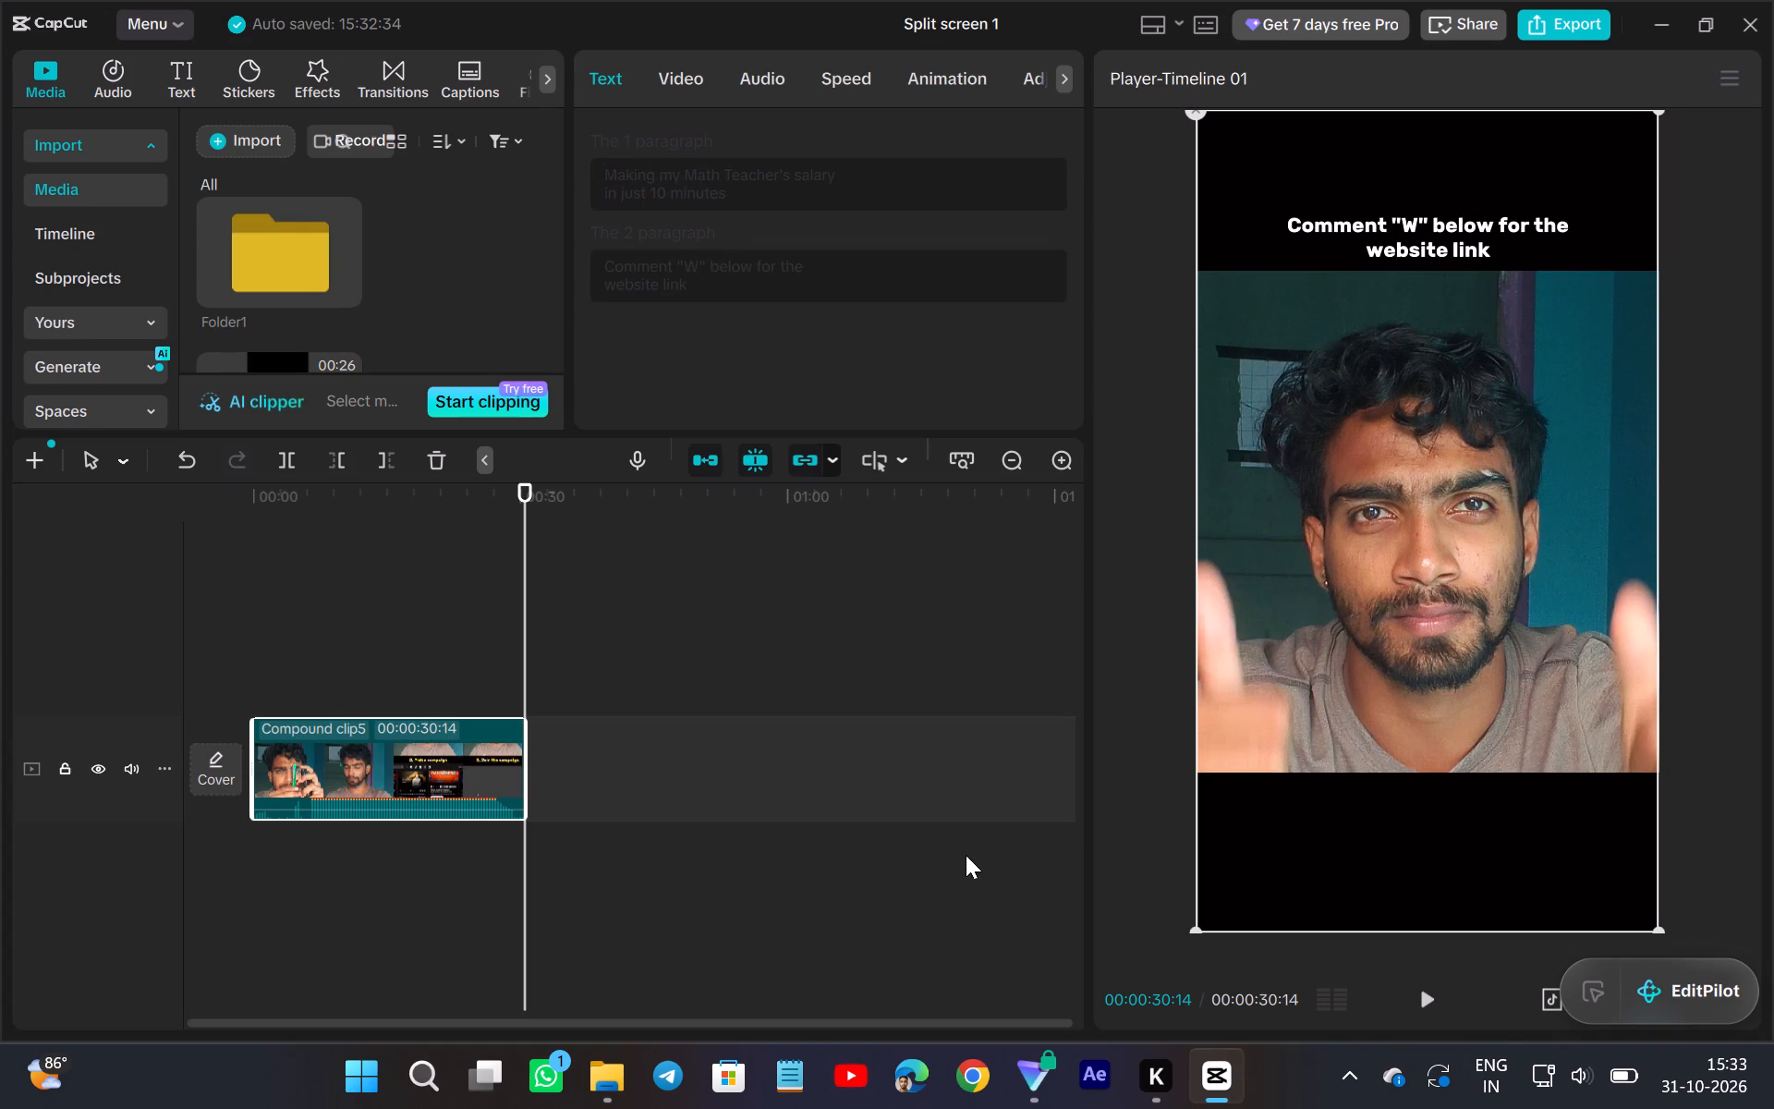
pyautogui.click(589, 1069)
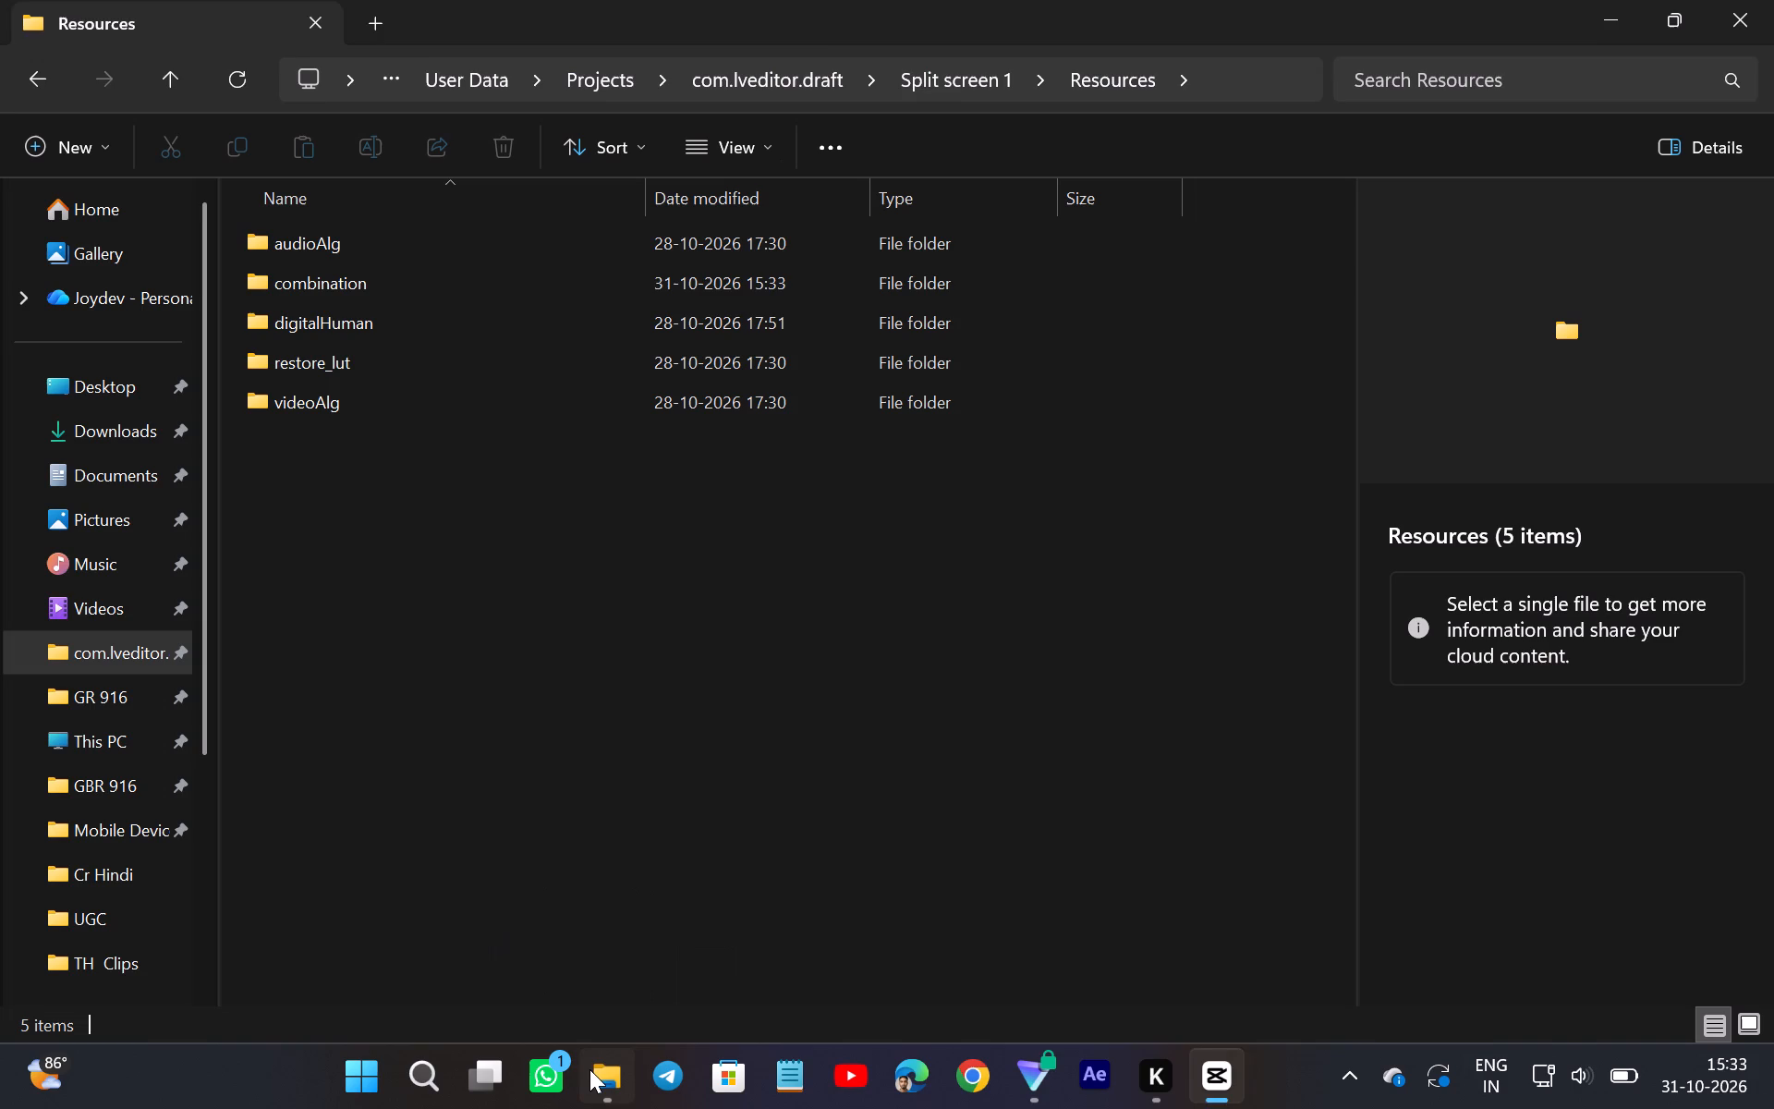
pyautogui.doubleClick(520, 291)
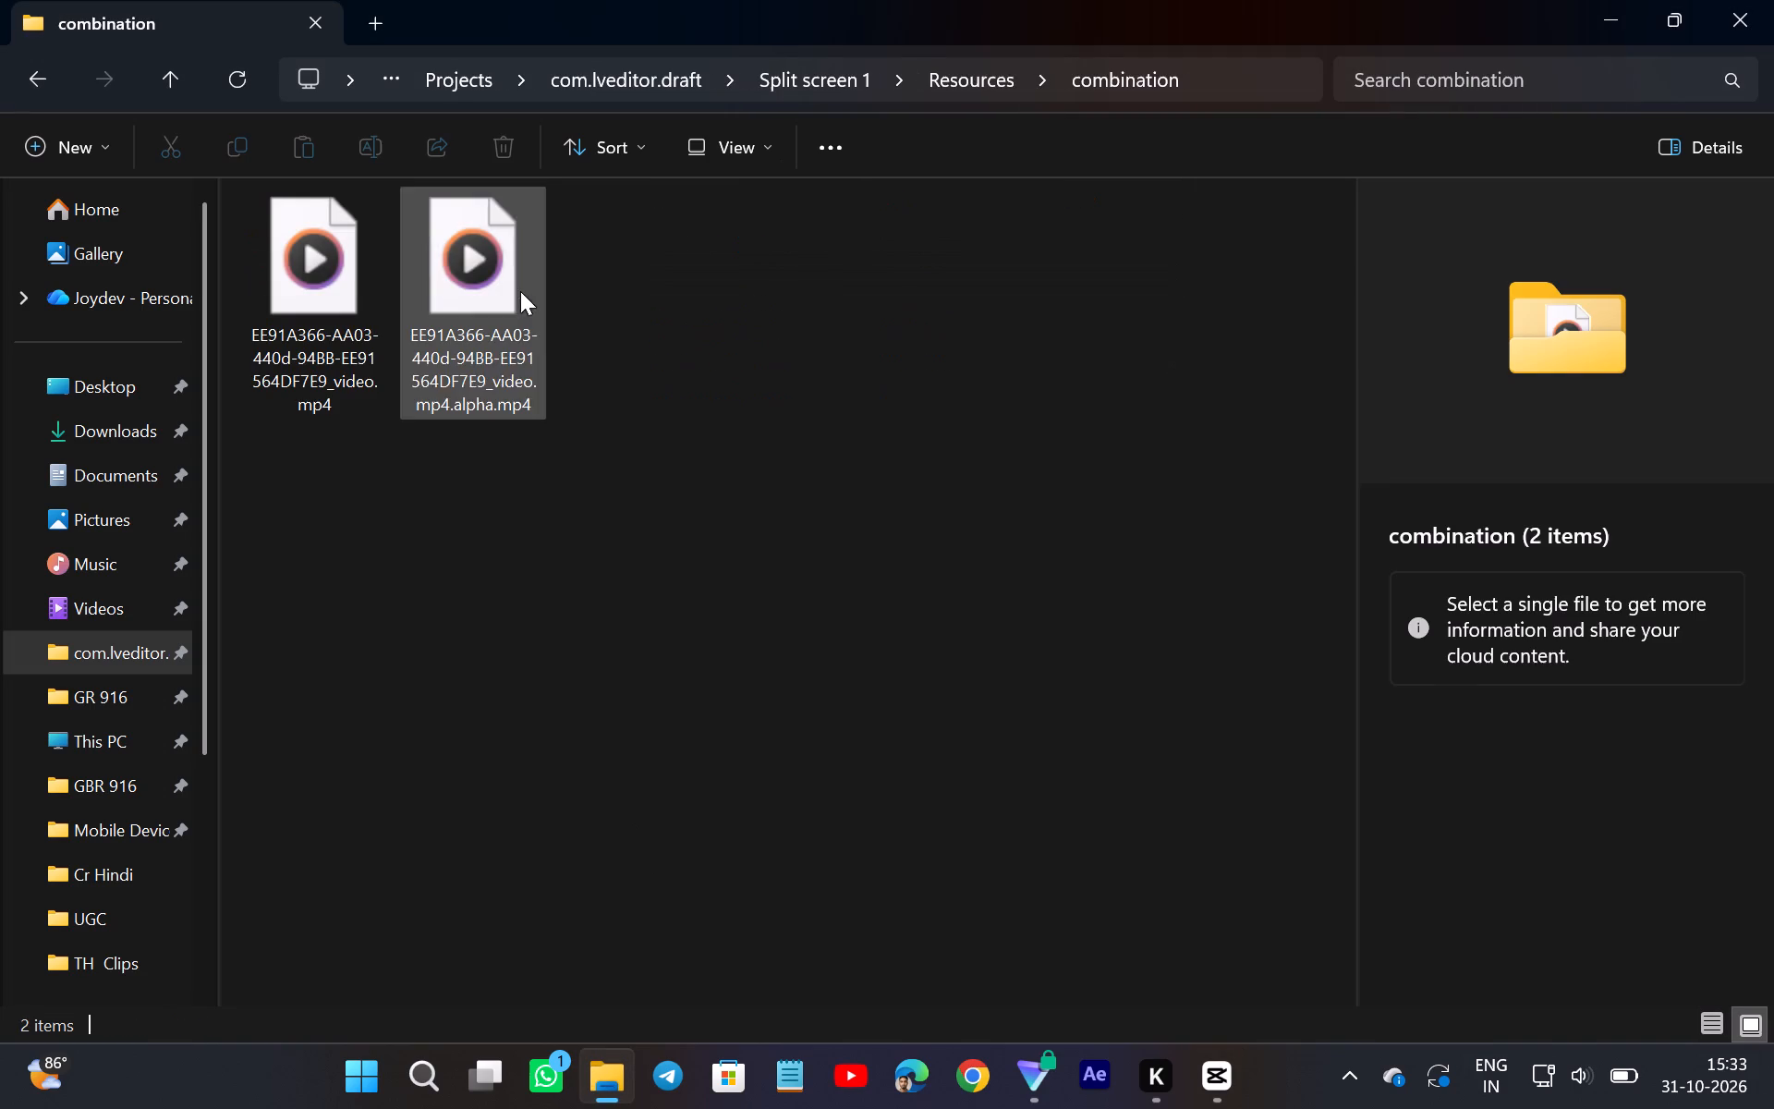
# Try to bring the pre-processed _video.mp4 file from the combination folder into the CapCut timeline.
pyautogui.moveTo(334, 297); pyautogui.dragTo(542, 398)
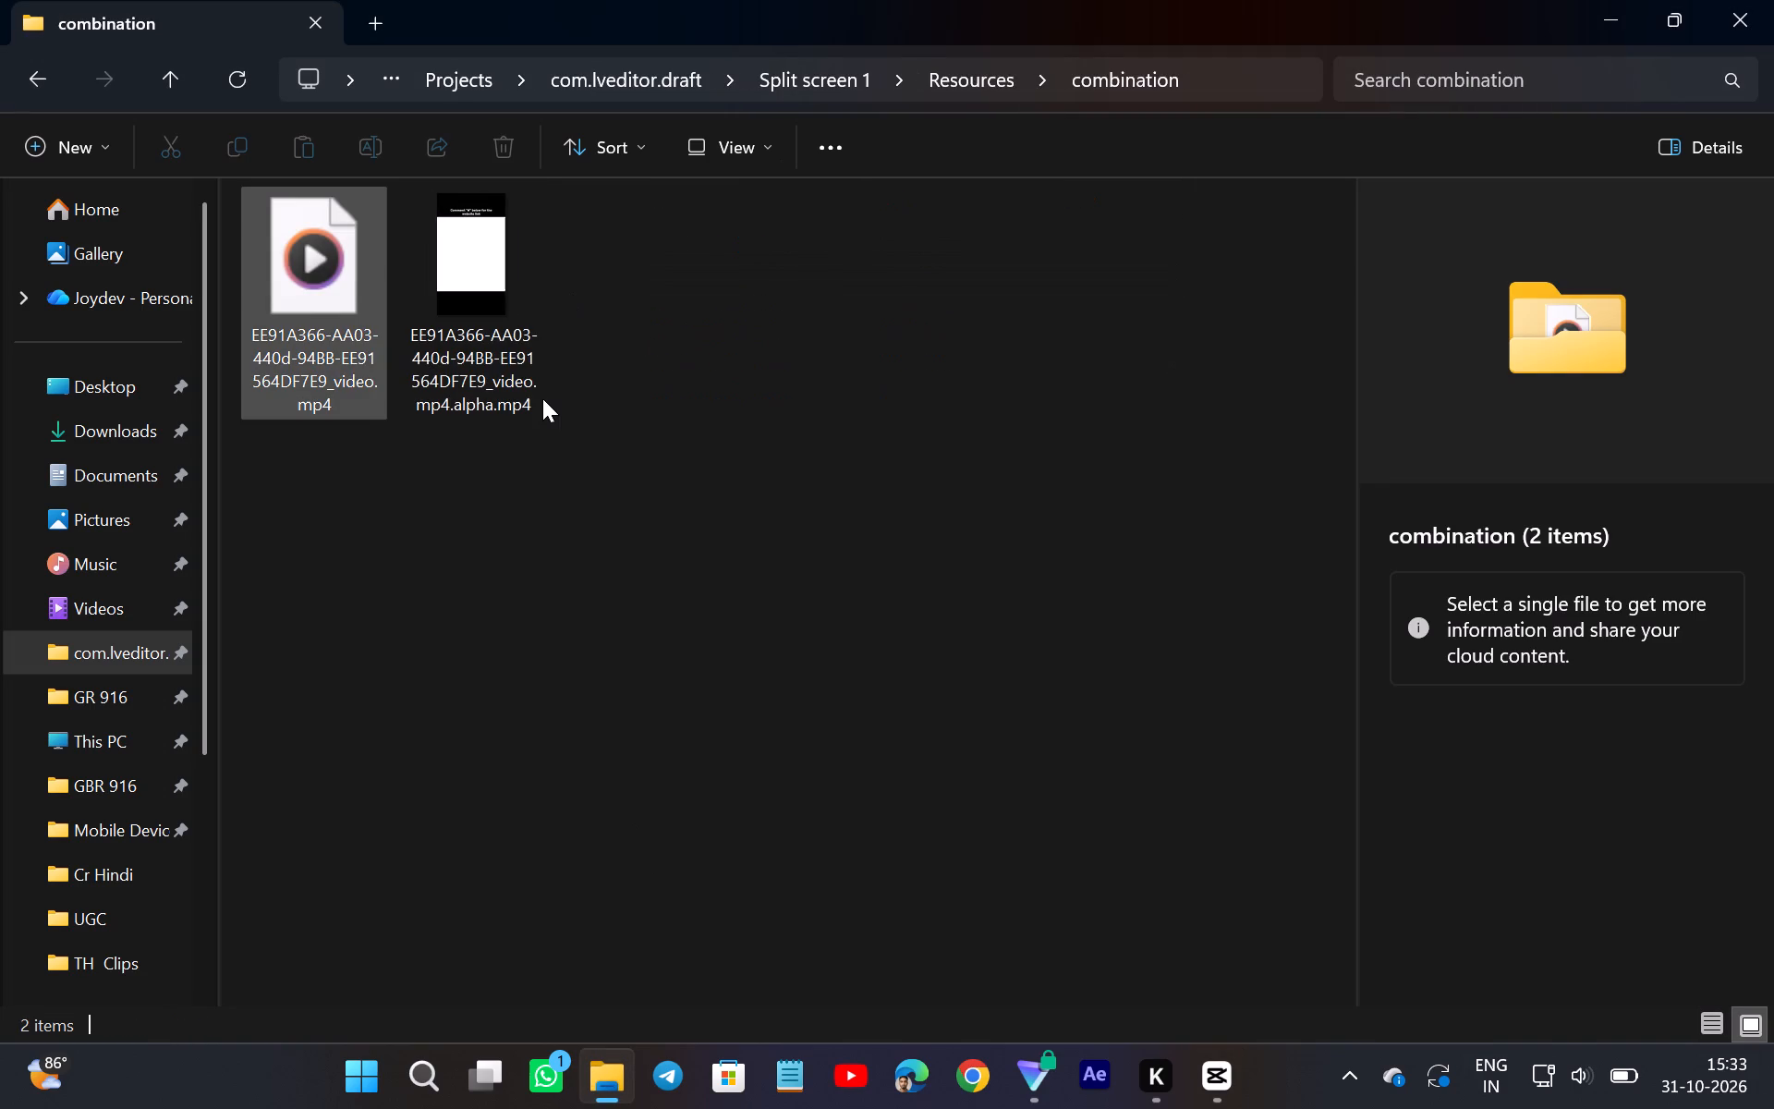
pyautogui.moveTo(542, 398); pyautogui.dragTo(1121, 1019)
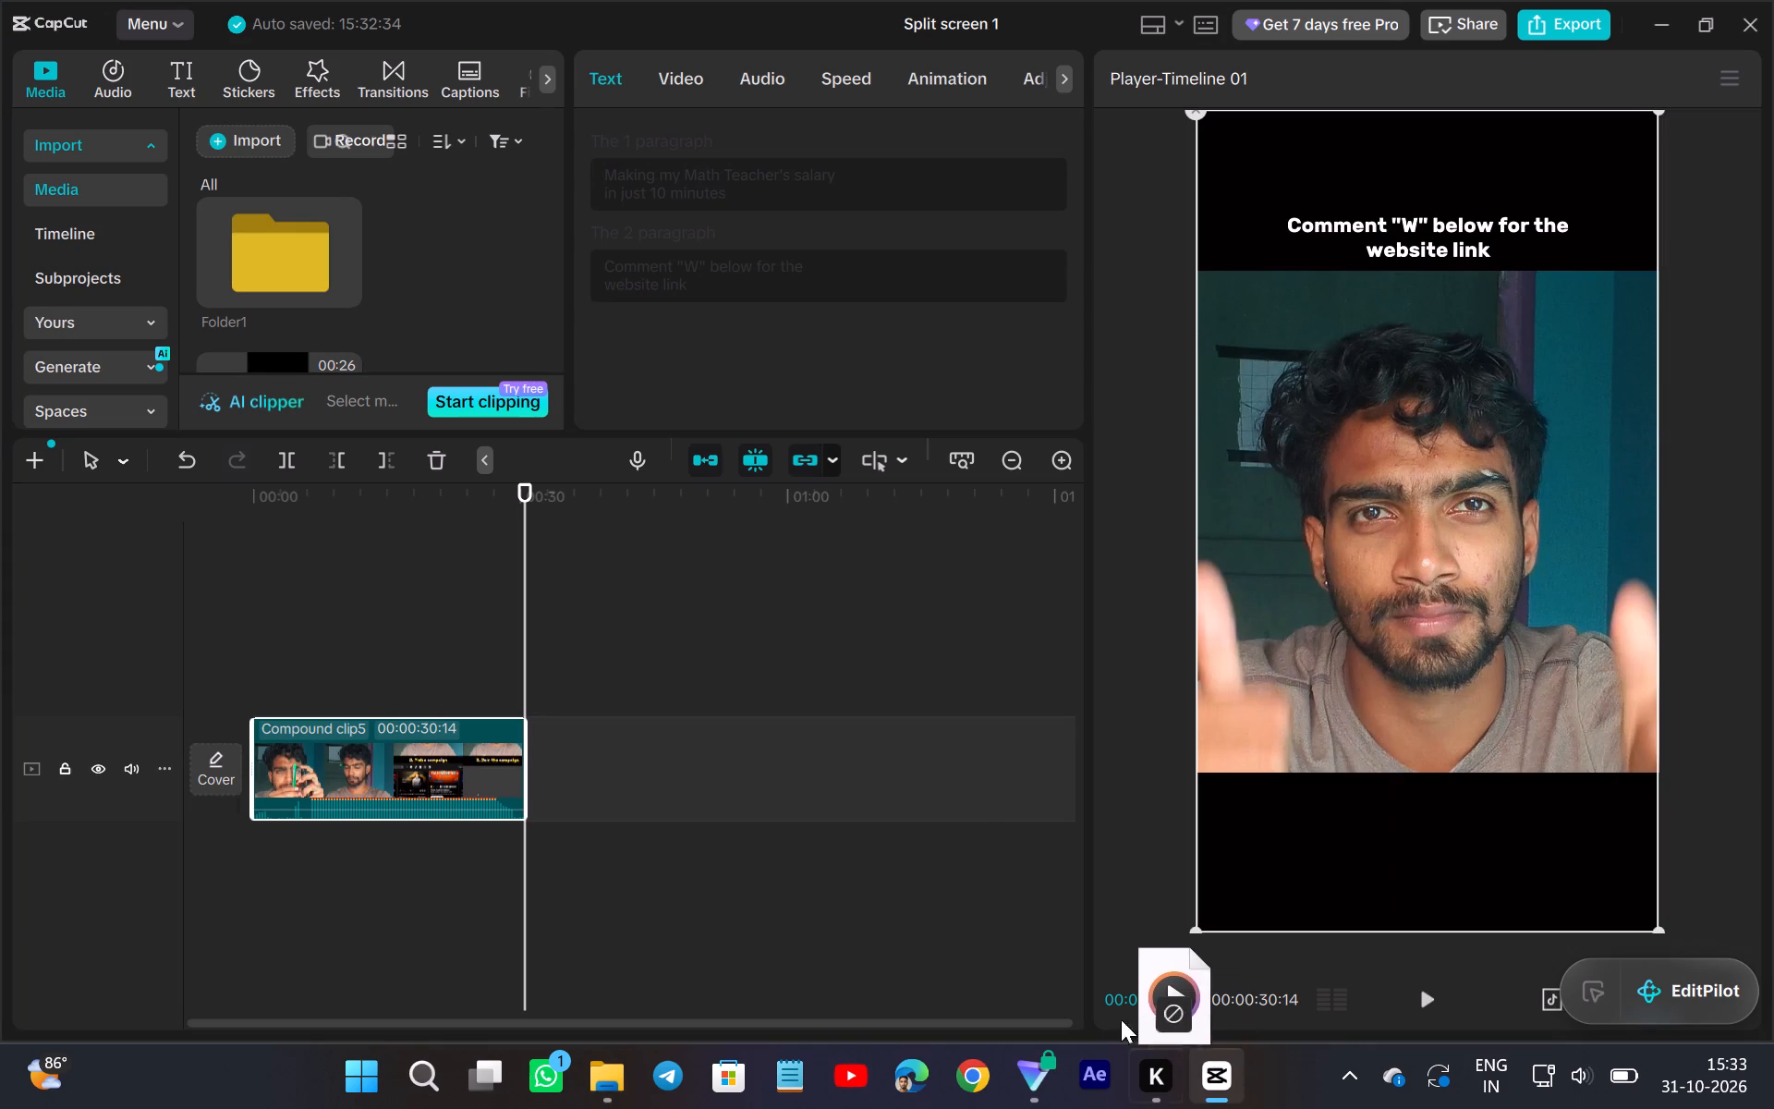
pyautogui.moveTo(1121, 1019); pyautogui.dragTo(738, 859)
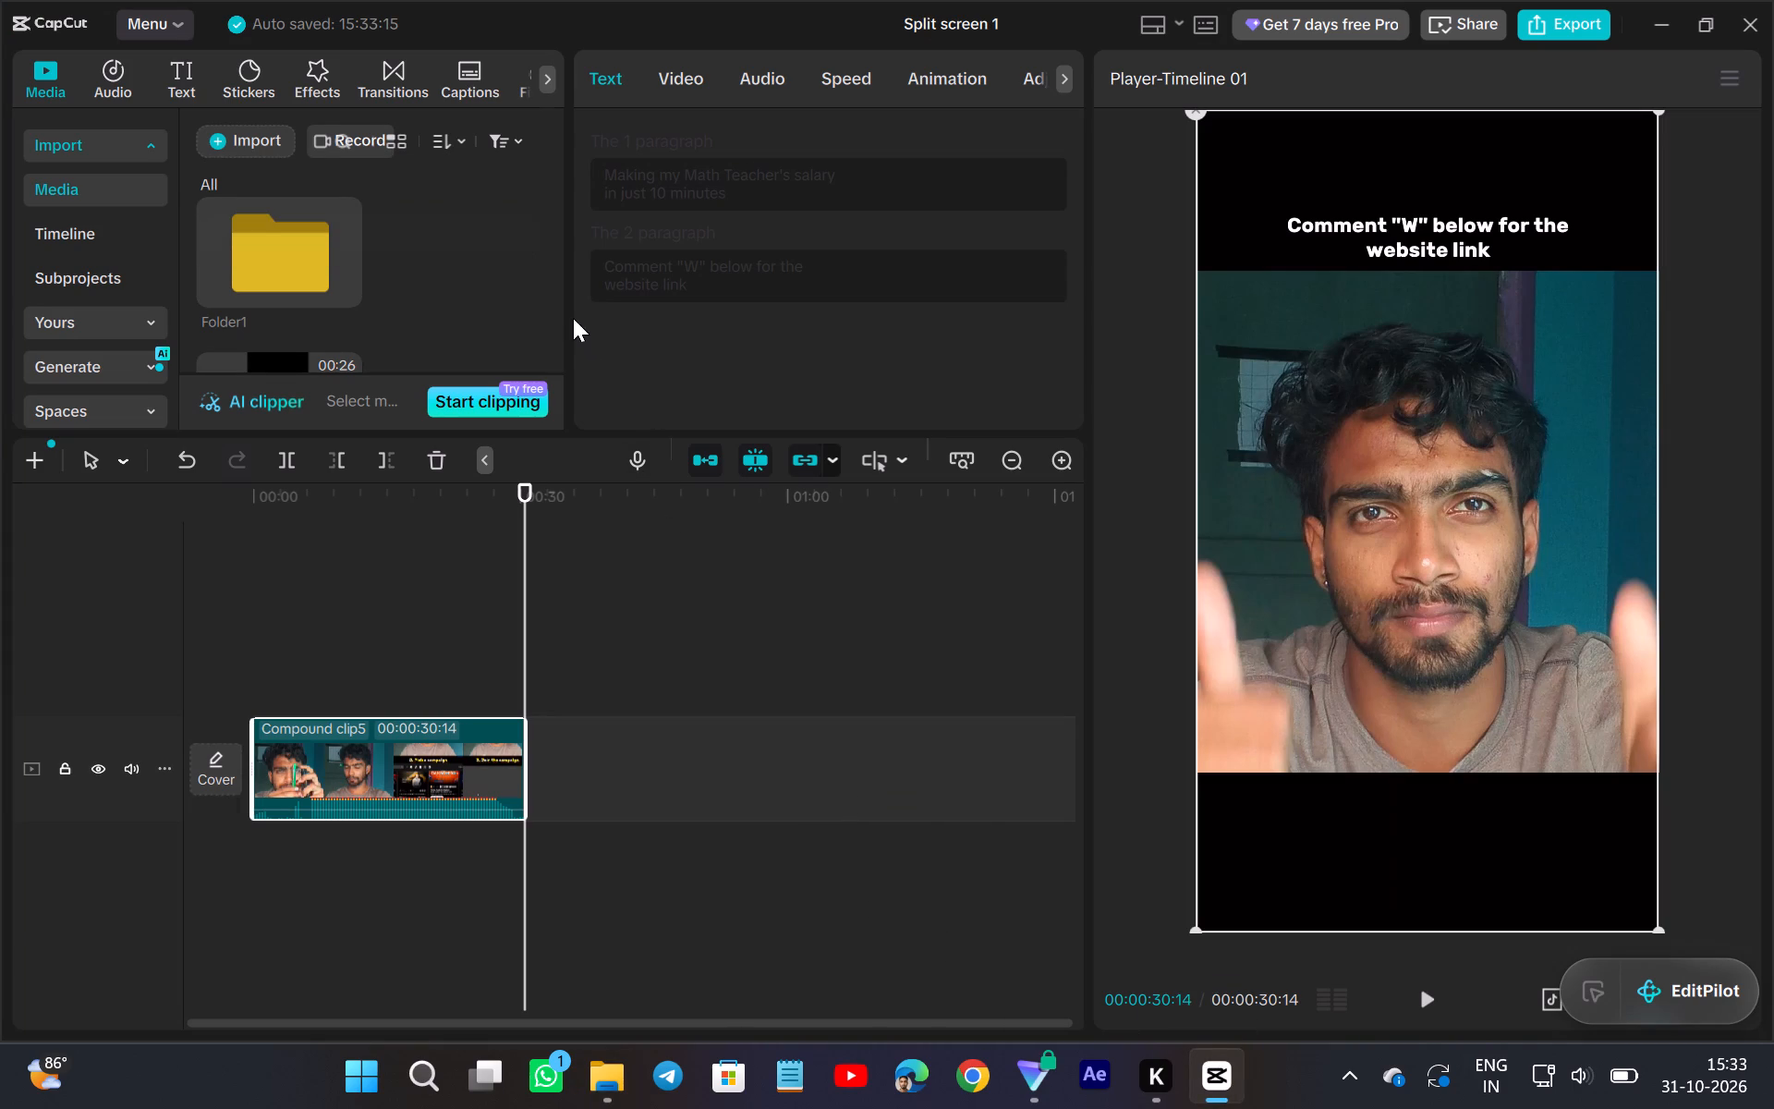
# Widen the media library area beside the clip properties.
pyautogui.moveTo(566, 311); pyautogui.dragTo(750, 330)
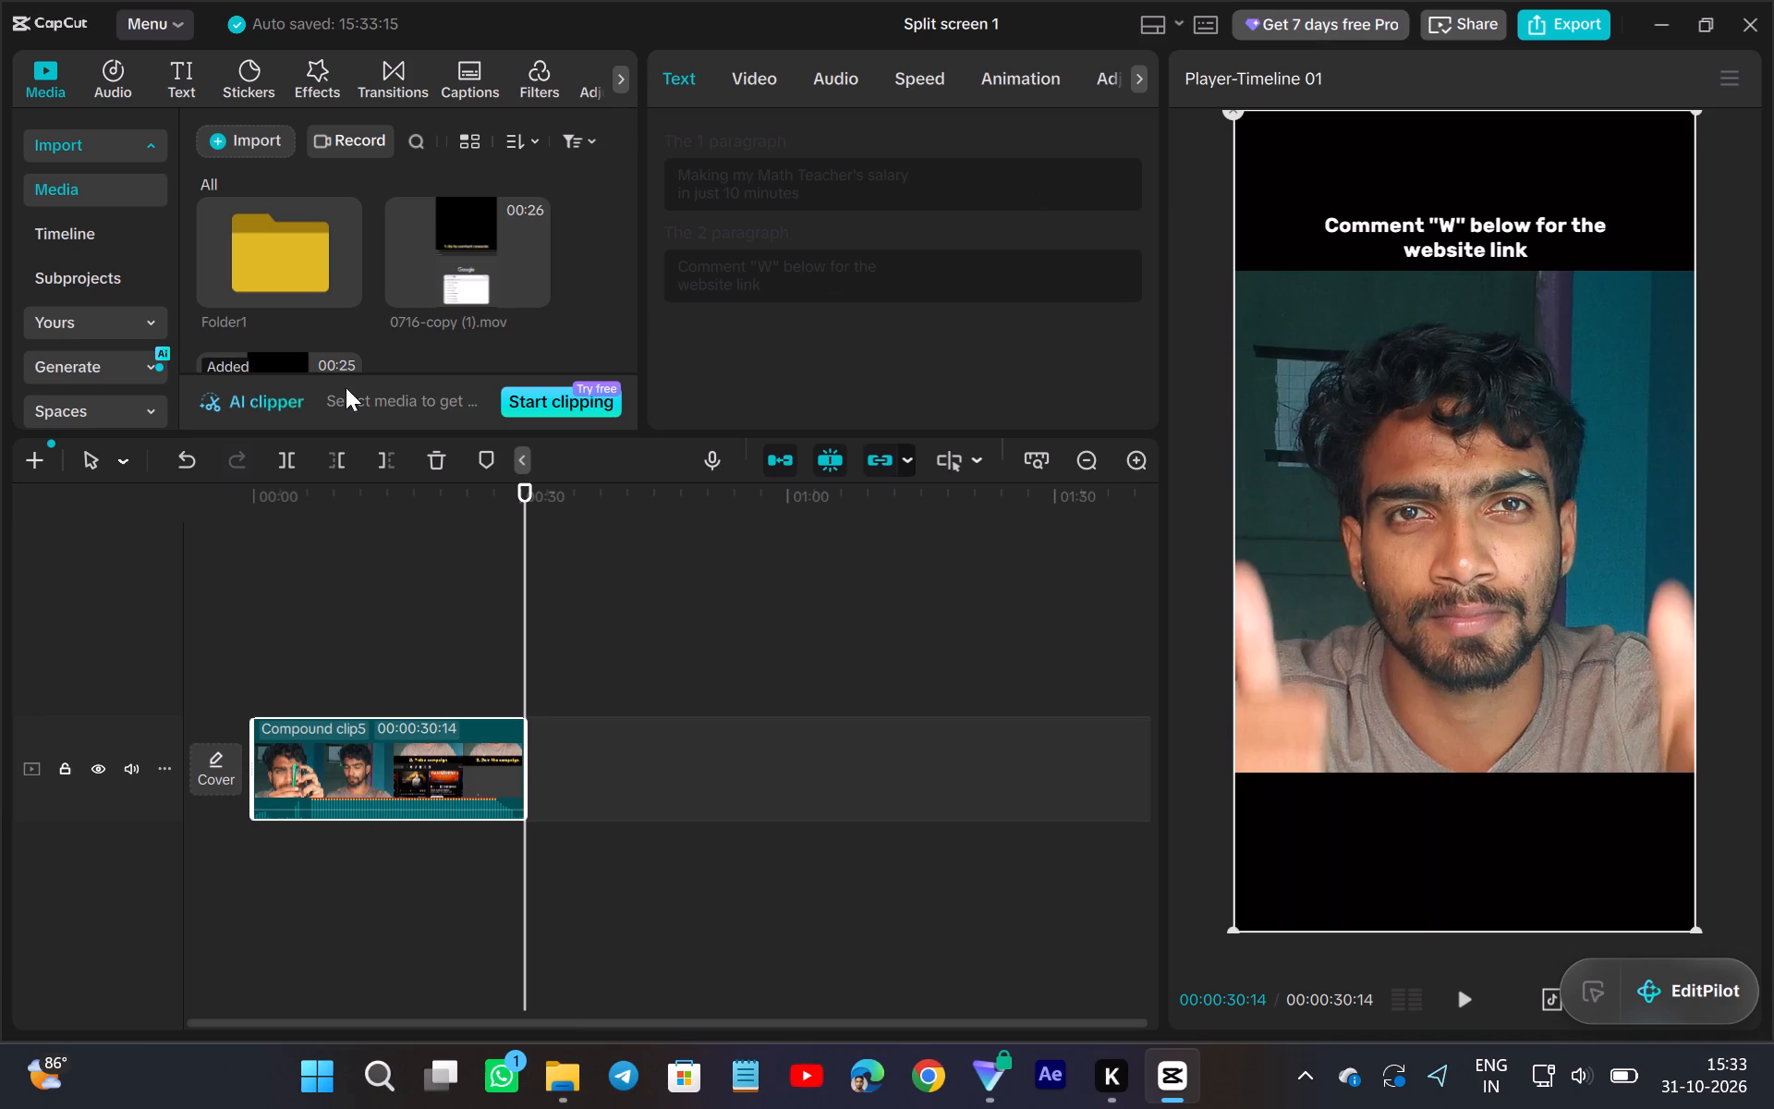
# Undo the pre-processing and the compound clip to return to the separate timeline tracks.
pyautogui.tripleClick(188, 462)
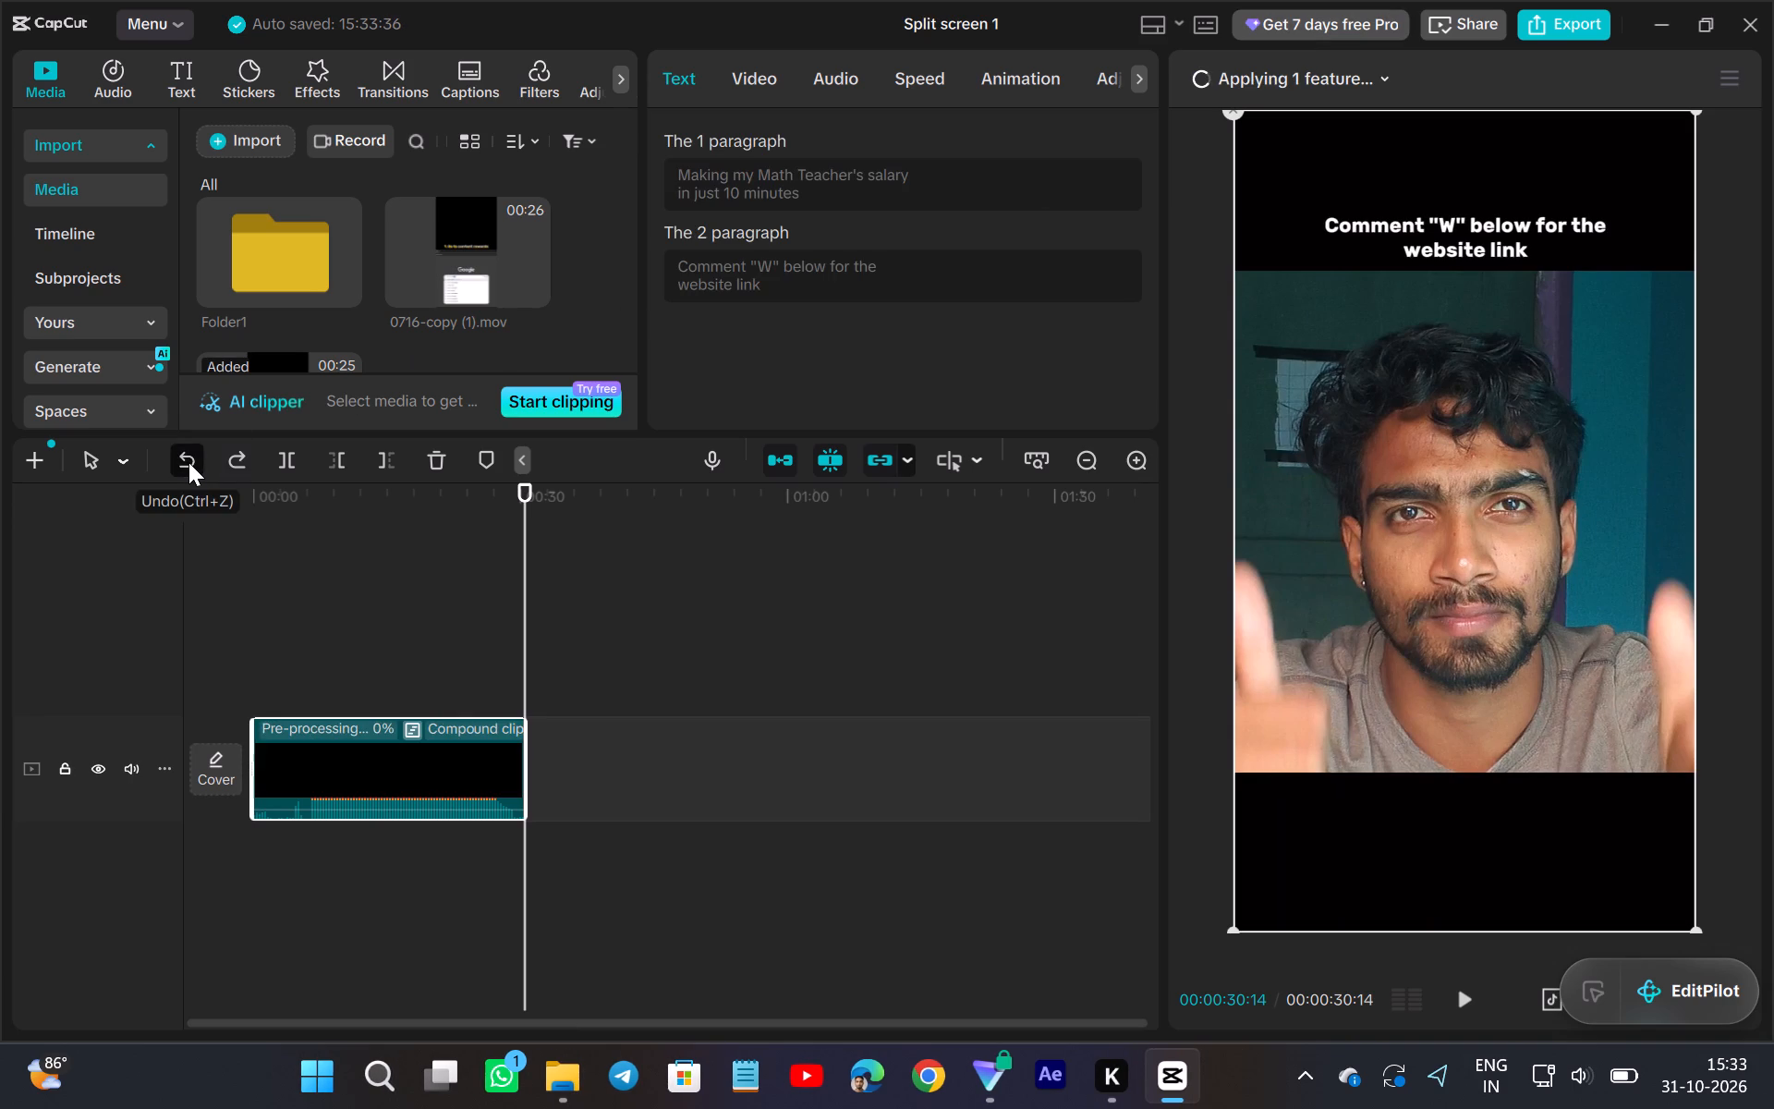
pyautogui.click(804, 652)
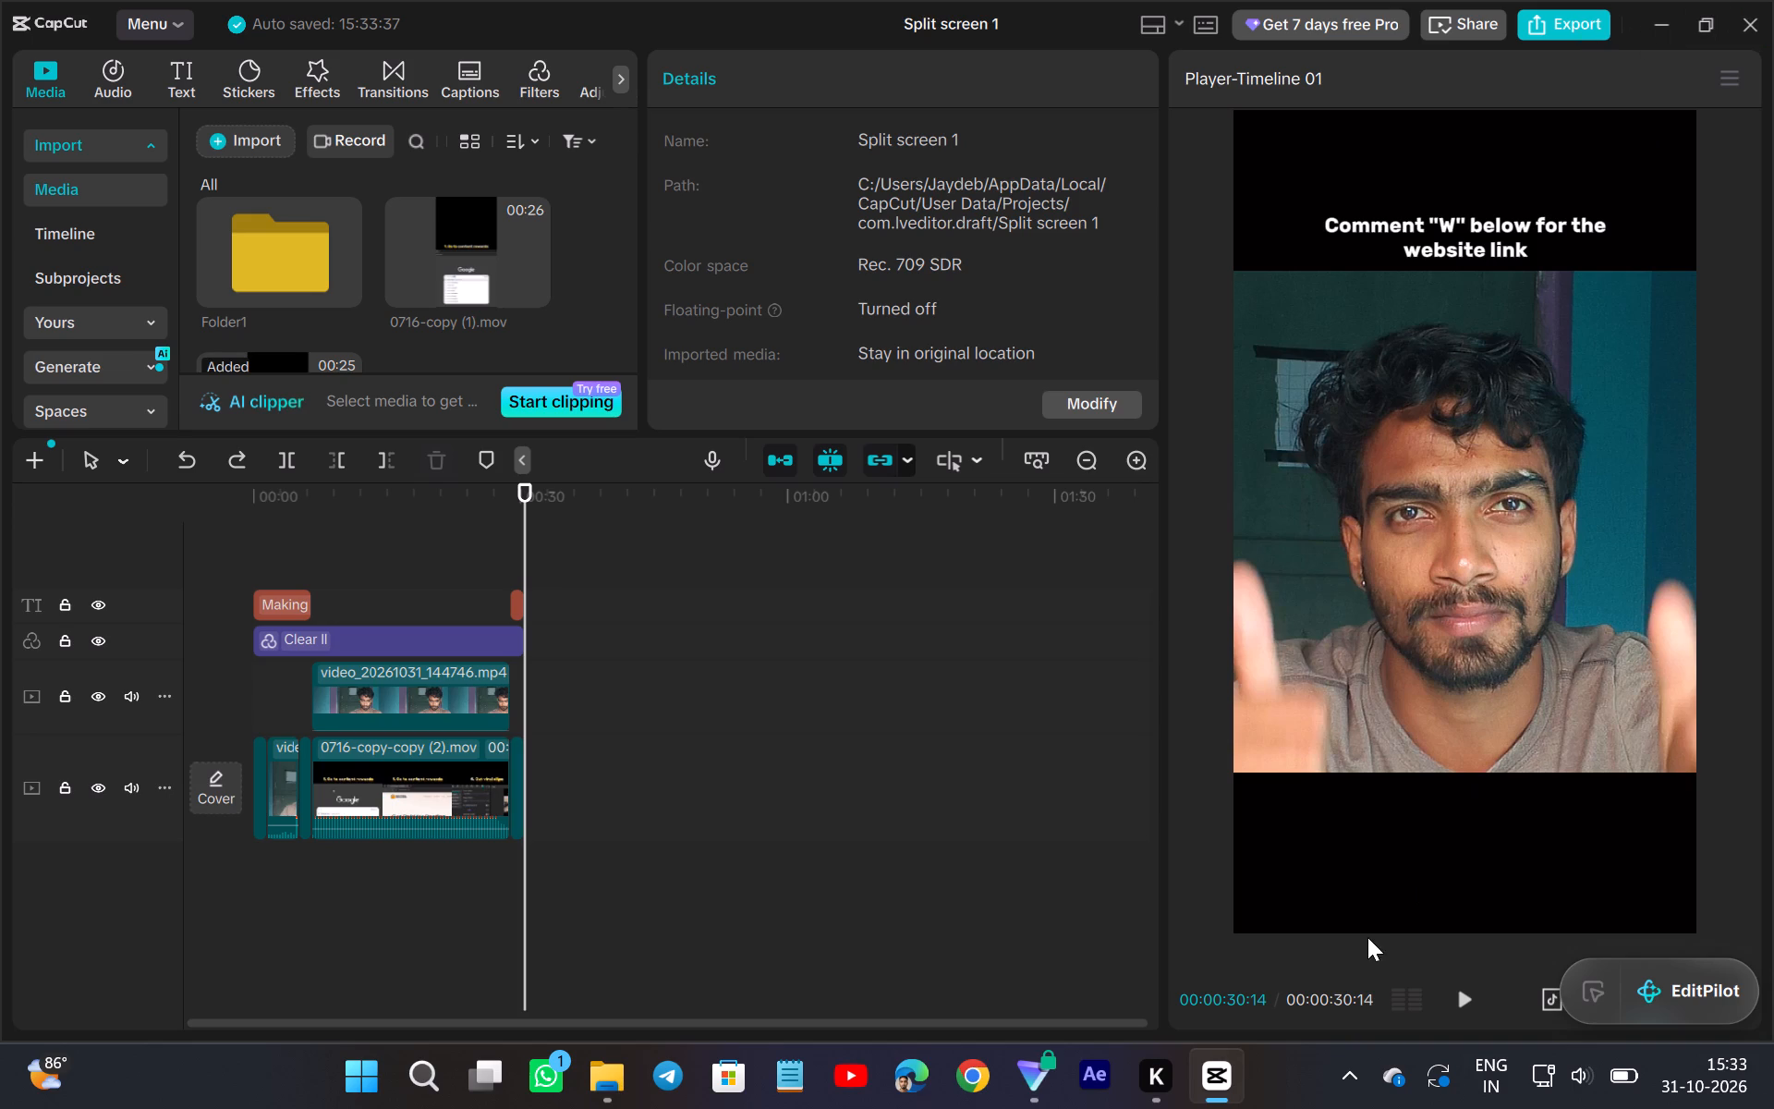
# Switch to Proton VPN, disconnect from the fastest free server, and return to the Split screen 1 project in CapCut.
pyautogui.click(1032, 1078)
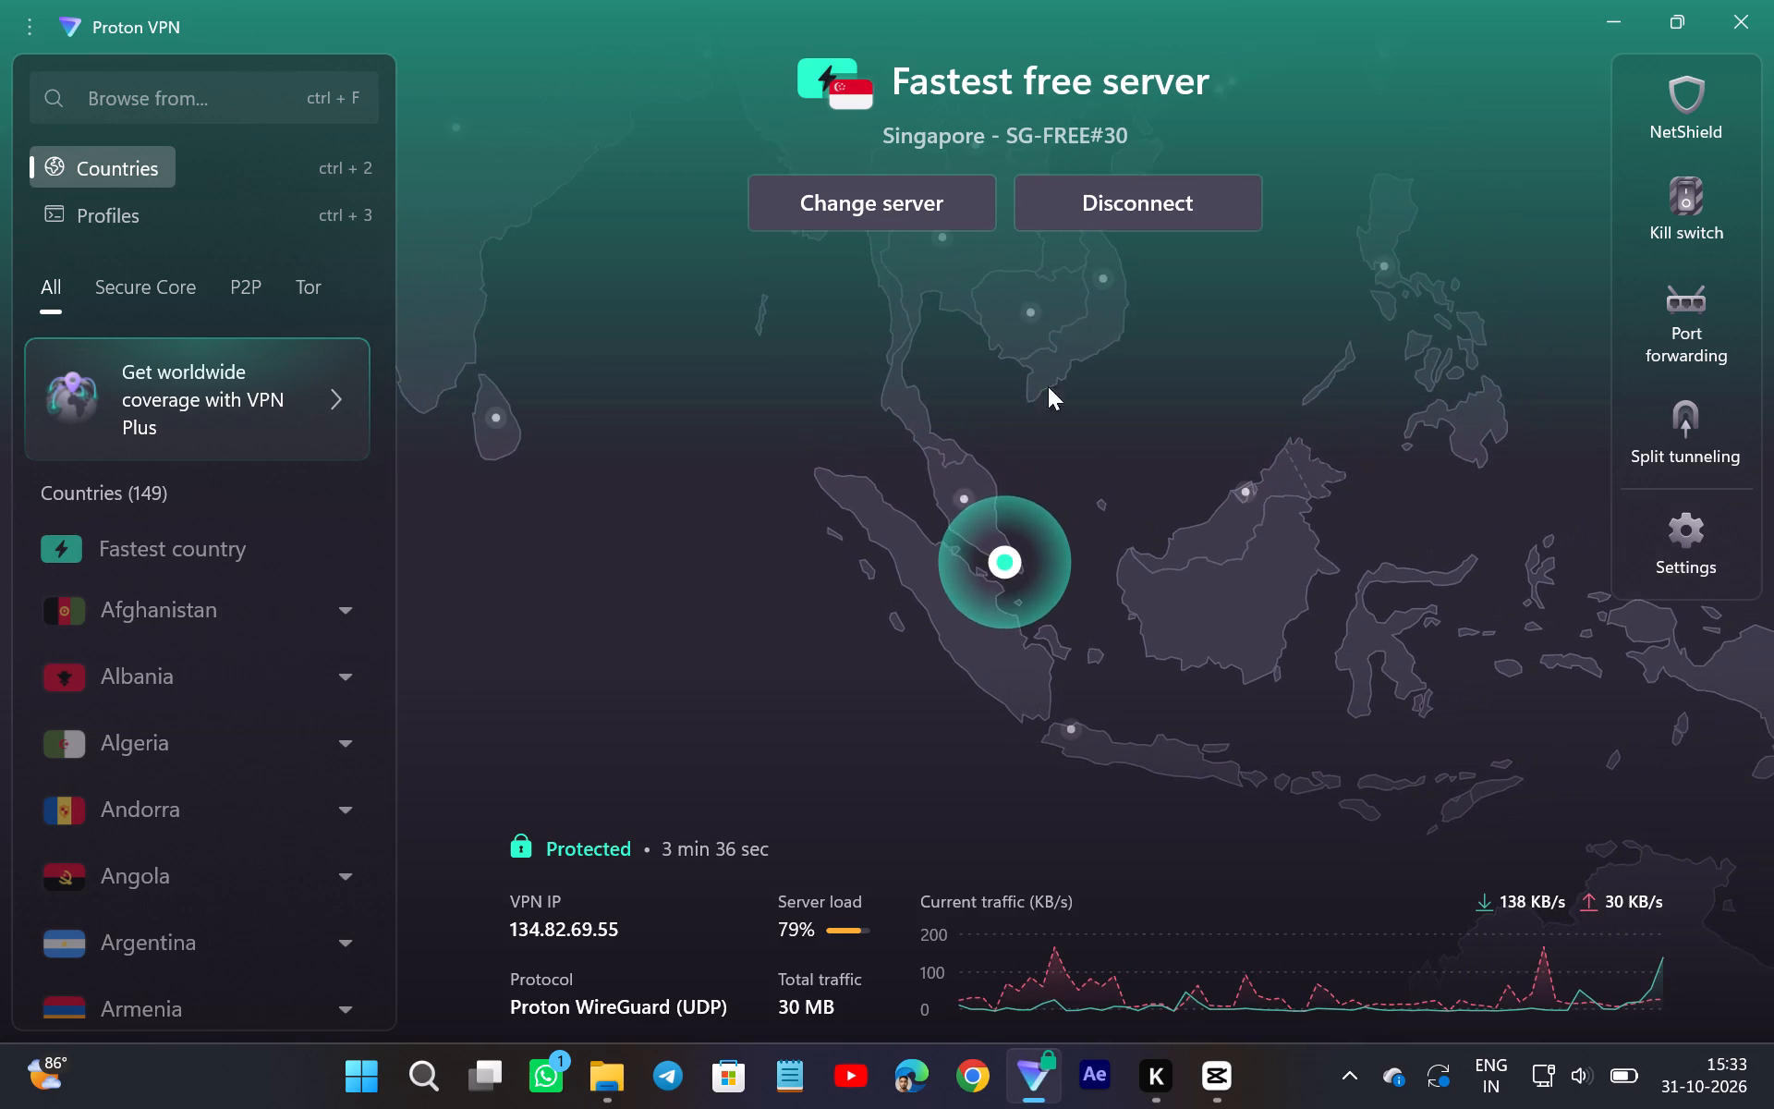
pyautogui.click(1124, 211)
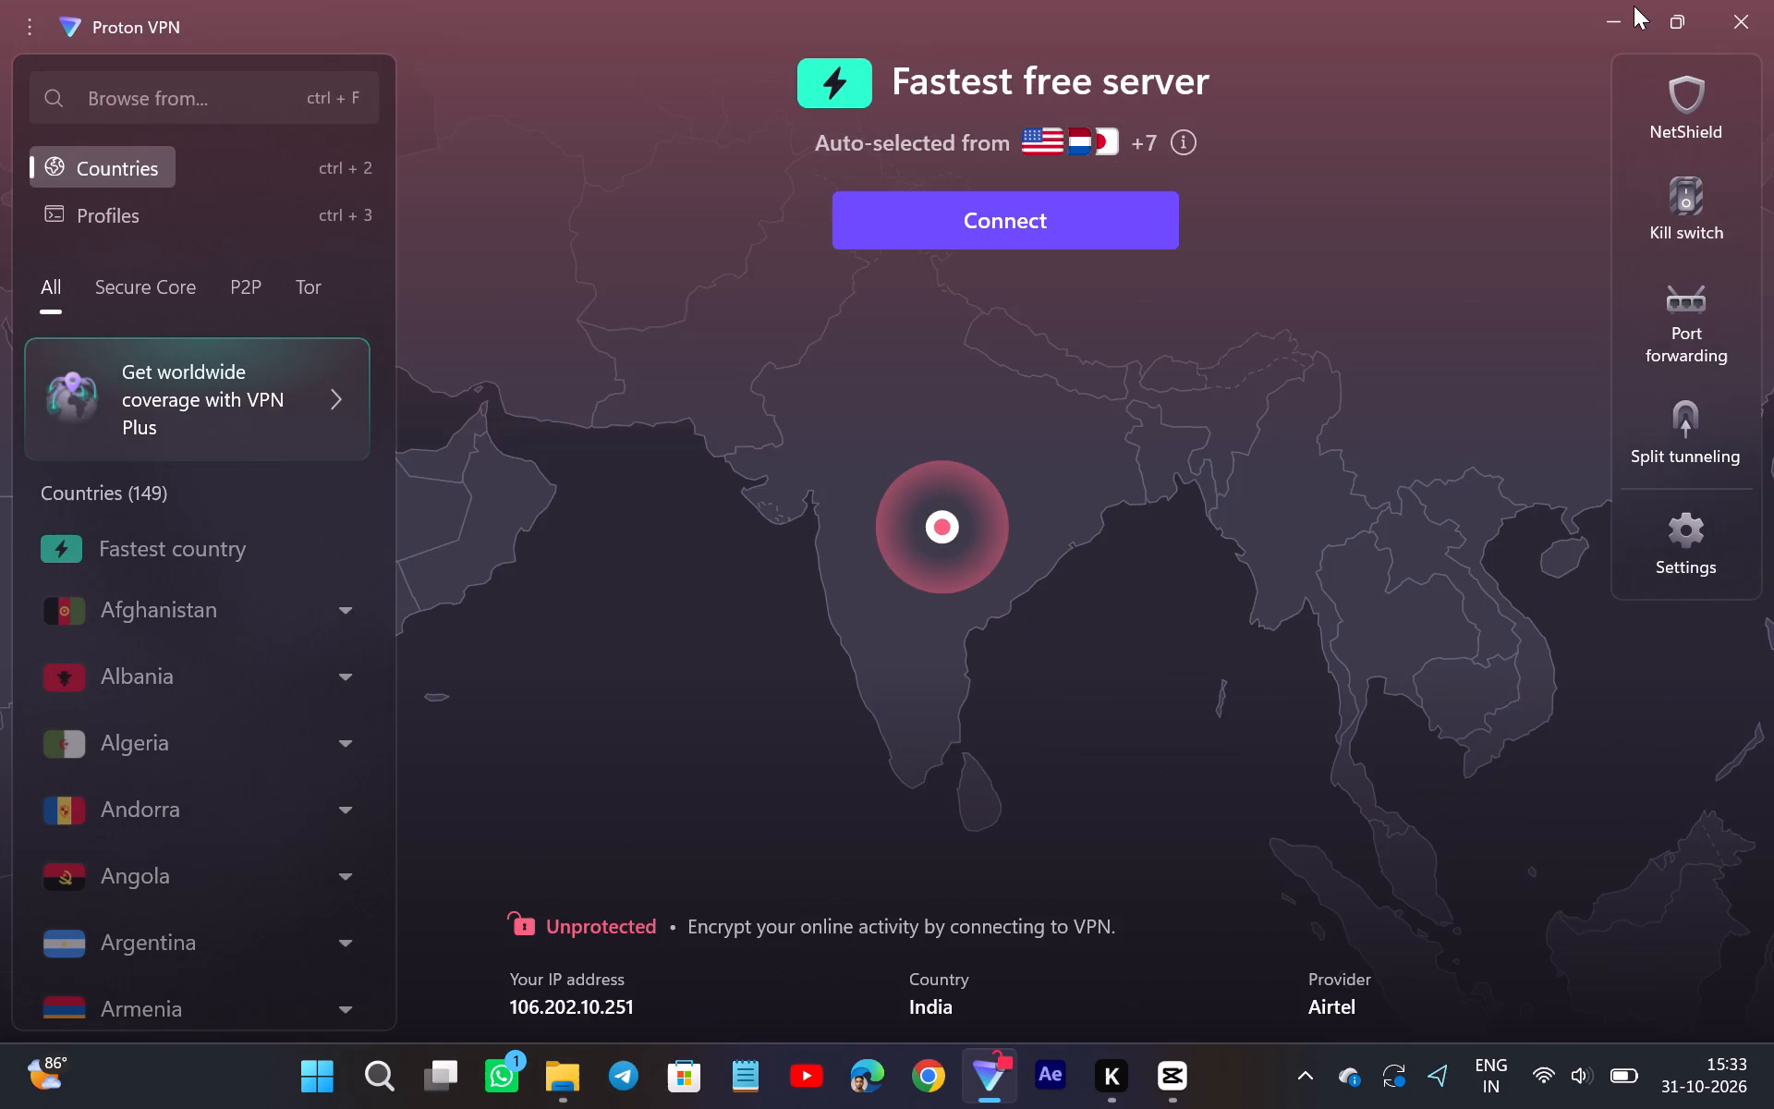
pyautogui.click(1636, 33)
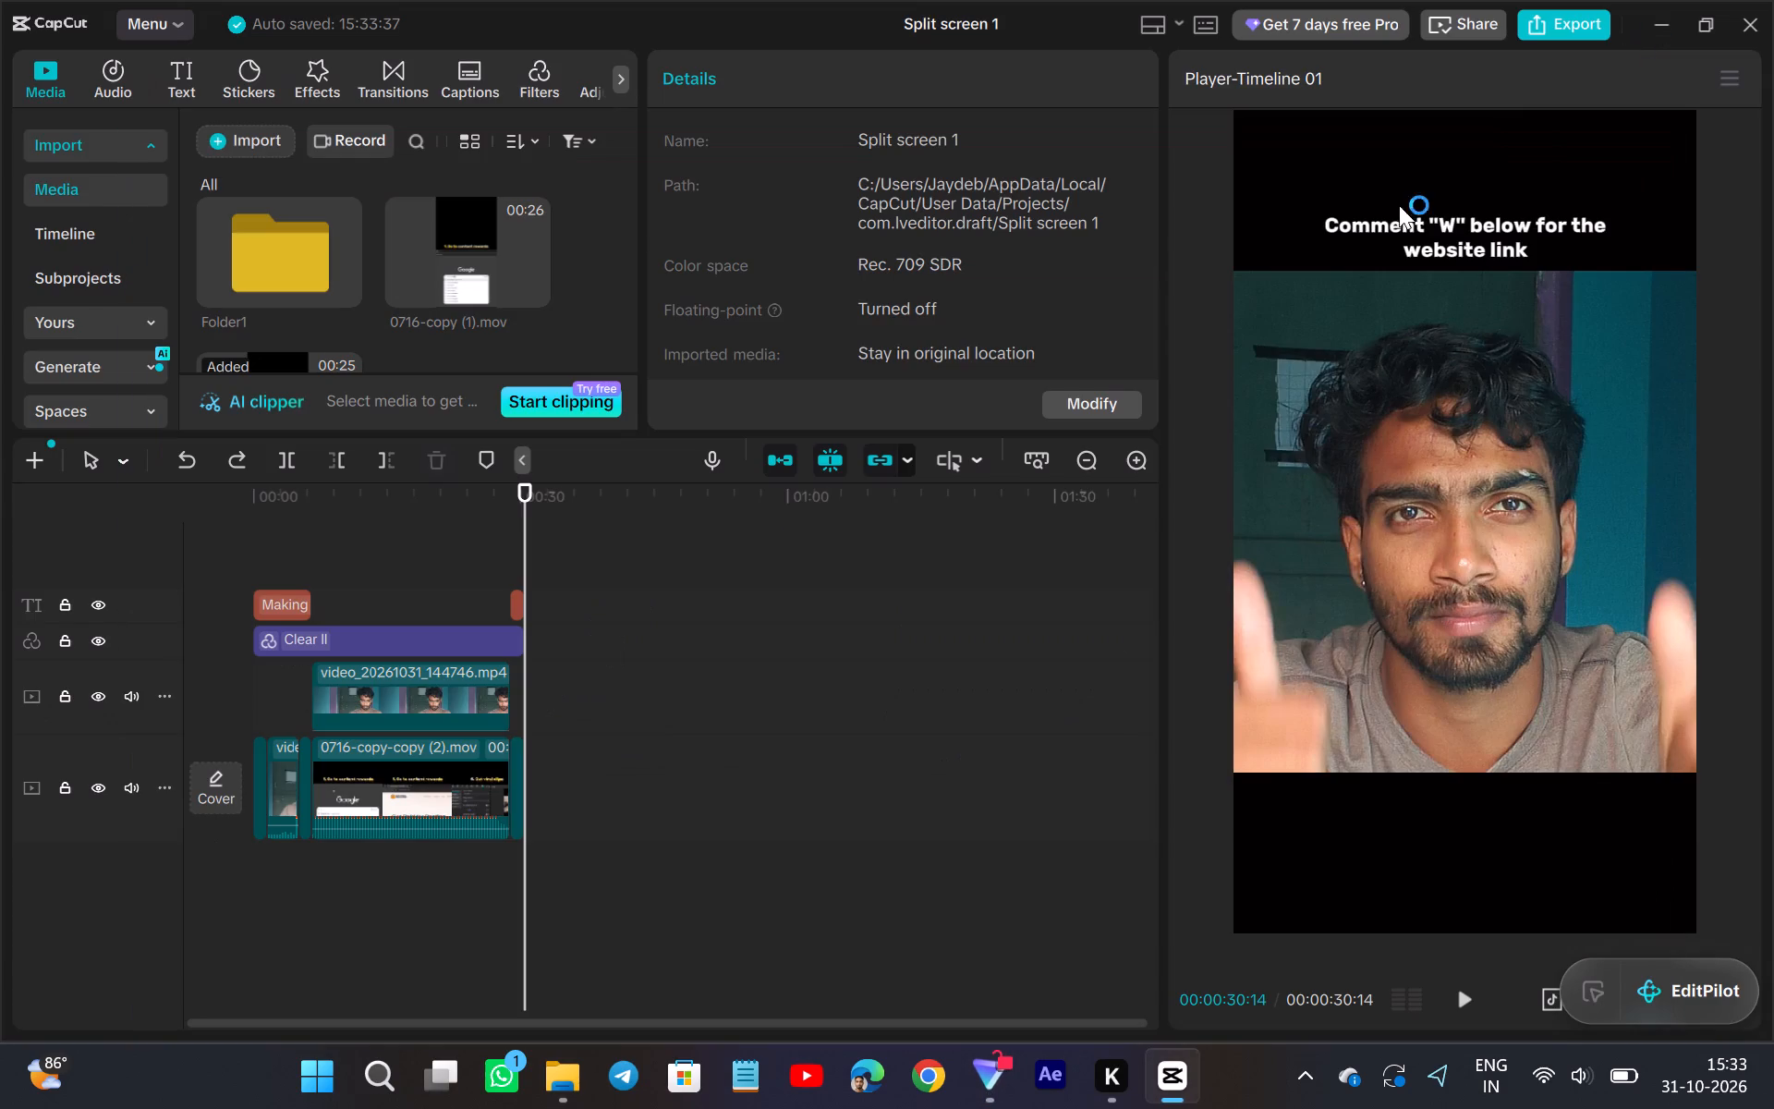
# Start claiming the 7-day free Pro offer for CapCut.
pyautogui.click(1387, 33)
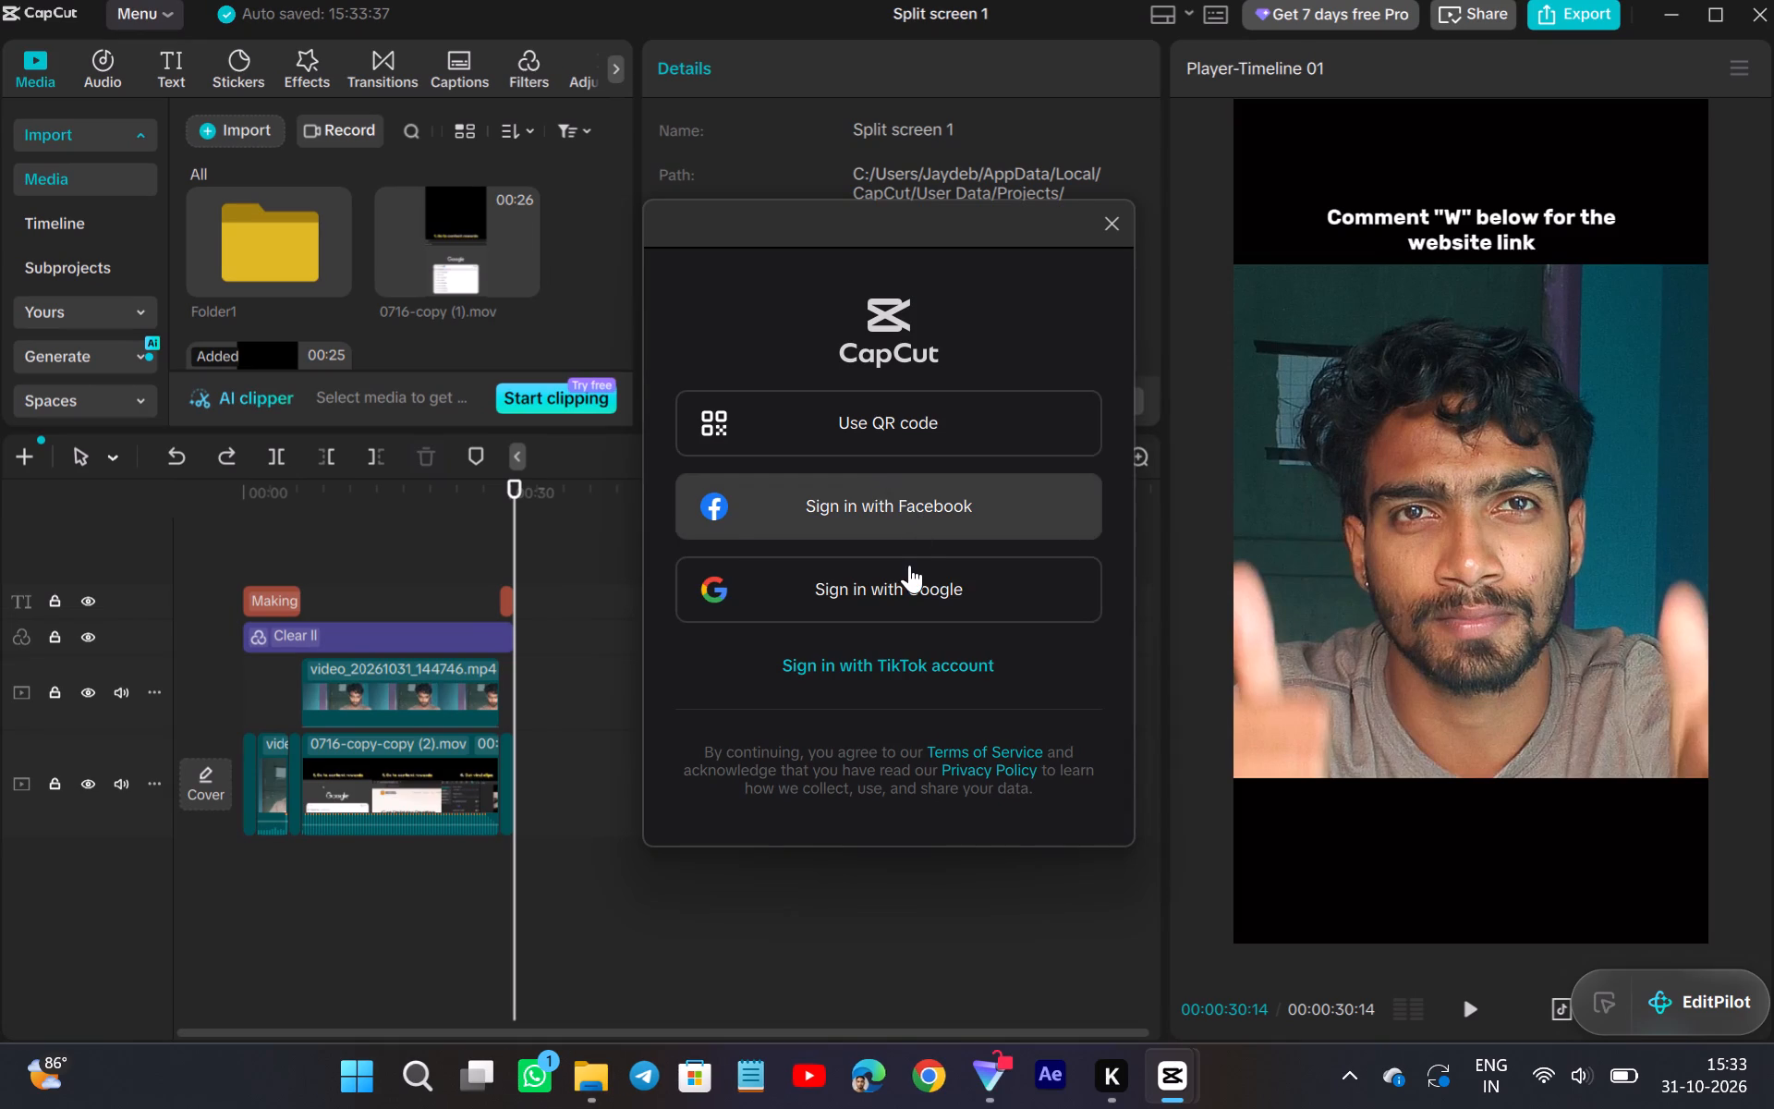
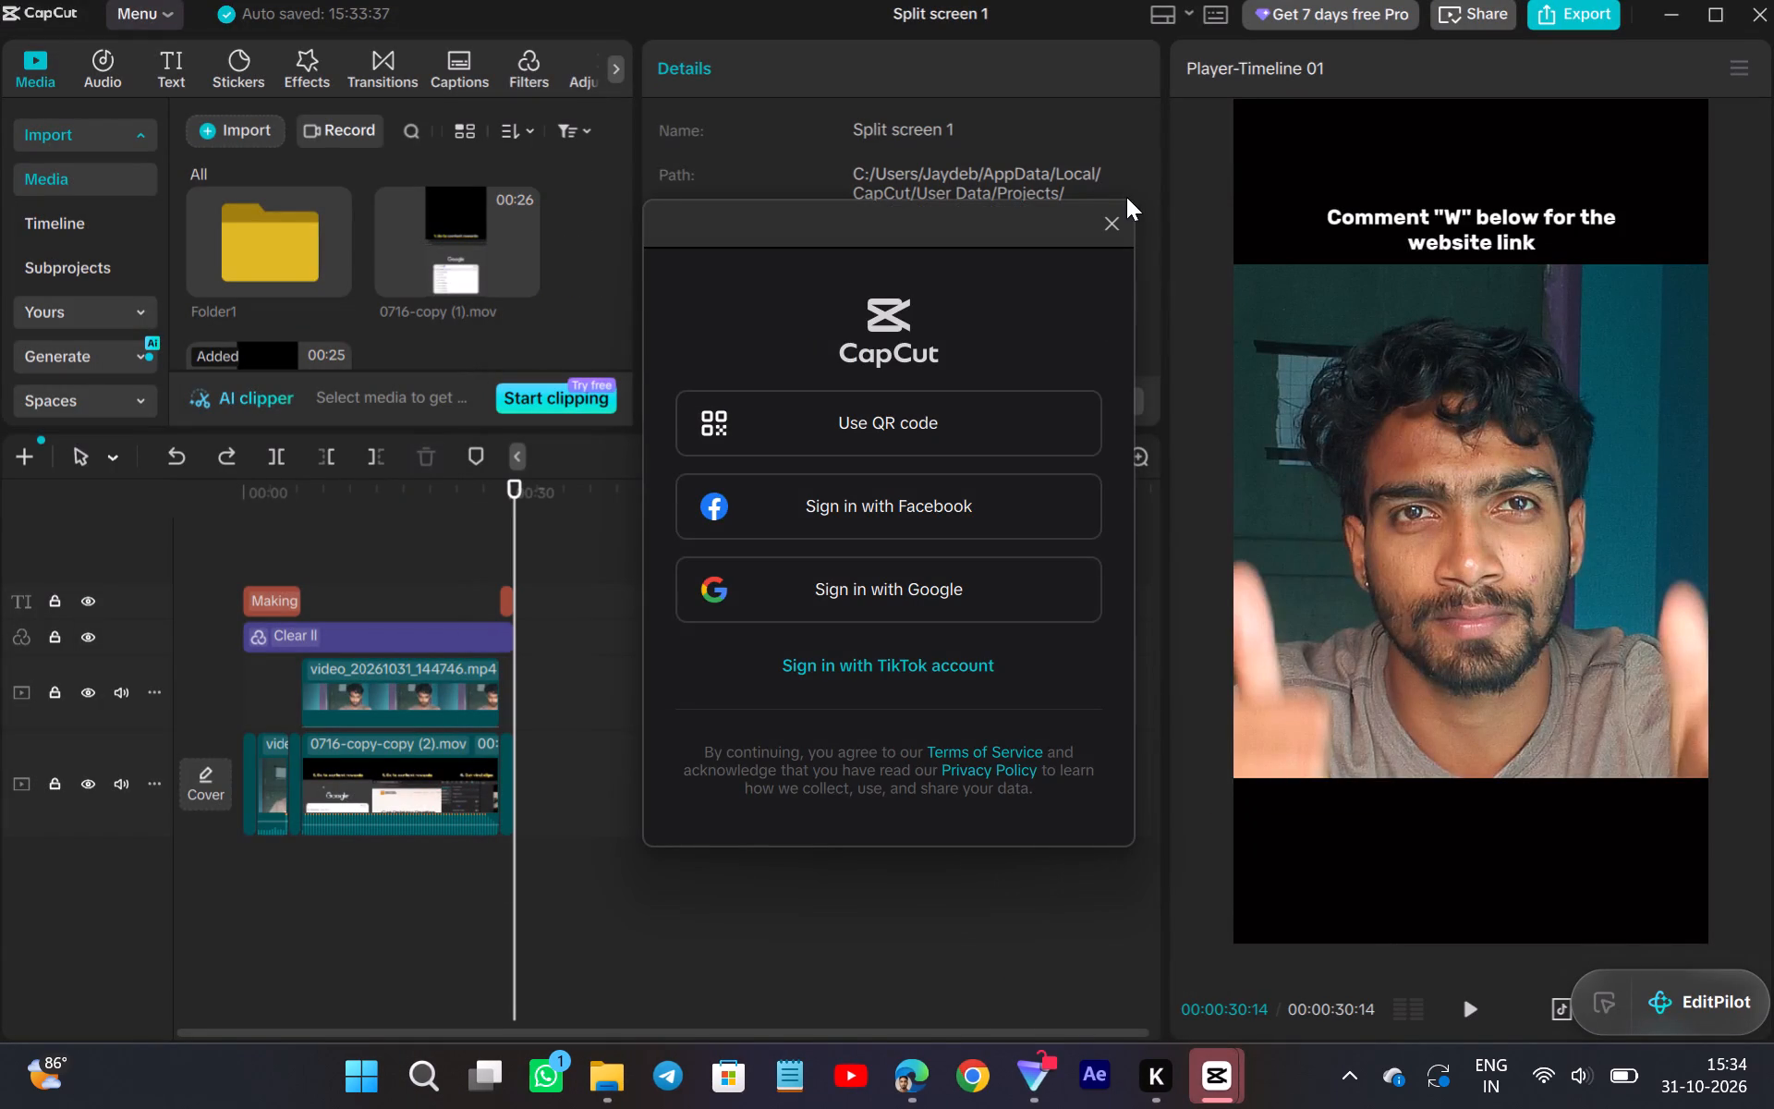
# Dismiss the CapCut sign-in dialog and the Subscription Service offer without signing in or purchasing.
pyautogui.click(1120, 208)
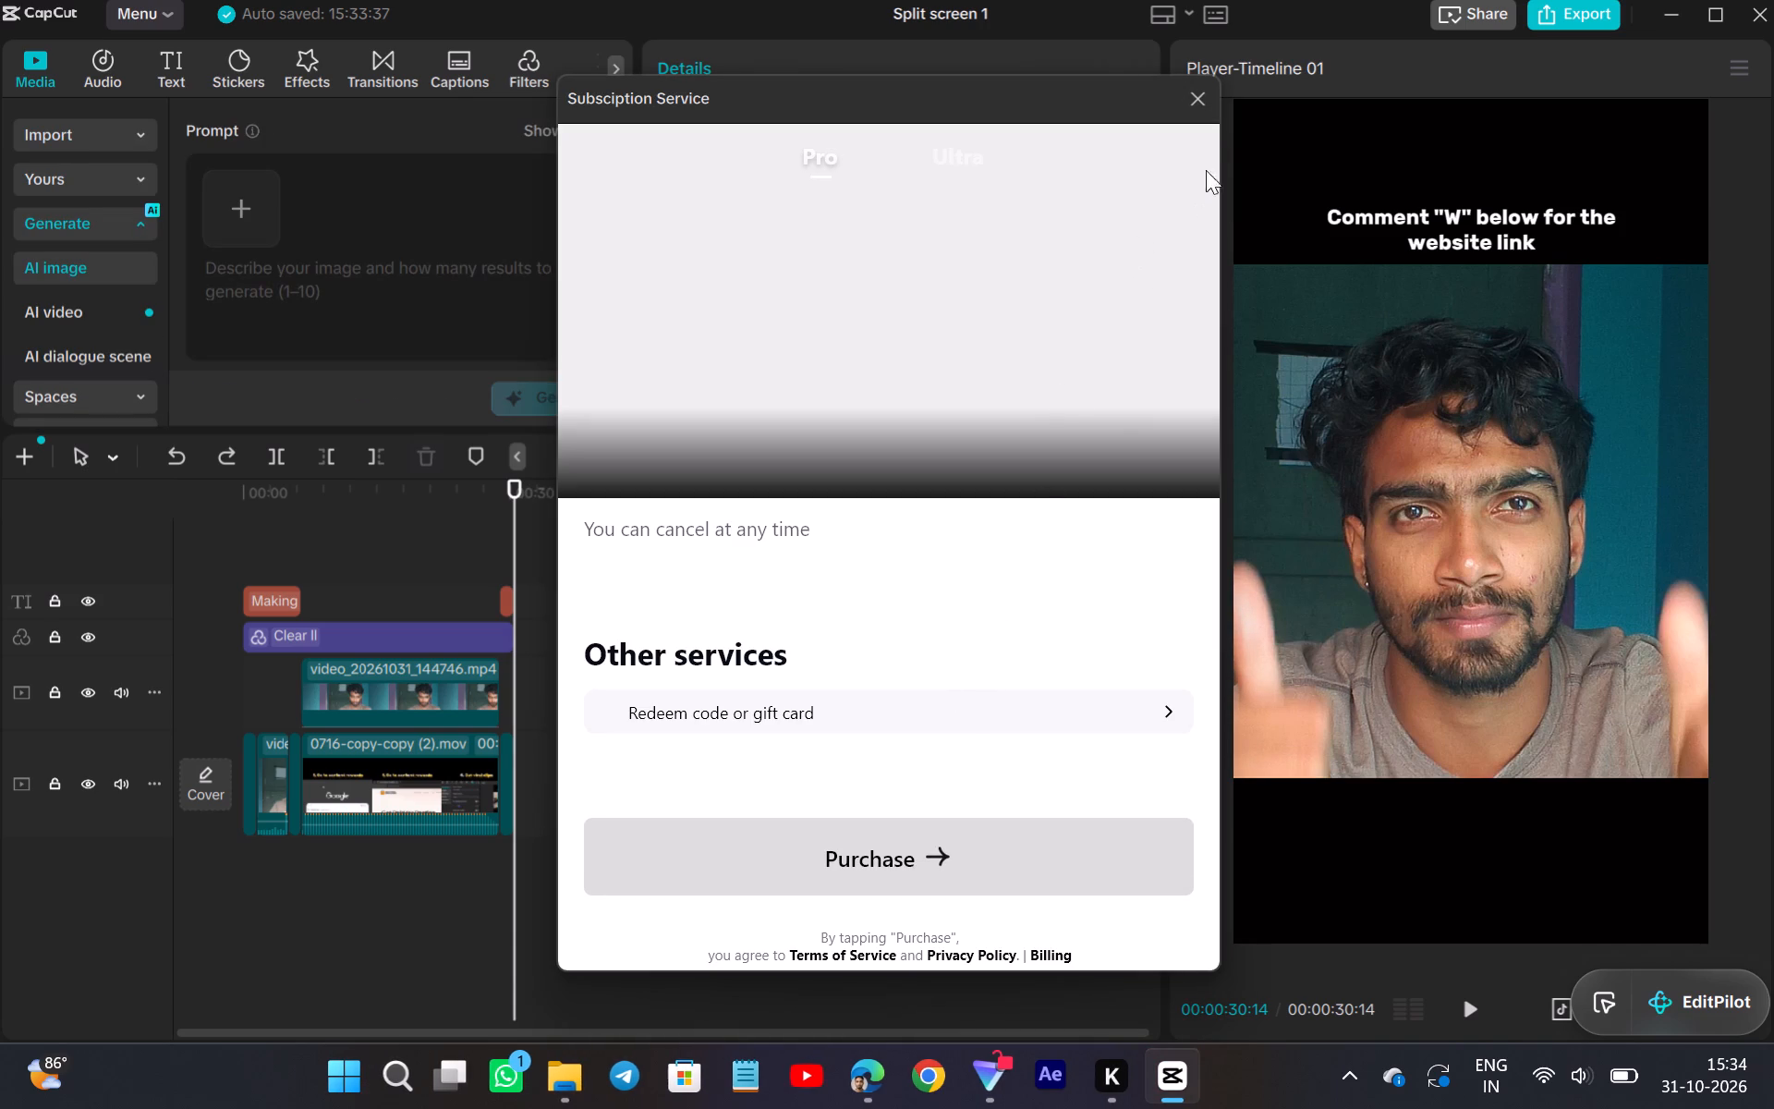
pyautogui.click(1195, 100)
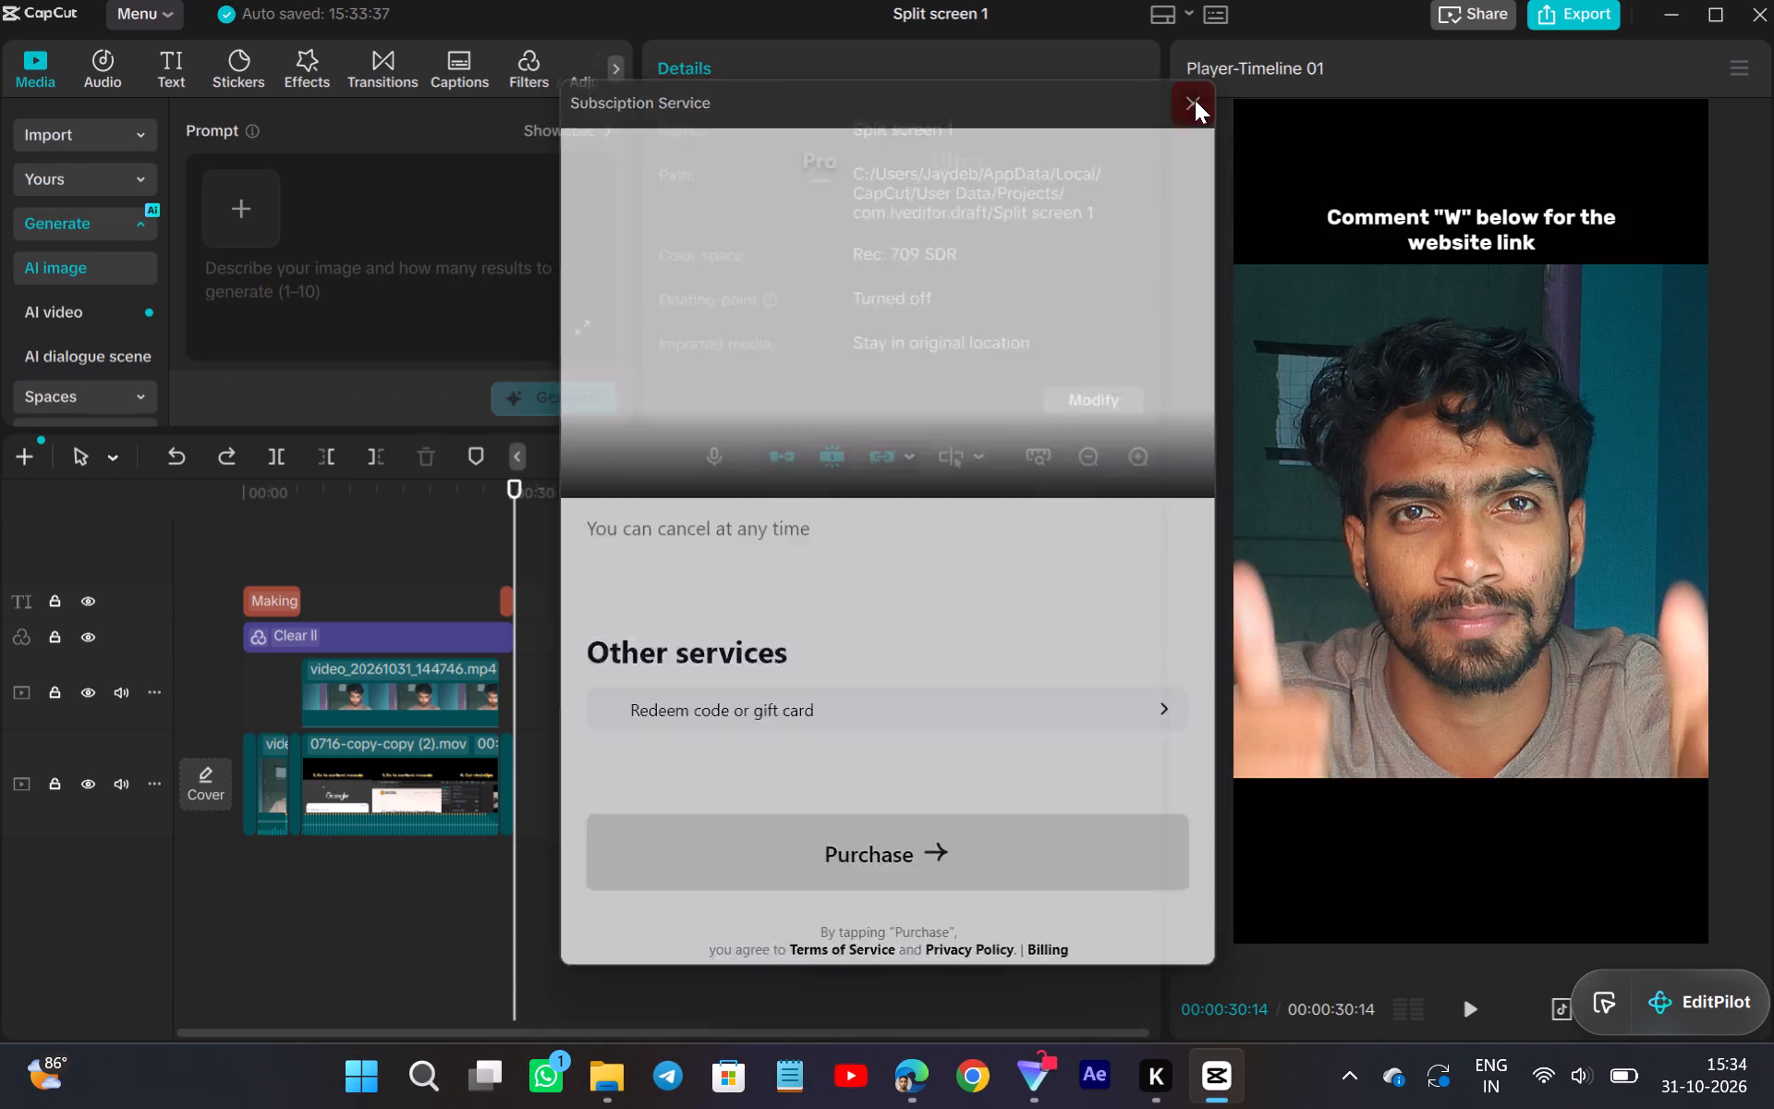
# Export the Split screen 1 timeline as a 1080P H.264 mp4 at 30fps and close the export window.
pyautogui.click(1586, 8)
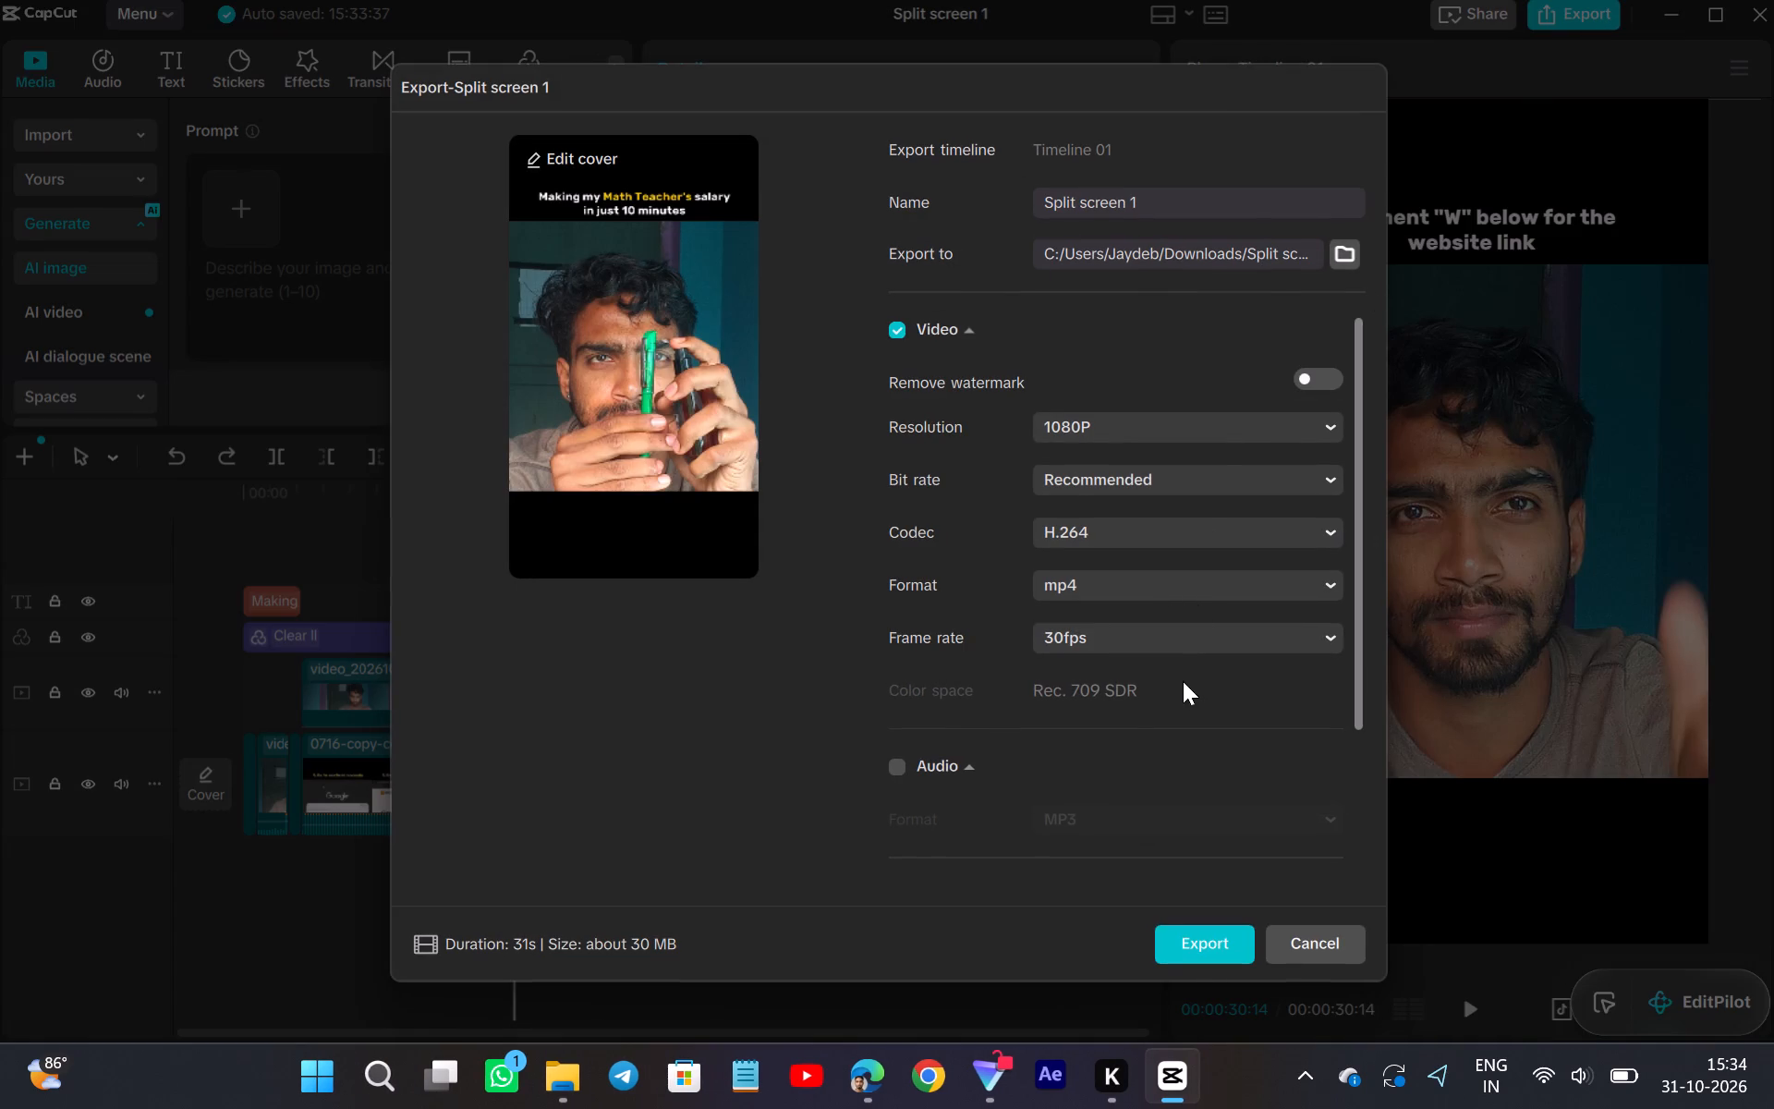
pyautogui.click(1185, 944)
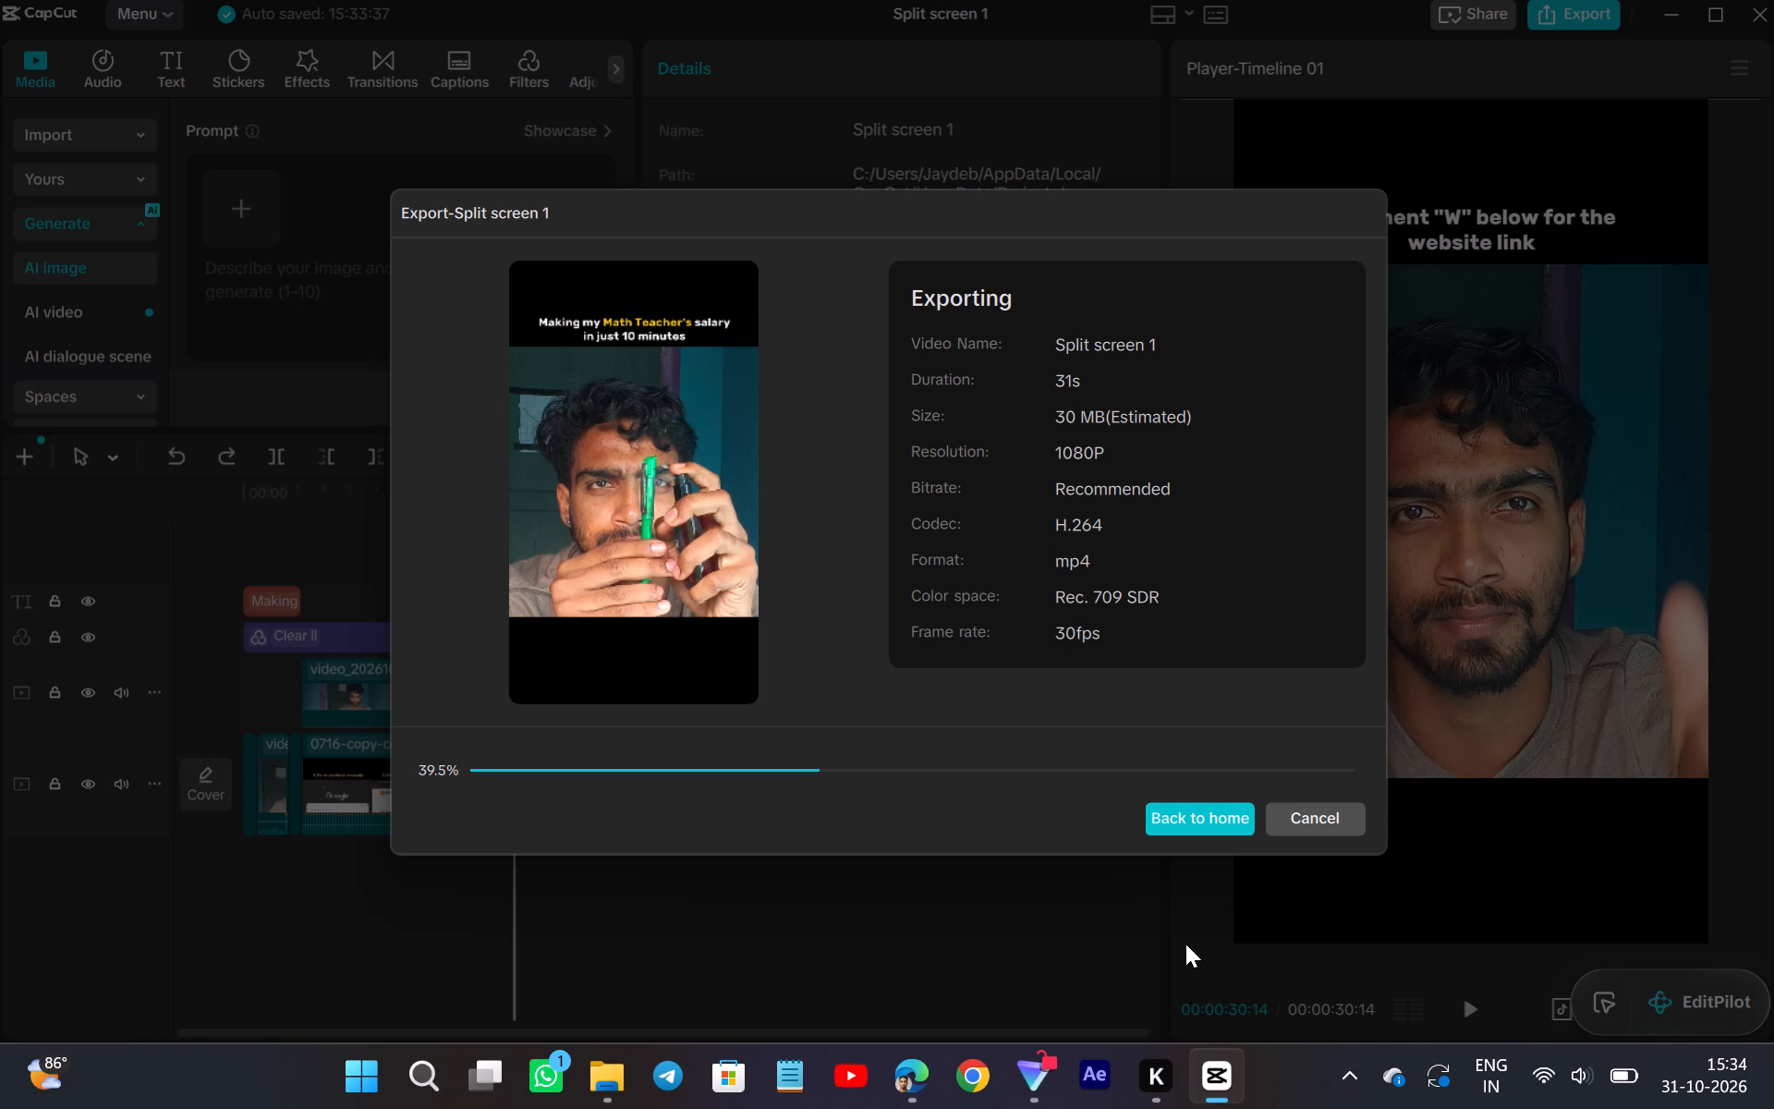
pyautogui.click(1332, 826)
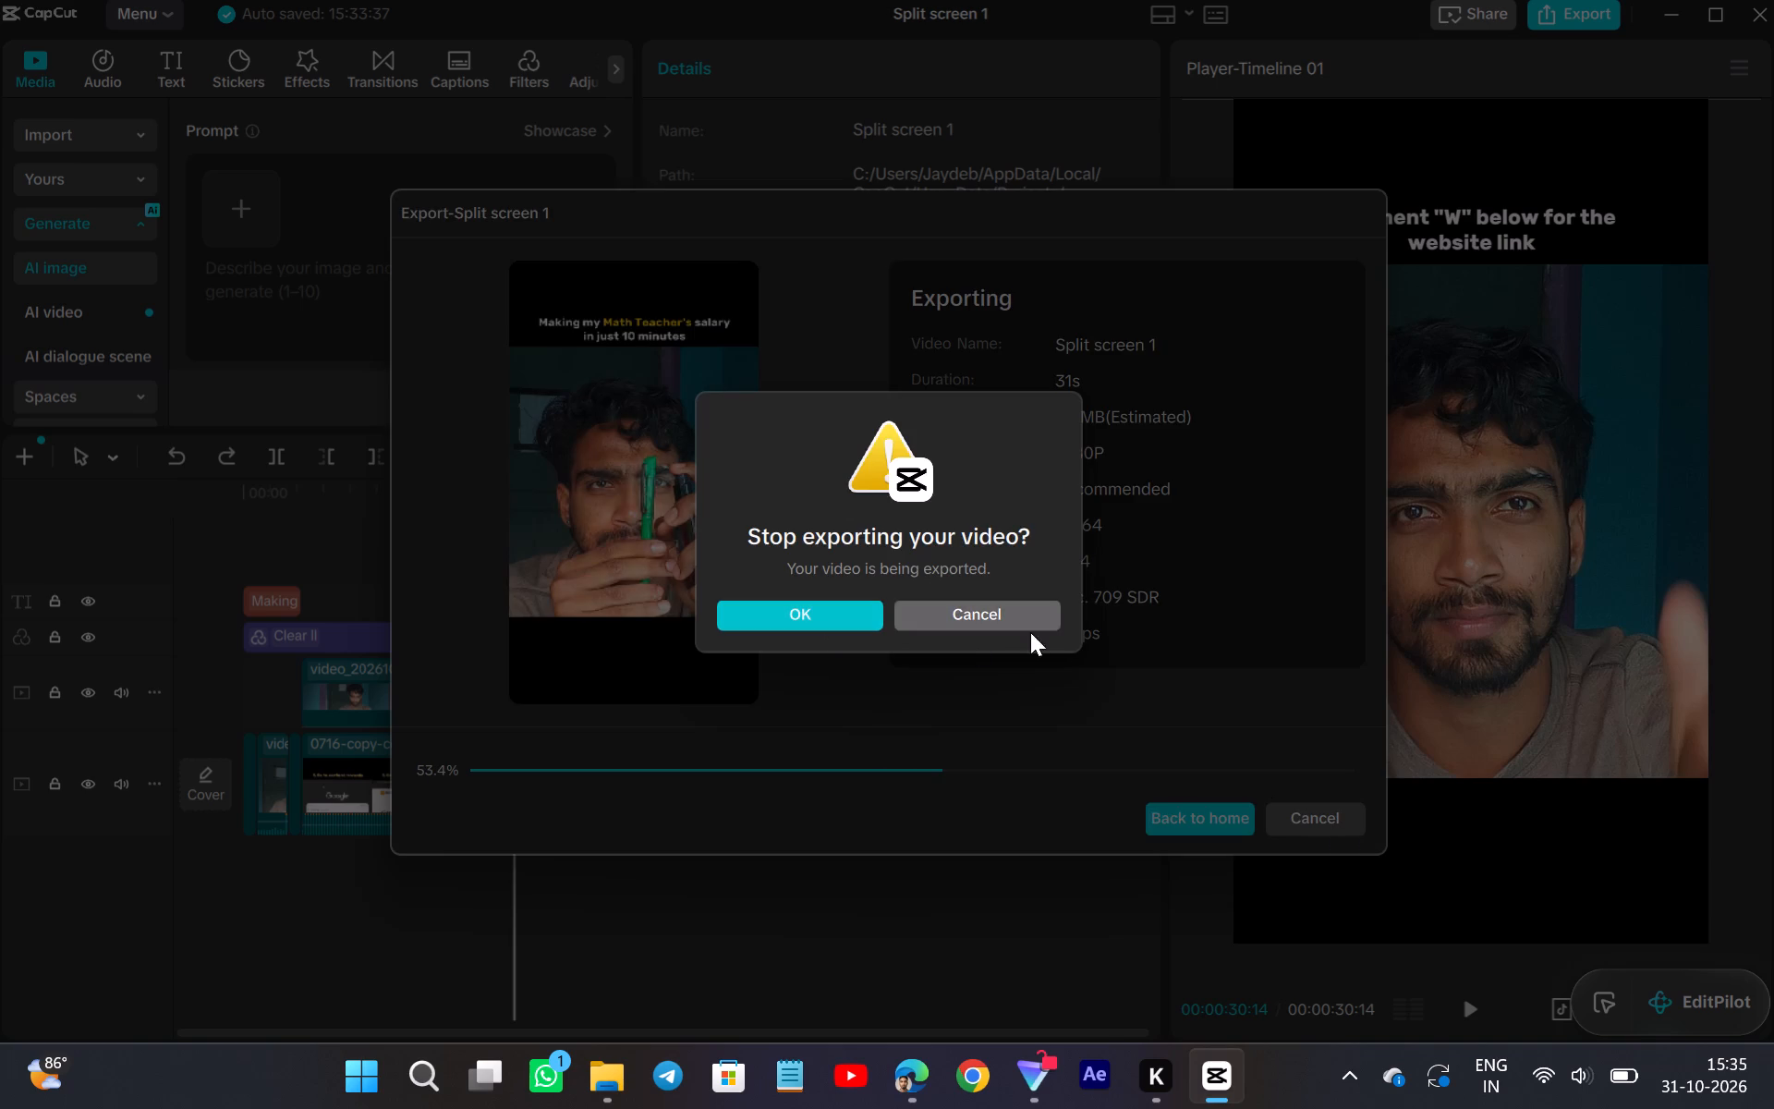
pyautogui.click(1004, 615)
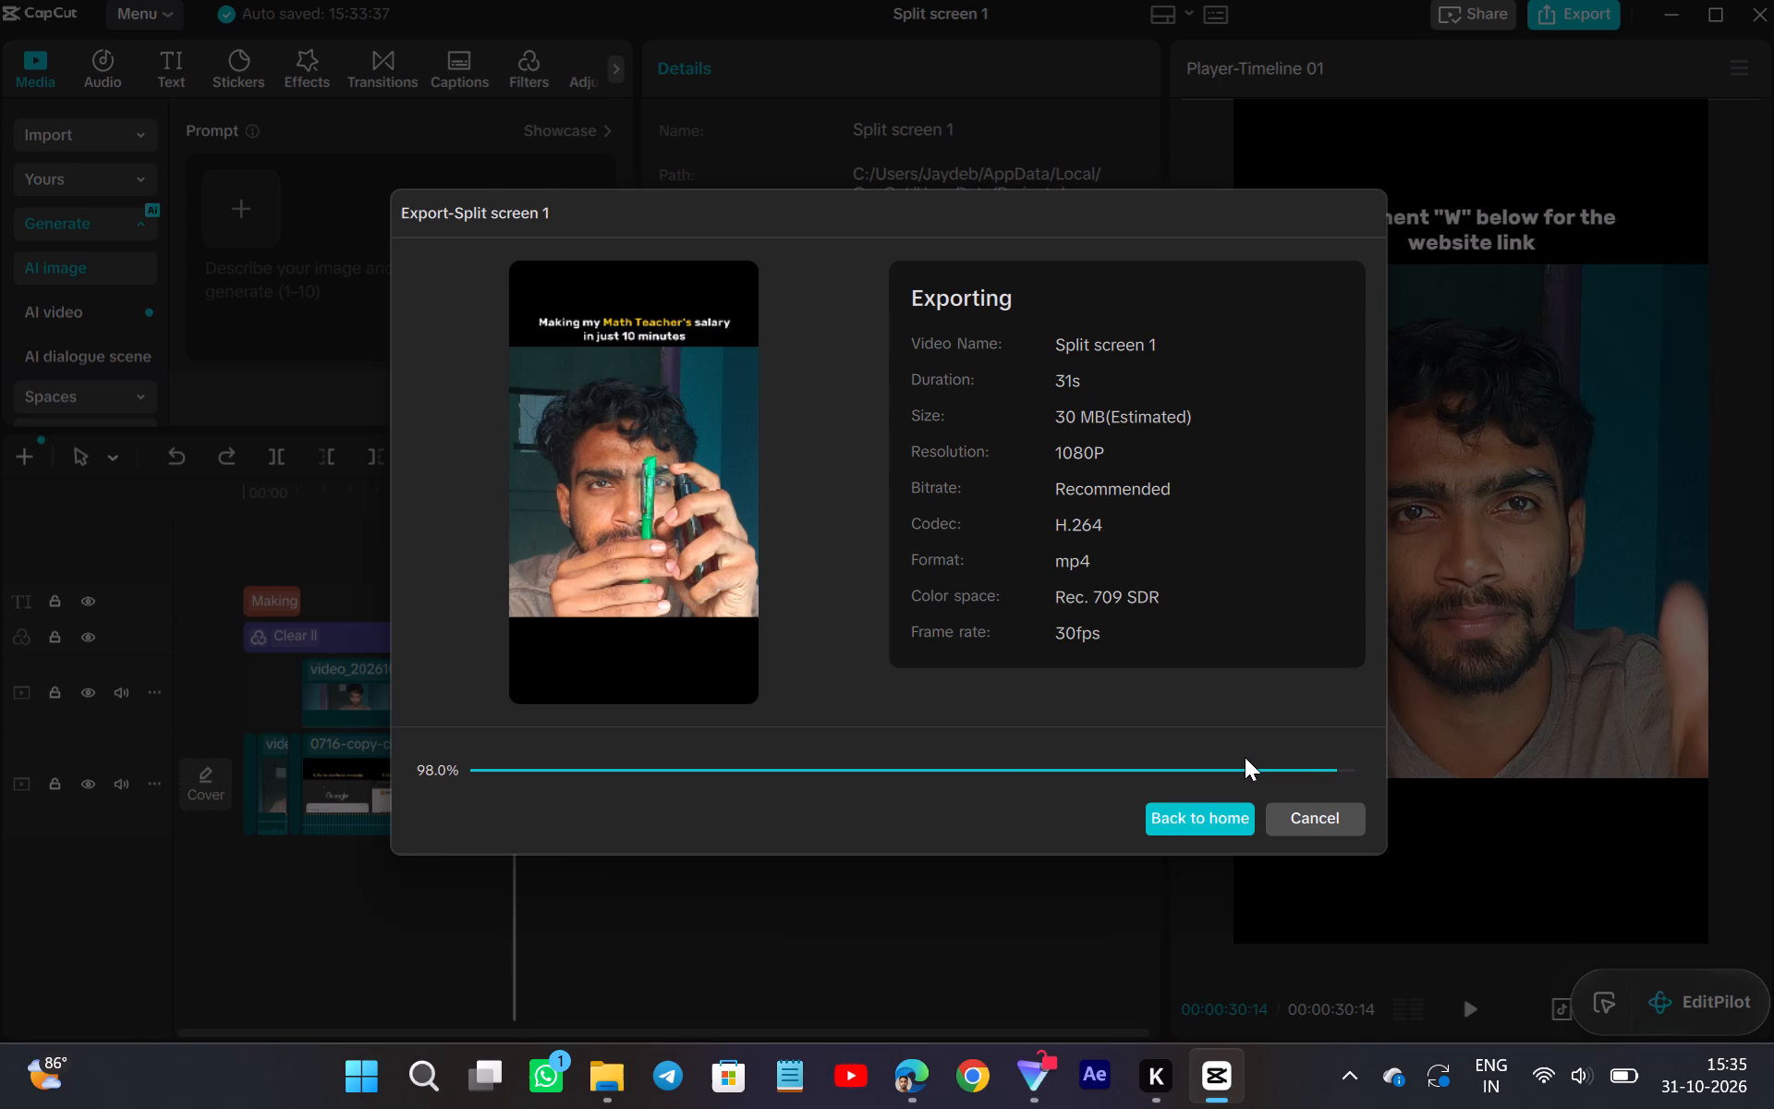
pyautogui.click(1327, 913)
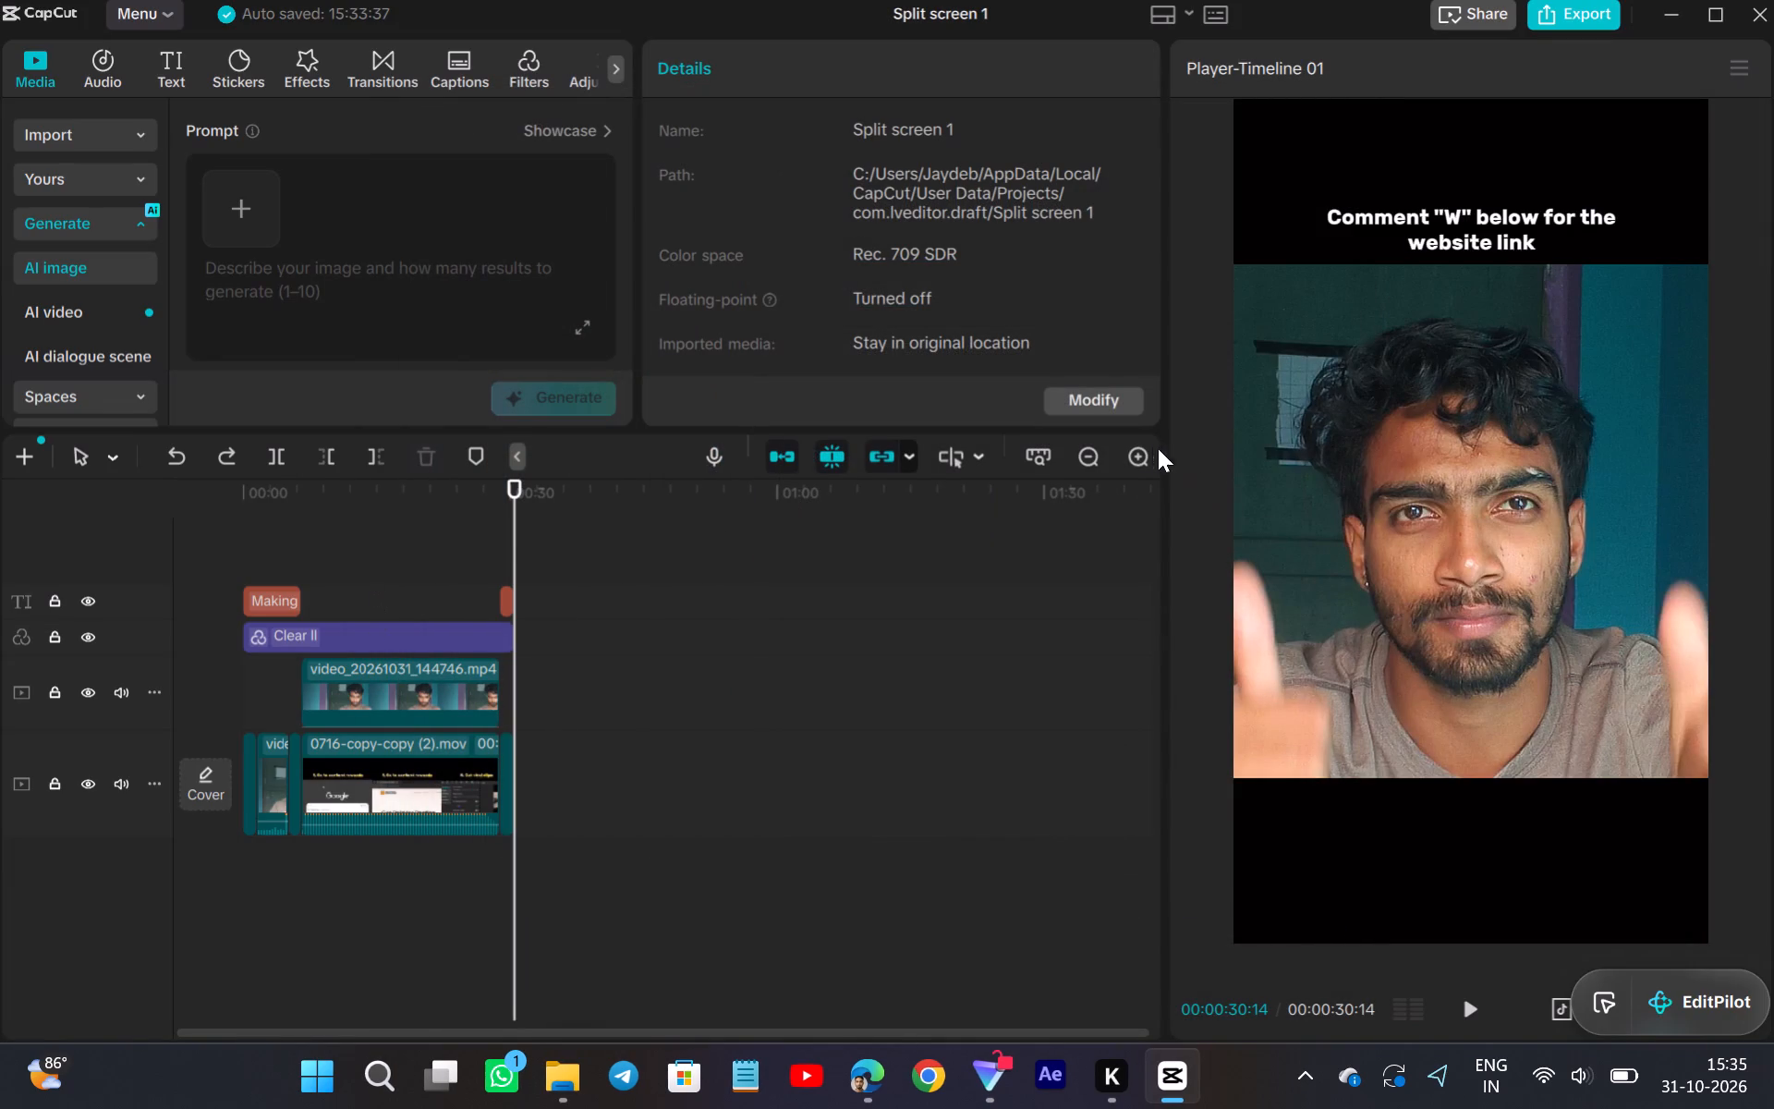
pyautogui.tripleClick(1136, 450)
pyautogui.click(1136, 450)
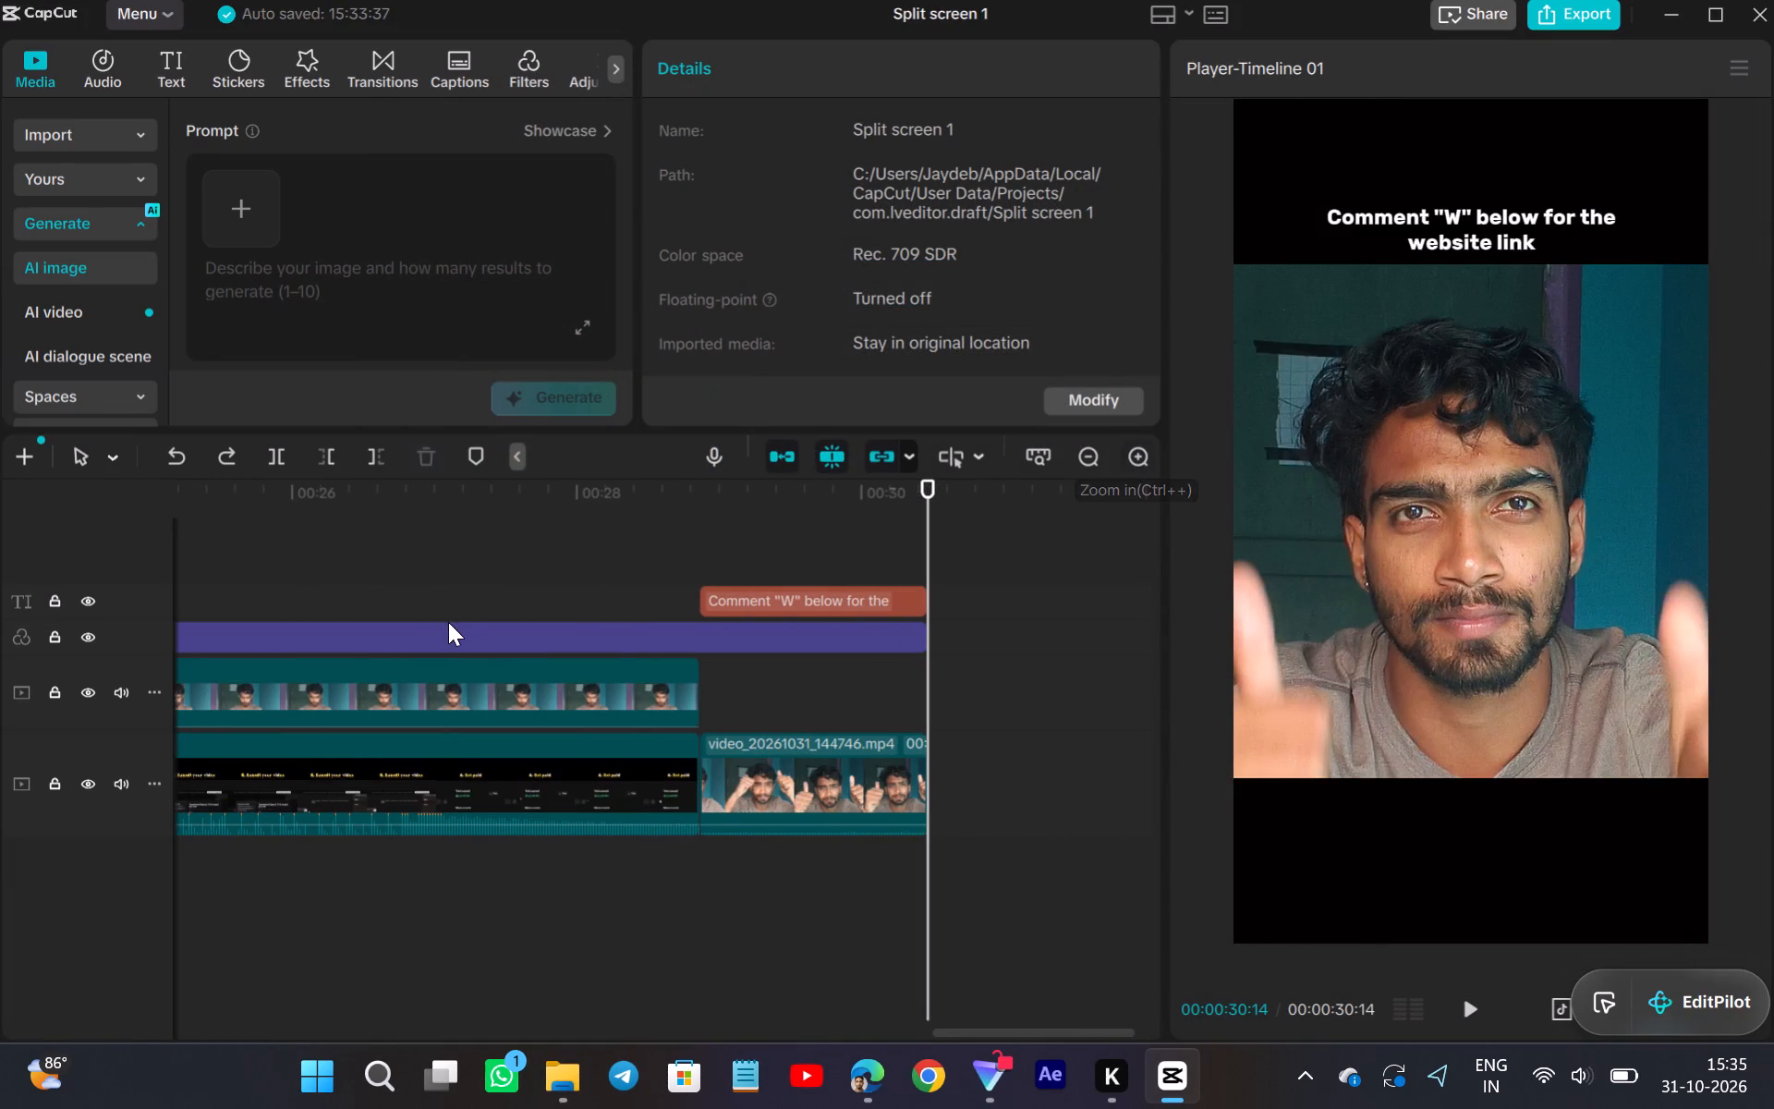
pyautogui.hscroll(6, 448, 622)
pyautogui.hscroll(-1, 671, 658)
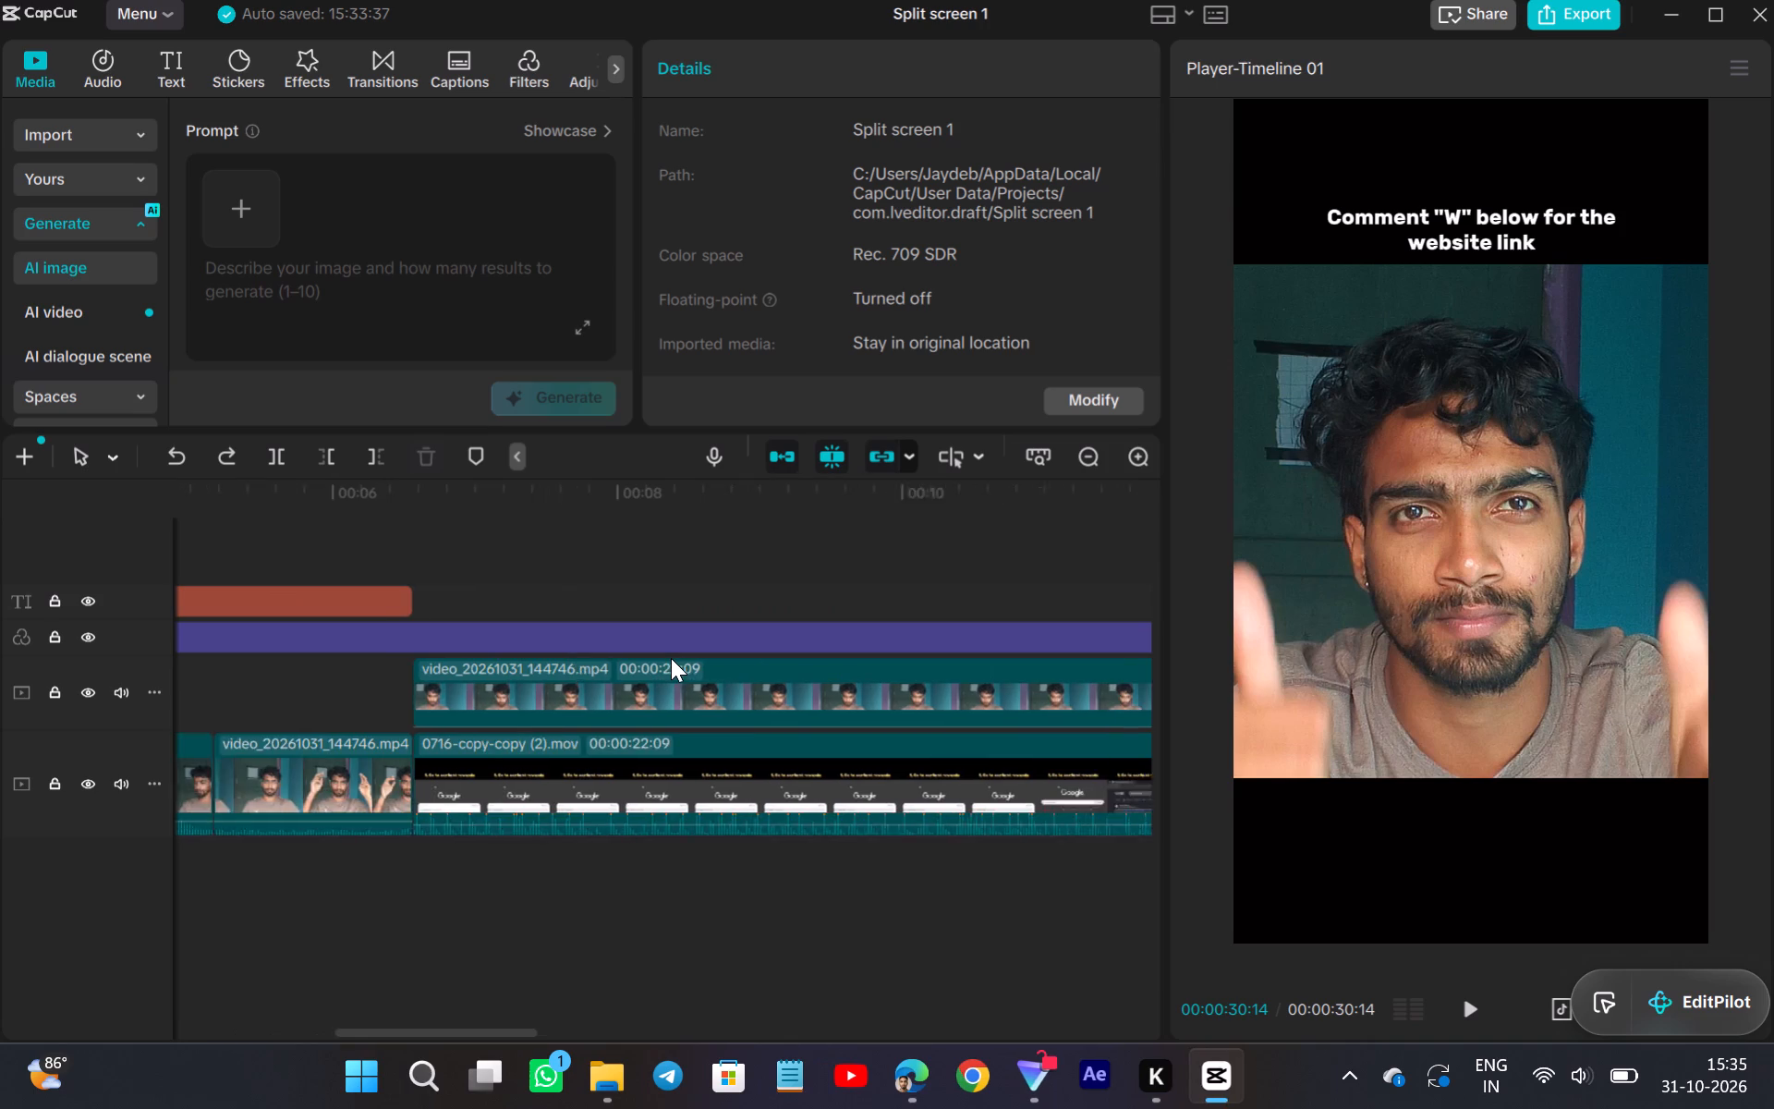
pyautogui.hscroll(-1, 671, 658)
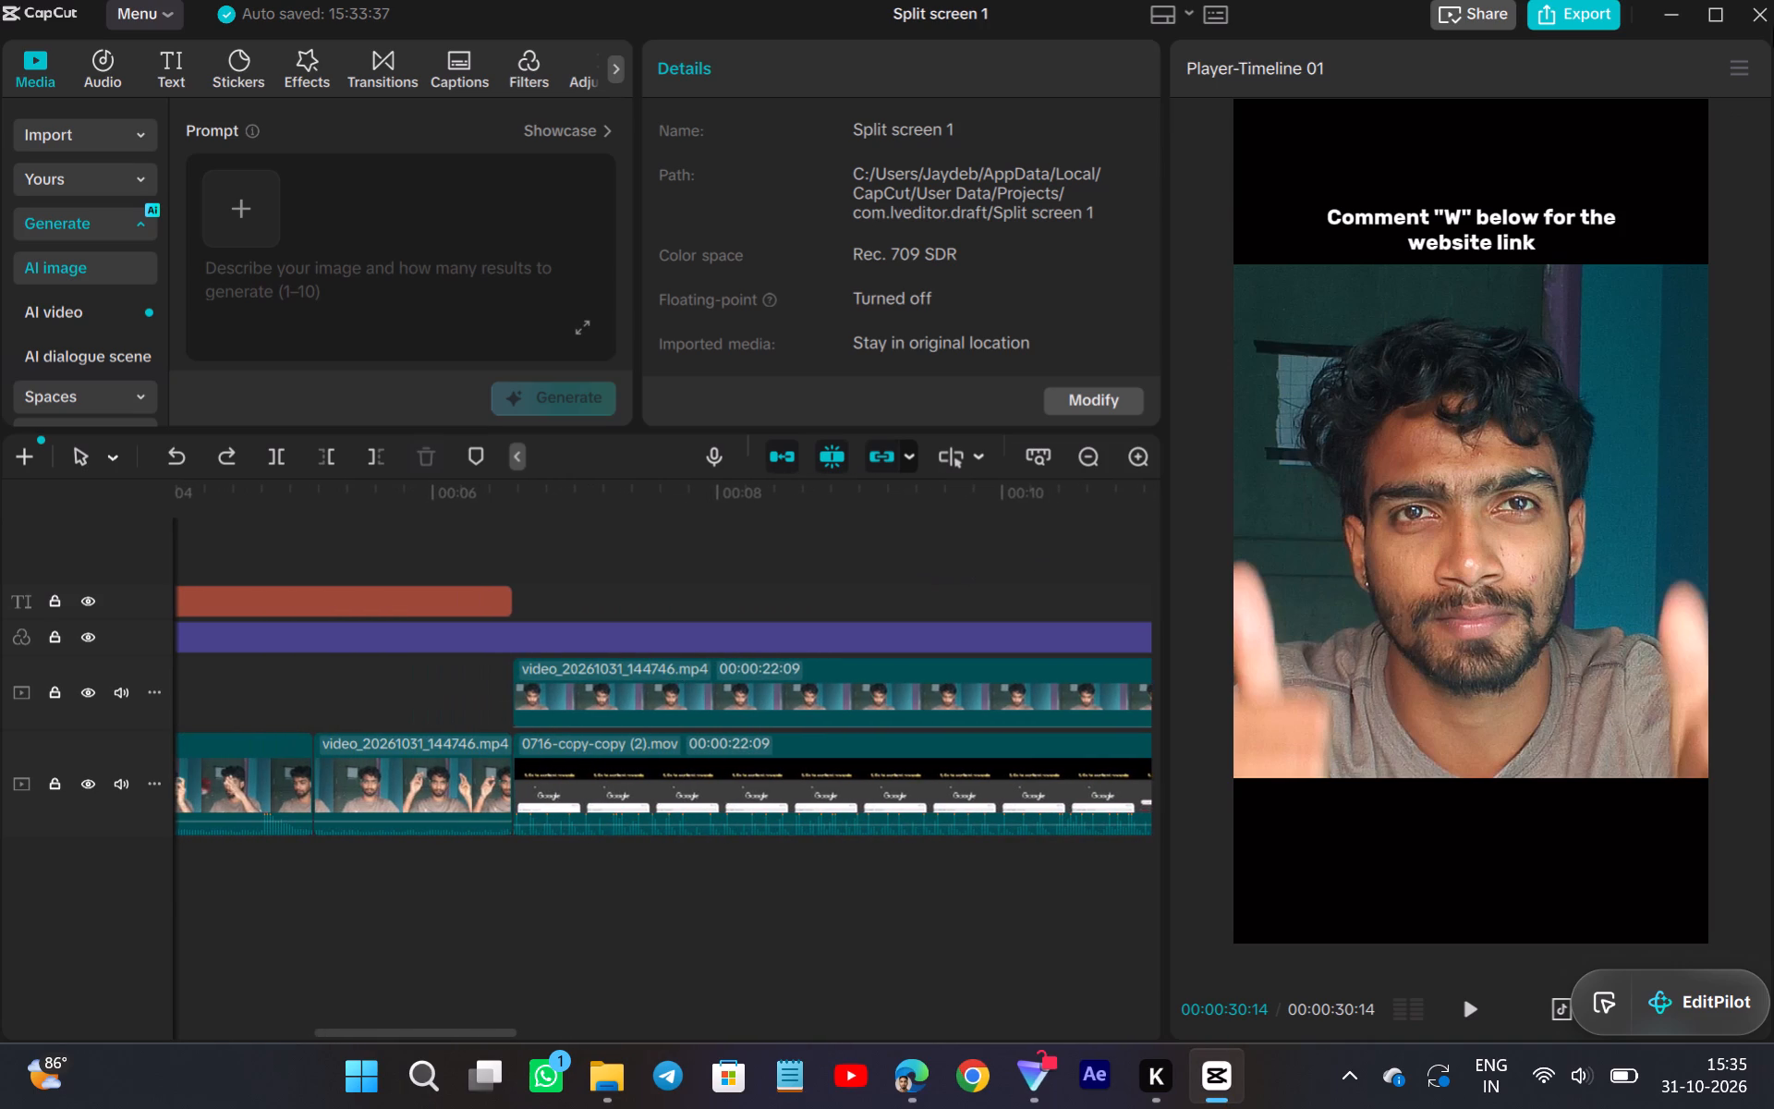
# Close Split screen 1 and open the Split screen 2 project without linking its missing media files.
pyautogui.click(1773, 8)
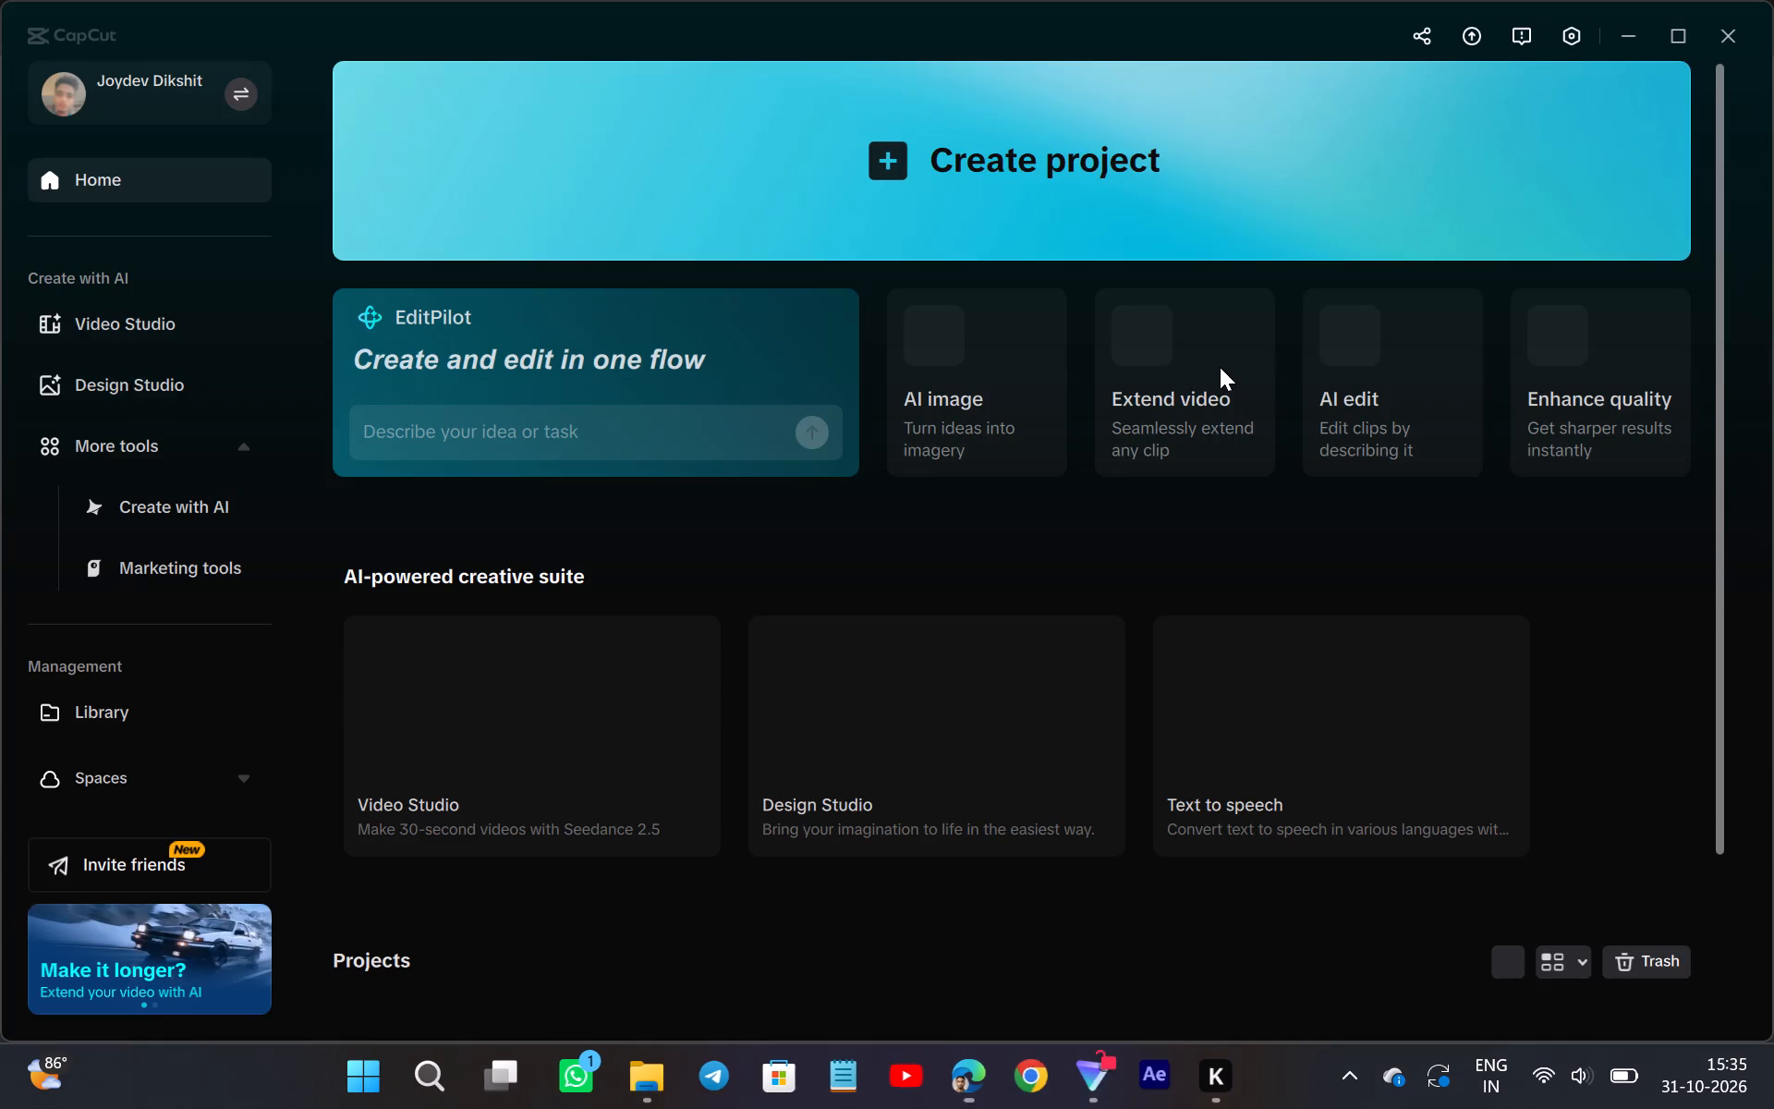
pyautogui.scroll(-7, 1147, 419)
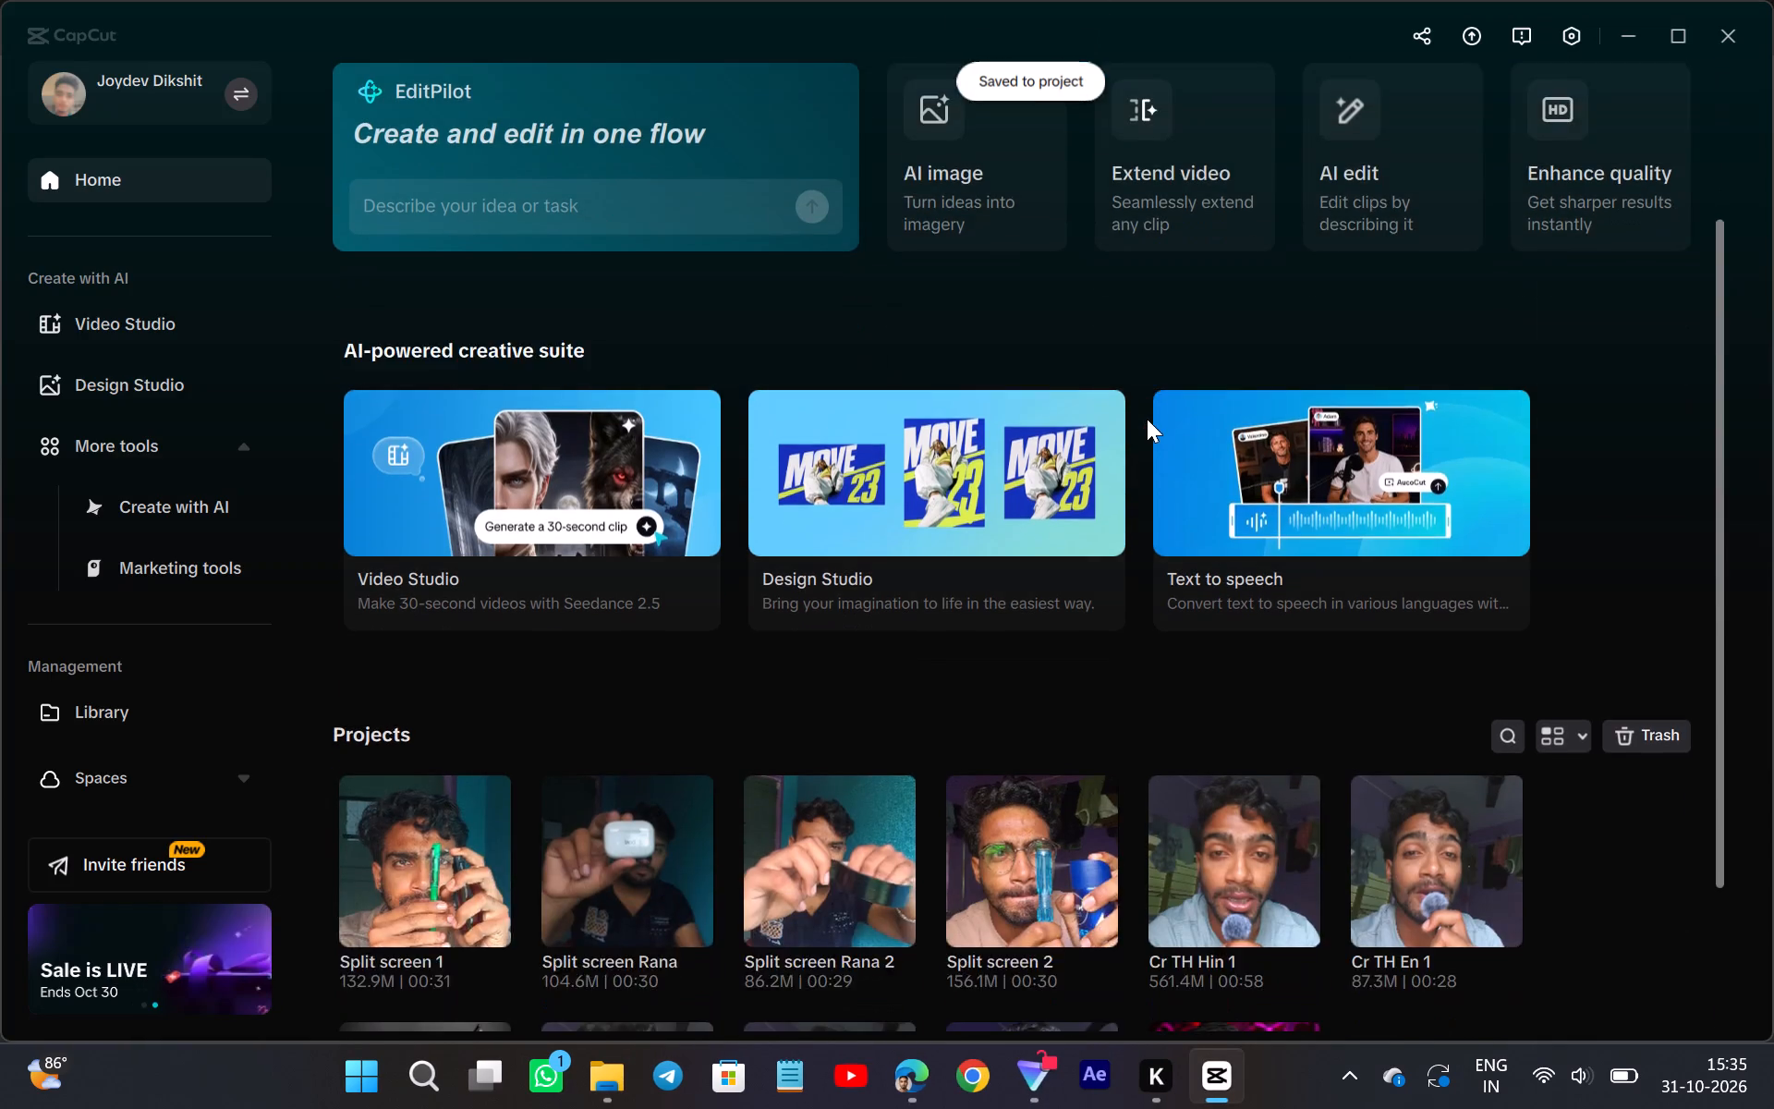
pyautogui.scroll(-1, 1147, 419)
pyautogui.click(1002, 666)
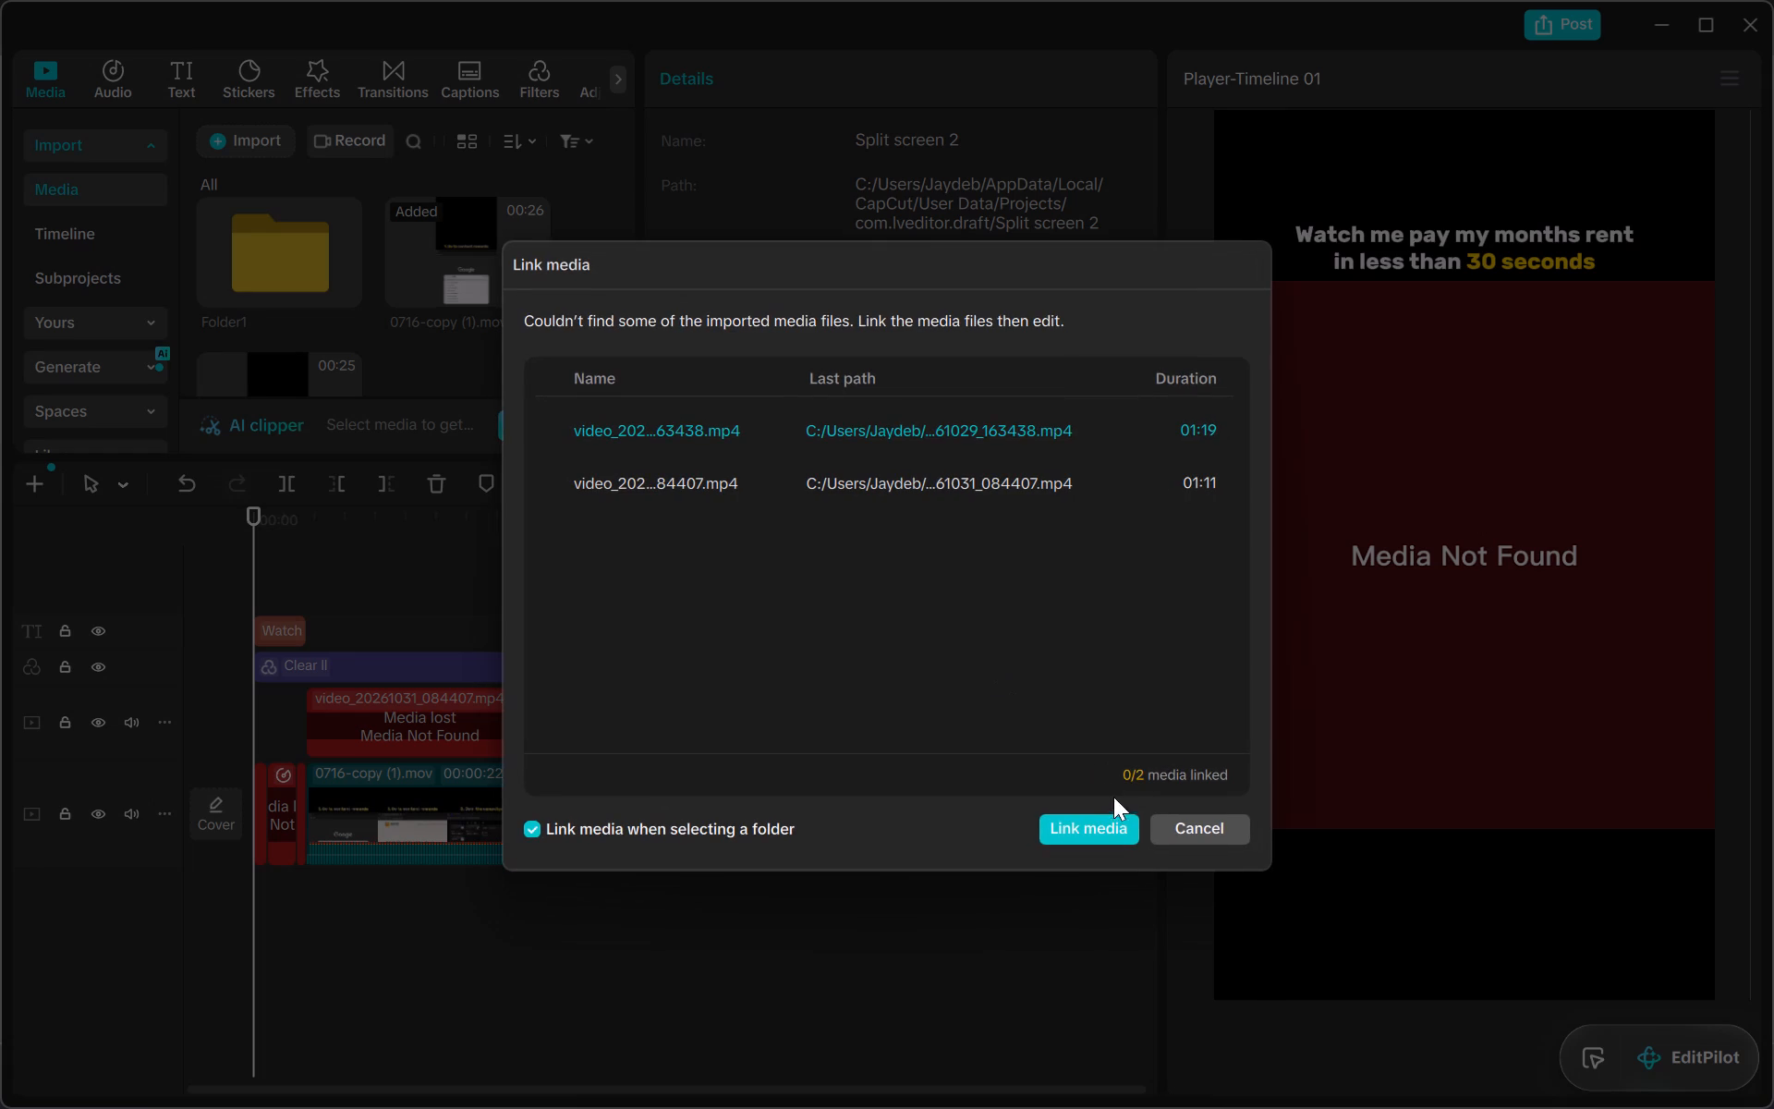
pyautogui.click(1183, 830)
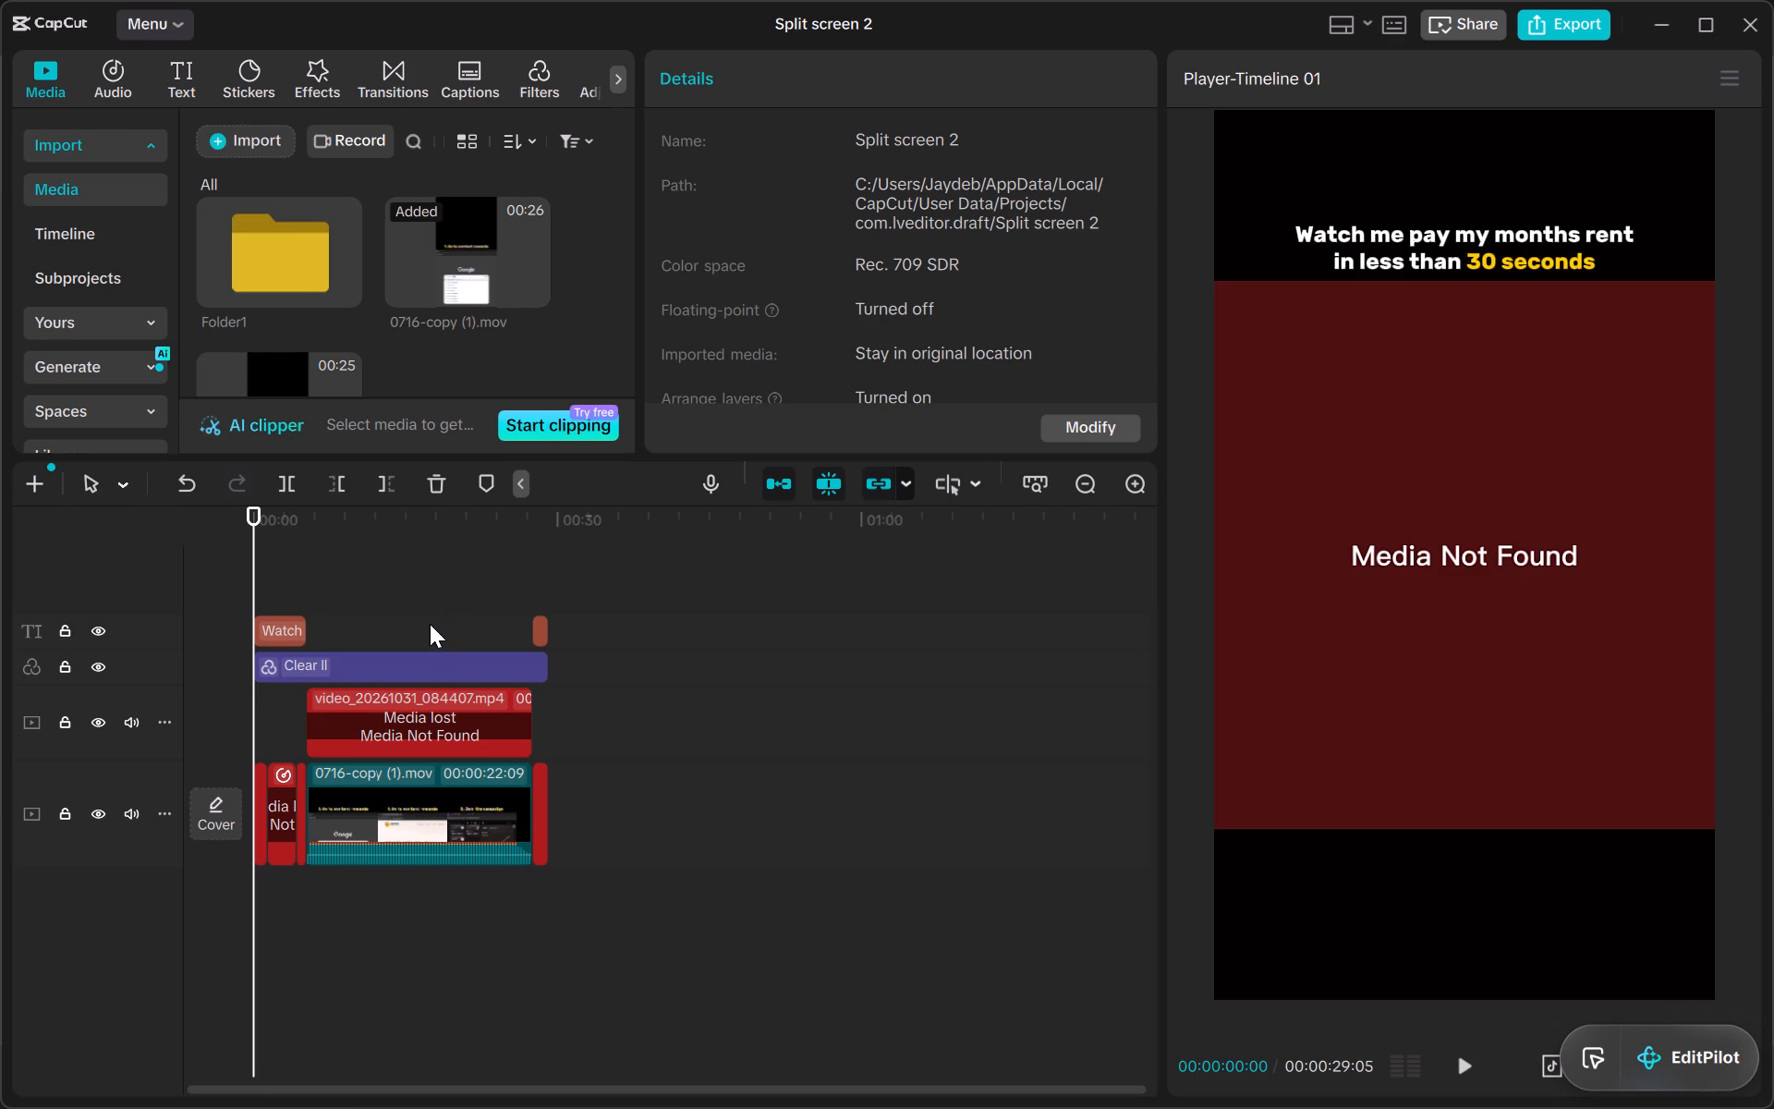
# Change the opening title to read "Watch me pay my months rent in less than 40 seconds".
pyautogui.click(1124, 480)
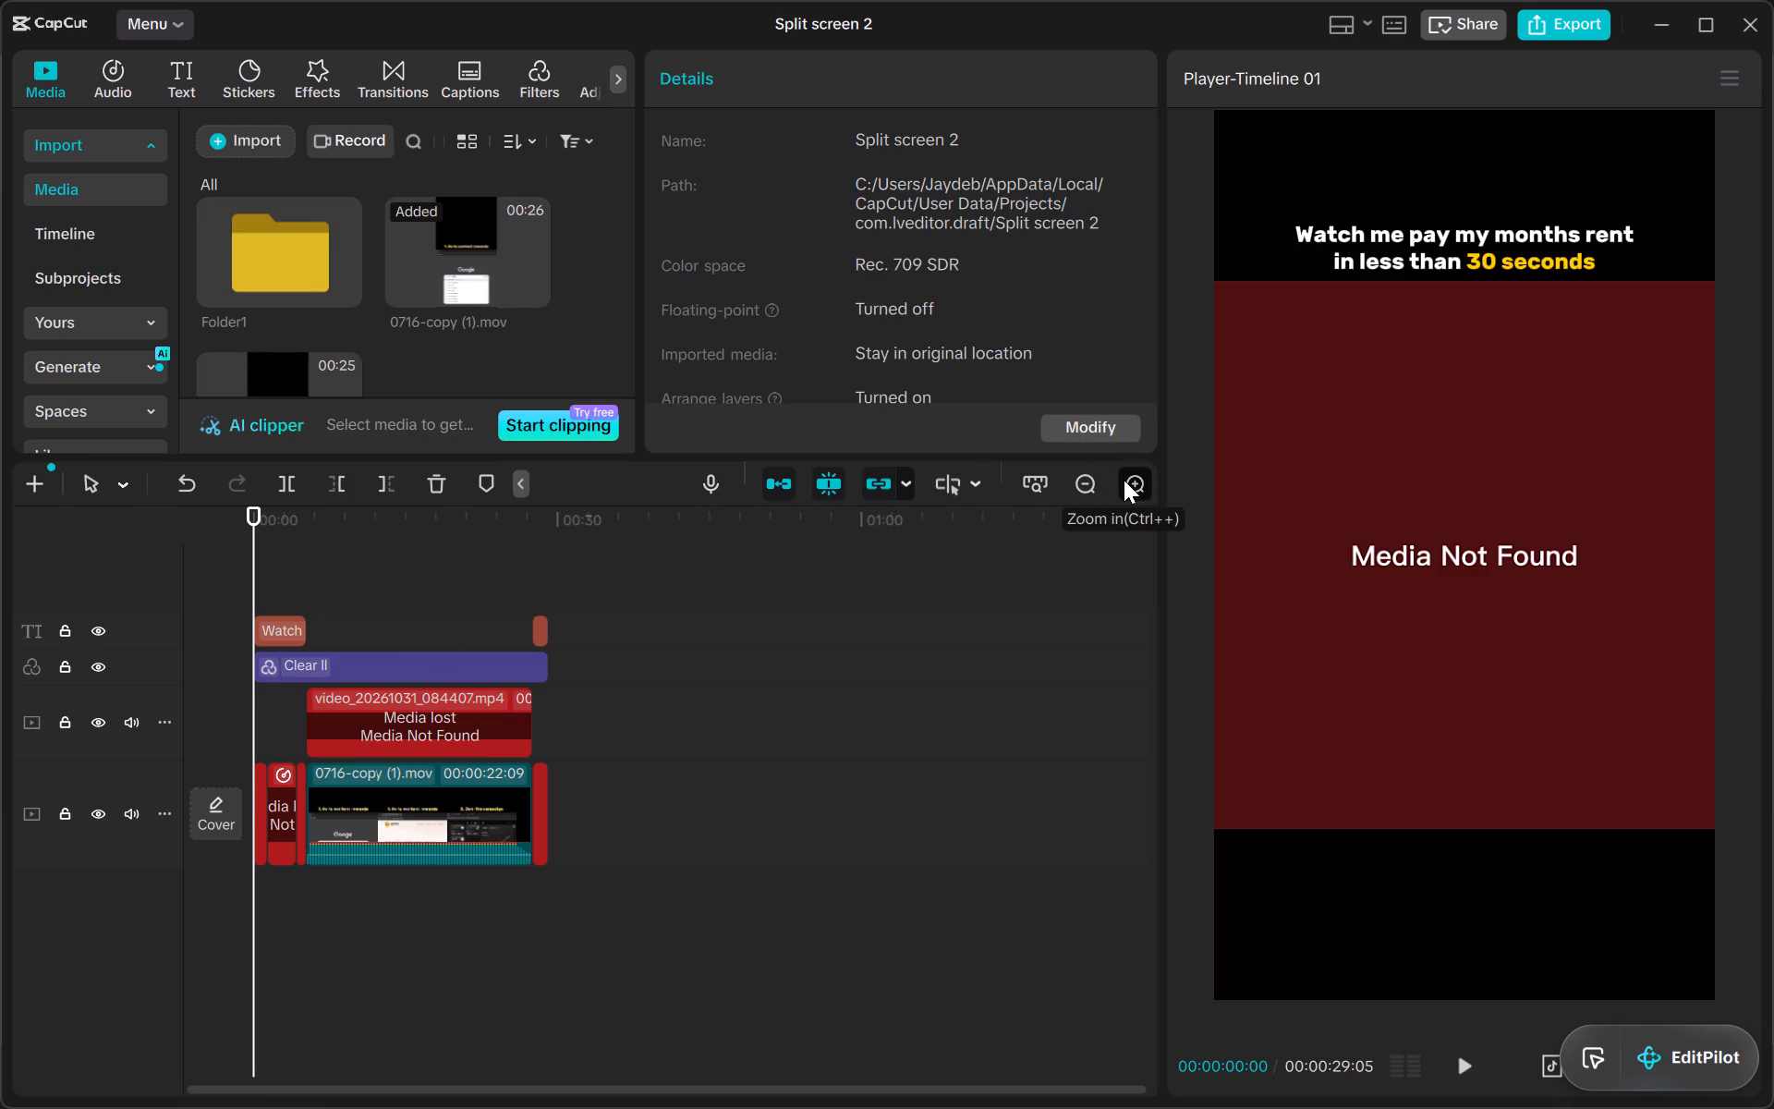
pyautogui.click(1124, 480)
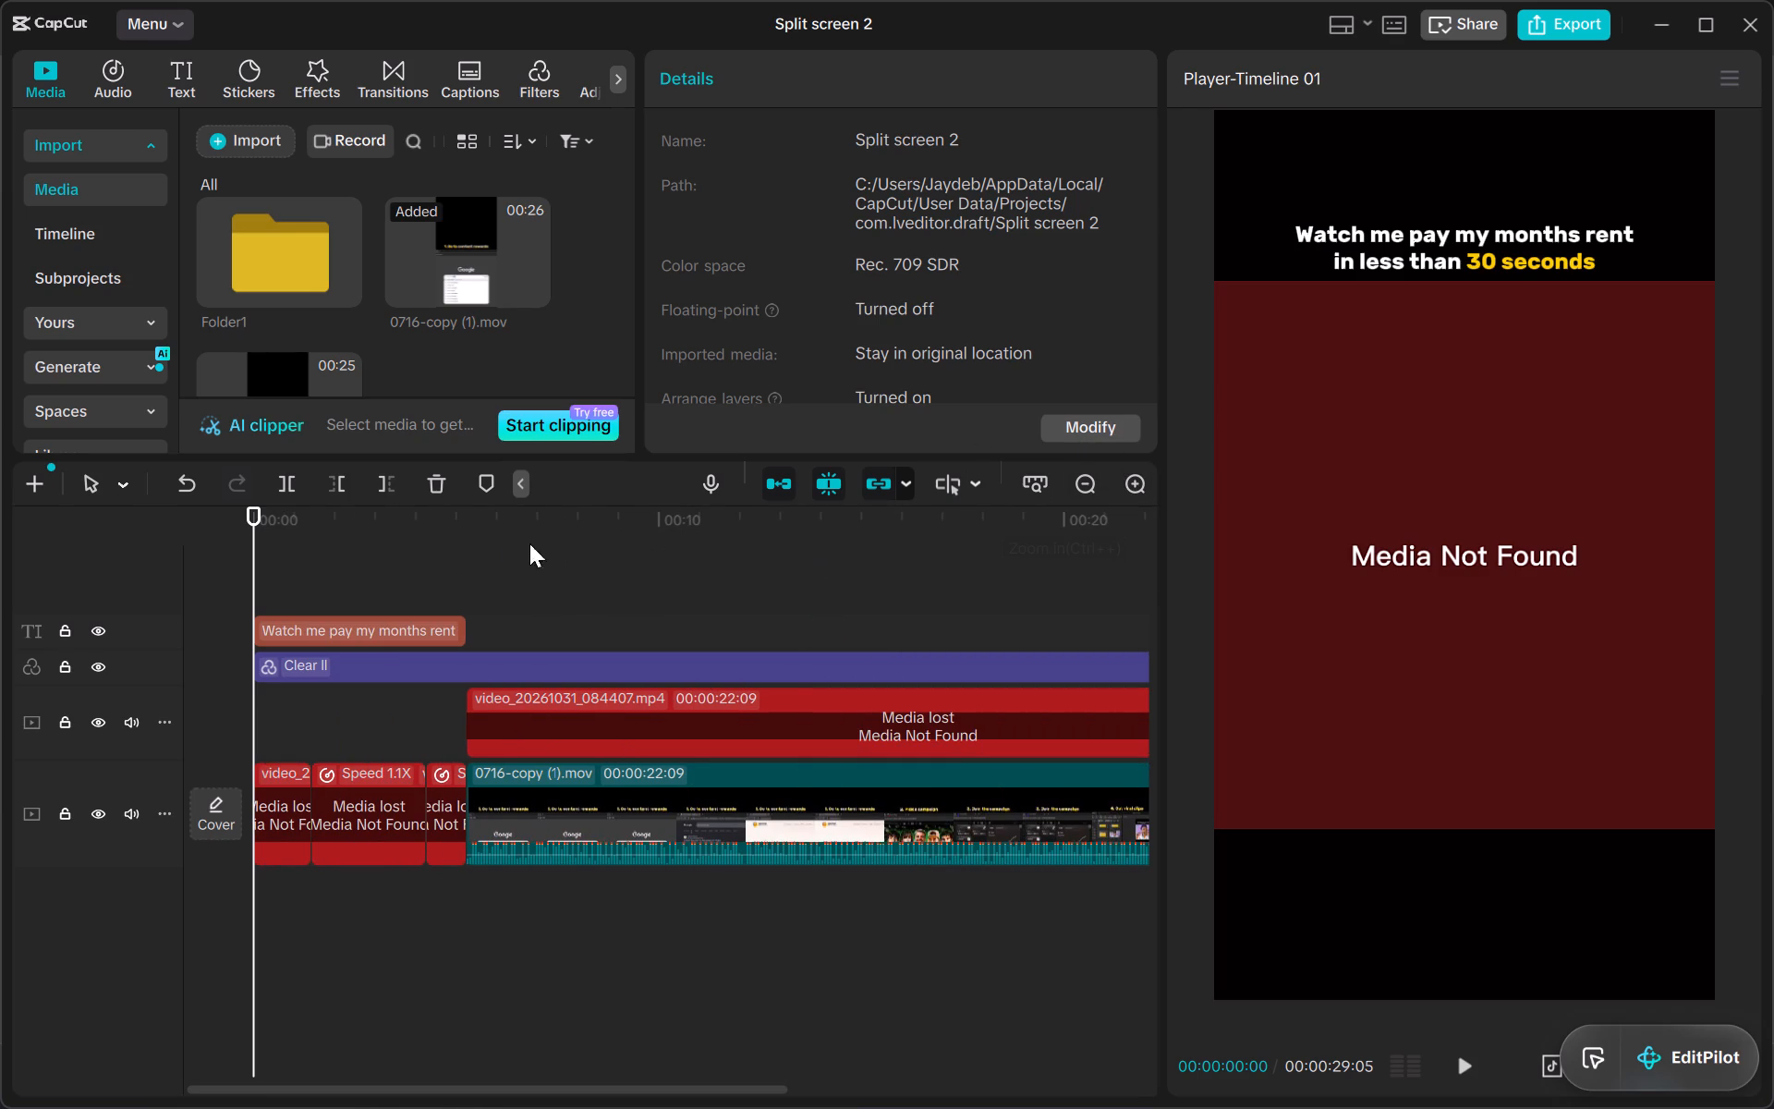
pyautogui.click(434, 626)
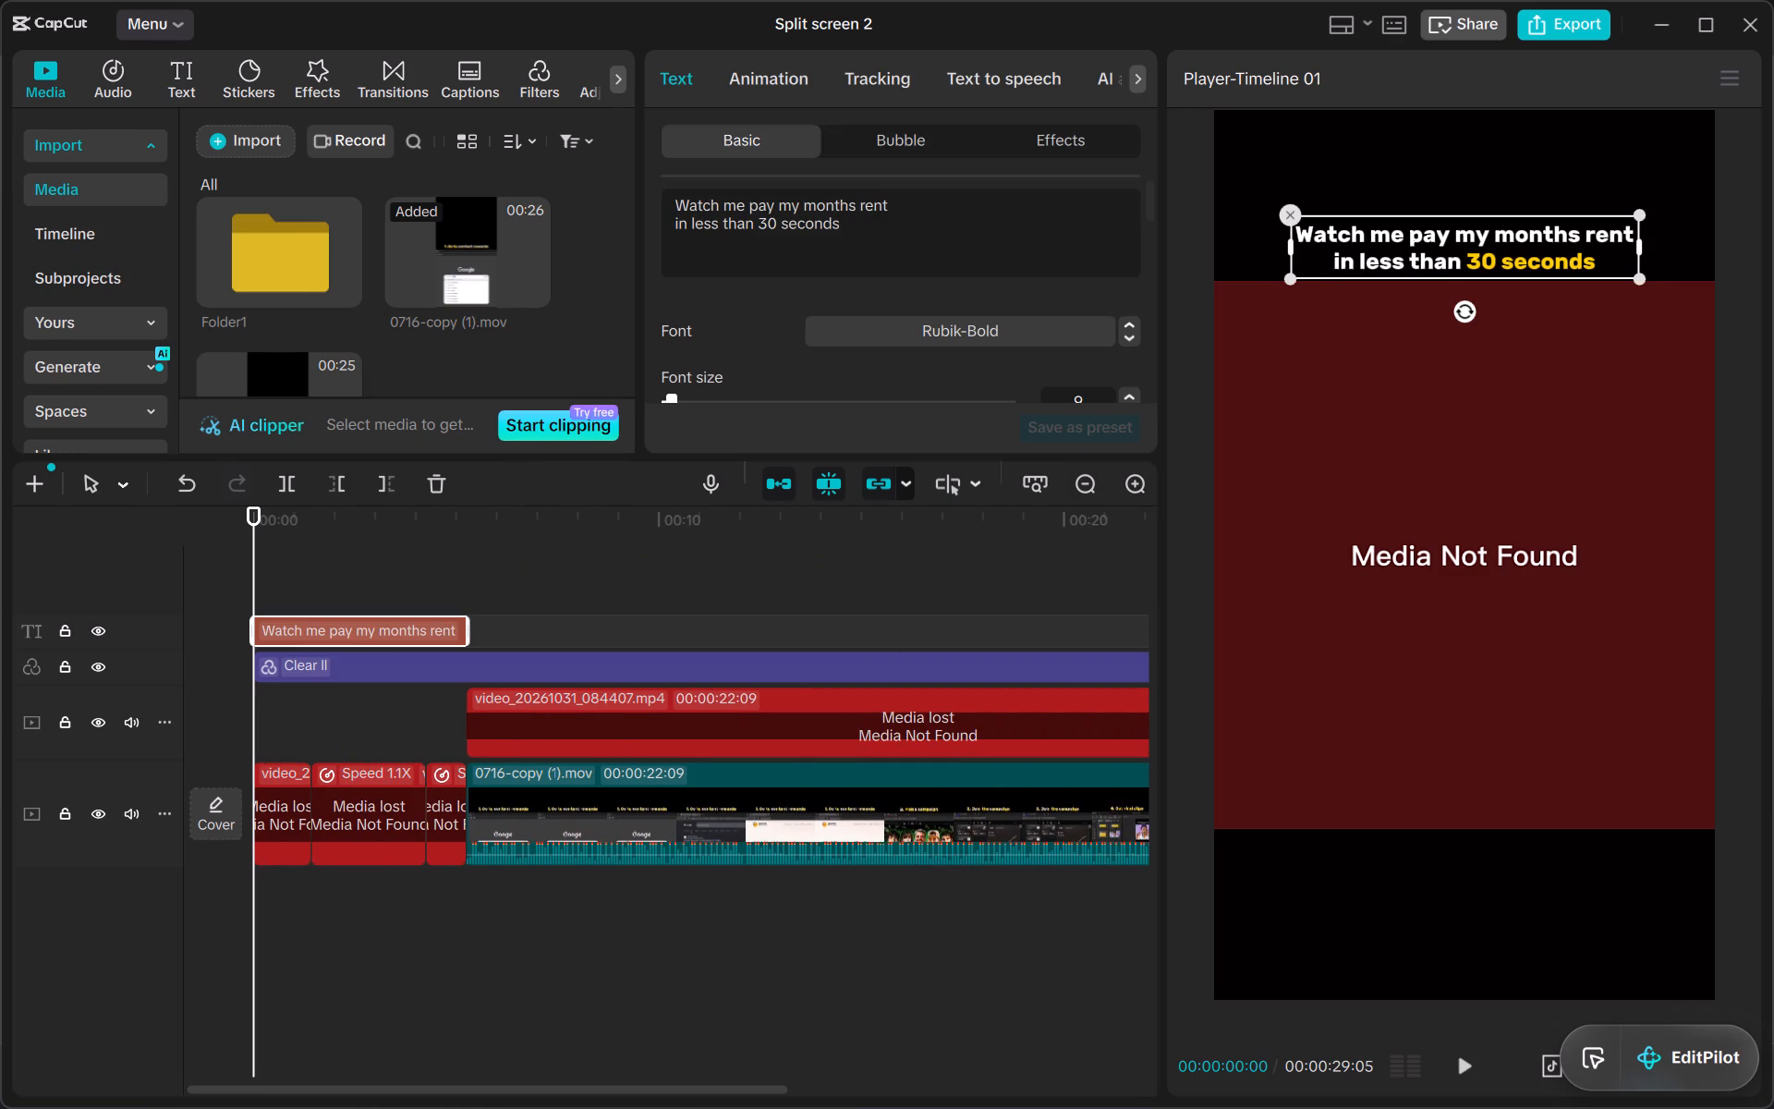
pyautogui.click(767, 218)
pyautogui.press('BackSpace')
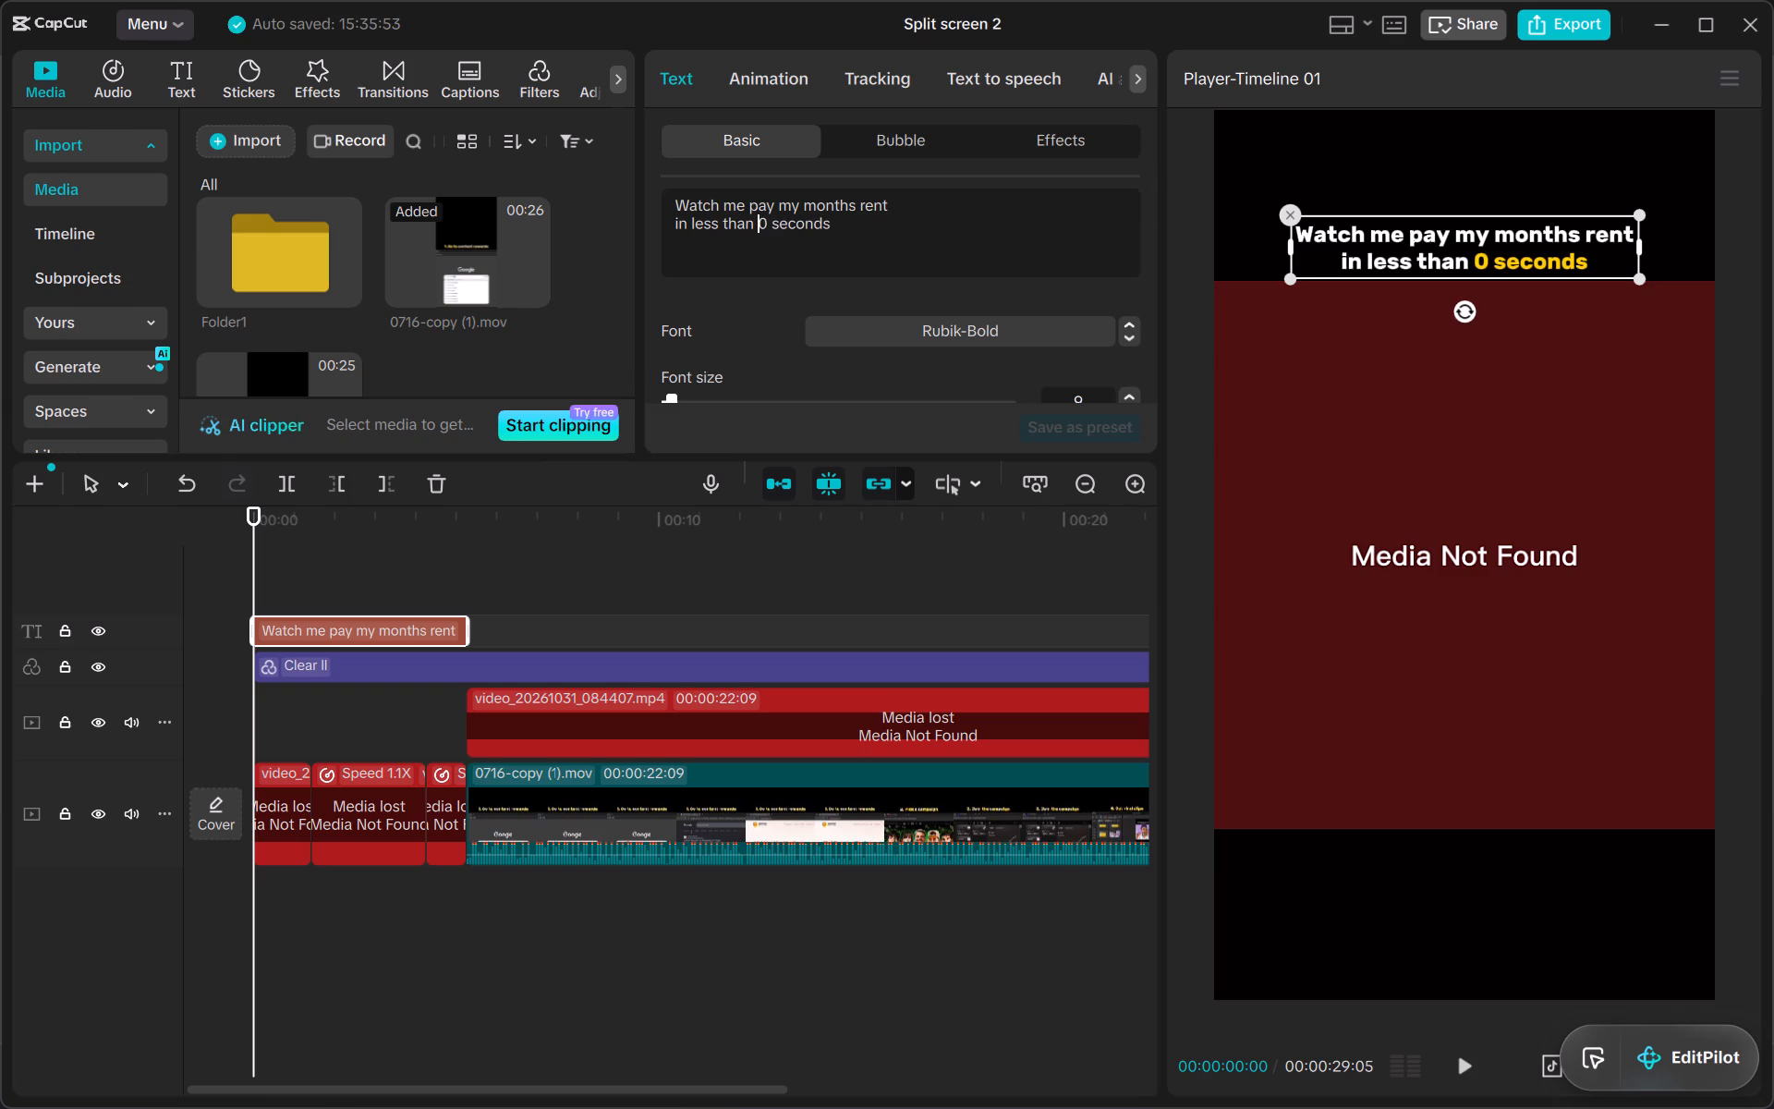
pyautogui.press('4')
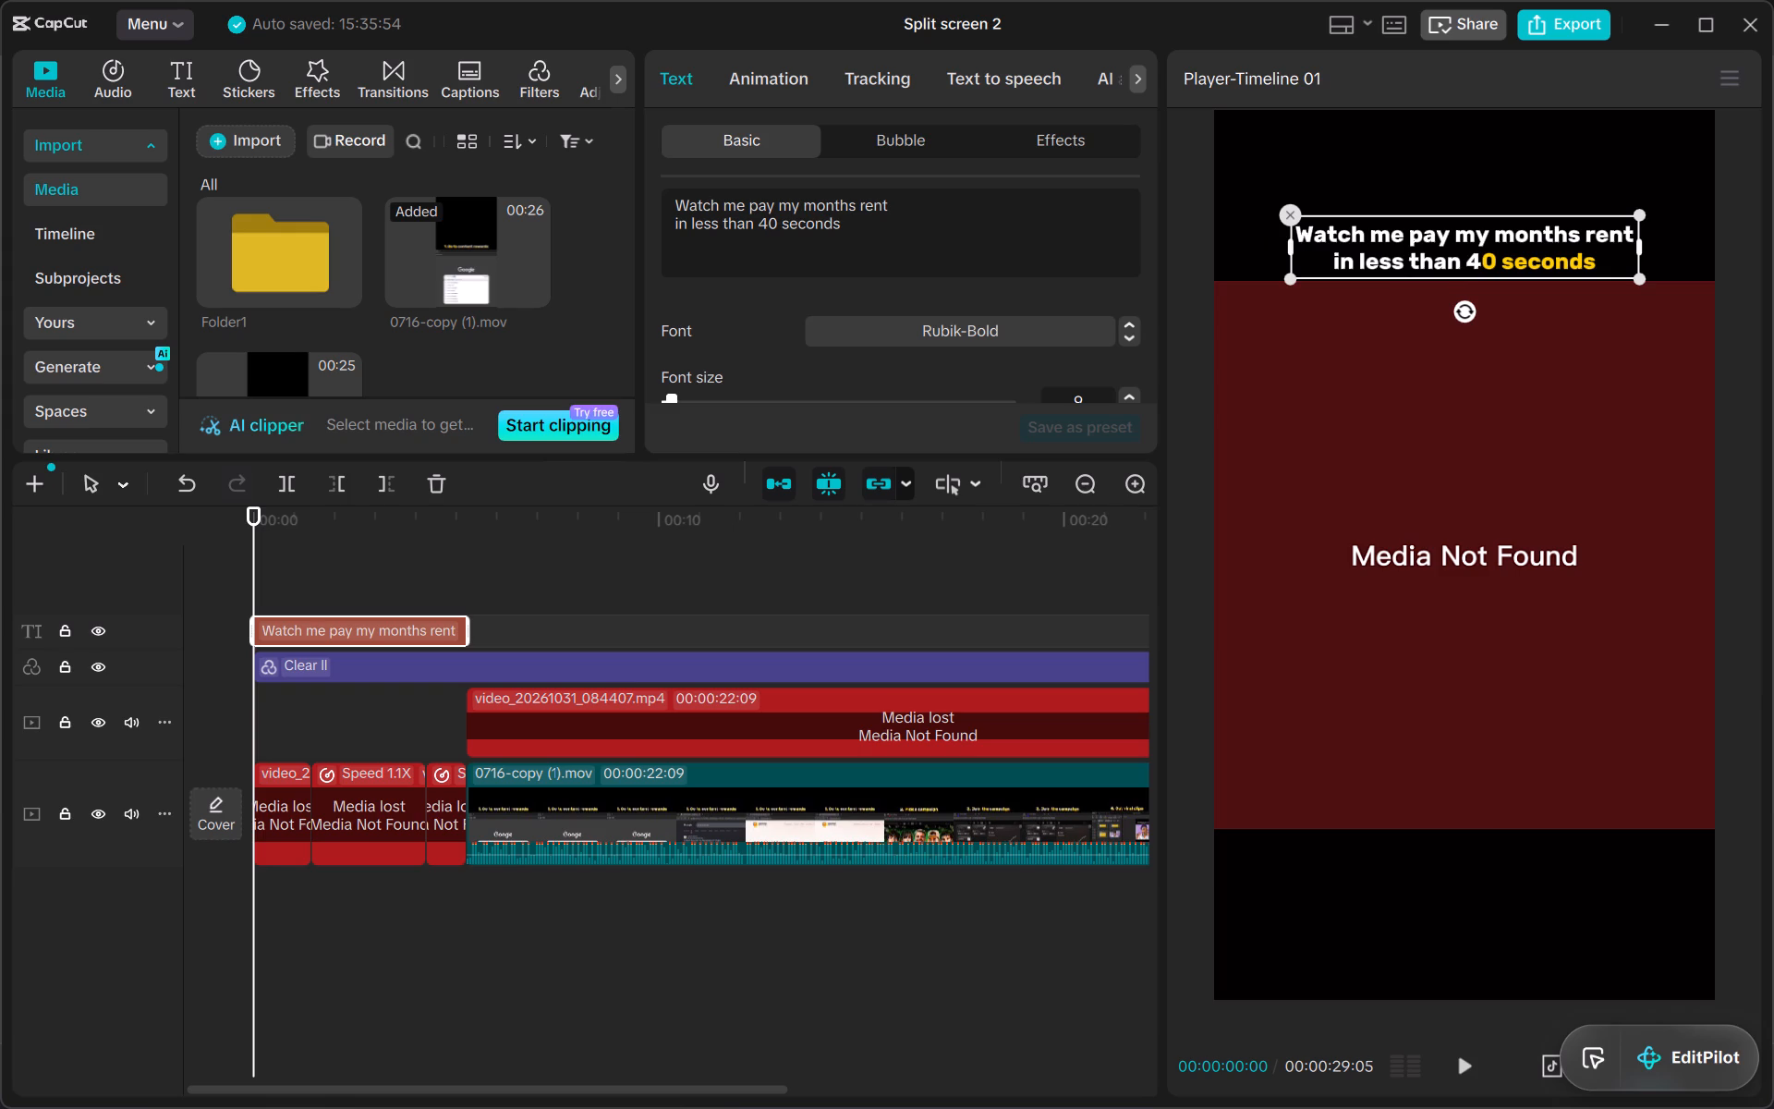
# Colour the words "40 seconds" in the opening title yellow F4C70F.
pyautogui.moveTo(756, 225); pyautogui.dragTo(886, 218)
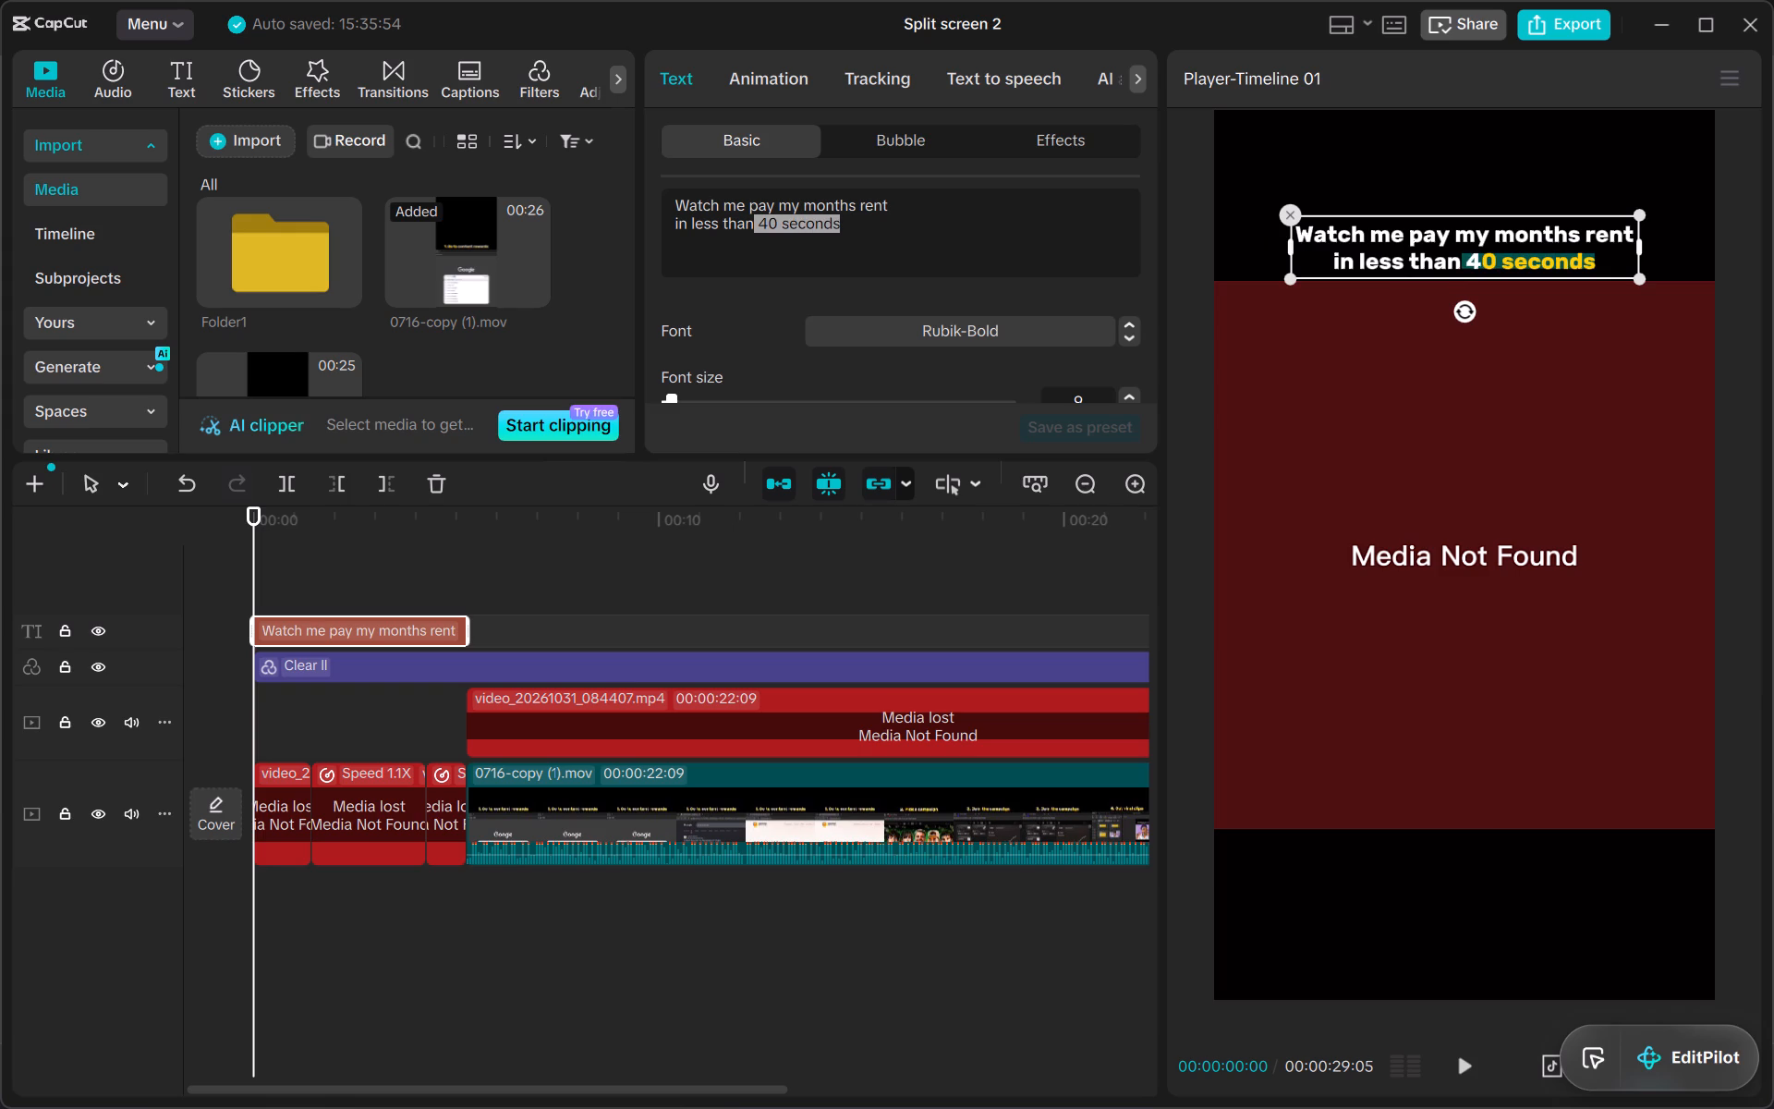
pyautogui.scroll(-1, 824, 382)
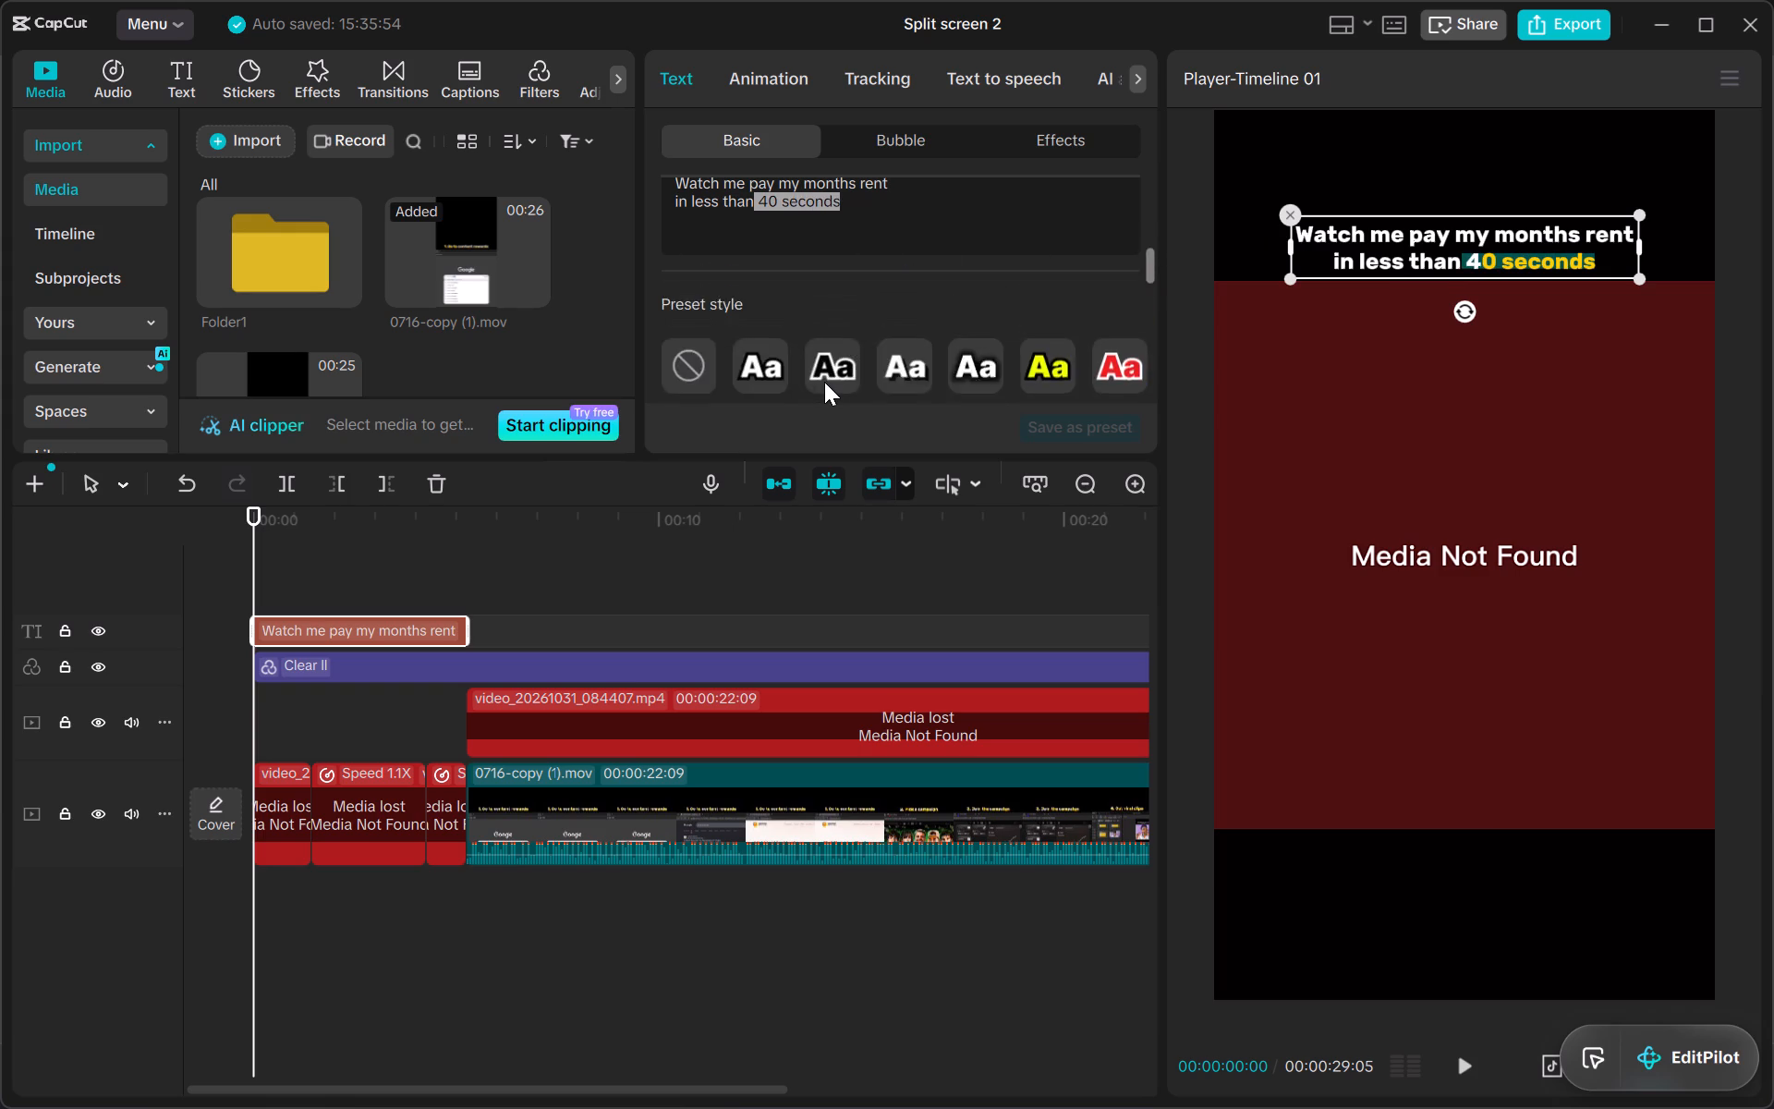
pyautogui.scroll(-2, 824, 382)
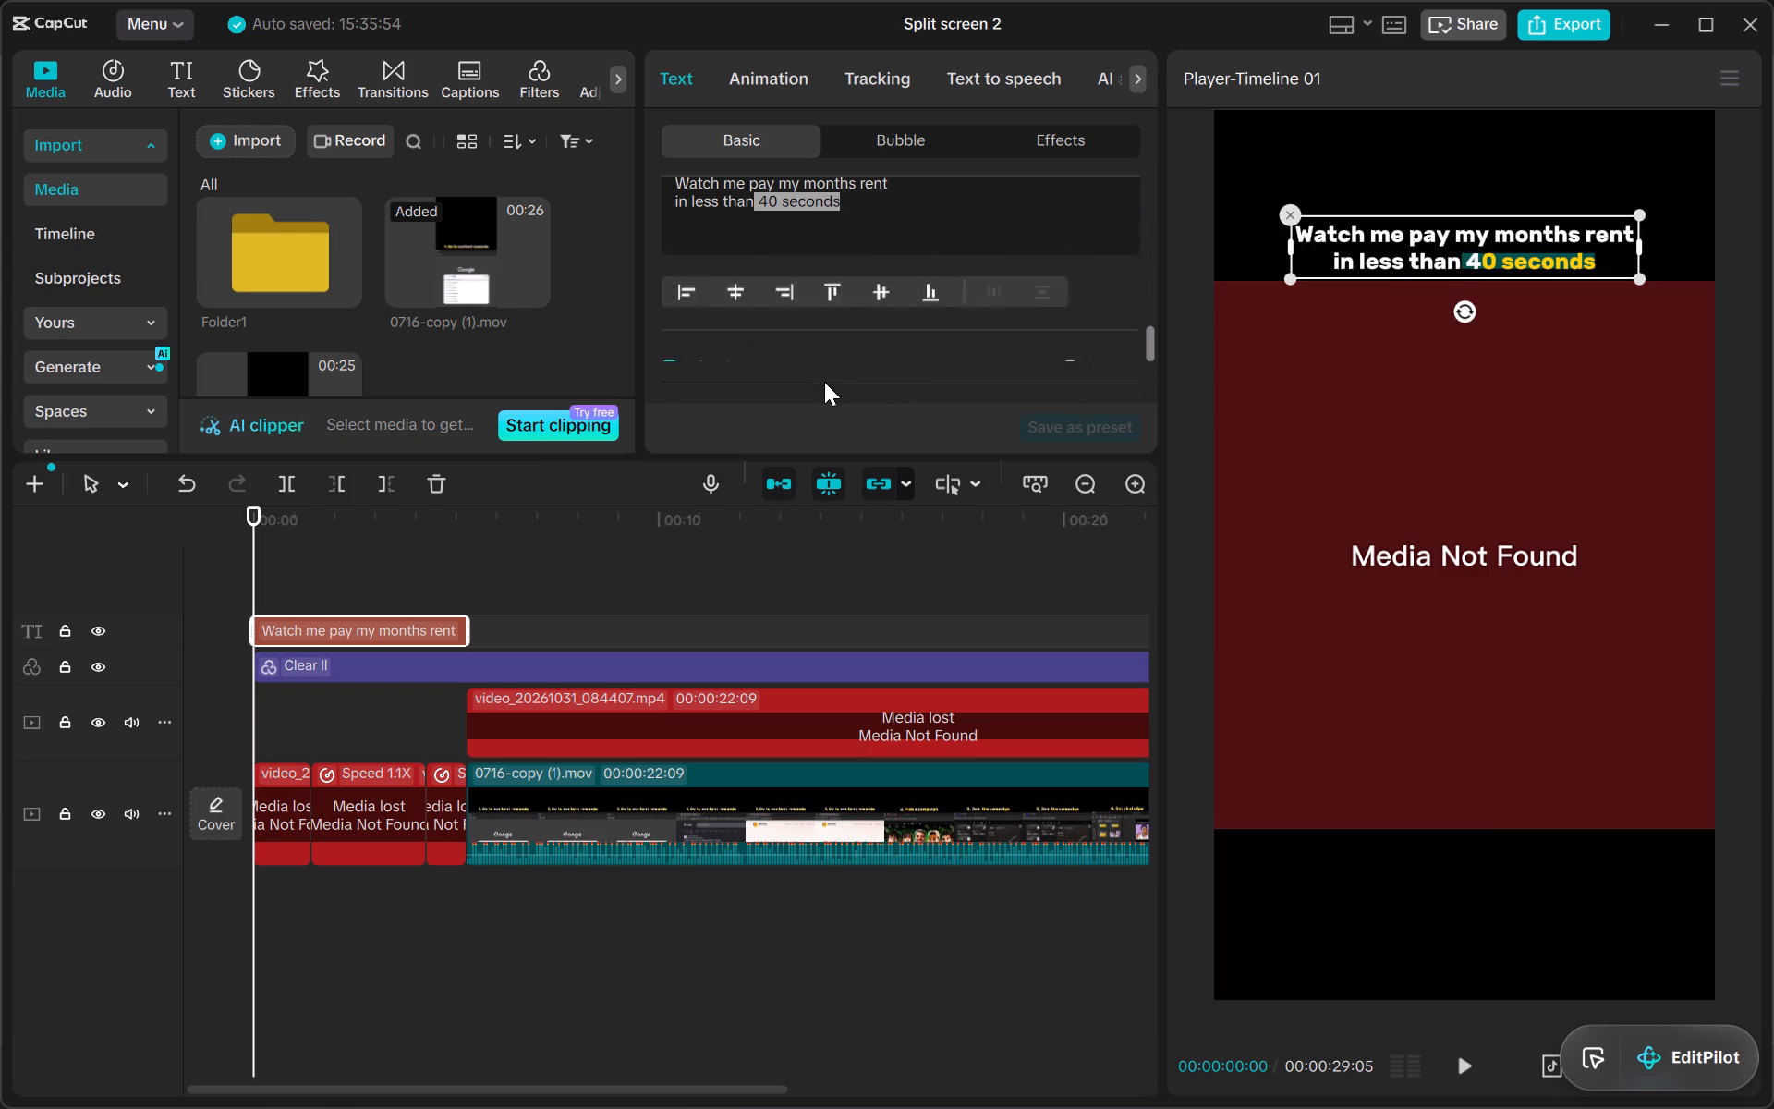
pyautogui.scroll(-1, 824, 382)
pyautogui.scroll(1, 824, 382)
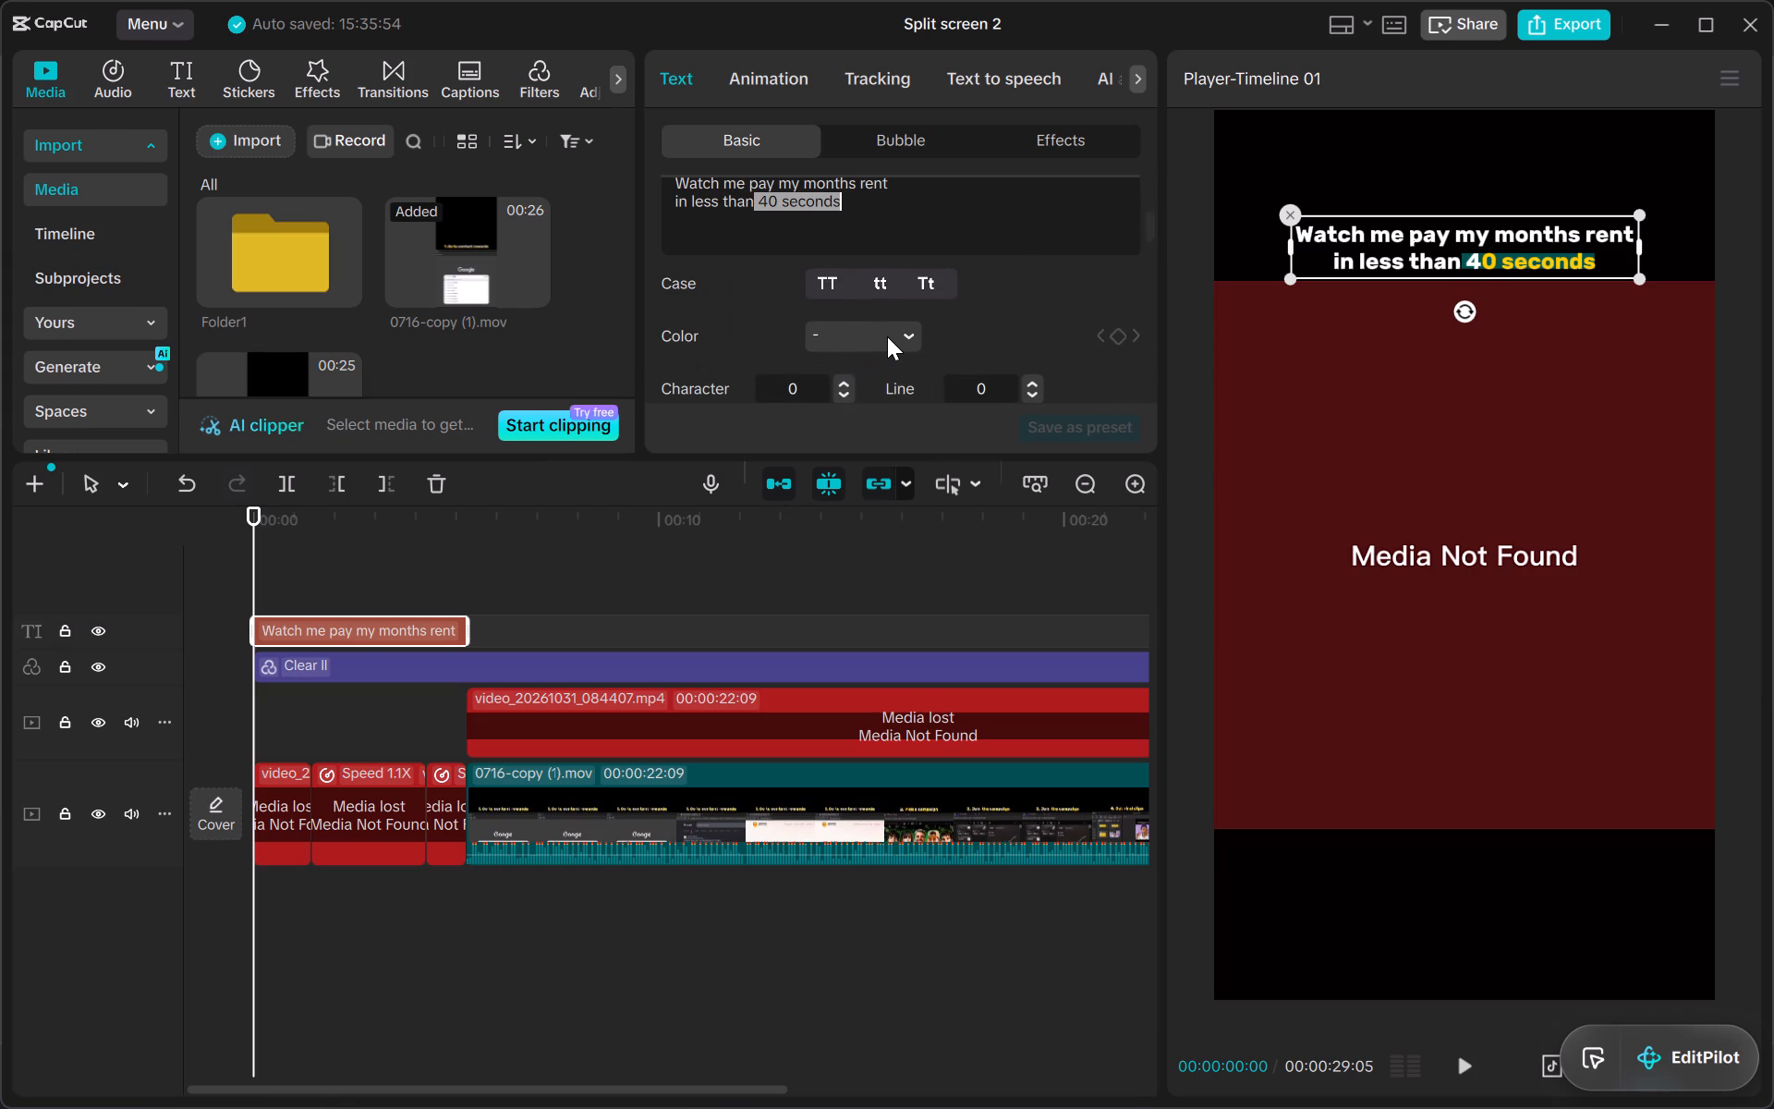
pyautogui.click(887, 336)
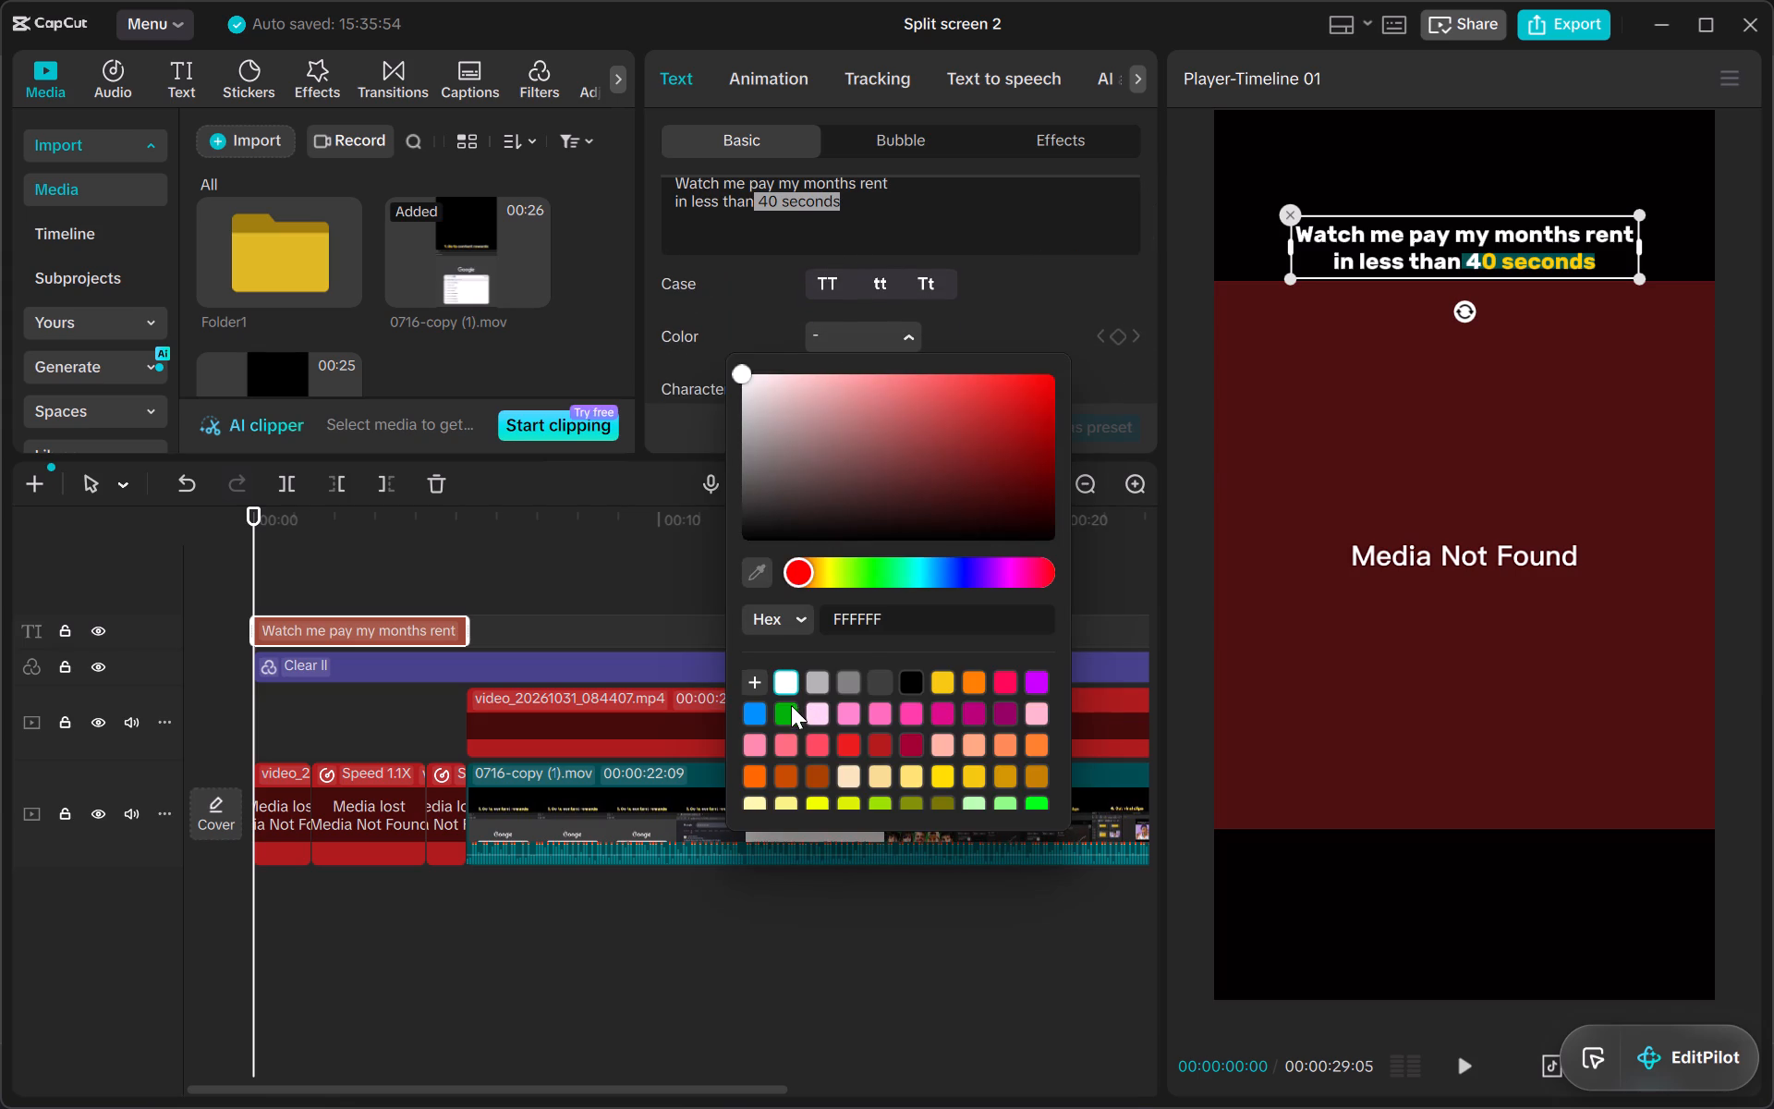
pyautogui.click(784, 705)
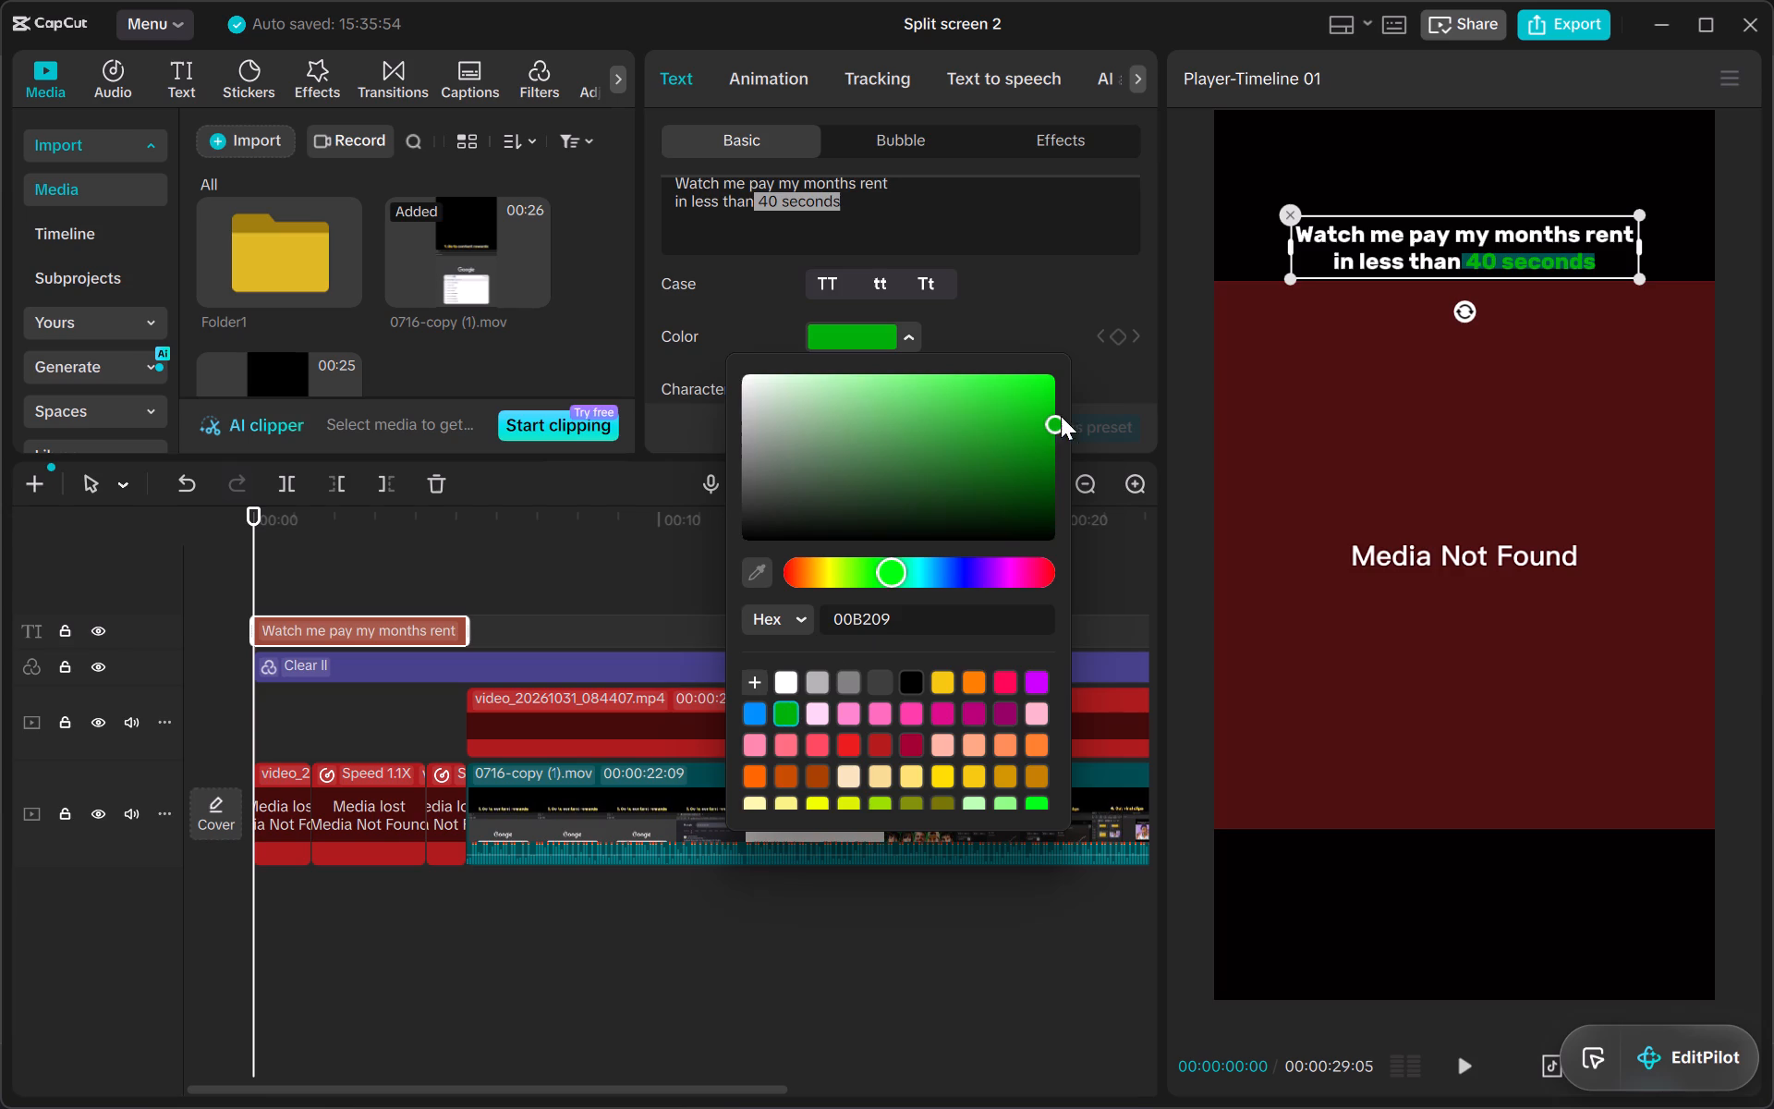
pyautogui.moveTo(1053, 423); pyautogui.dragTo(1072, 299)
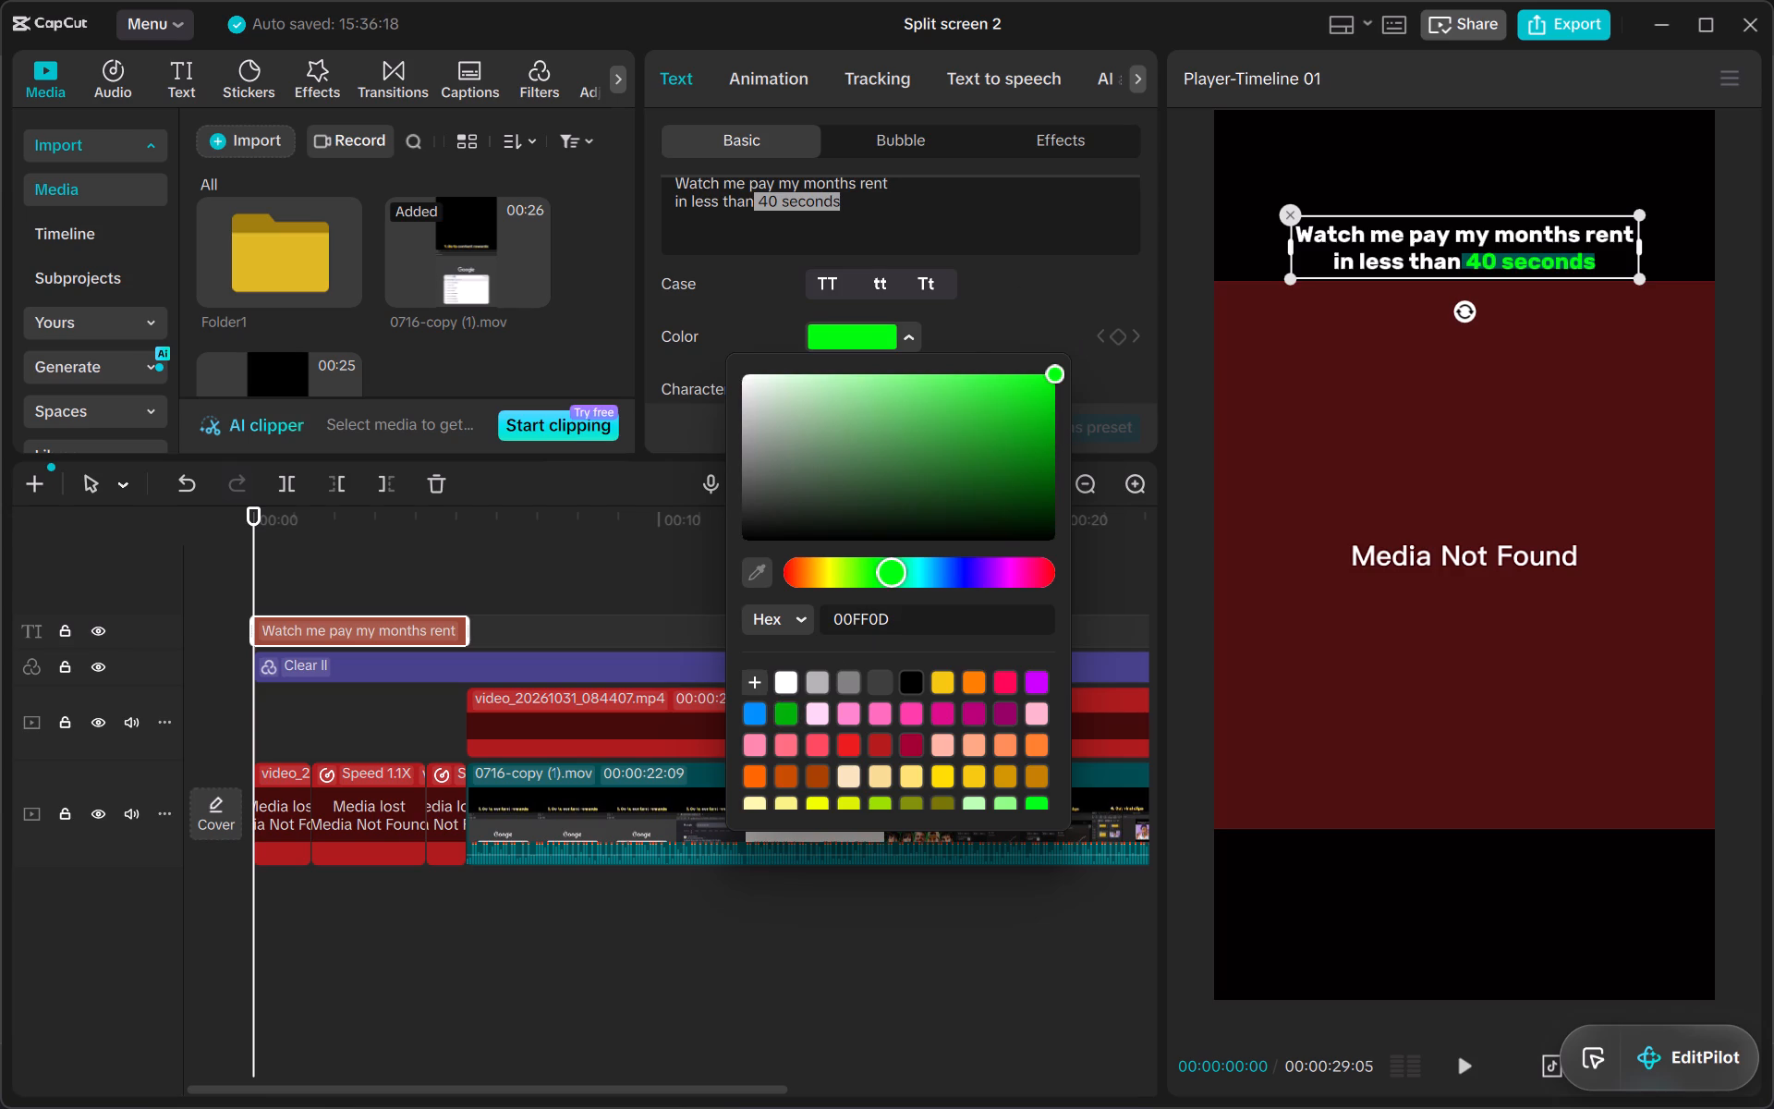
pyautogui.click(941, 682)
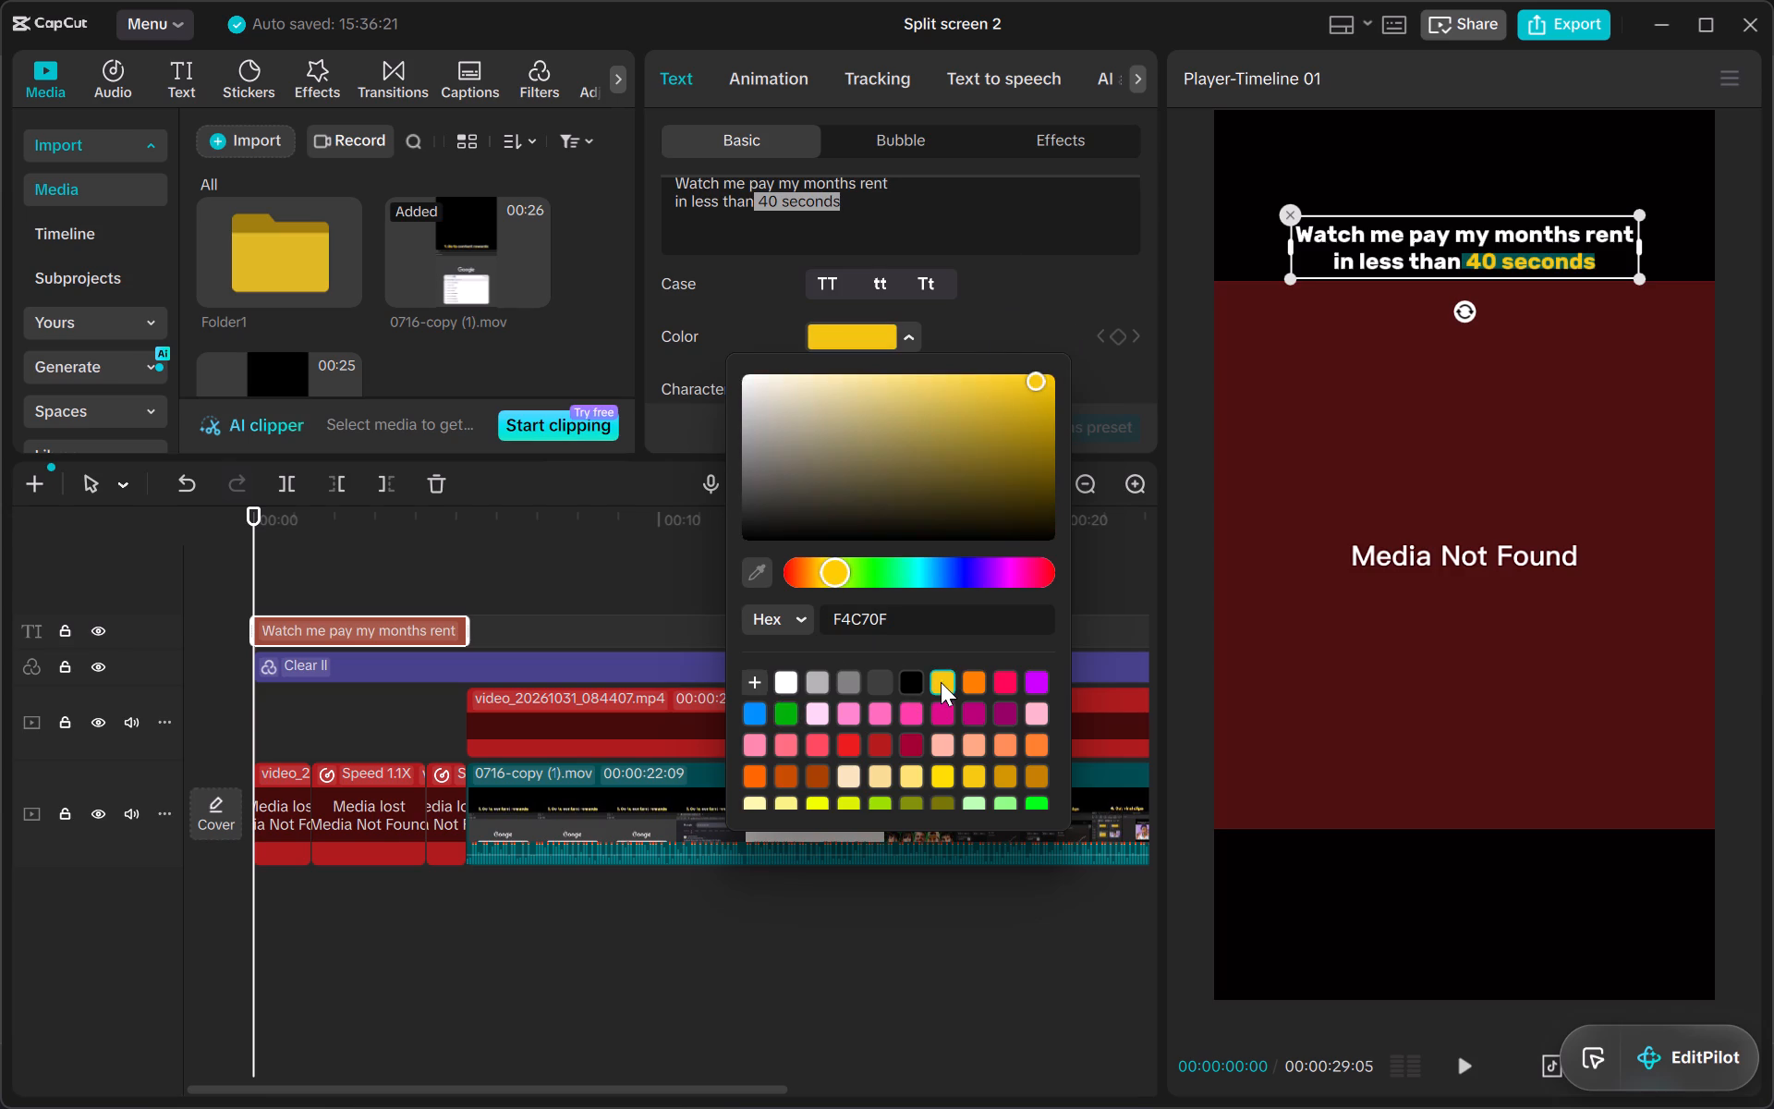
pyautogui.click(938, 170)
pyautogui.click(905, 236)
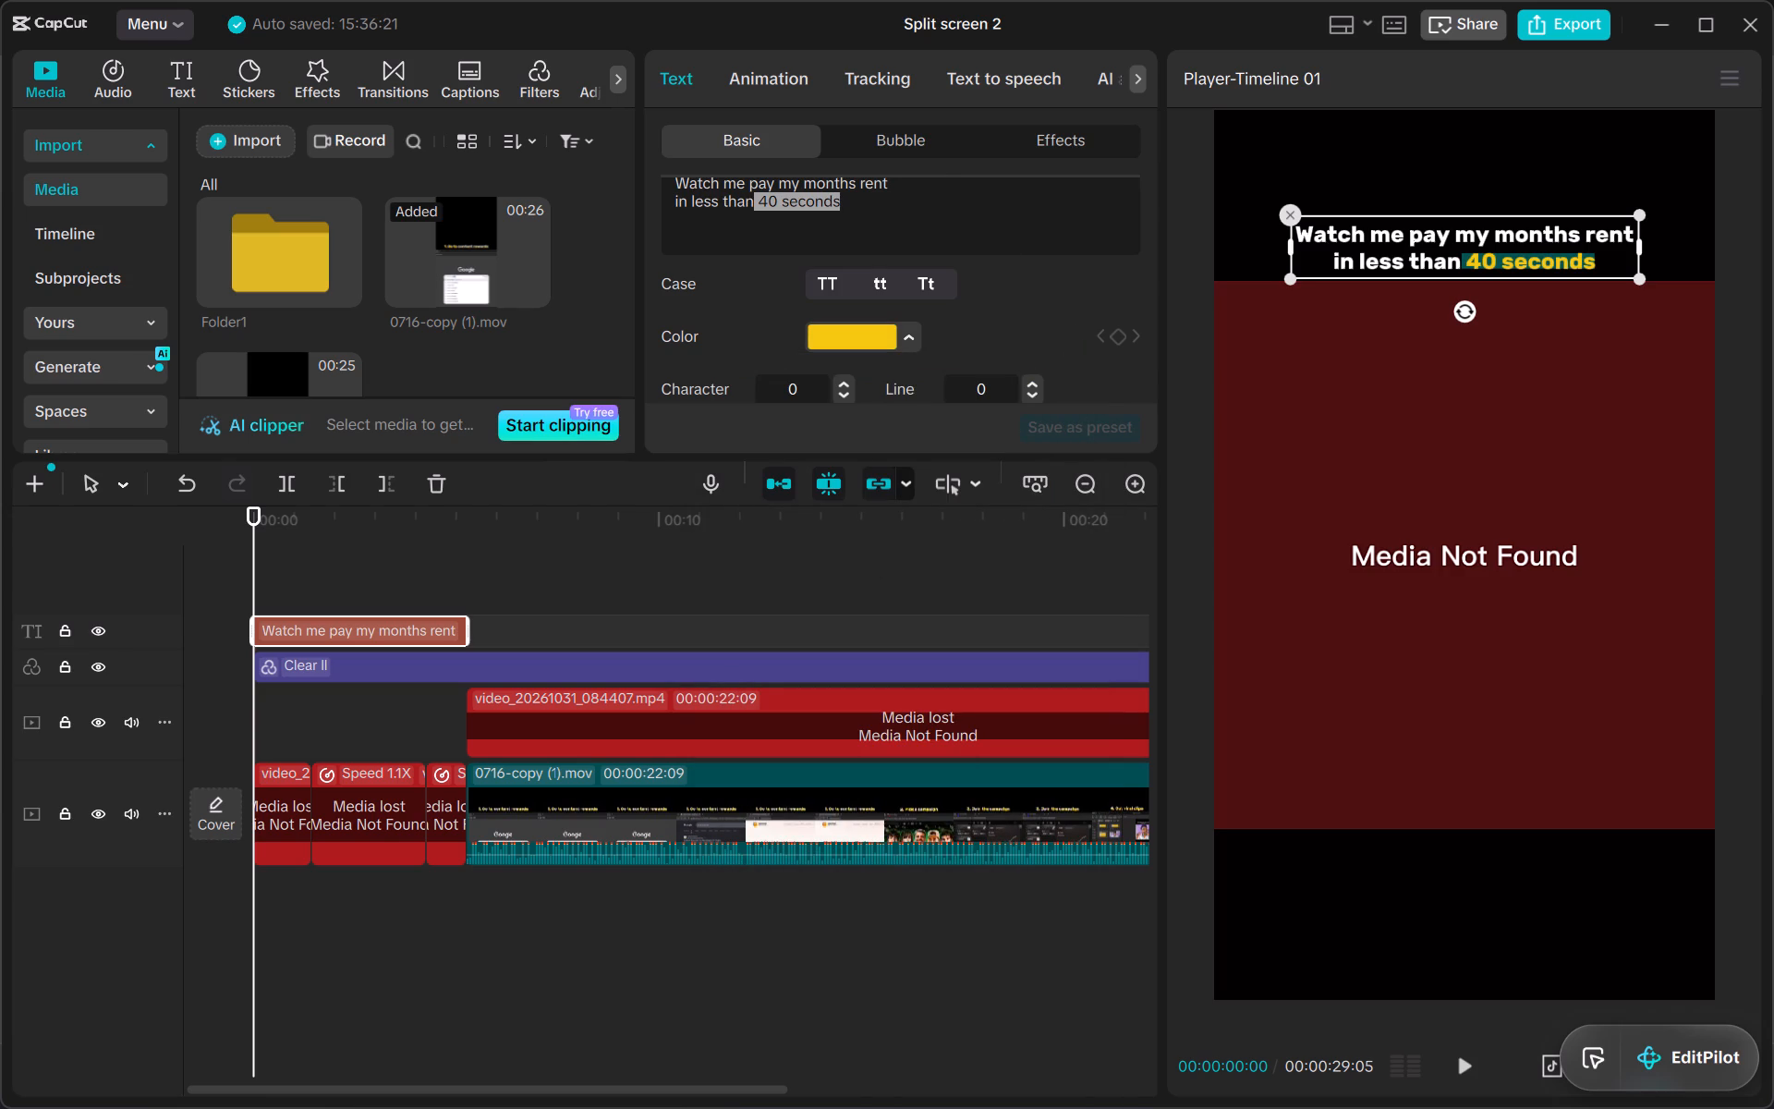
pyautogui.click(237, 618)
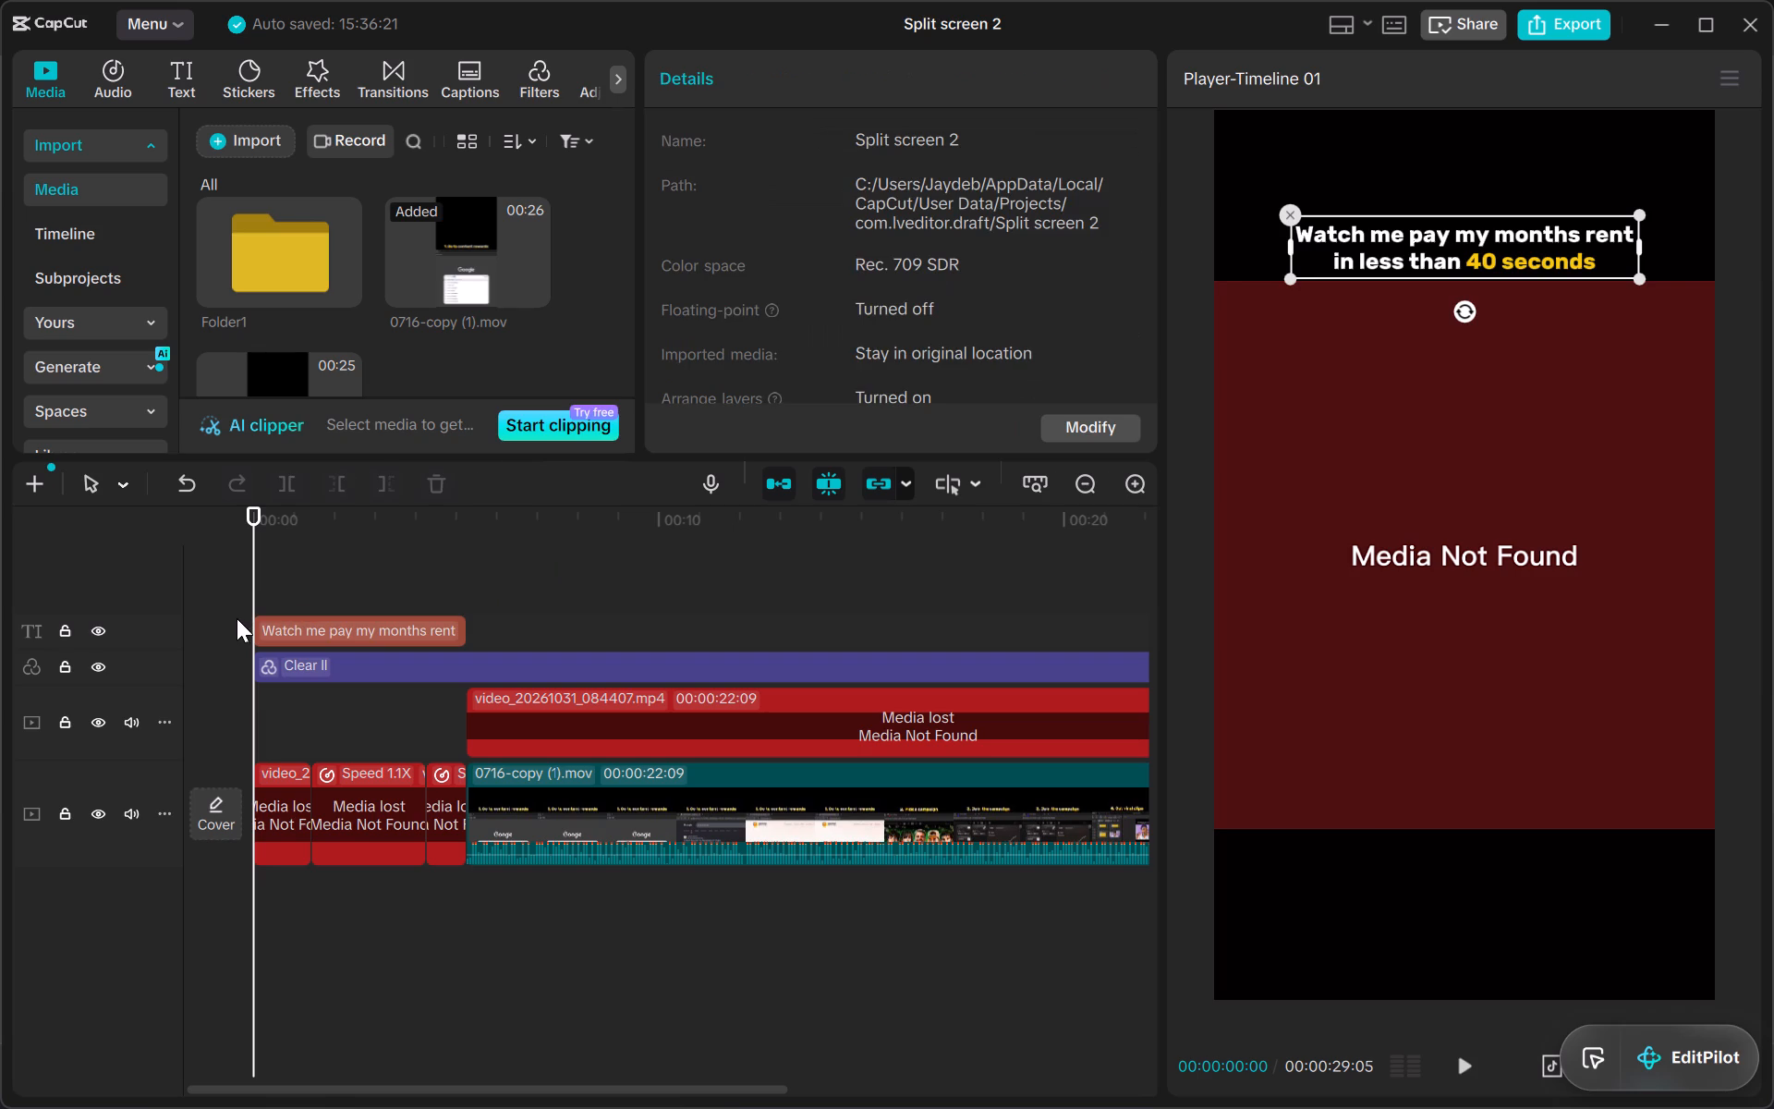
# Combine the three lost-media clips at the start of the main track into one compound clip.
pyautogui.moveTo(435, 880); pyautogui.dragTo(262, 773)
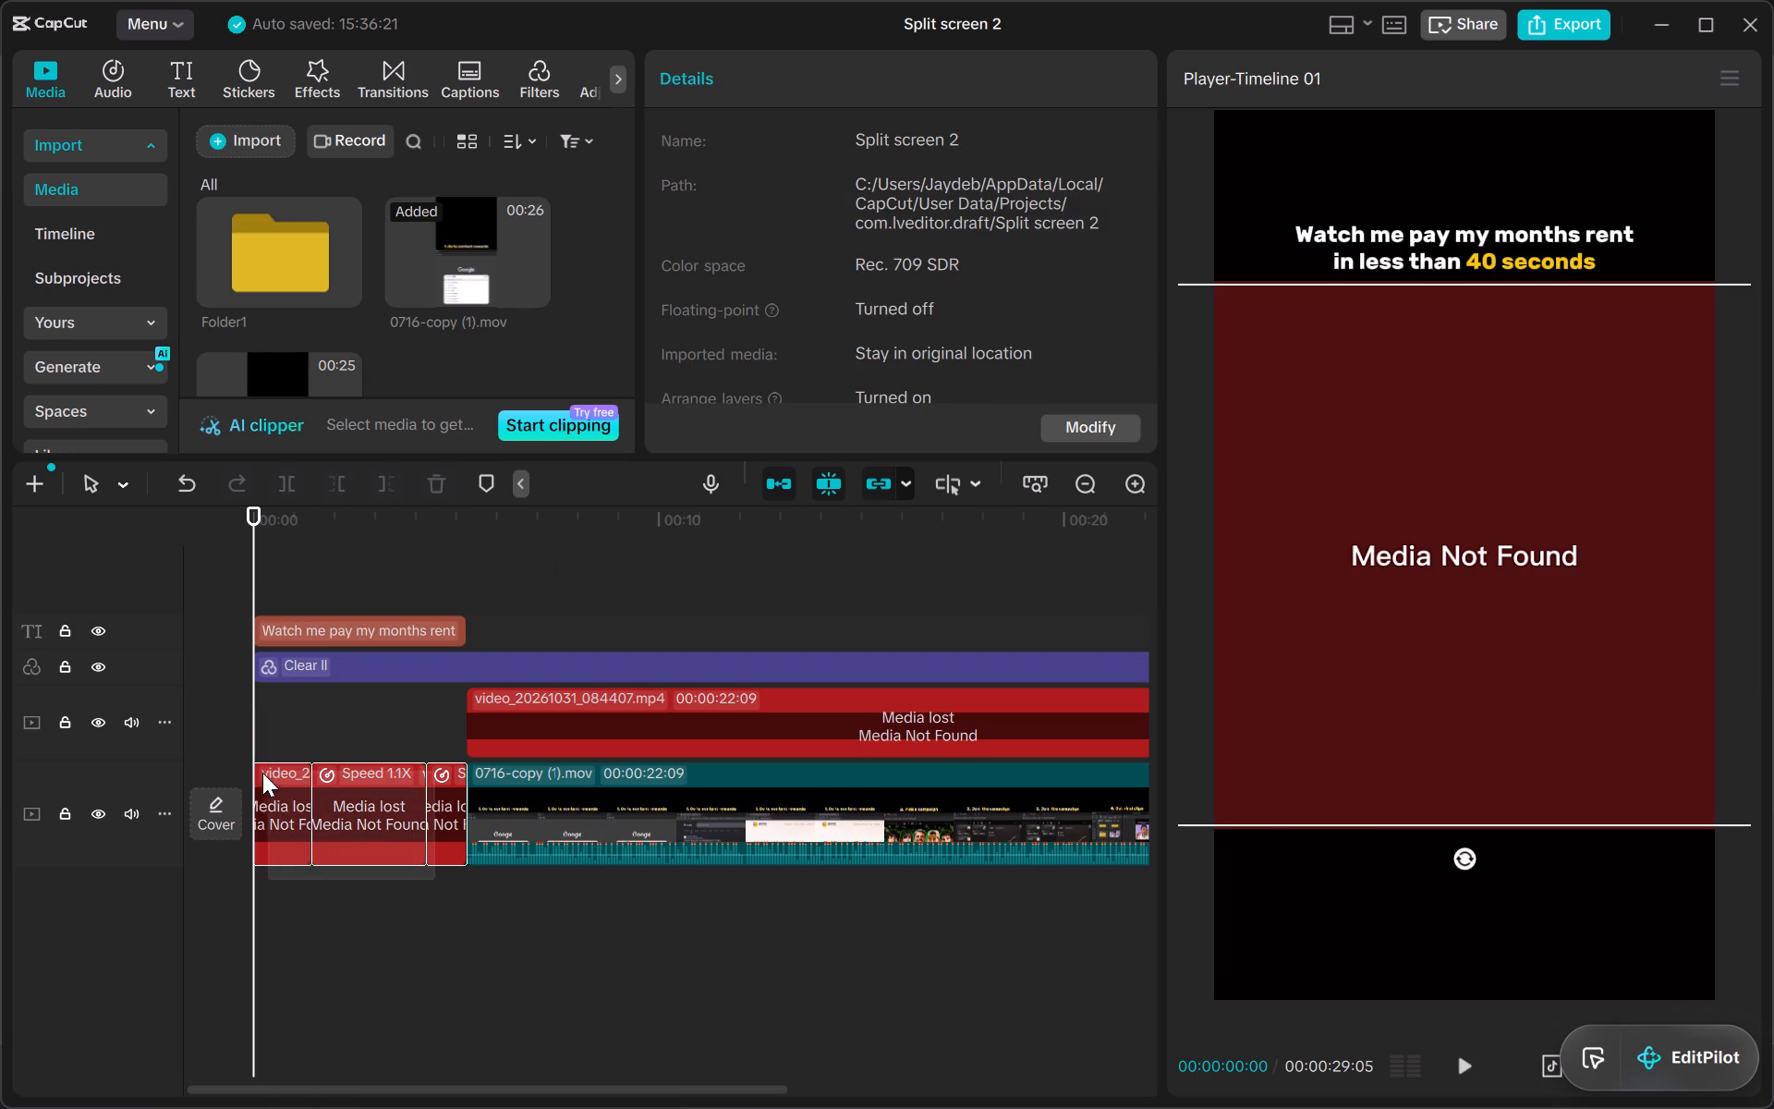
pyautogui.moveTo(262, 773); pyautogui.dragTo(262, 774)
pyautogui.rightClick(262, 774)
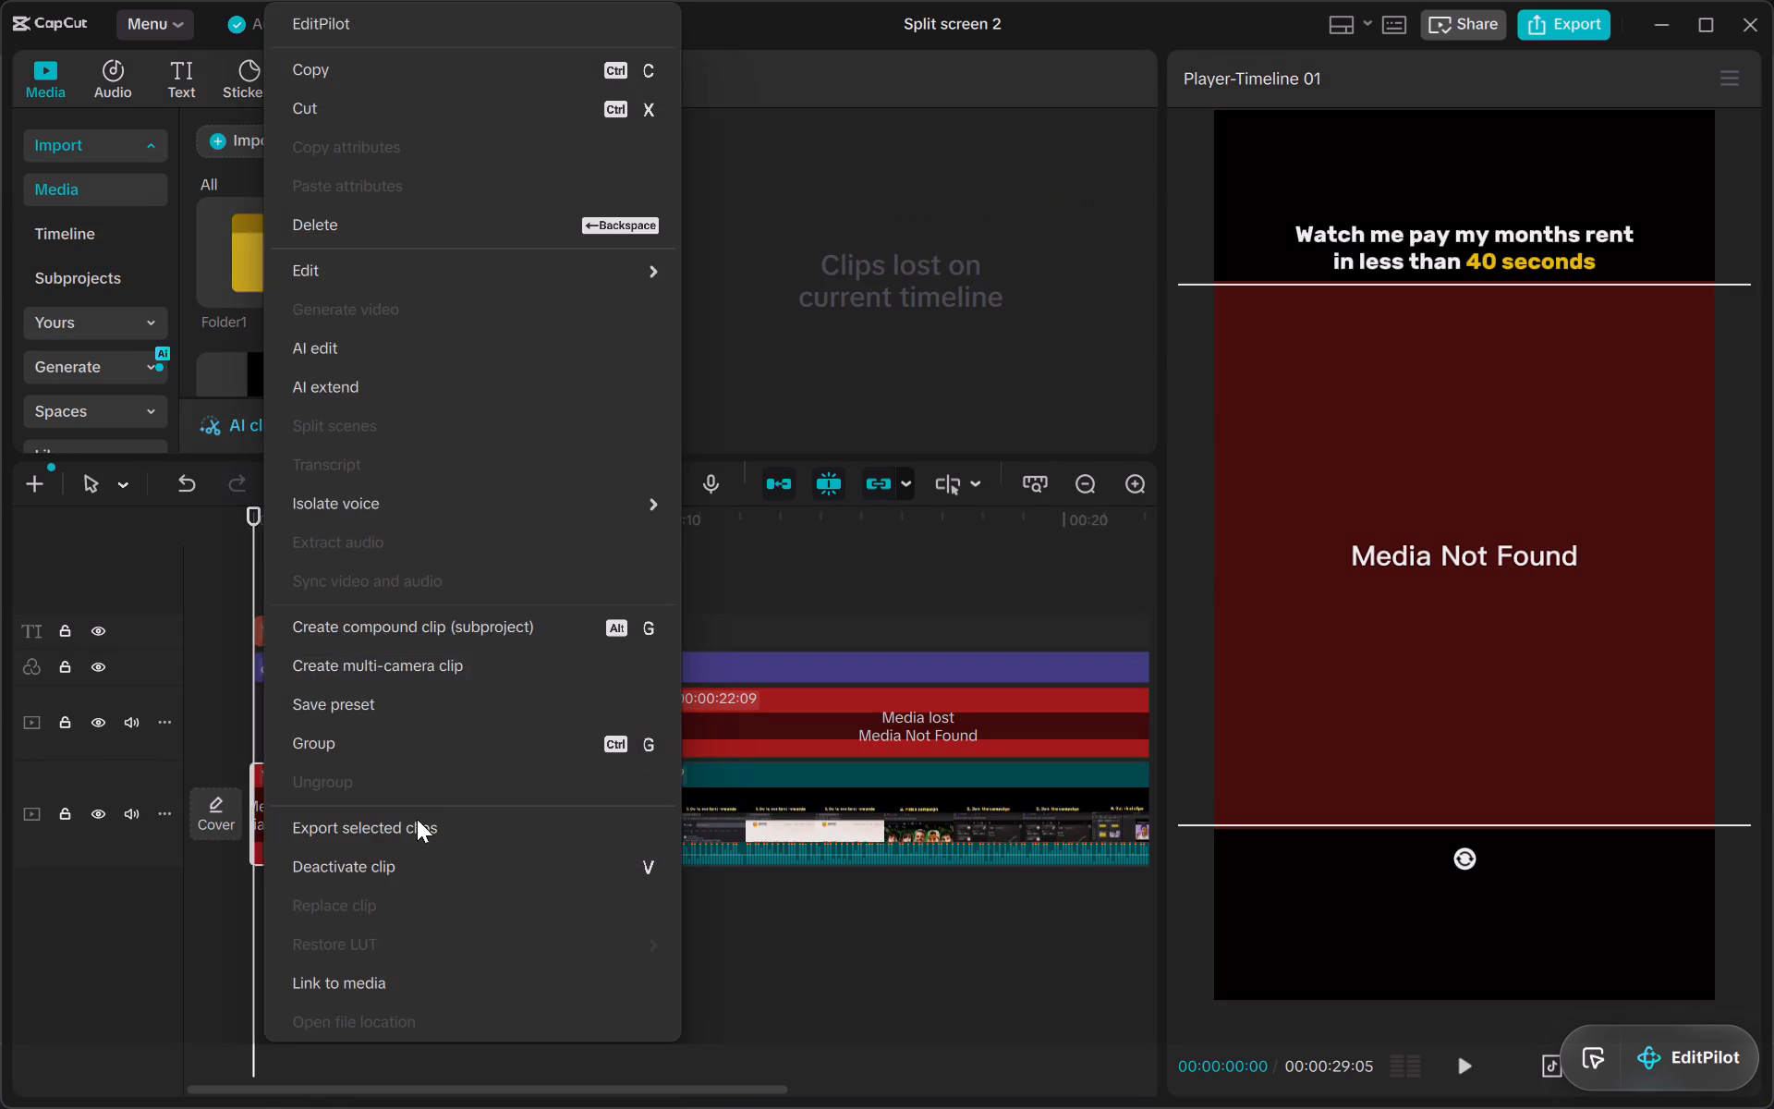
pyautogui.click(446, 615)
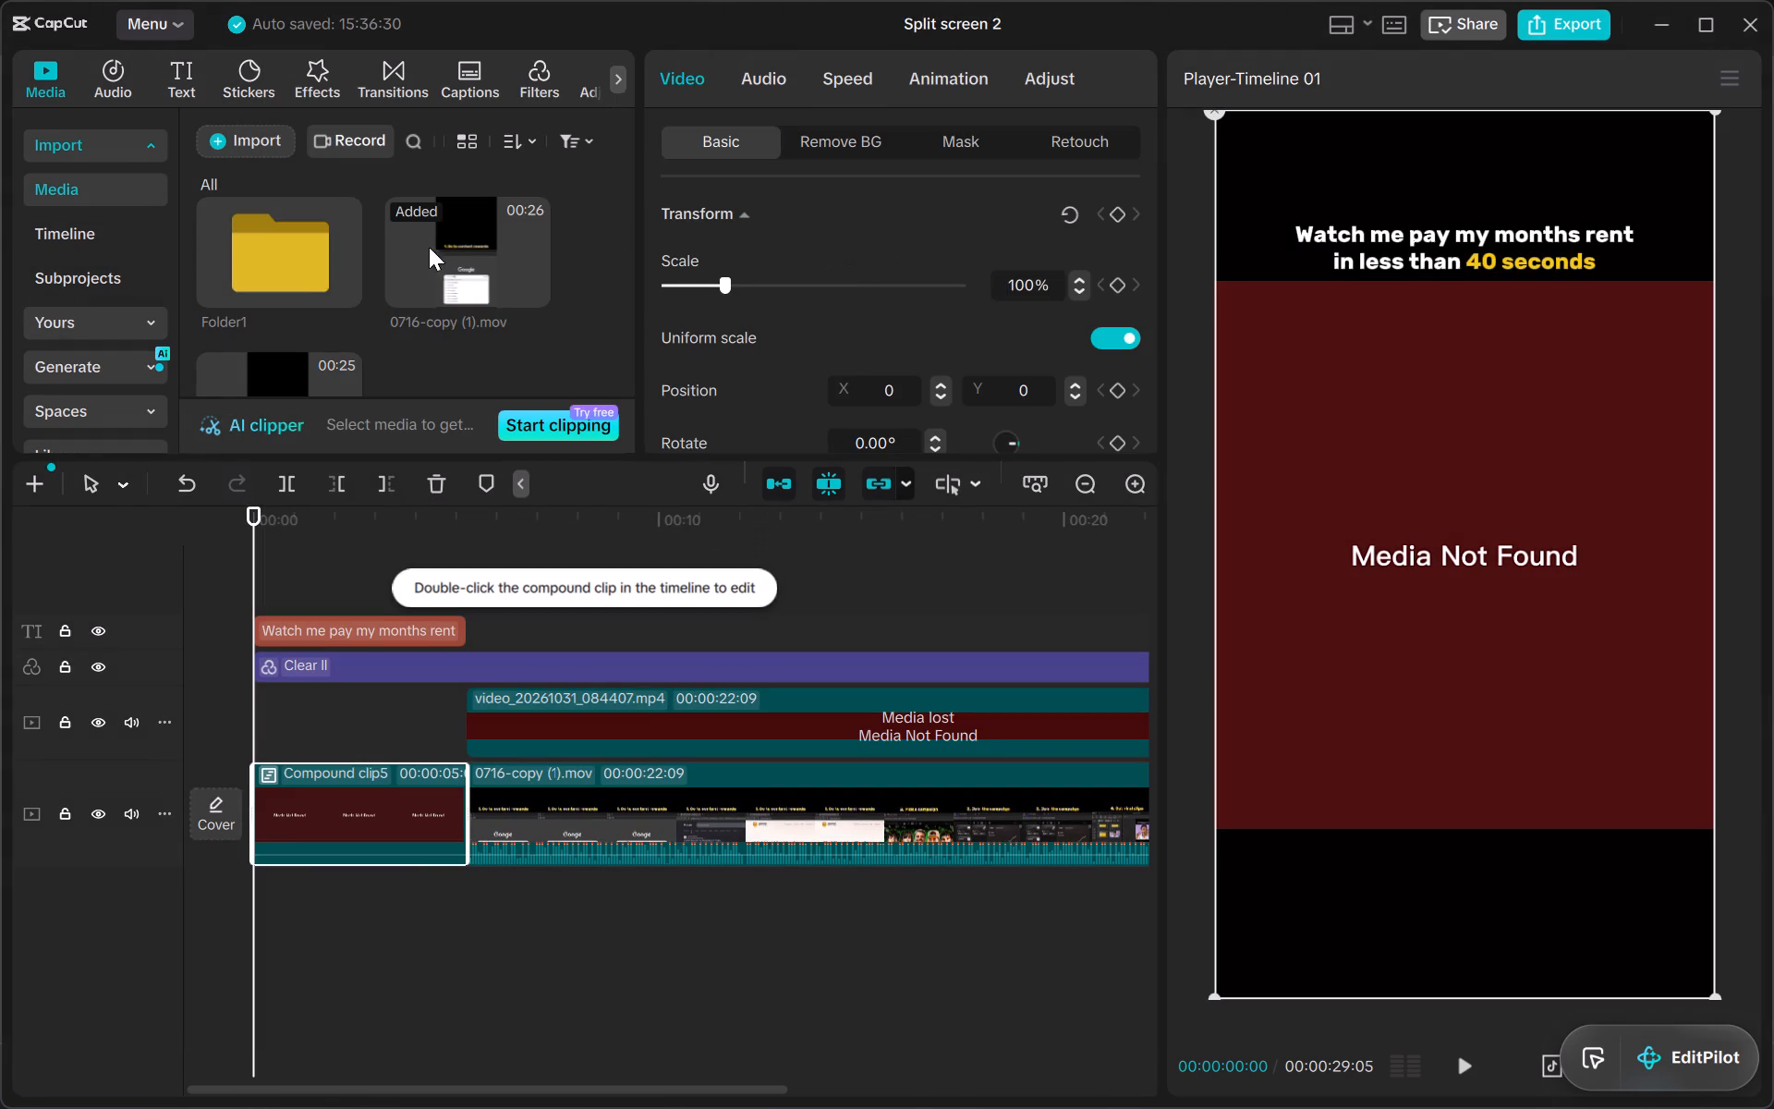
# Delete the lost 01:19 video ending in 63438.mp4 from Folder1 in the media library.
pyautogui.doubleClick(299, 282)
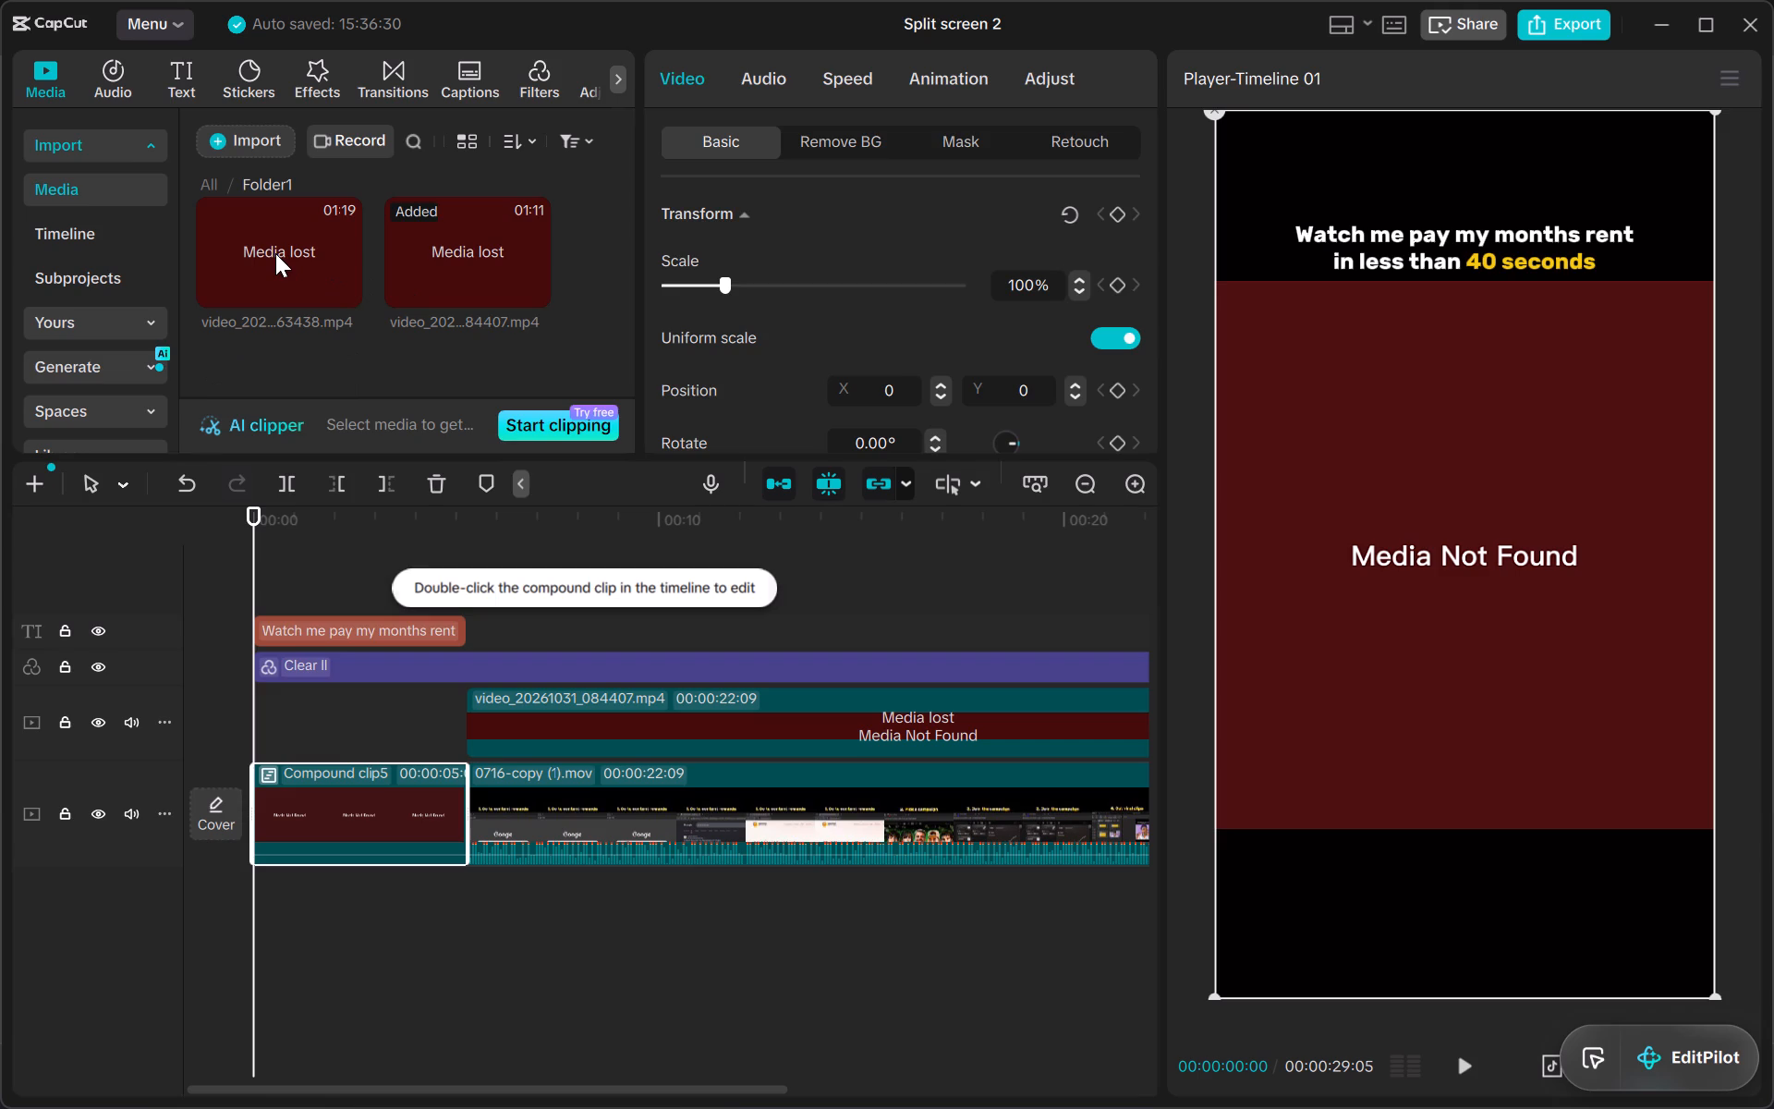
pyautogui.rightClick(275, 253)
pyautogui.click(360, 316)
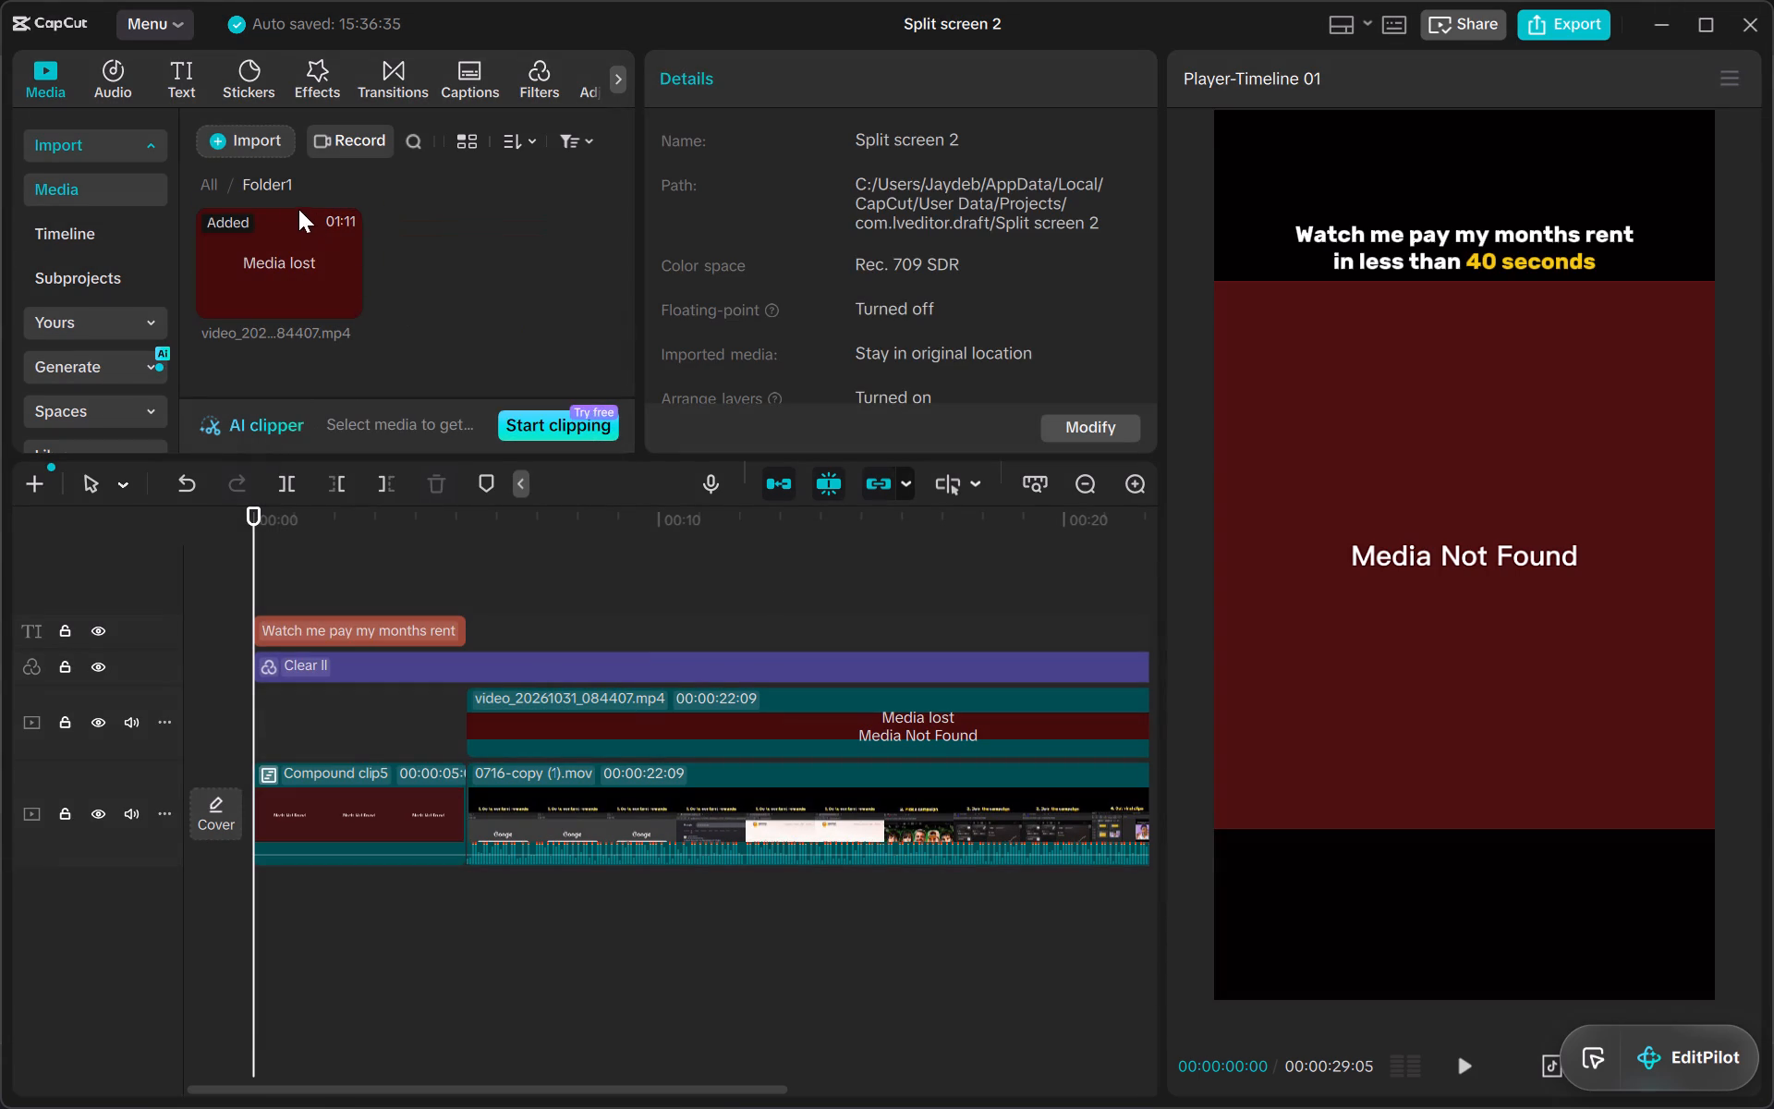
# Import video_20261031_145300.mp4 from the Split Screen folder on the device into Folder1 of the media library.
pyautogui.click(249, 127)
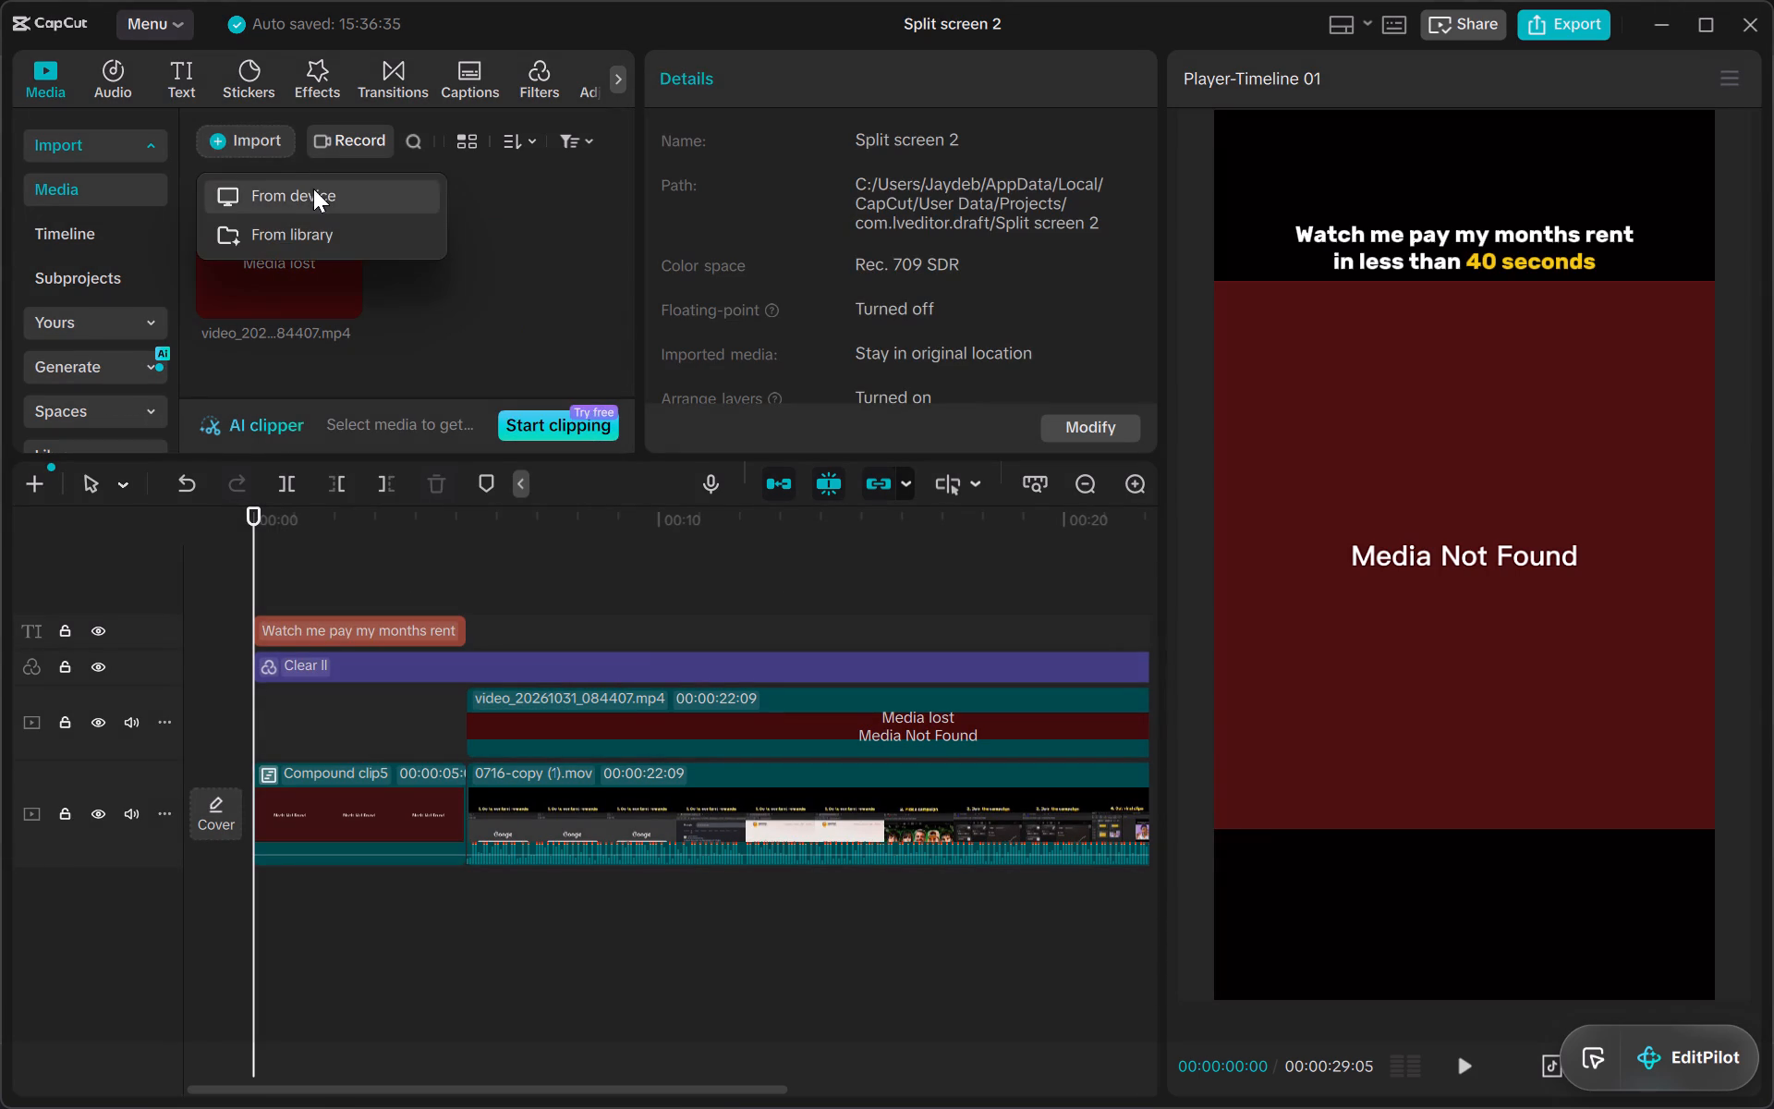
pyautogui.click(319, 198)
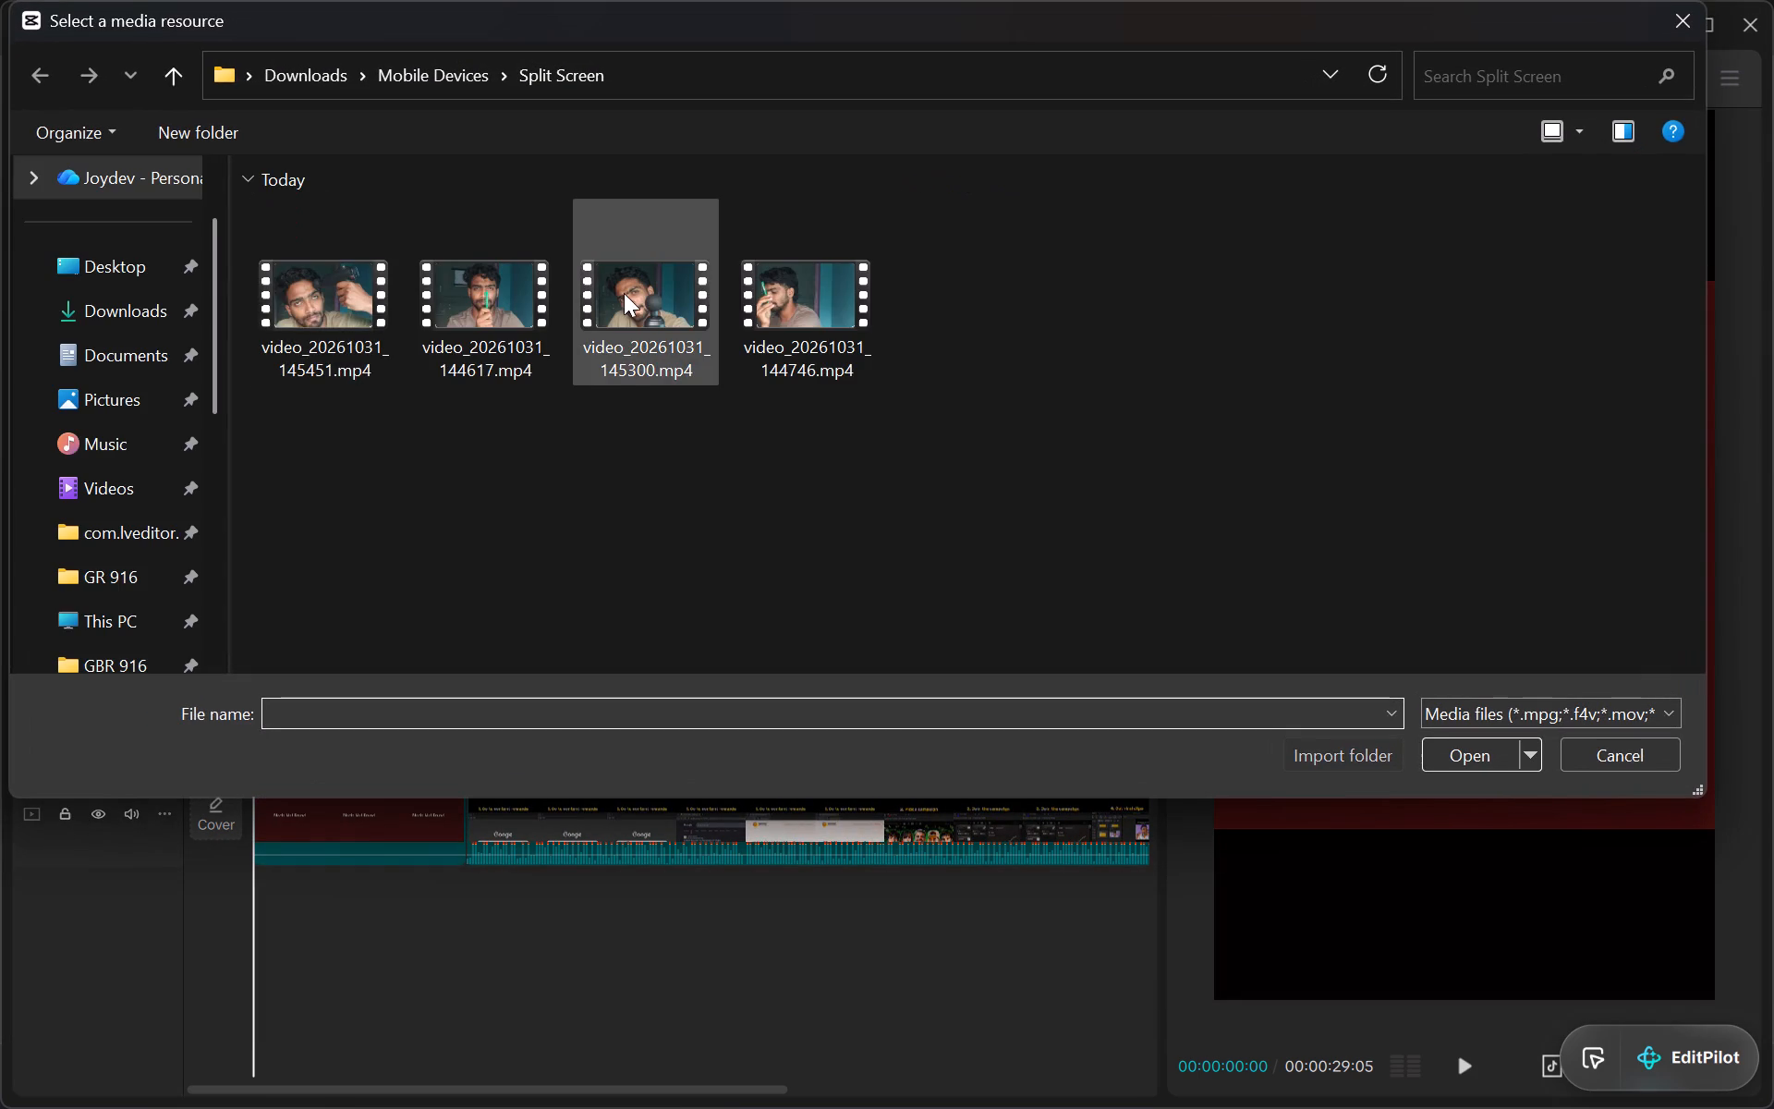
pyautogui.click(659, 336)
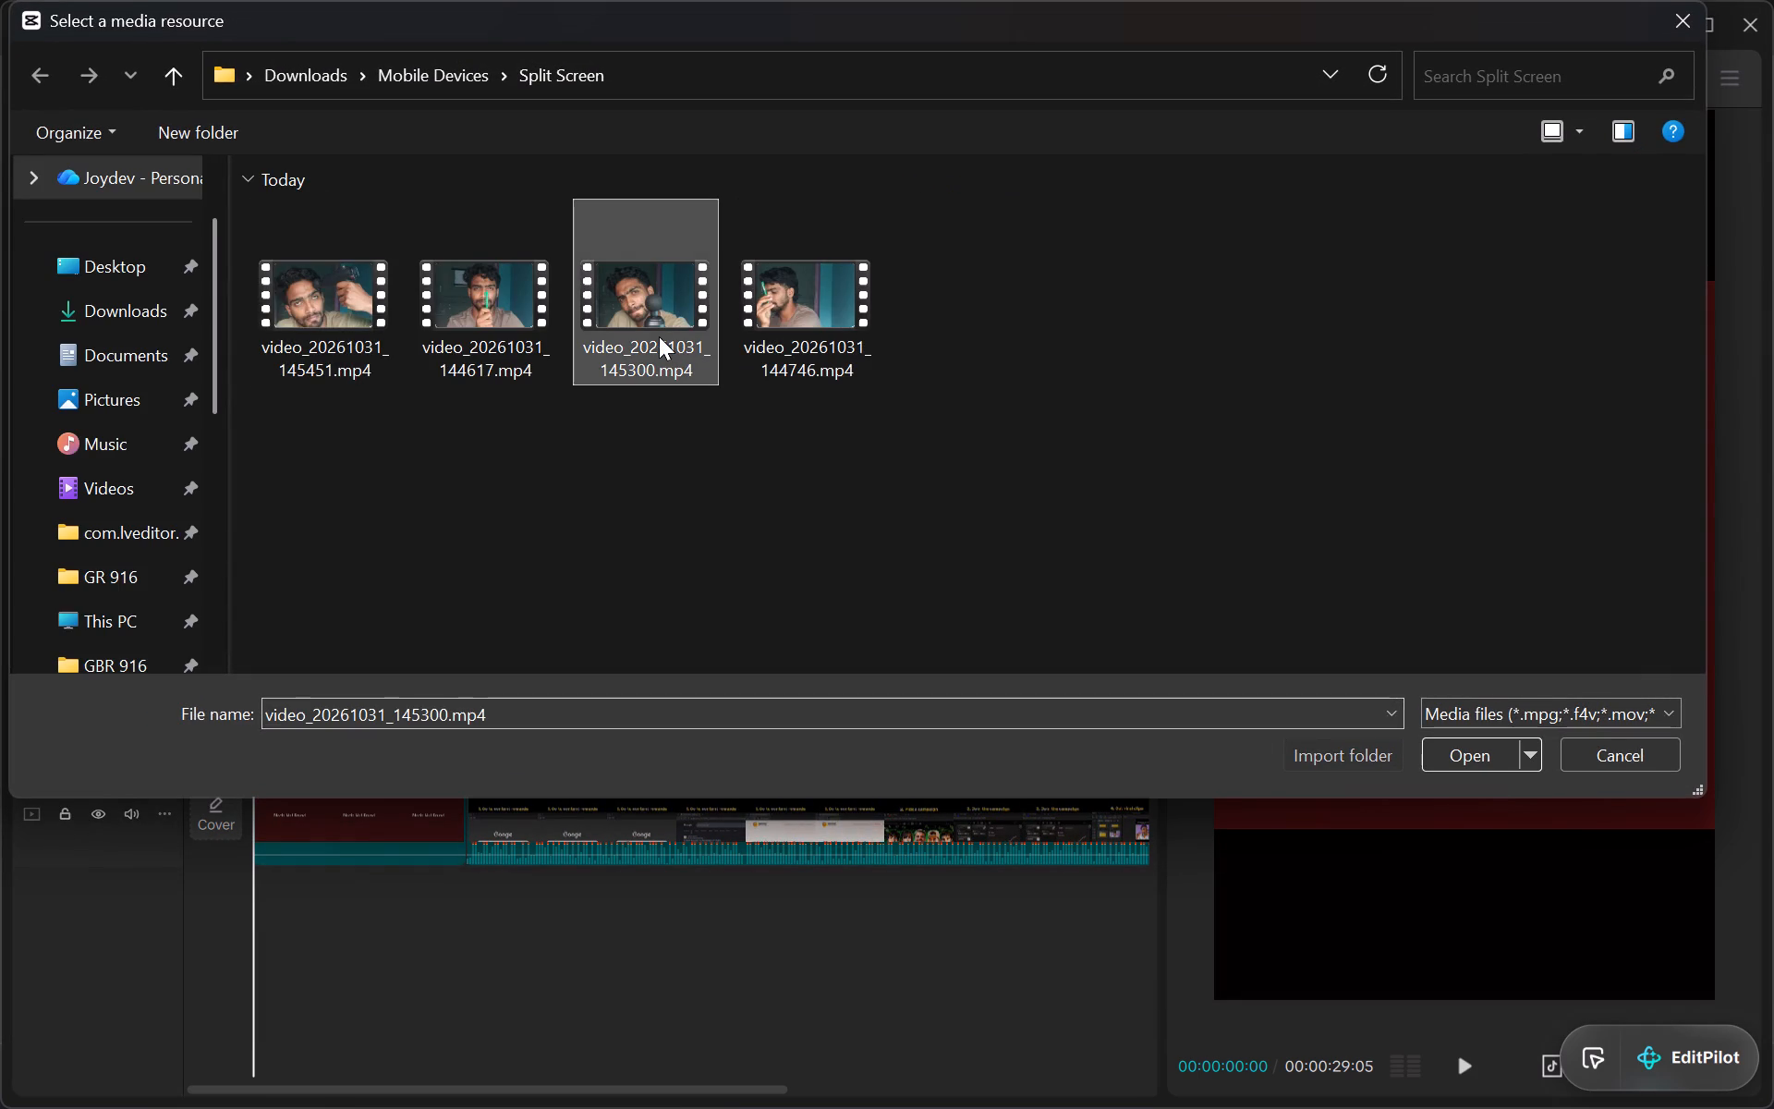
pyautogui.click(1491, 755)
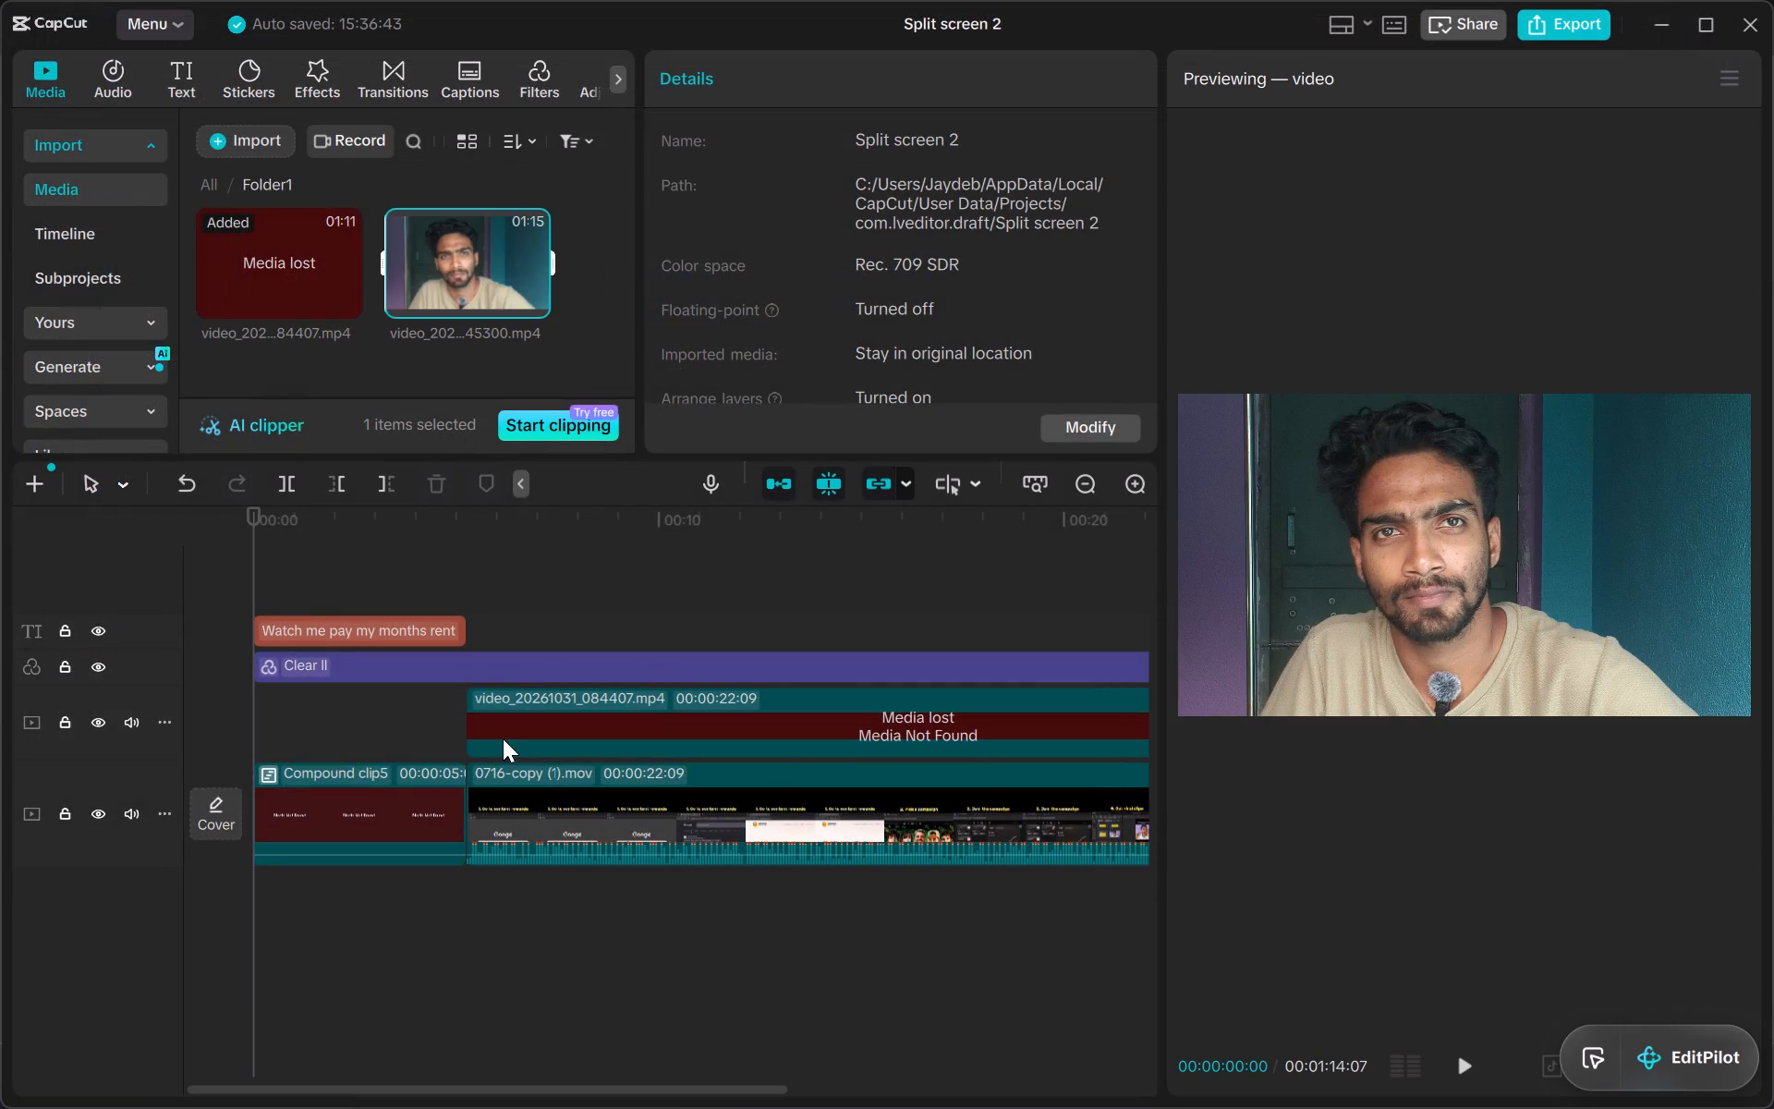
# Replace the compound clip at the start of the main track with video_20261031_145300.mp4, using a section further into the footage.
pyautogui.moveTo(468, 299); pyautogui.dragTo(419, 476)
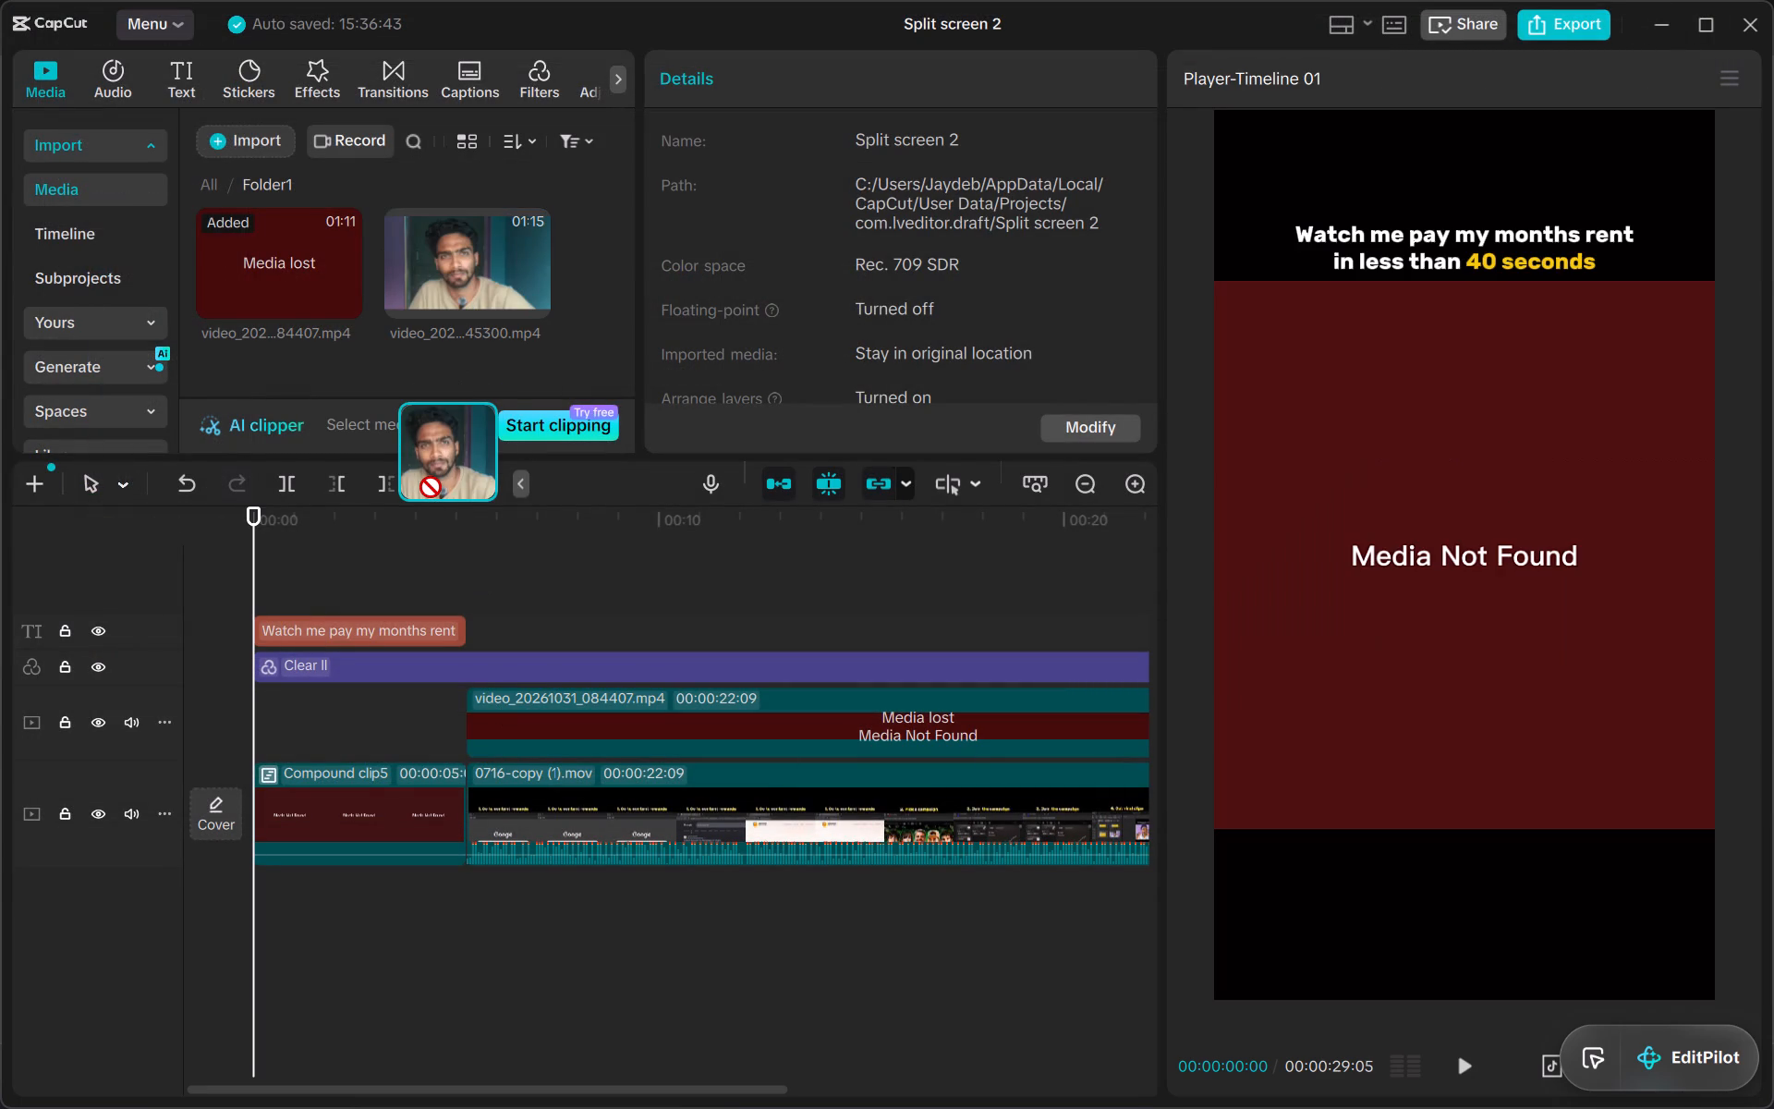
pyautogui.moveTo(419, 476); pyautogui.dragTo(302, 803)
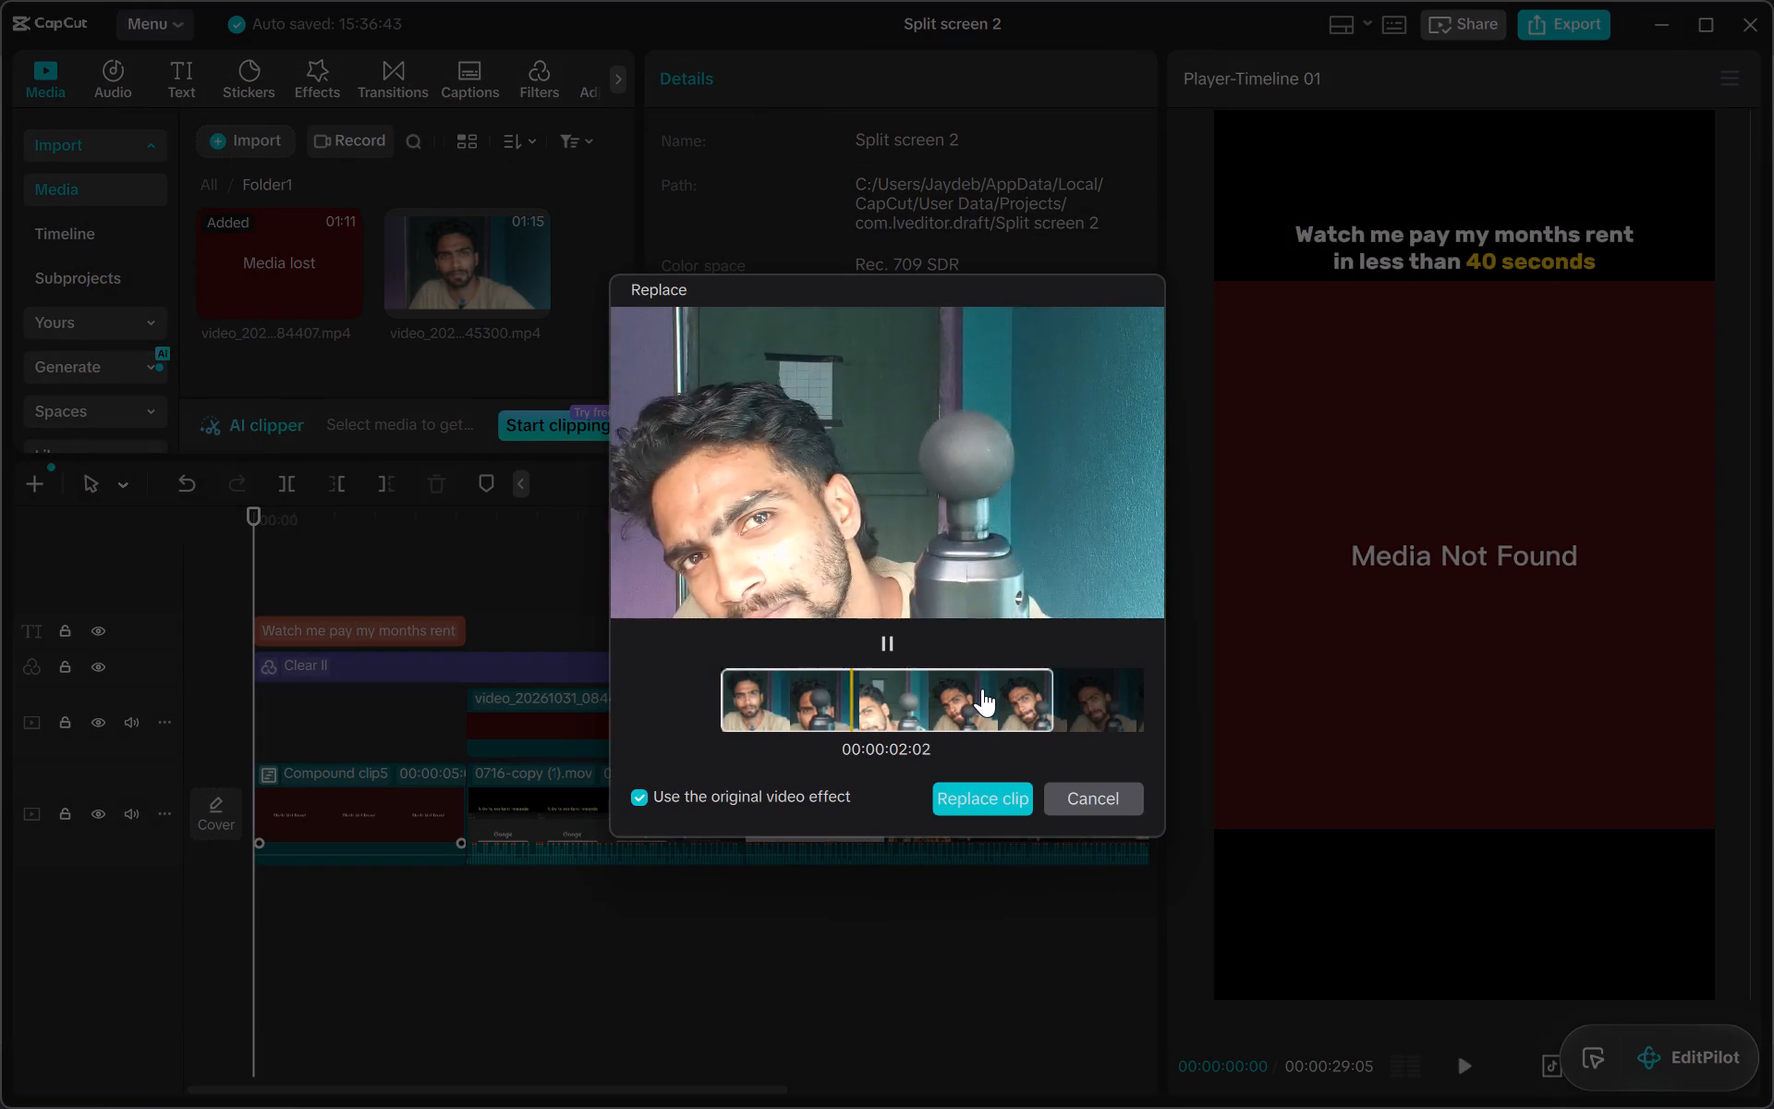
pyautogui.moveTo(982, 689); pyautogui.dragTo(650, 698)
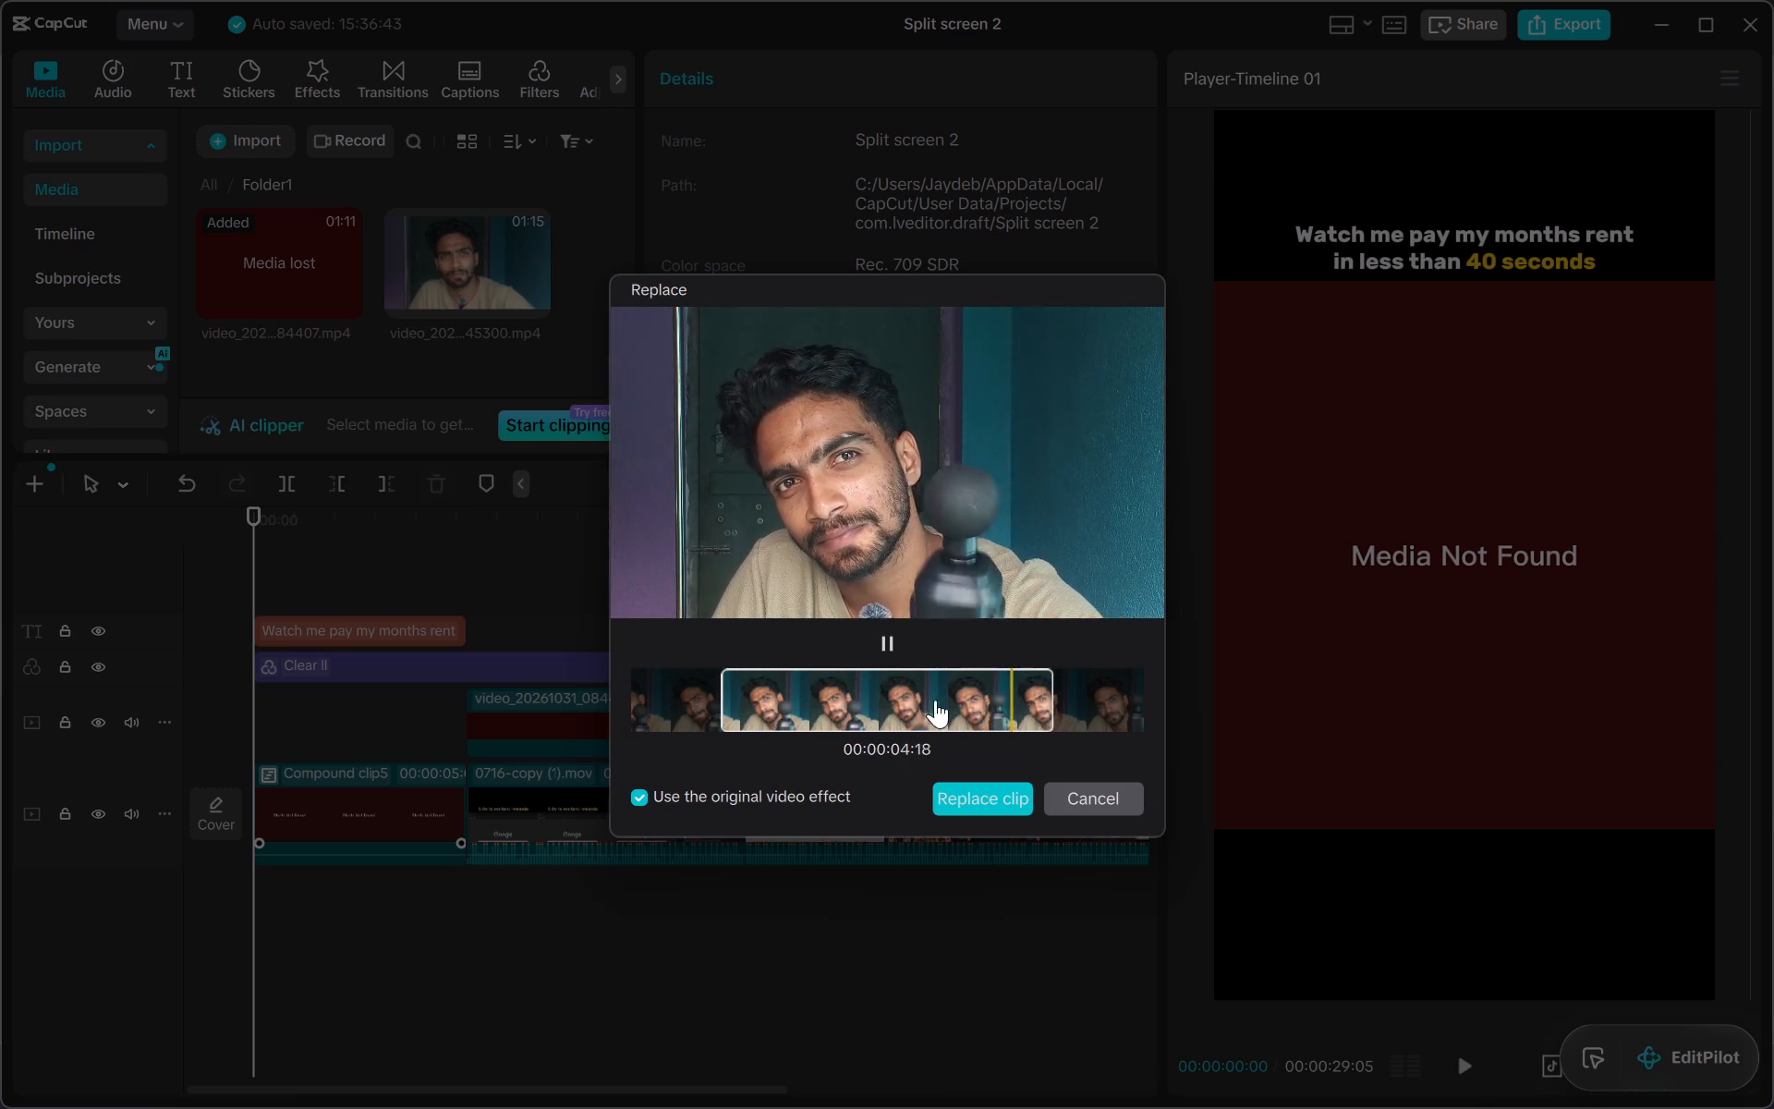
pyautogui.moveTo(970, 698); pyautogui.dragTo(719, 696)
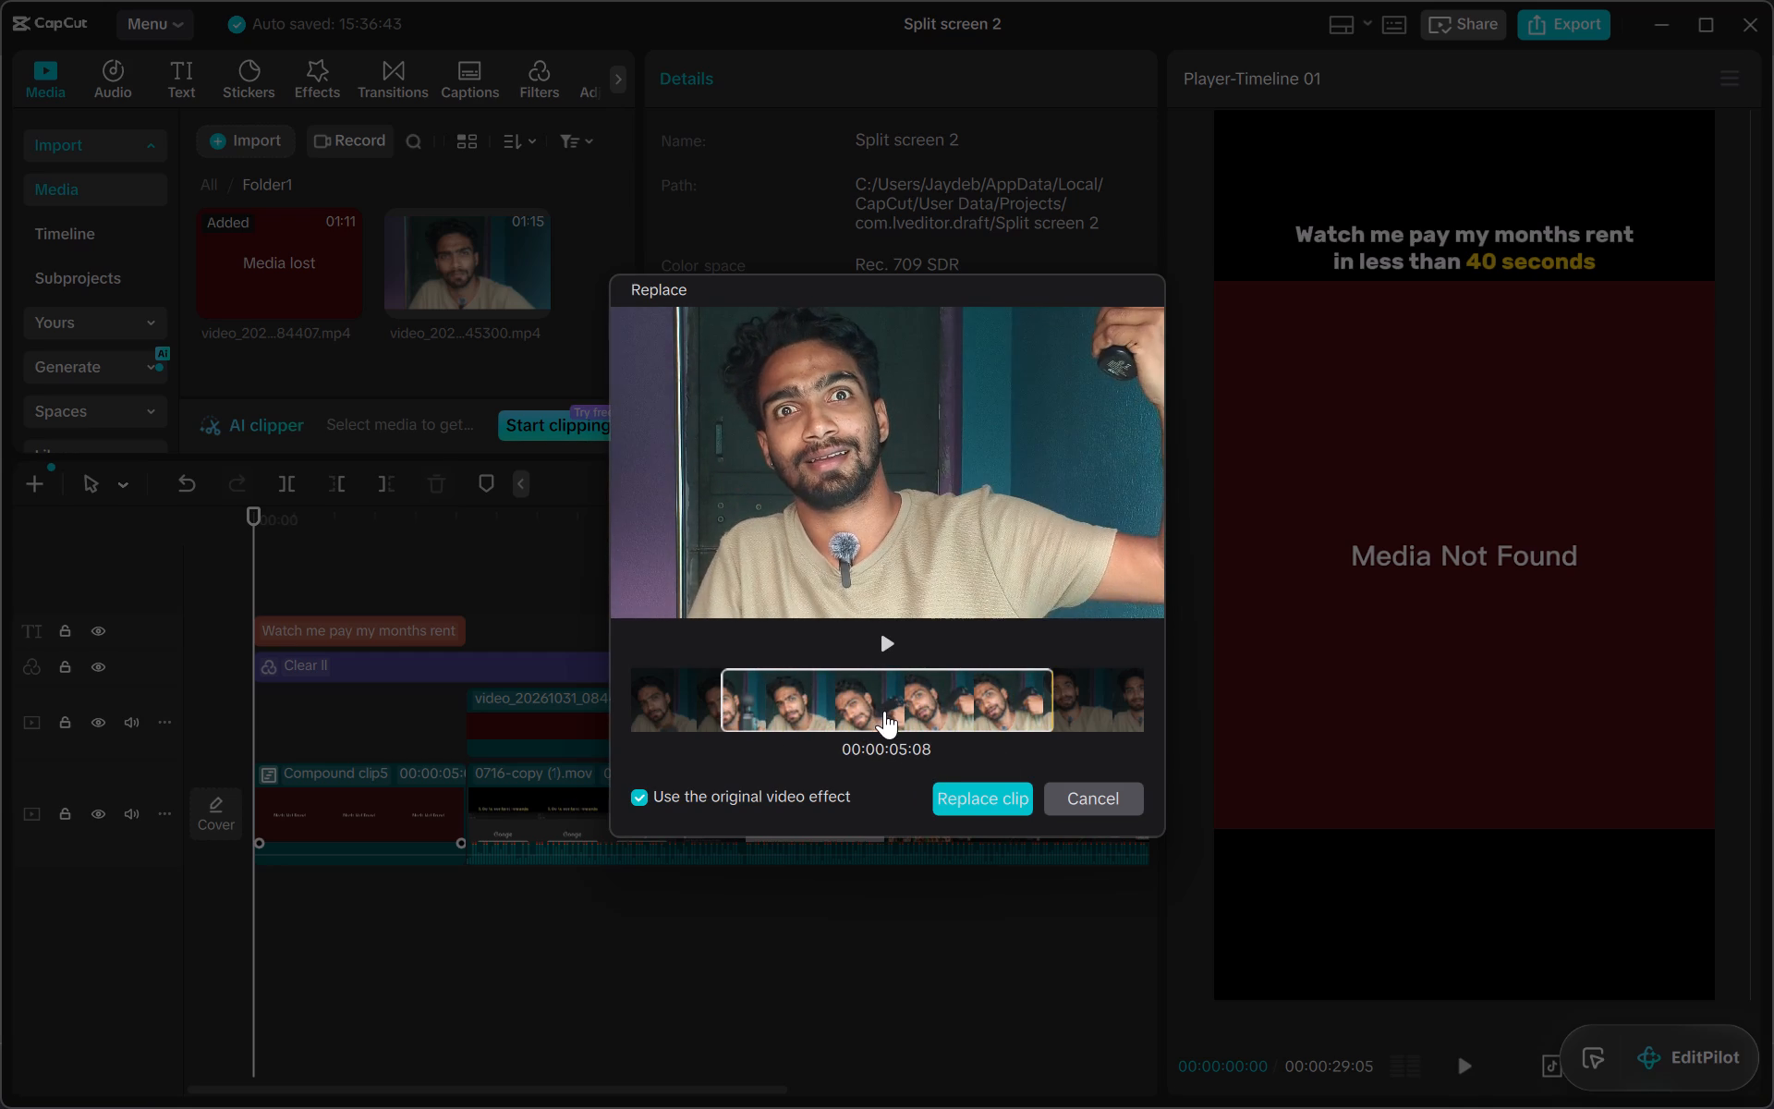
pyautogui.click(973, 805)
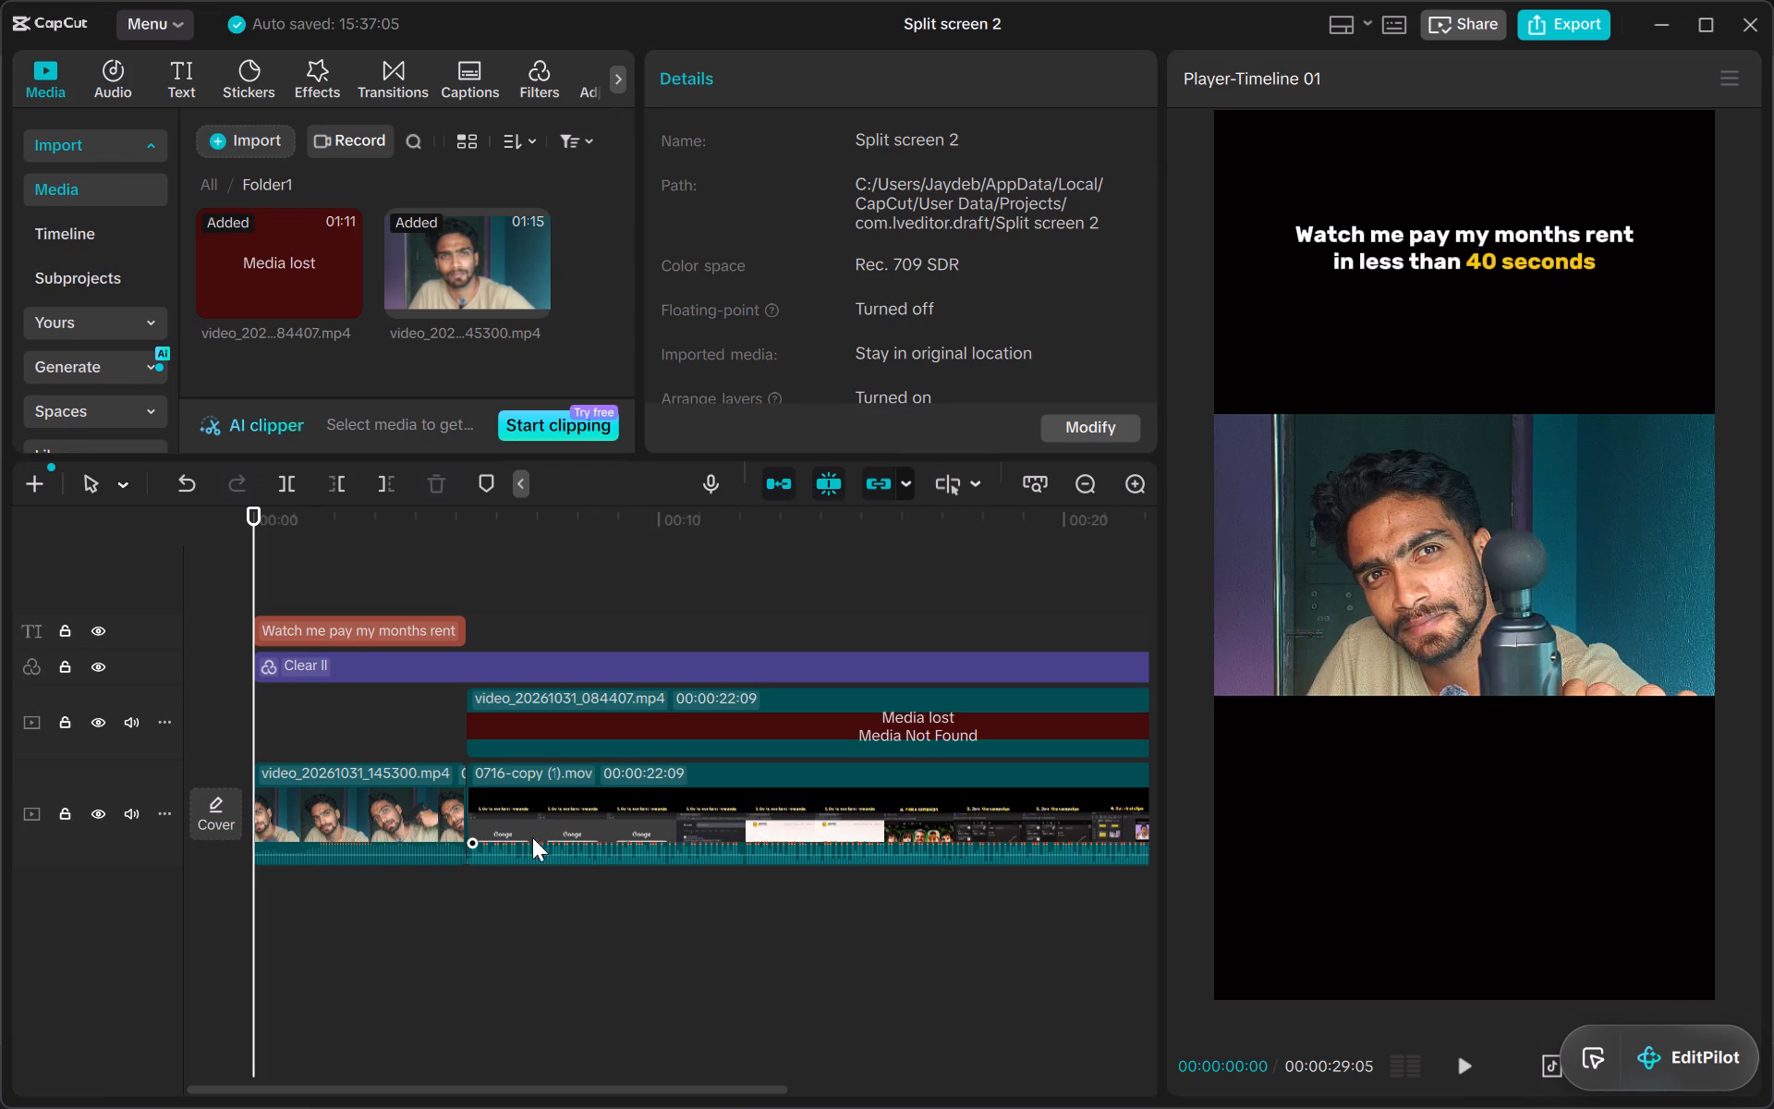
# Play through the new opening clip and split it at 00:00:04:18.
pyautogui.click(1464, 1056)
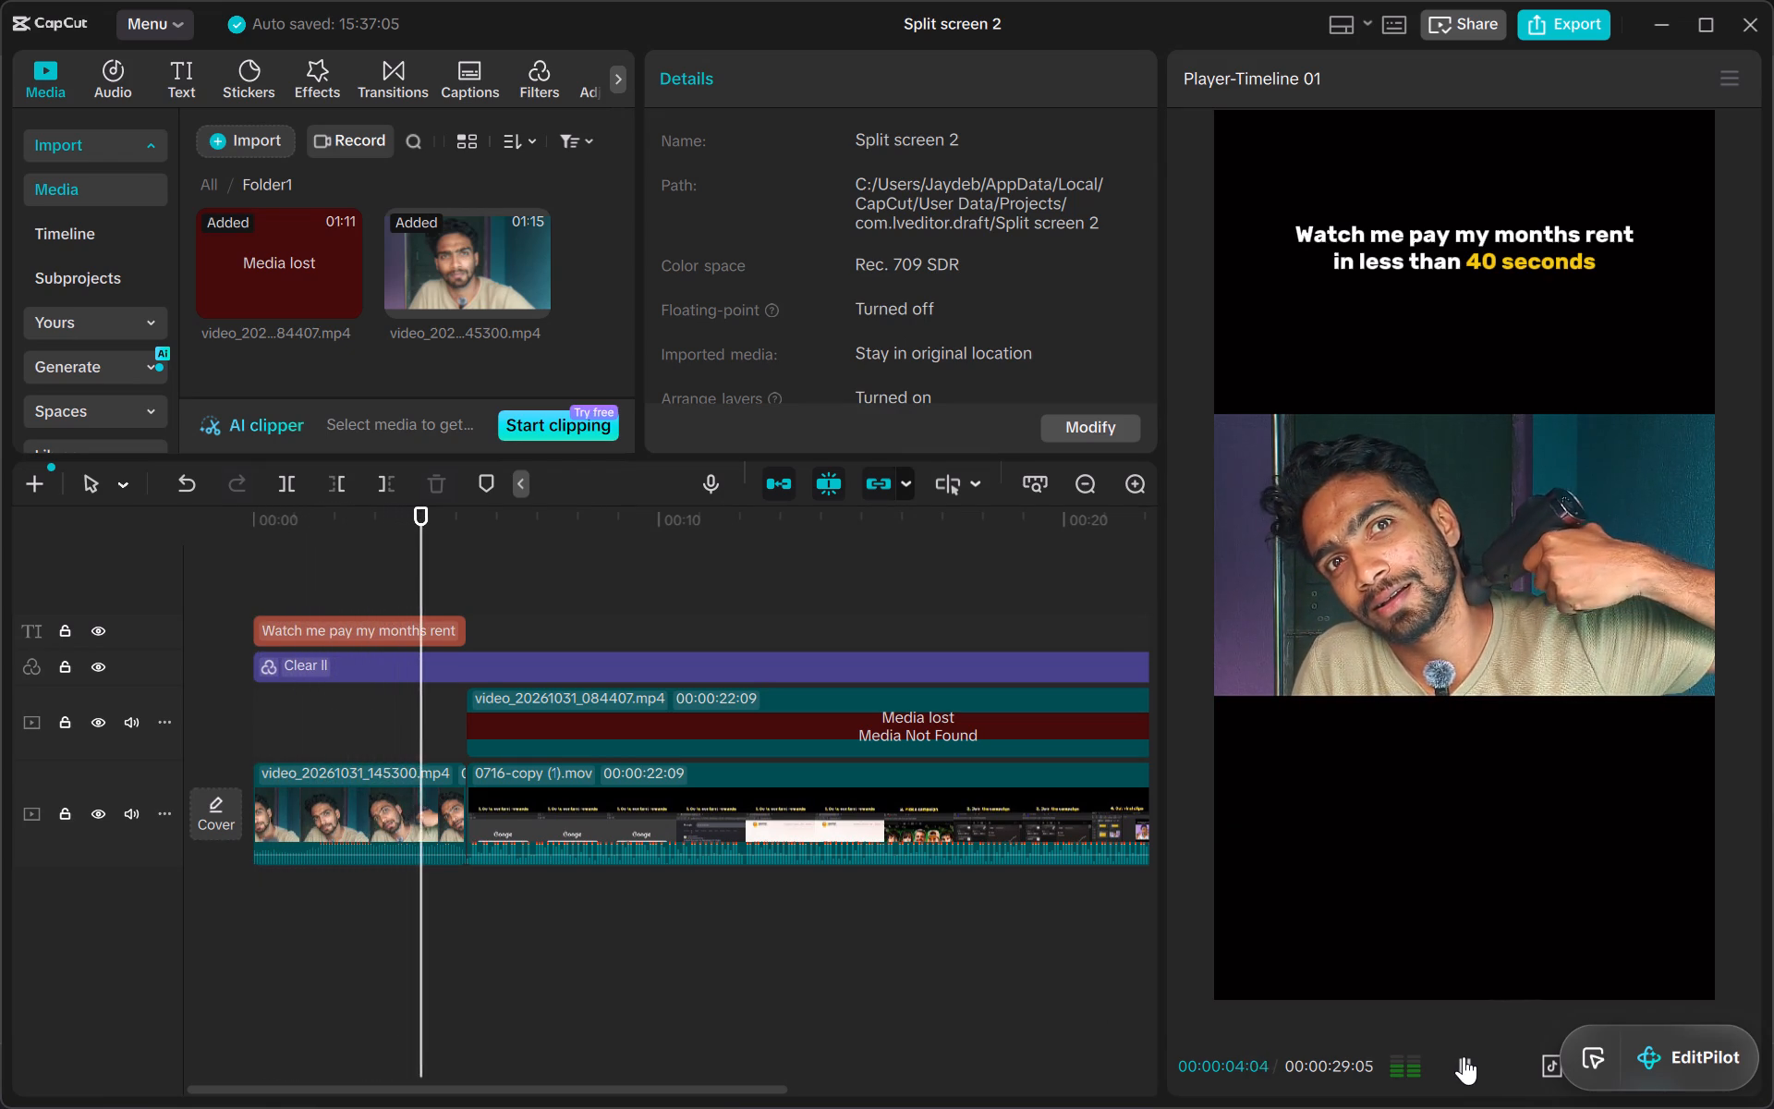
pyautogui.click(1464, 1056)
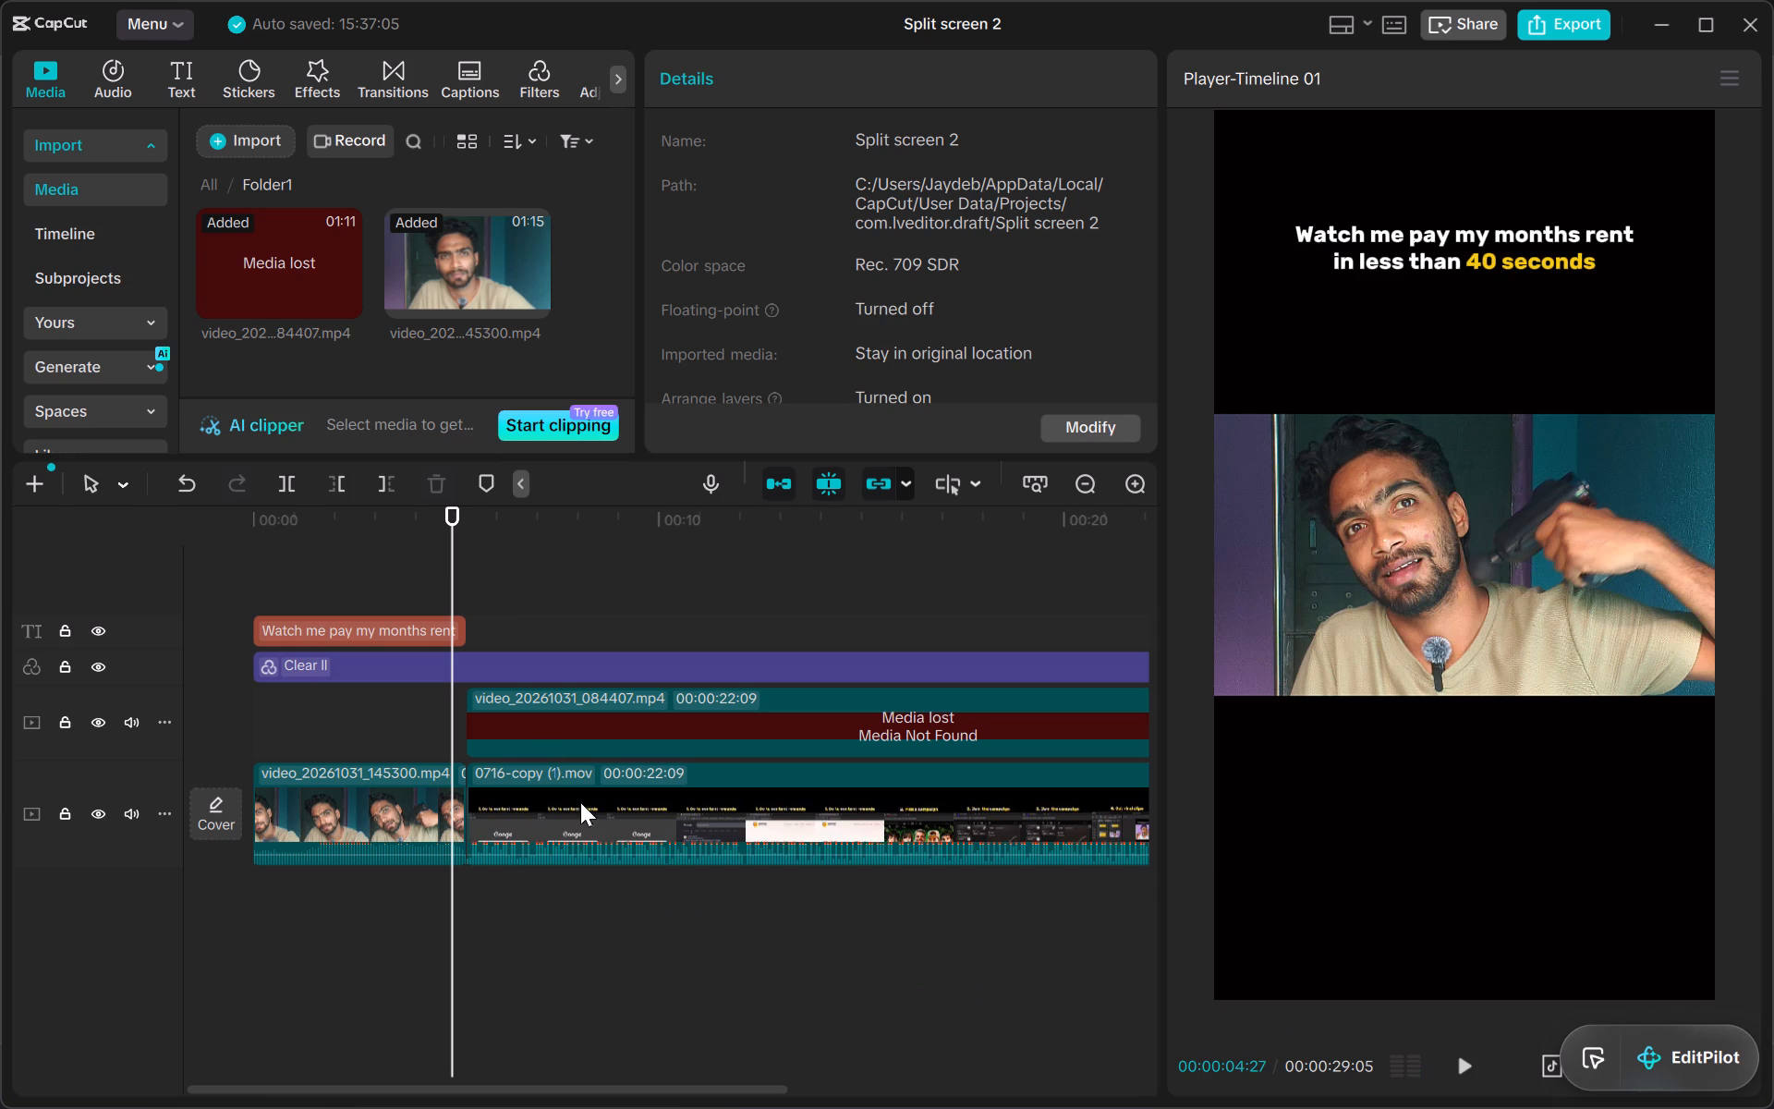
pyautogui.moveTo(447, 564); pyautogui.dragTo(352, 577)
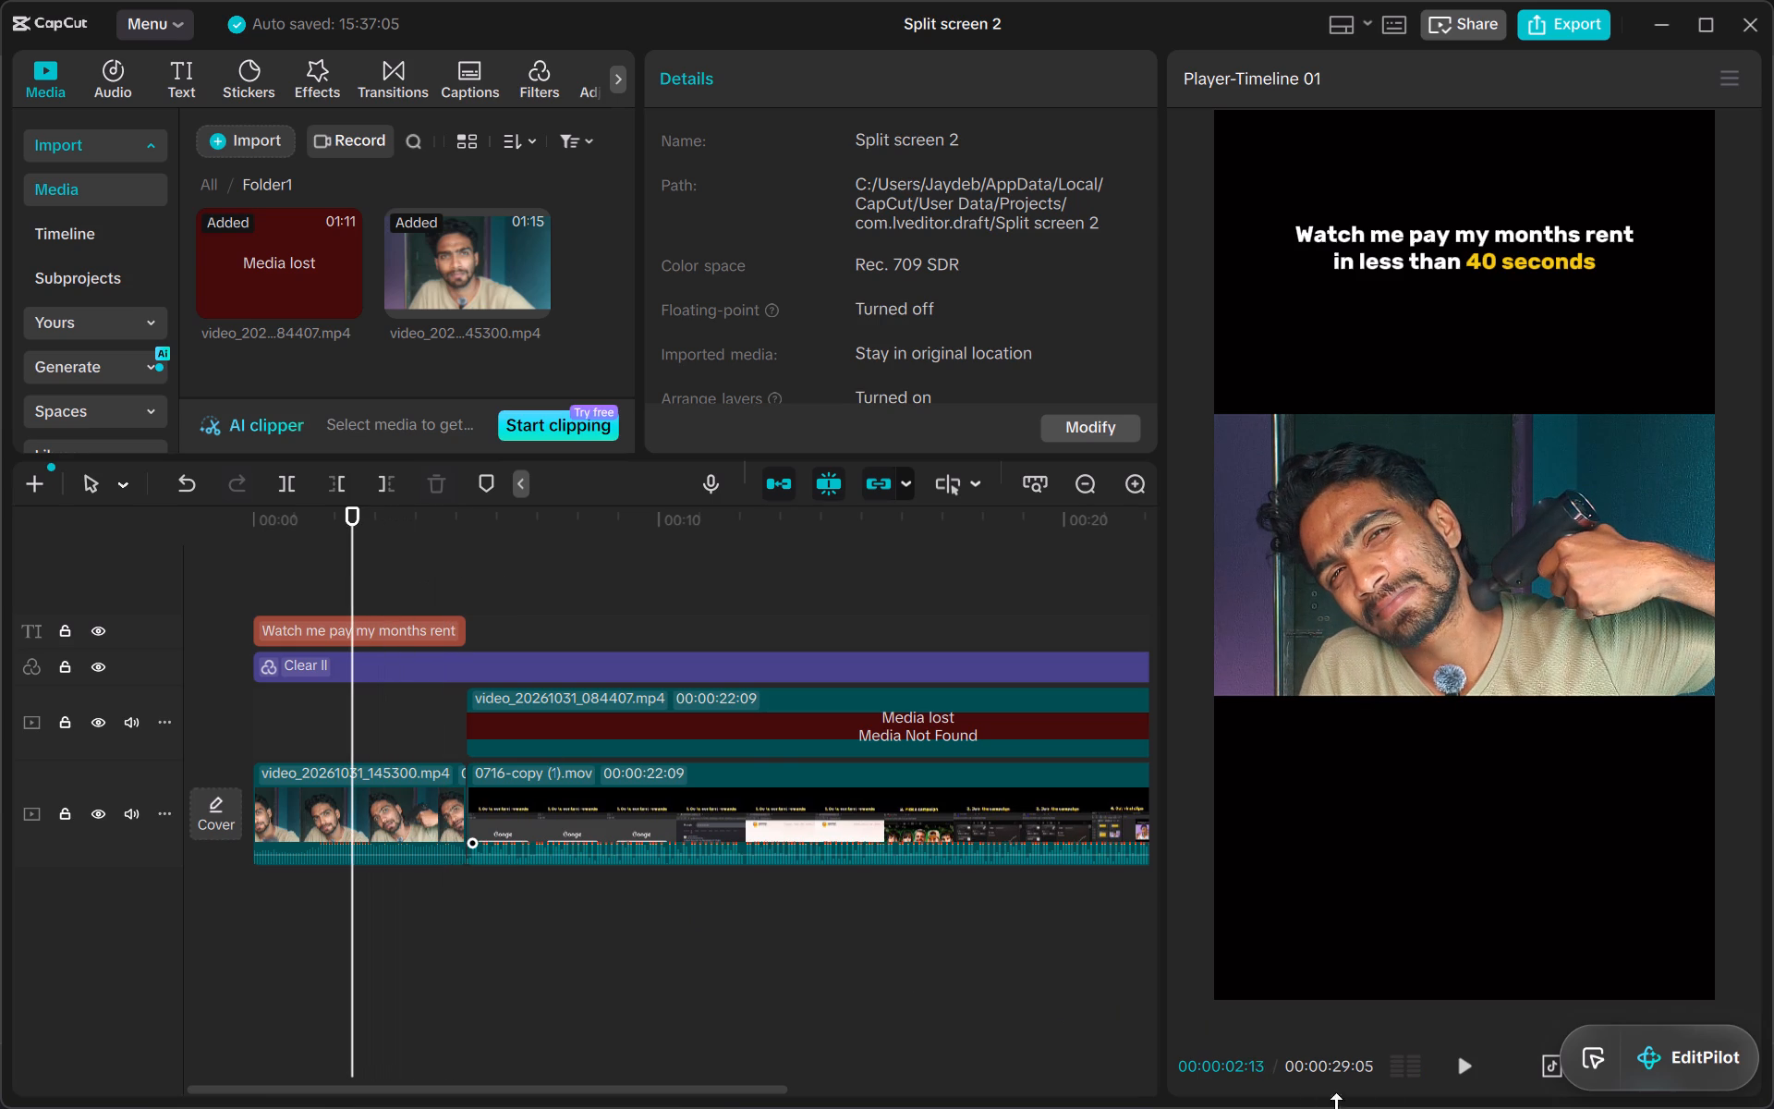
pyautogui.click(1470, 1074)
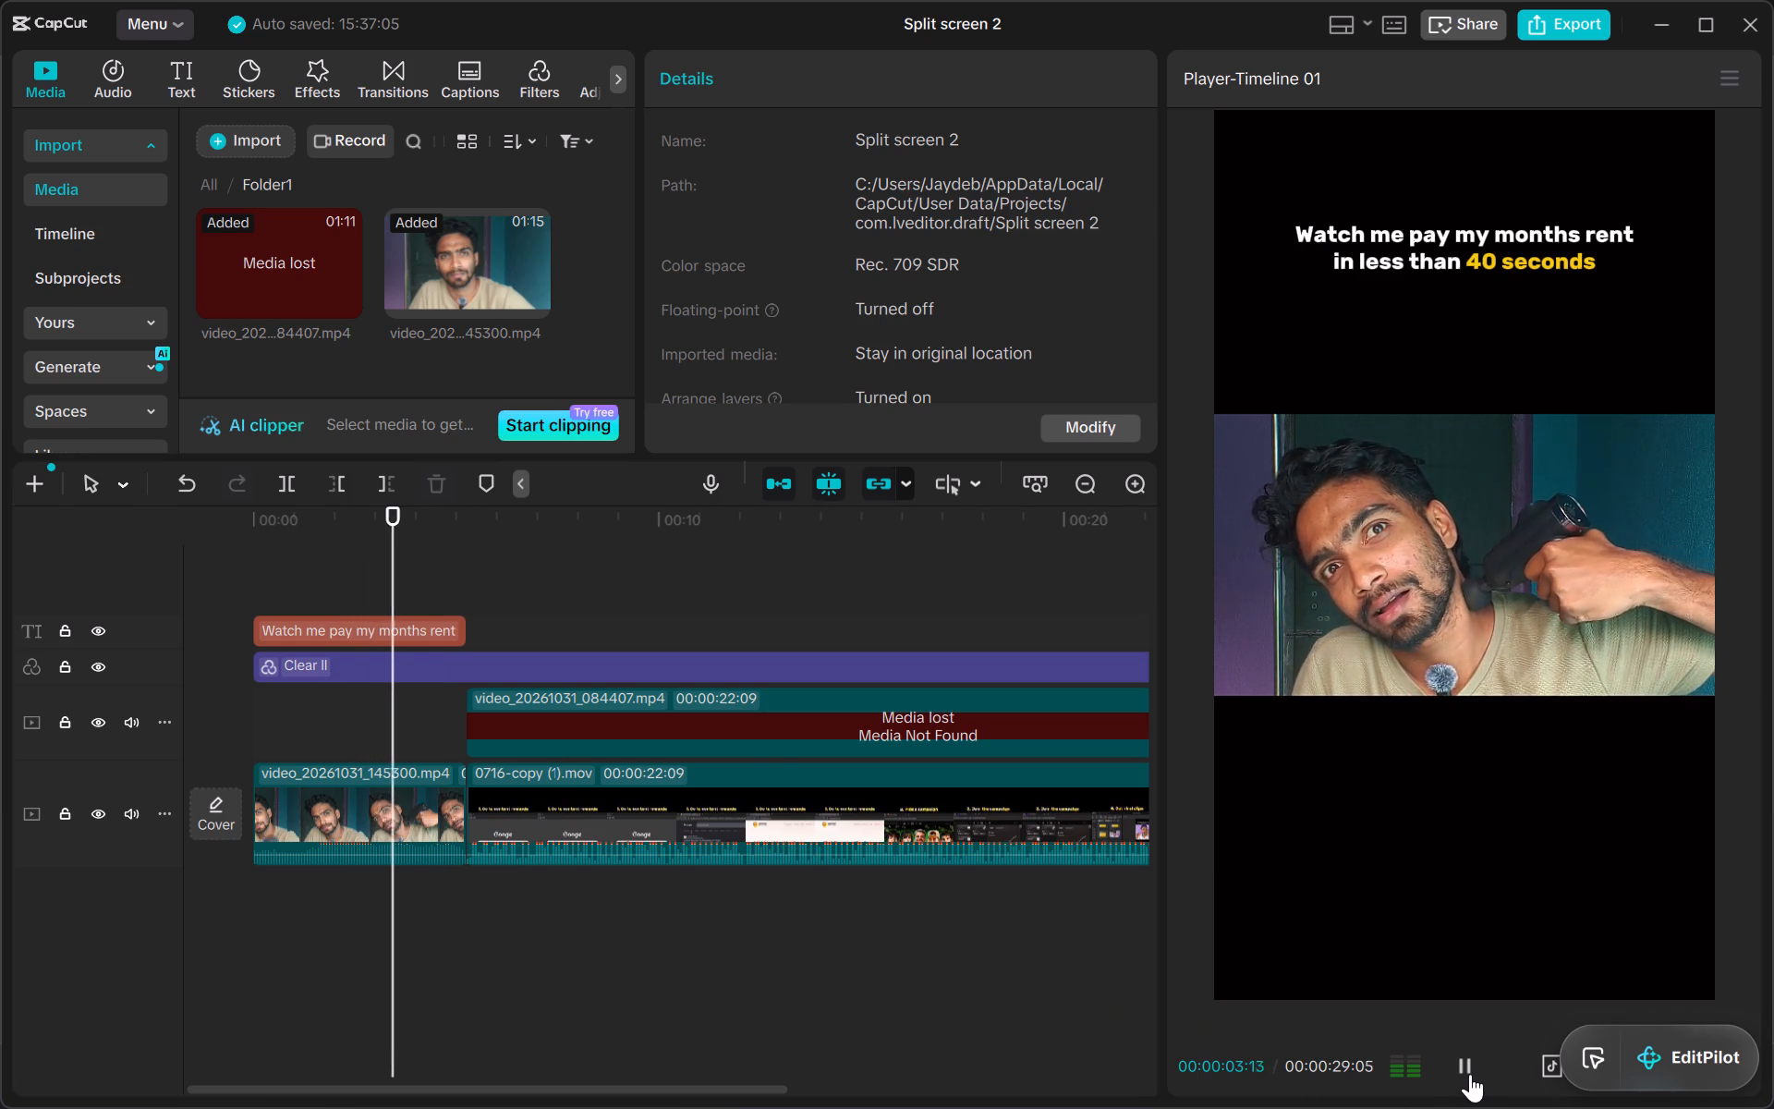
pyautogui.click(1470, 1074)
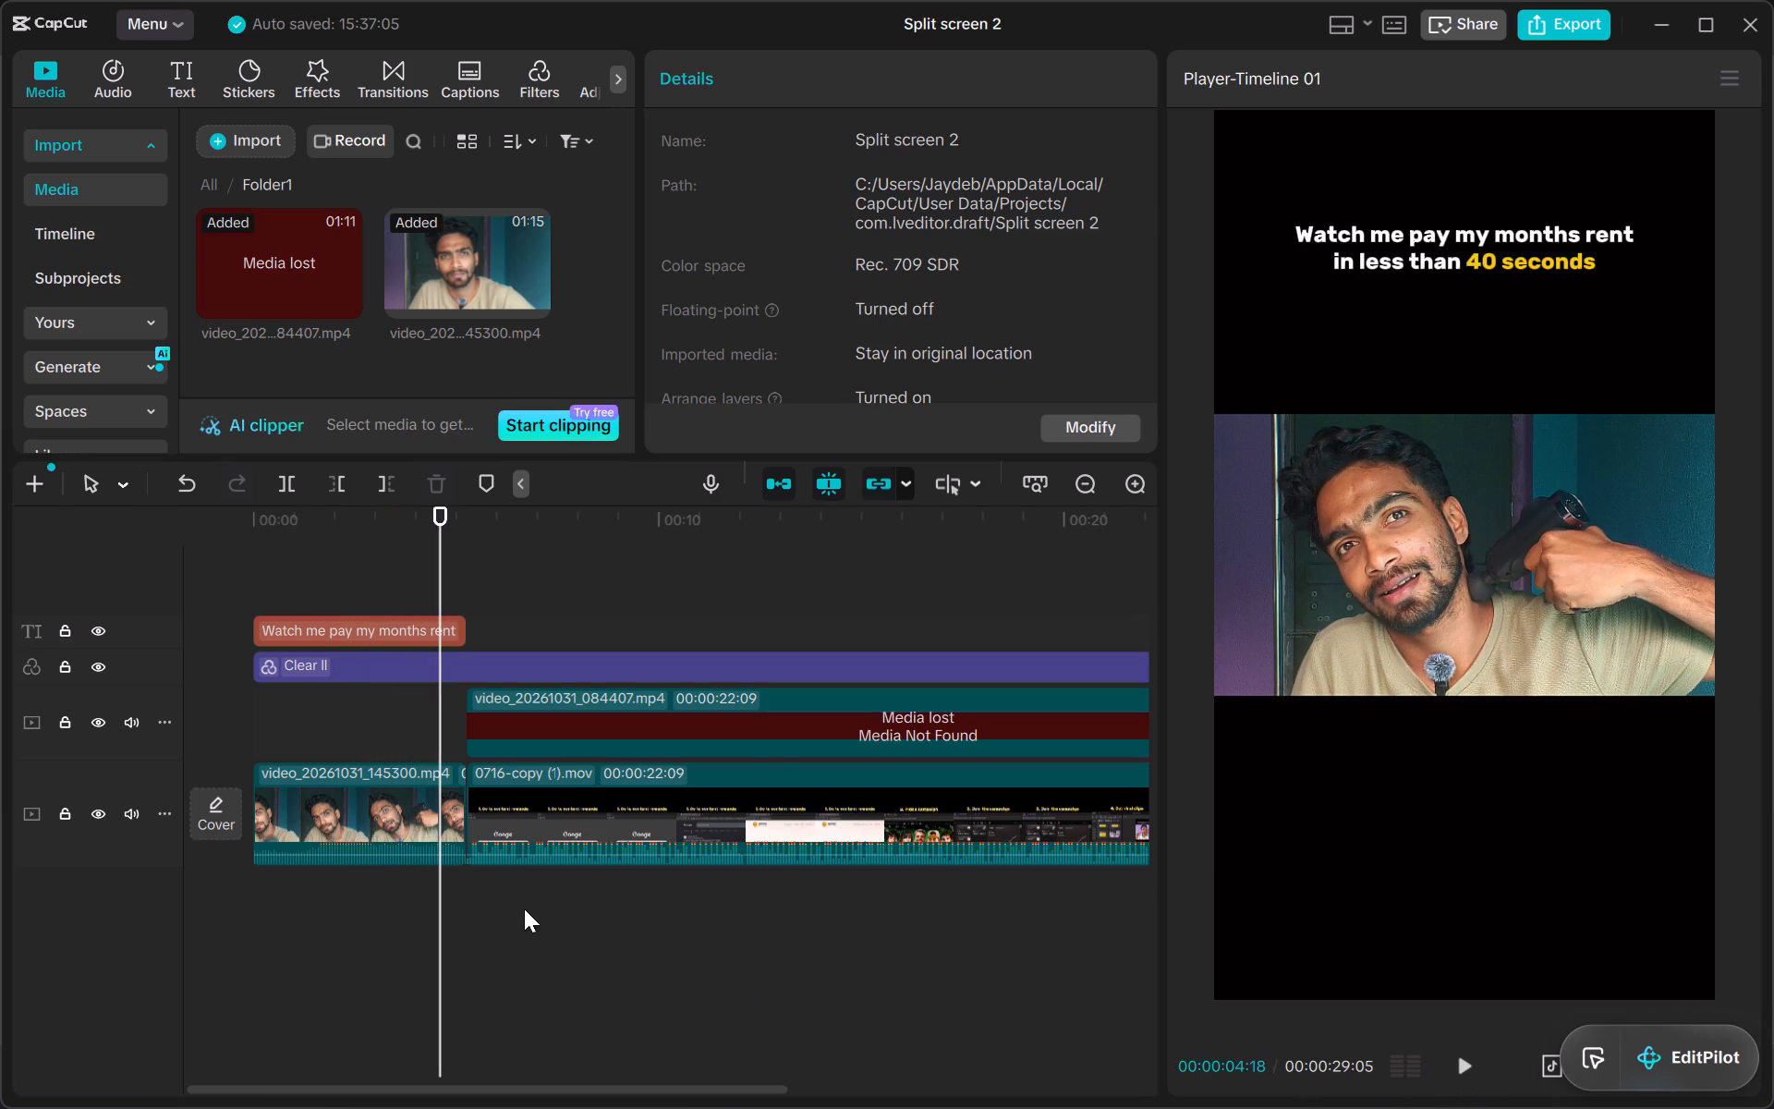
pyautogui.click(433, 815)
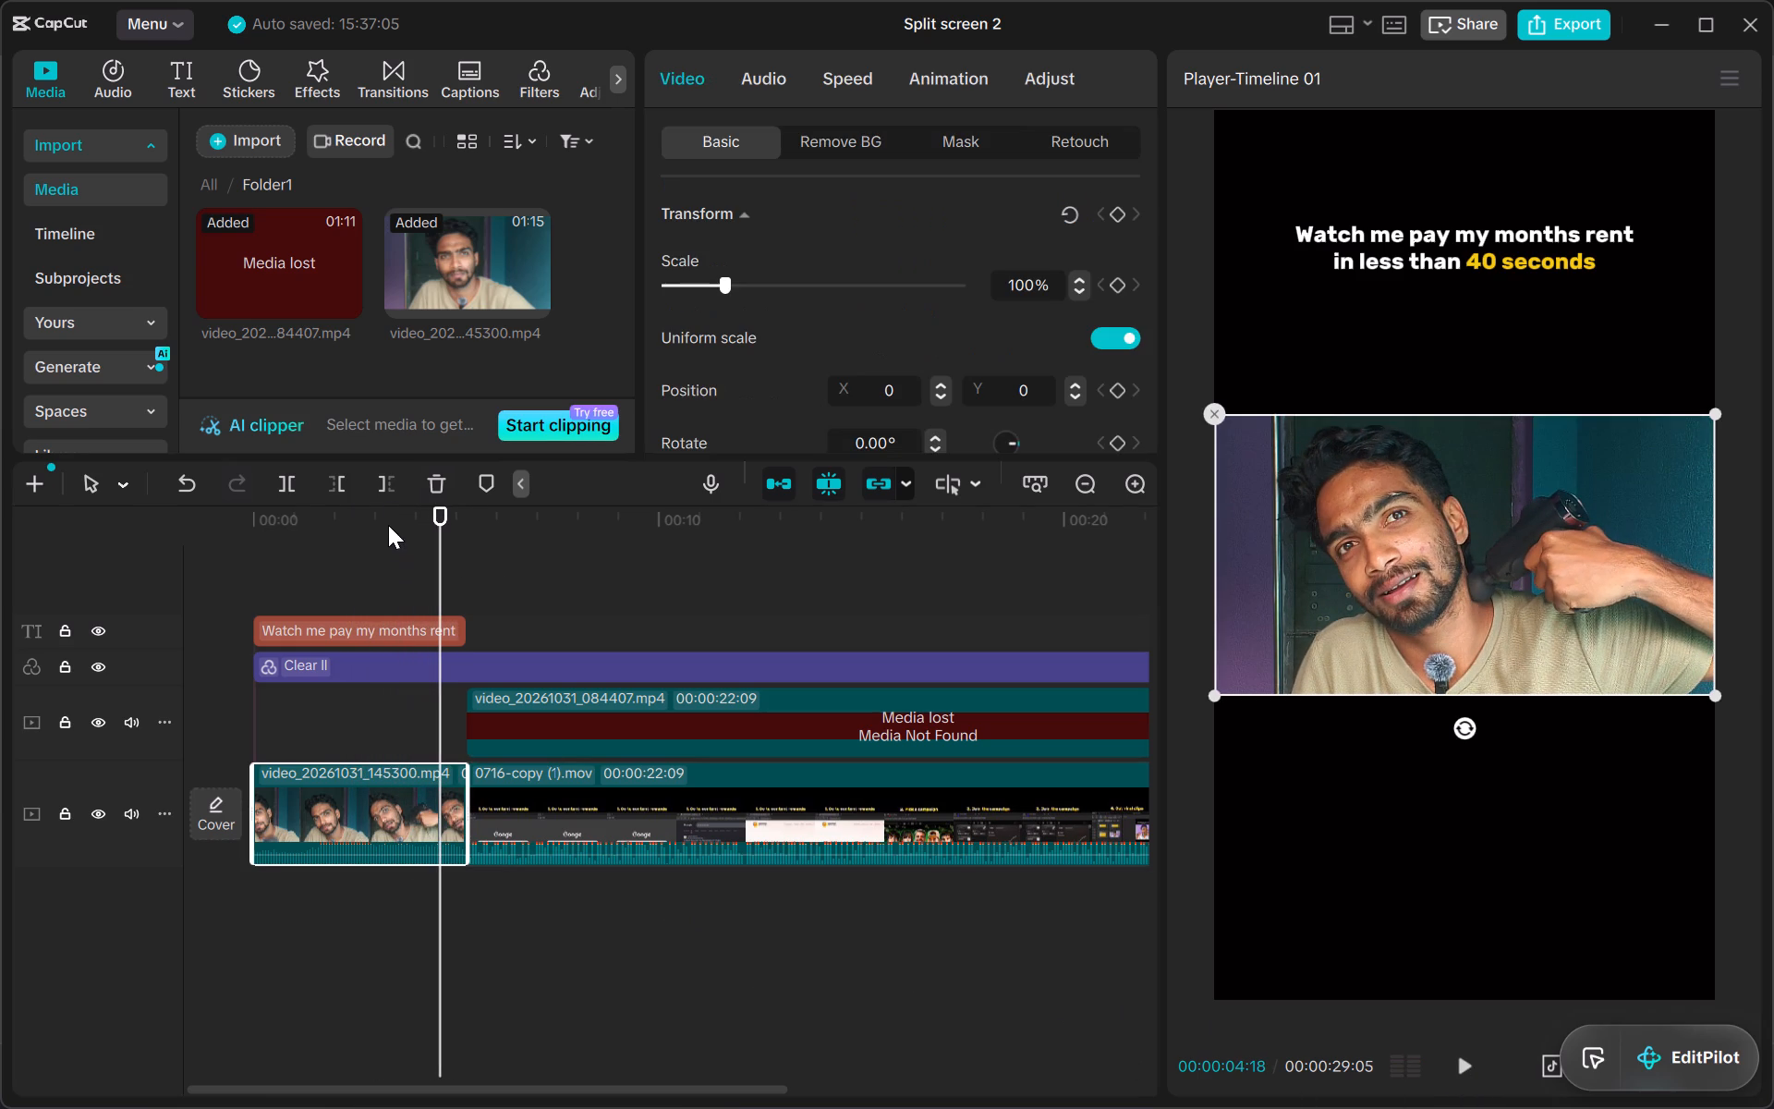
pyautogui.click(277, 492)
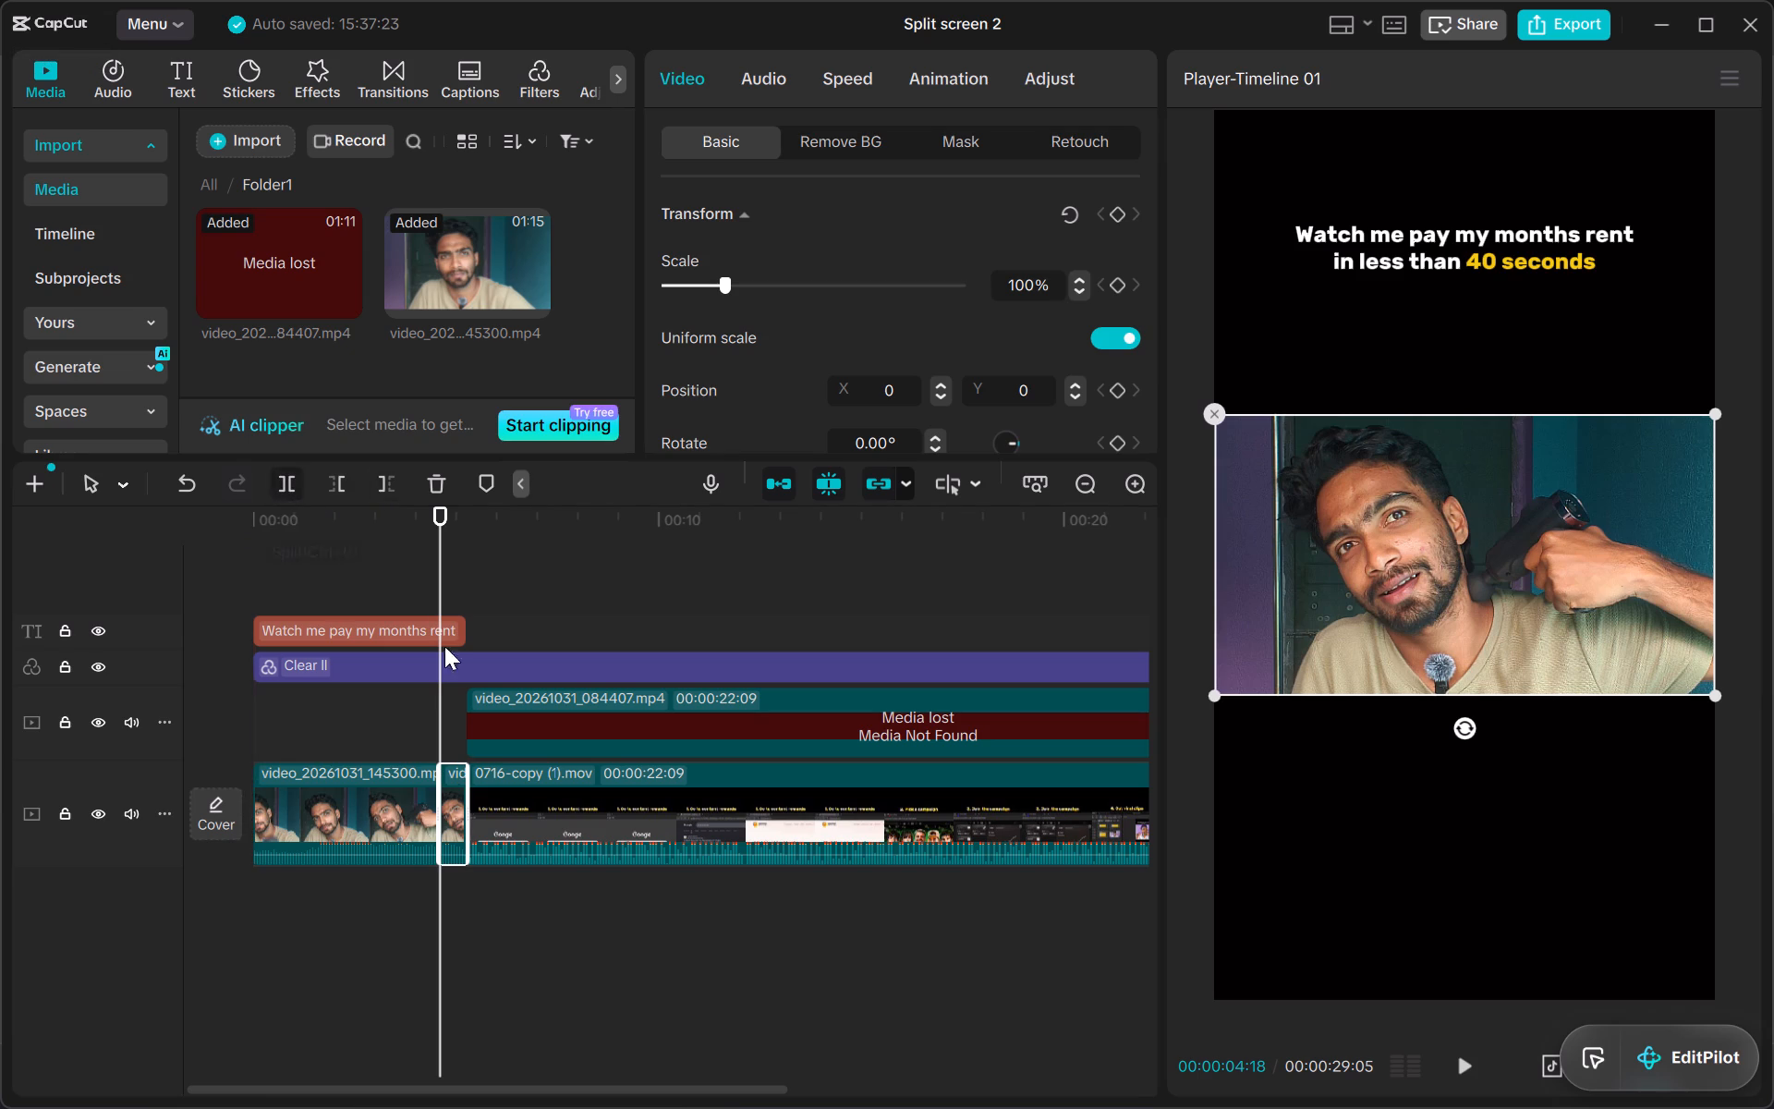
# Extend the end of the second video_20261031_145300.mp4 piece to a duration of about 00:00:14:20.
pyautogui.moveTo(467, 777); pyautogui.dragTo(883, 791)
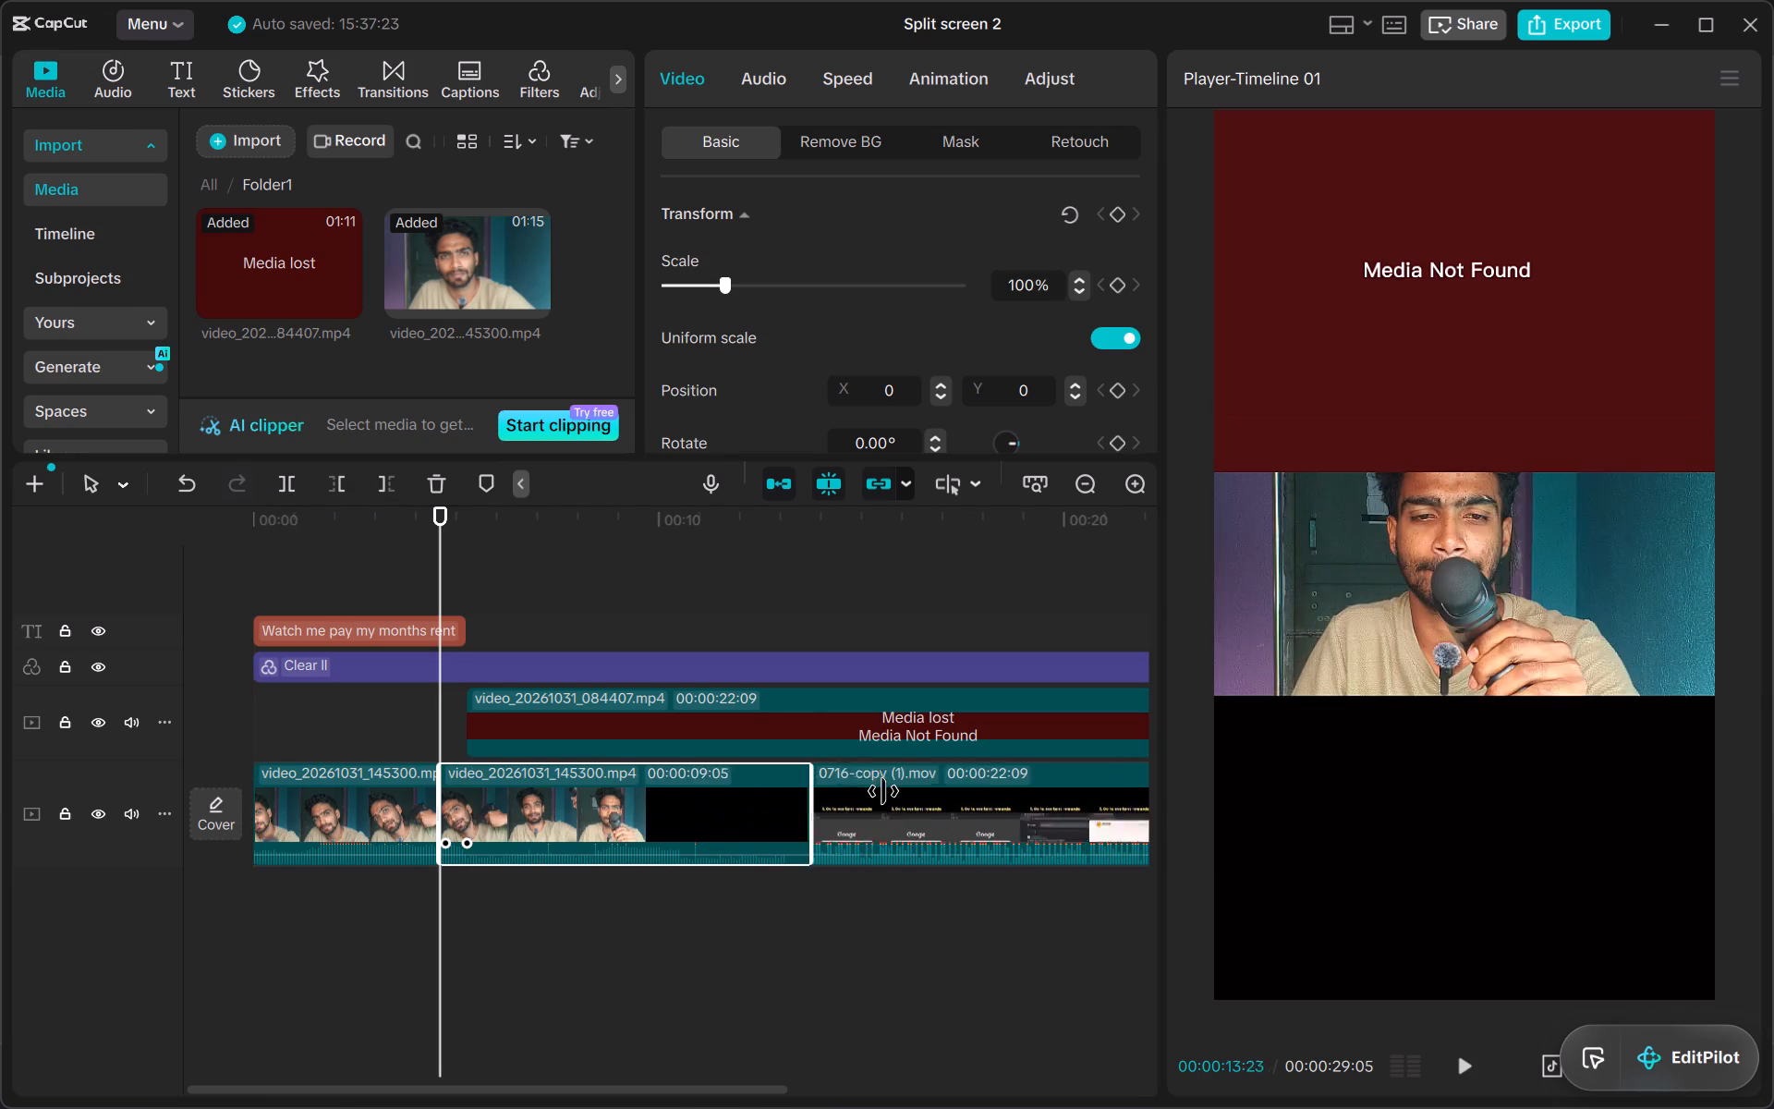
pyautogui.moveTo(883, 791); pyautogui.dragTo(914, 793)
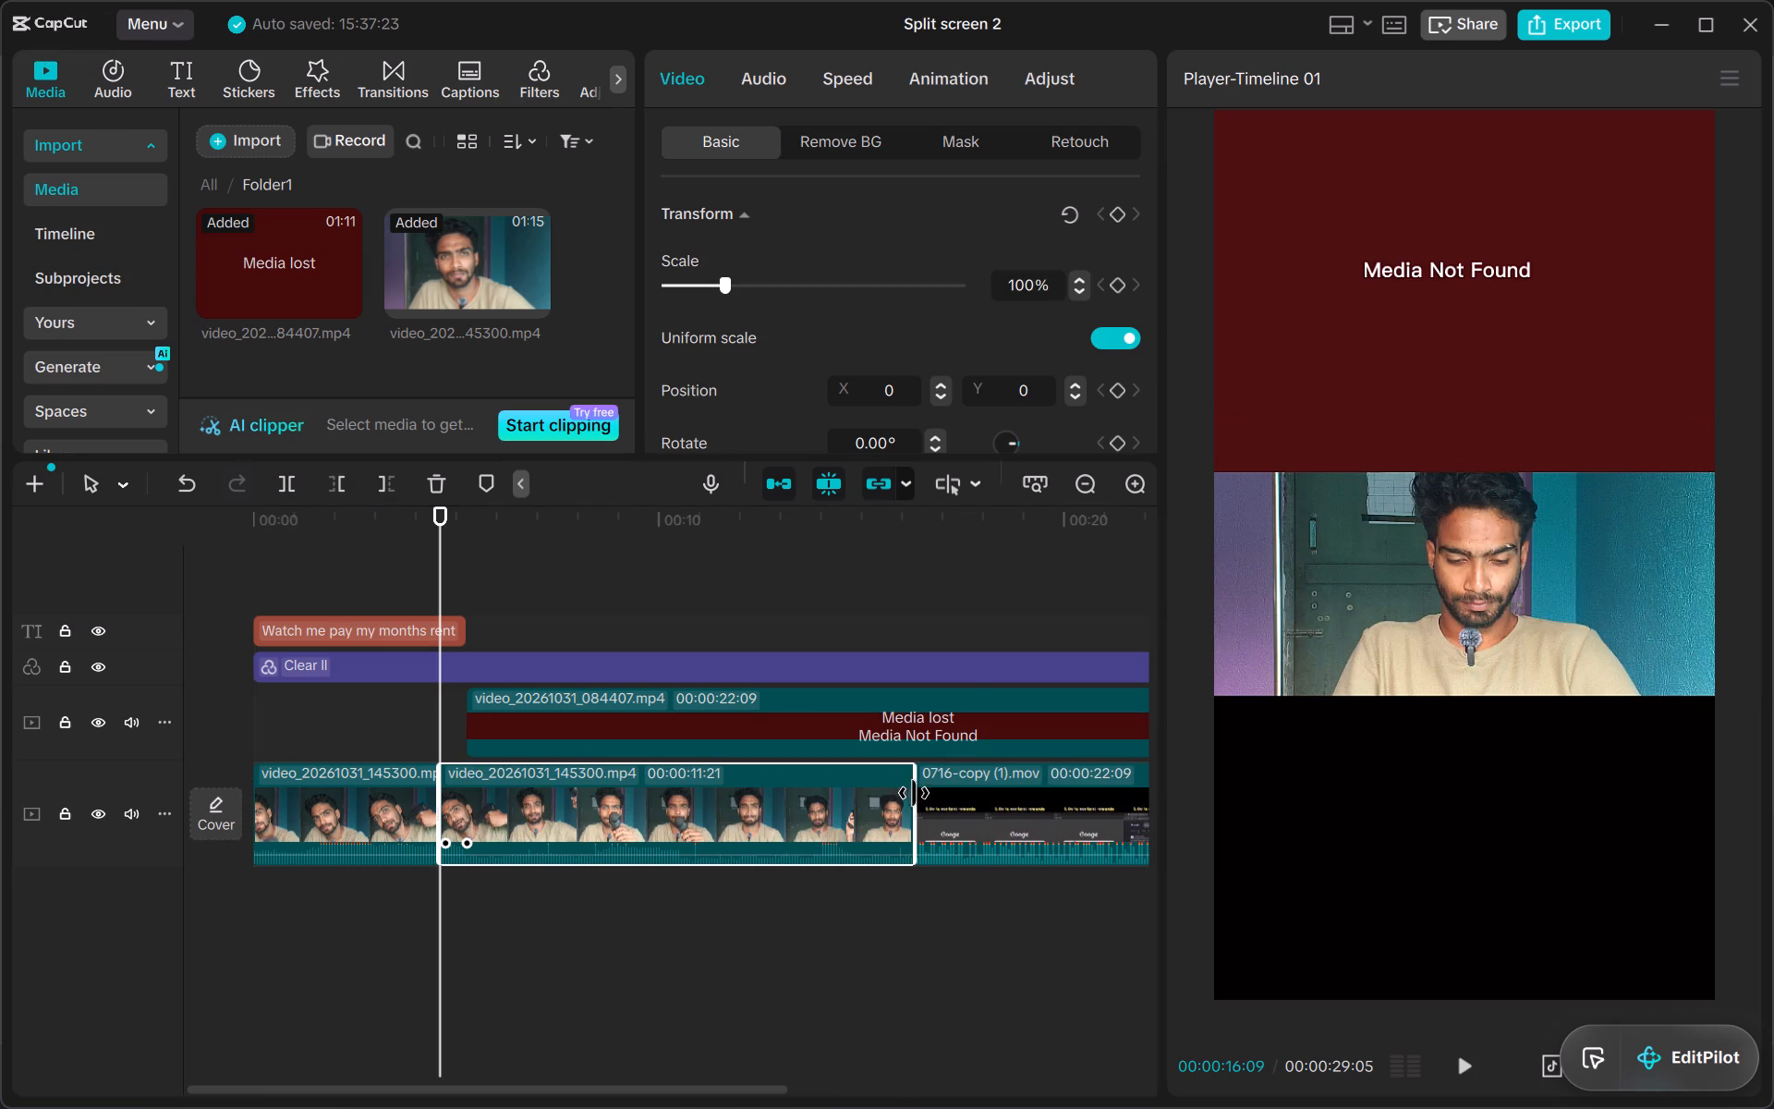
pyautogui.moveTo(914, 793); pyautogui.dragTo(1027, 826)
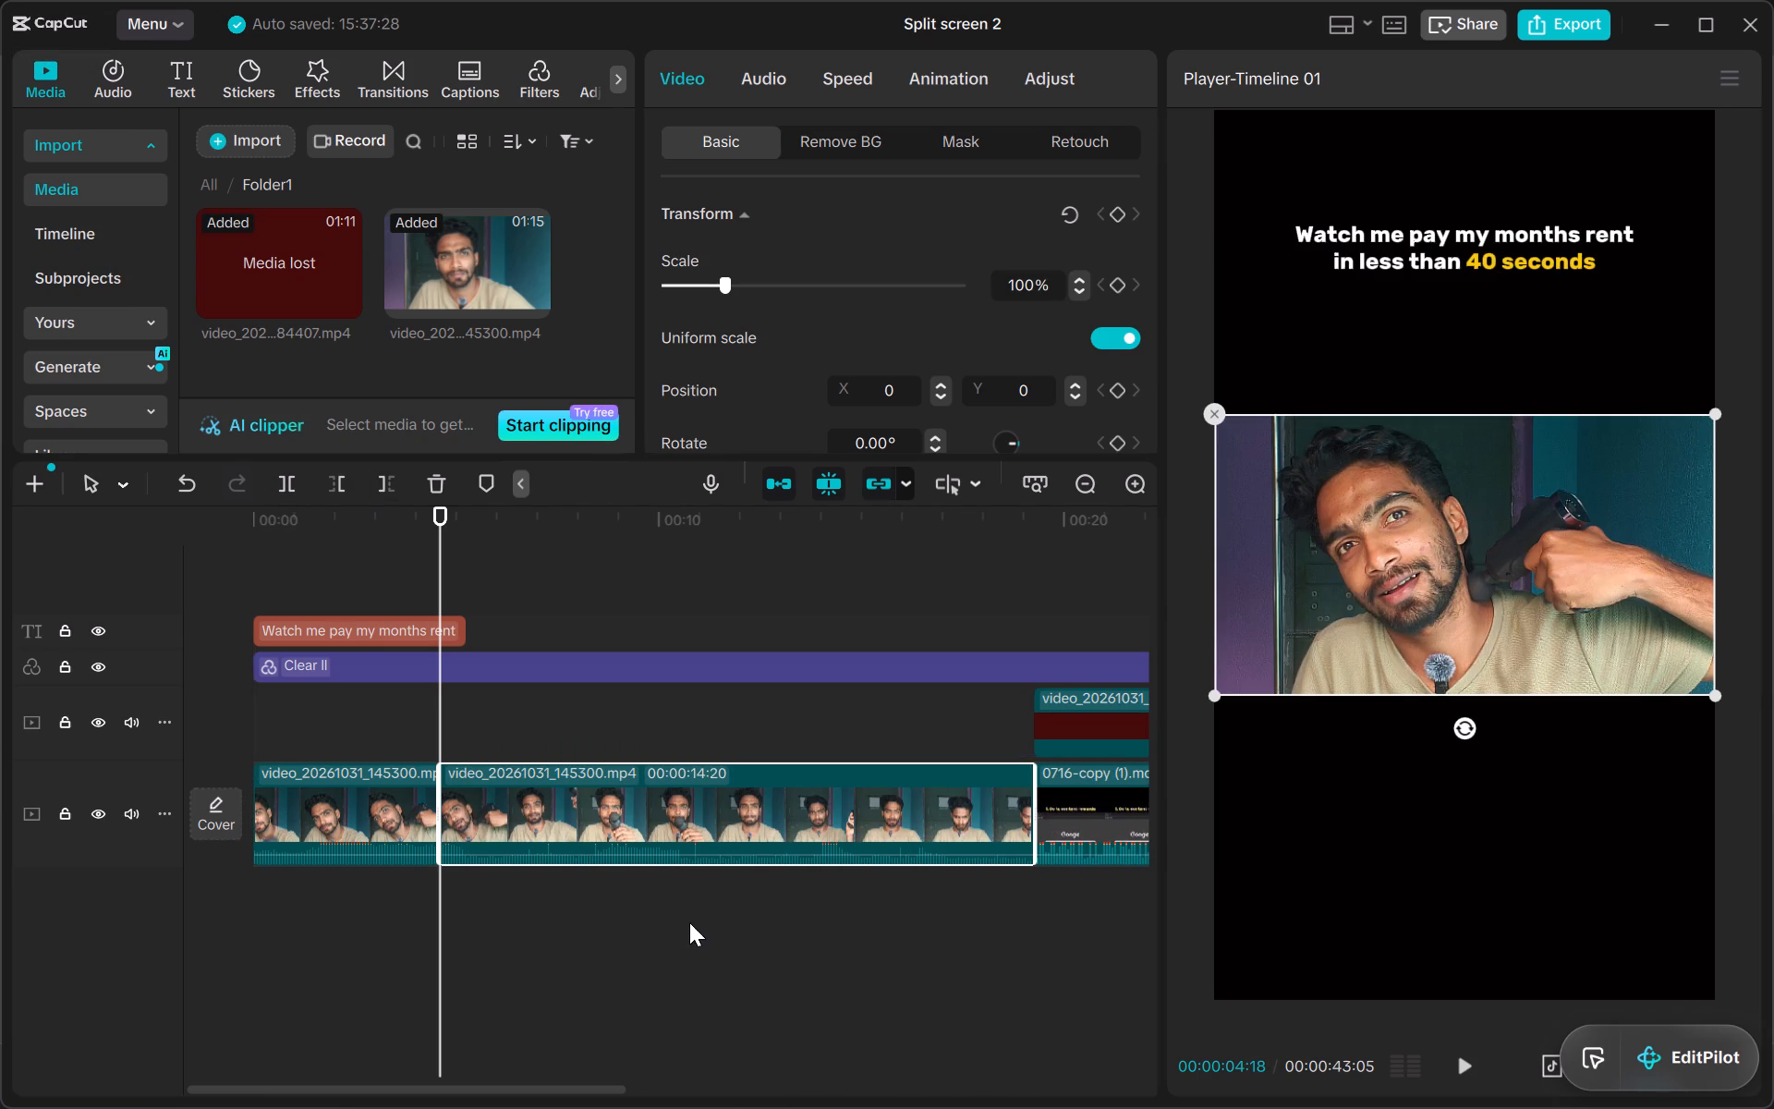
# Play through the extended second piece and trim away everything in it before 00:00:12:07.
pyautogui.click(1468, 1065)
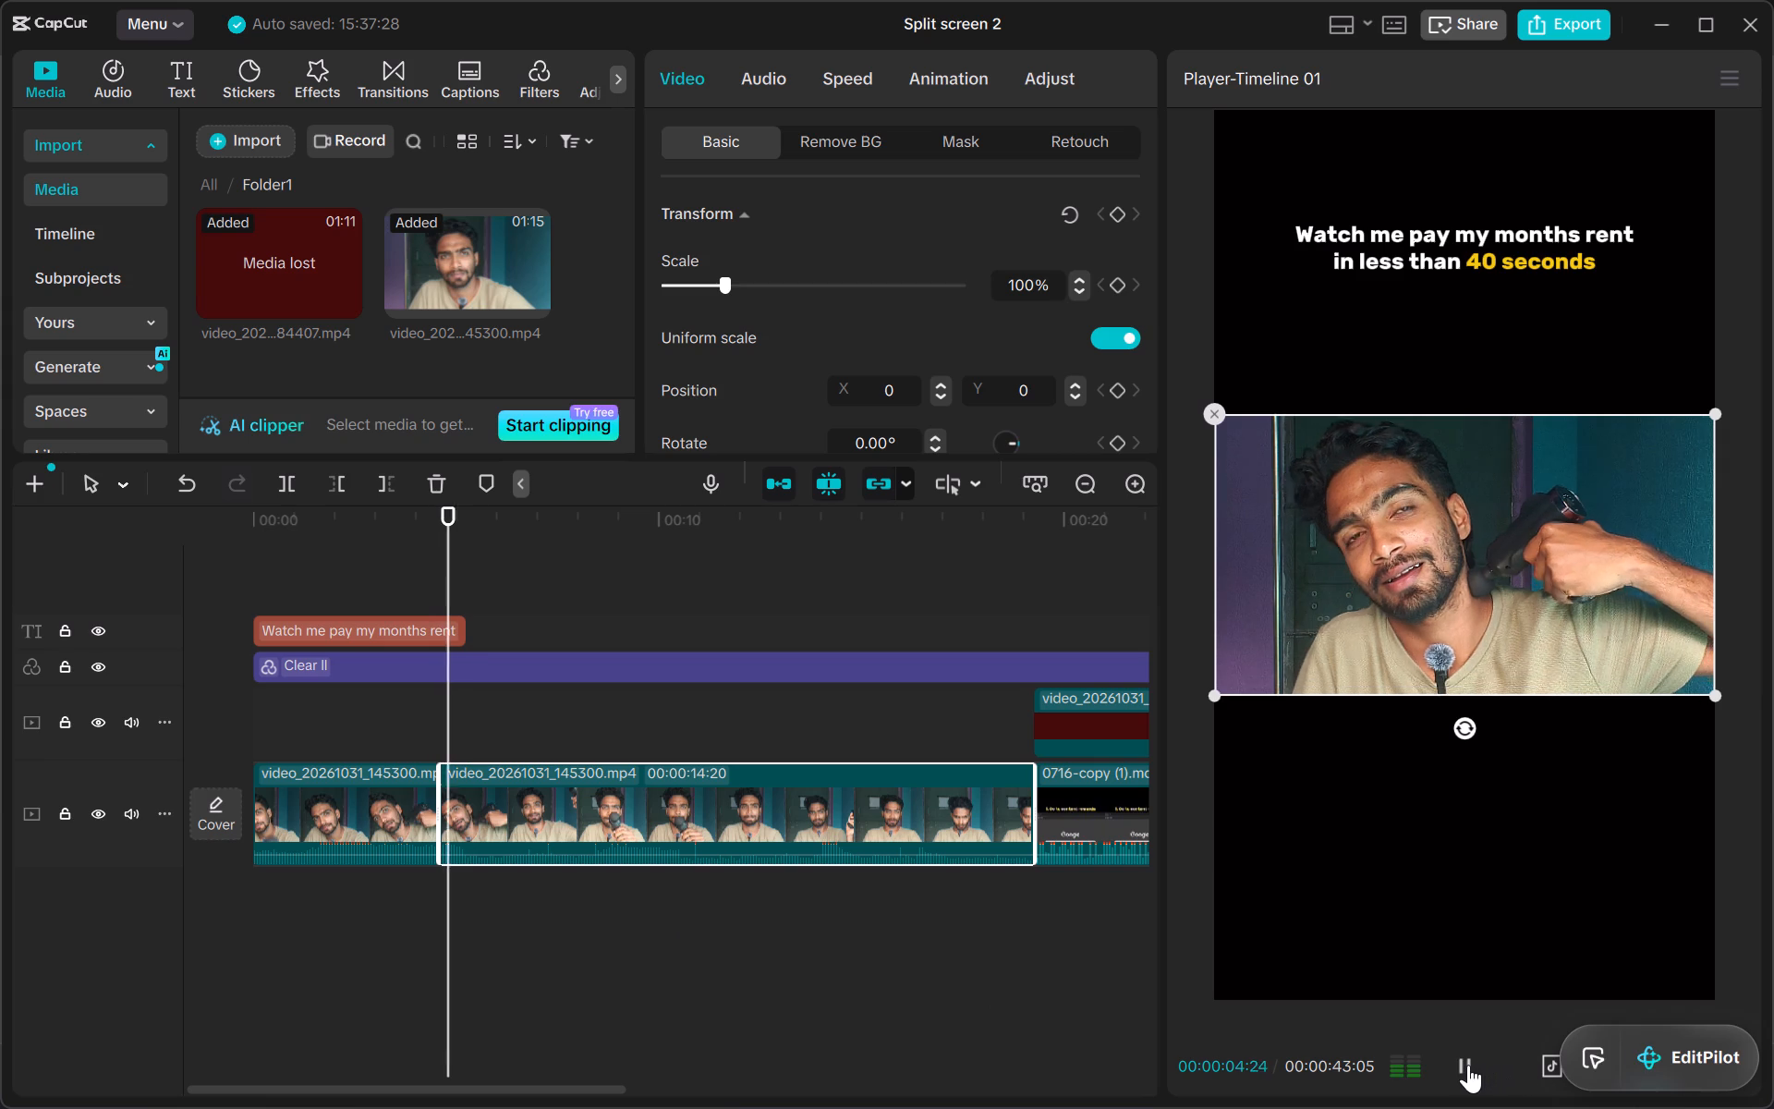
pyautogui.hscroll(-1, 983, 953)
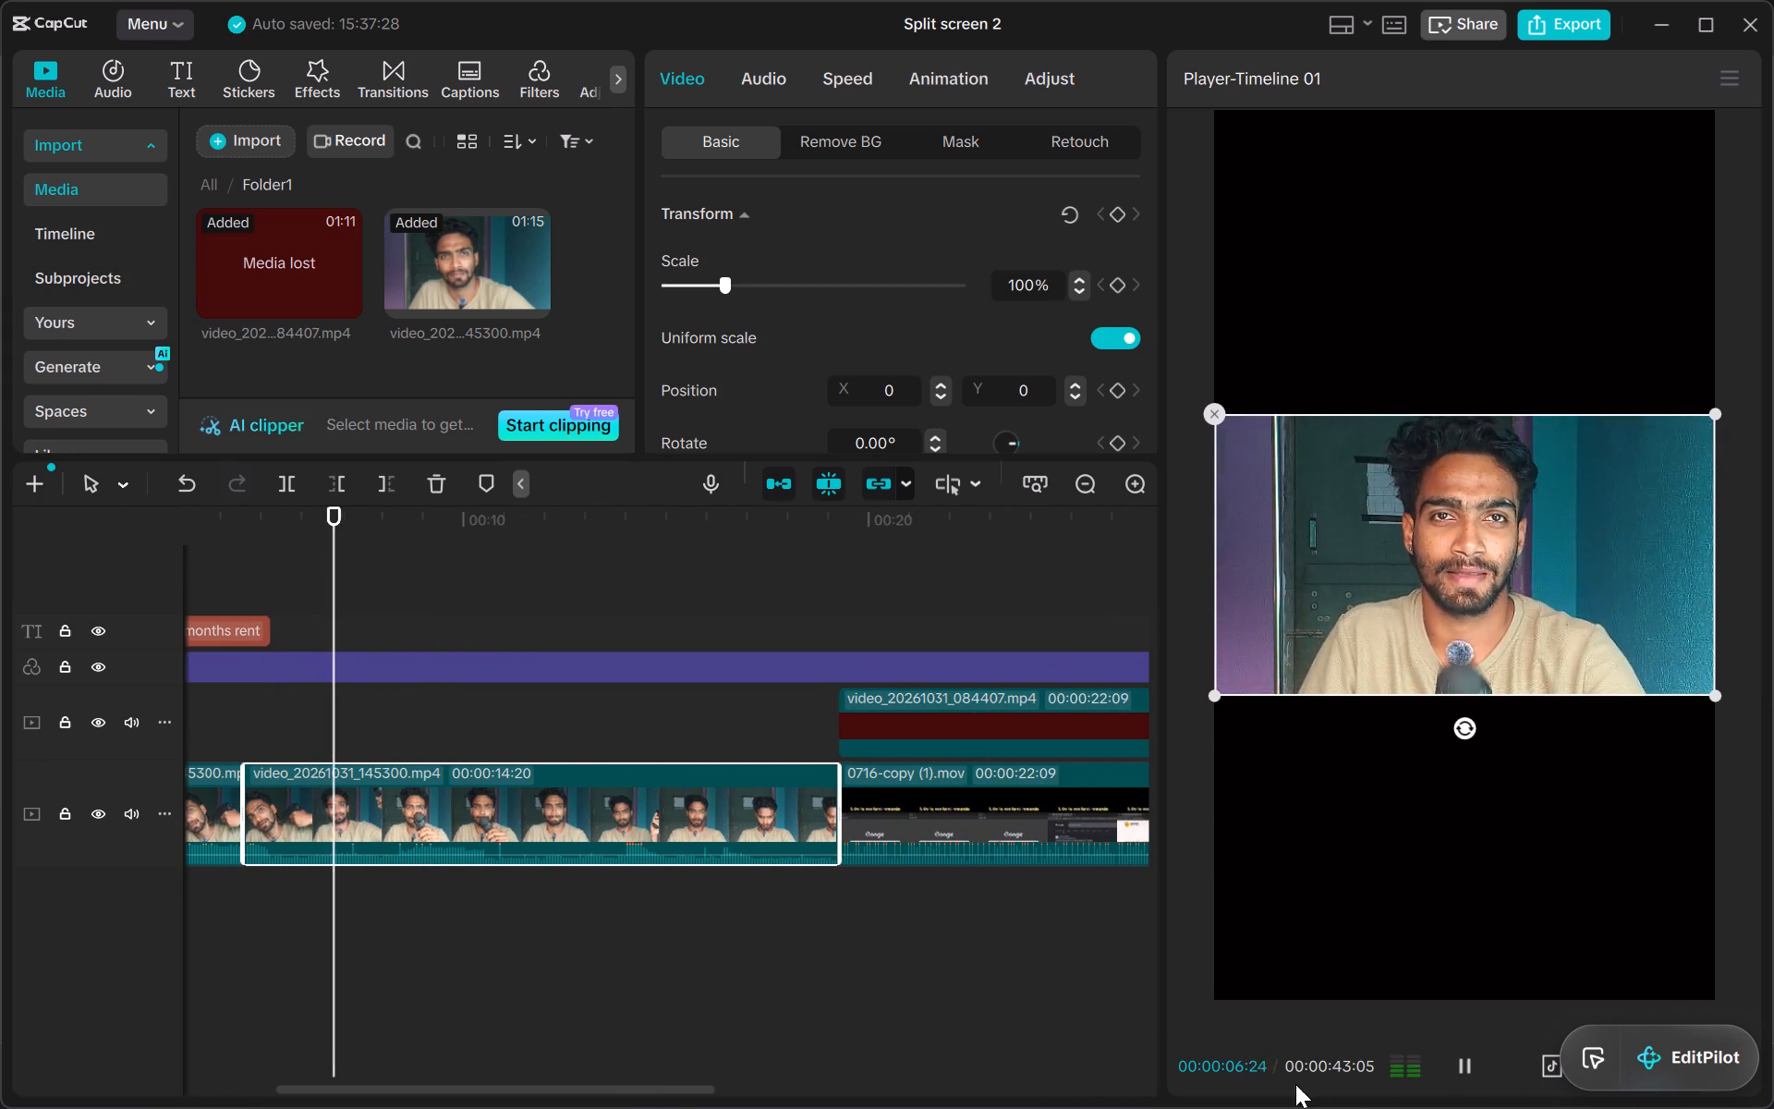
pyautogui.click(1464, 1066)
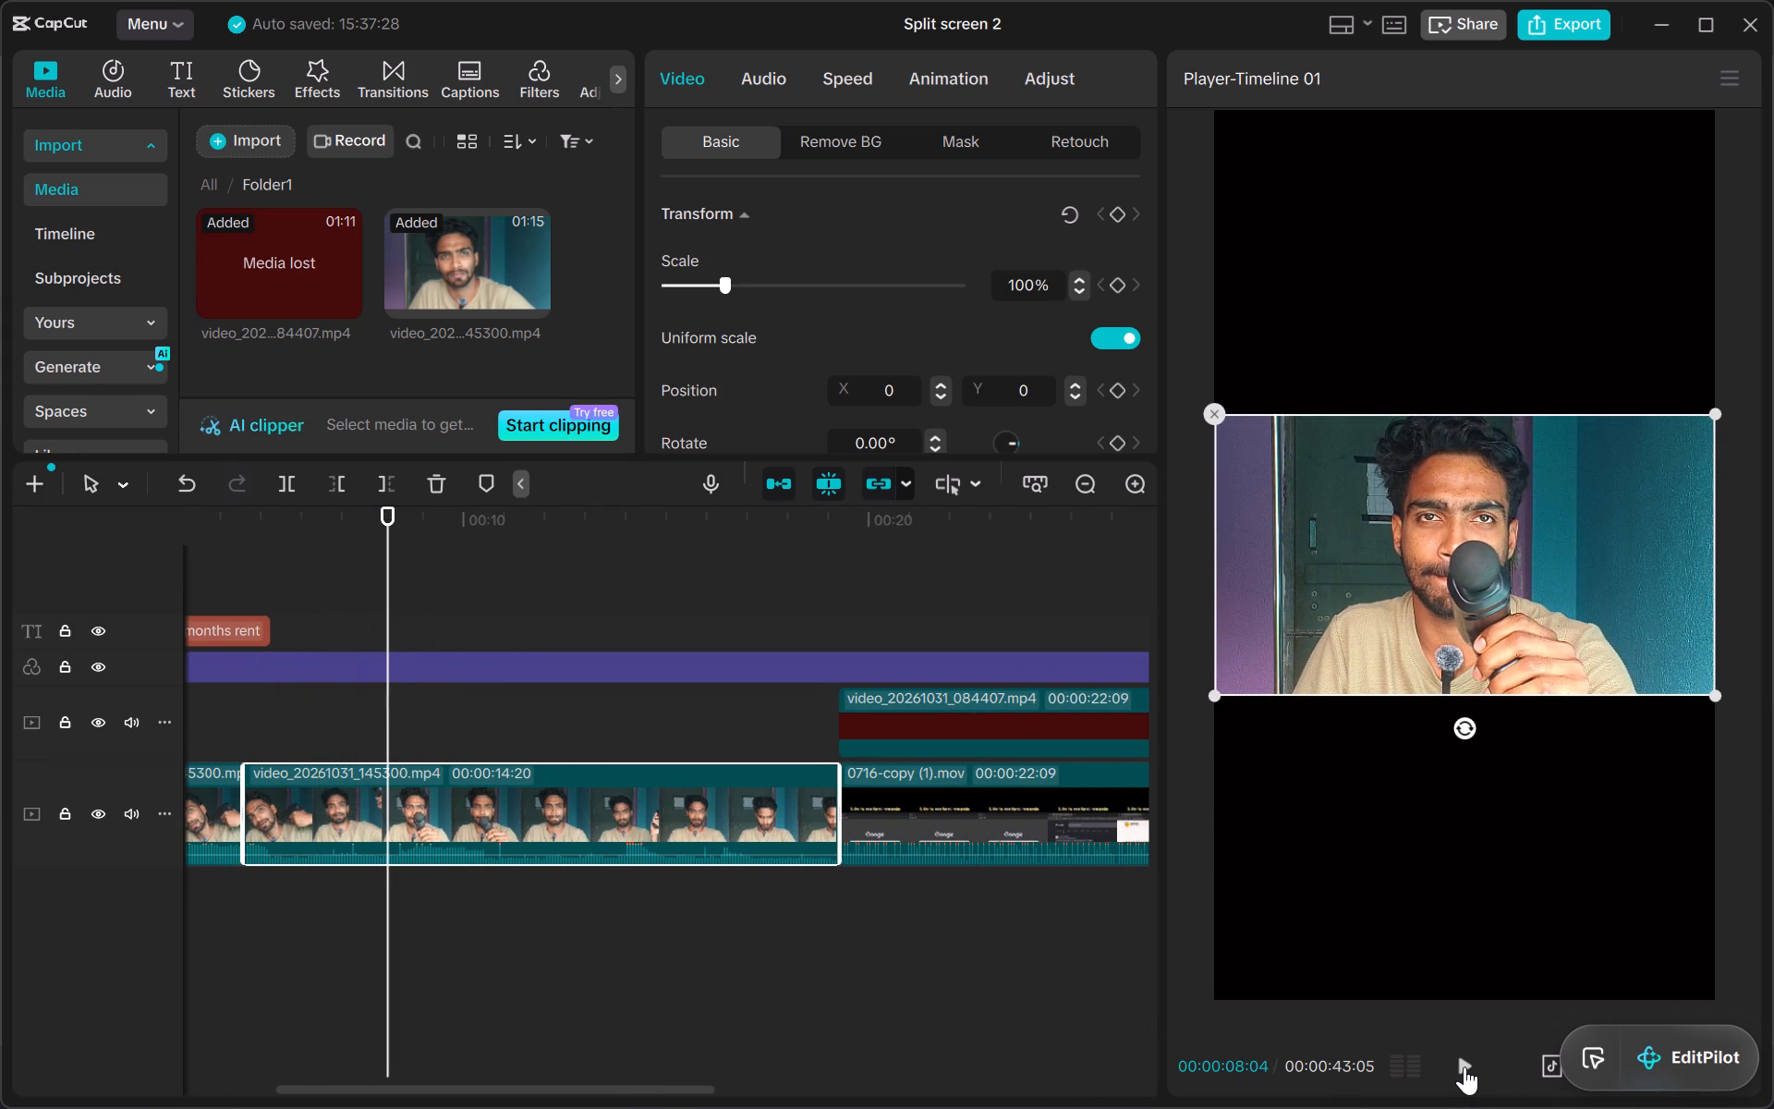
pyautogui.click(1464, 1066)
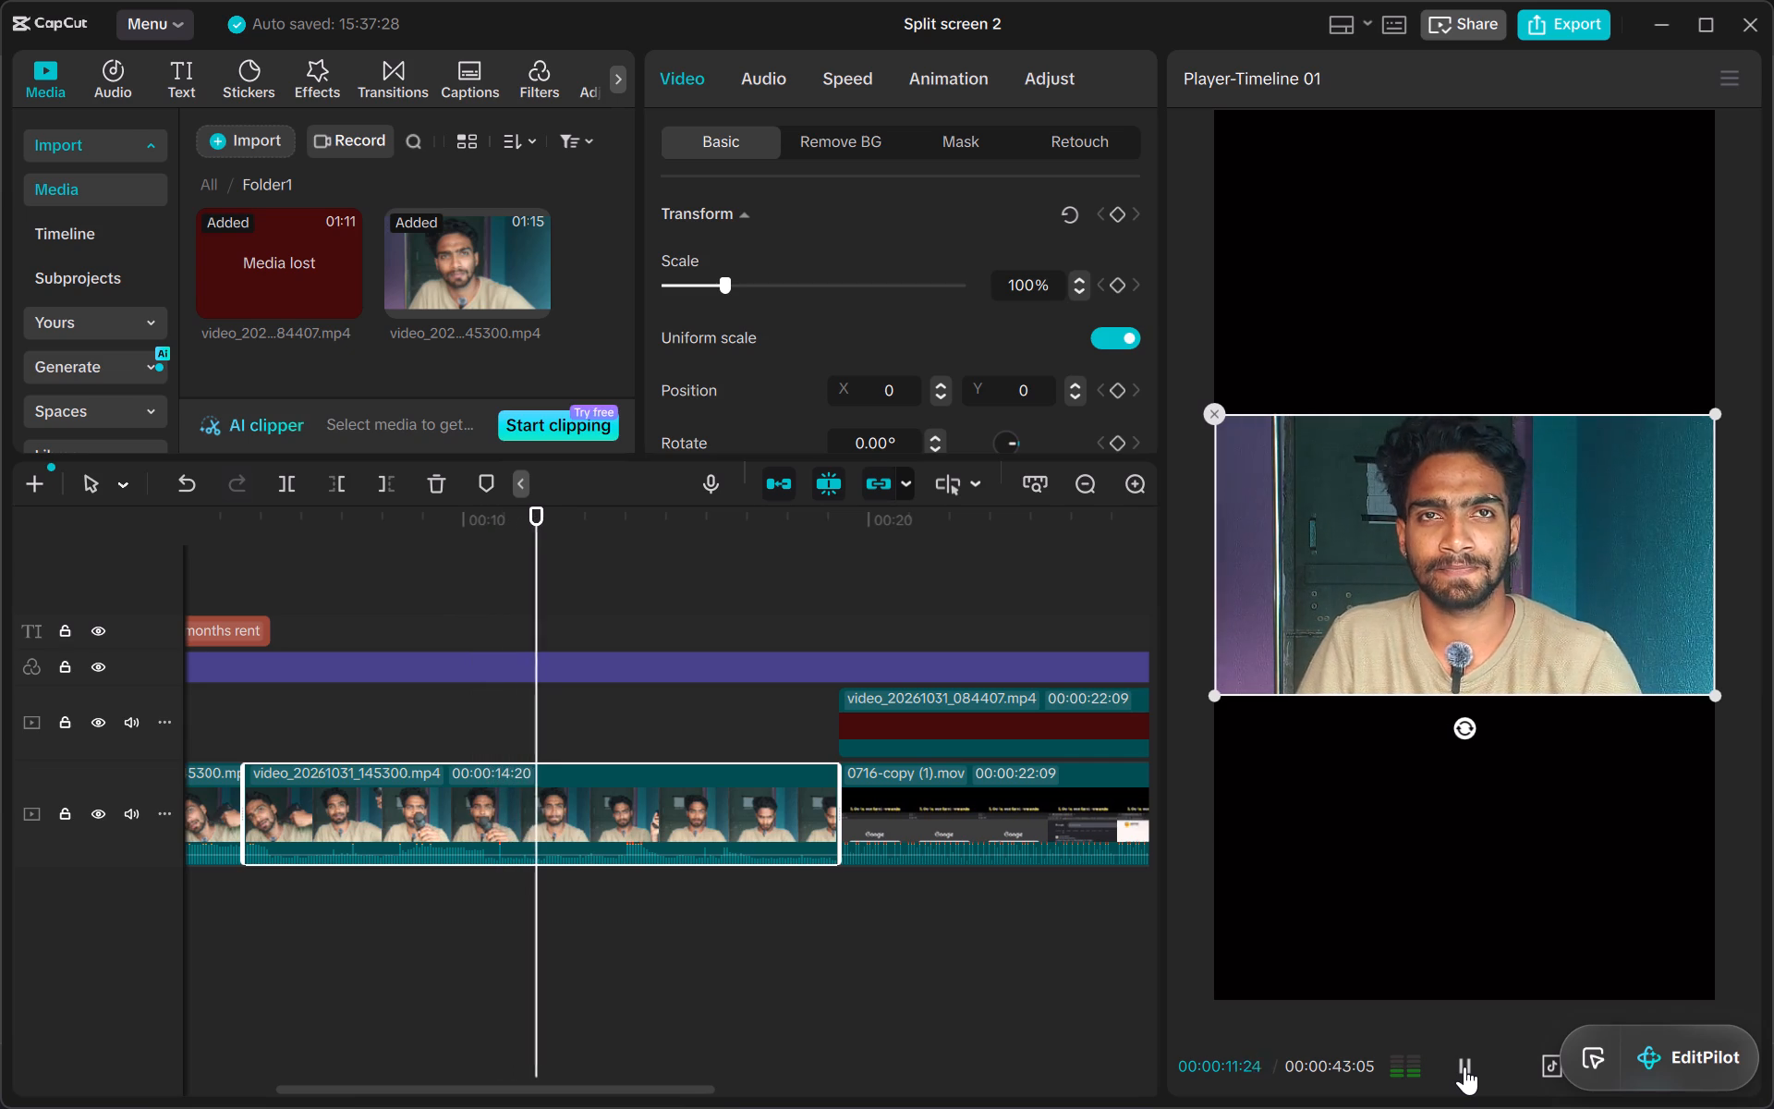
pyautogui.click(1464, 1066)
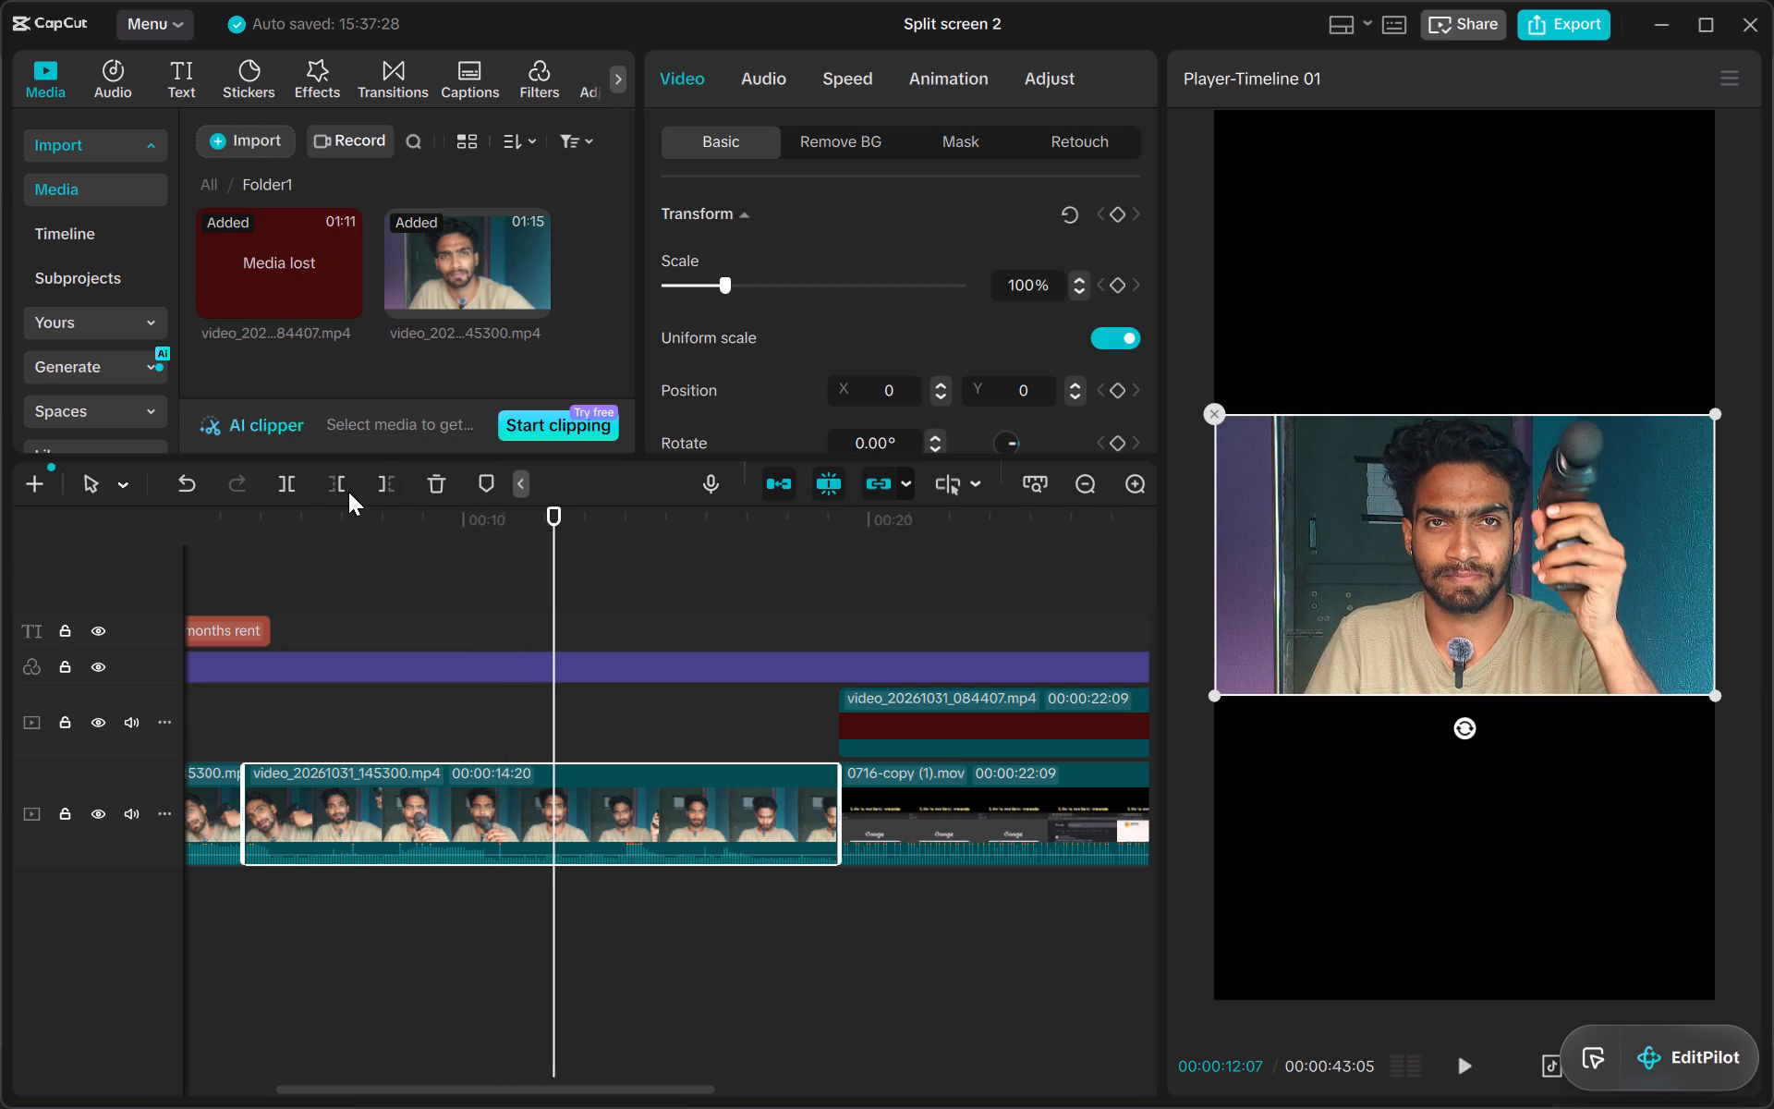
pyautogui.click(344, 492)
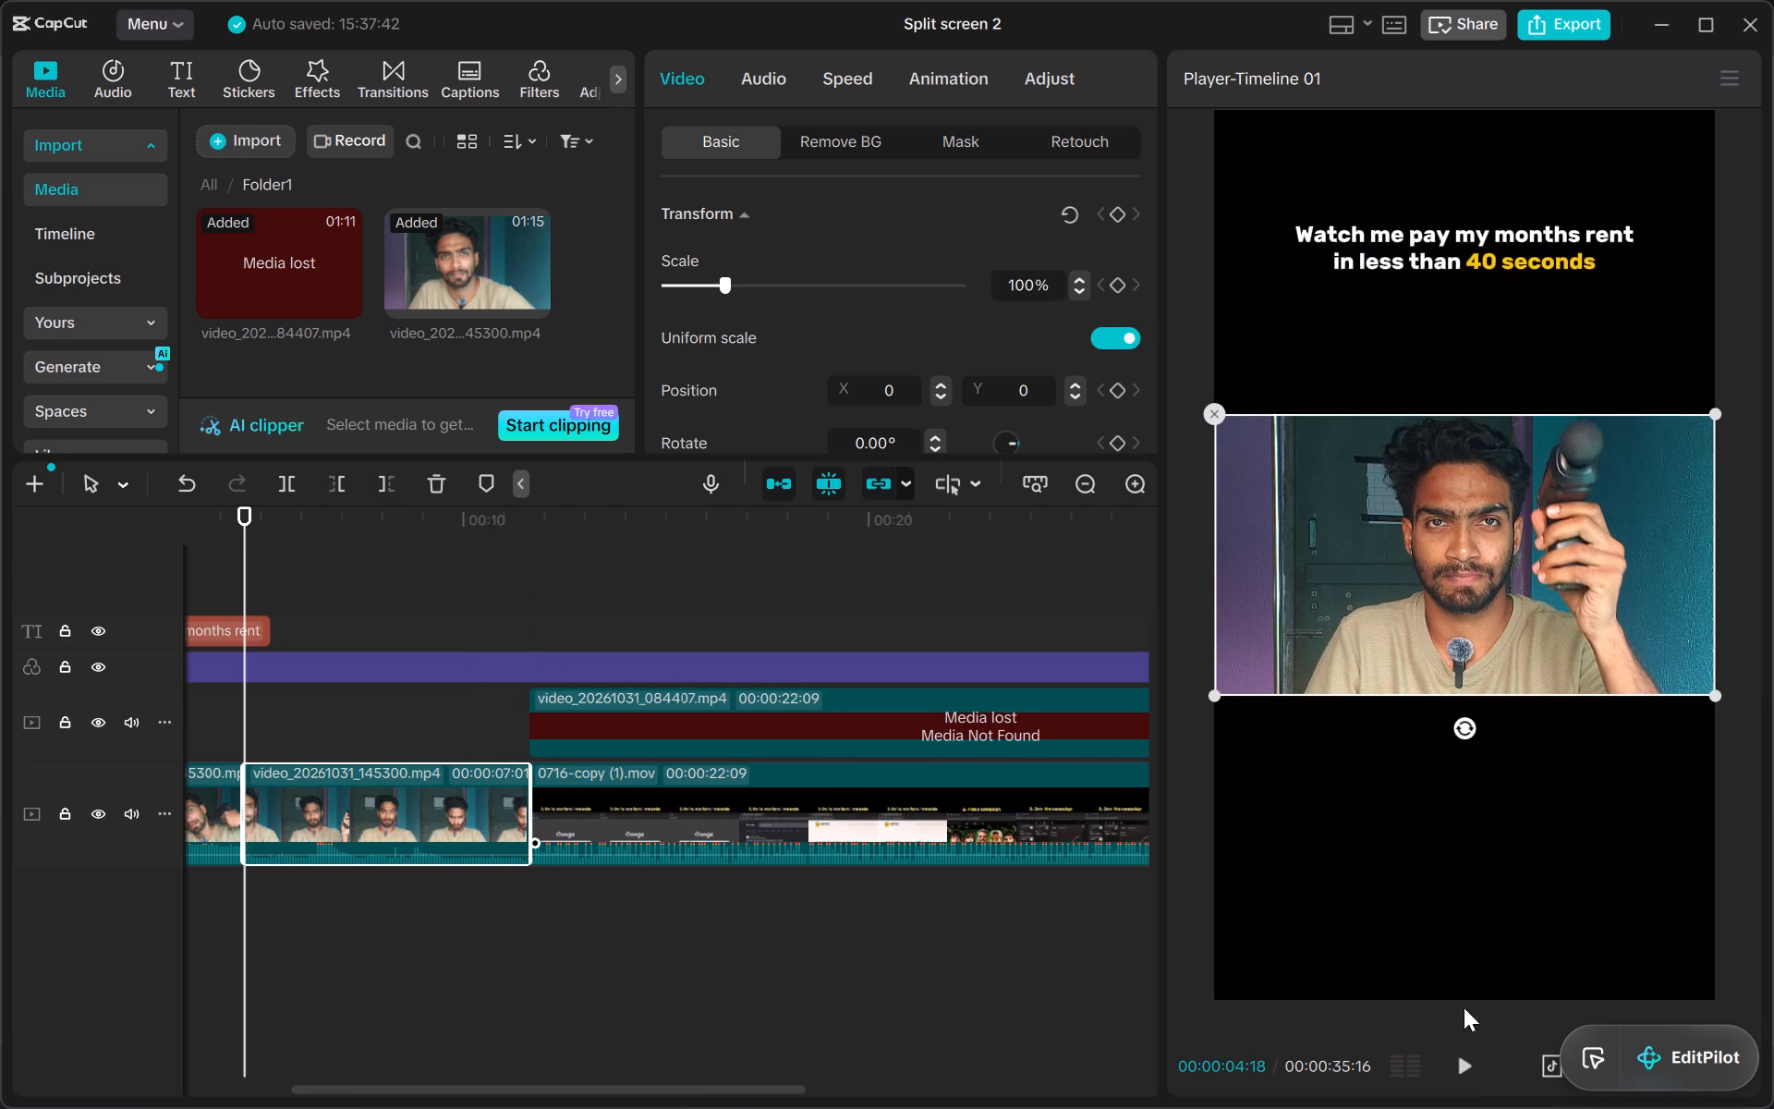
# Review the start of the second piece frame by frame and trim away everything in it before 00:00:05:18.
pyautogui.click(1462, 1055)
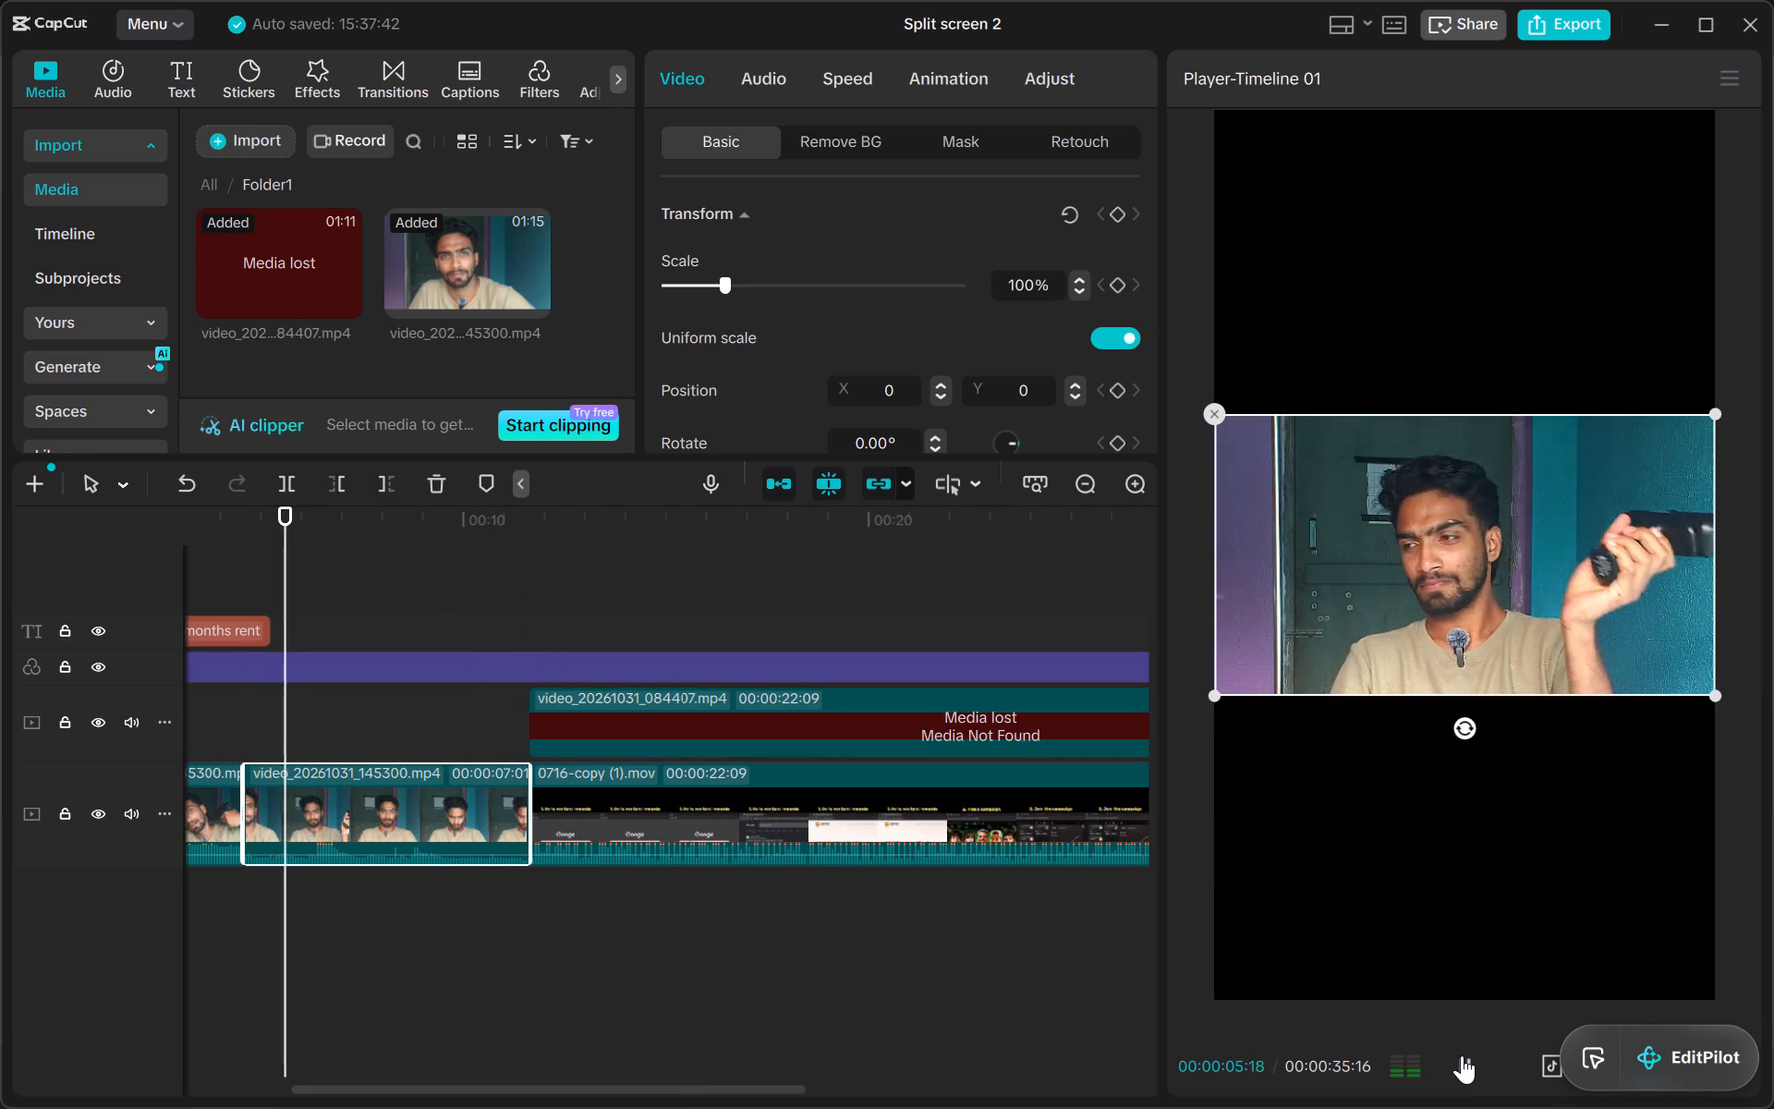
pyautogui.click(310, 900)
pyautogui.click(310, 900)
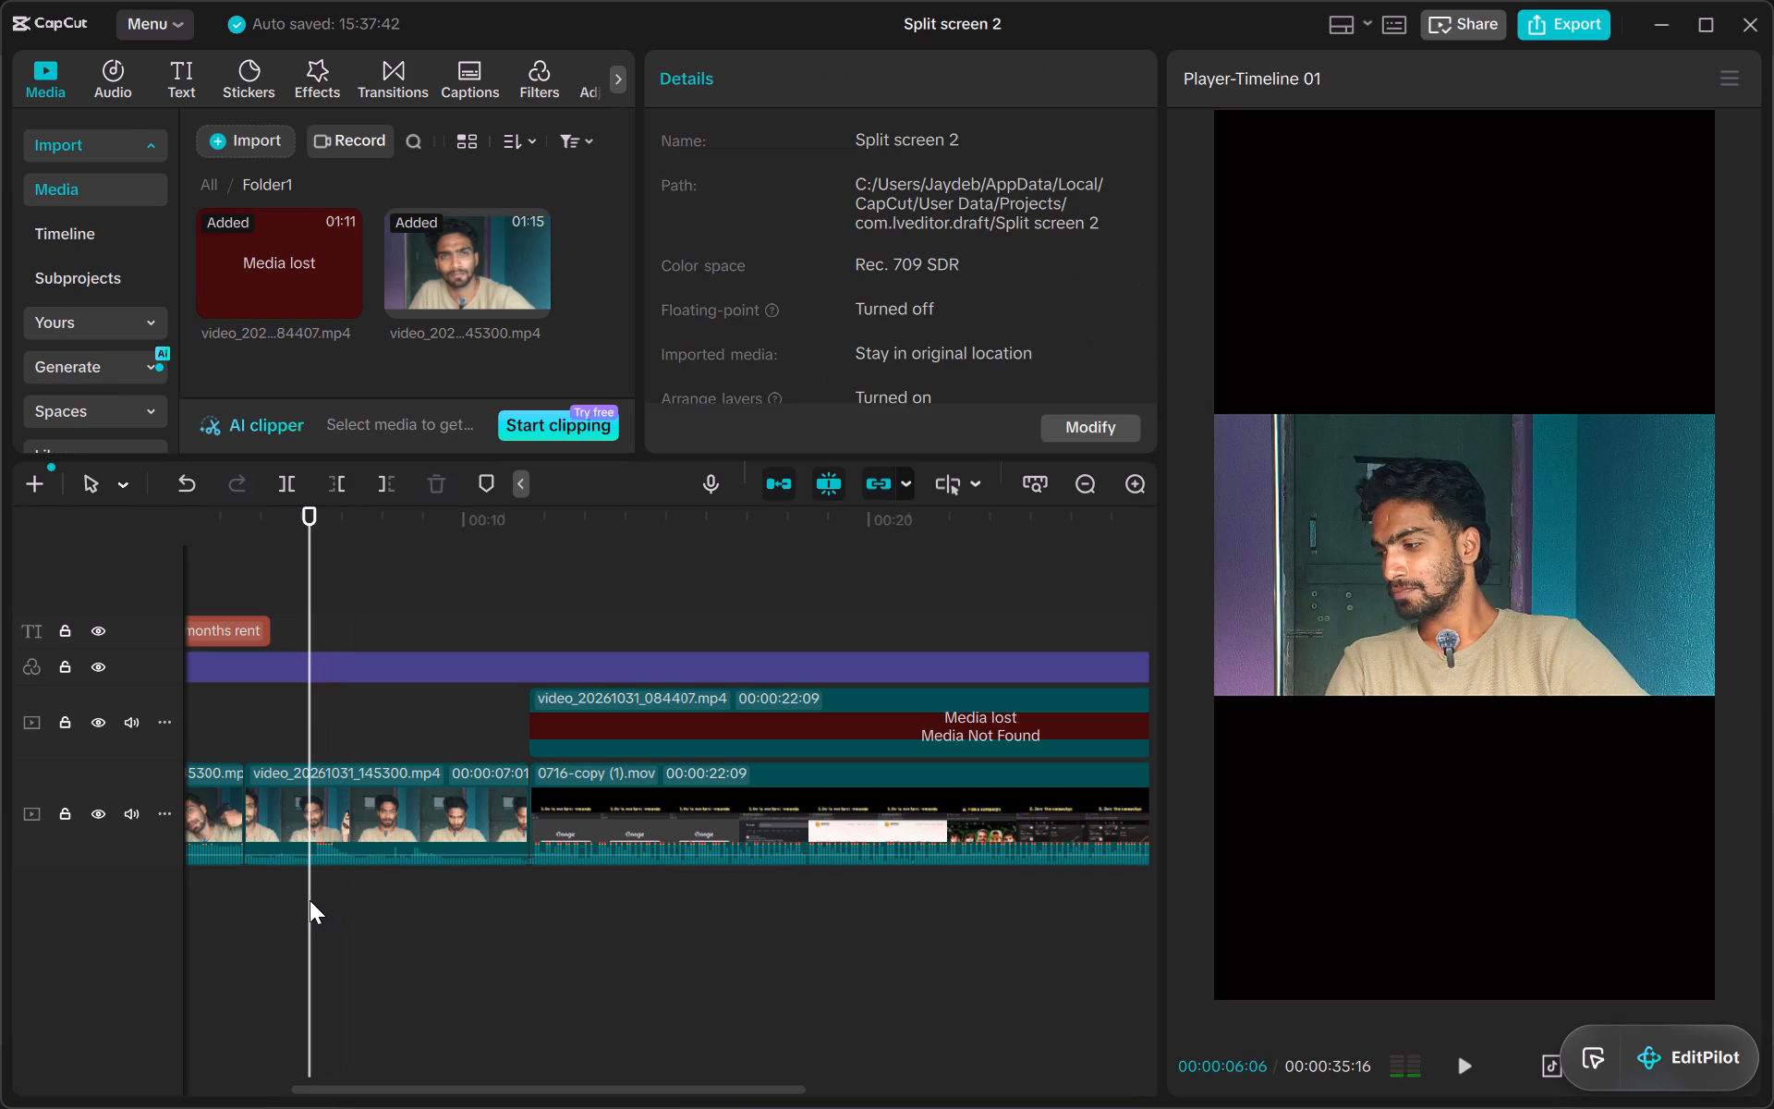
pyautogui.moveTo(309, 900); pyautogui.dragTo(285, 897)
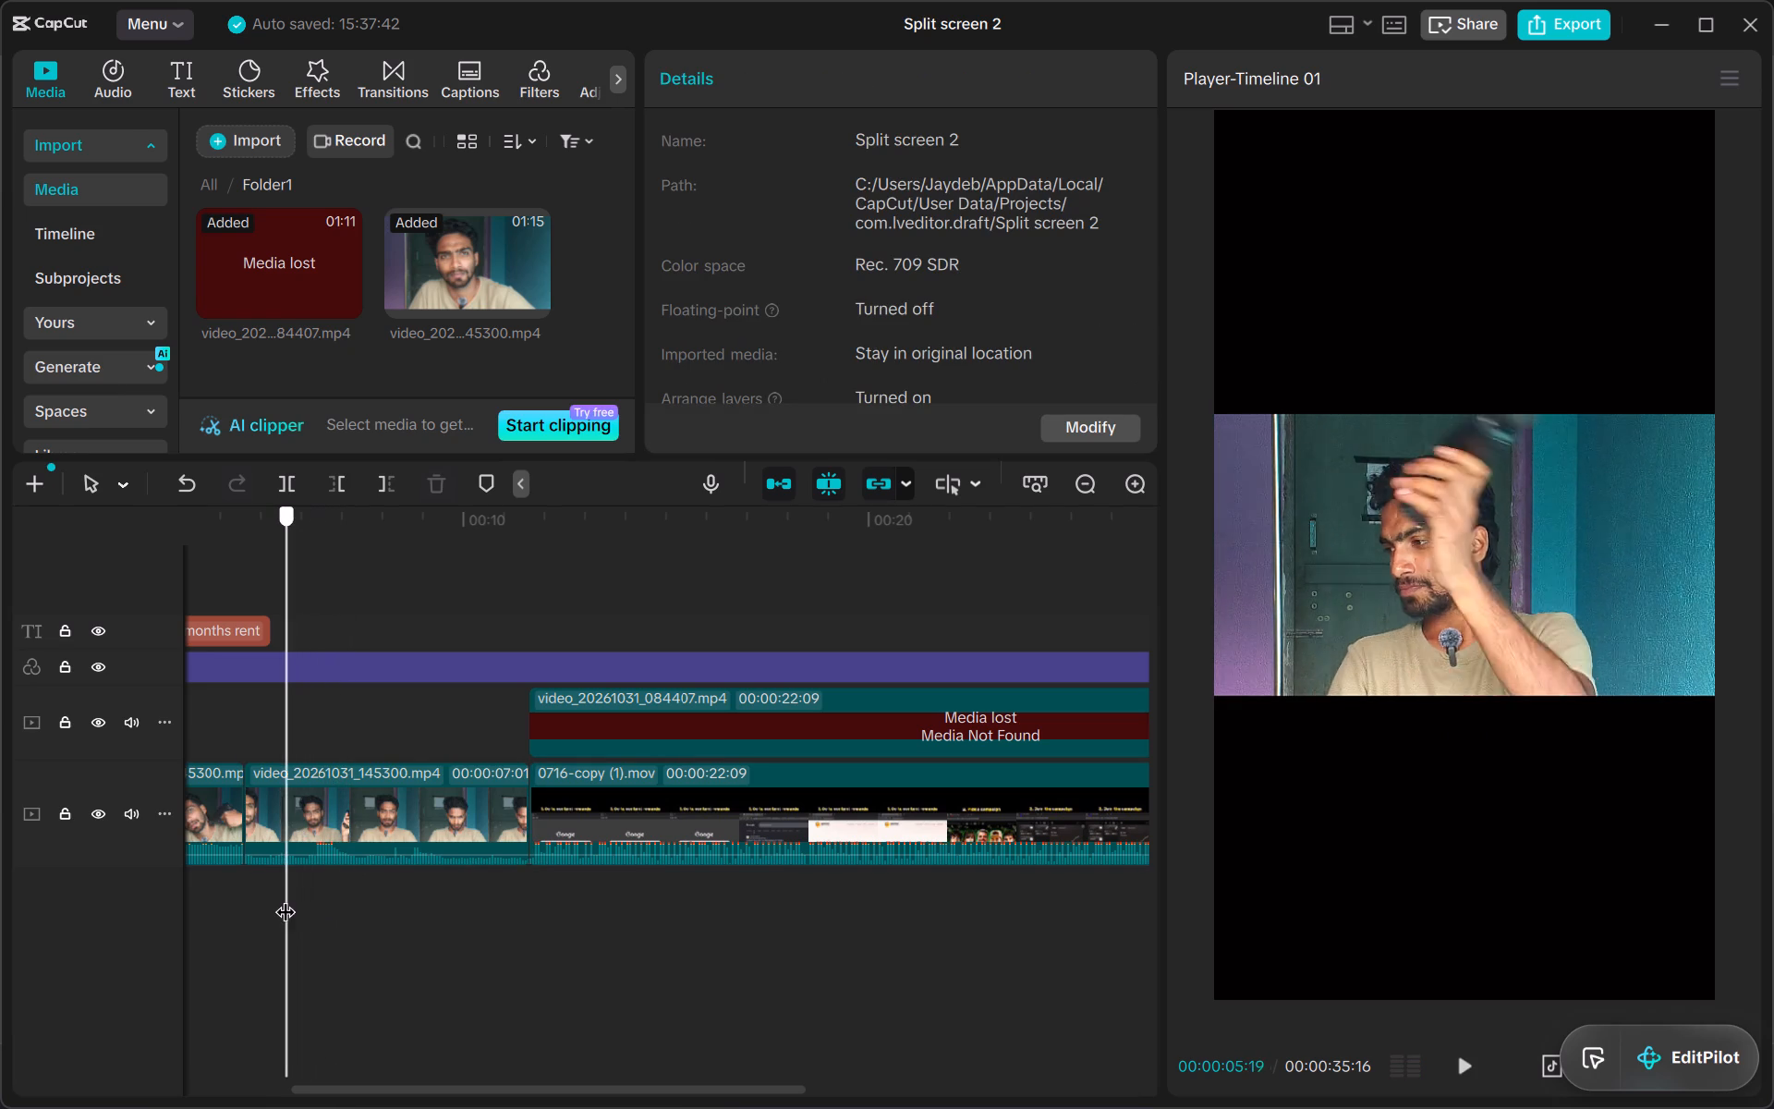
pyautogui.moveTo(285, 897); pyautogui.dragTo(282, 897)
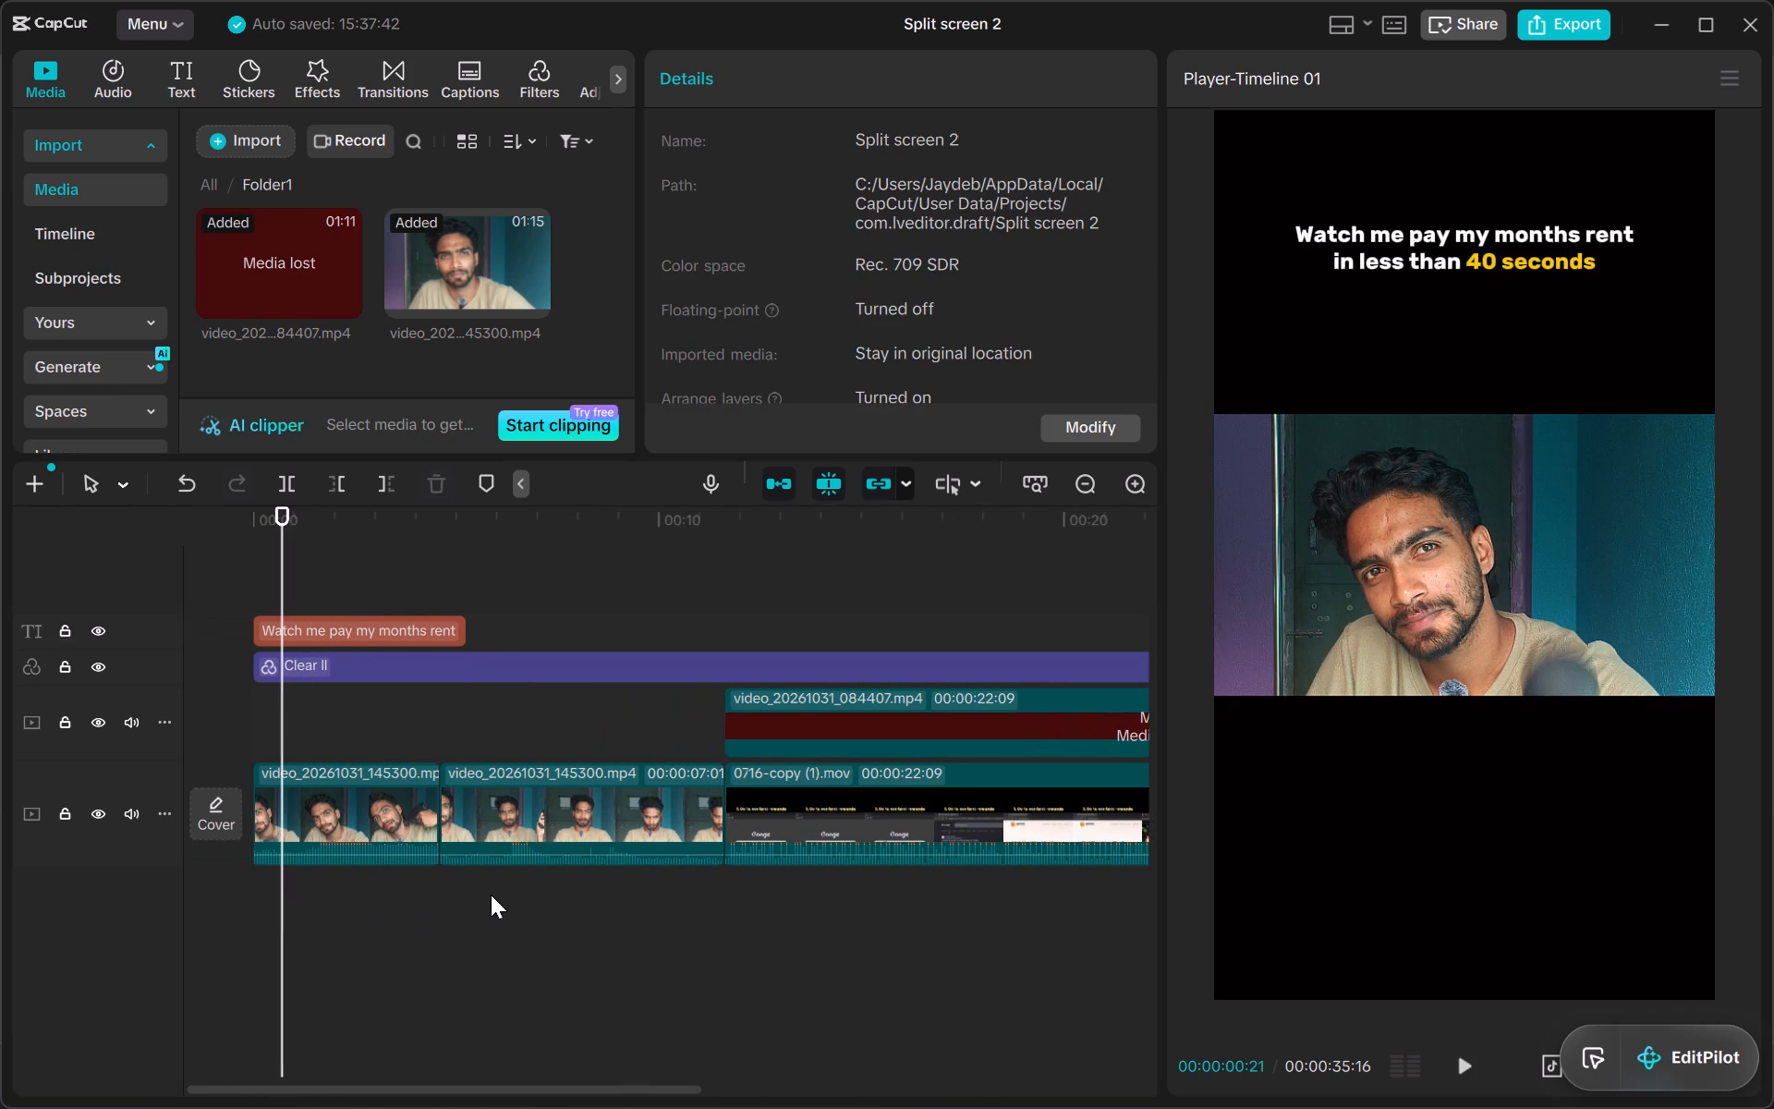
pyautogui.click(493, 896)
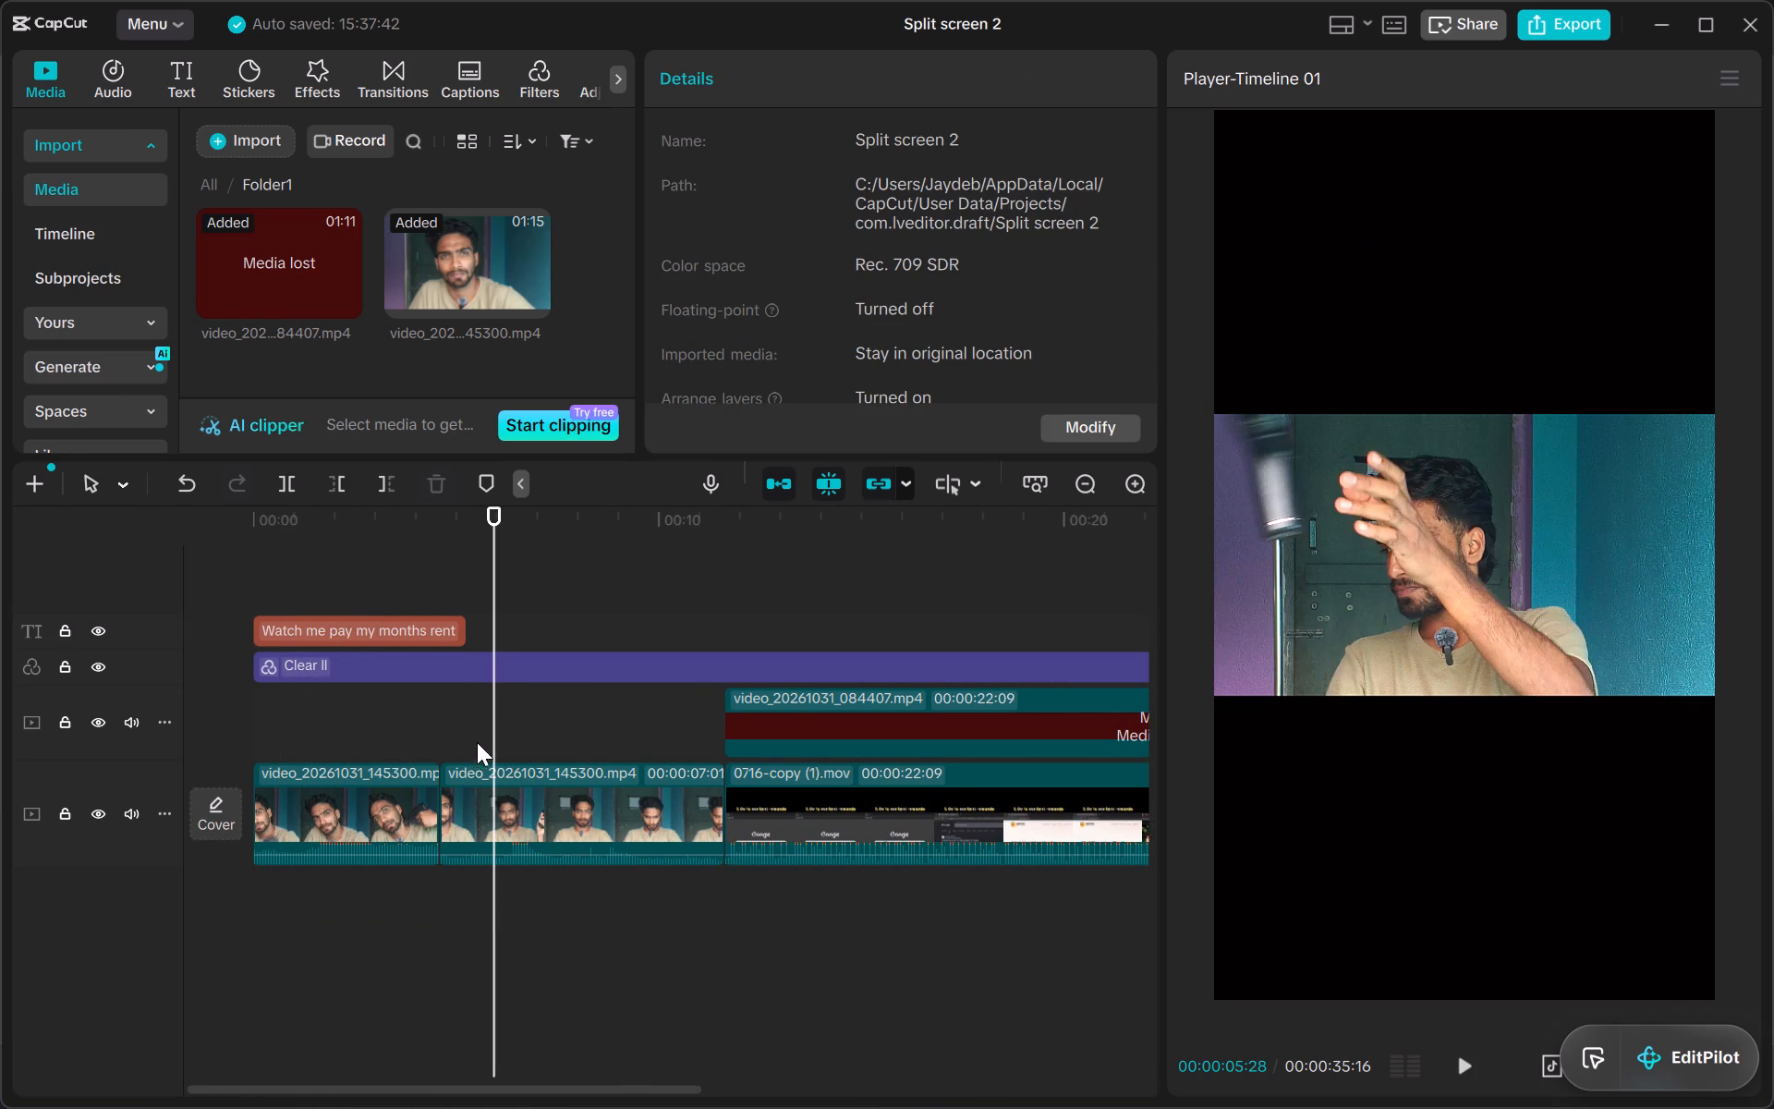
pyautogui.click(490, 736)
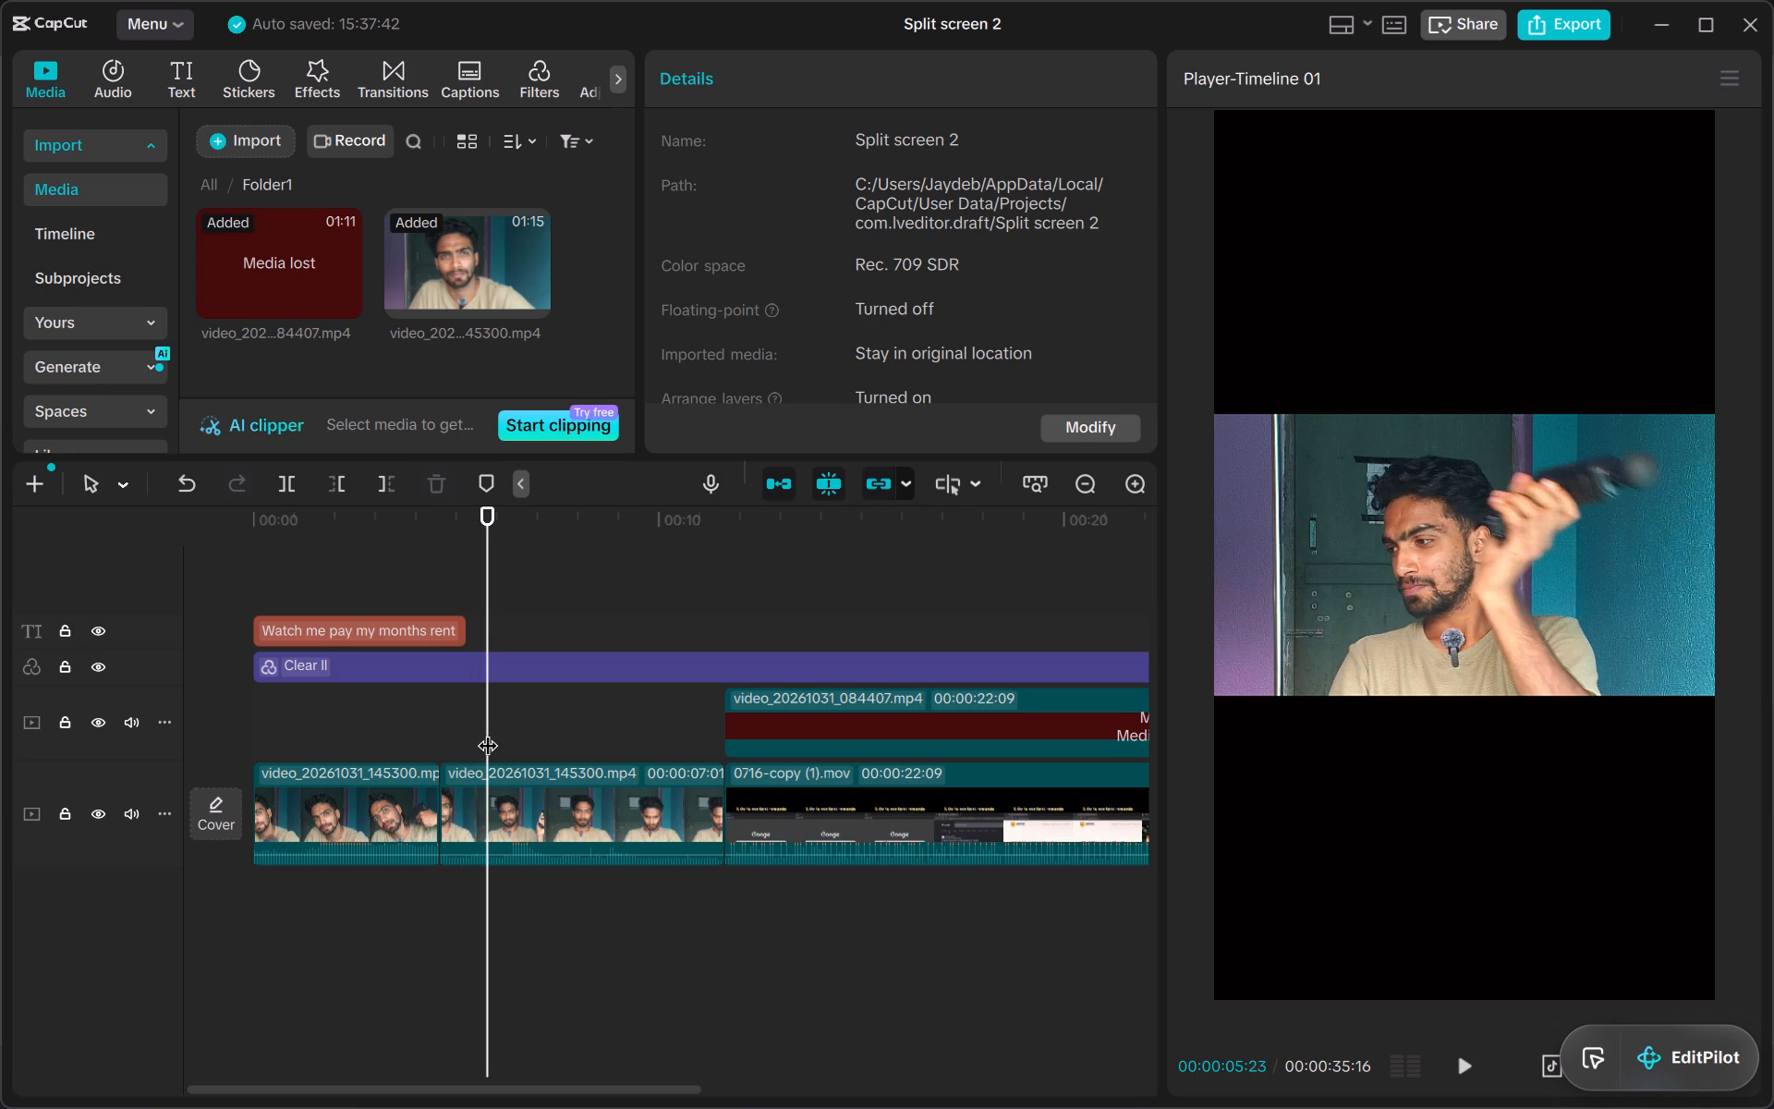
pyautogui.click(487, 731)
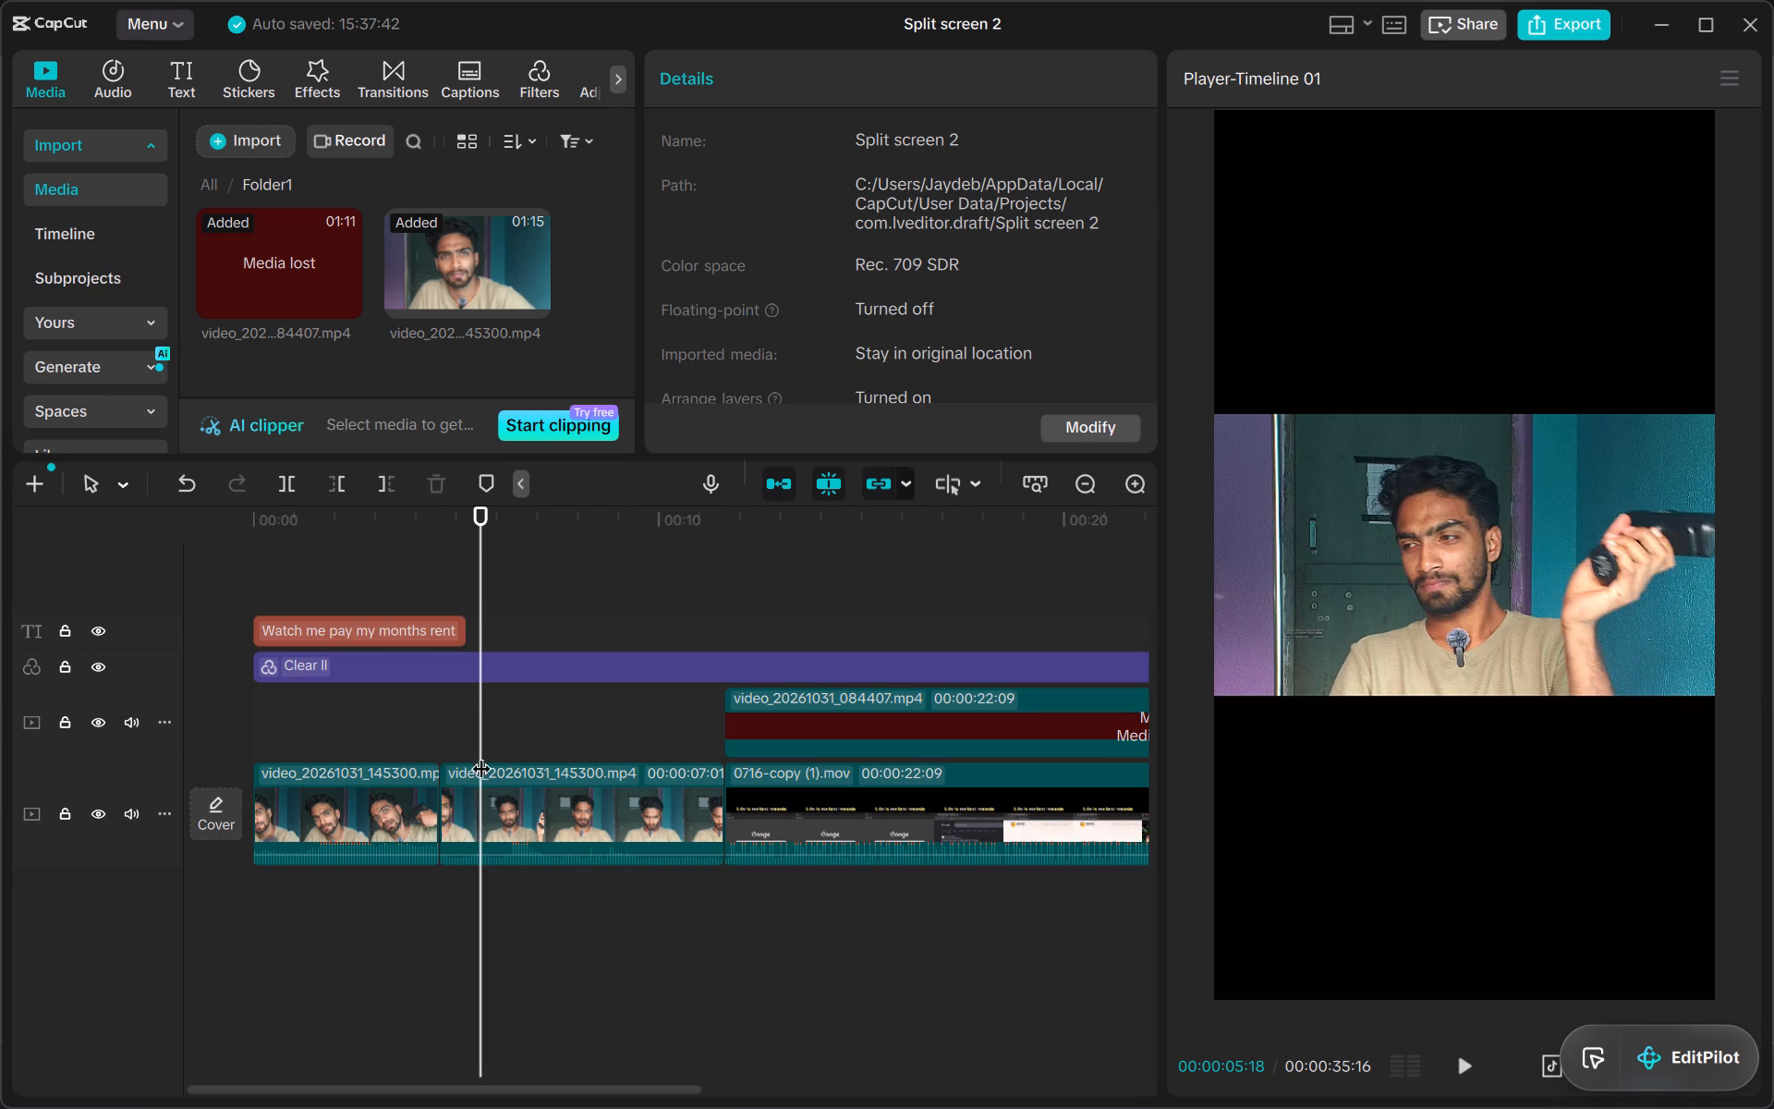
pyautogui.click(479, 817)
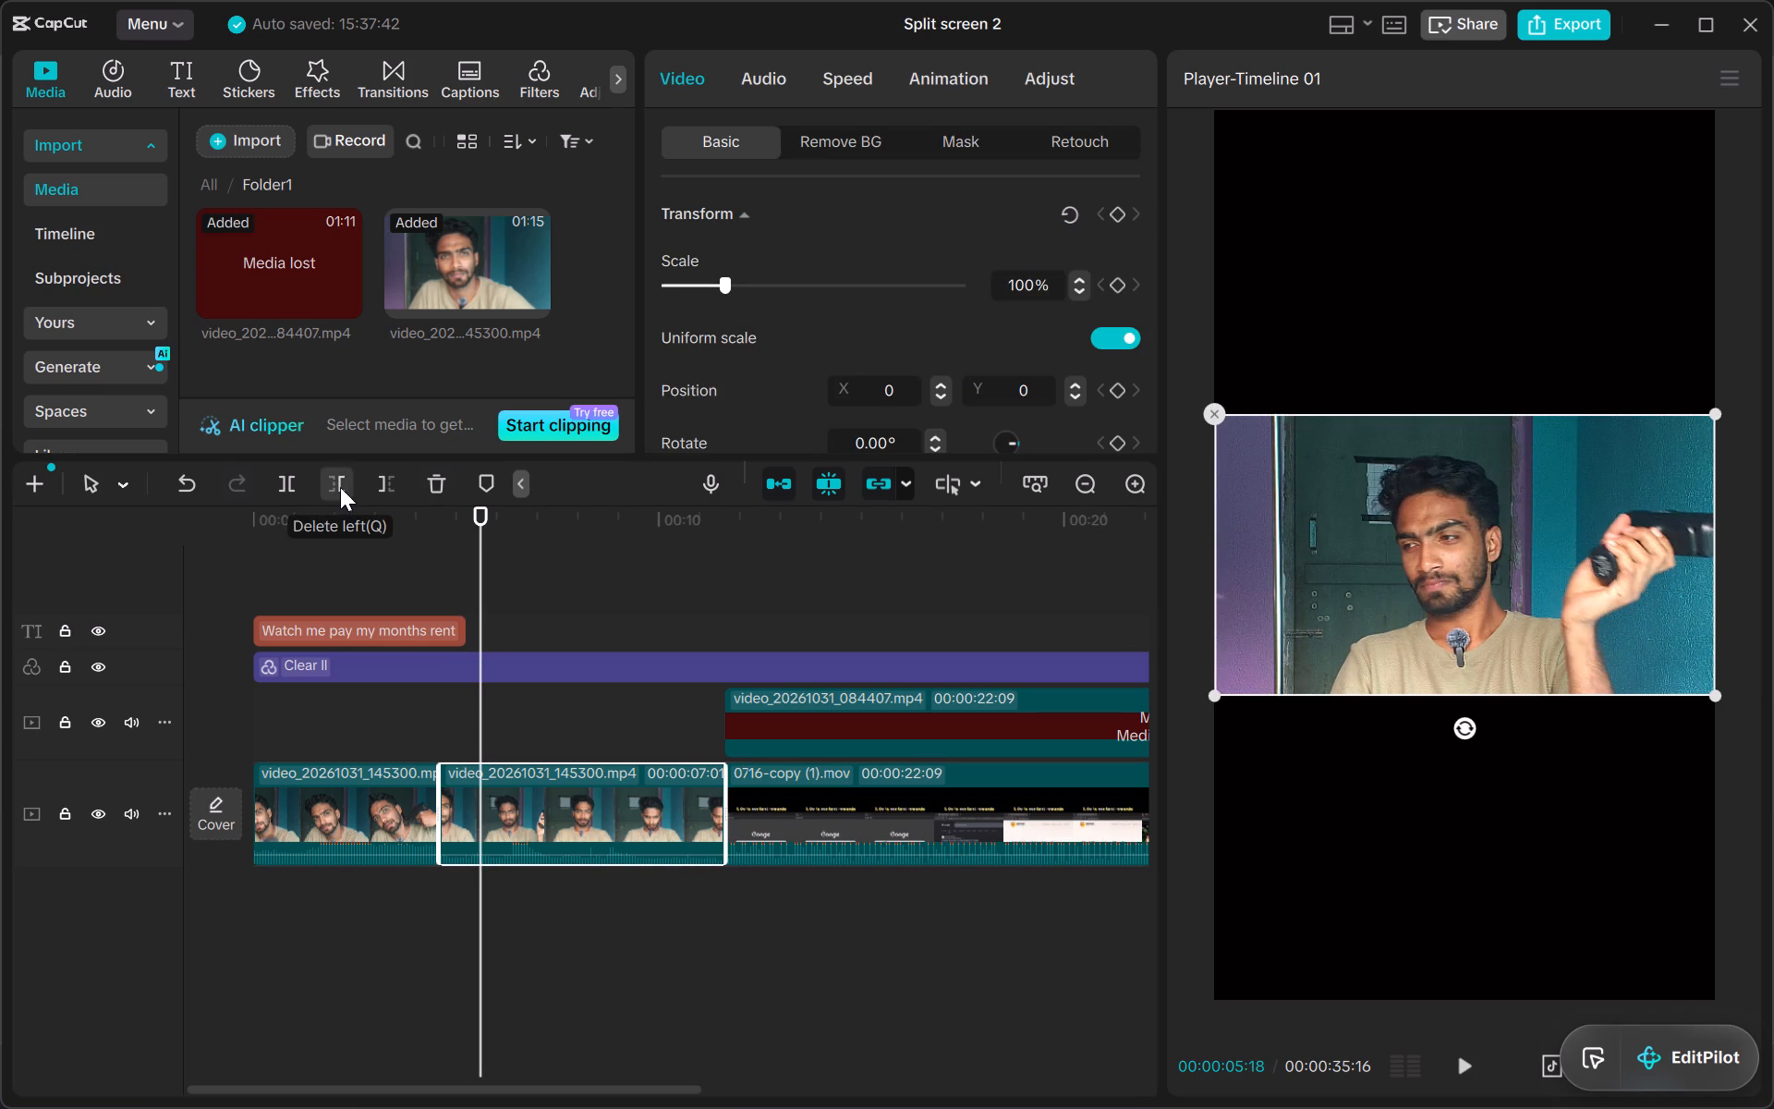
pyautogui.click(340, 487)
# Set the speed of the first and second video_20261031_145300.mp4 pieces to 1.10x.
pyautogui.click(409, 800)
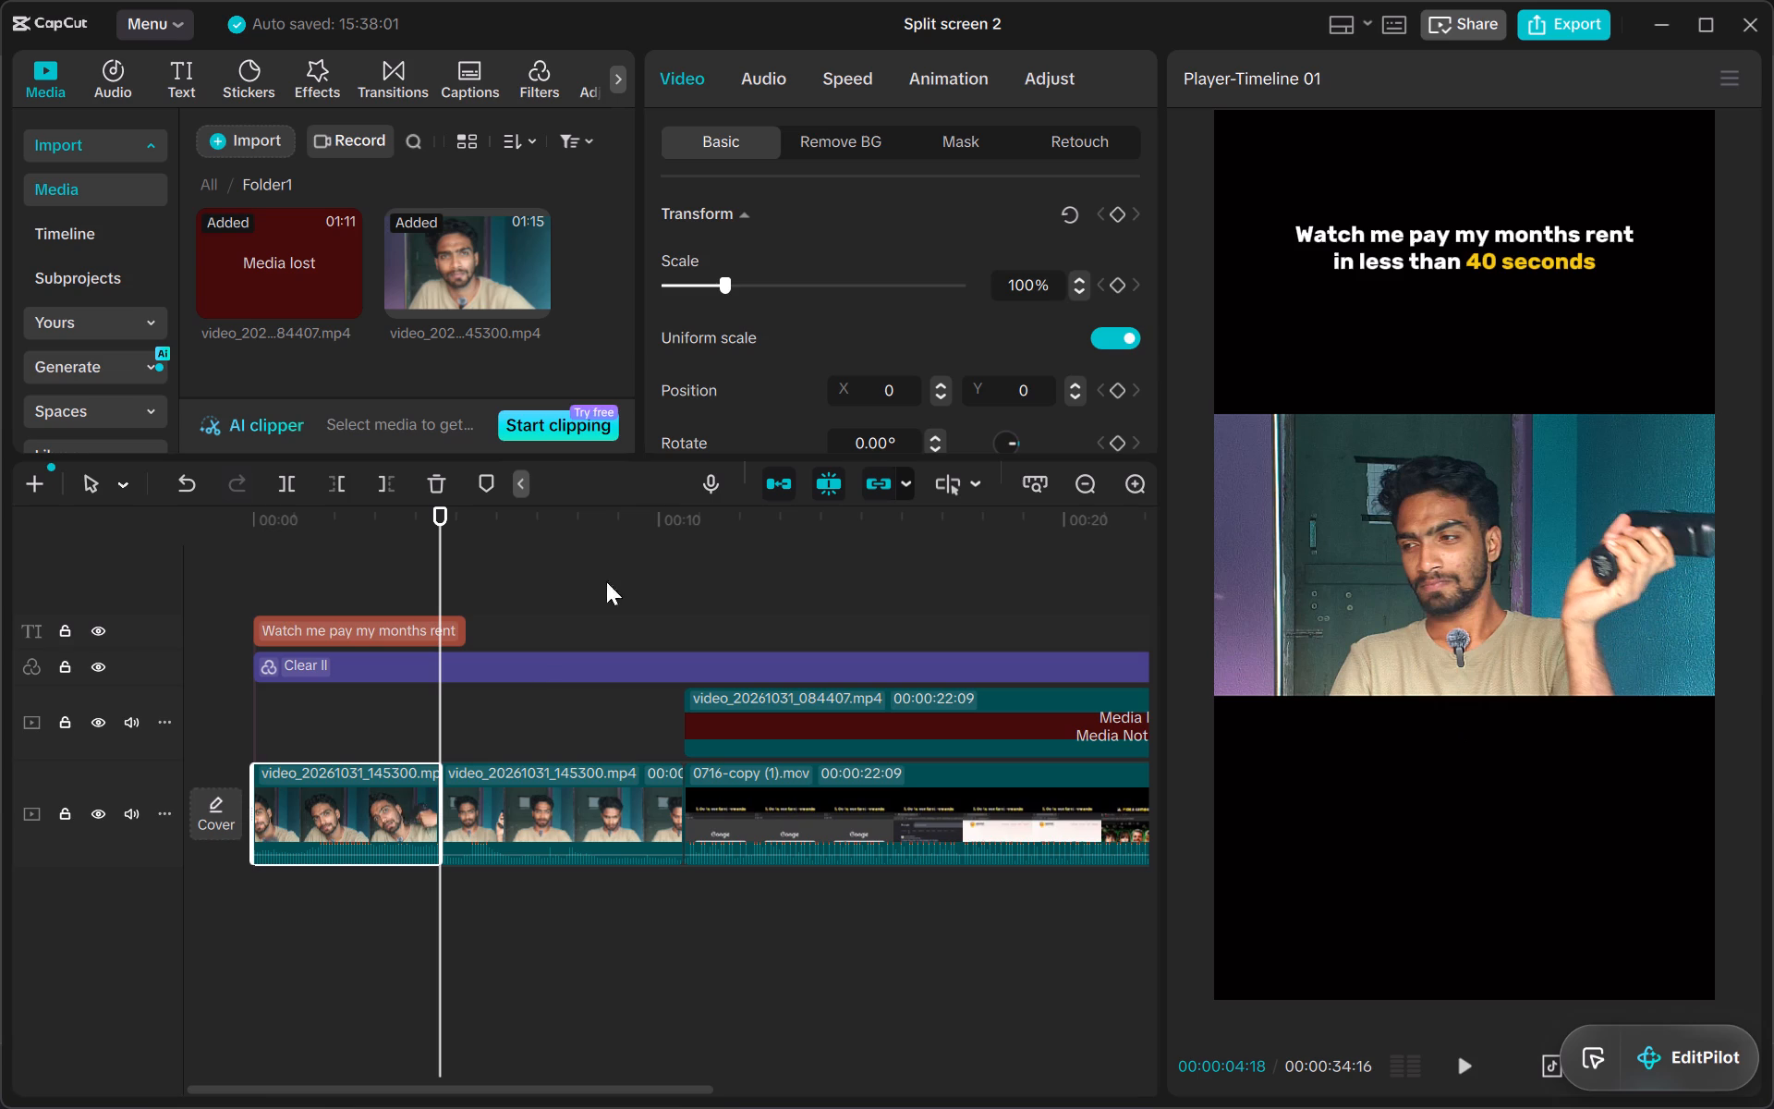
pyautogui.click(854, 99)
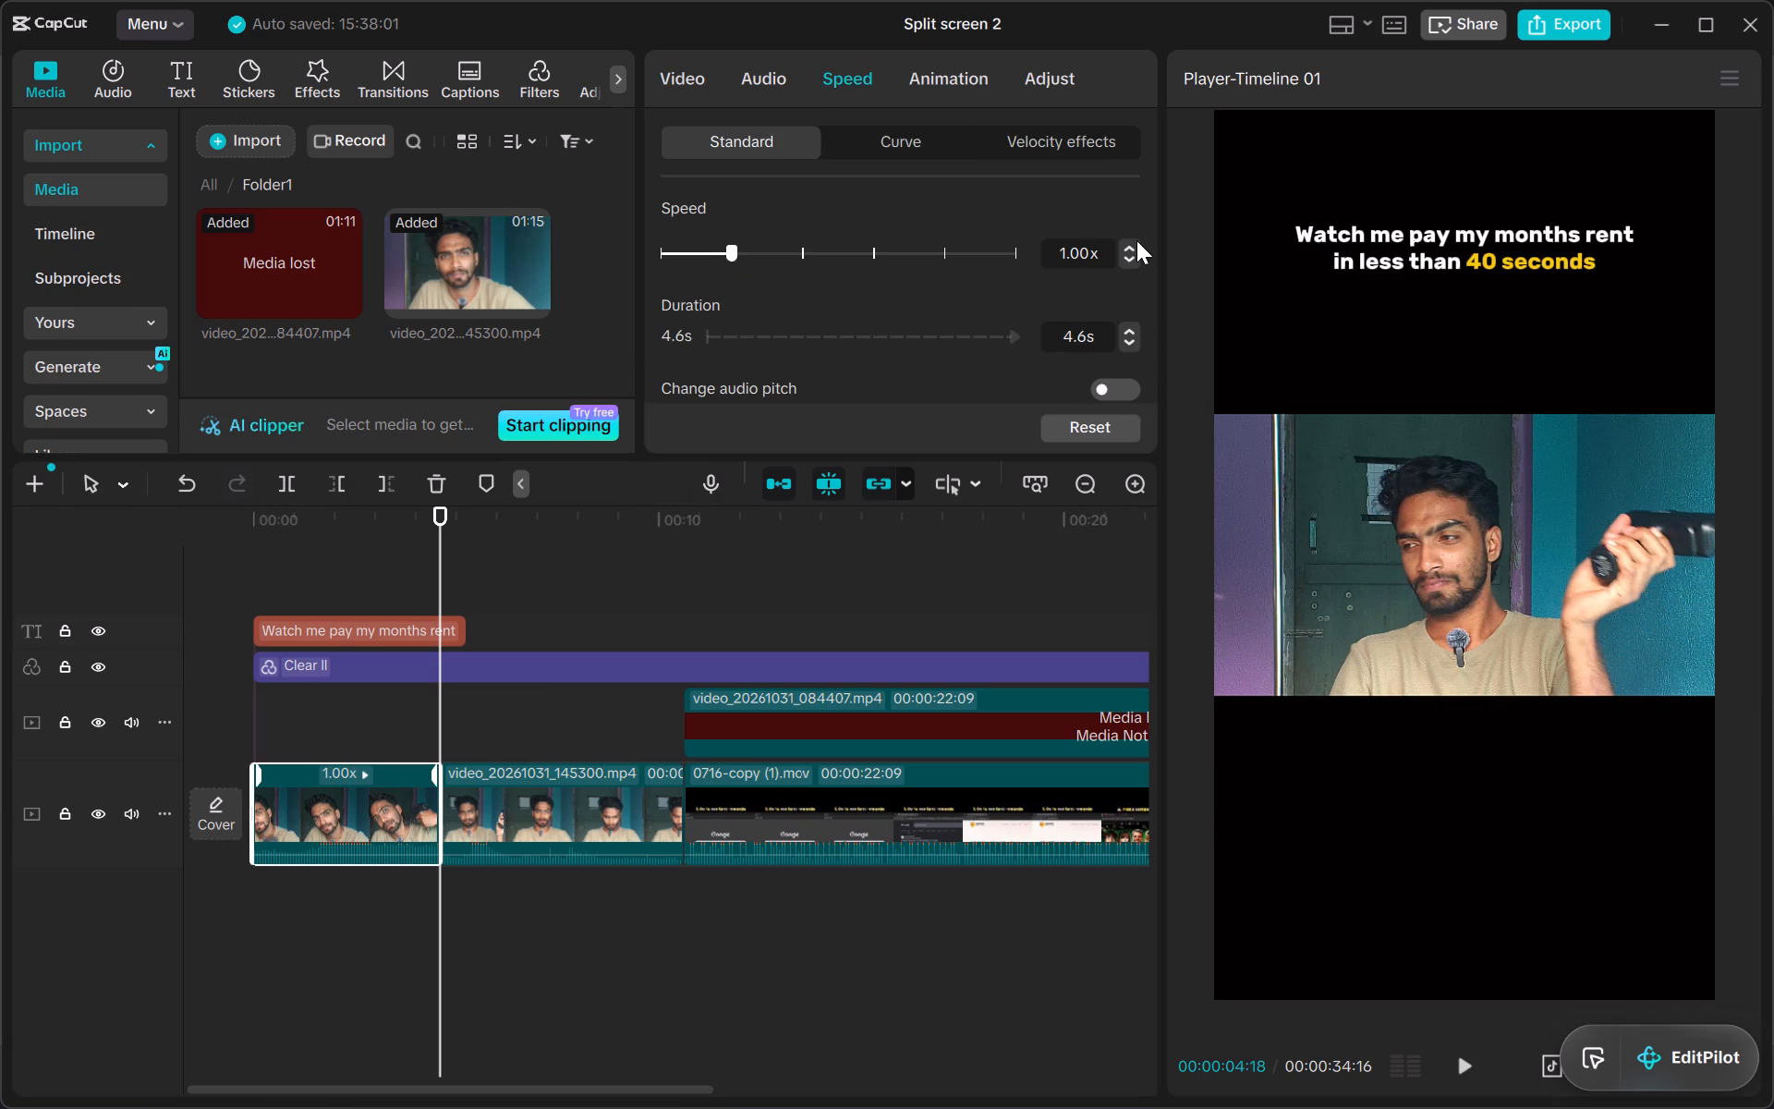
pyautogui.click(1136, 243)
pyautogui.click(481, 841)
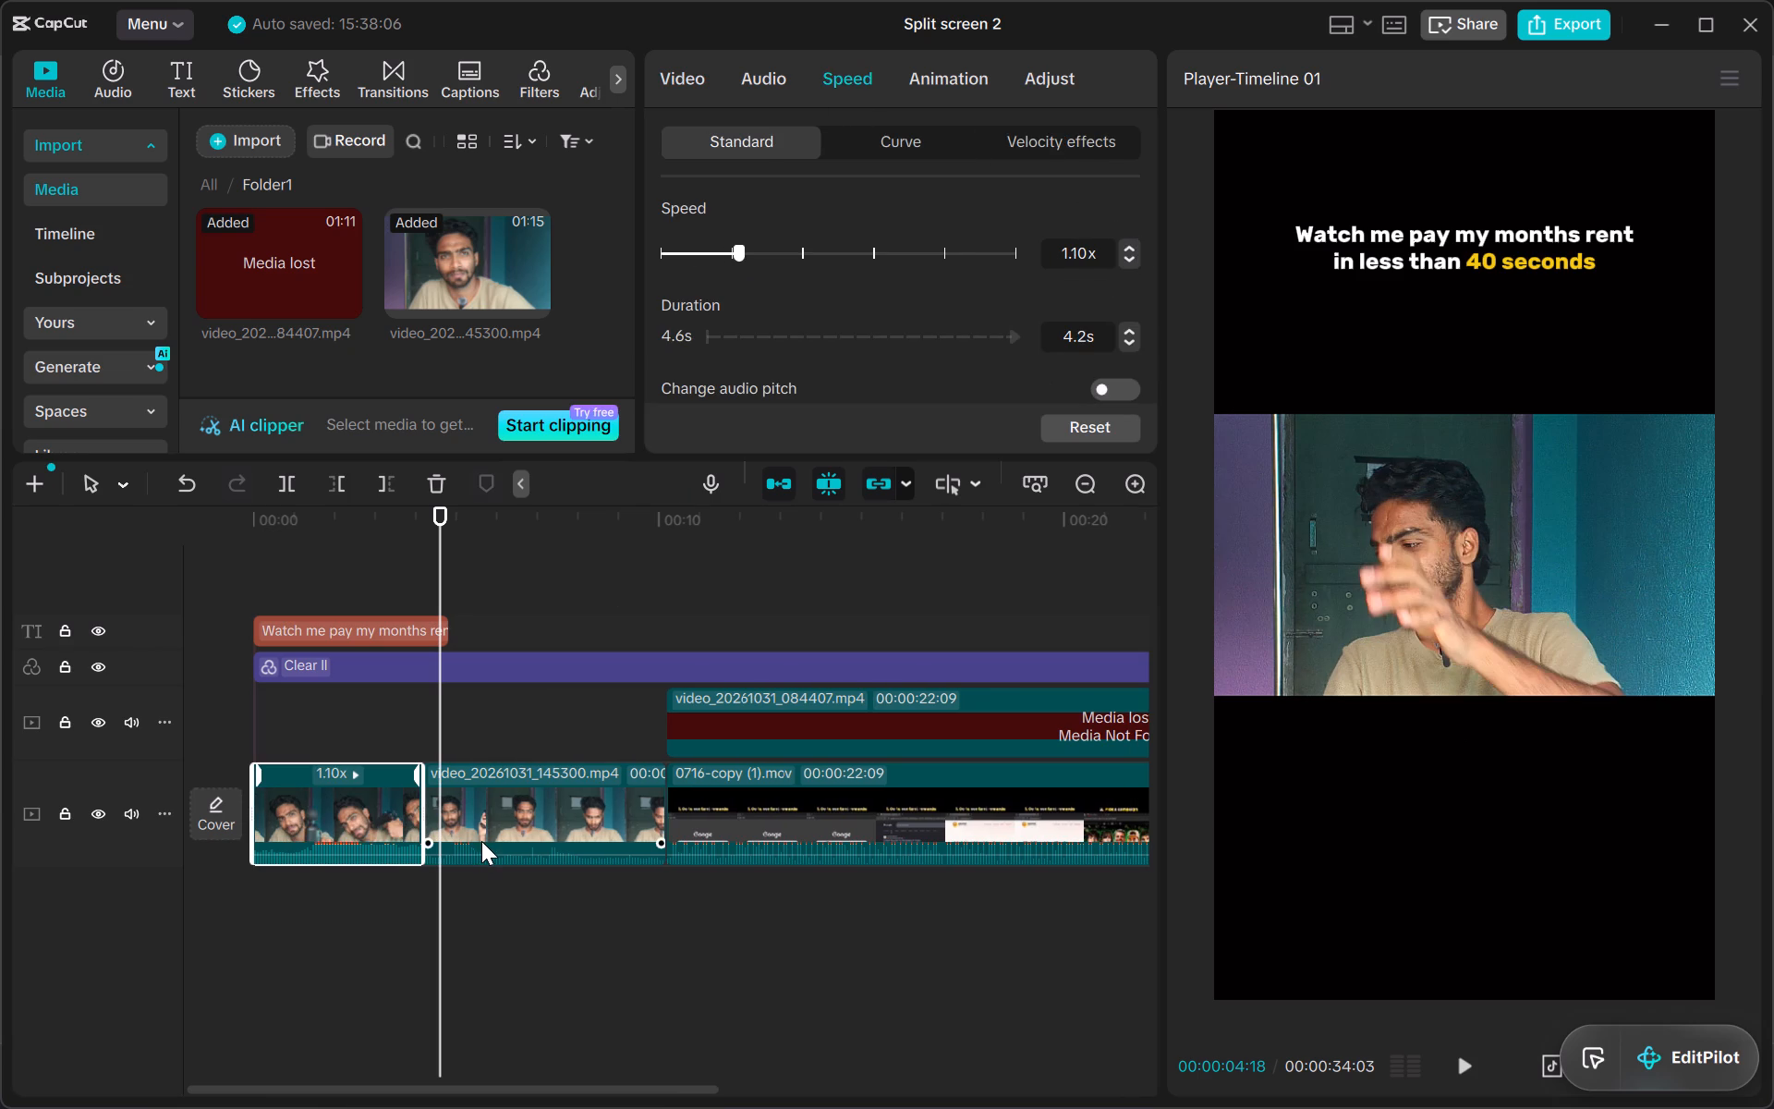
pyautogui.click(1135, 250)
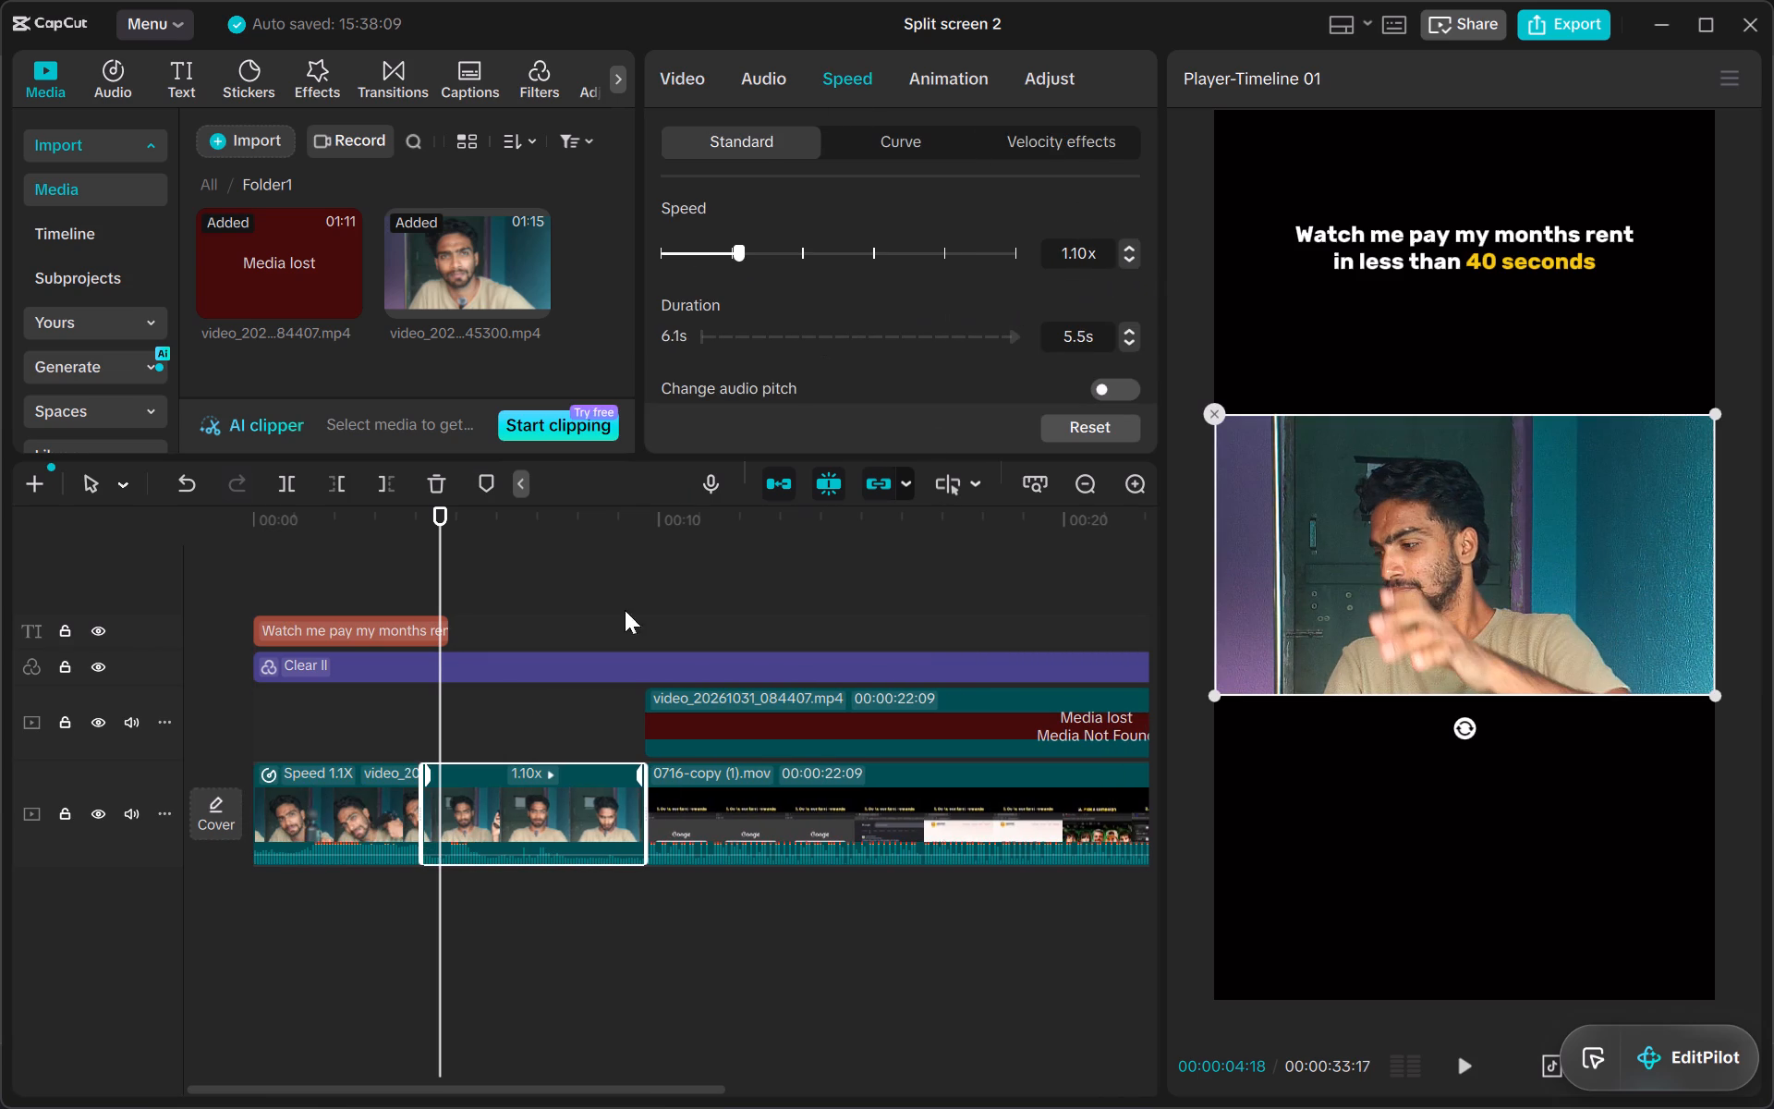
# Play the opening from the start and trim away everything in the first piece before 00:00:01:16.
pyautogui.click(247, 896)
pyautogui.click(247, 896)
pyautogui.click(247, 896)
pyautogui.click(226, 882)
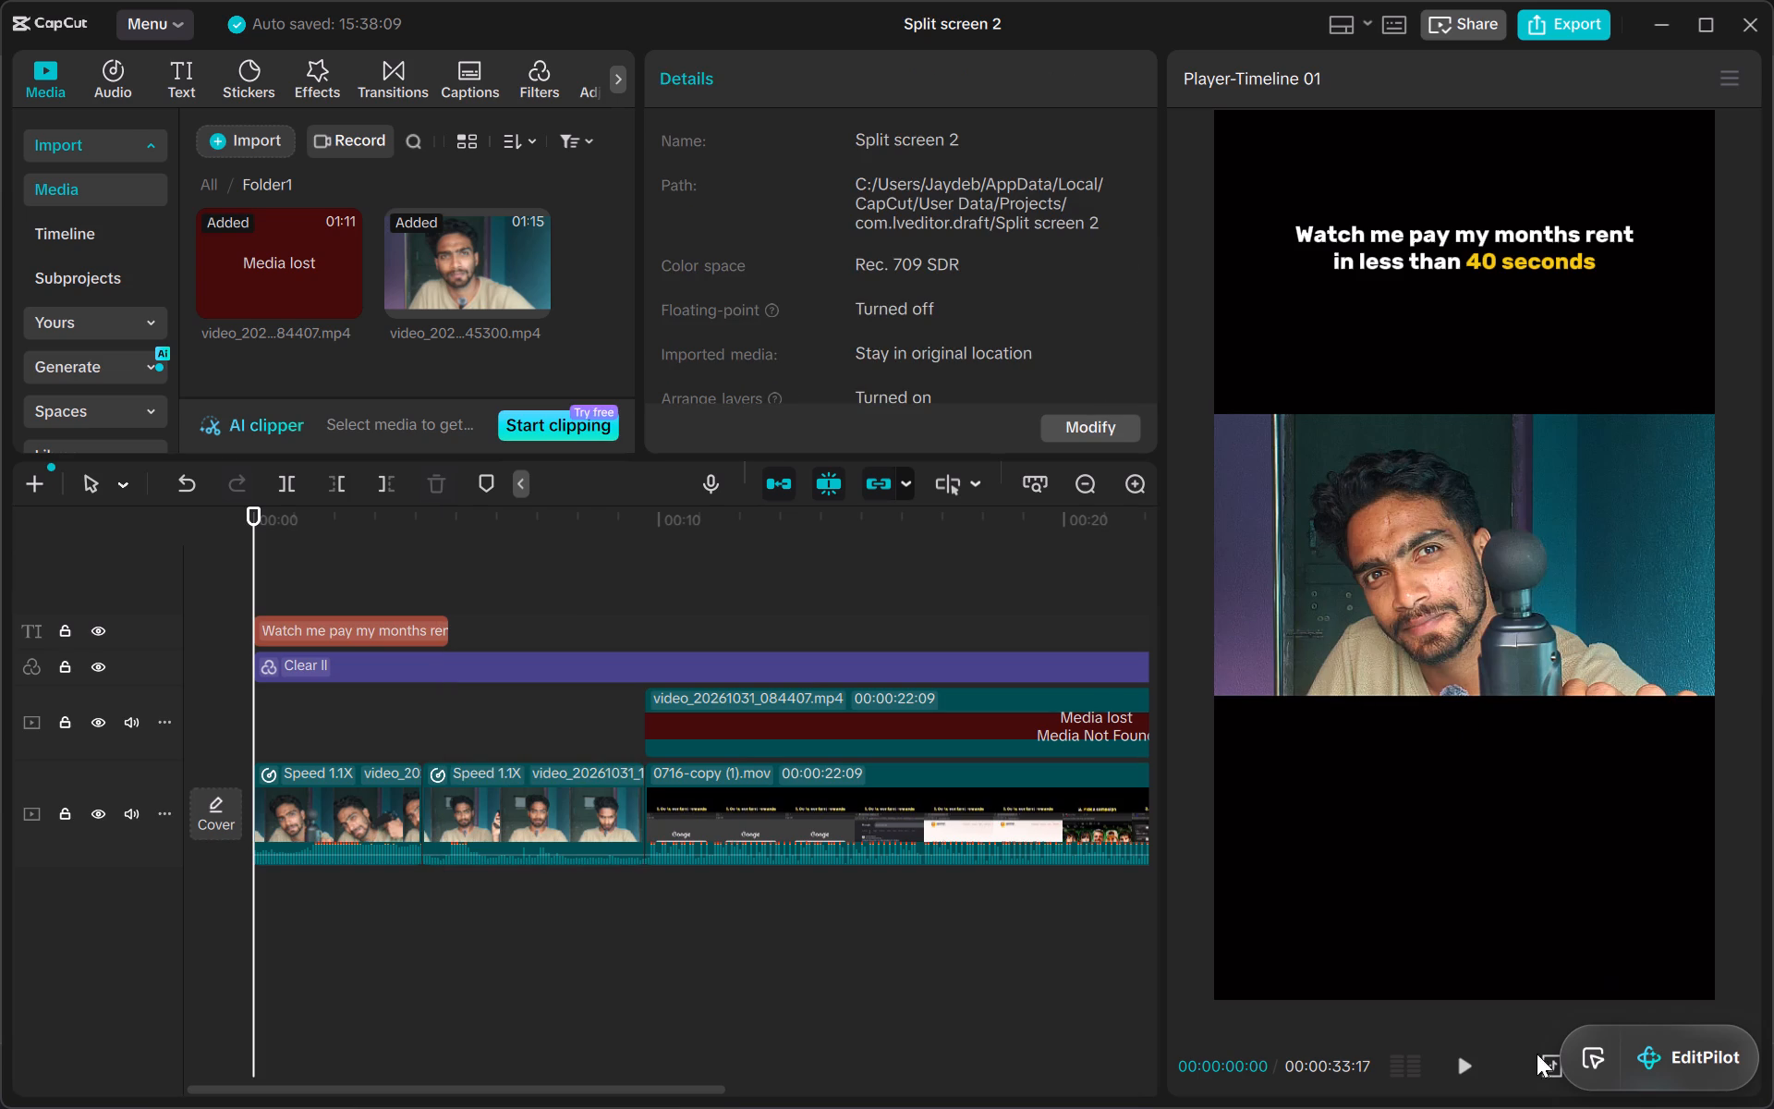
pyautogui.click(1457, 1071)
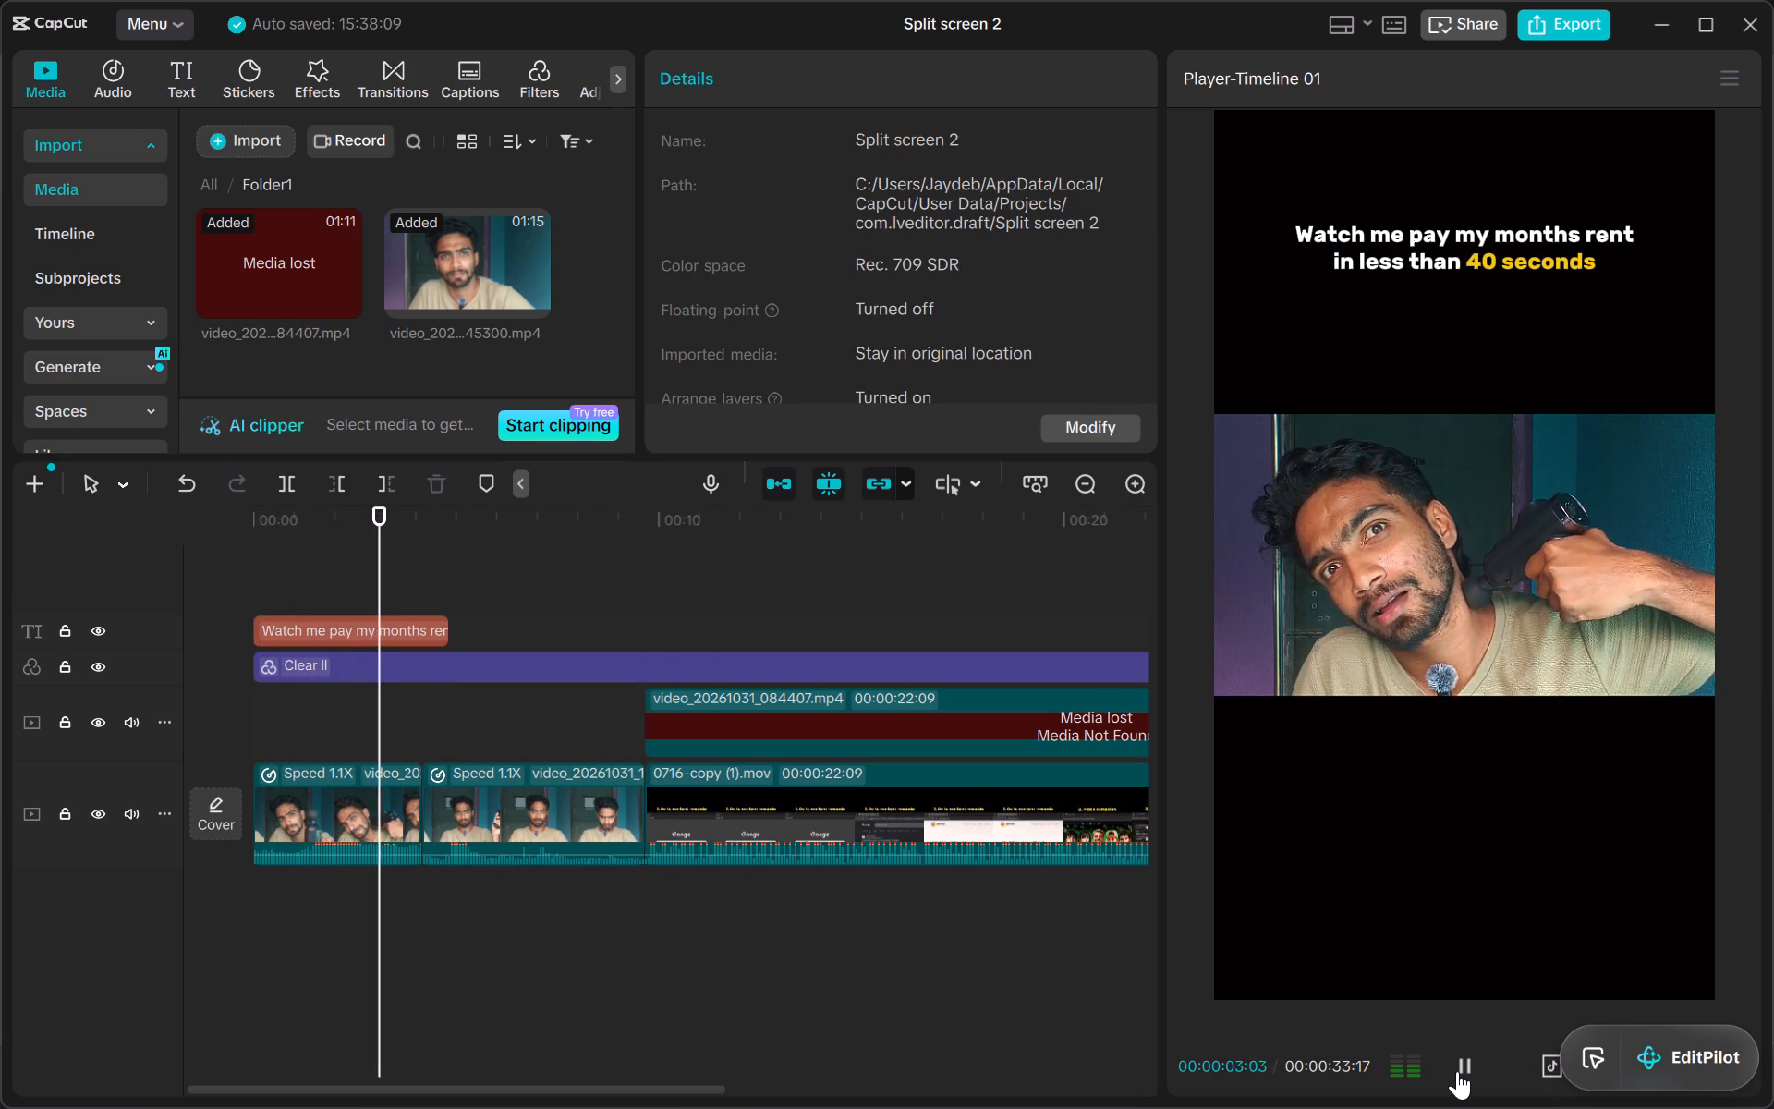
pyautogui.click(315, 900)
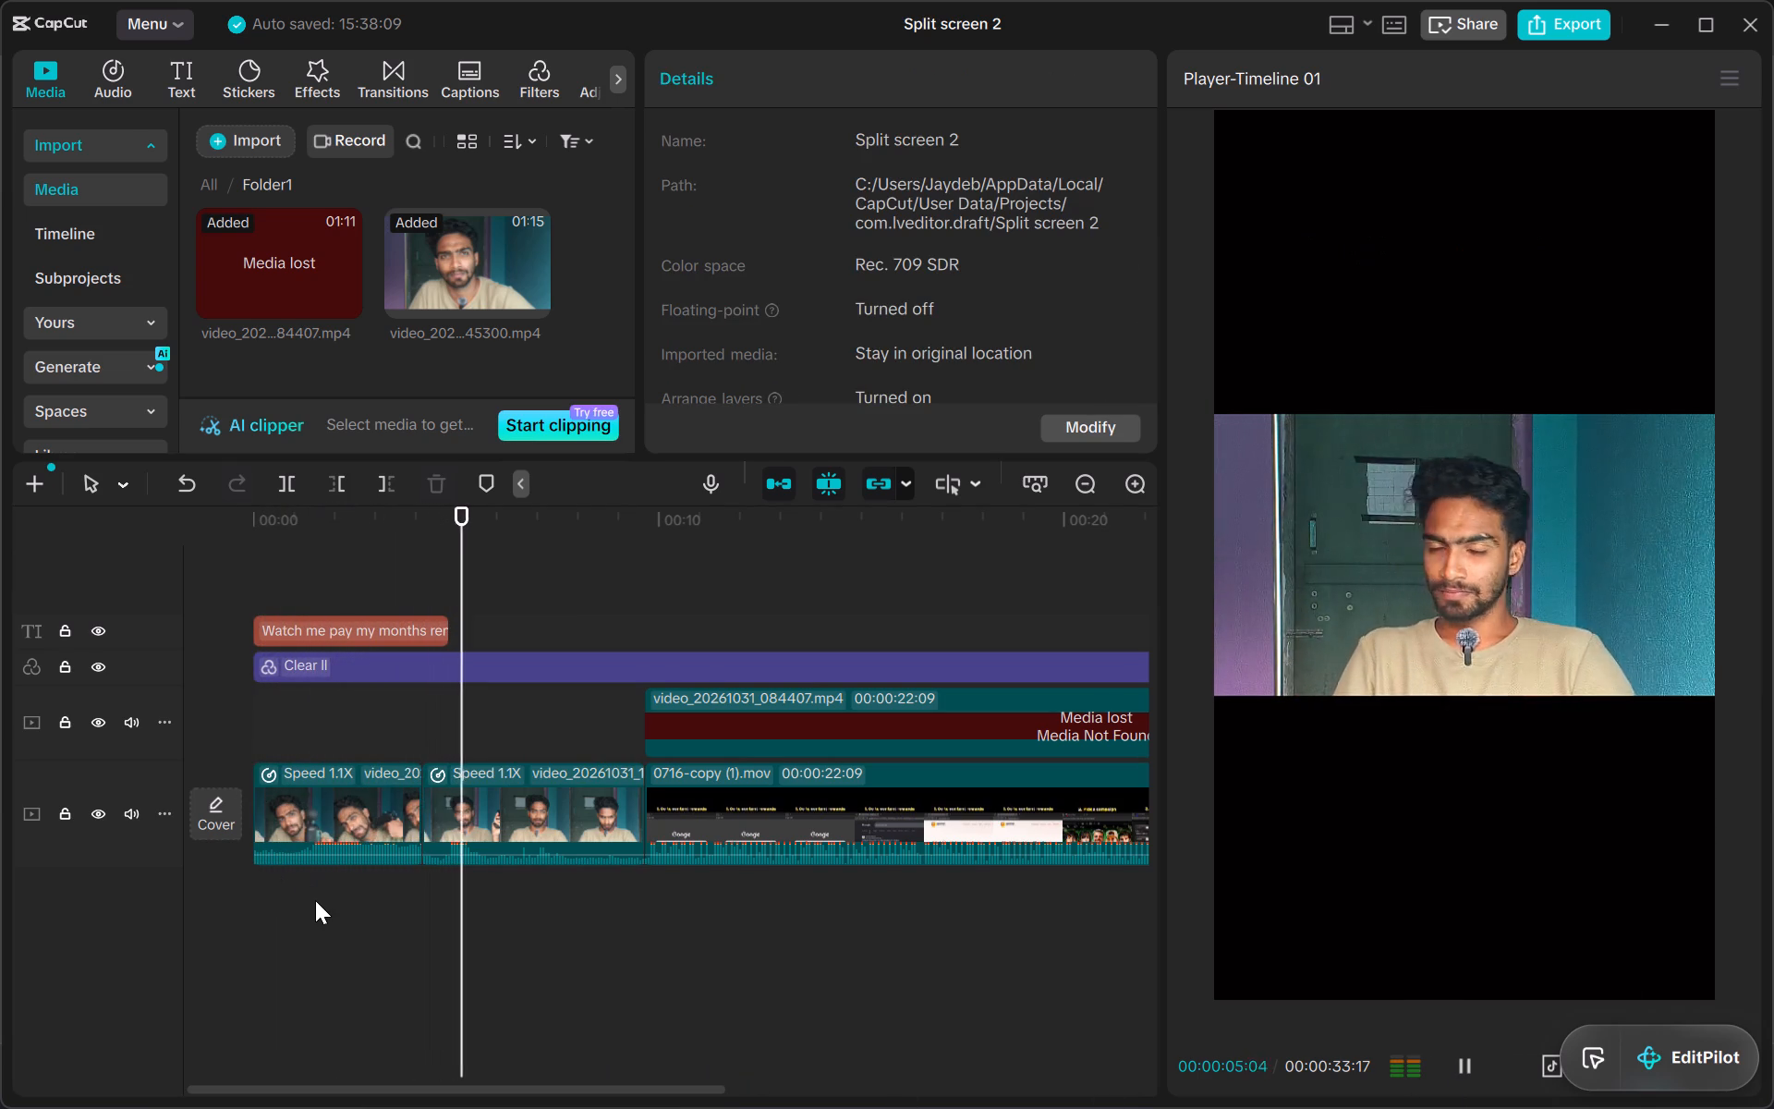
pyautogui.click(315, 900)
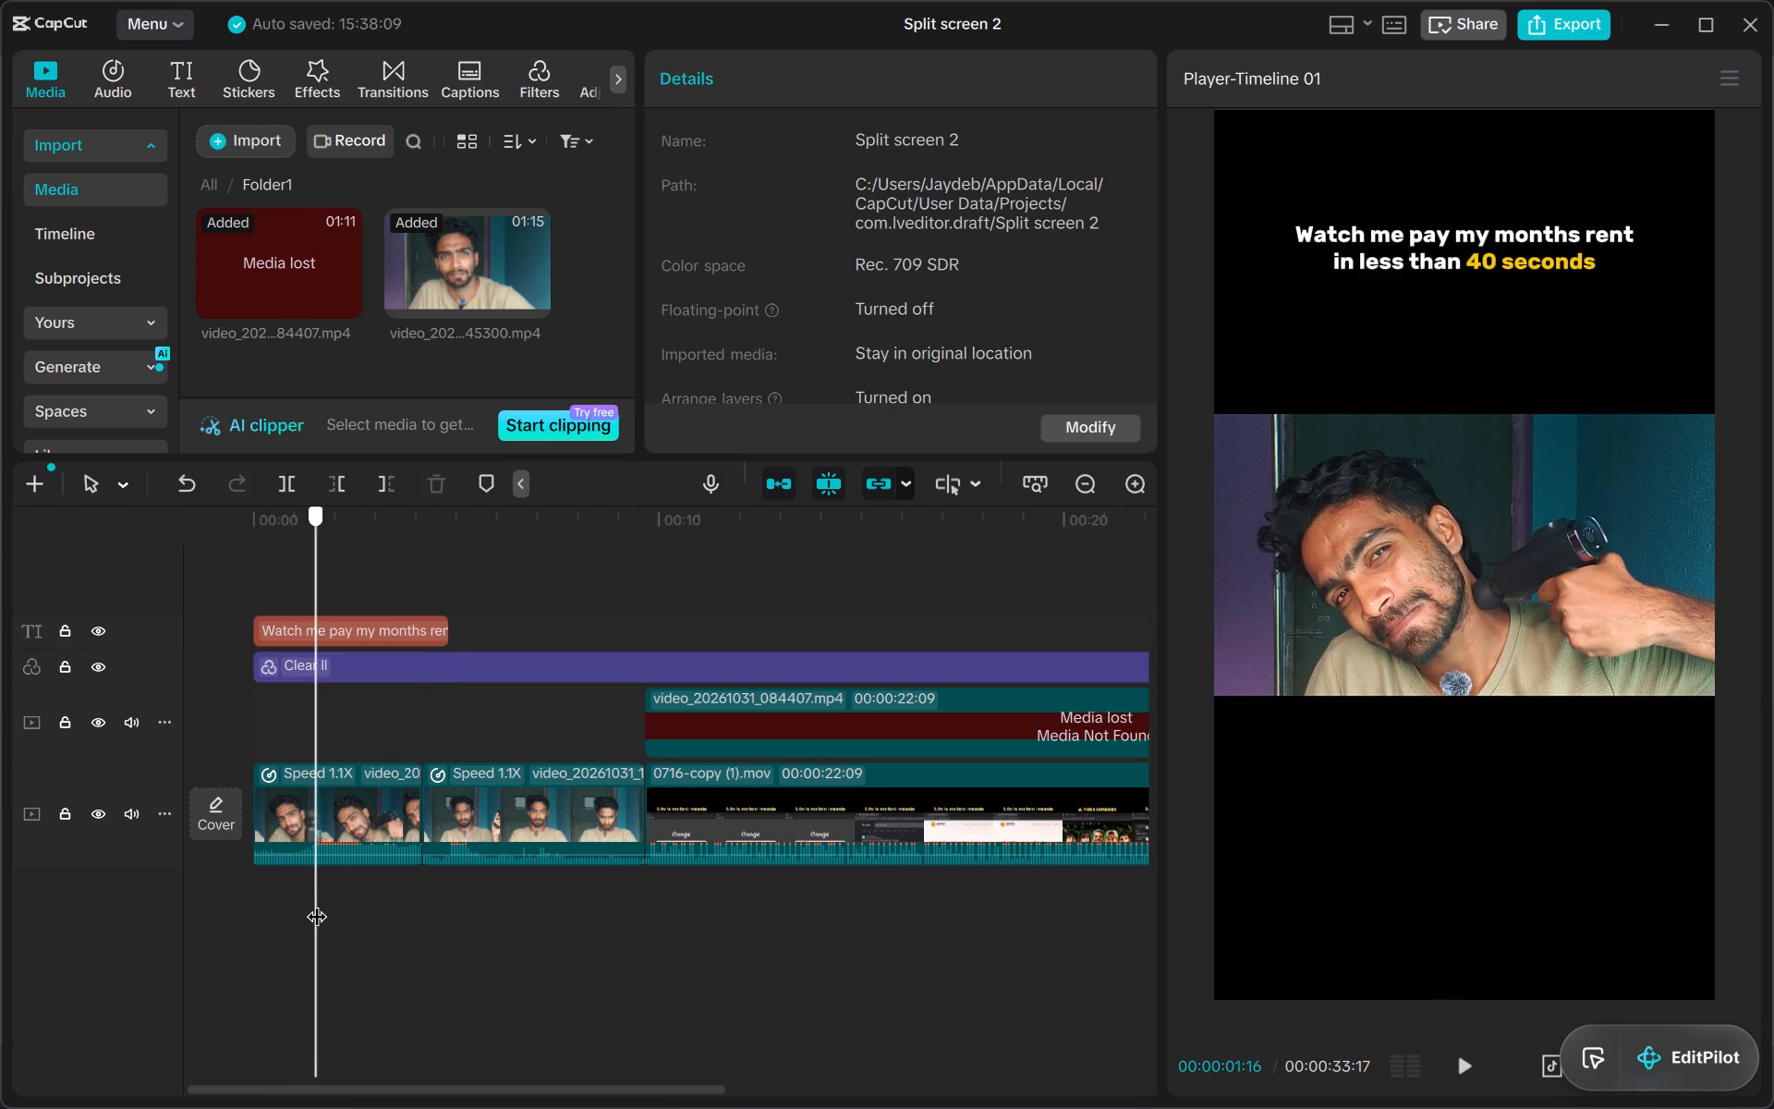
pyautogui.click(298, 847)
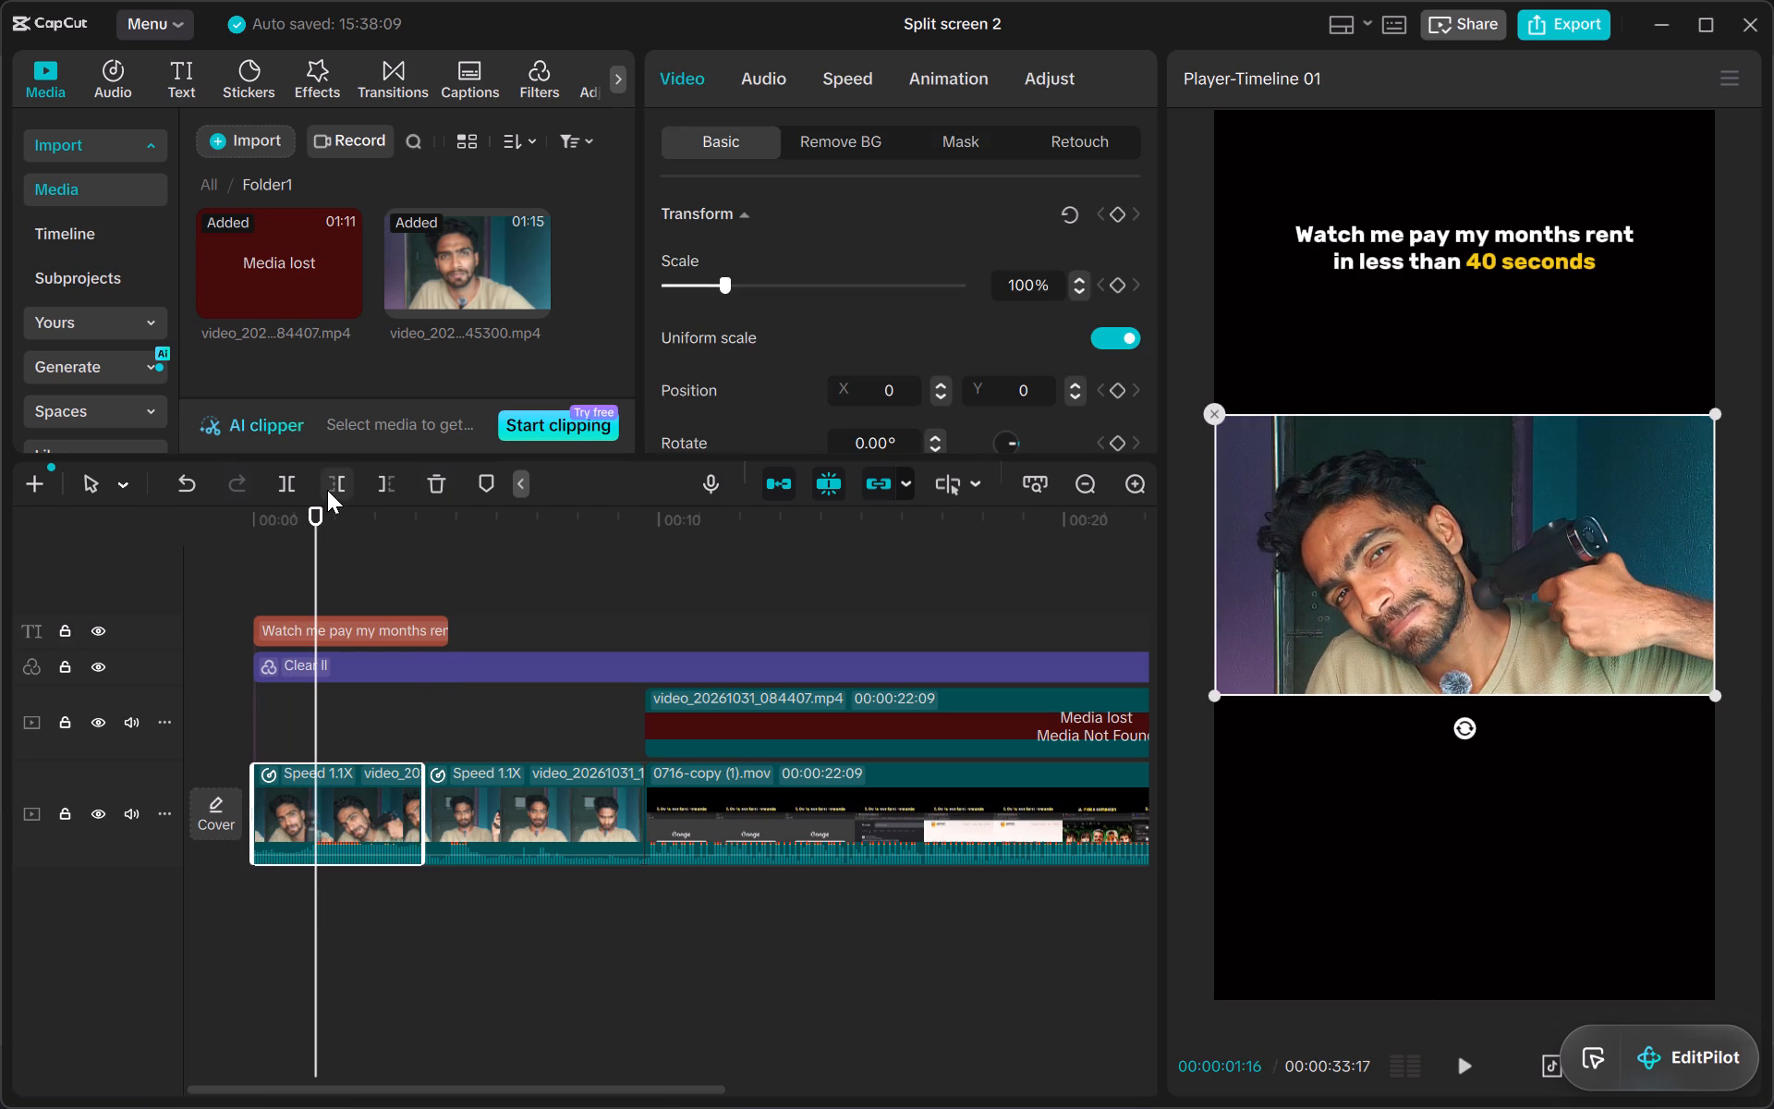
pyautogui.click(327, 489)
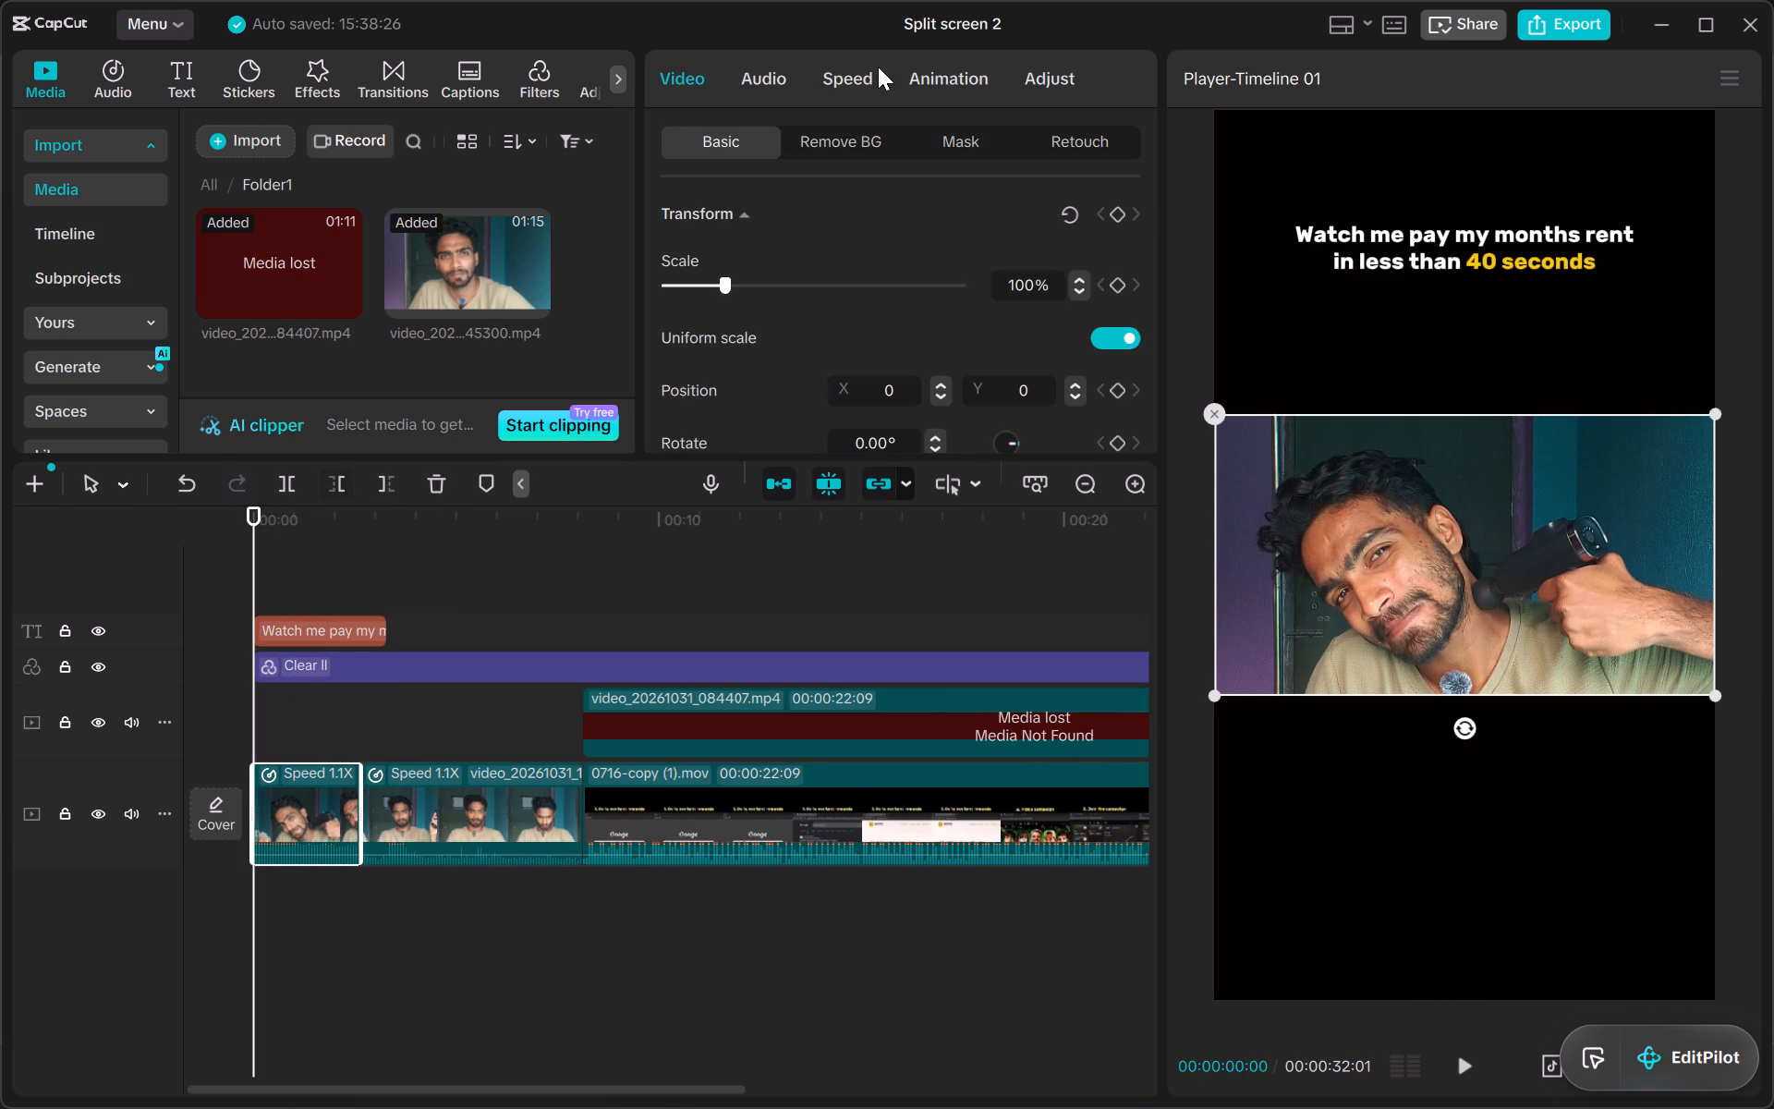
# Set the speed of the first video piece to 1.00x.
pyautogui.click(878, 67)
pyautogui.click(1123, 255)
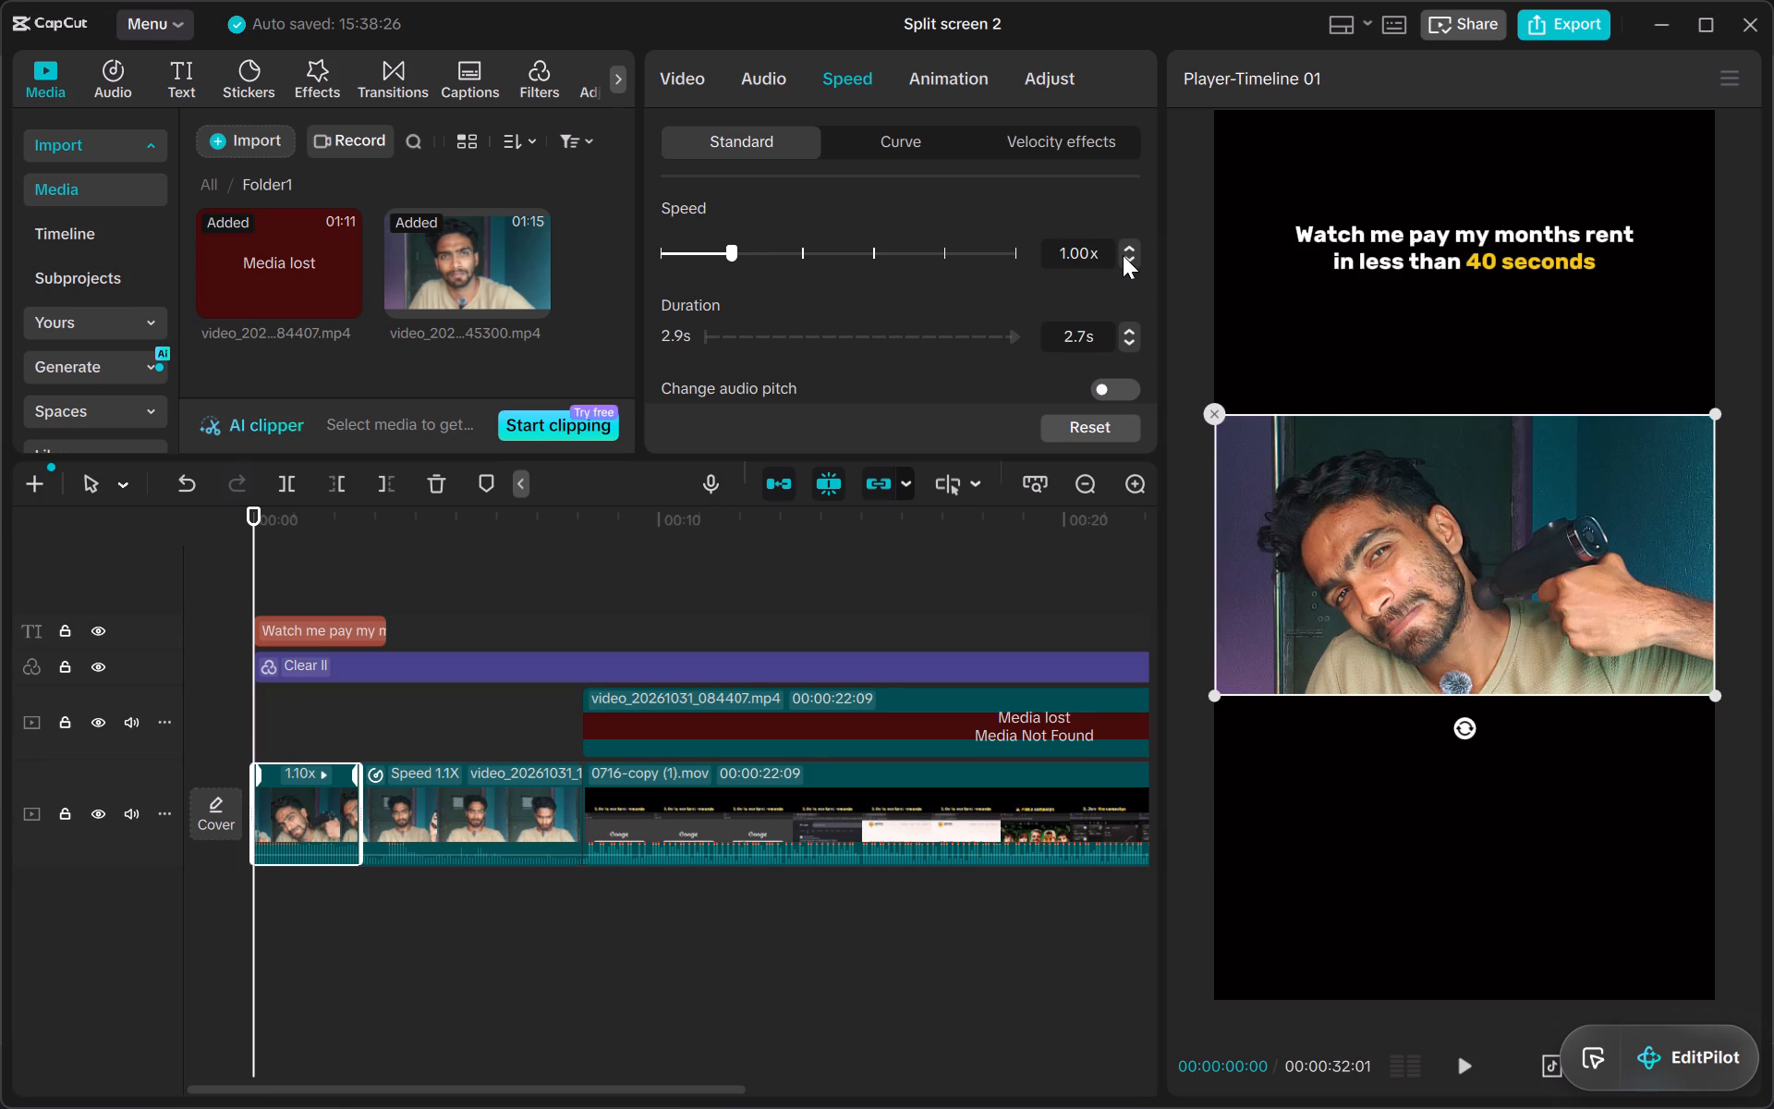
# Replay the opening from the start and trim away everything in the first piece before 00:00:00:21.
pyautogui.click(225, 902)
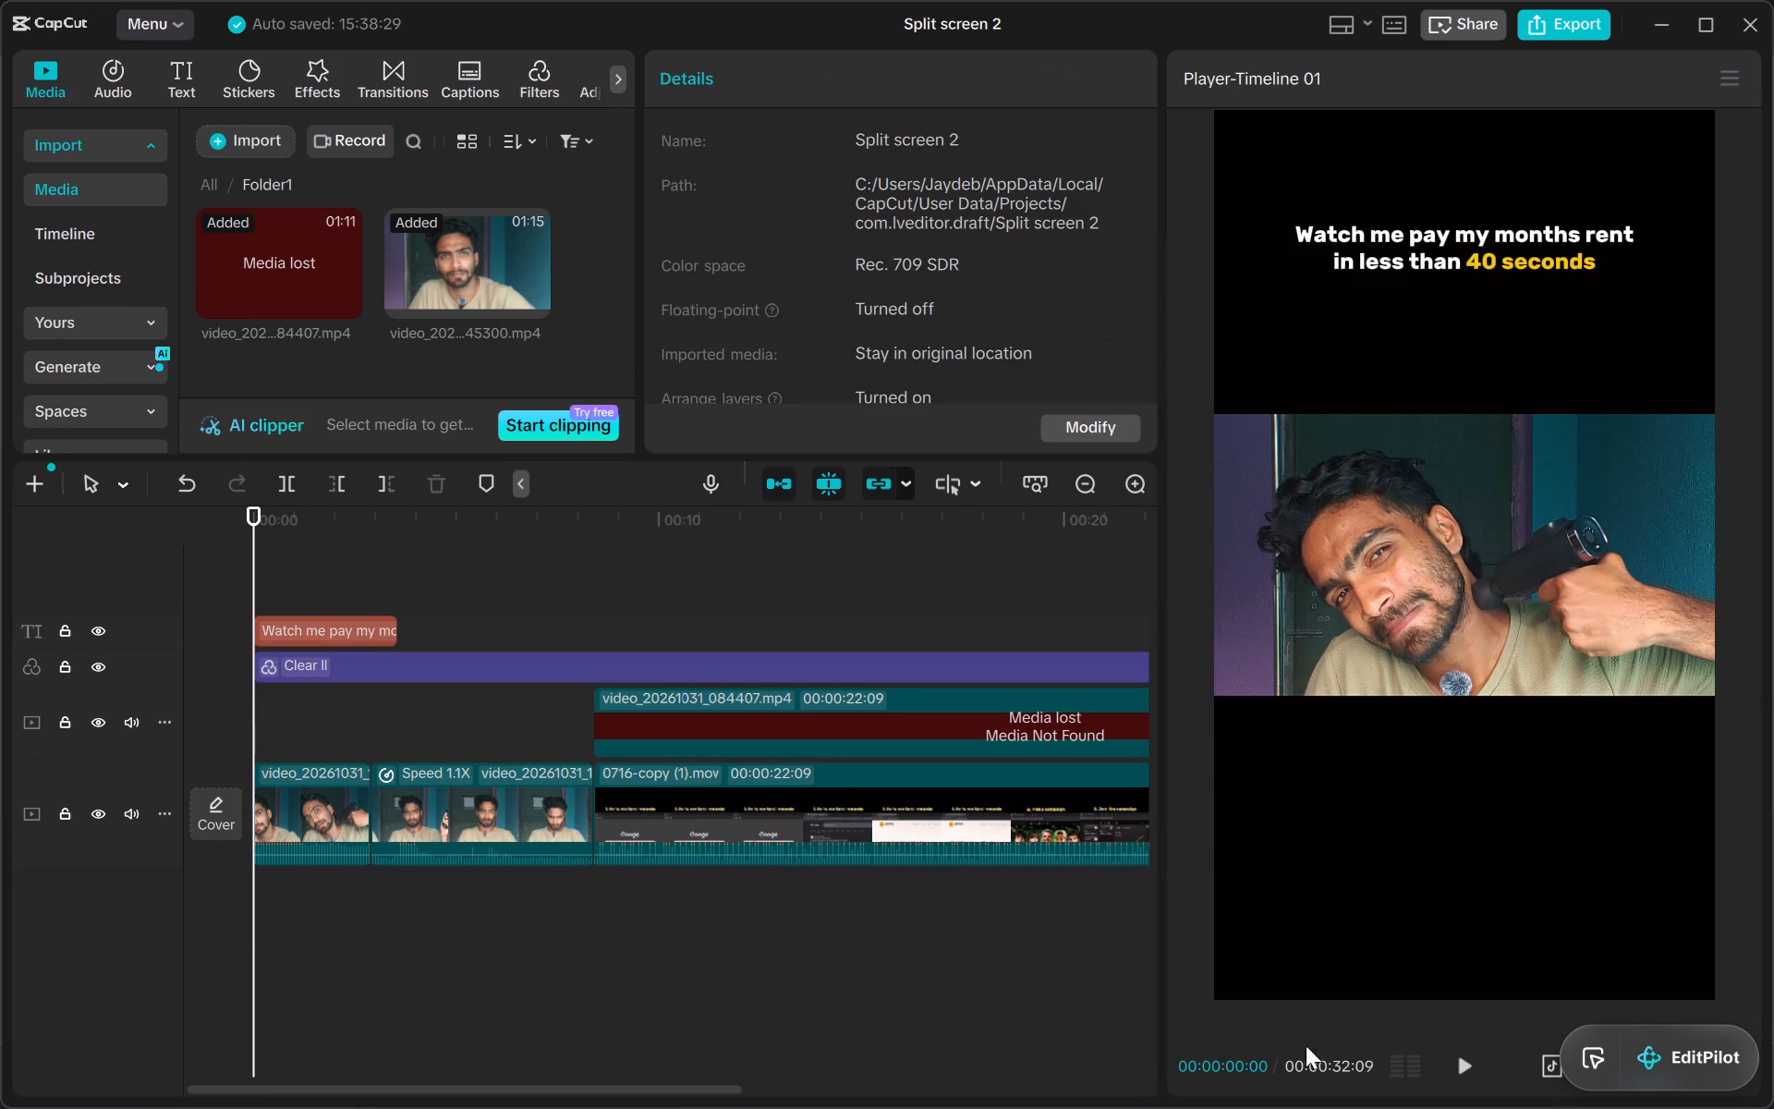
pyautogui.click(1463, 1060)
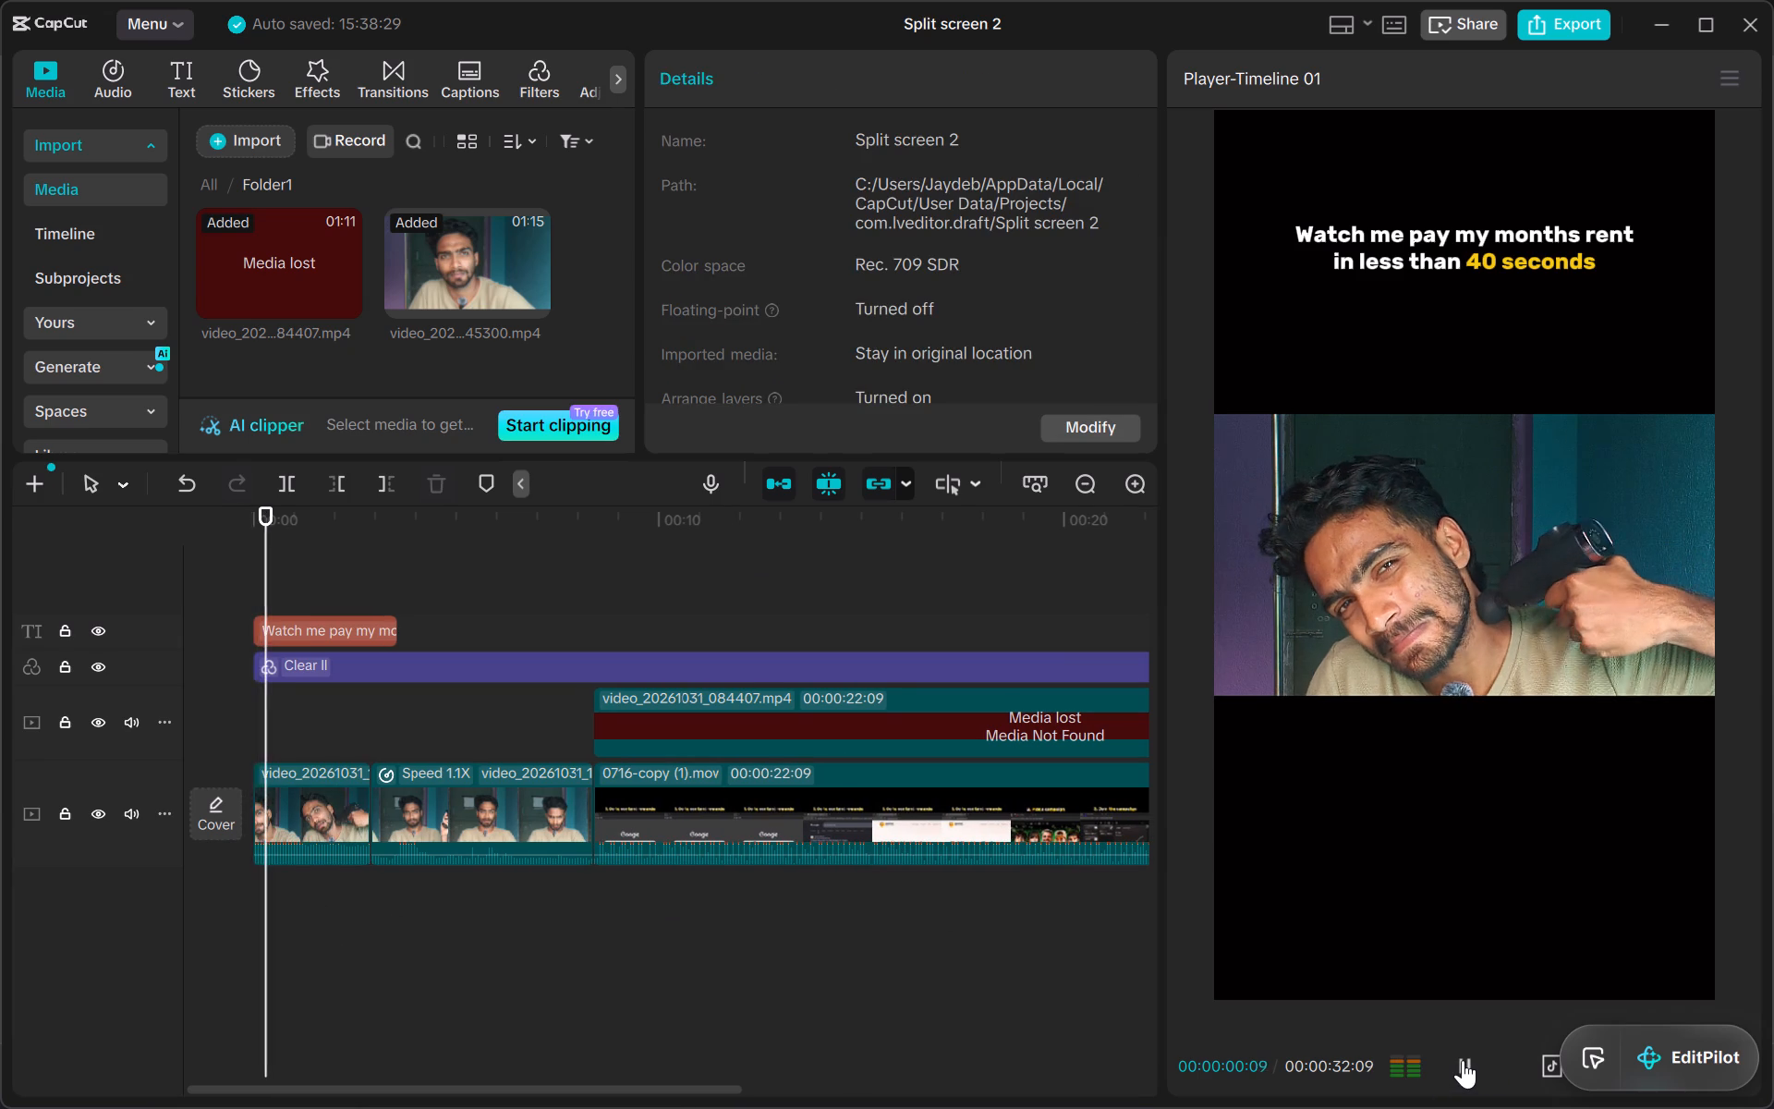
pyautogui.click(293, 843)
pyautogui.click(254, 890)
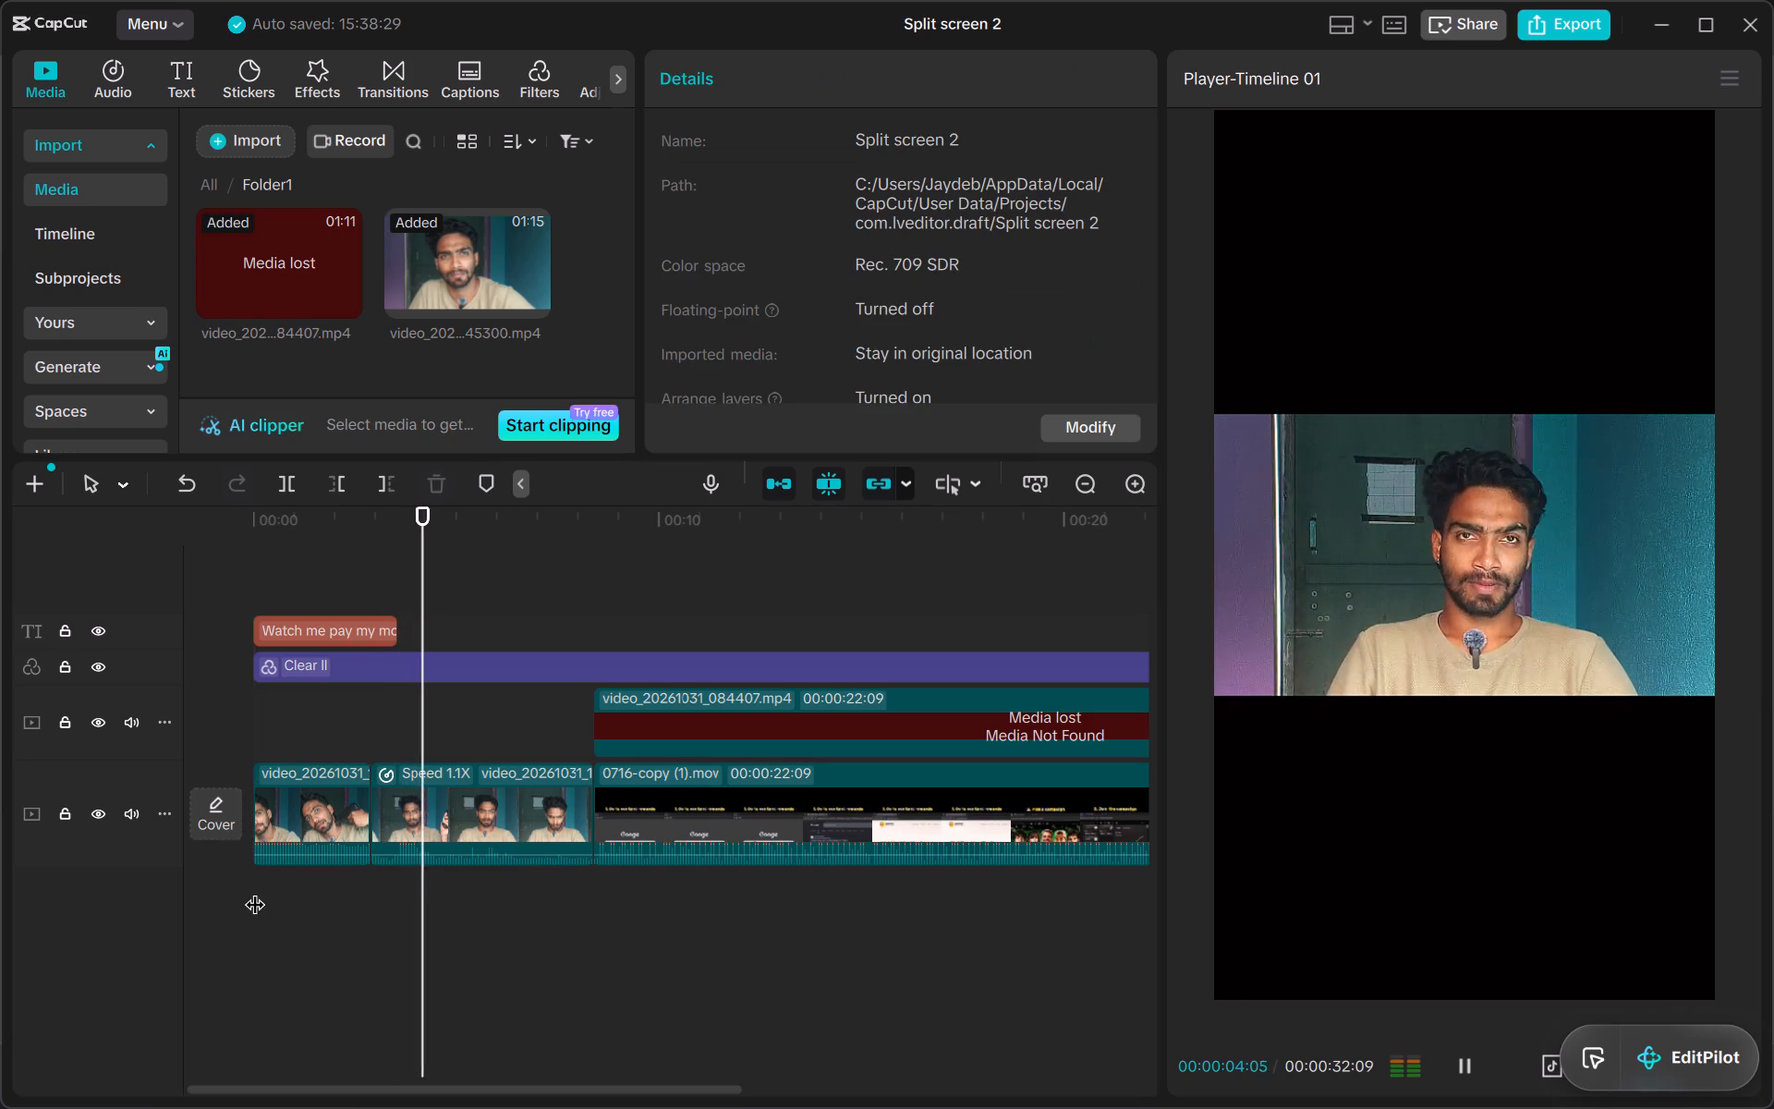
pyautogui.click(1464, 1083)
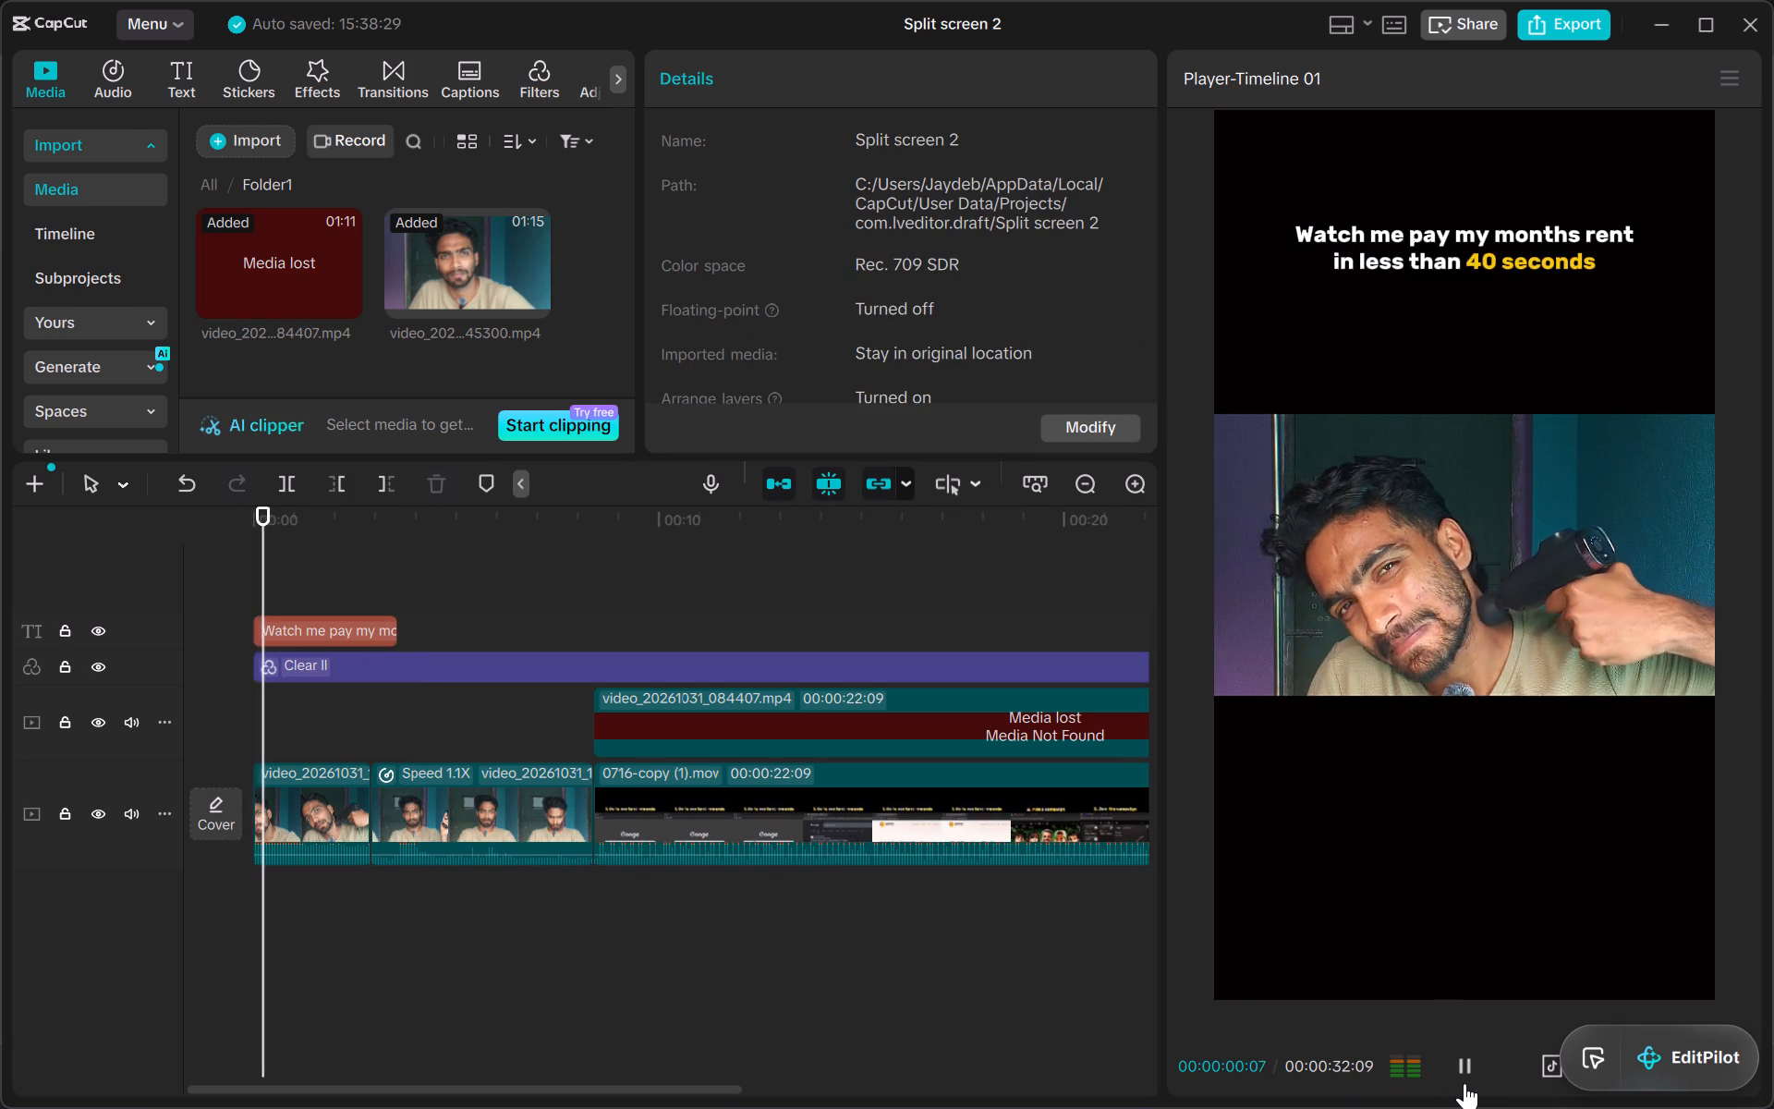
pyautogui.click(1464, 1083)
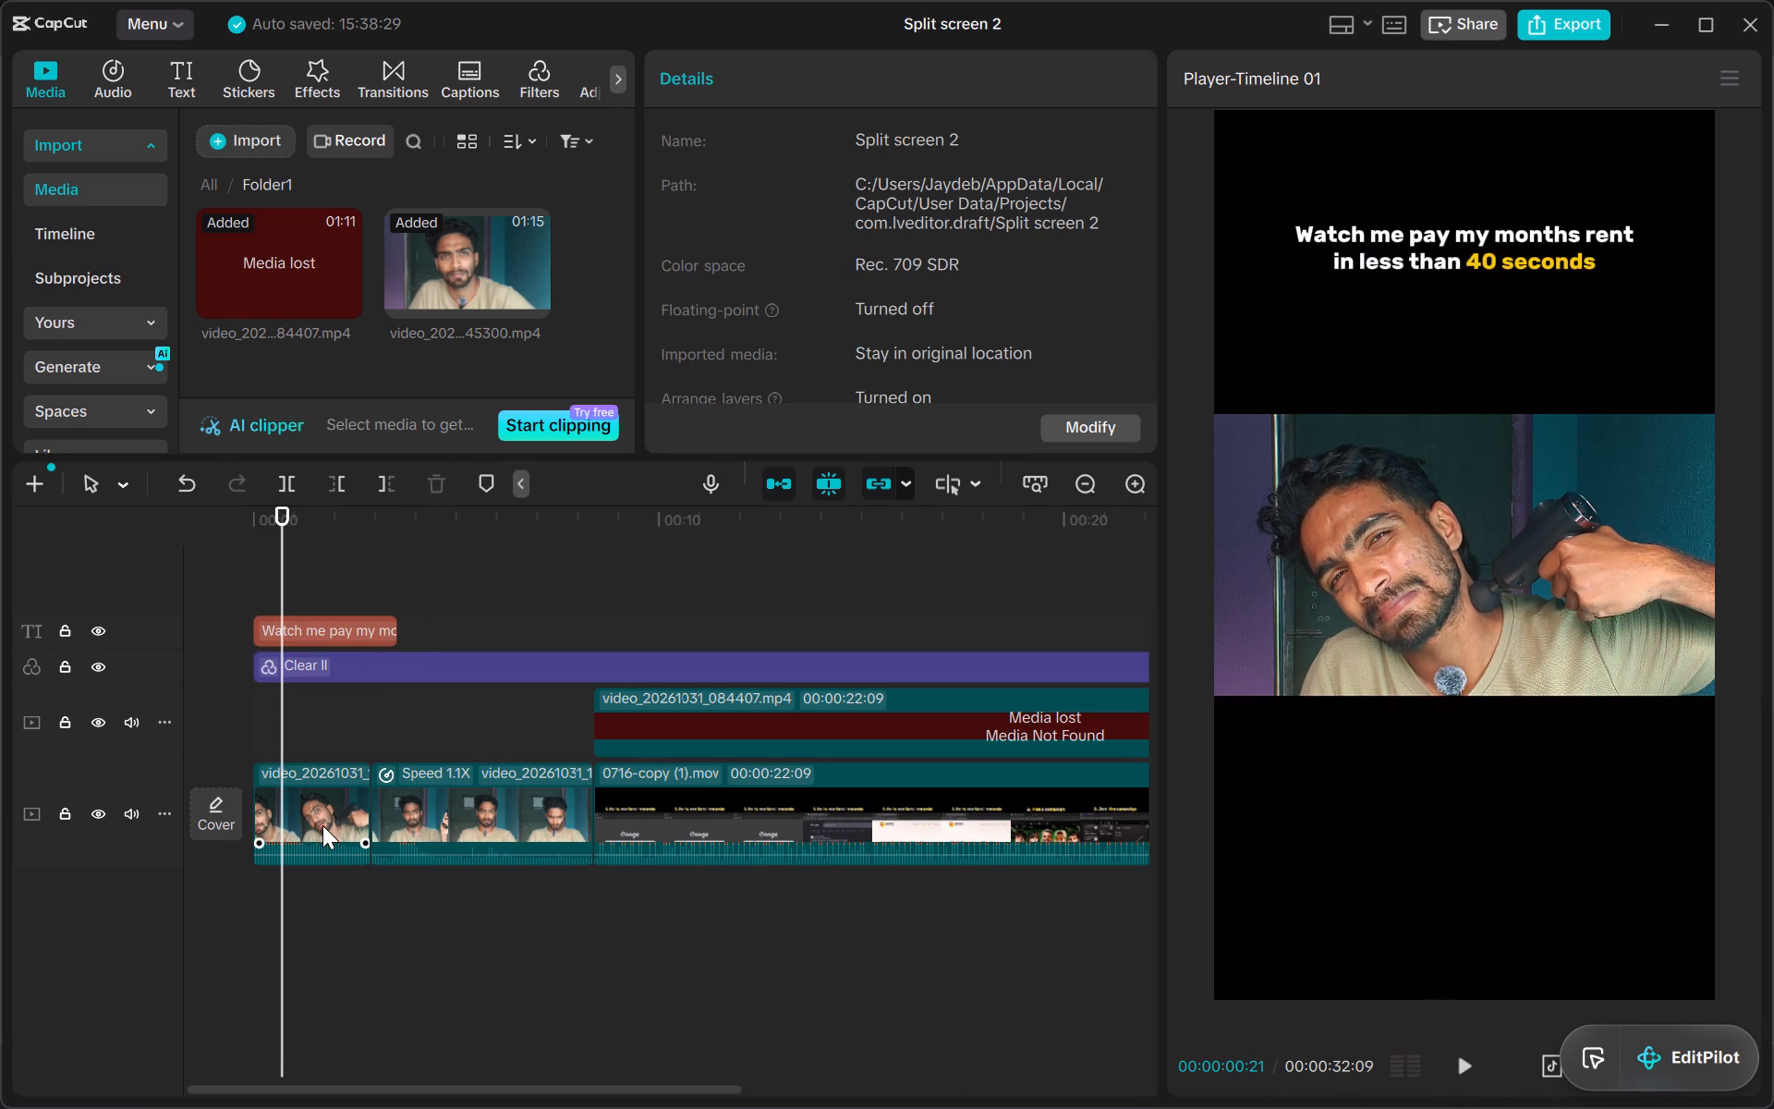
pyautogui.click(318, 817)
pyautogui.click(335, 477)
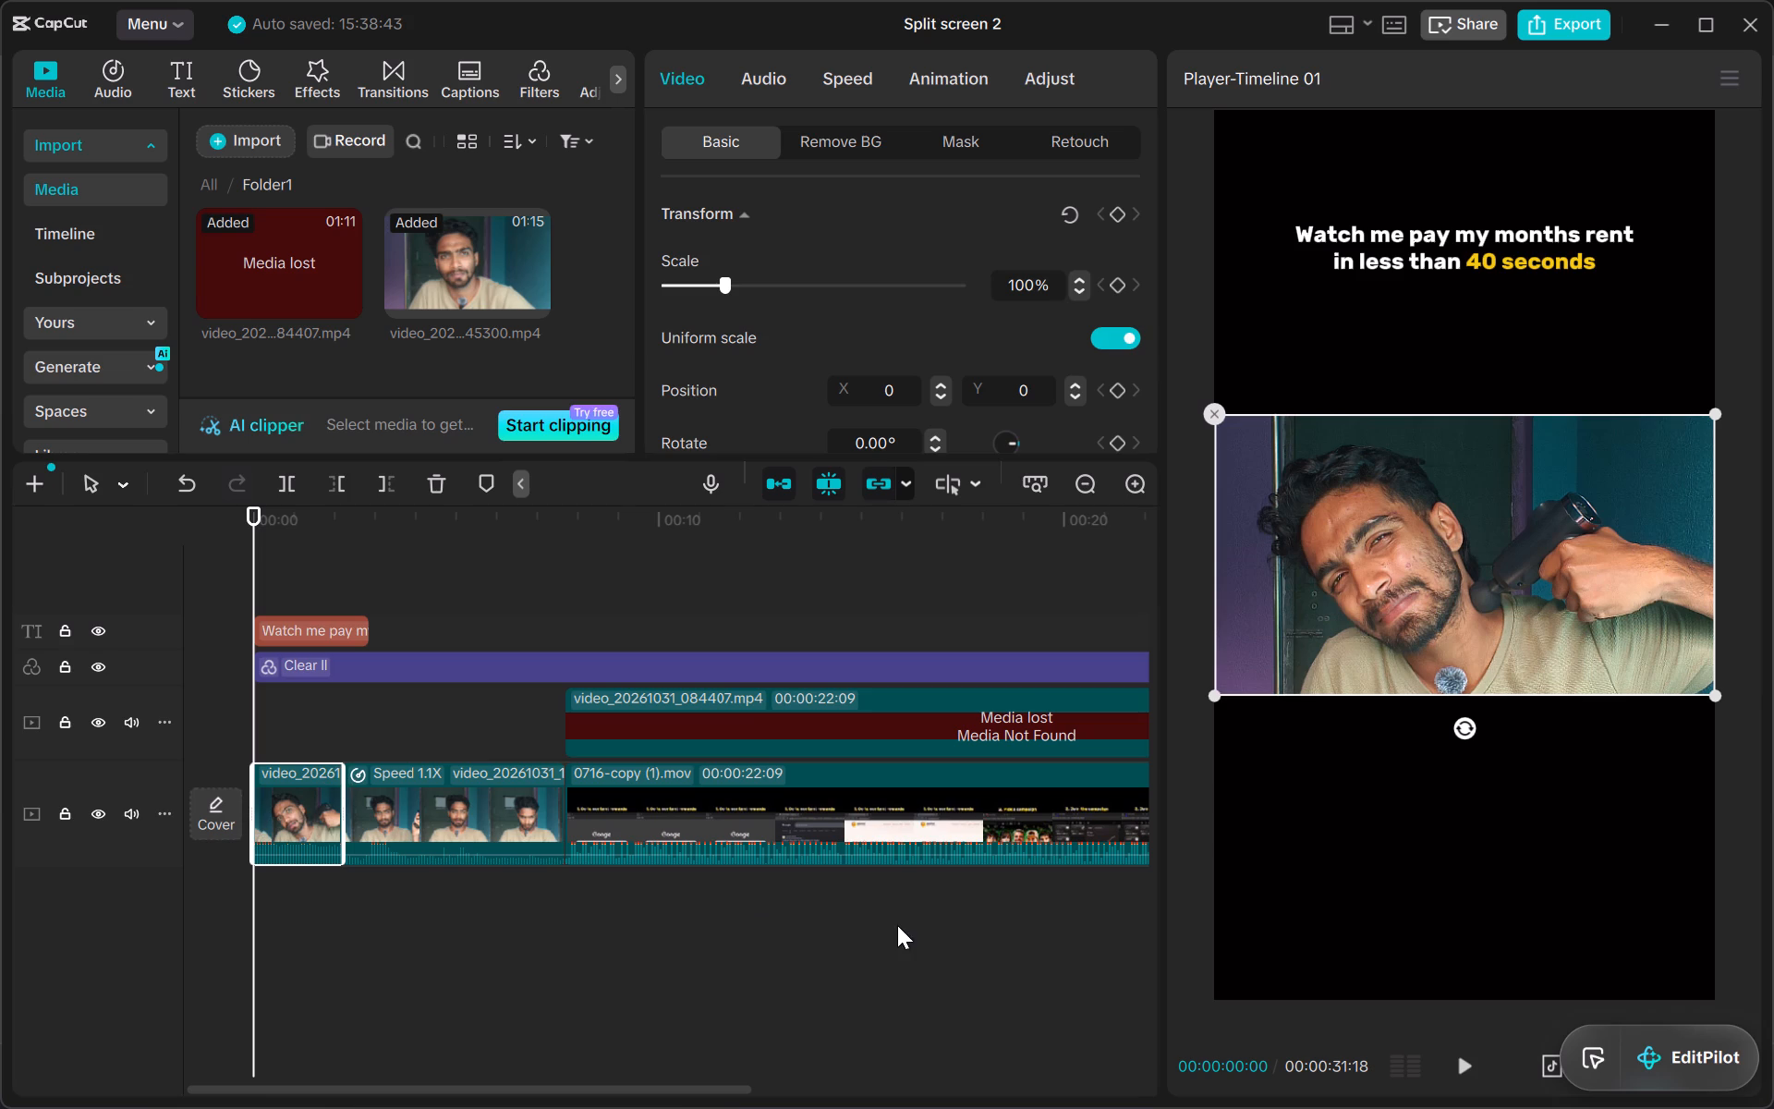
# Play across the first cut and extend the start of the second piece by about 11 frames.
pyautogui.click(1464, 1068)
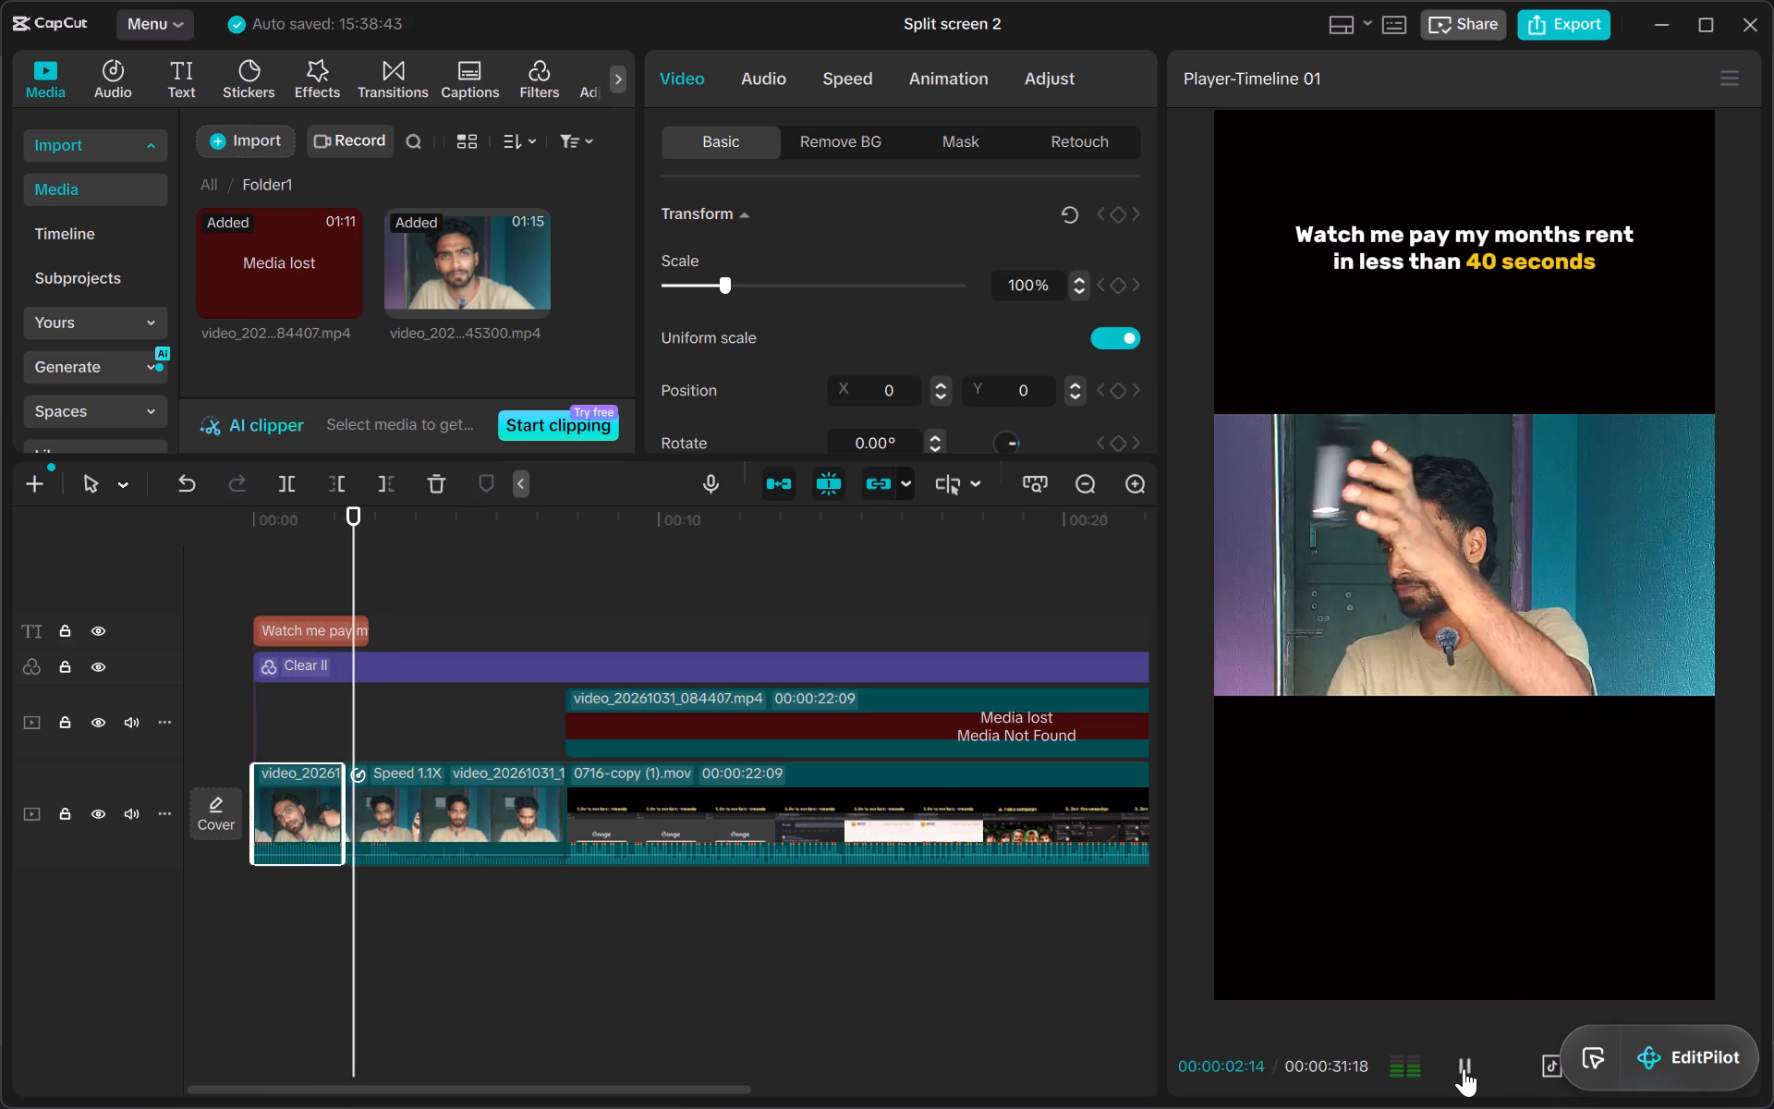
pyautogui.click(363, 910)
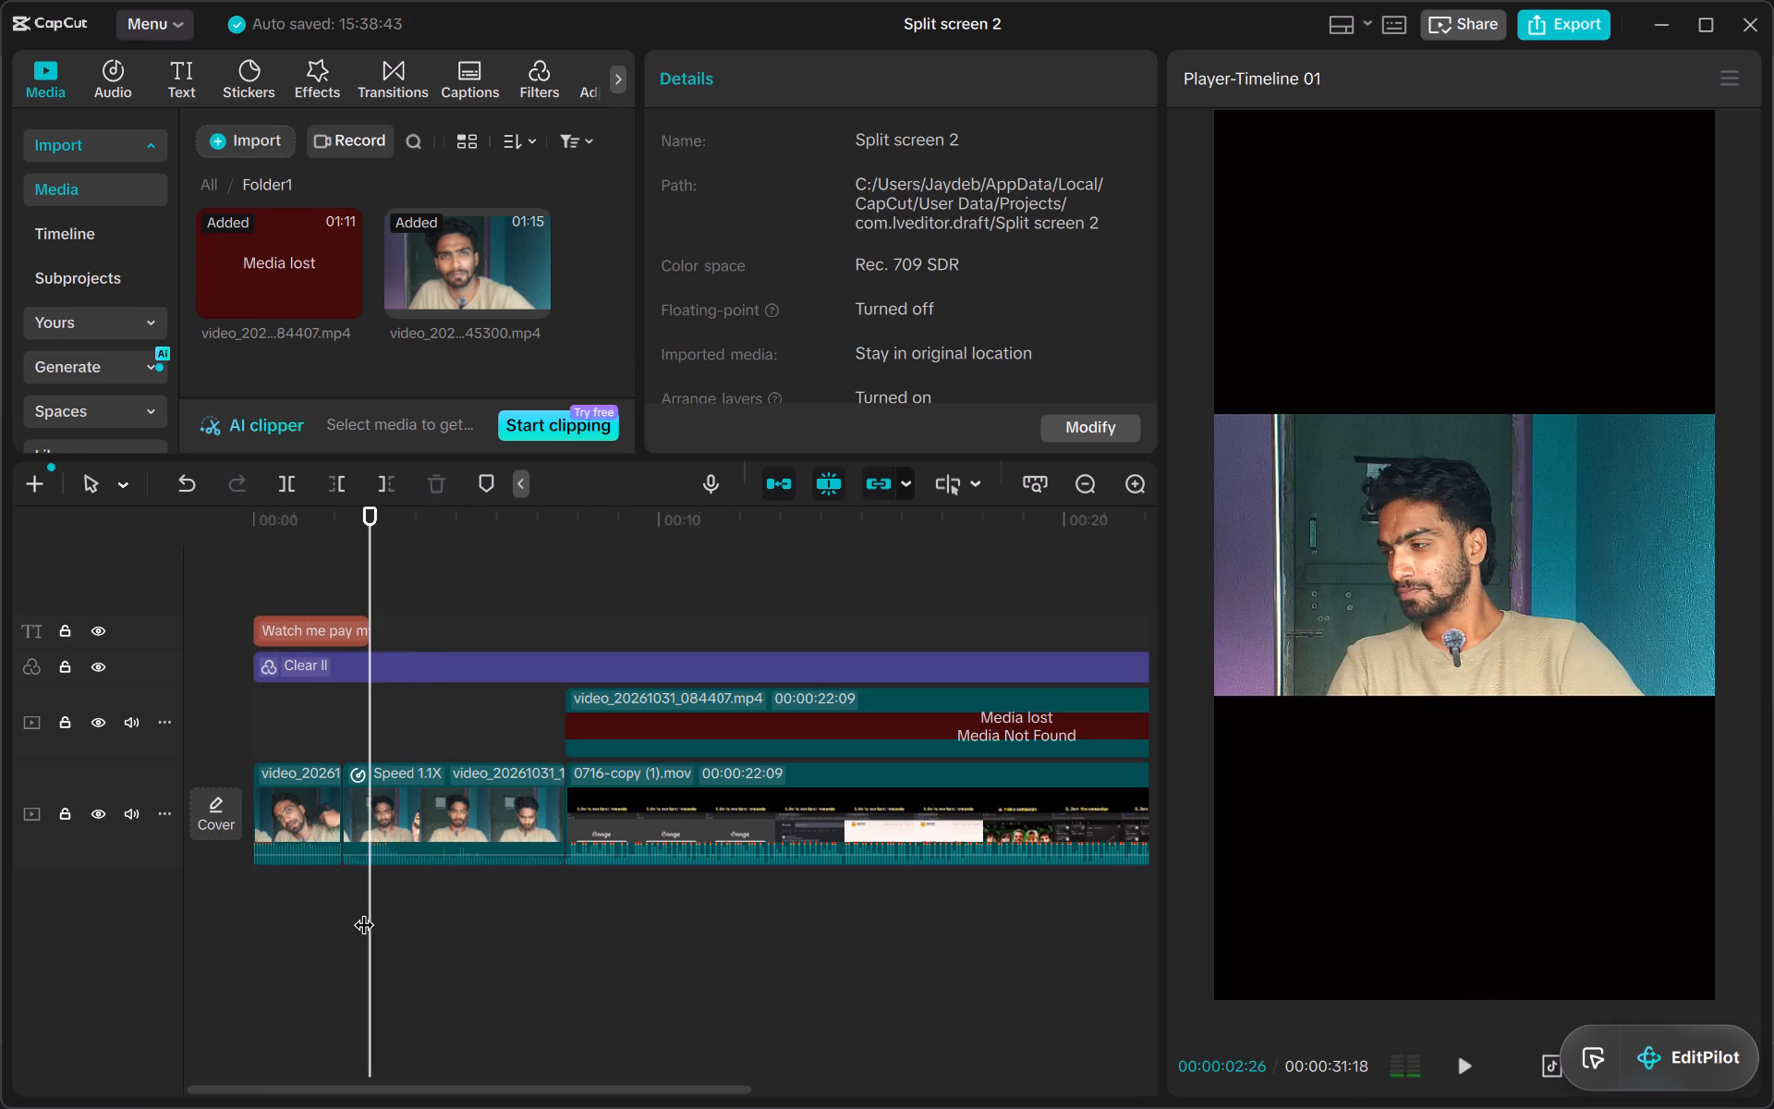
pyautogui.click(363, 810)
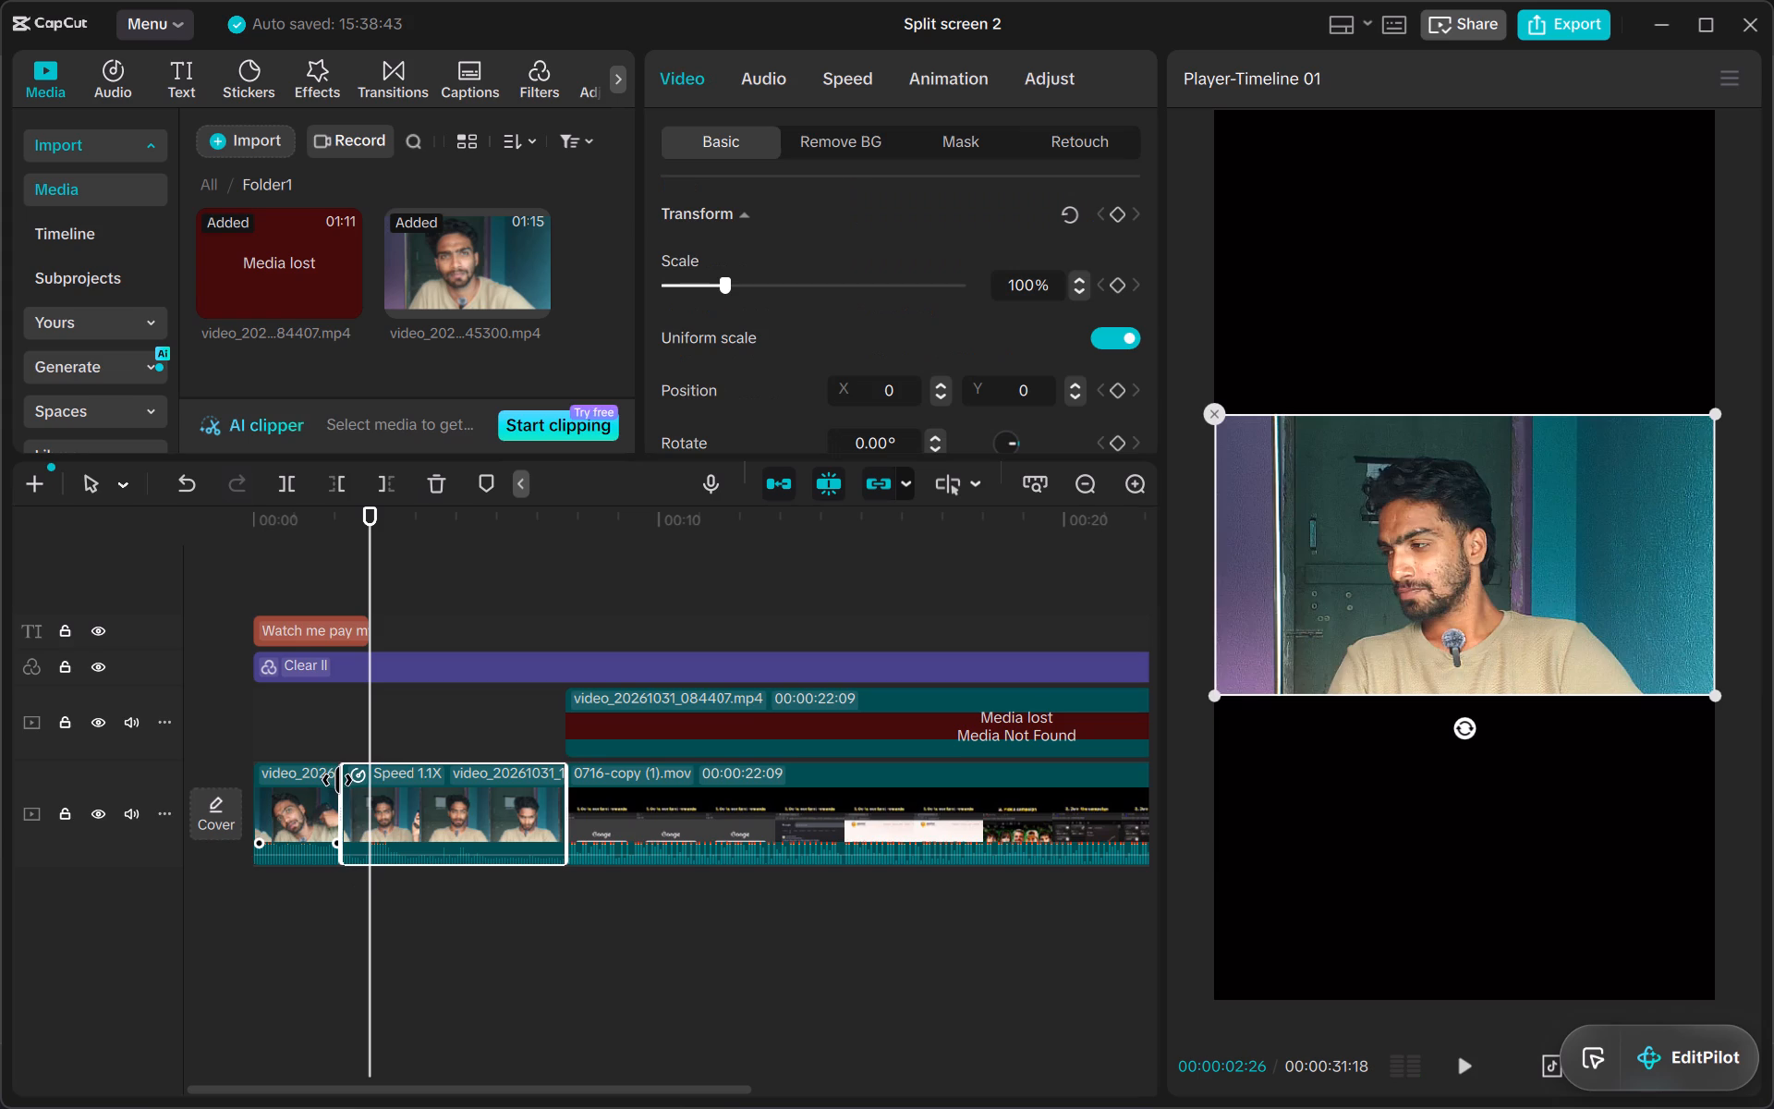
pyautogui.moveTo(337, 780); pyautogui.dragTo(327, 800)
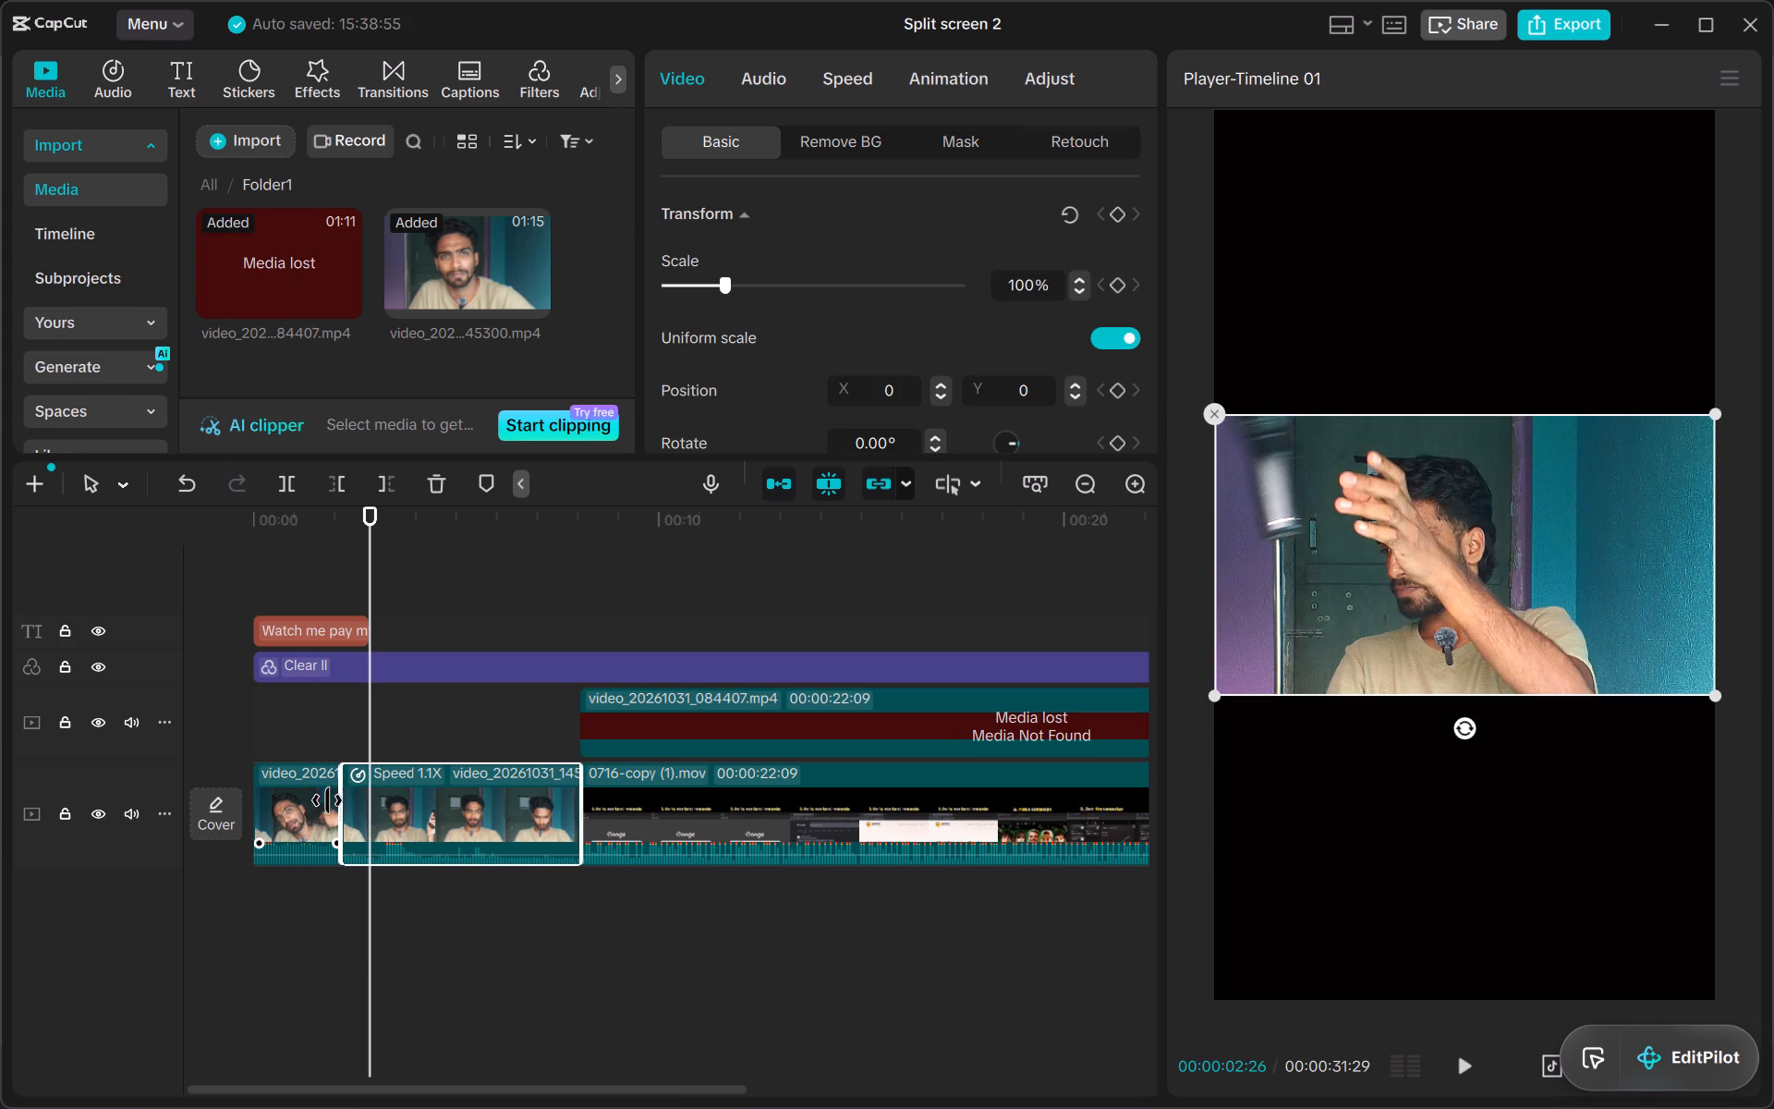
# Play across the adjusted cut and split the second piece at 00:00:03:23.
pyautogui.click(300, 884)
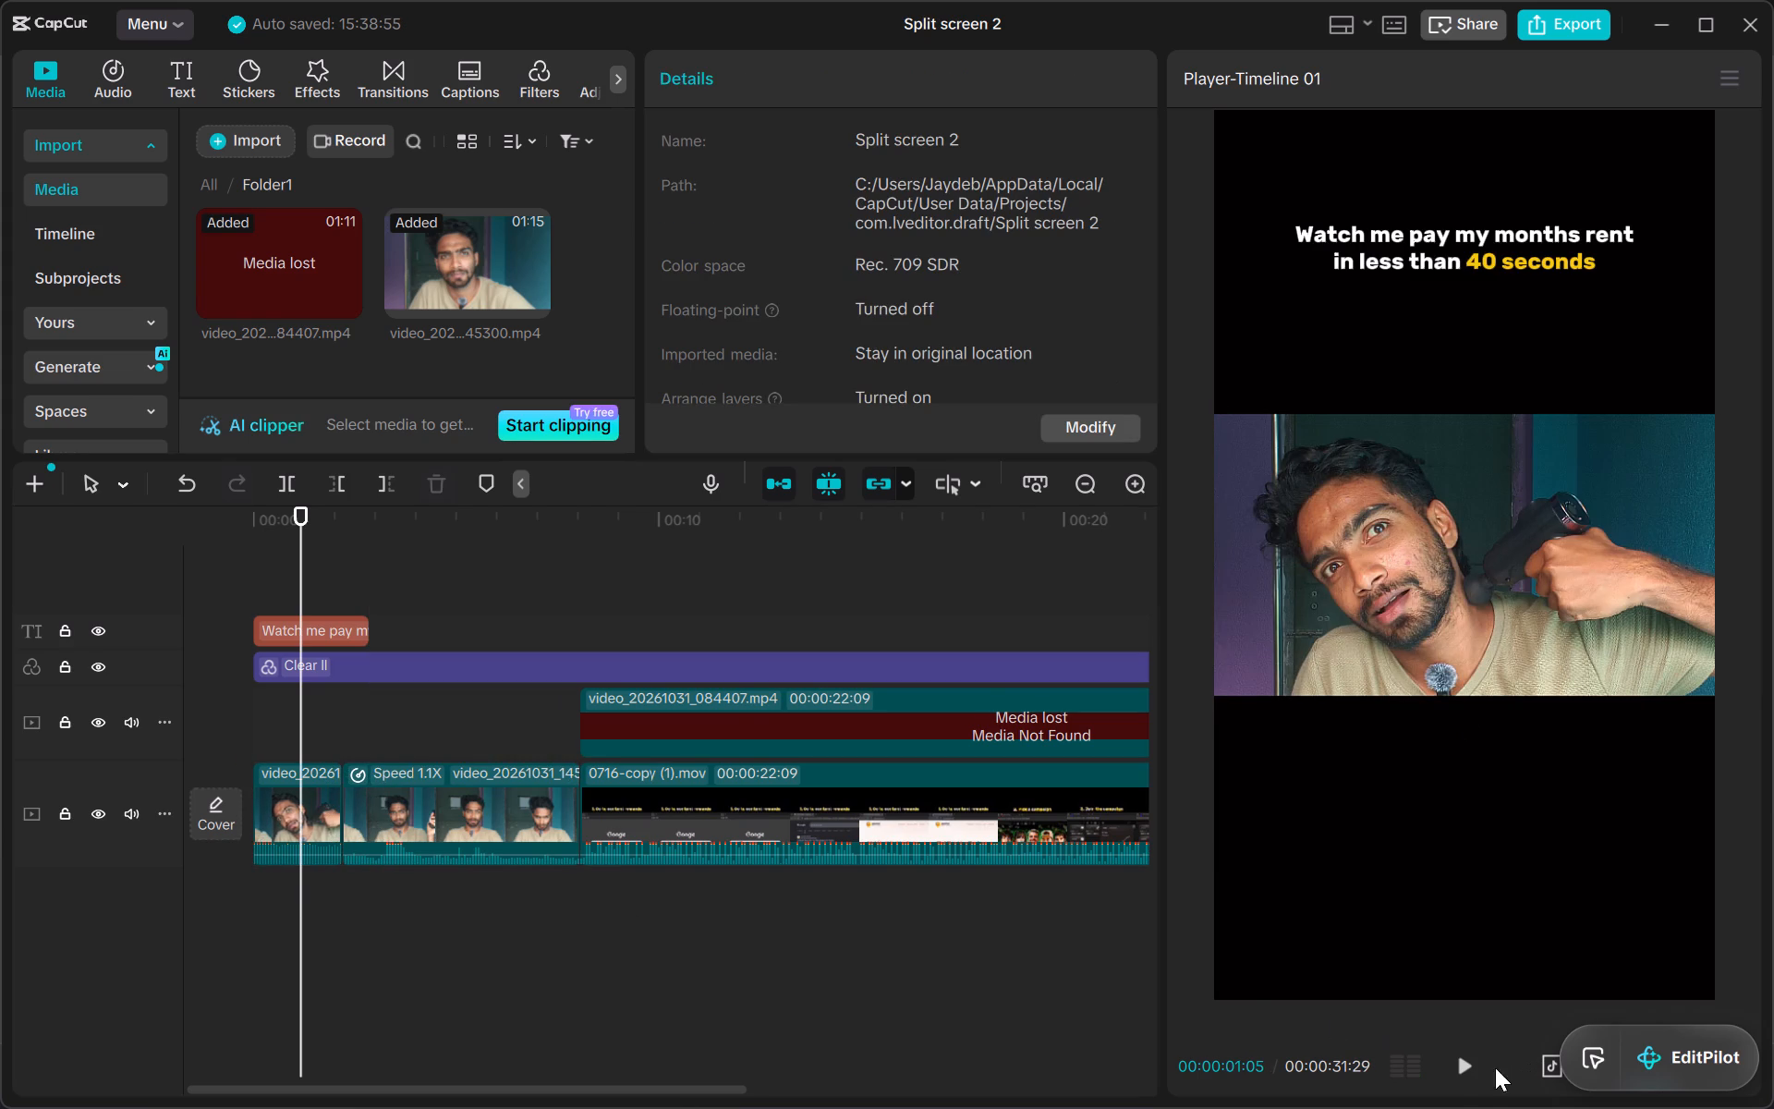
pyautogui.click(1472, 1067)
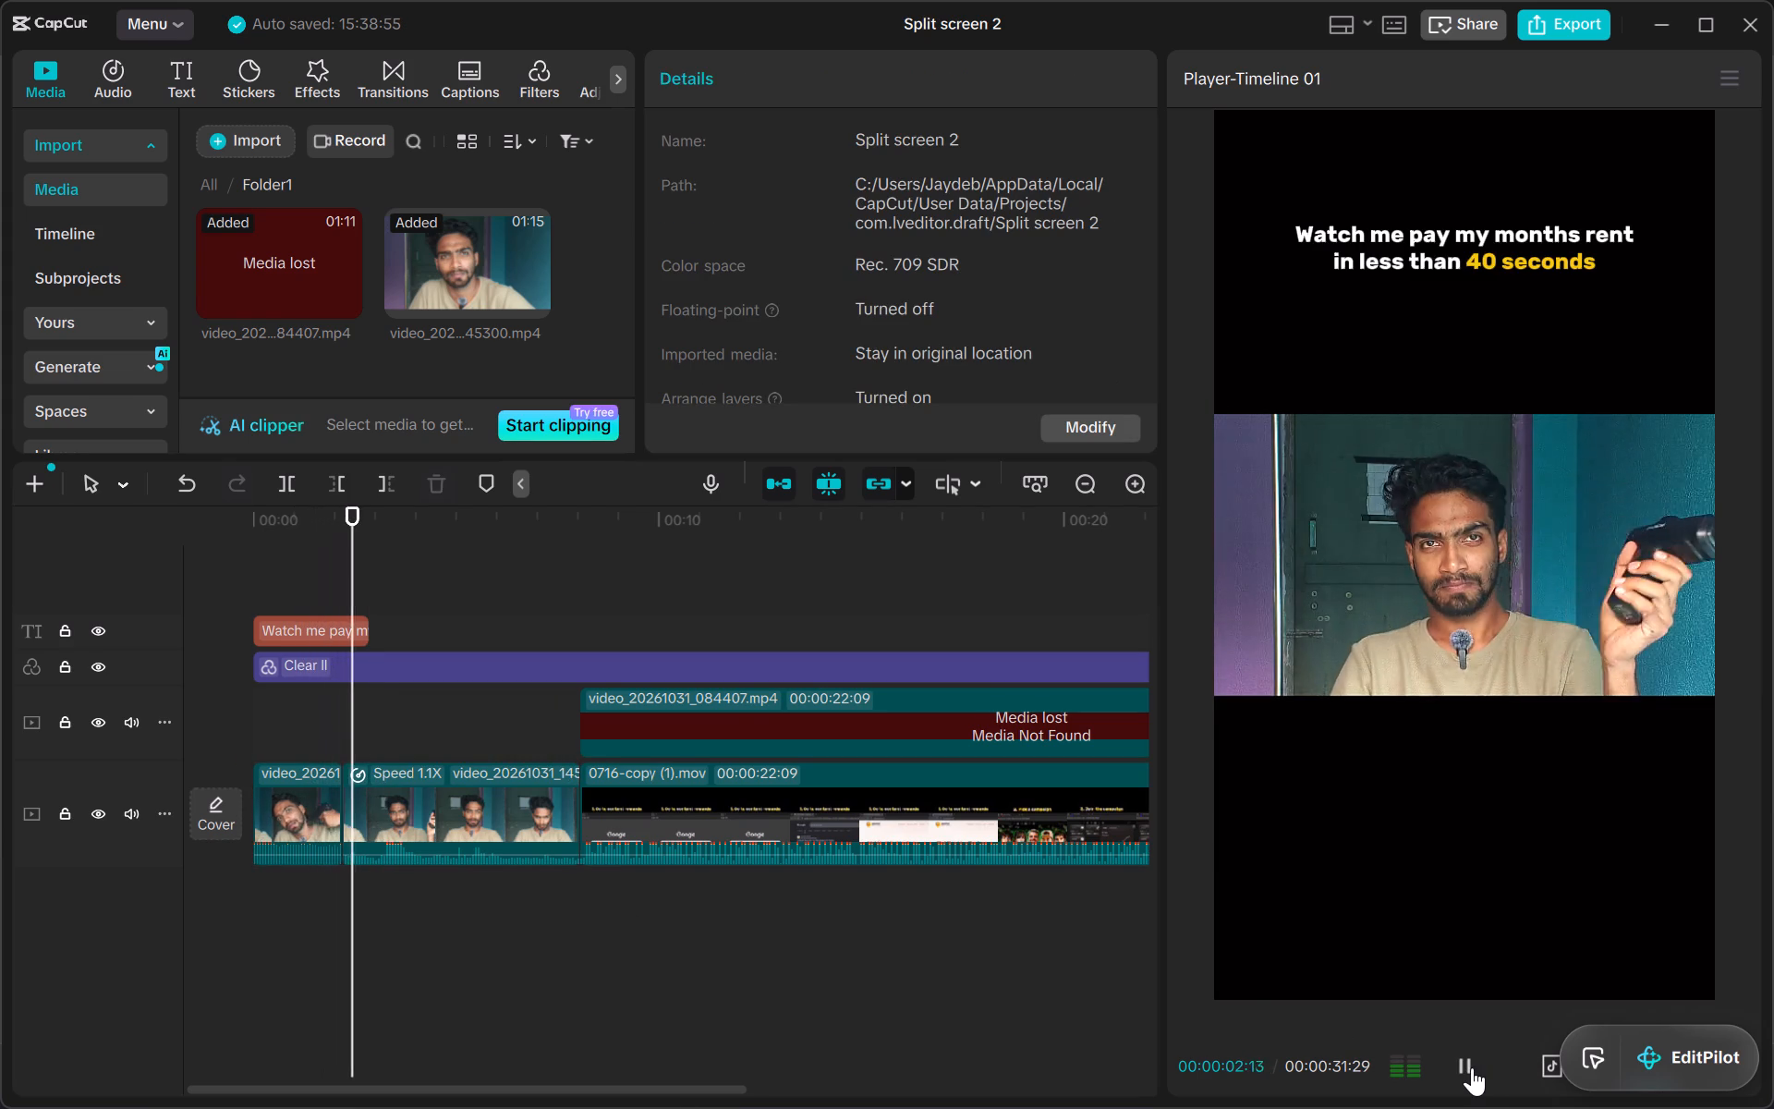
pyautogui.click(1472, 1067)
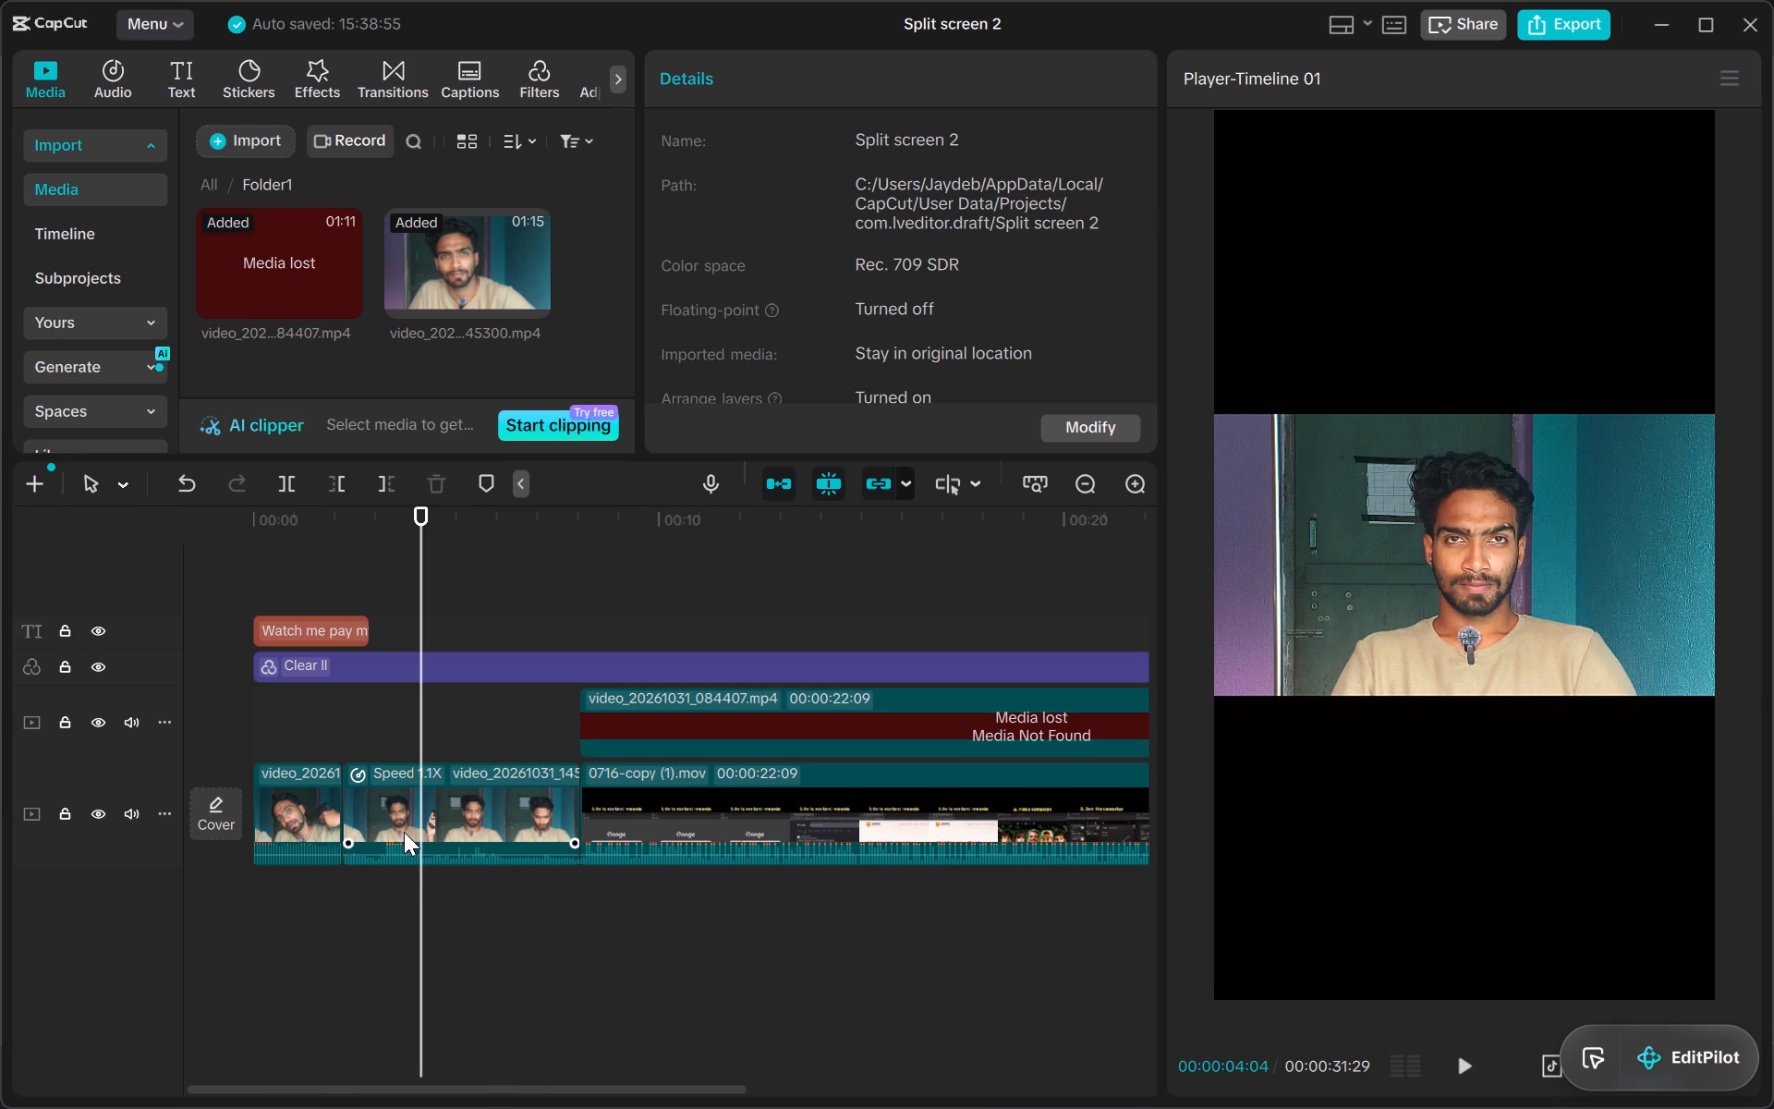
pyautogui.moveTo(419, 877); pyautogui.dragTo(407, 872)
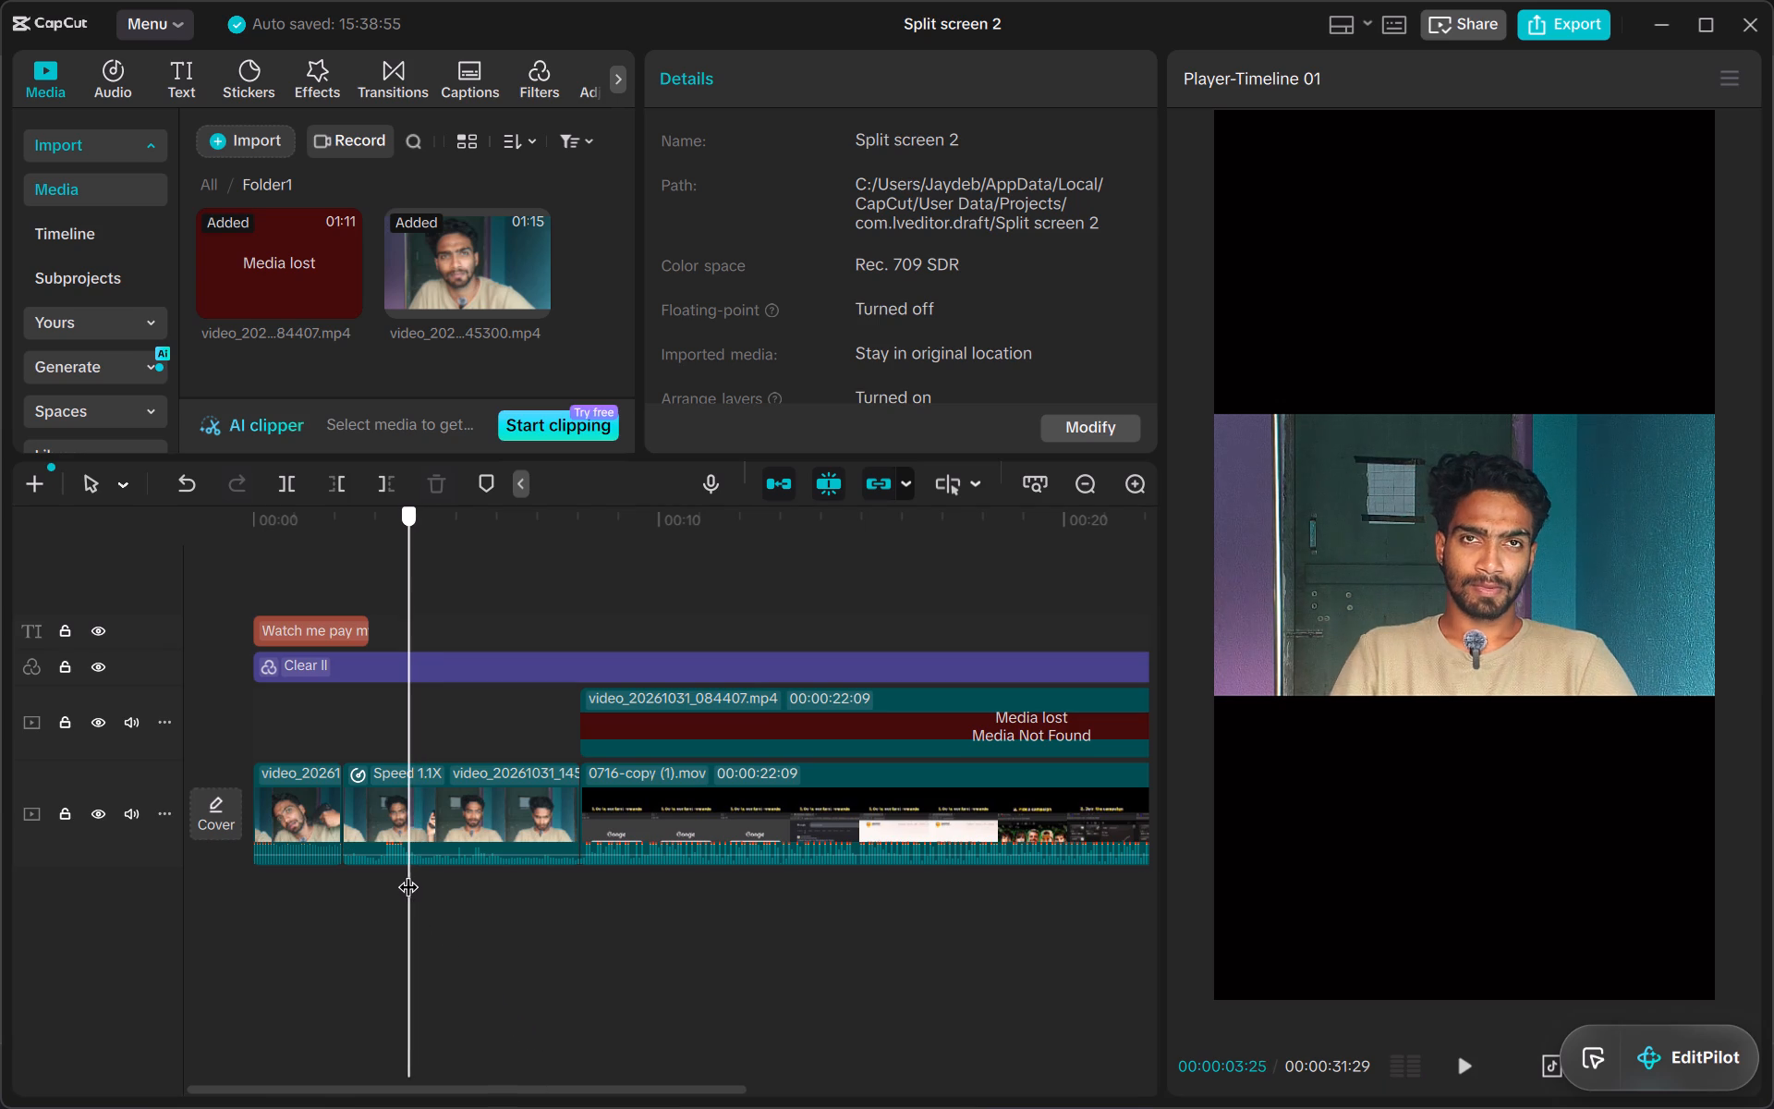
pyautogui.moveTo(407, 872); pyautogui.dragTo(406, 872)
pyautogui.click(444, 799)
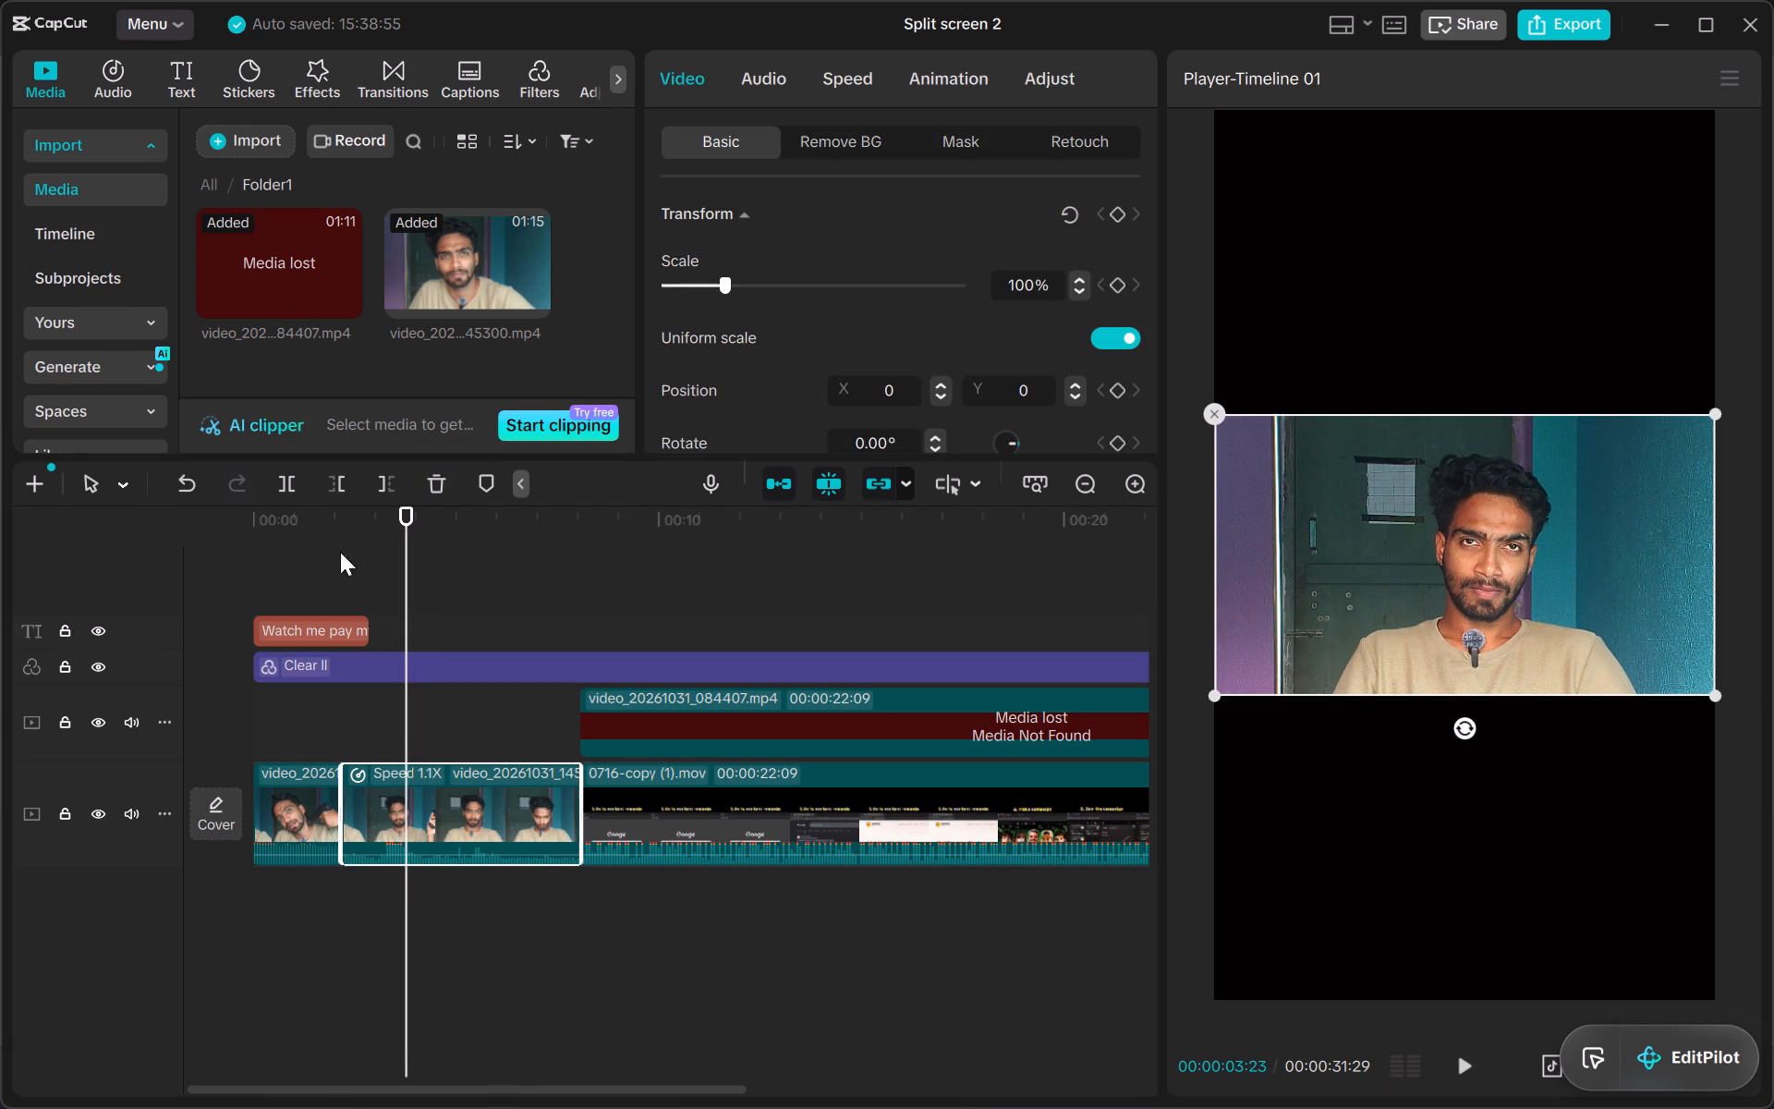
pyautogui.moveTo(285, 490); pyautogui.dragTo(450, 822)
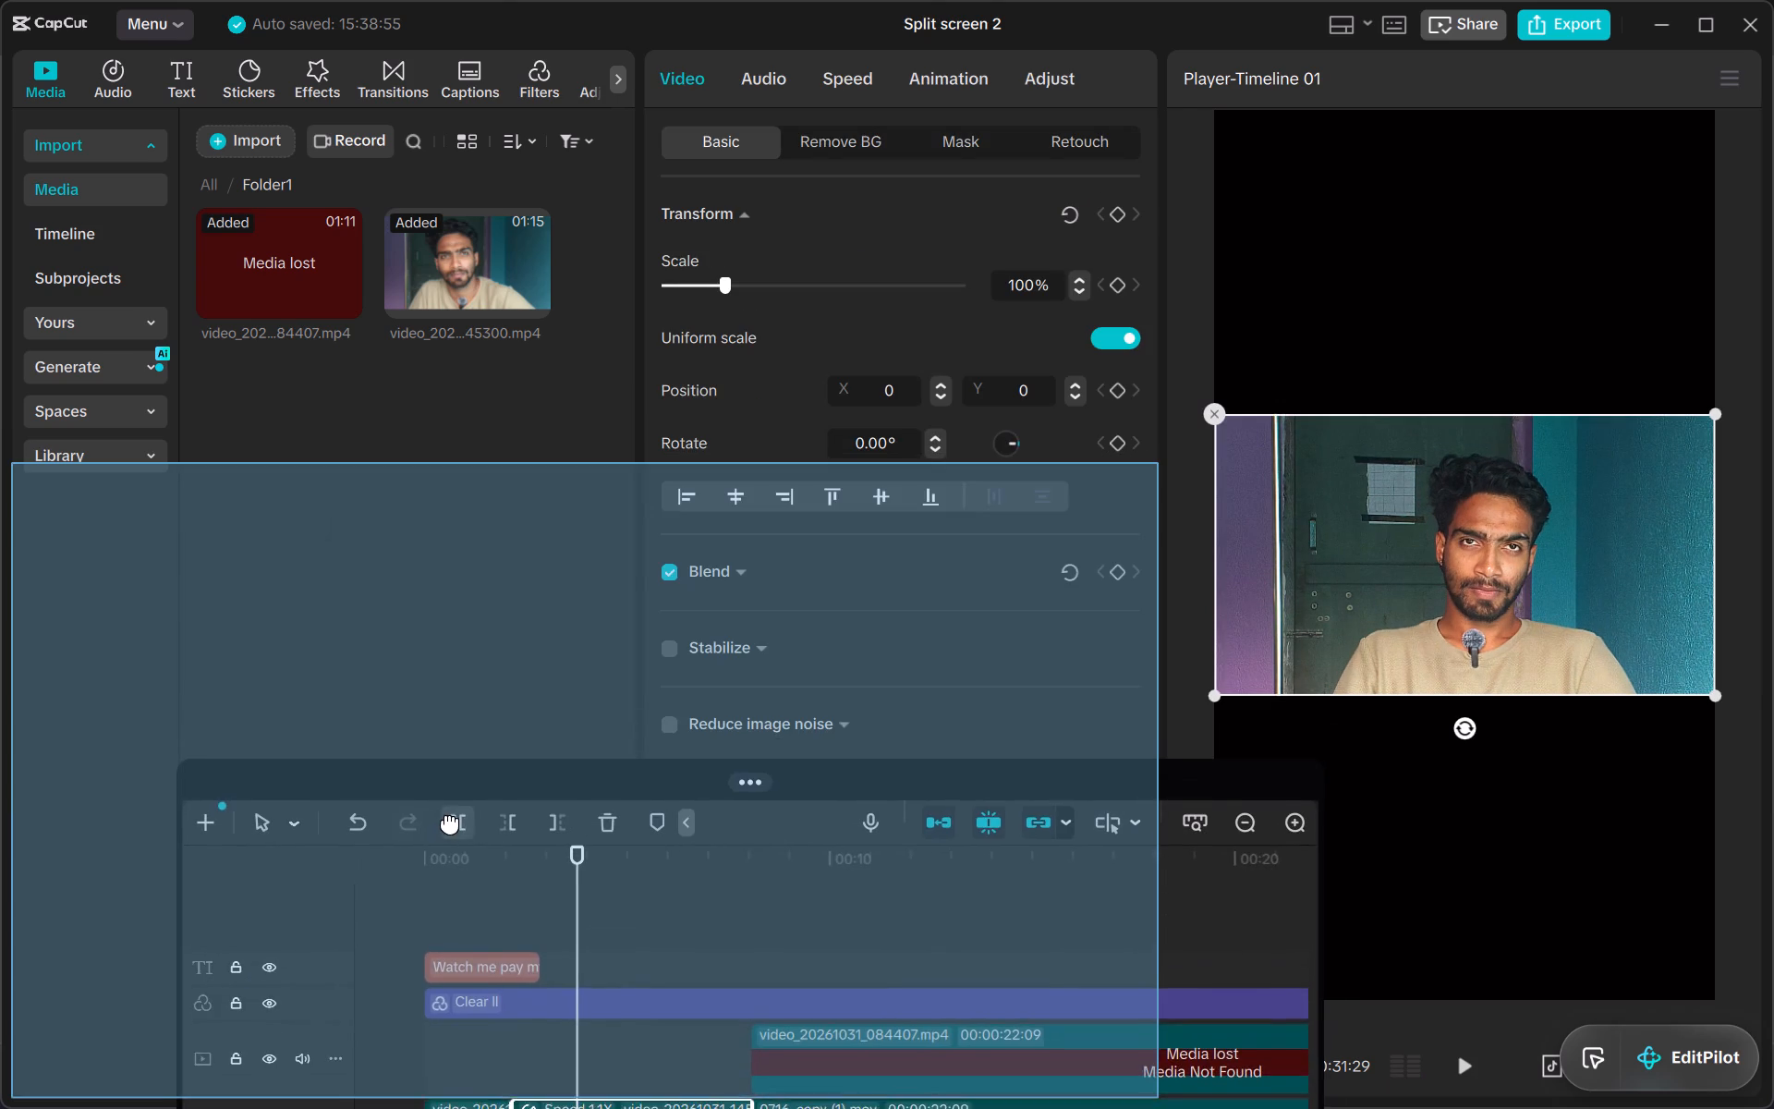
pyautogui.moveTo(450, 822); pyautogui.dragTo(450, 816)
pyautogui.moveTo(450, 816); pyautogui.dragTo(364, 540)
pyautogui.click(197, 485)
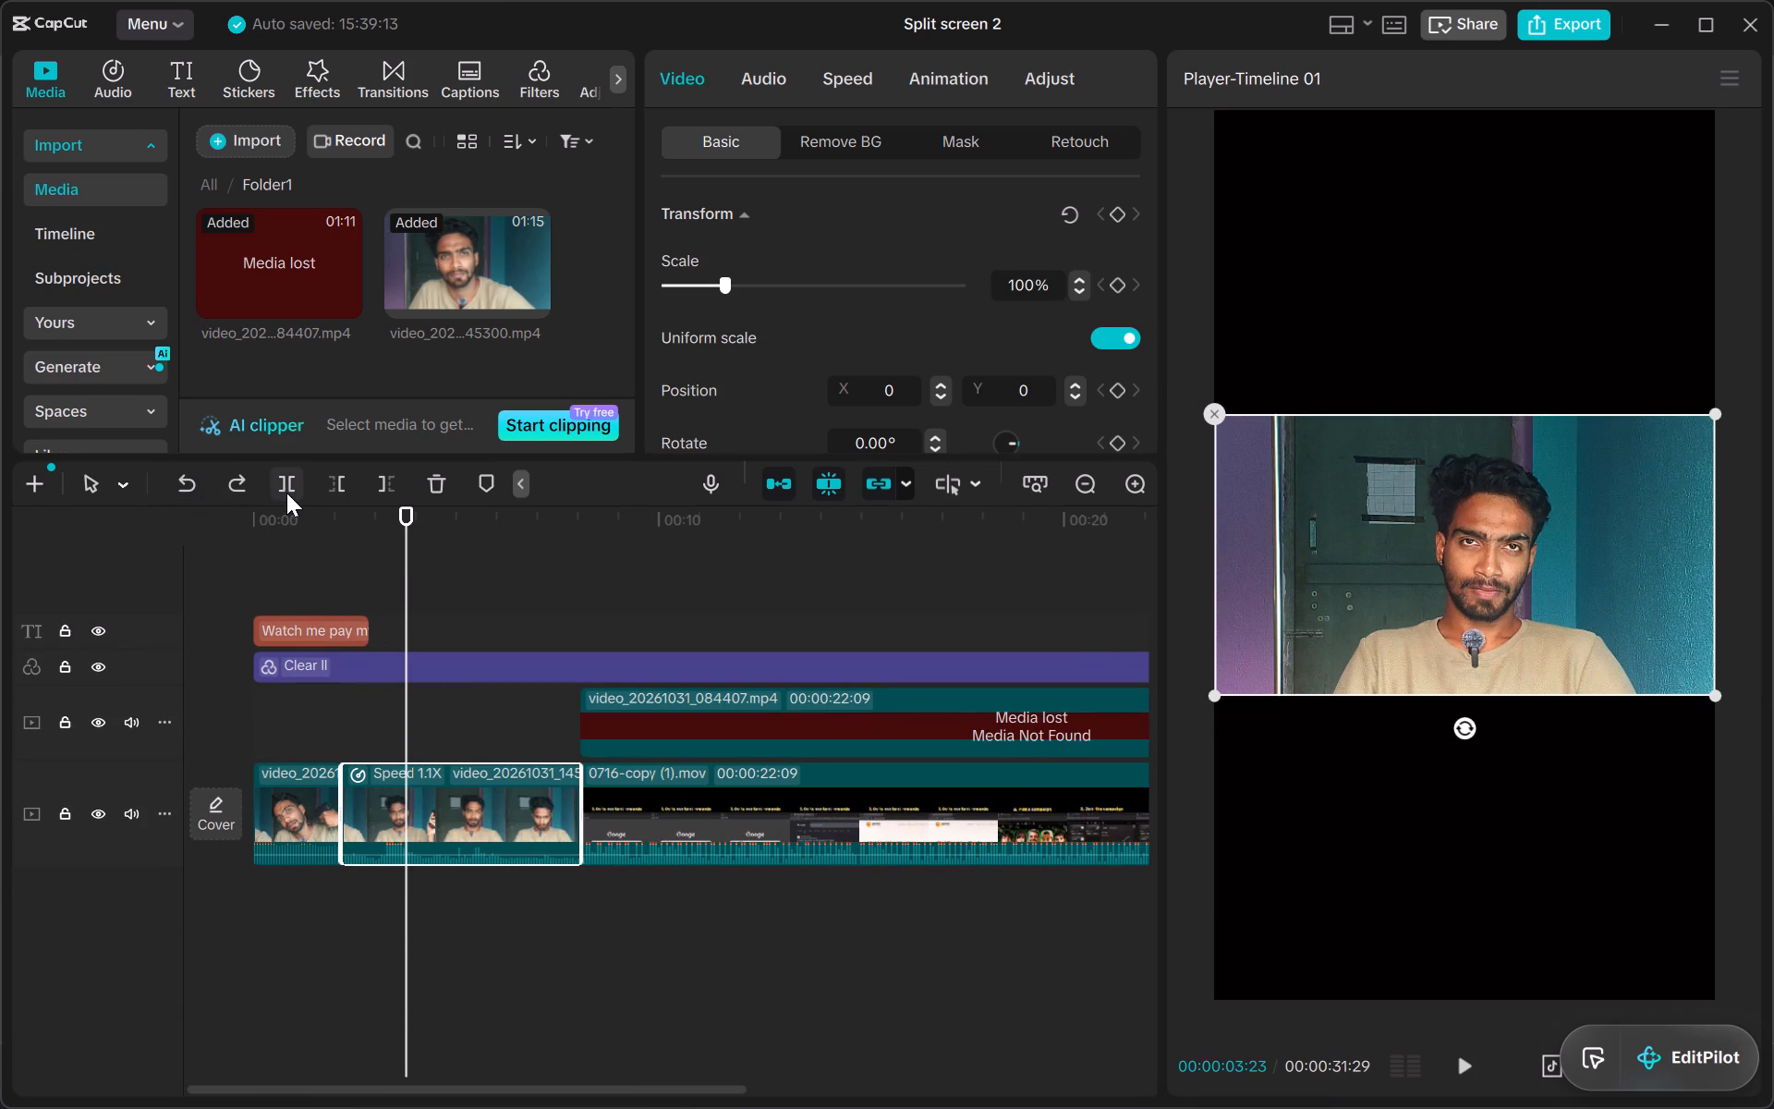
pyautogui.click(283, 493)
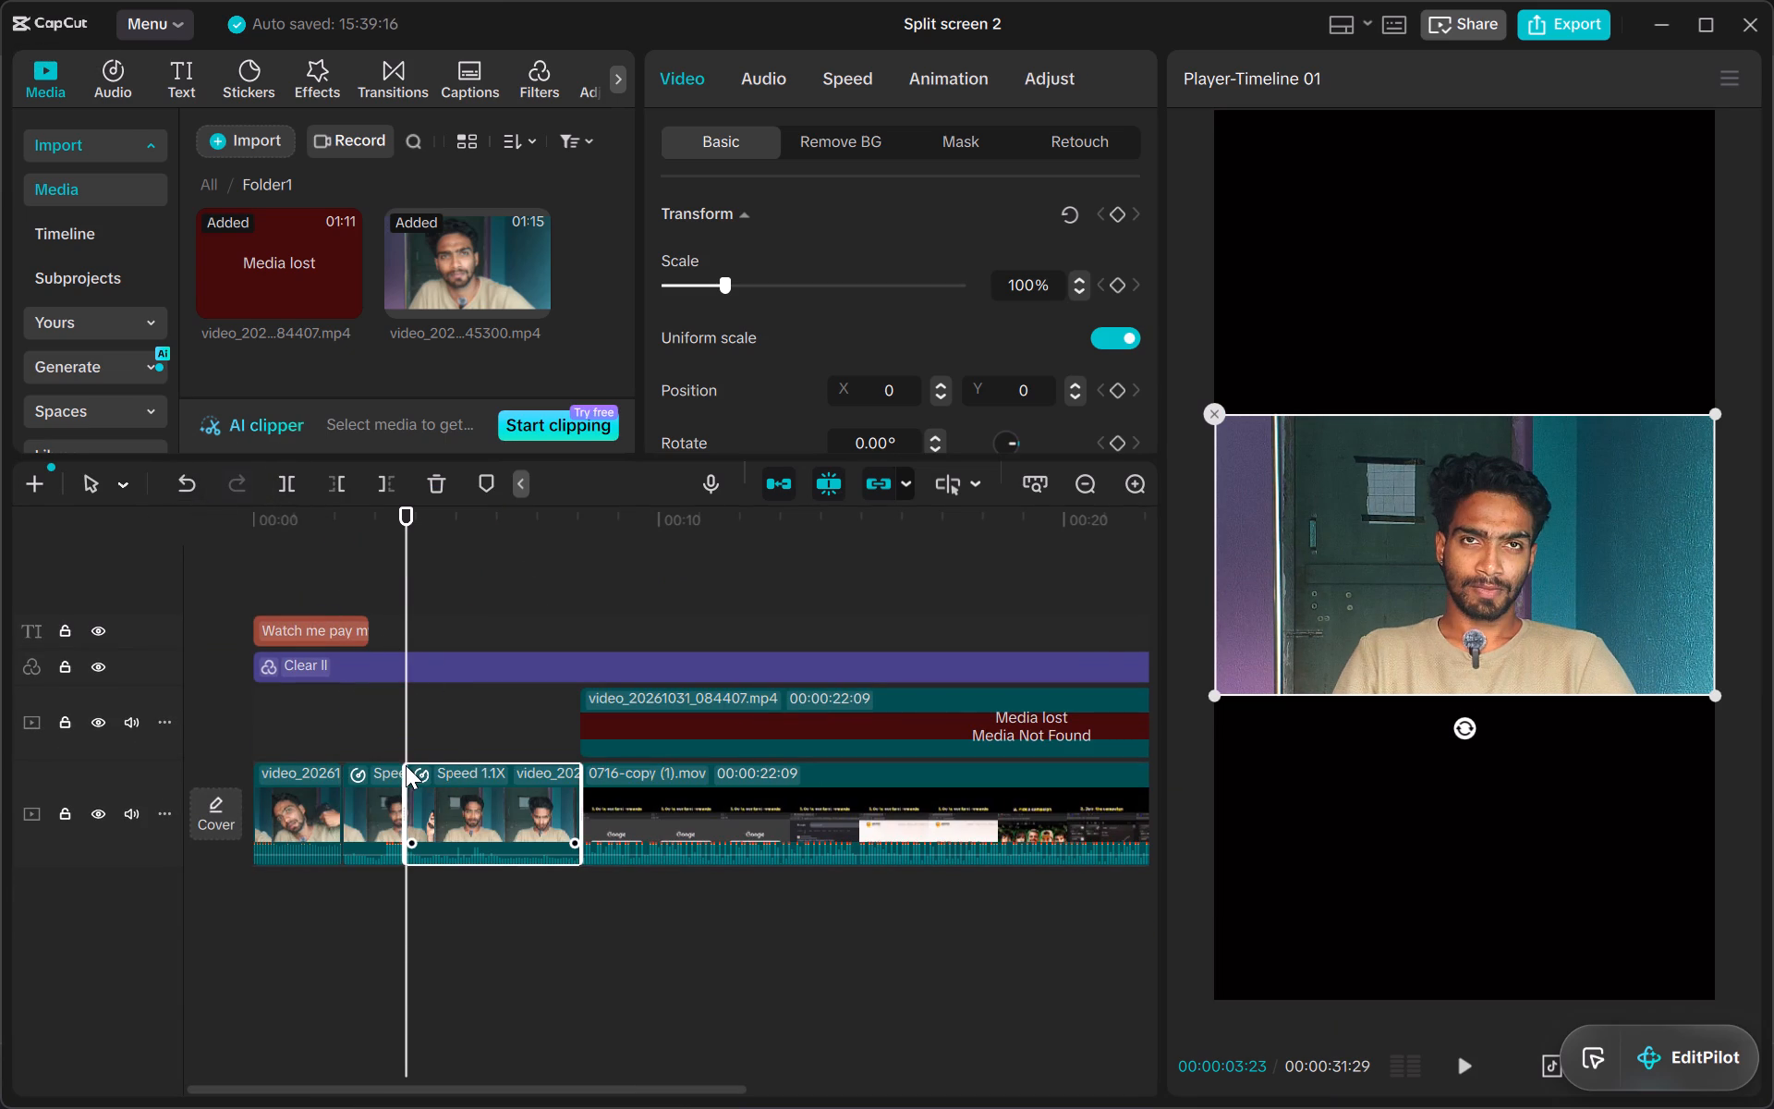
# Trim about 19 frames off the start of the piece following the new split.
pyautogui.moveTo(407, 780); pyautogui.dragTo(444, 792)
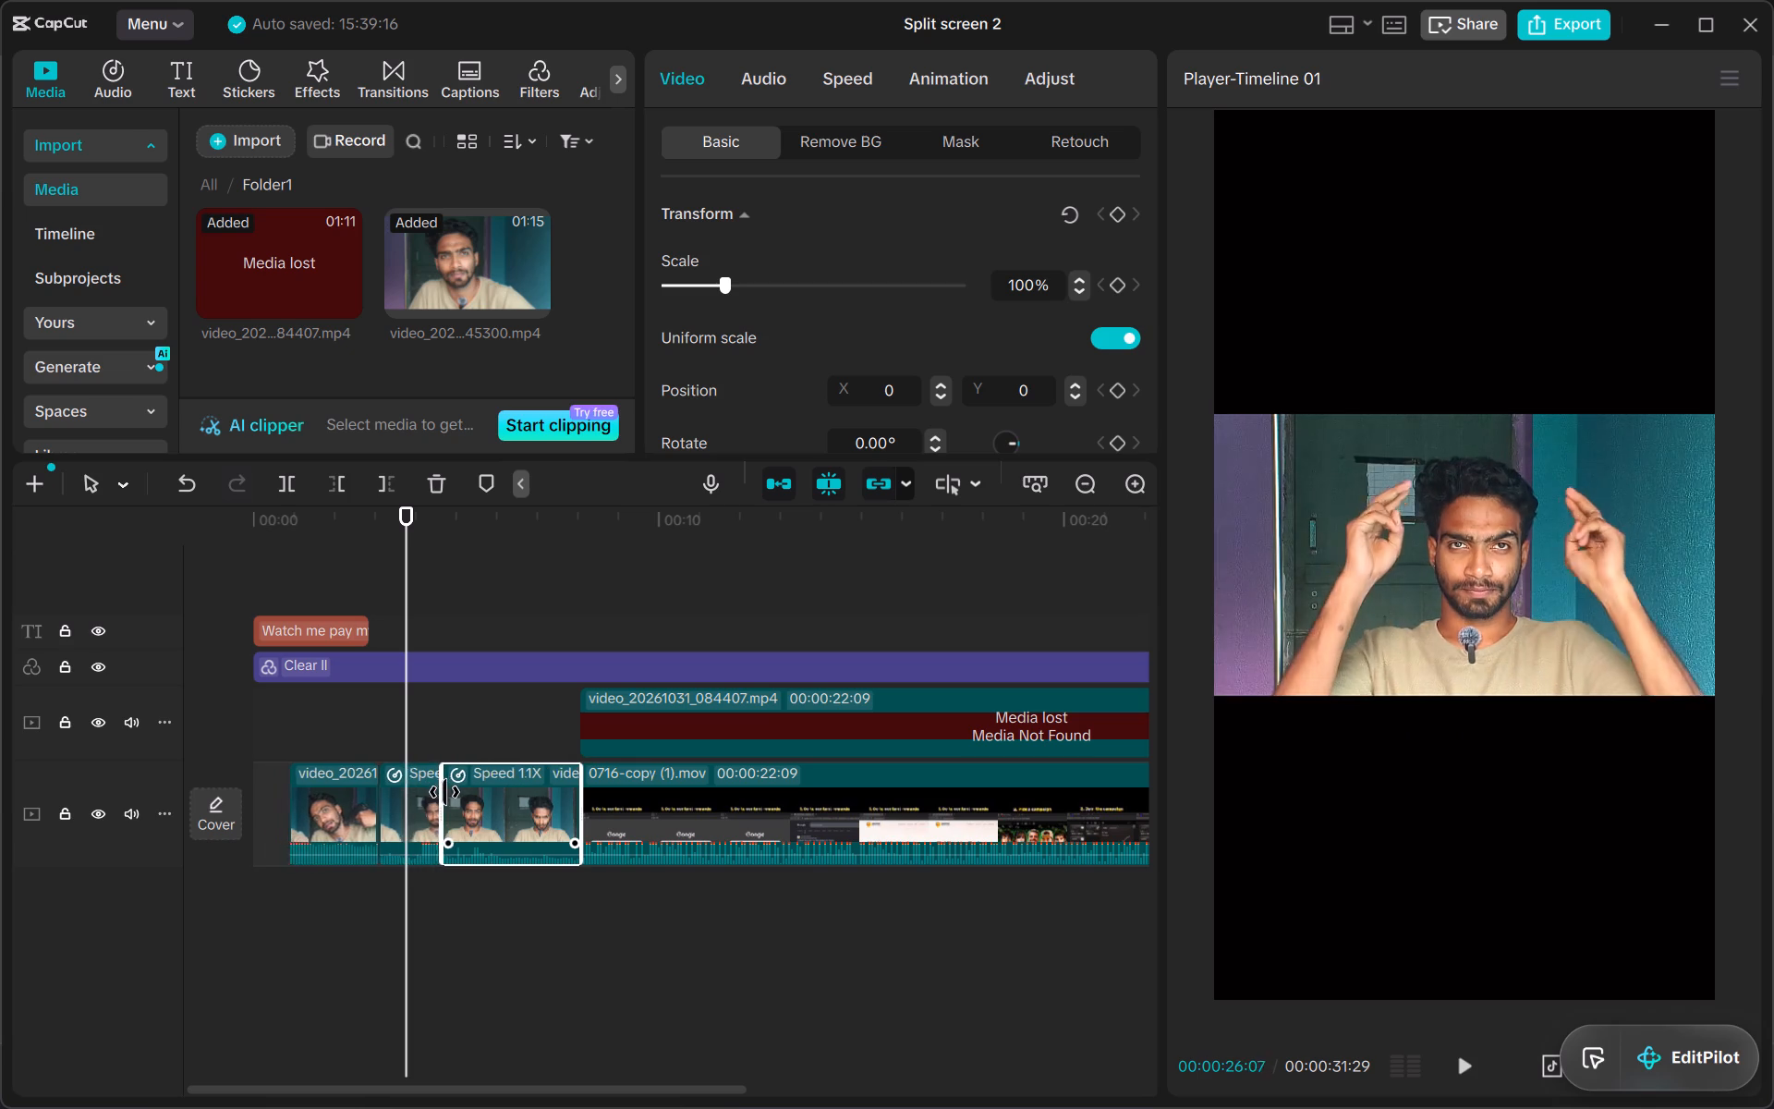
pyautogui.moveTo(444, 792); pyautogui.dragTo(437, 830)
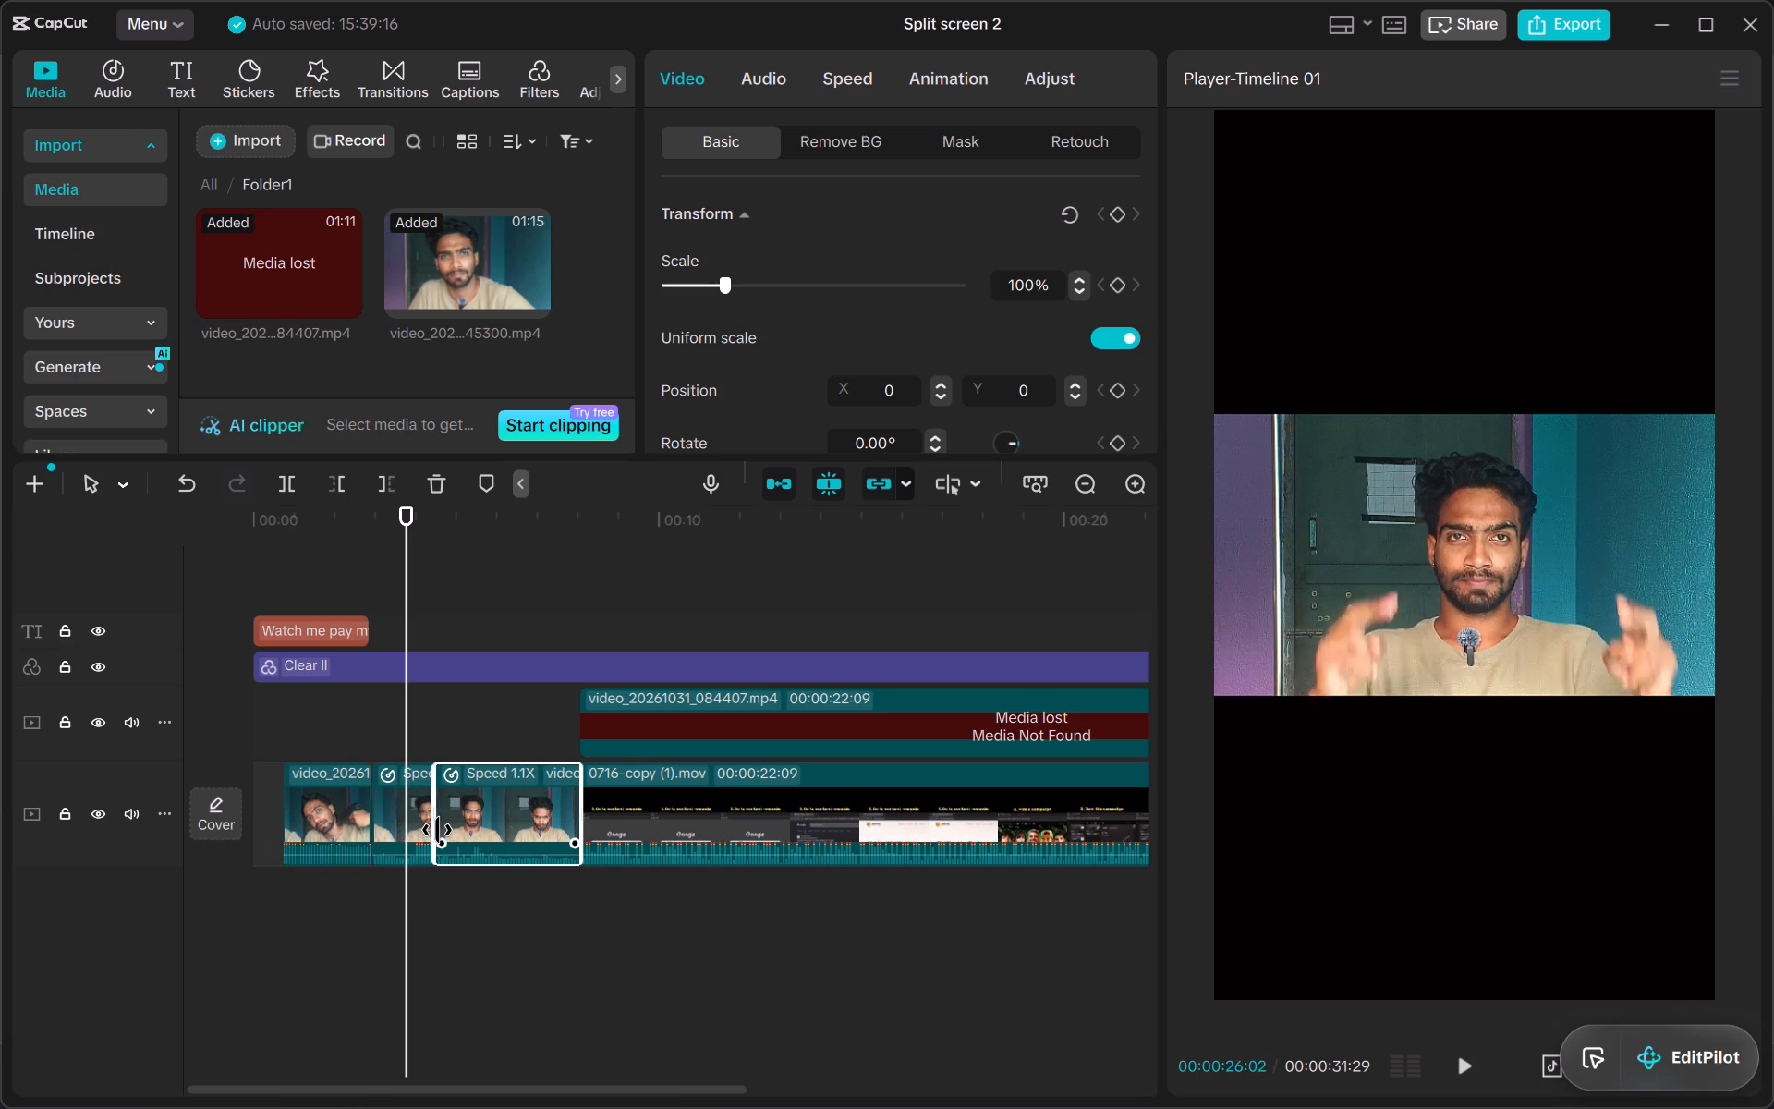
pyautogui.moveTo(437, 830); pyautogui.dragTo(424, 817)
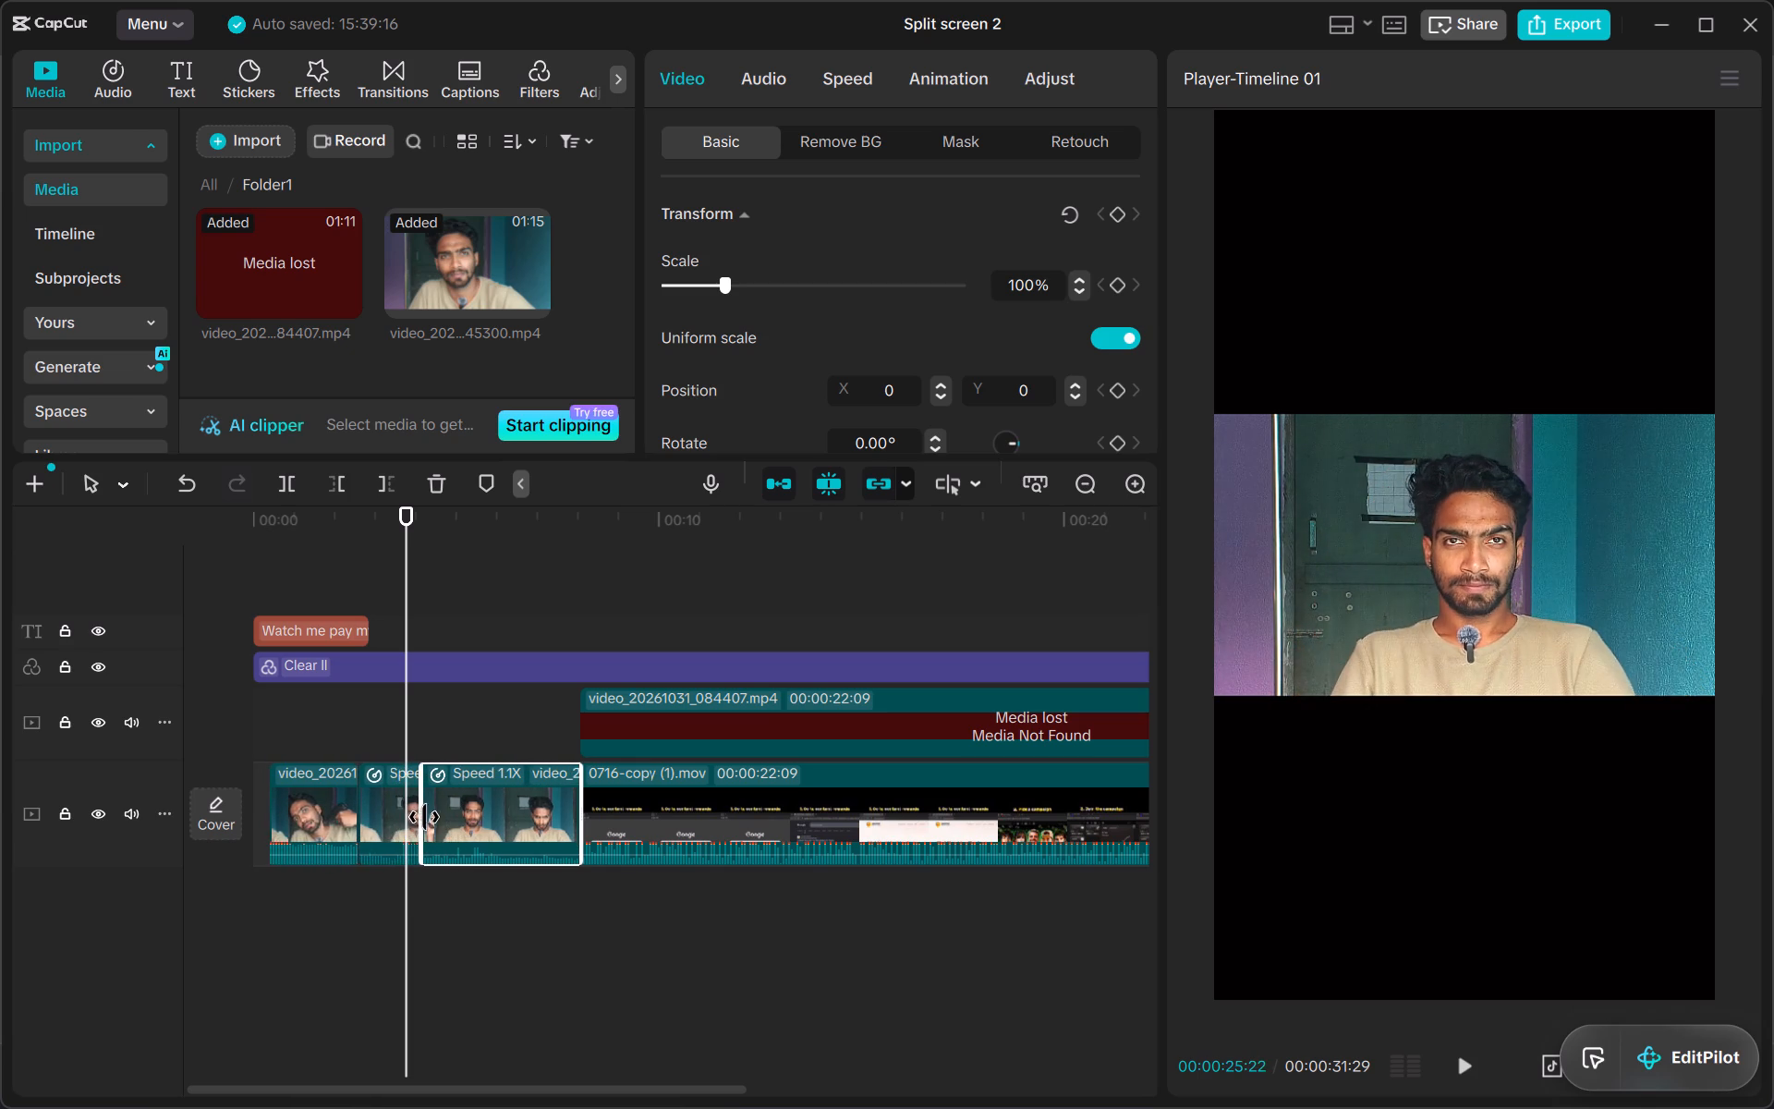
pyautogui.moveTo(424, 817); pyautogui.dragTo(432, 820)
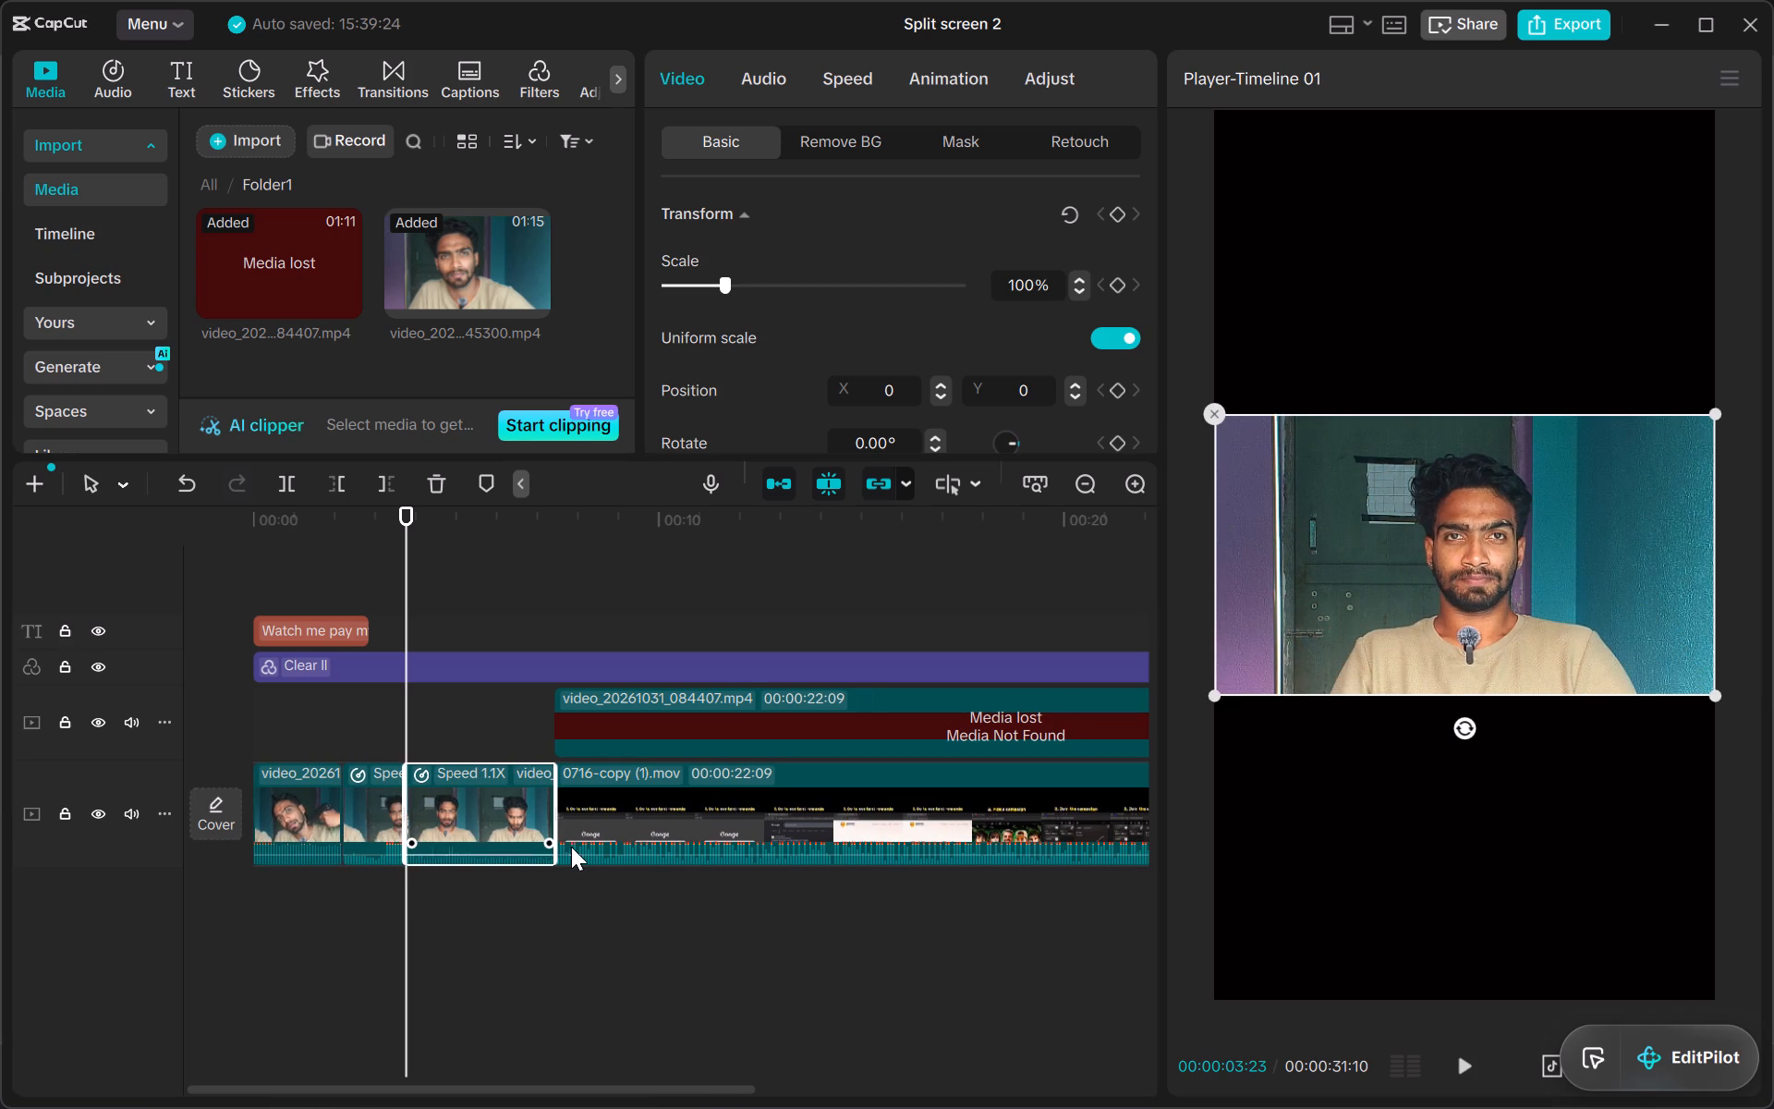
# Trim the end of the third opening piece back to about 00:00:04:29.
pyautogui.moveTo(558, 792); pyautogui.dragTo(544, 792)
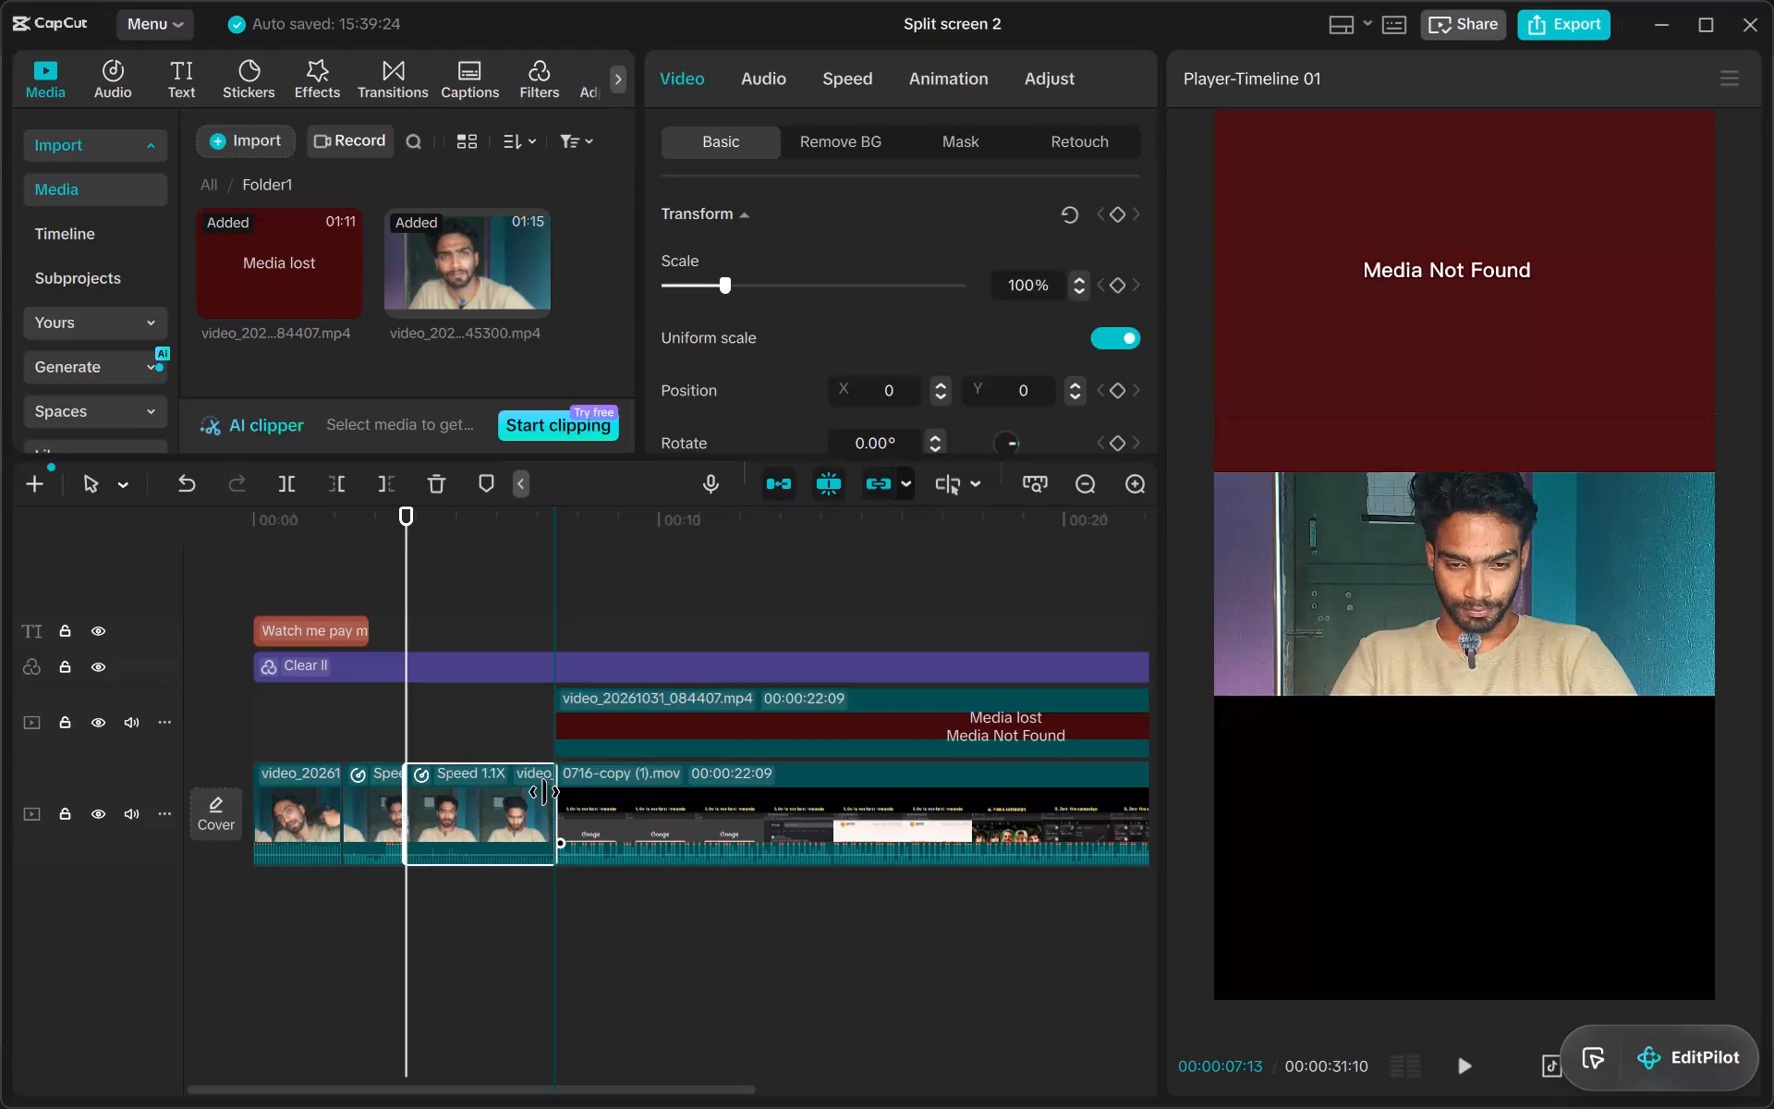
pyautogui.moveTo(544, 792); pyautogui.dragTo(454, 786)
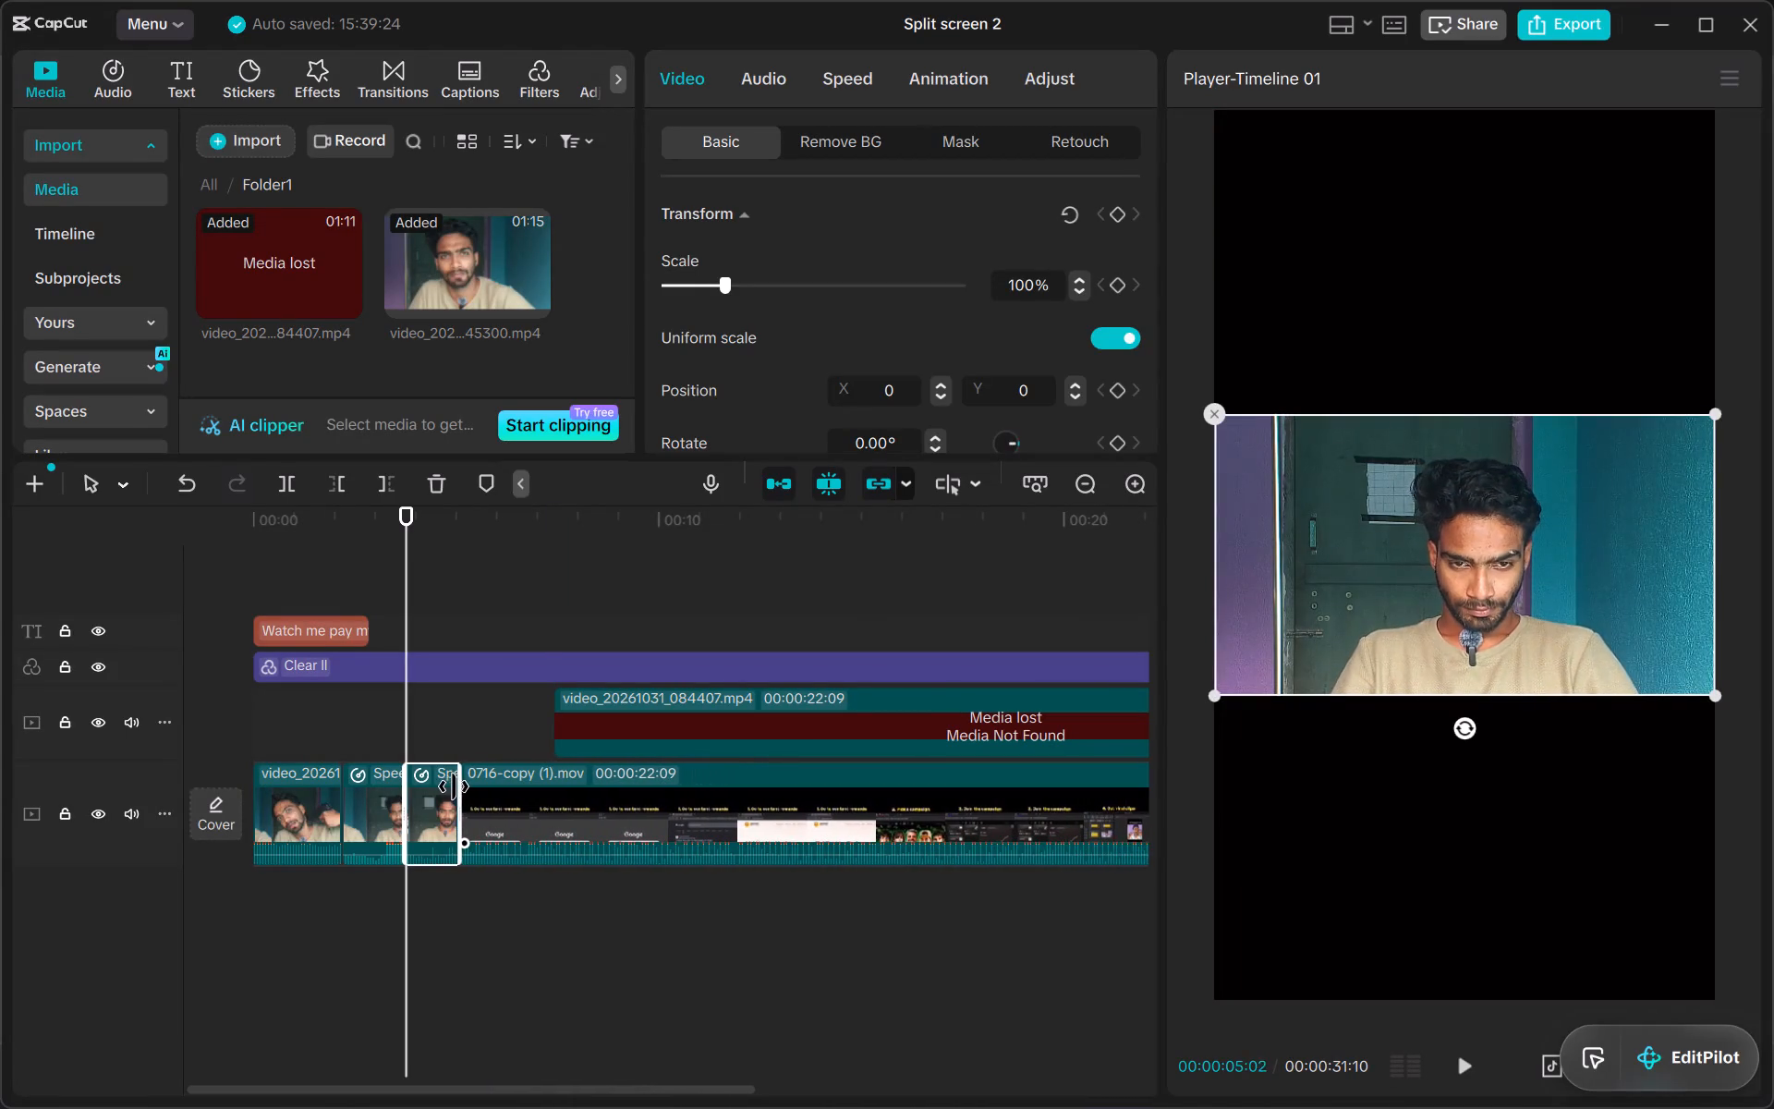
pyautogui.moveTo(454, 786); pyautogui.dragTo(430, 786)
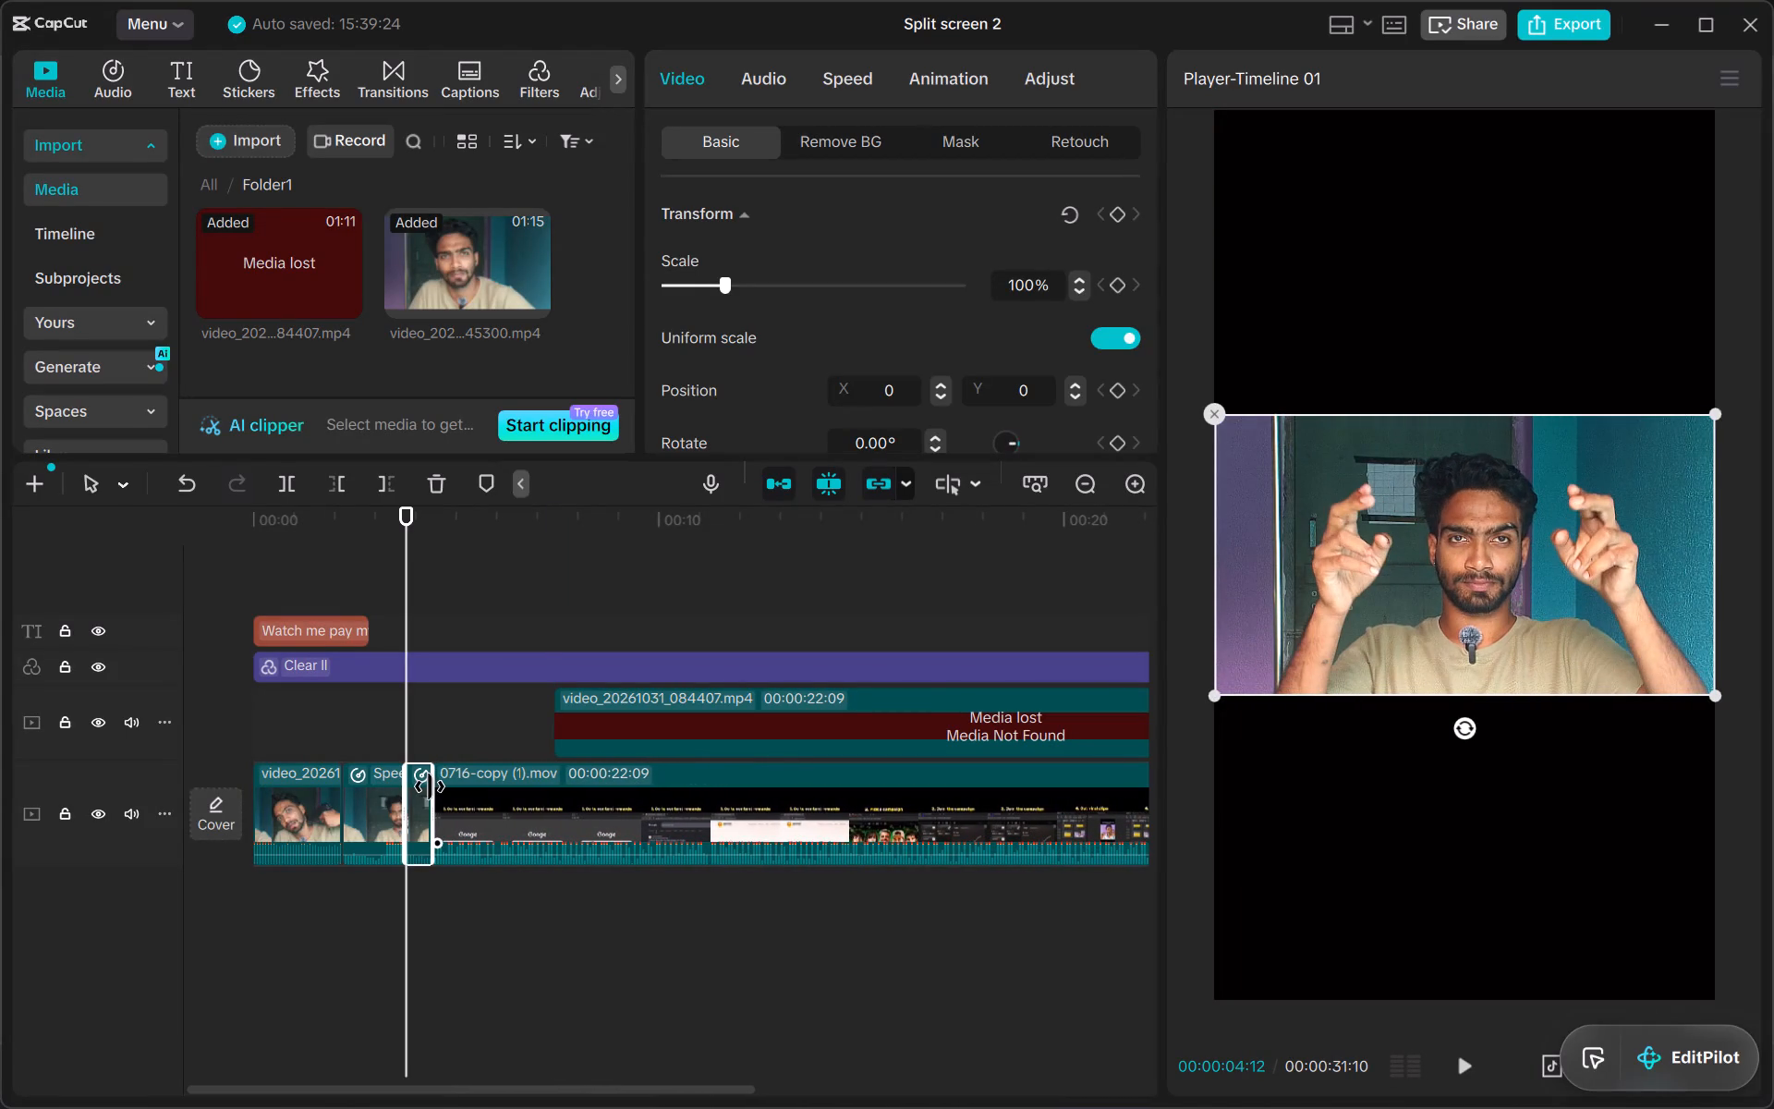
pyautogui.moveTo(430, 786); pyautogui.dragTo(451, 790)
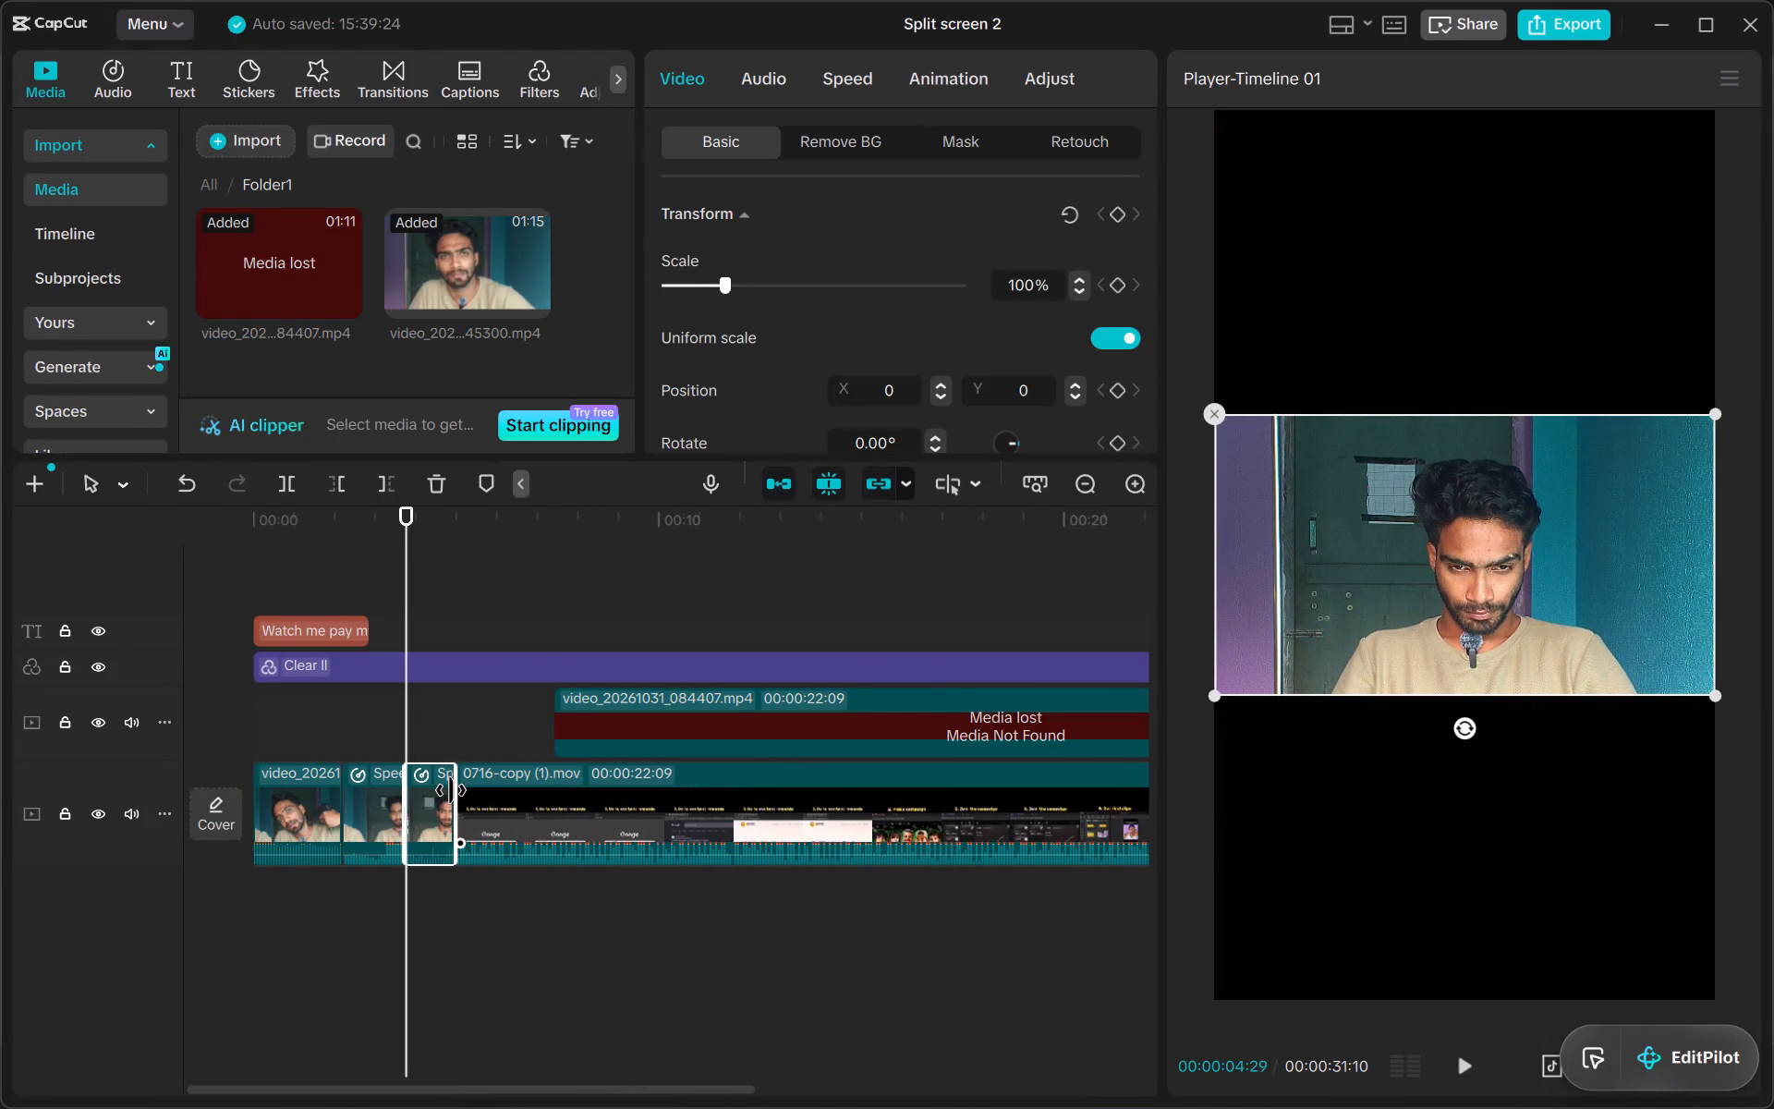
pyautogui.moveTo(451, 790); pyautogui.dragTo(451, 792)
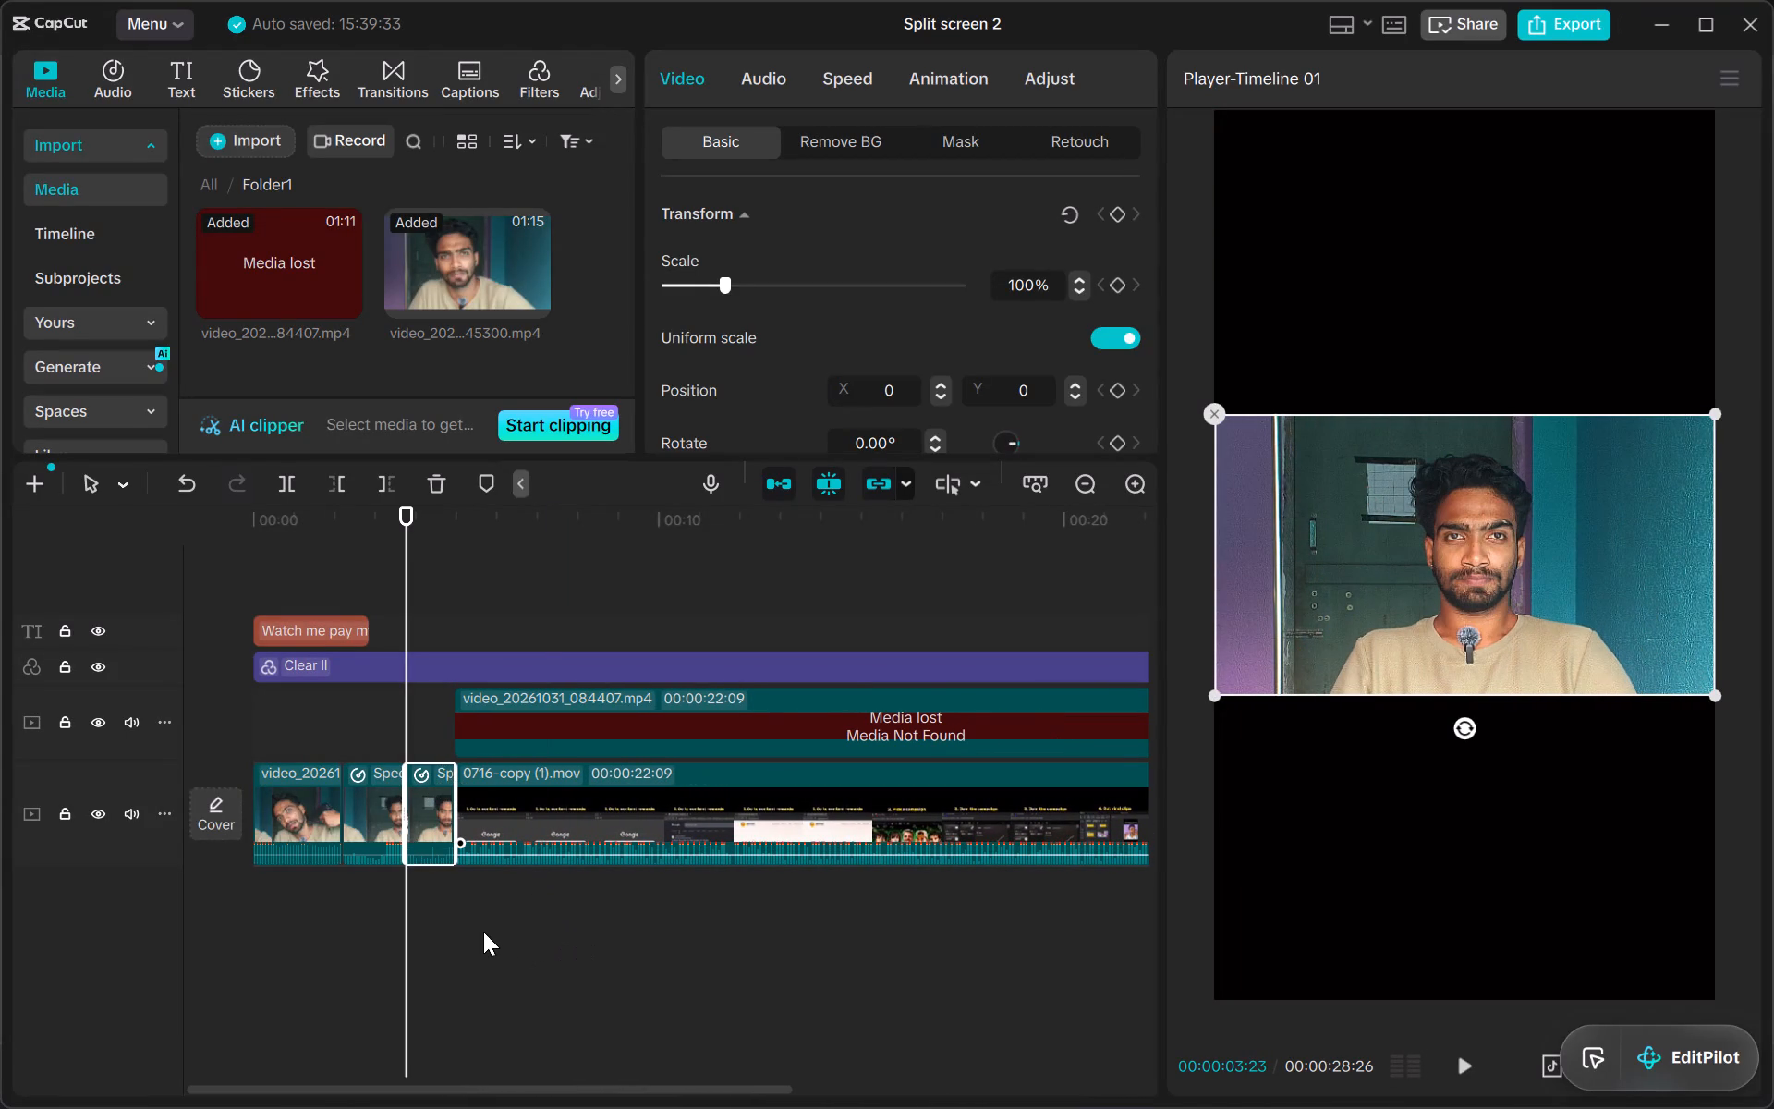
# Extend the end of the first opening piece by about 10 frames.
pyautogui.click(1148, 478)
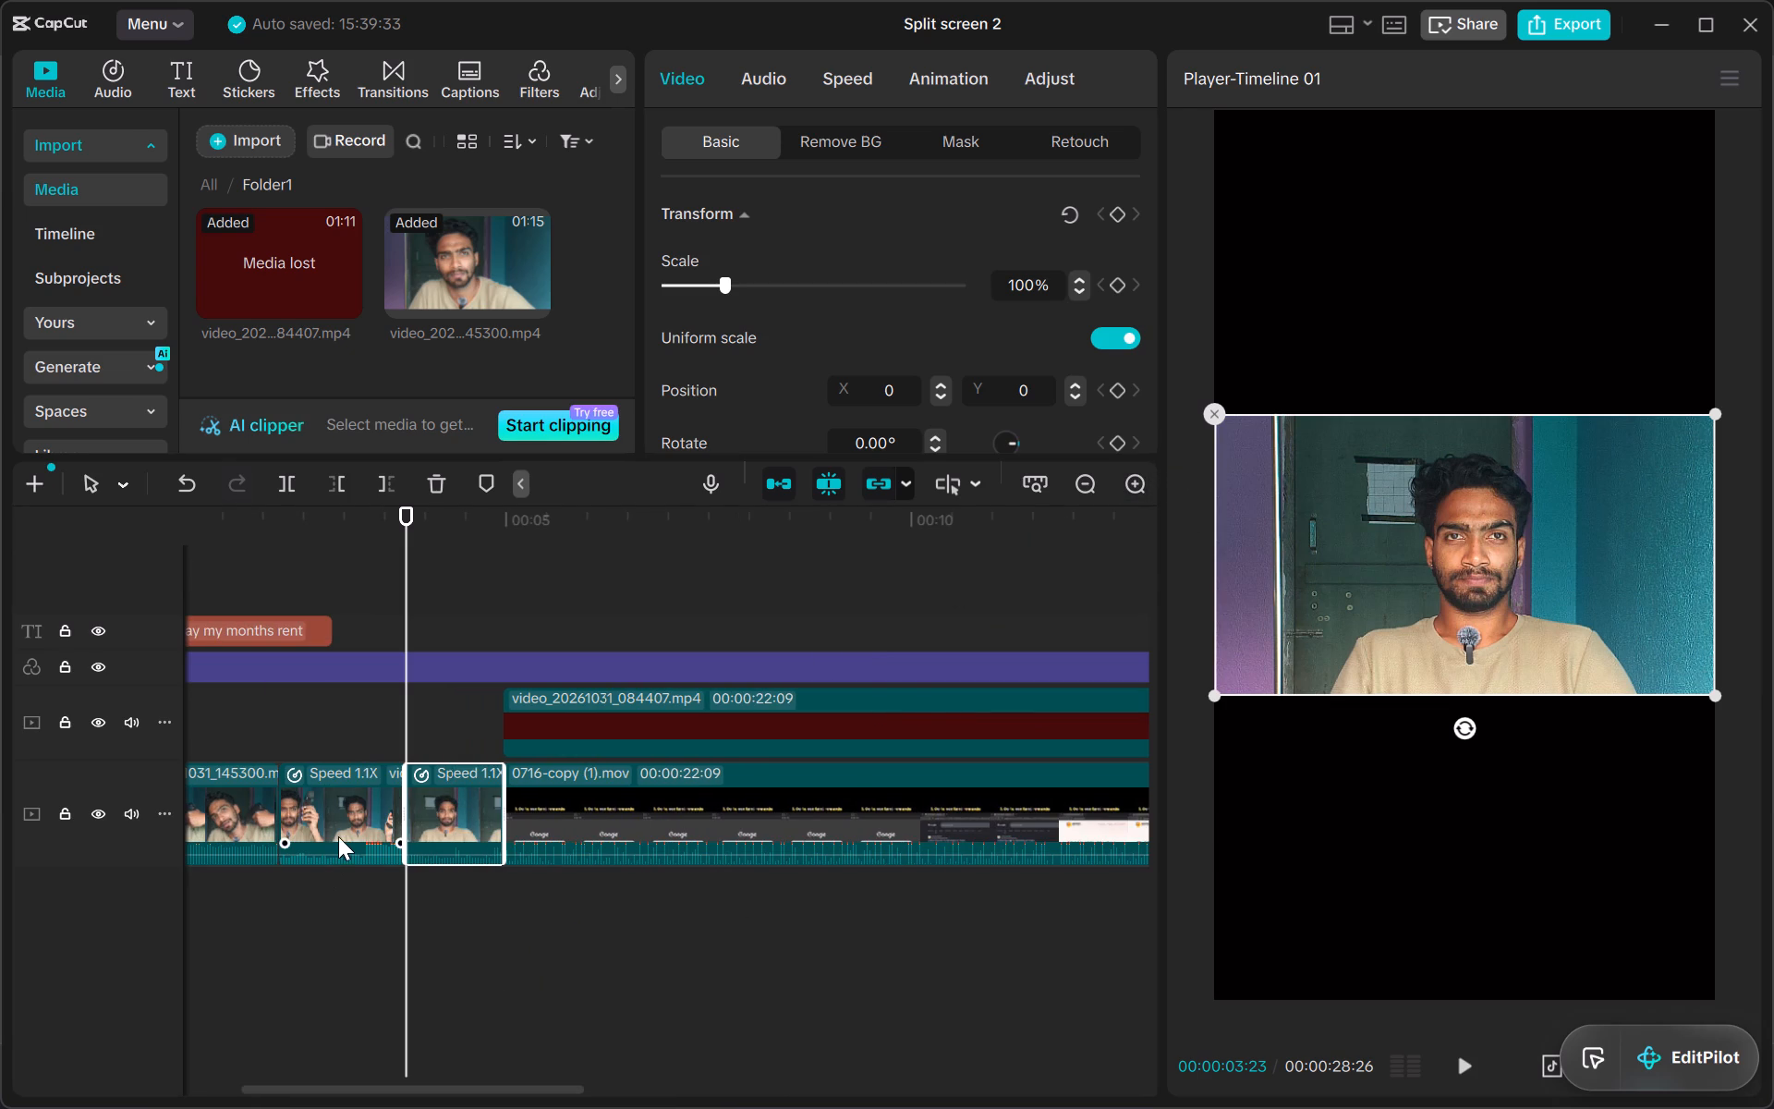
pyautogui.click(248, 815)
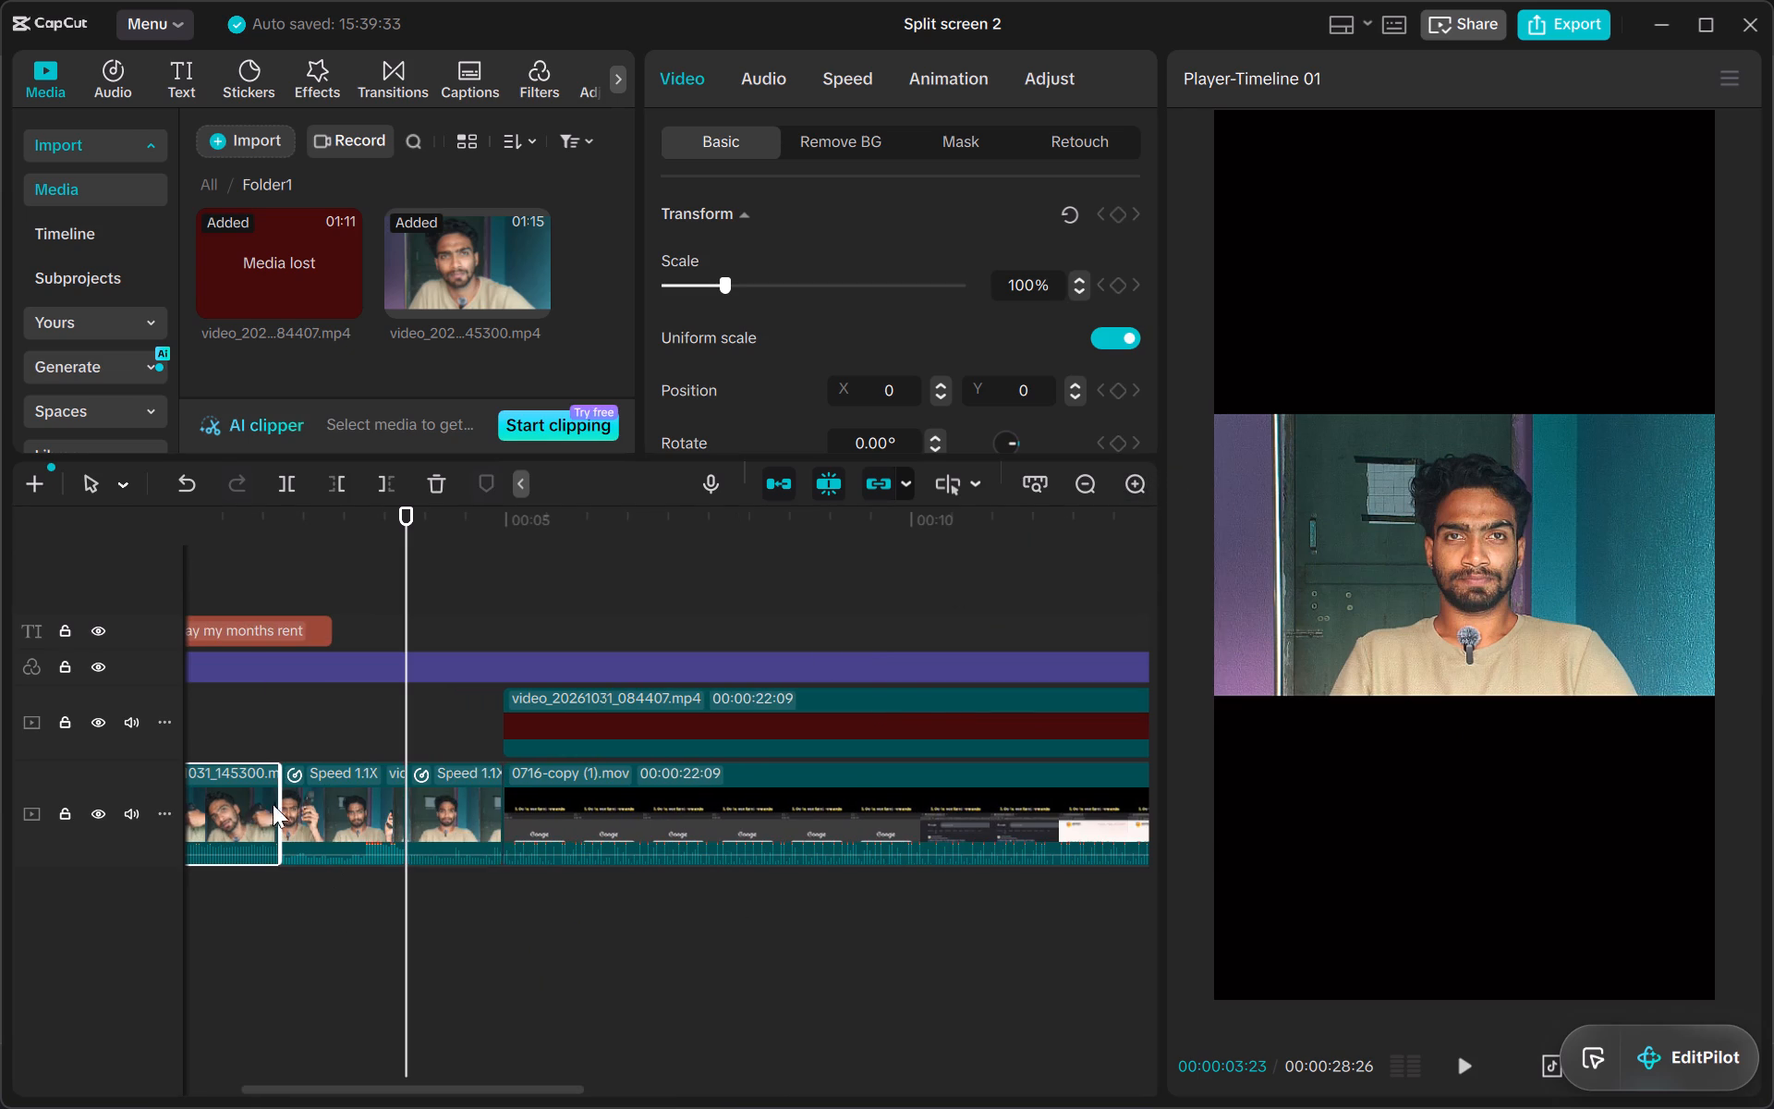
pyautogui.moveTo(276, 801); pyautogui.dragTo(303, 802)
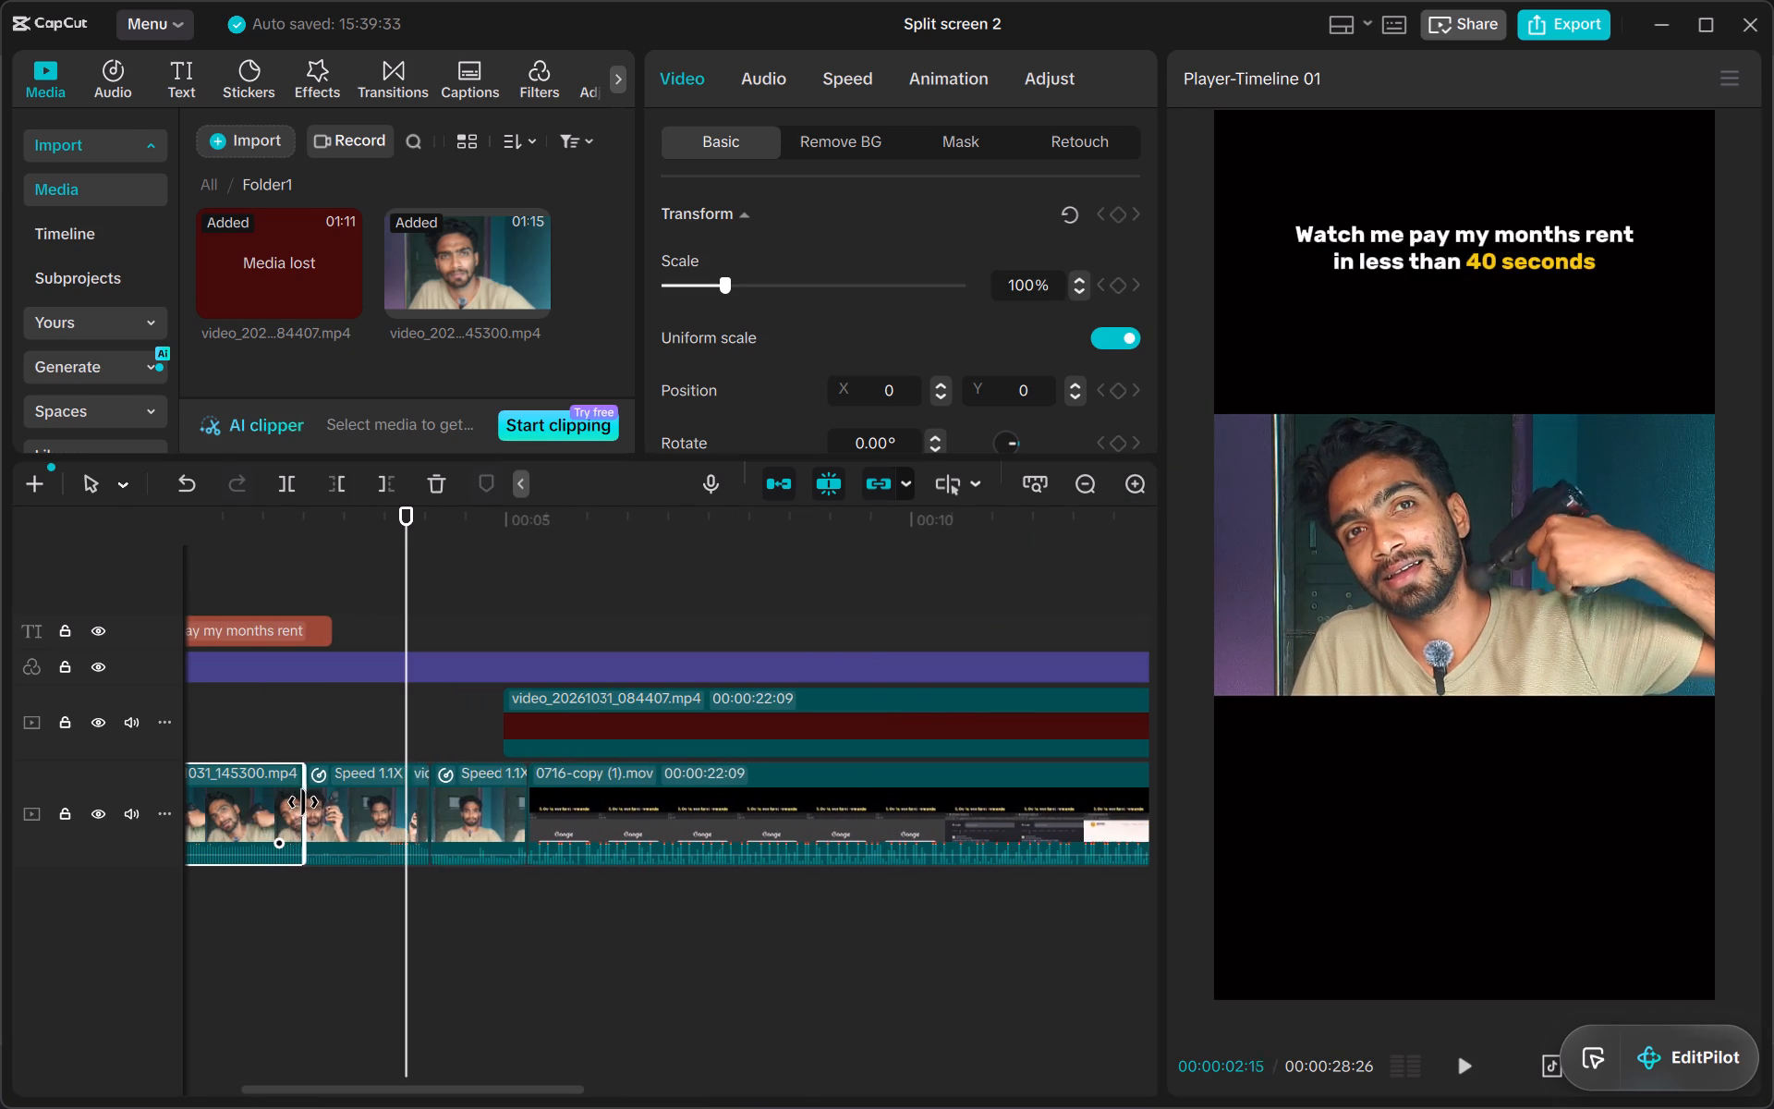
pyautogui.moveTo(303, 802); pyautogui.dragTo(304, 804)
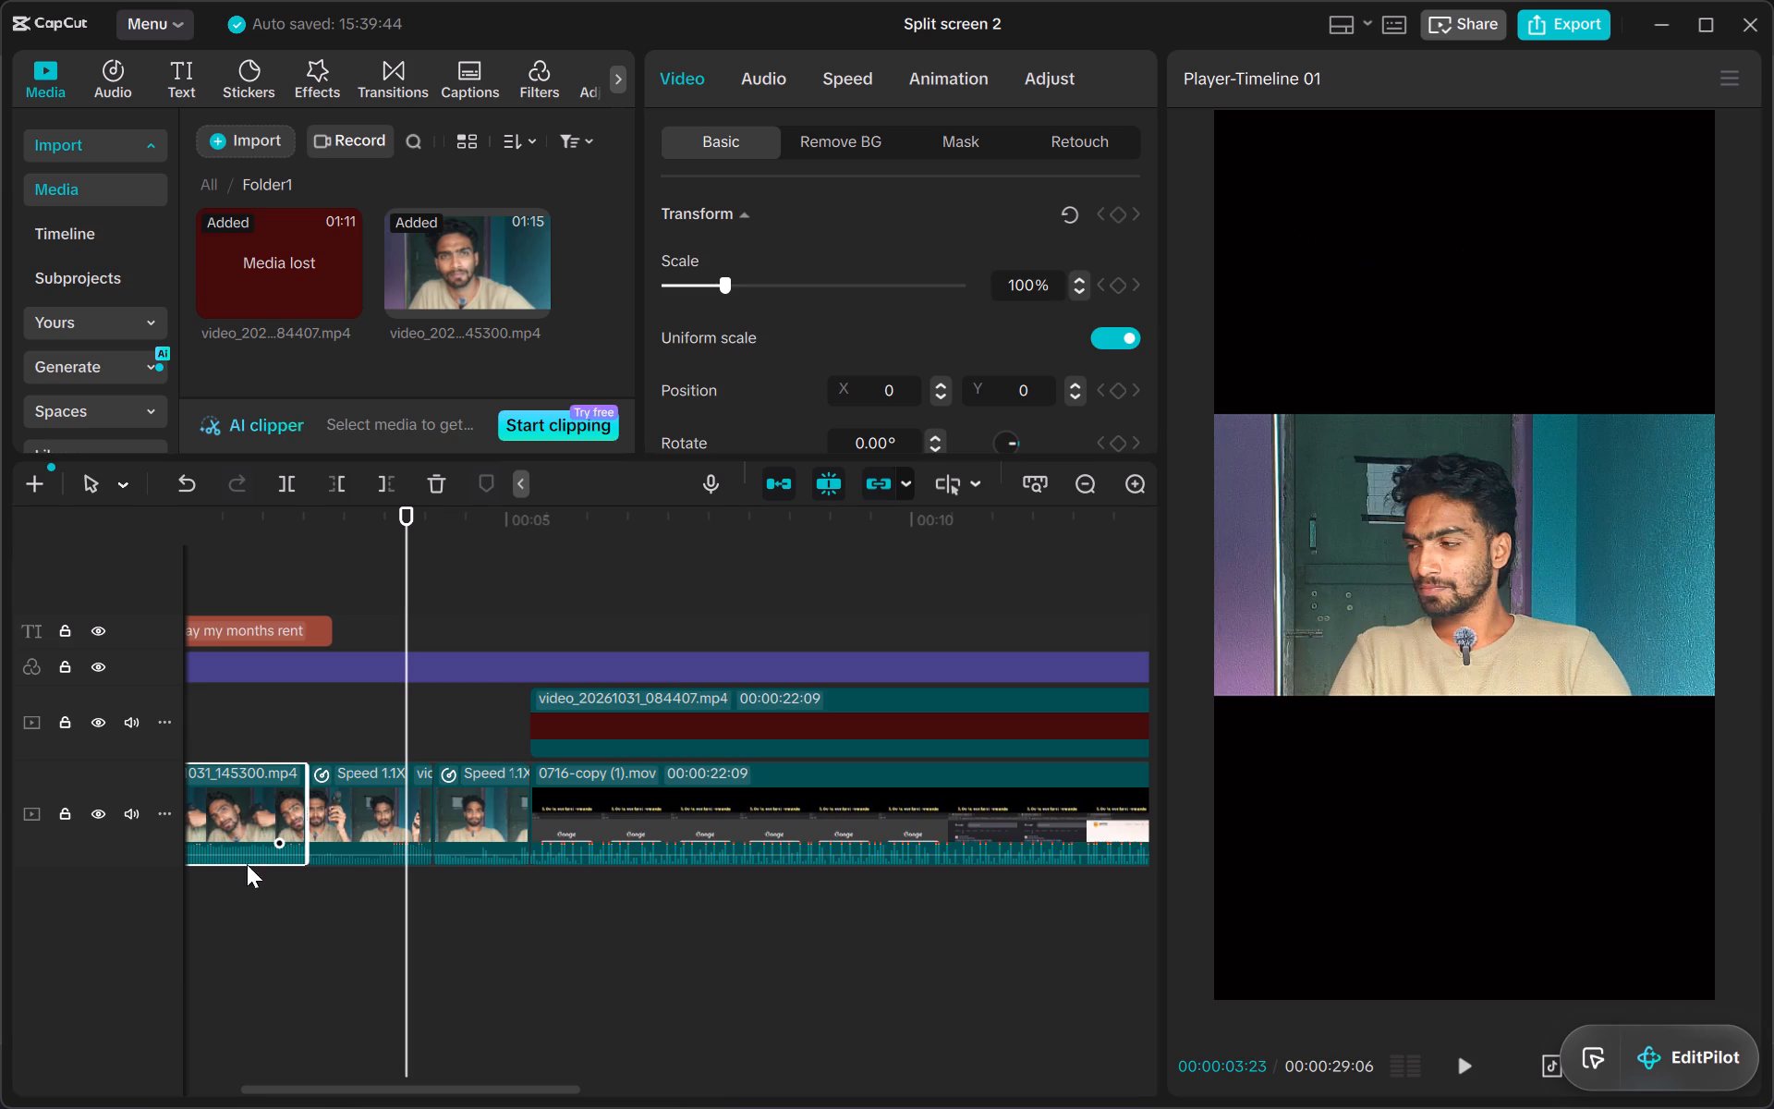
# Replace the missing upper split-screen clip with a calm, looking-down section of video_20261031_145300.mp4, keeping the original video effect.
pyautogui.click(543, 884)
pyautogui.moveTo(456, 242); pyautogui.dragTo(462, 250)
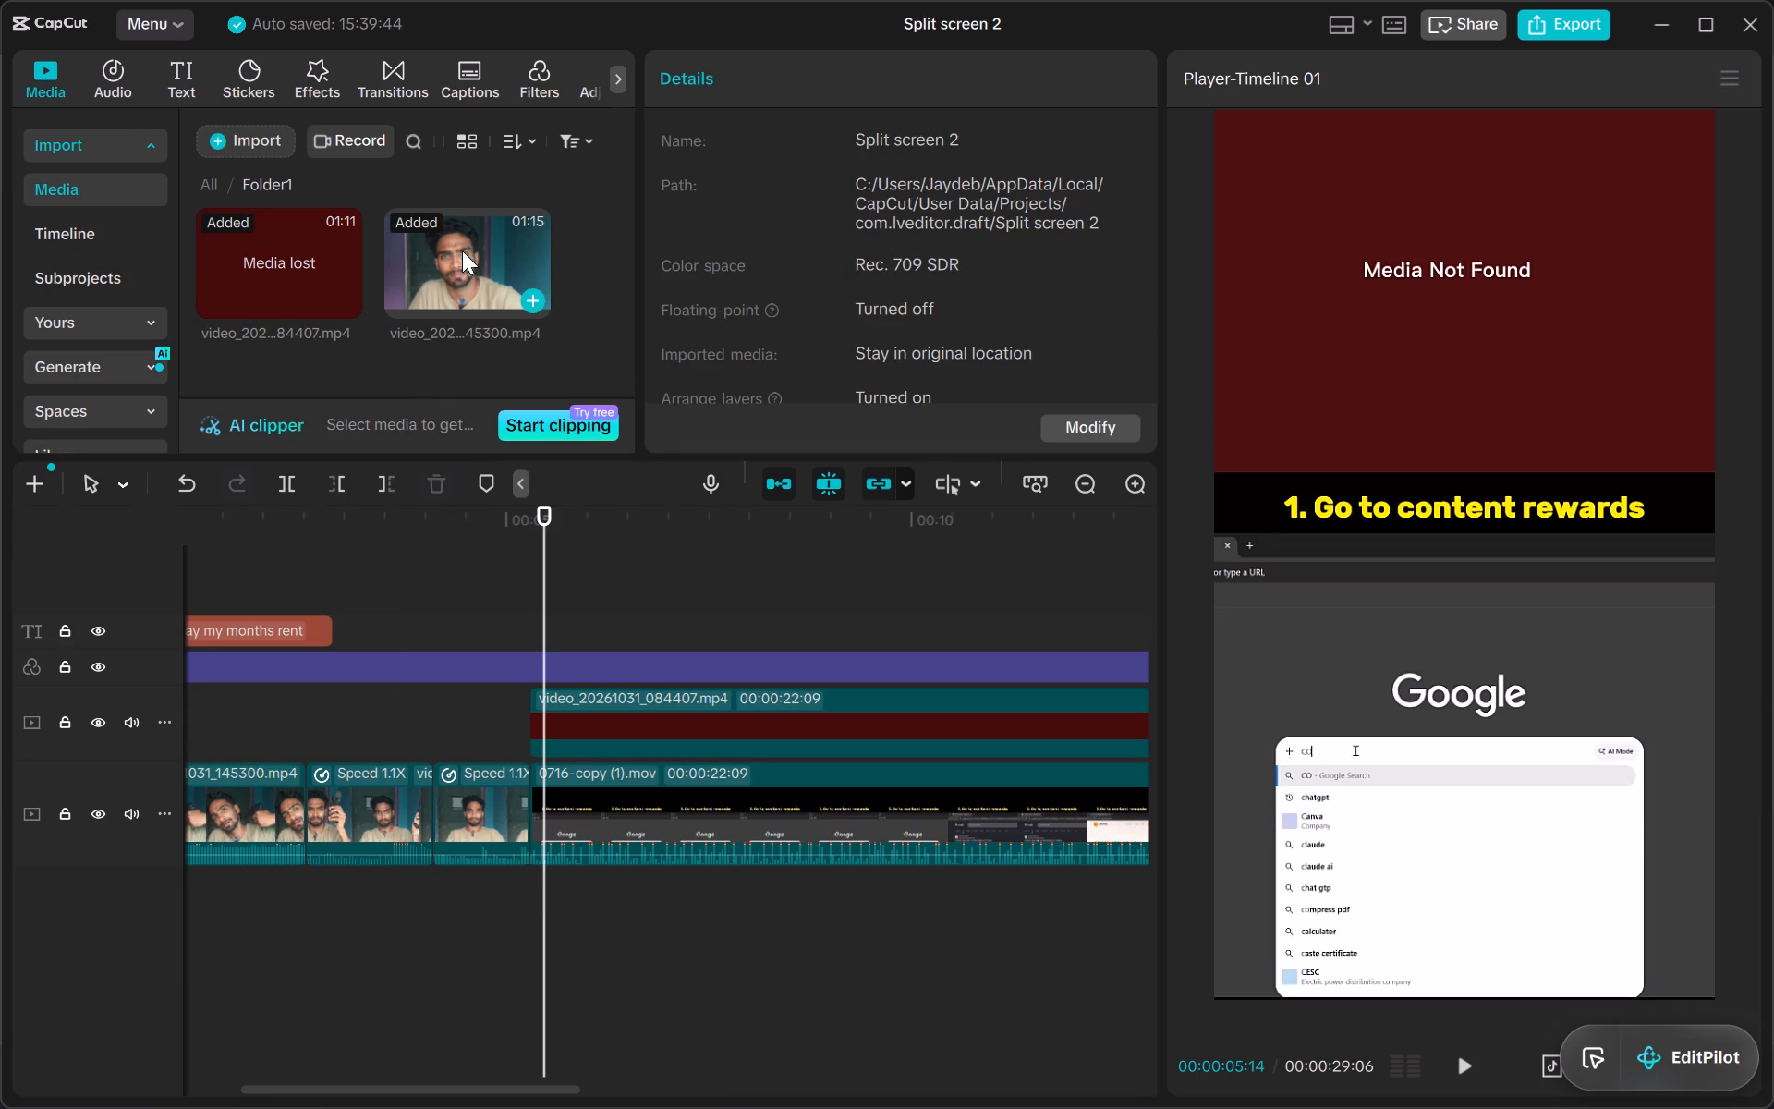
pyautogui.moveTo(462, 250); pyautogui.dragTo(754, 713)
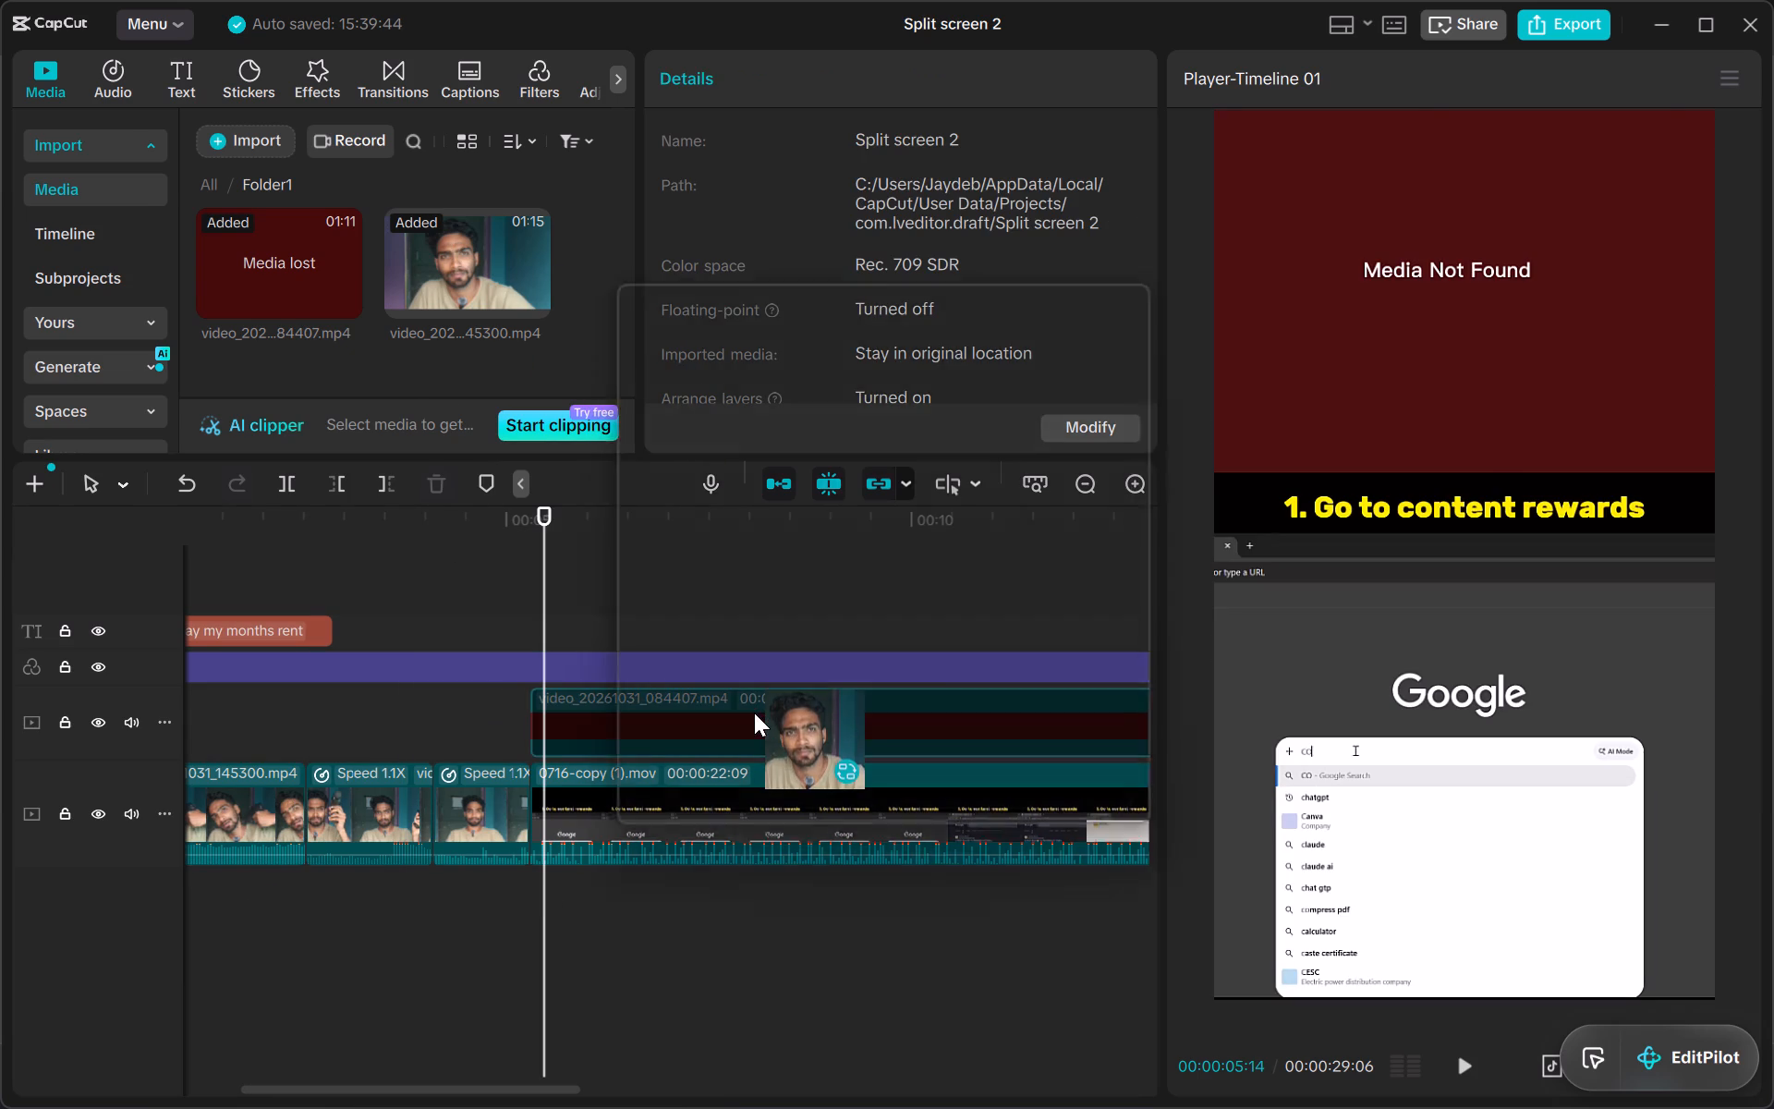
pyautogui.rightClick(931, 676)
pyautogui.hscroll(-1, 931, 676)
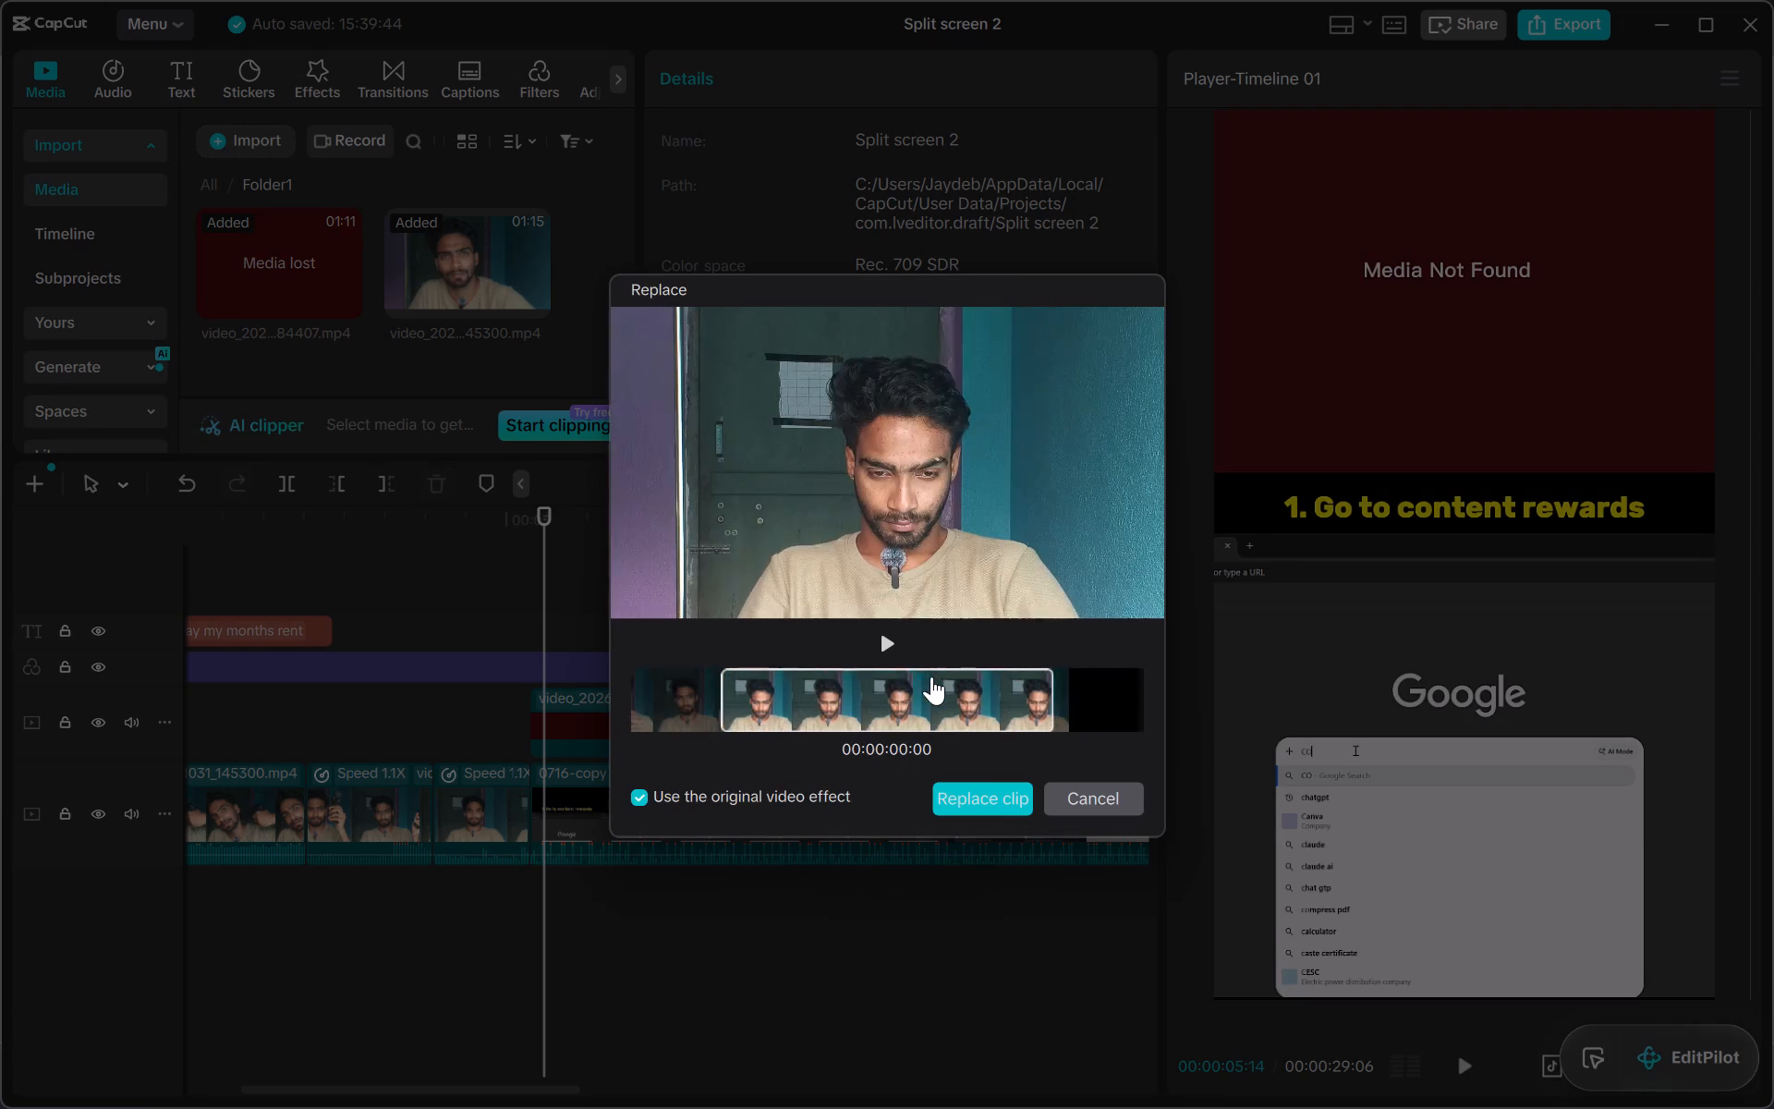
pyautogui.hscroll(-1, 931, 676)
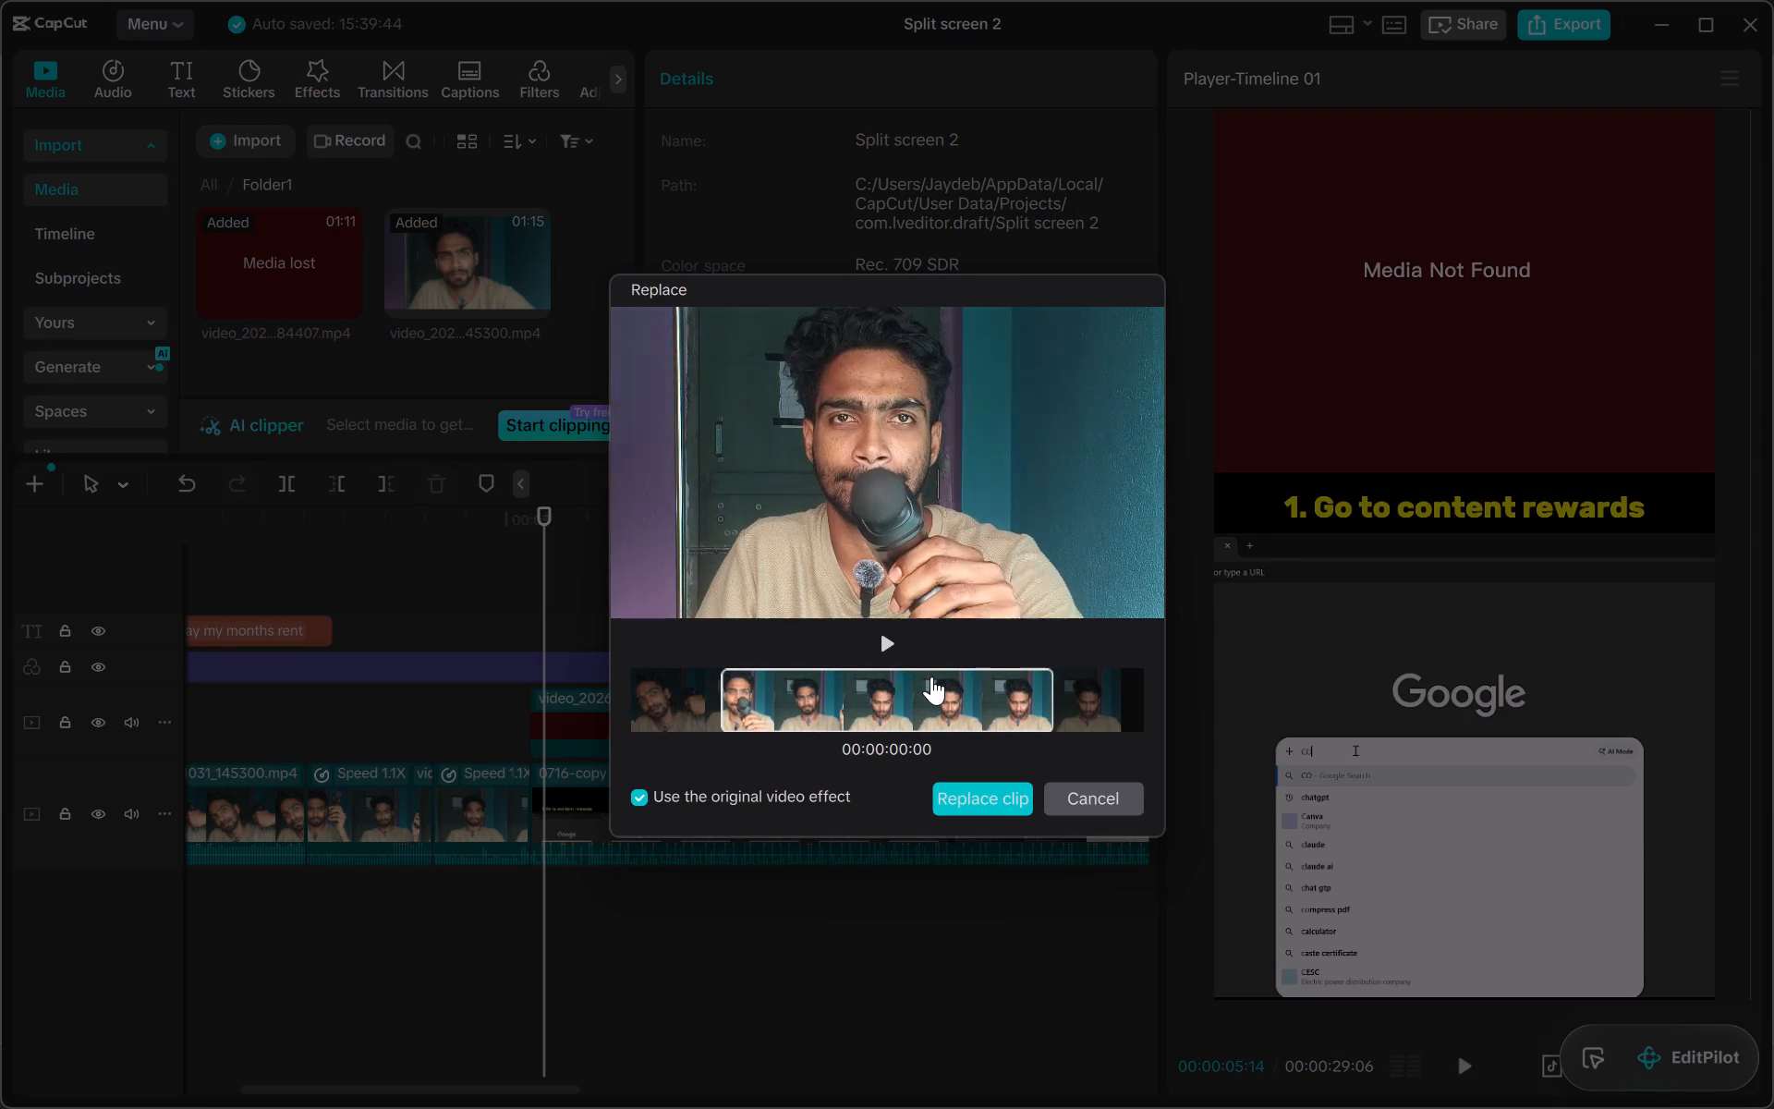
pyautogui.hscroll(-1, 931, 676)
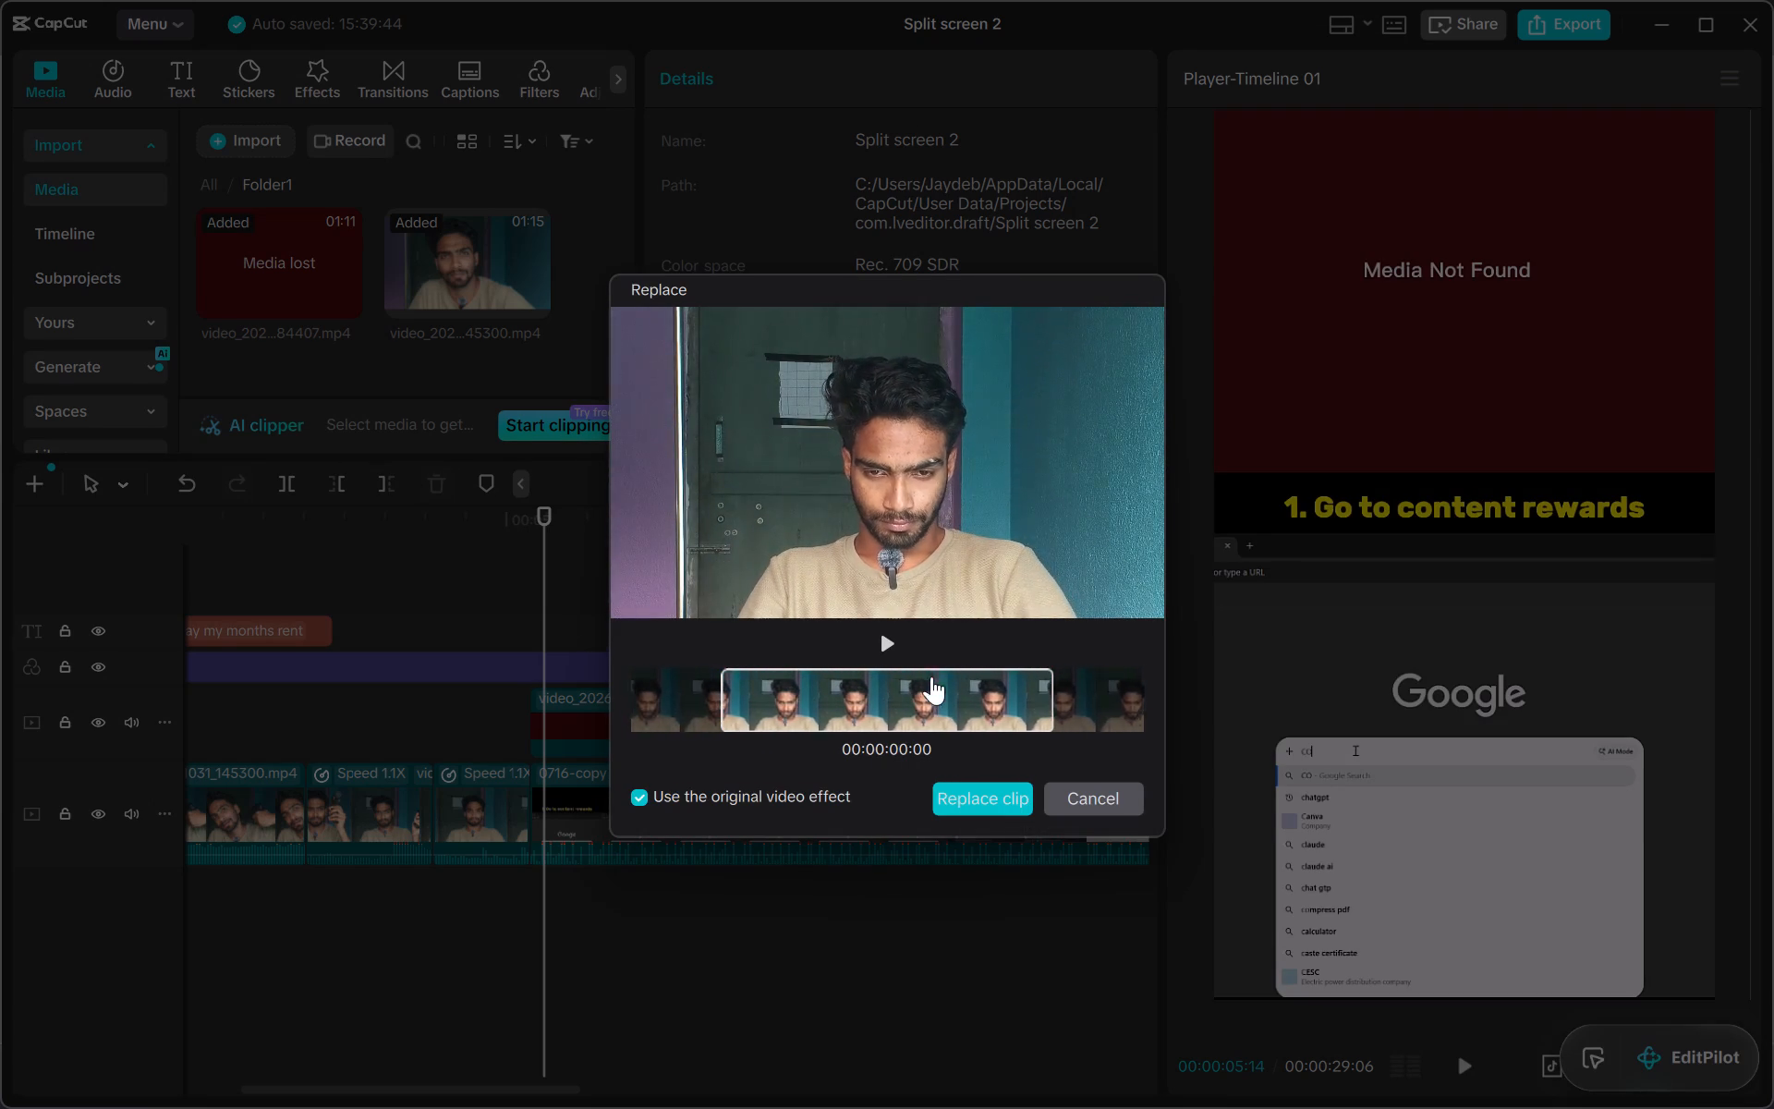
pyautogui.hscroll(-1, 931, 676)
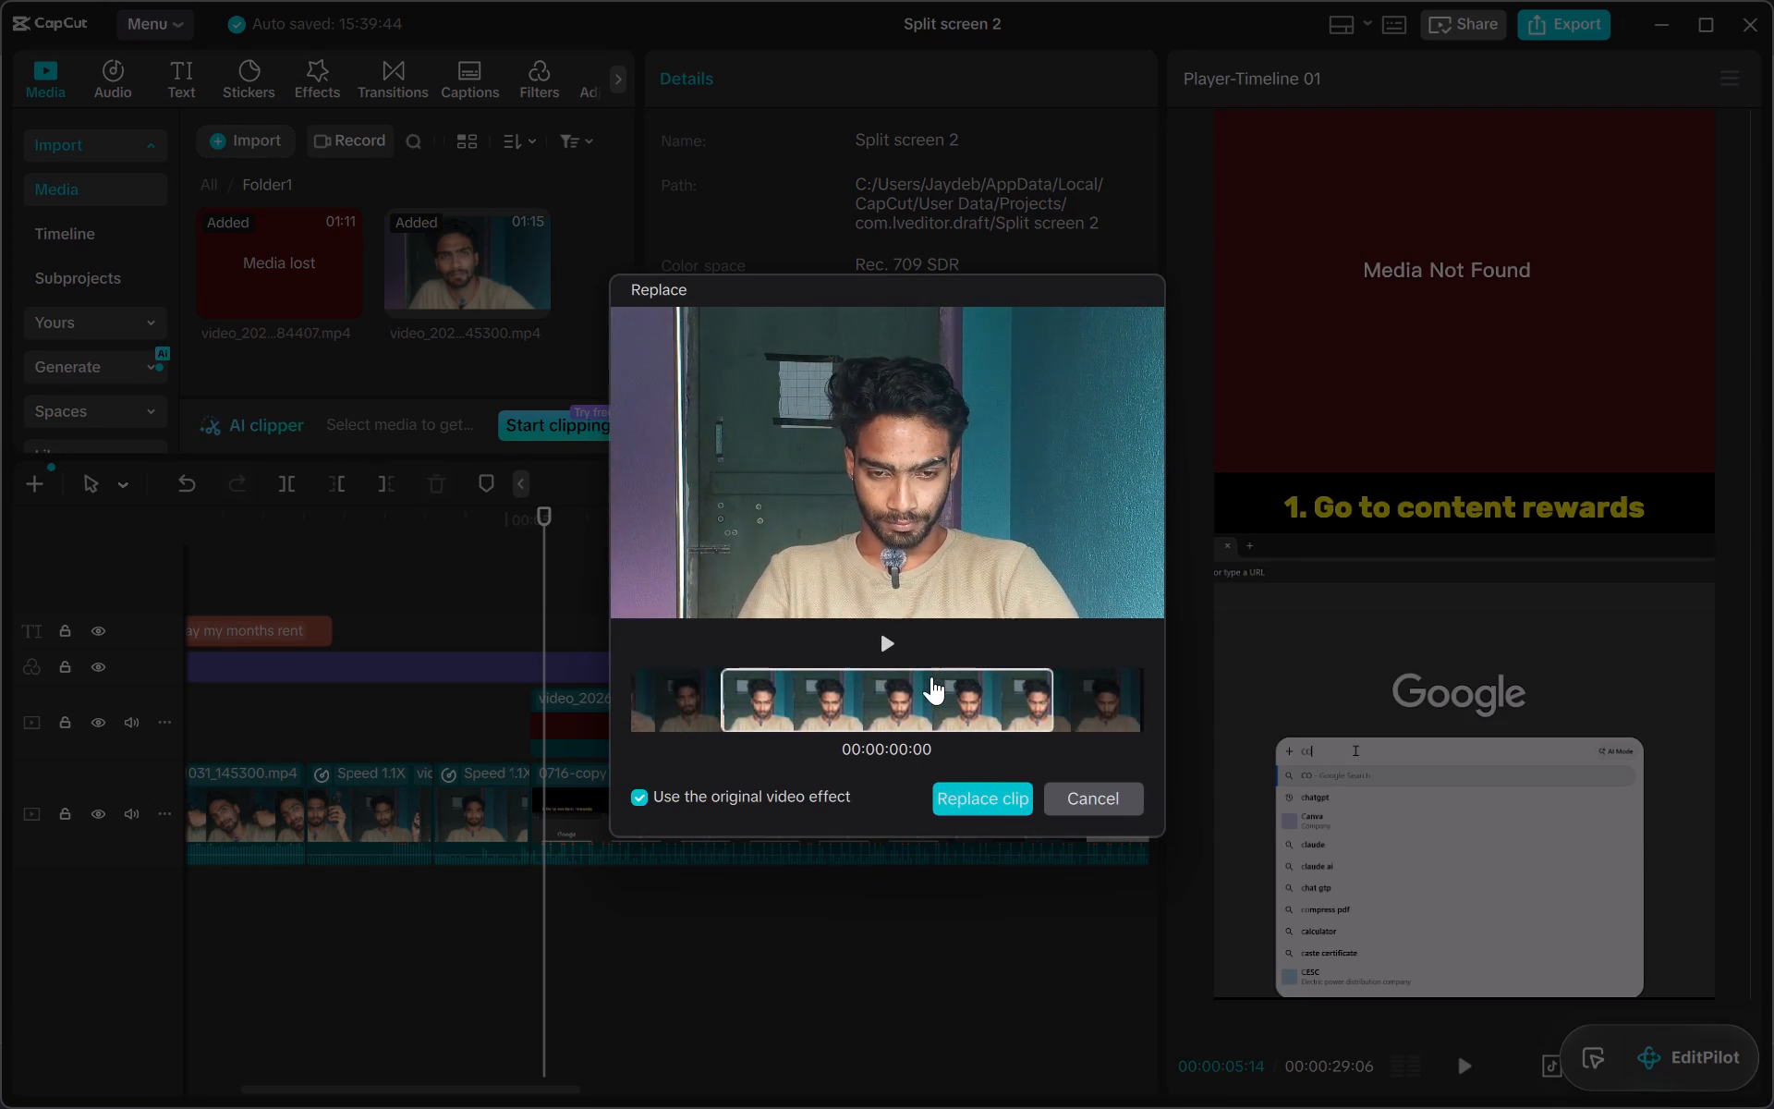
pyautogui.hscroll(-1, 931, 676)
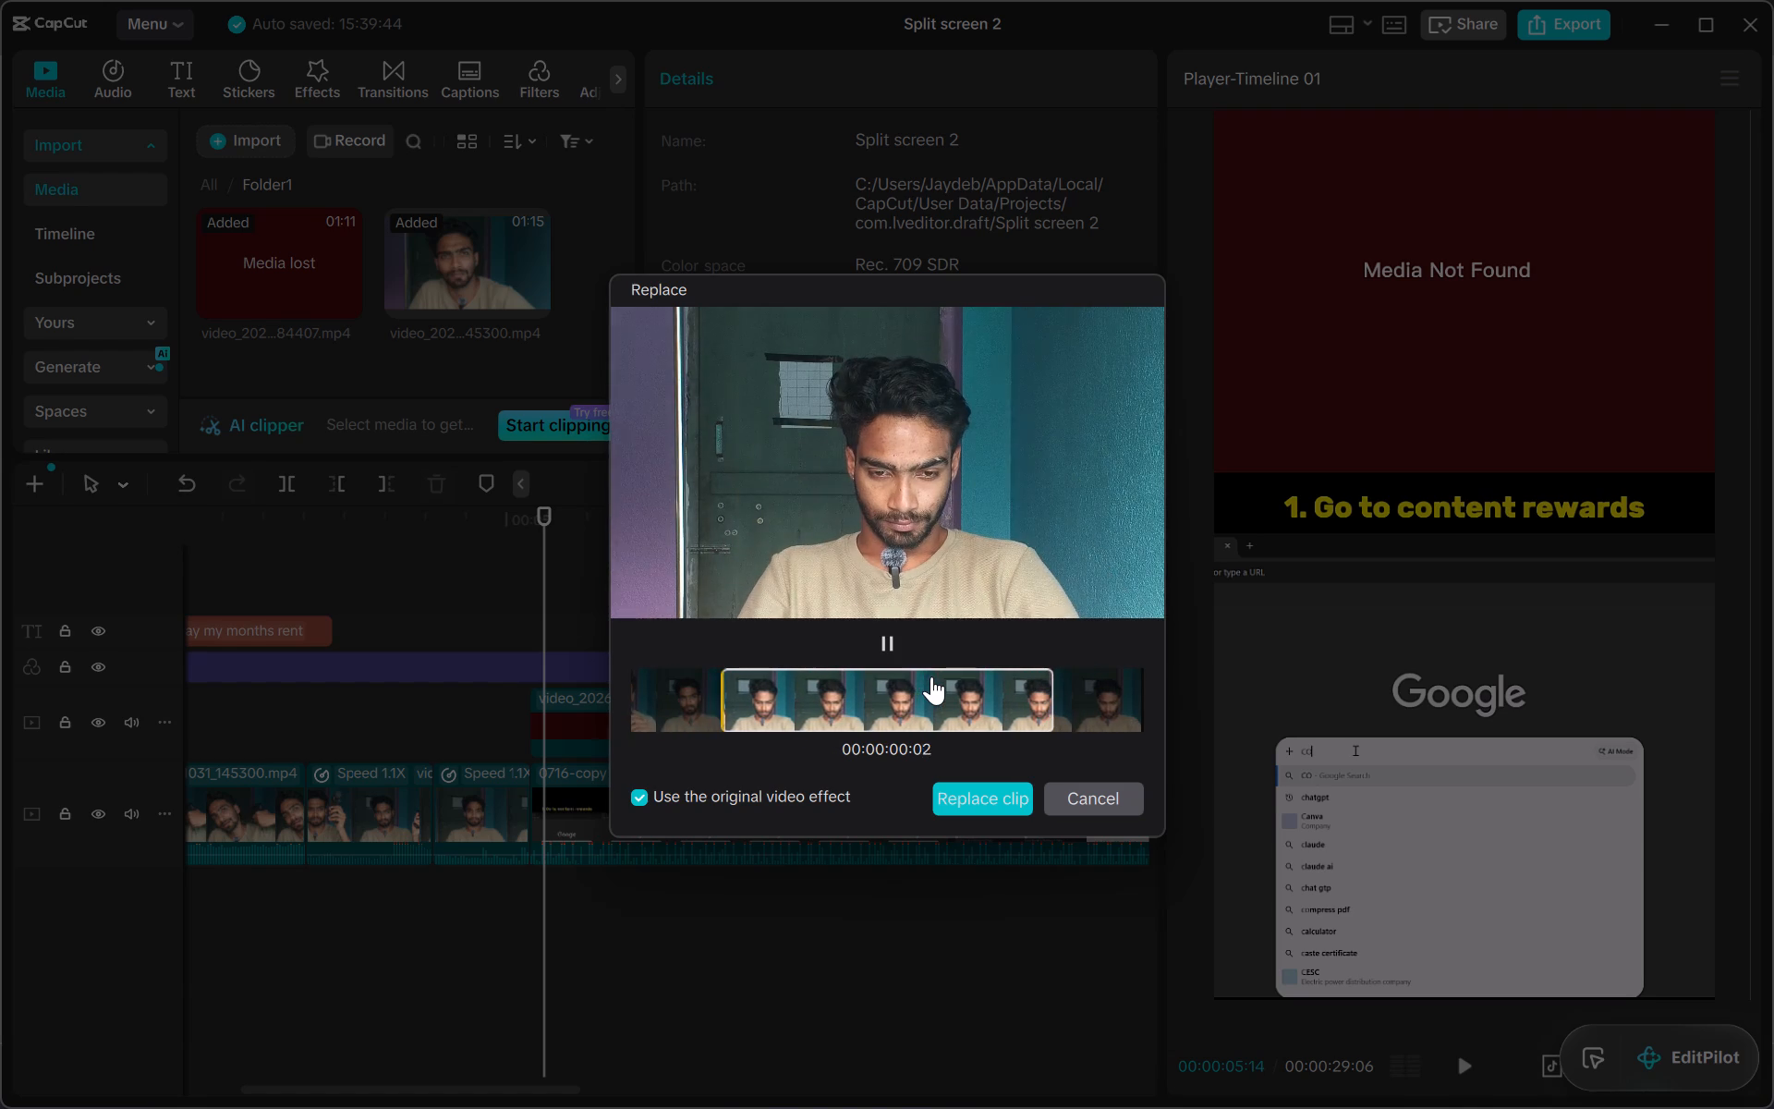
pyautogui.hscroll(-1, 931, 676)
pyautogui.click(978, 803)
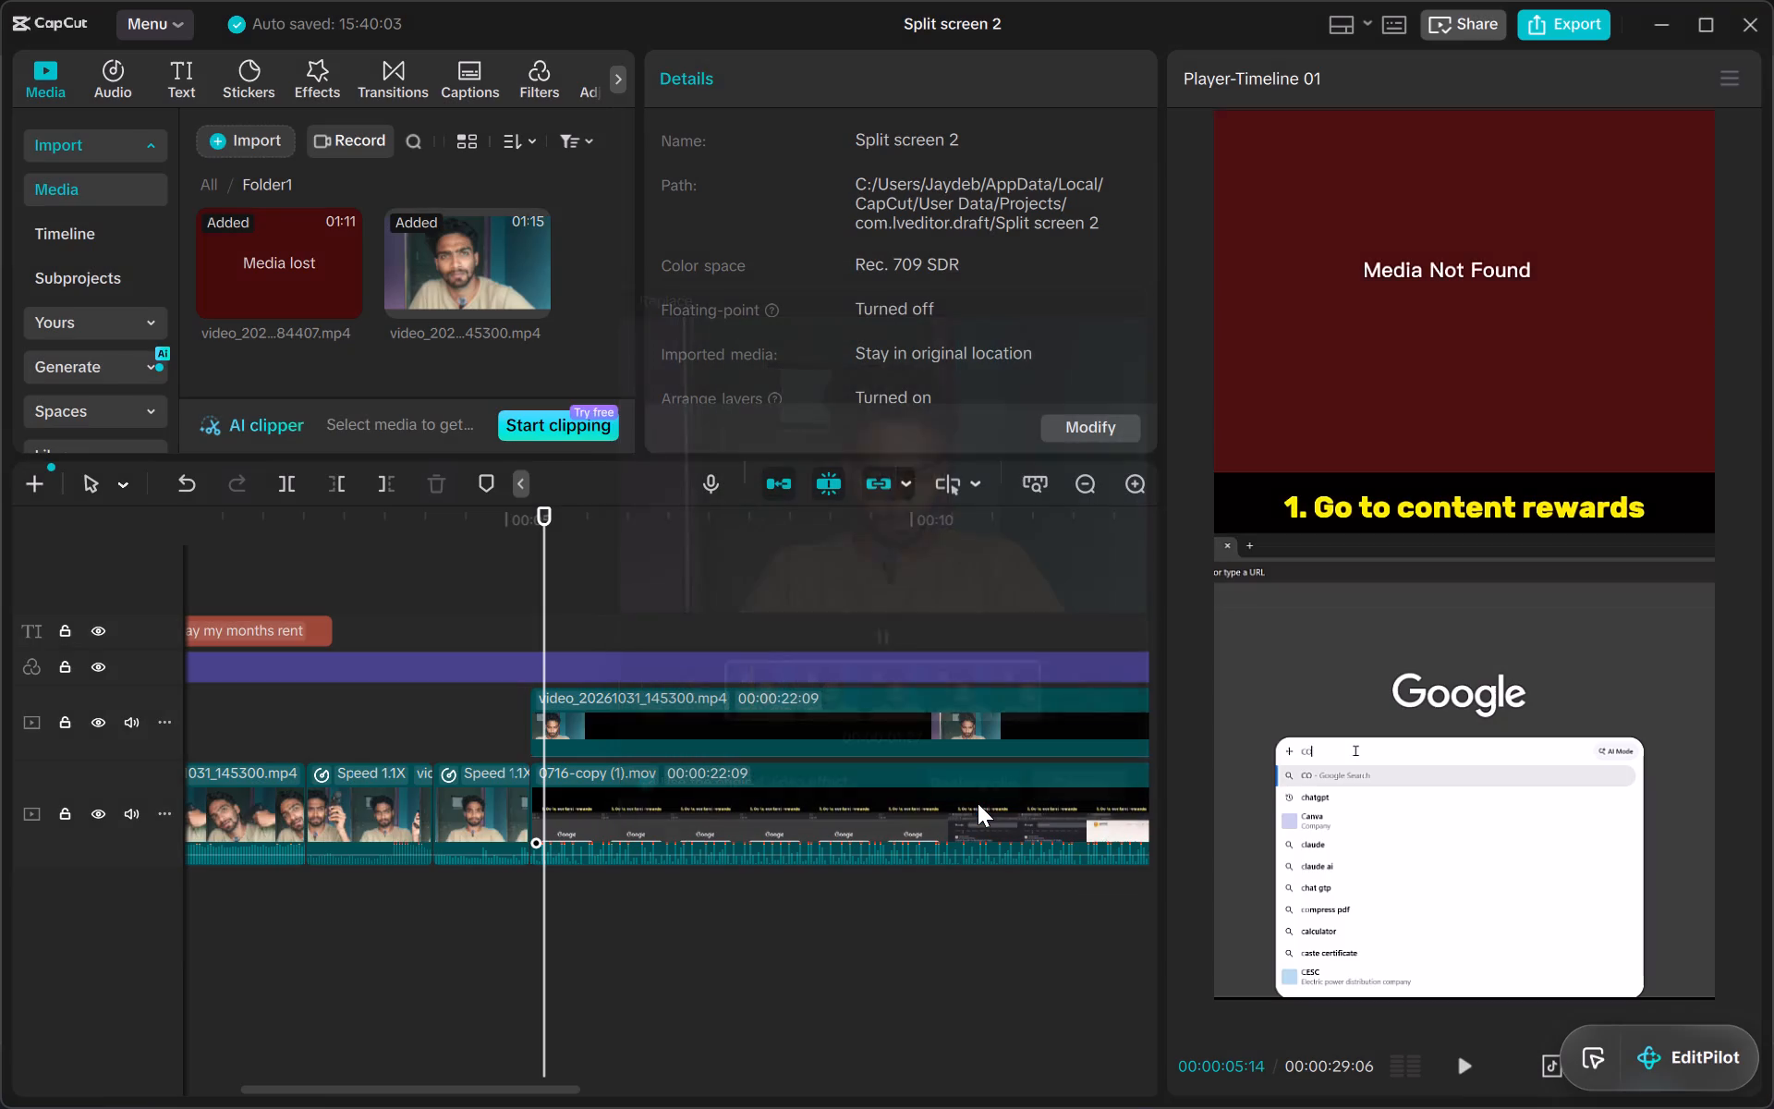
# Replace the missing closing clip with the thumbs-up section of video_20261031_145300.mp4, keeping the original video effect.
pyautogui.hscroll(-3, 962, 779)
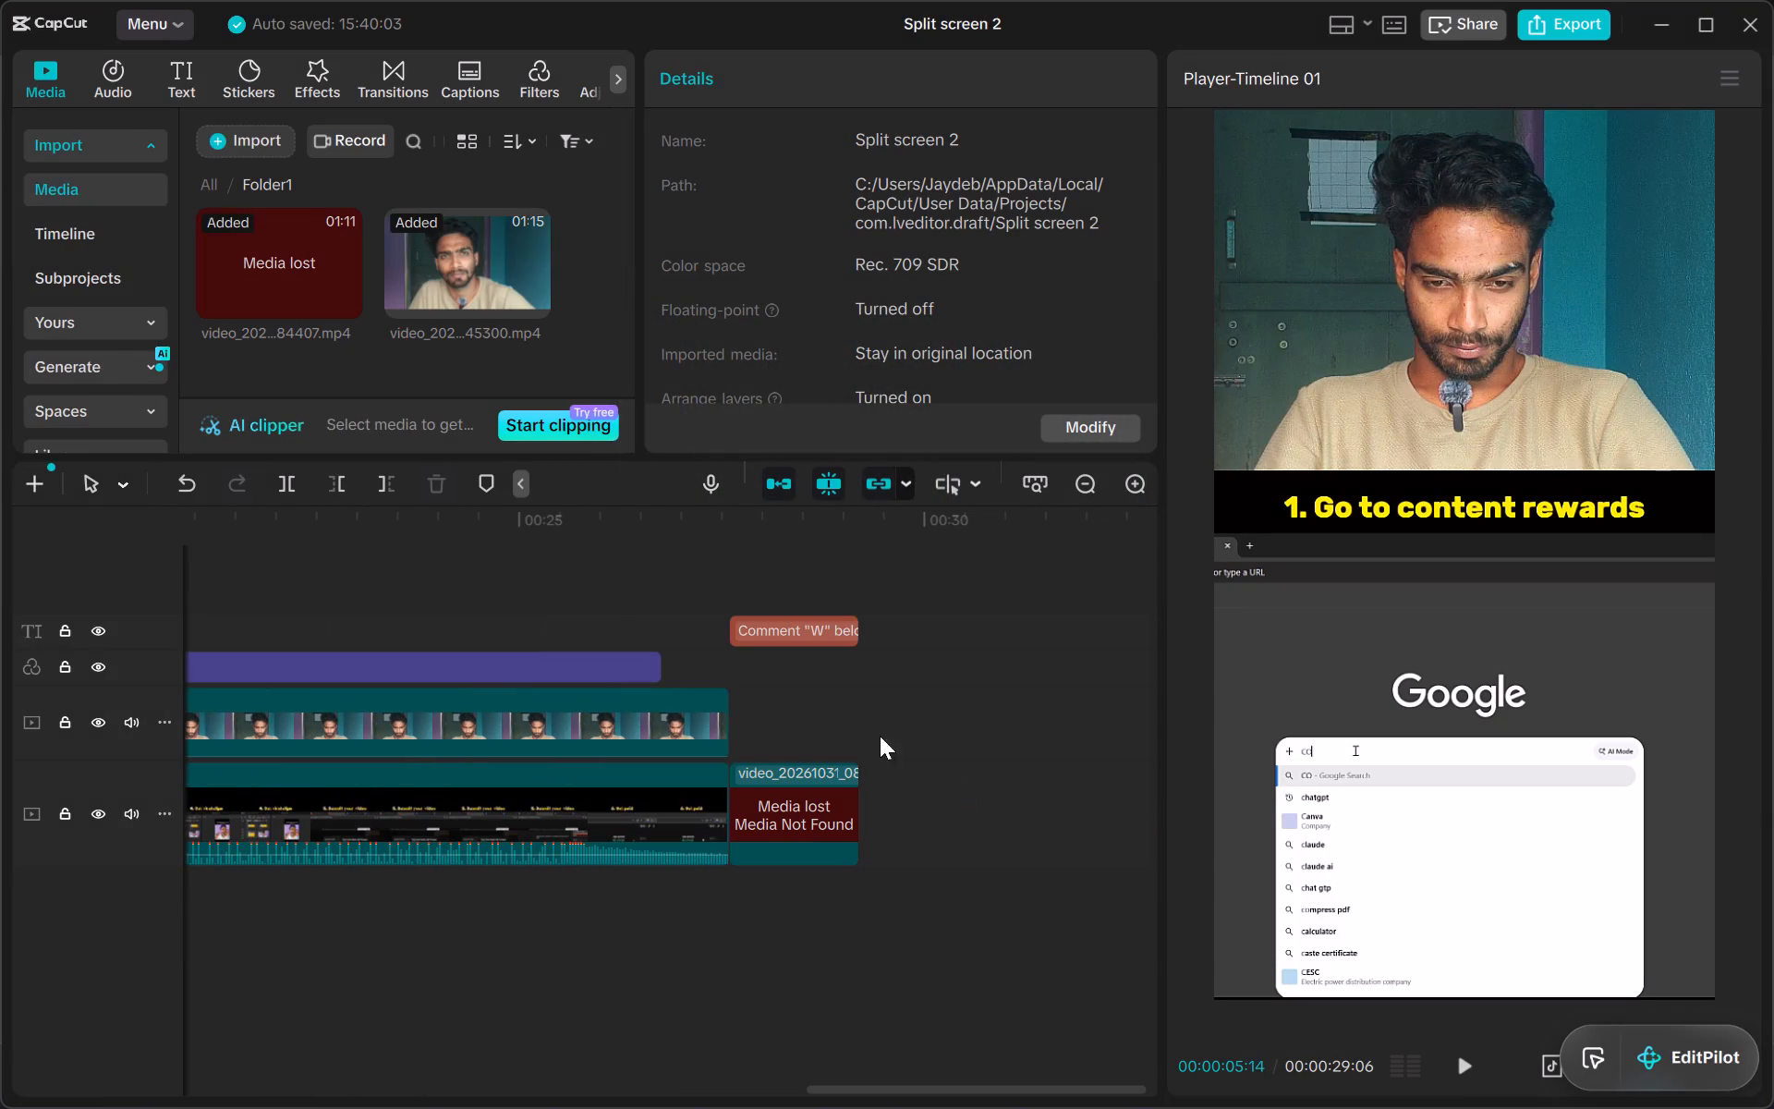
pyautogui.click(815, 711)
pyautogui.moveTo(469, 265); pyautogui.dragTo(801, 798)
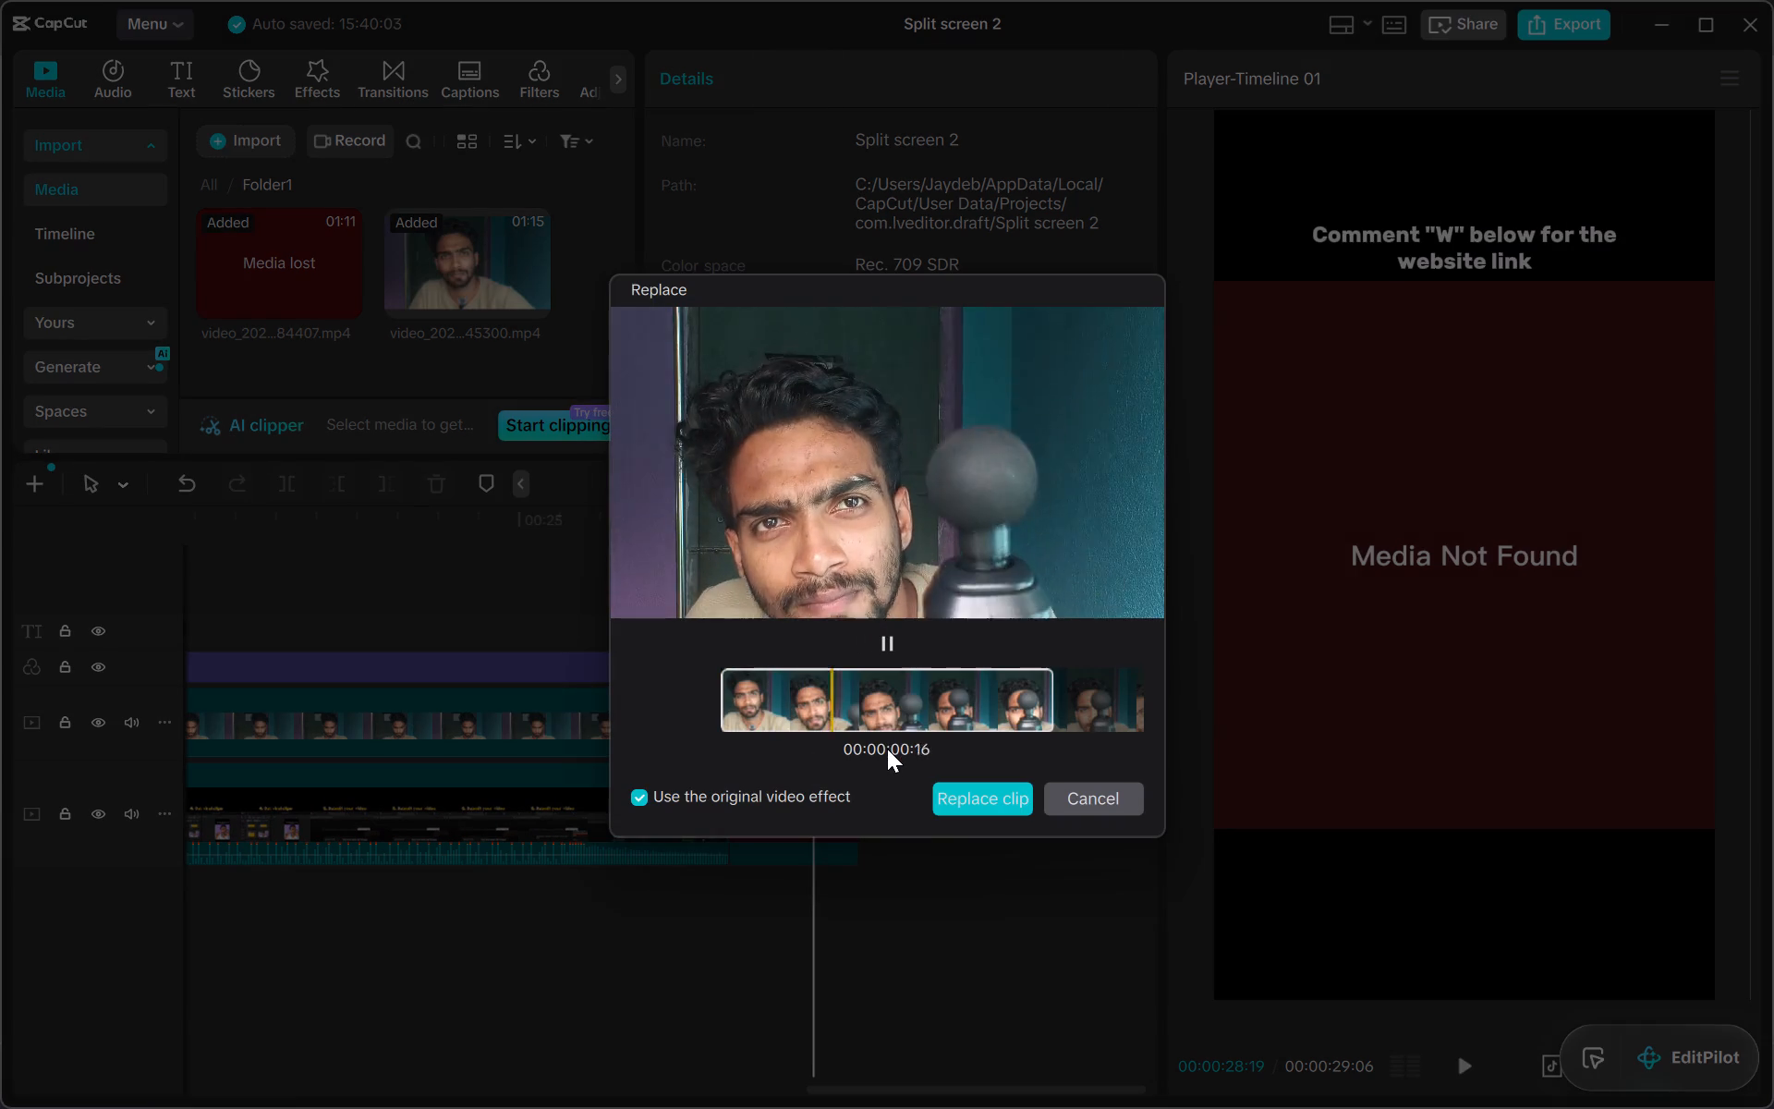
pyautogui.hscroll(-9, 952, 709)
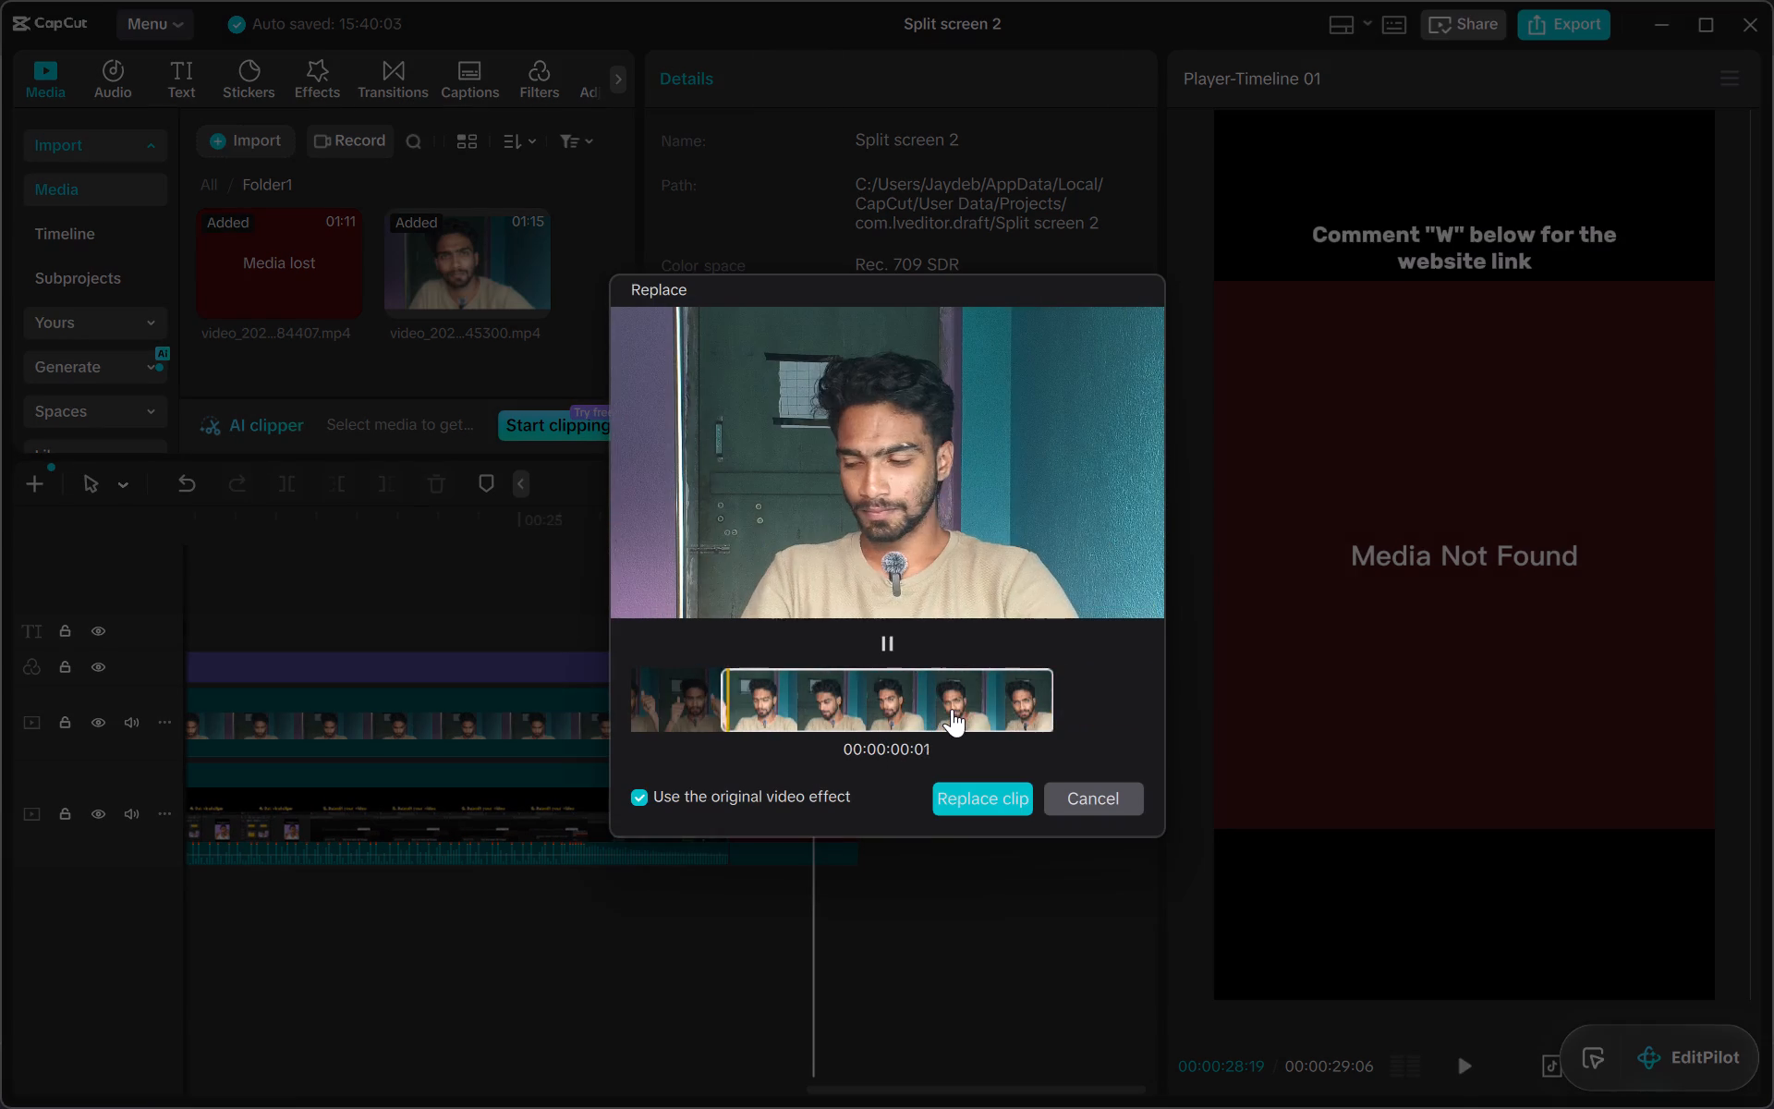
pyautogui.hscroll(1, 952, 709)
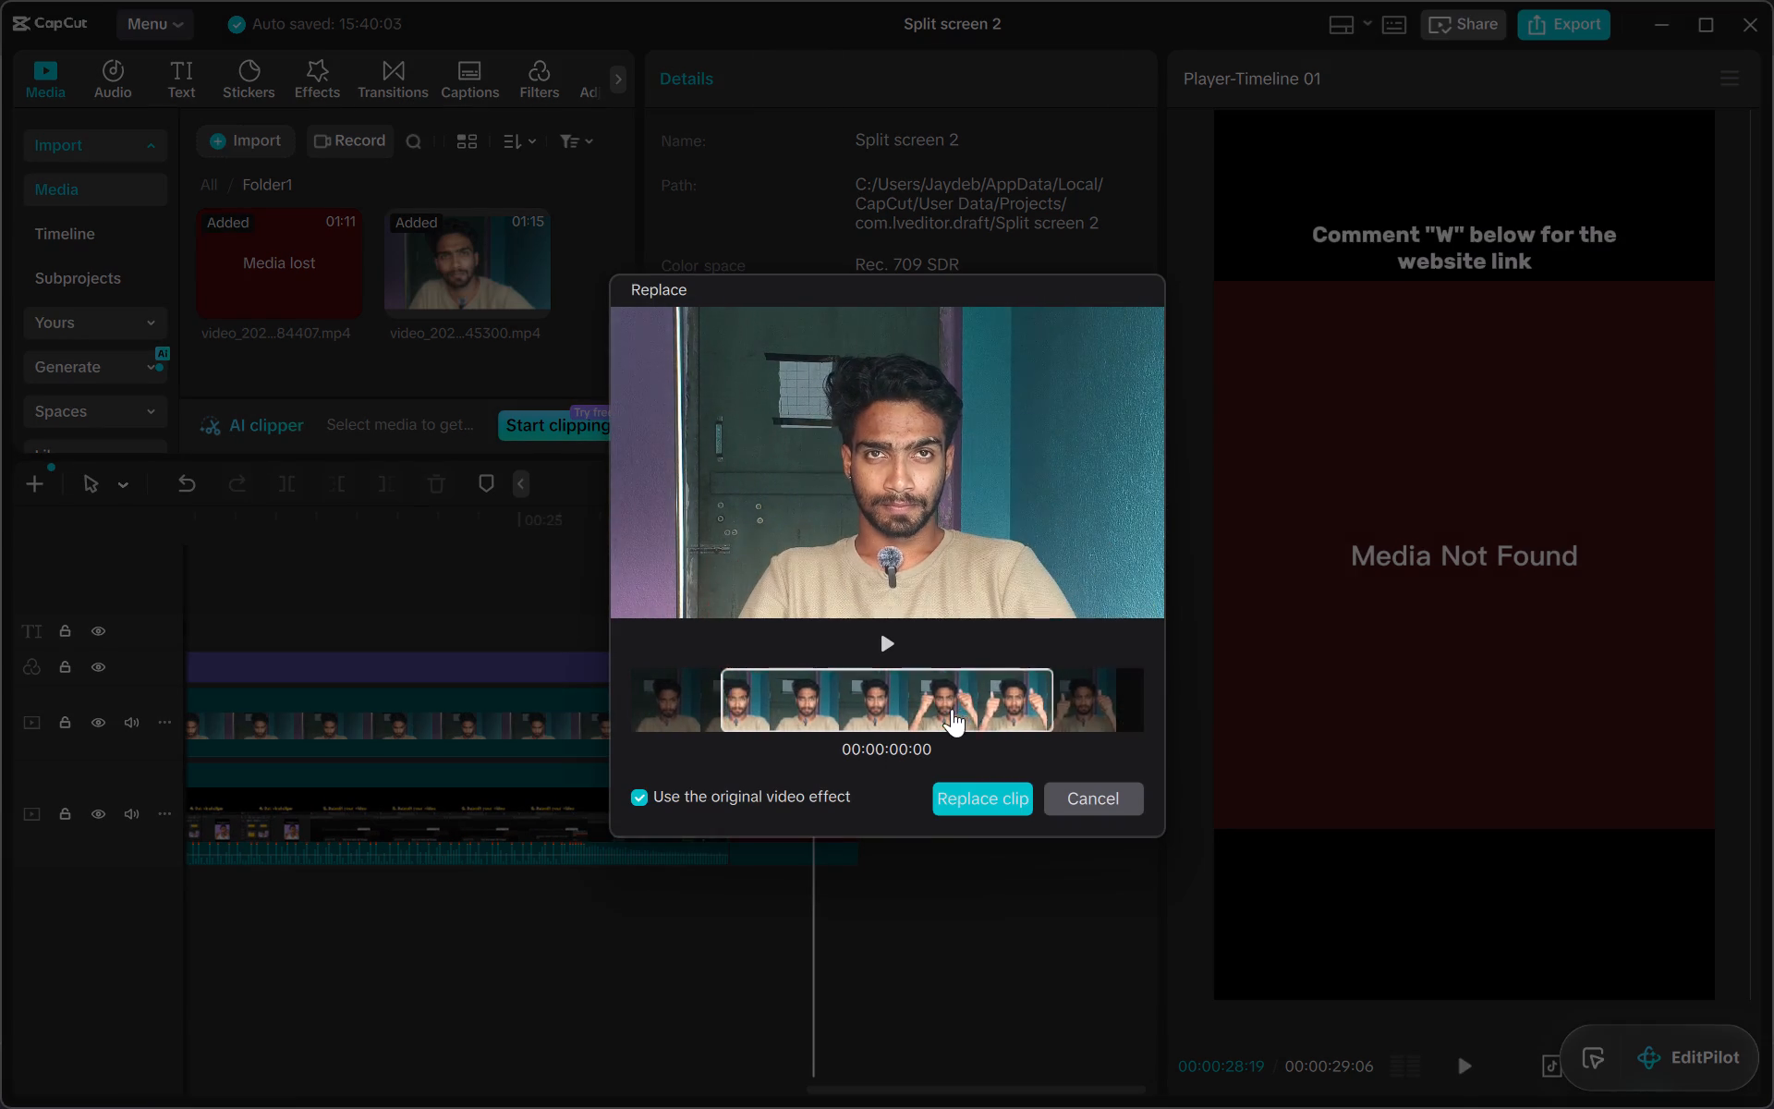
pyautogui.hscroll(1, 952, 709)
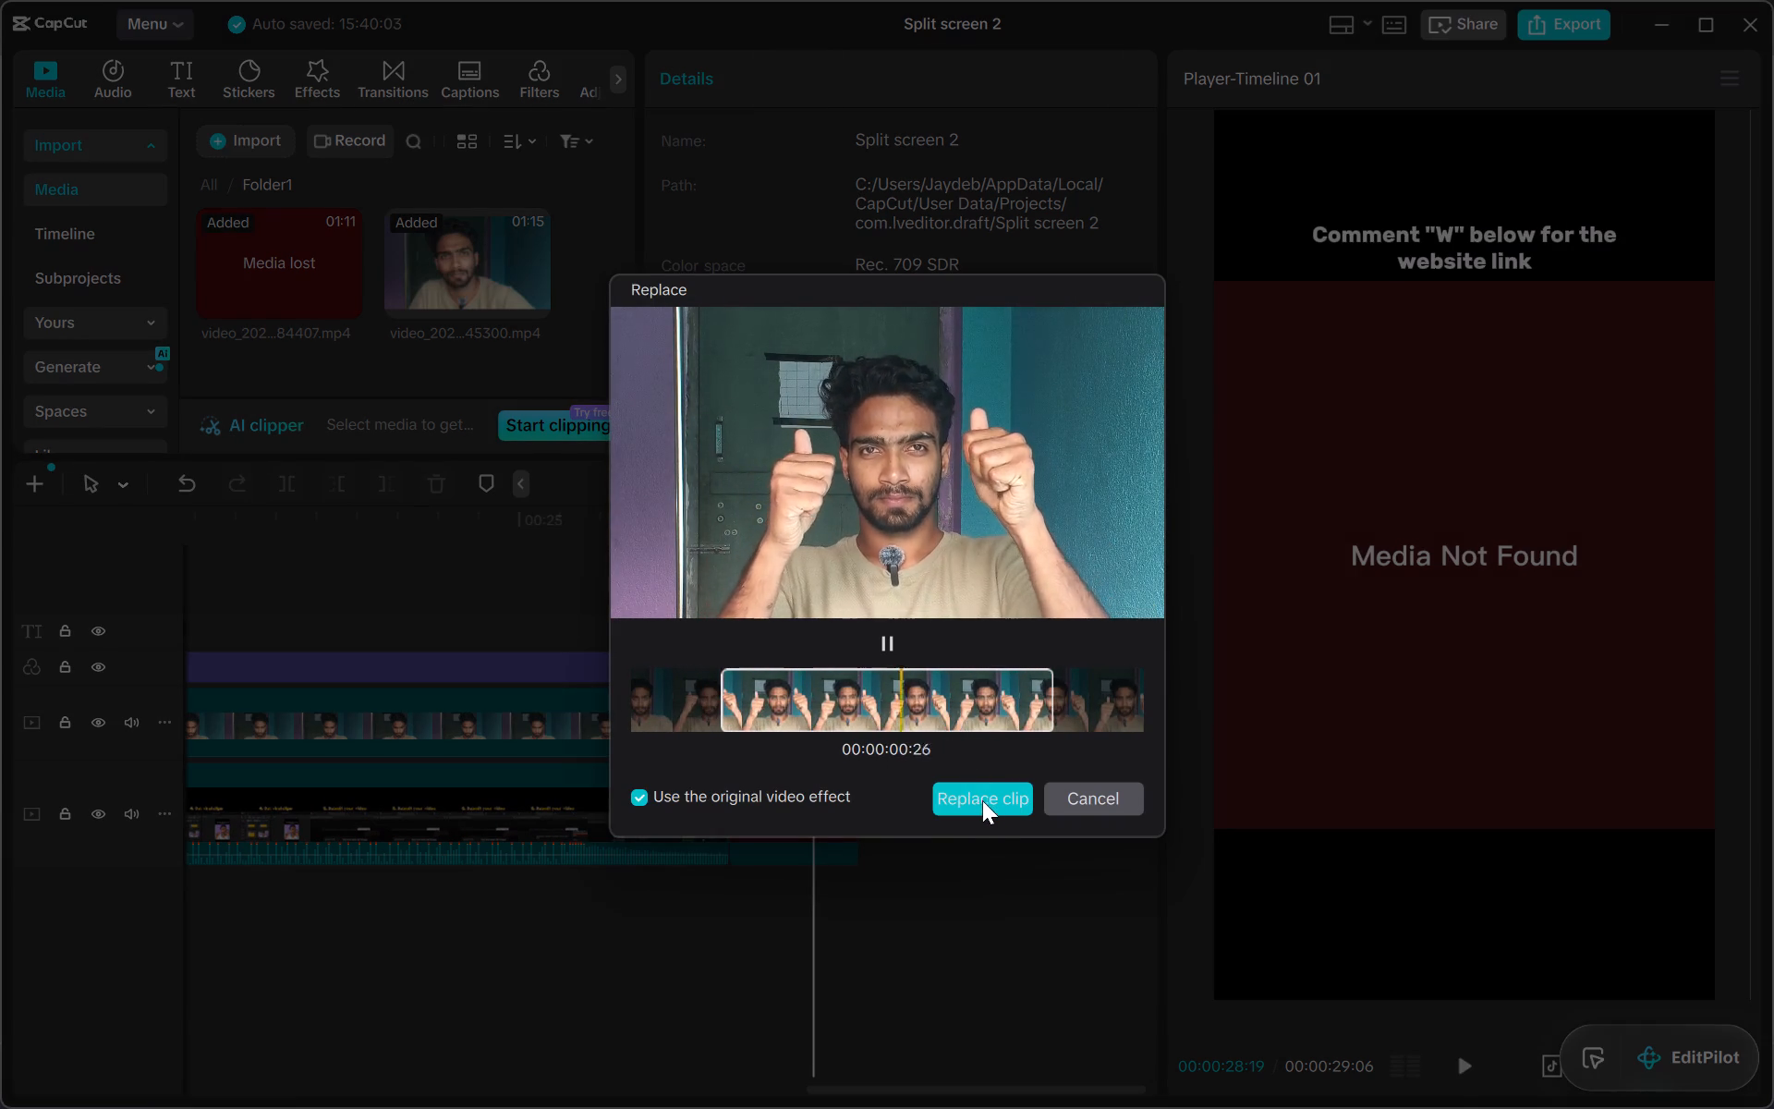
pyautogui.click(990, 806)
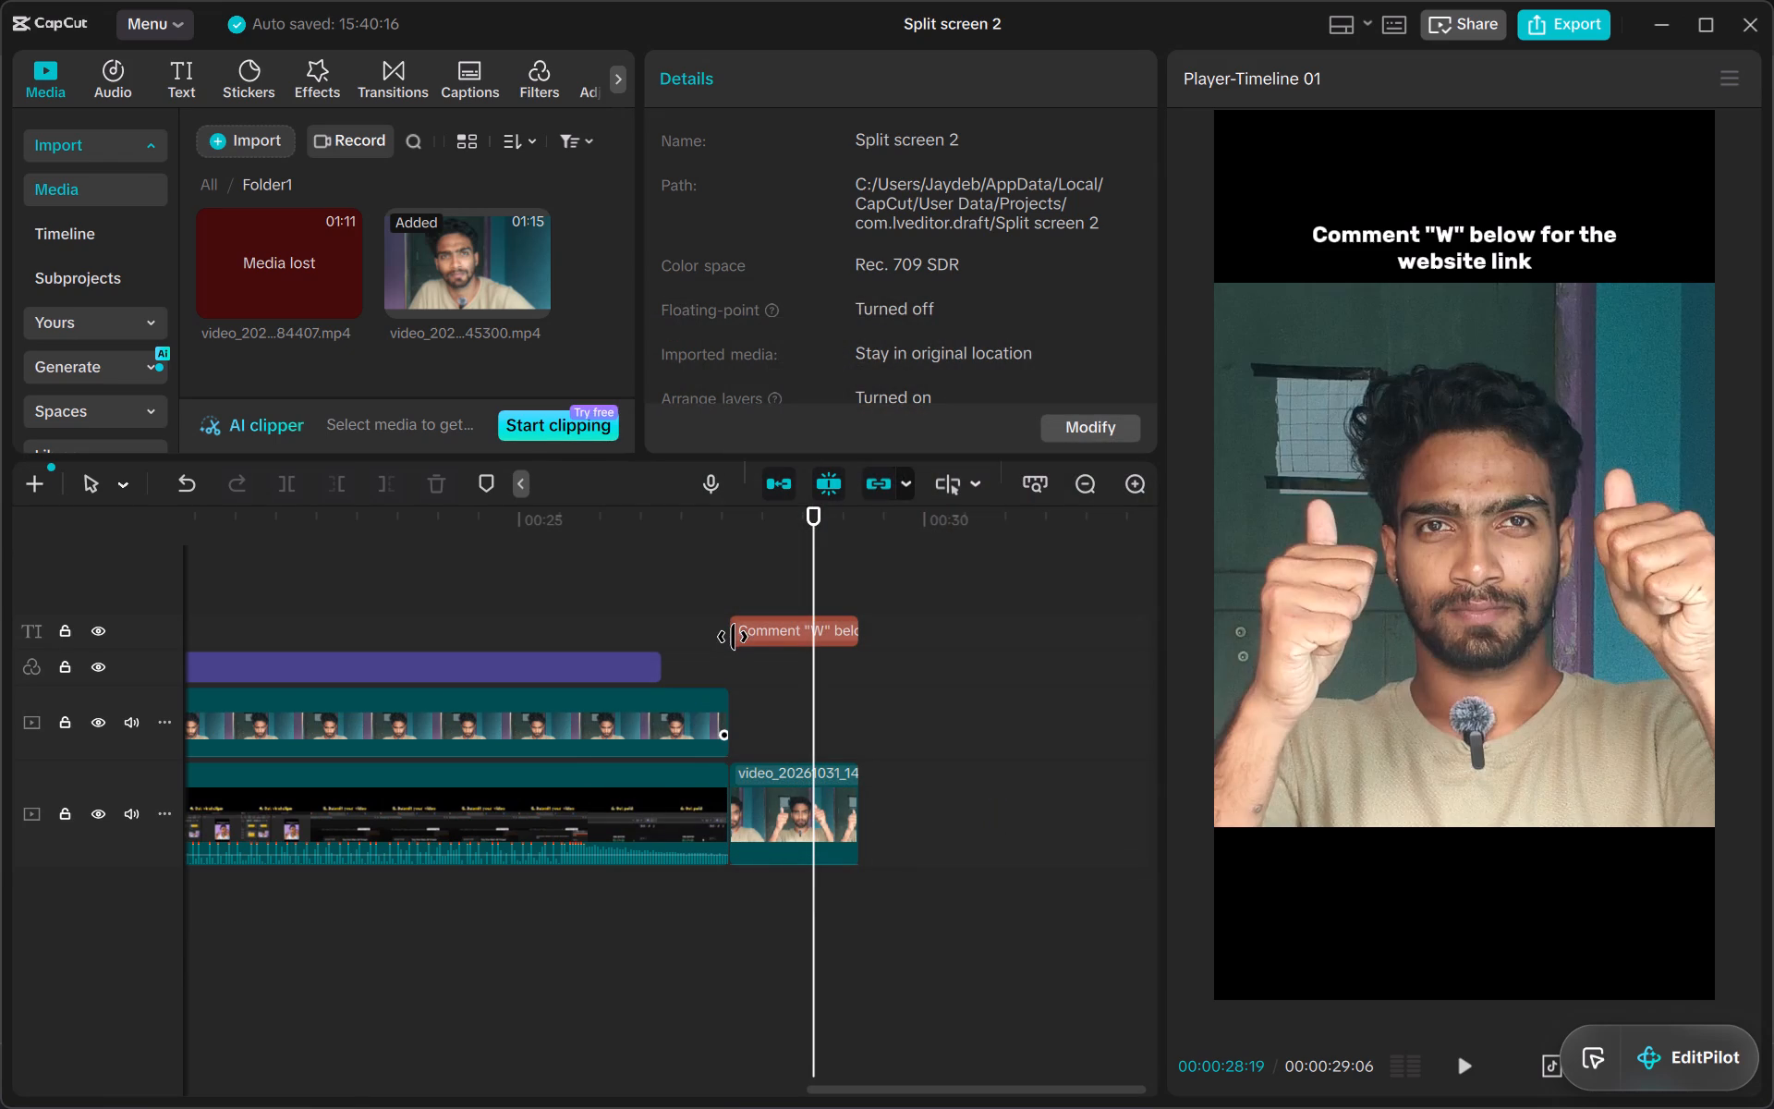
# Extend the Clear II filter to the end of the closing clip.
pyautogui.click(650, 662)
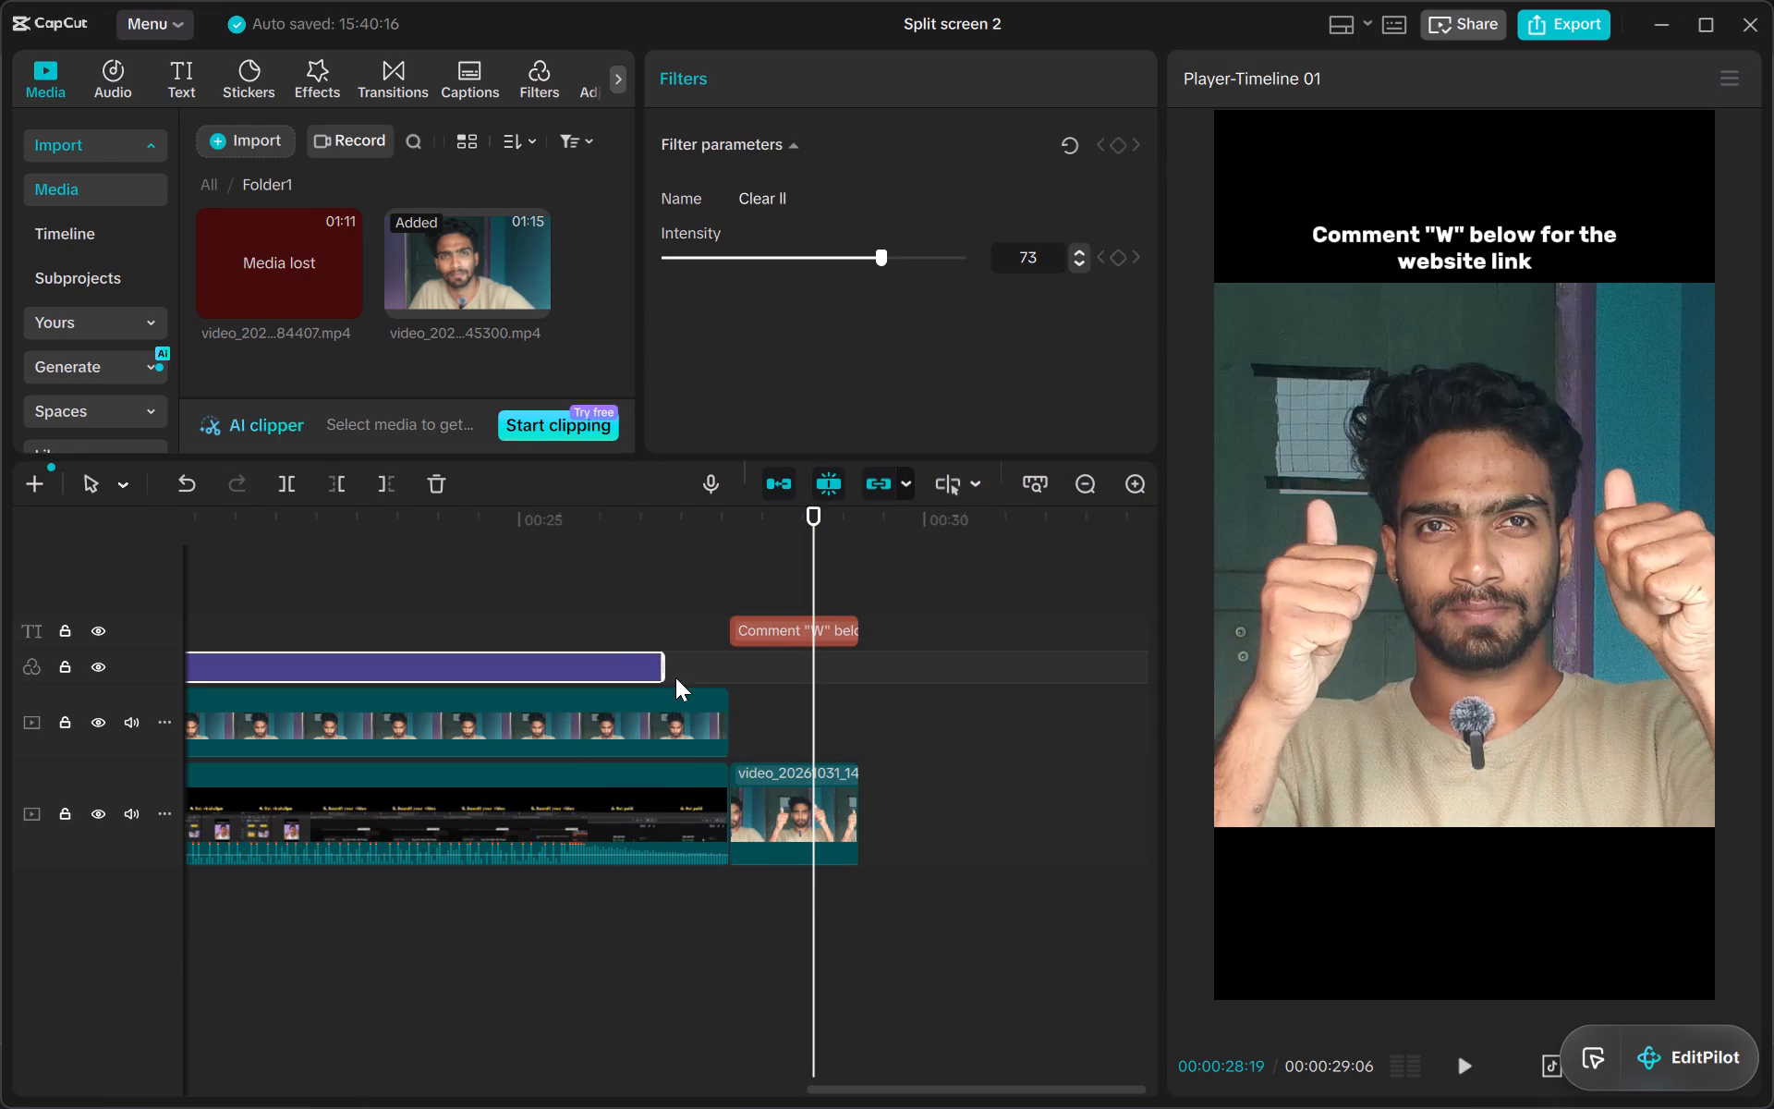
pyautogui.moveTo(665, 667); pyautogui.dragTo(872, 706)
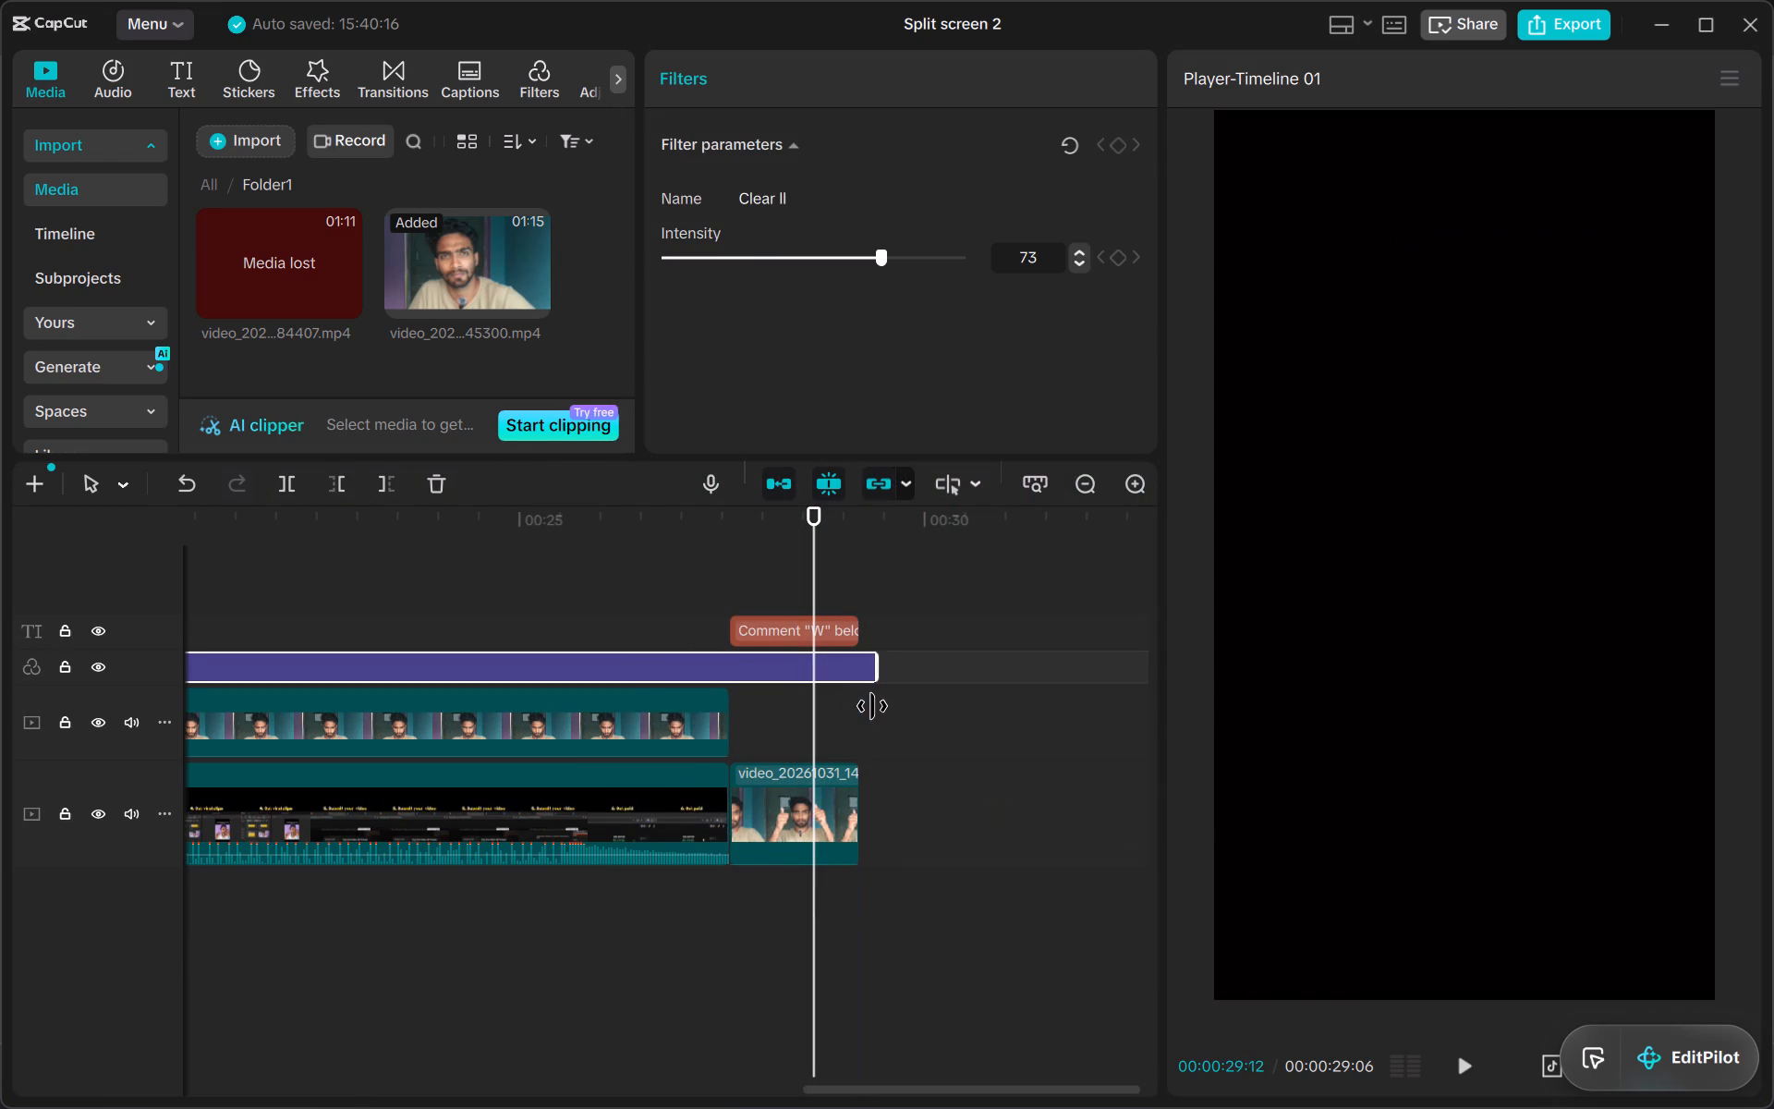
pyautogui.moveTo(872, 706); pyautogui.dragTo(853, 697)
# Extend the "Watch me pay my months rent" title to end where the split-screen section begins.
pyautogui.hscroll(9, 790, 734)
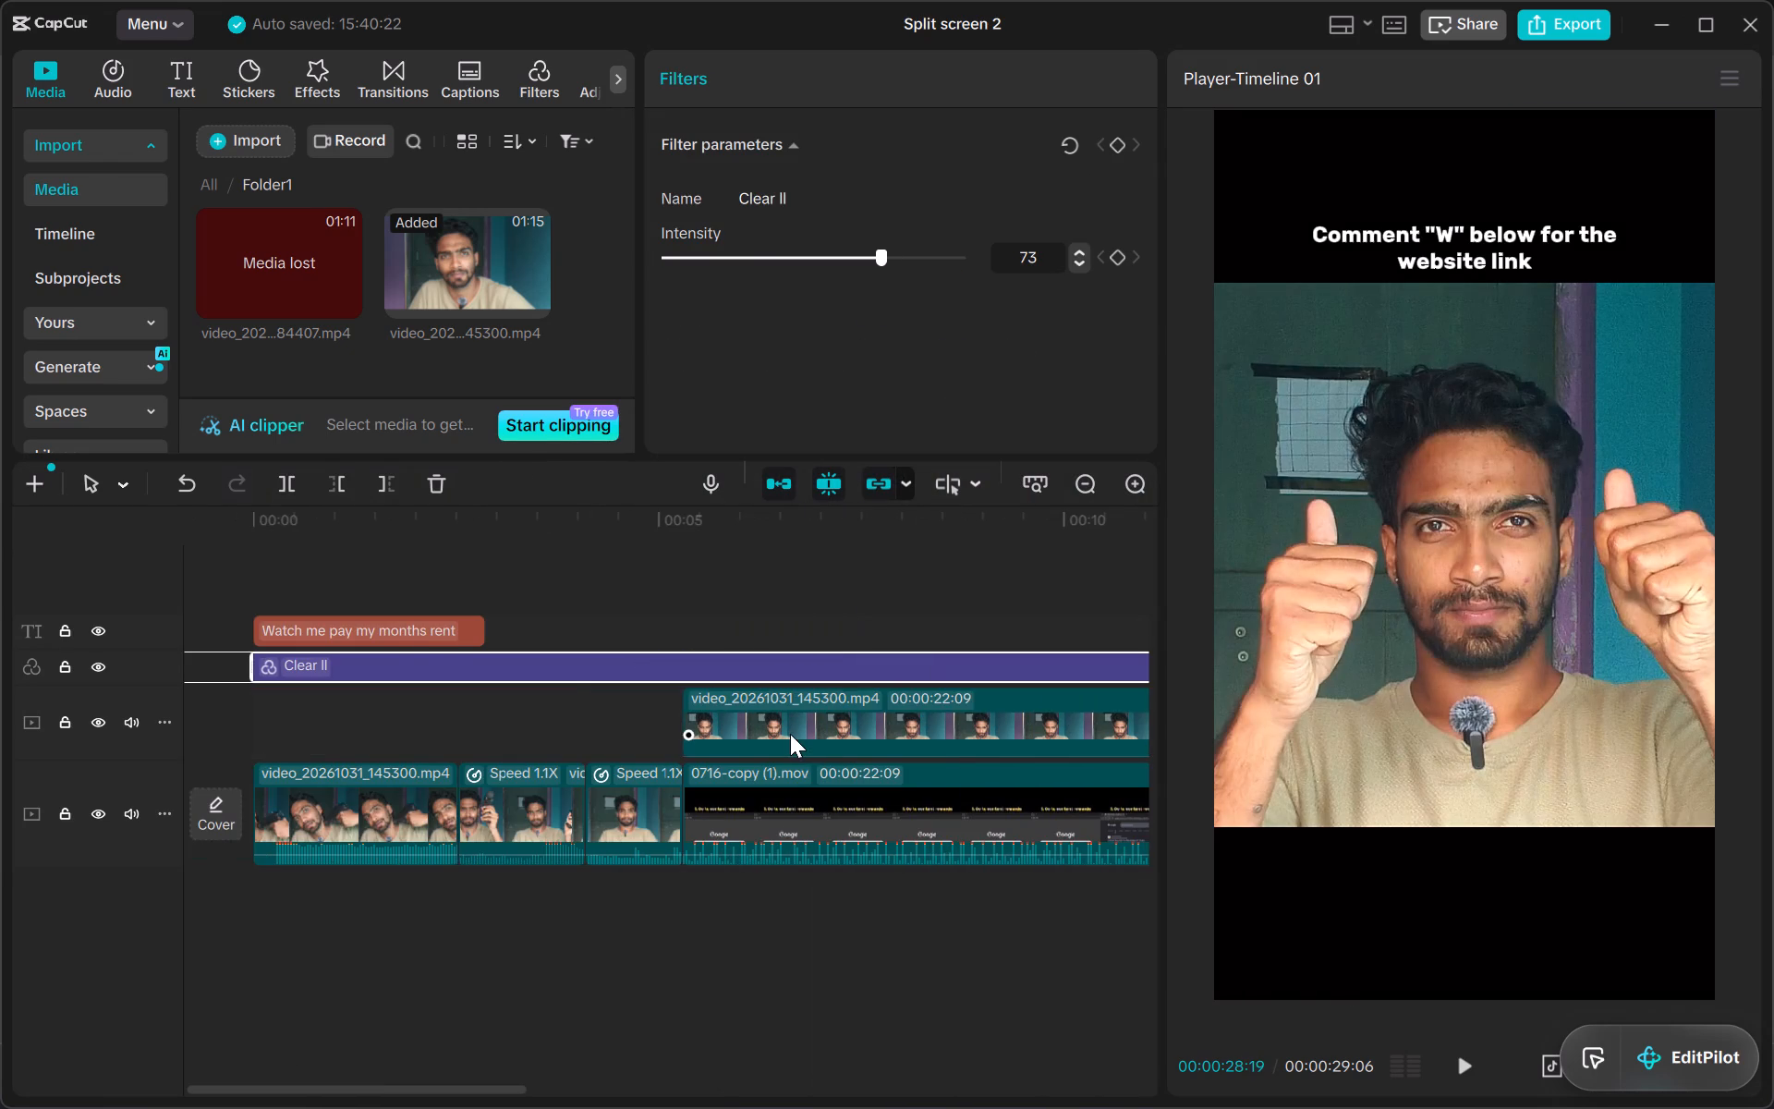
pyautogui.click(418, 636)
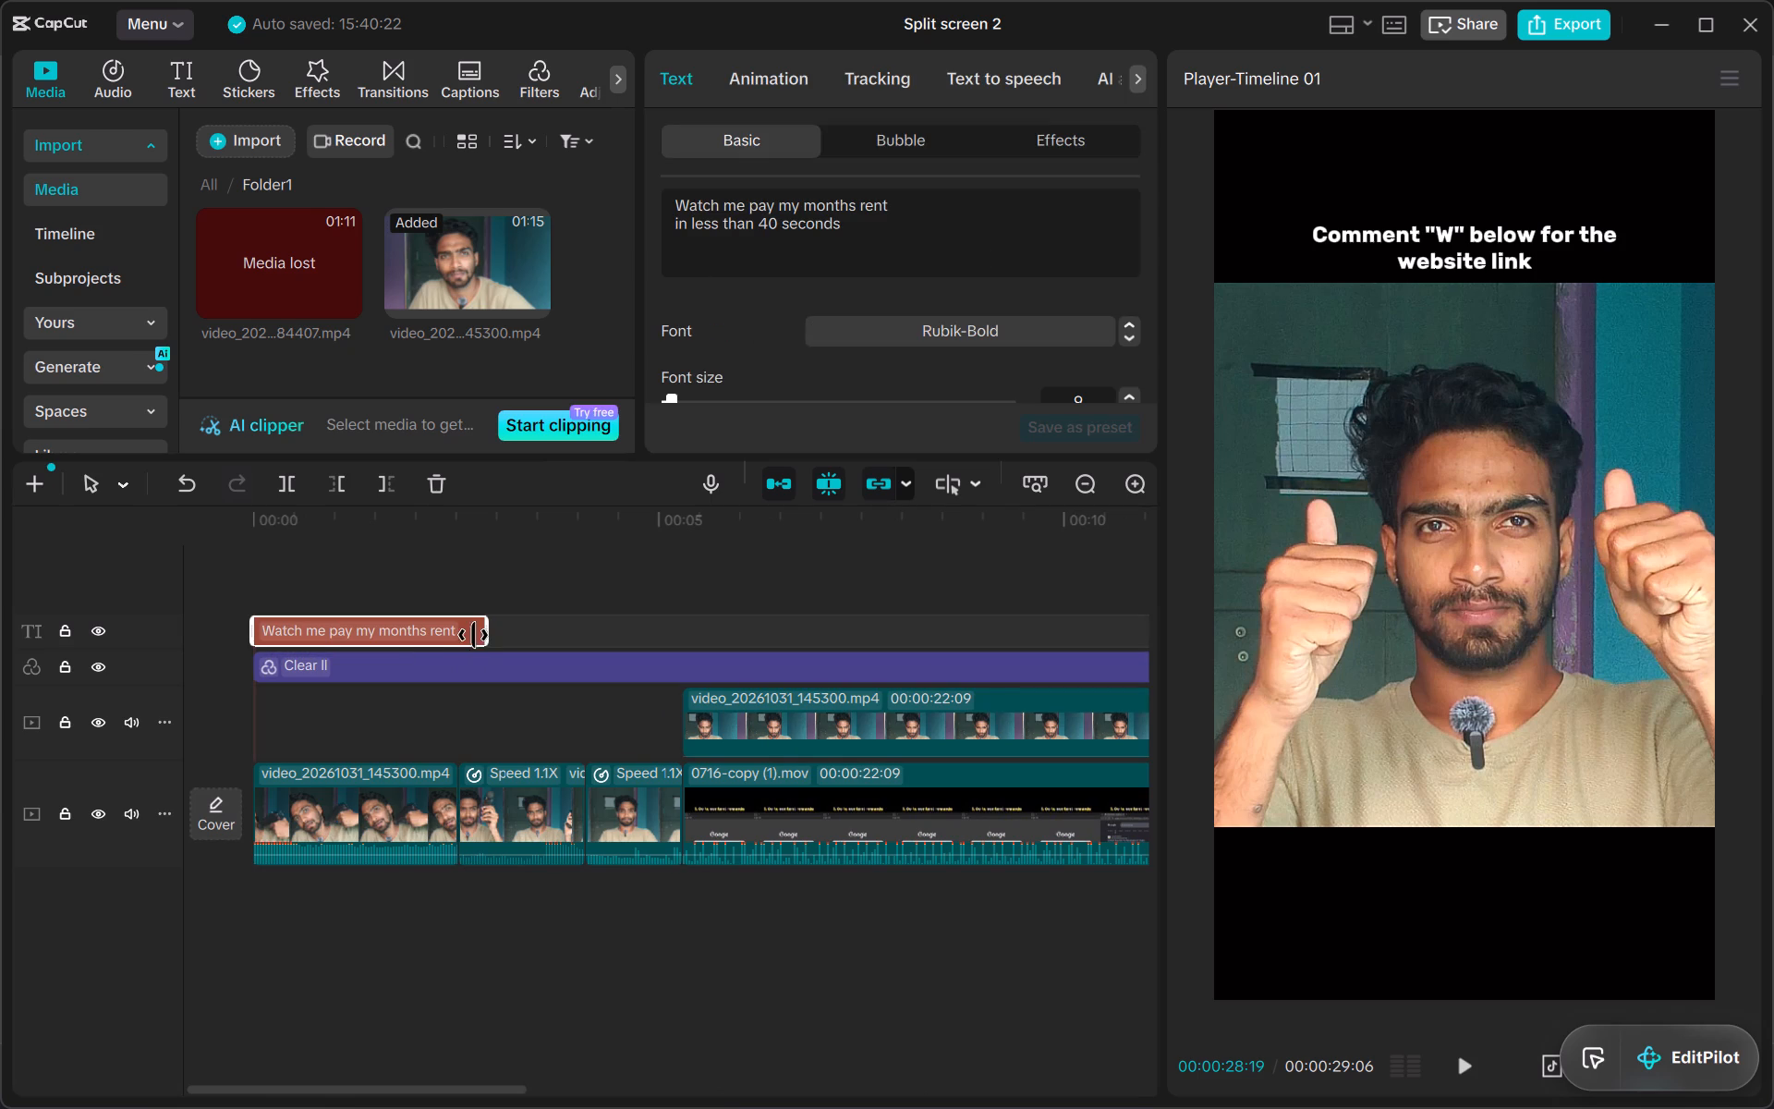
pyautogui.moveTo(484, 632); pyautogui.dragTo(688, 695)
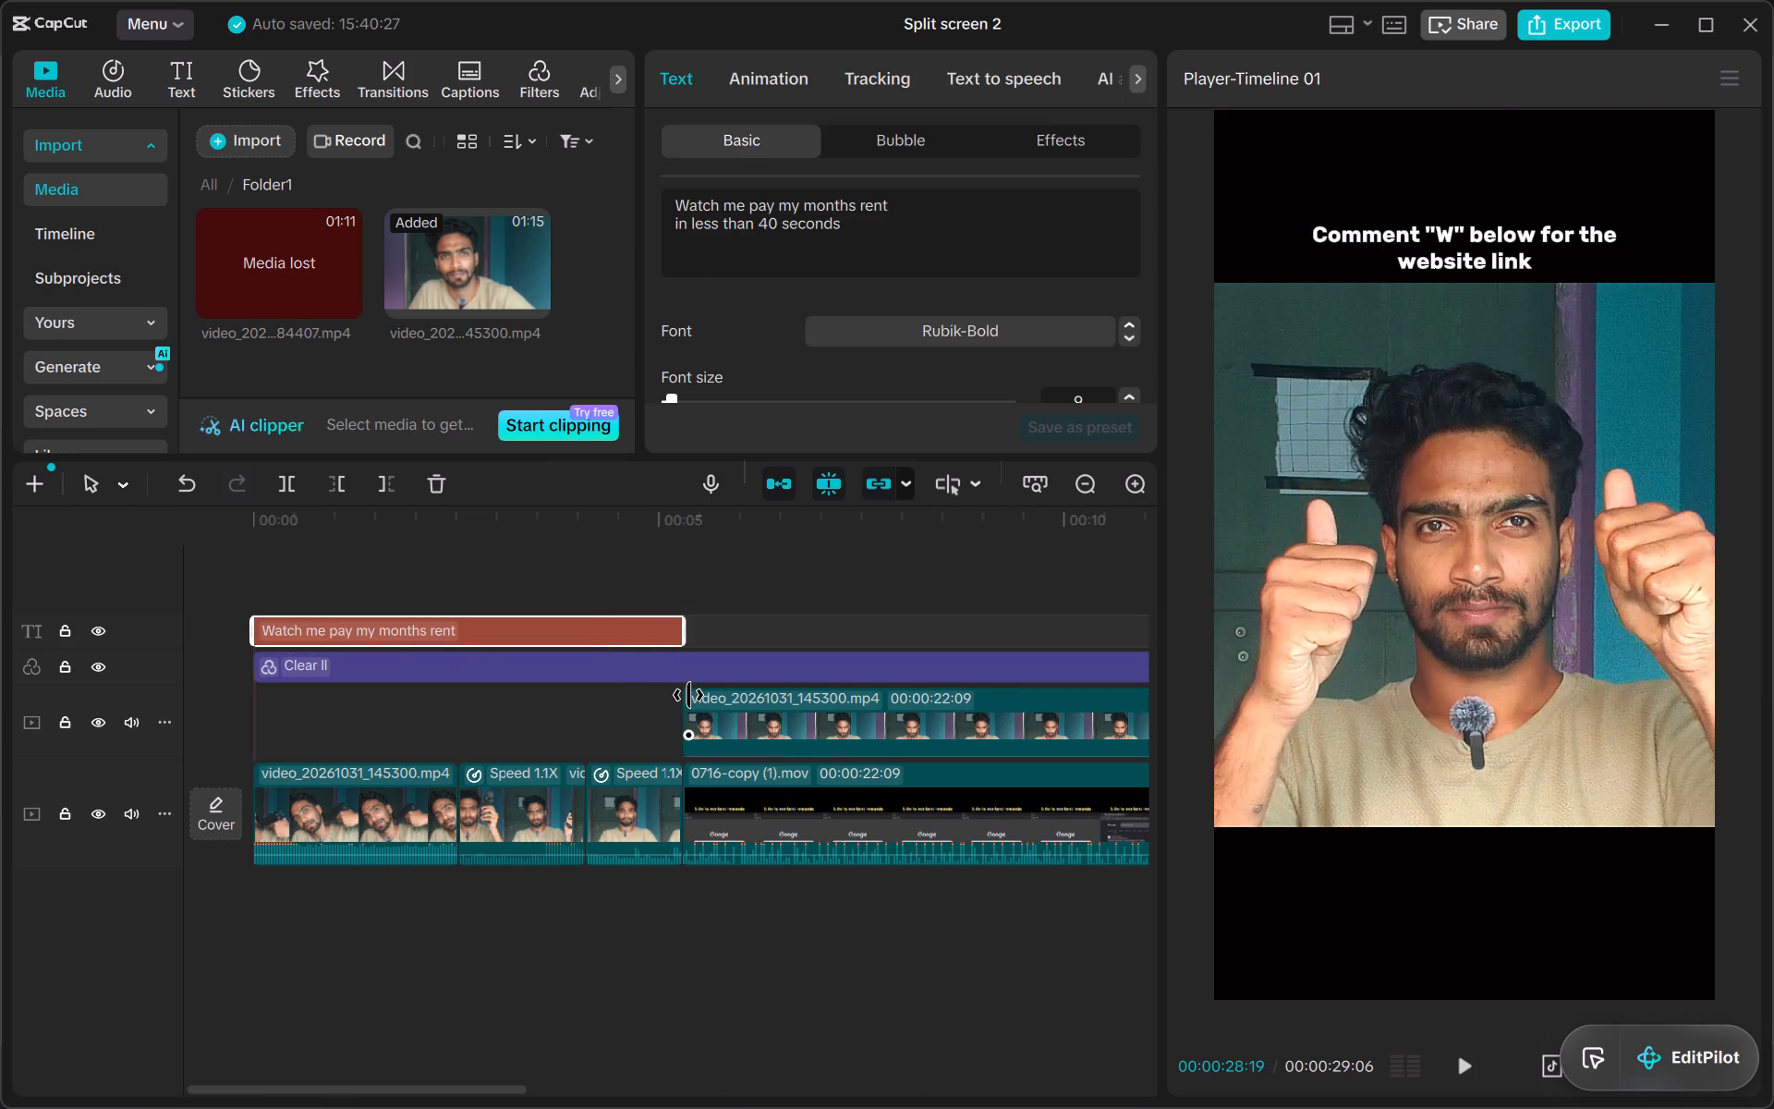
pyautogui.click(464, 583)
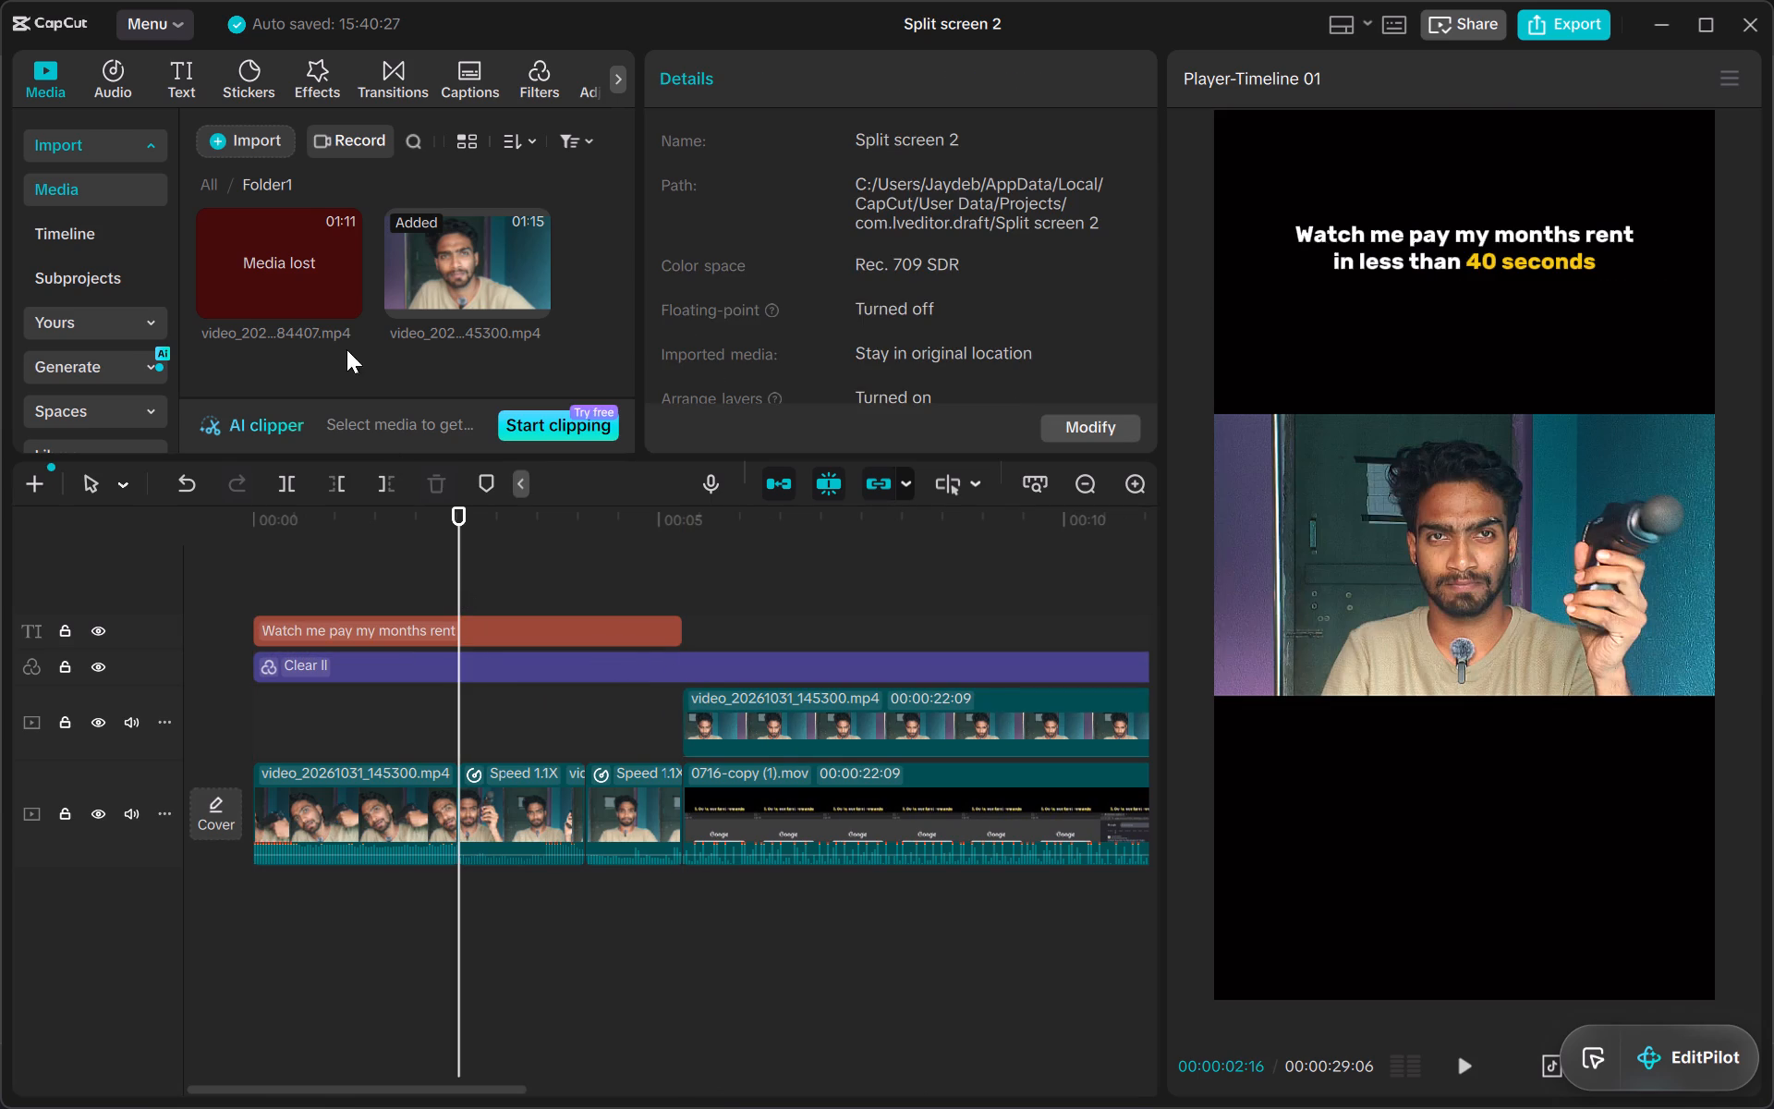
# Delete the unused lost video from the project's Folder1 media.
pyautogui.rightClick(314, 287)
pyautogui.click(390, 360)
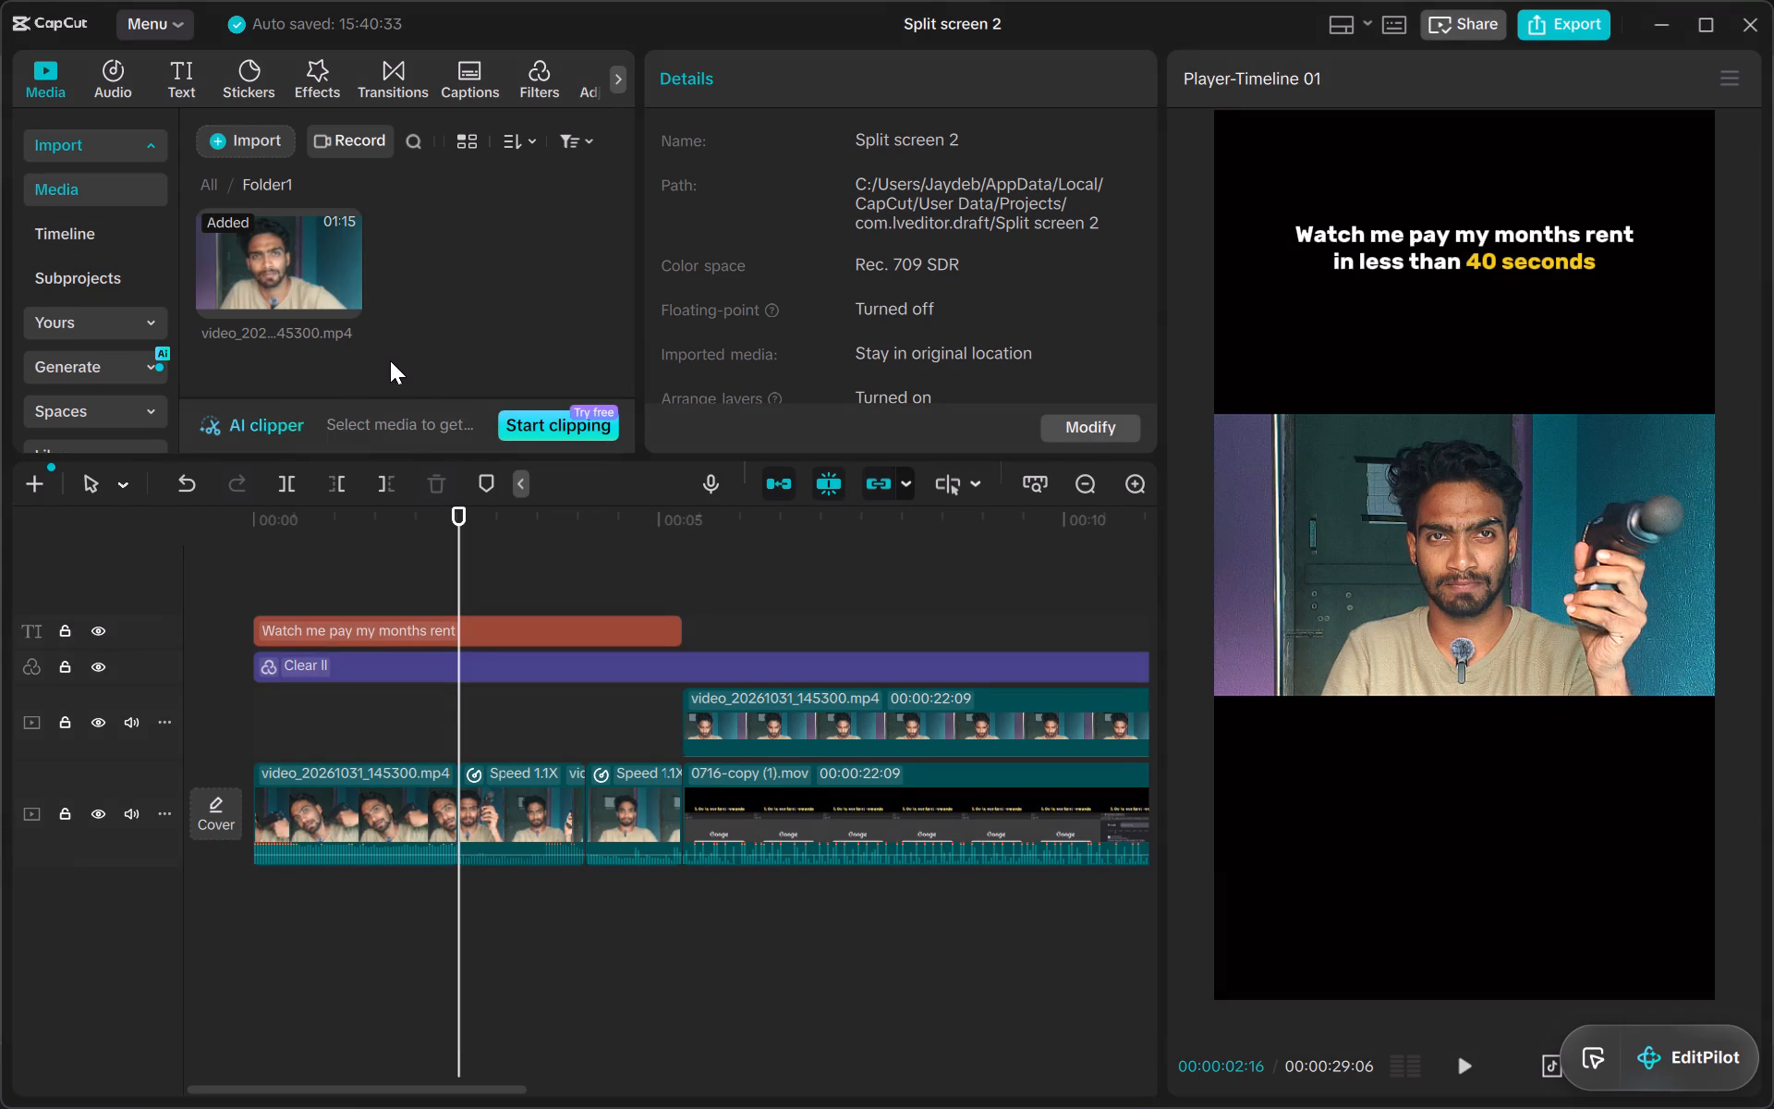
# Play the opening clips from the start of the timeline to review them under the title.
pyautogui.click(227, 665)
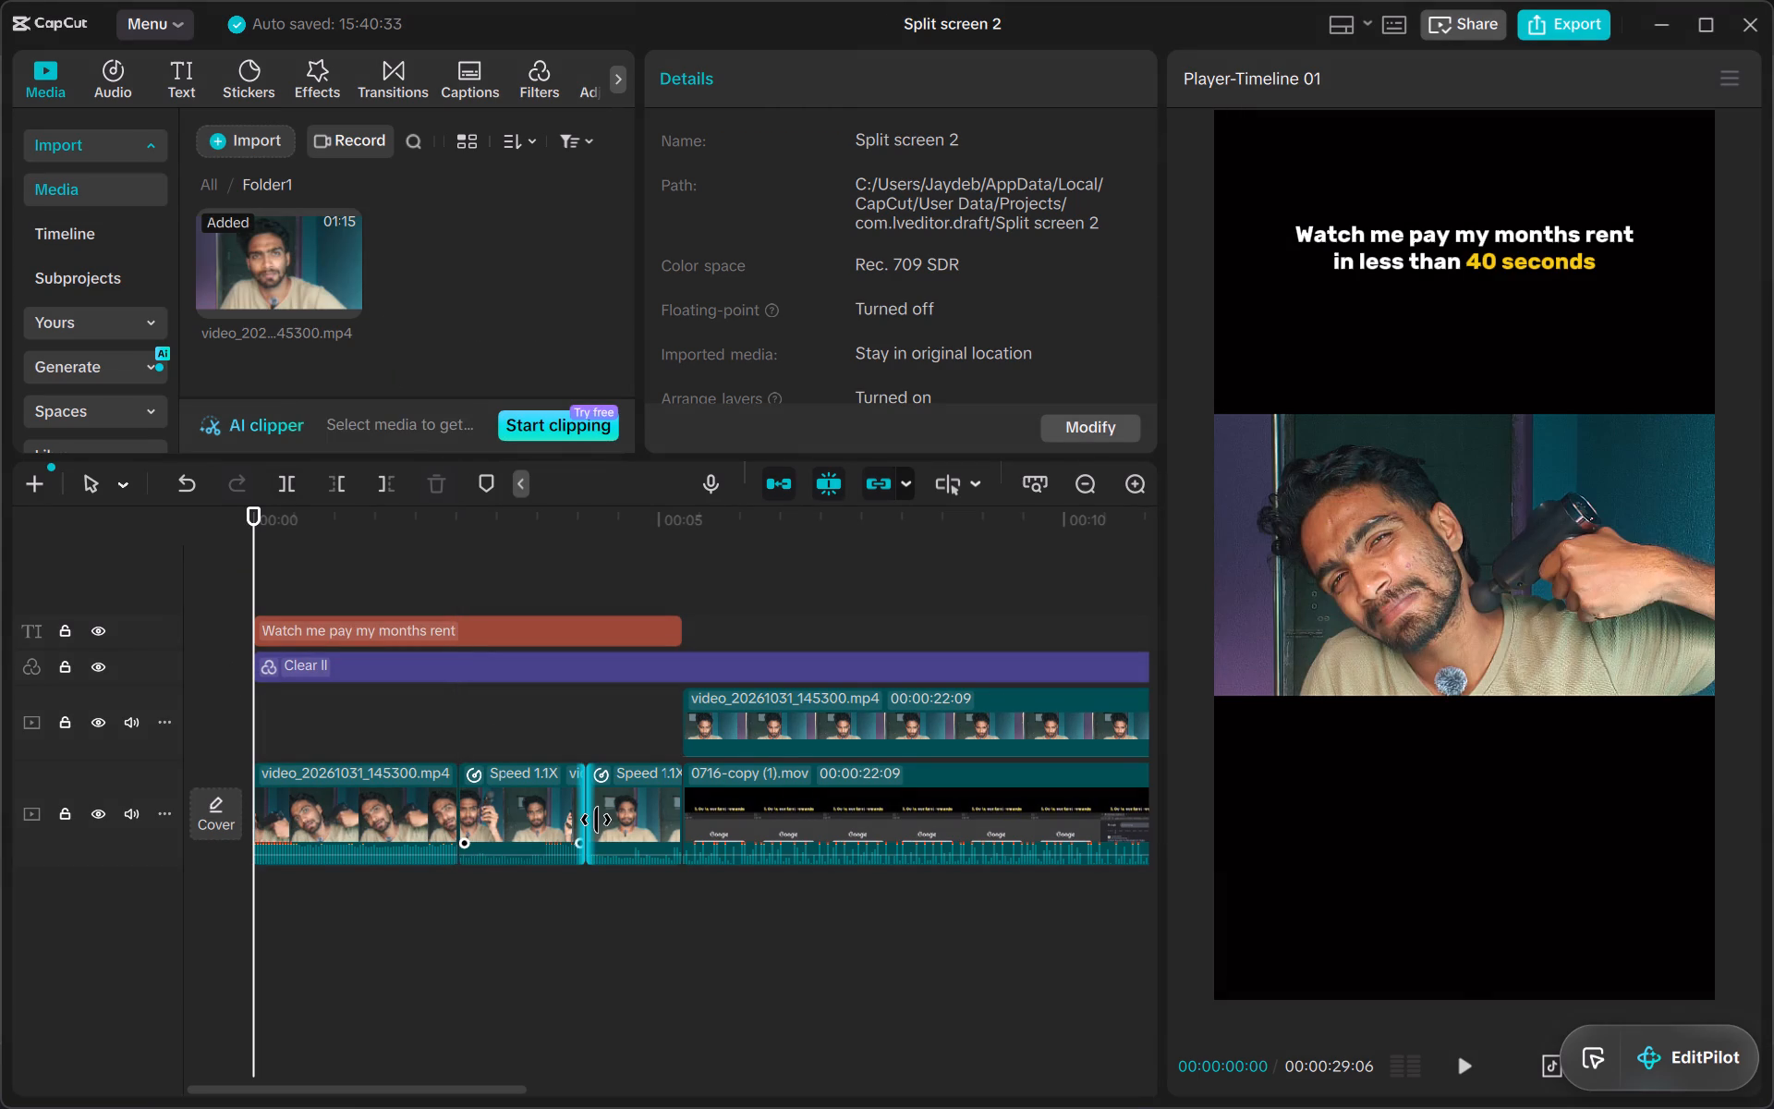
pyautogui.scroll(-1, 596, 820)
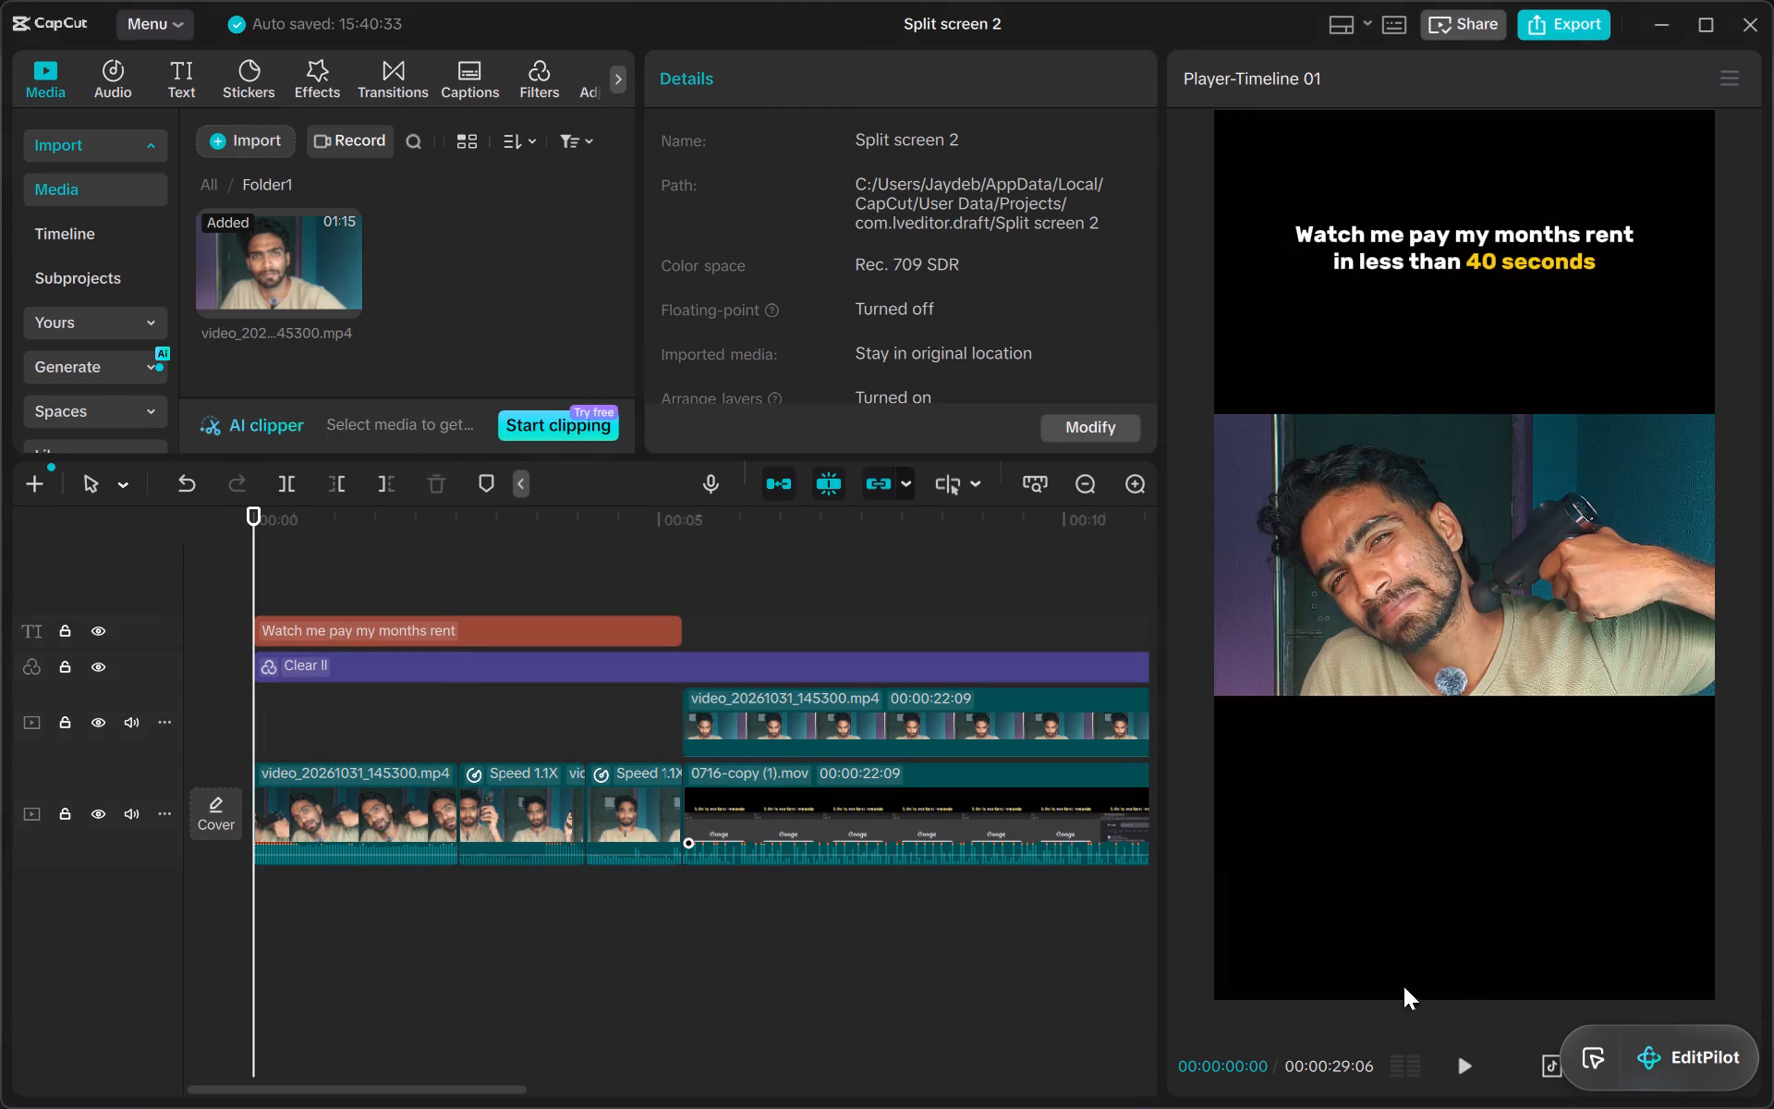
pyautogui.click(1466, 1061)
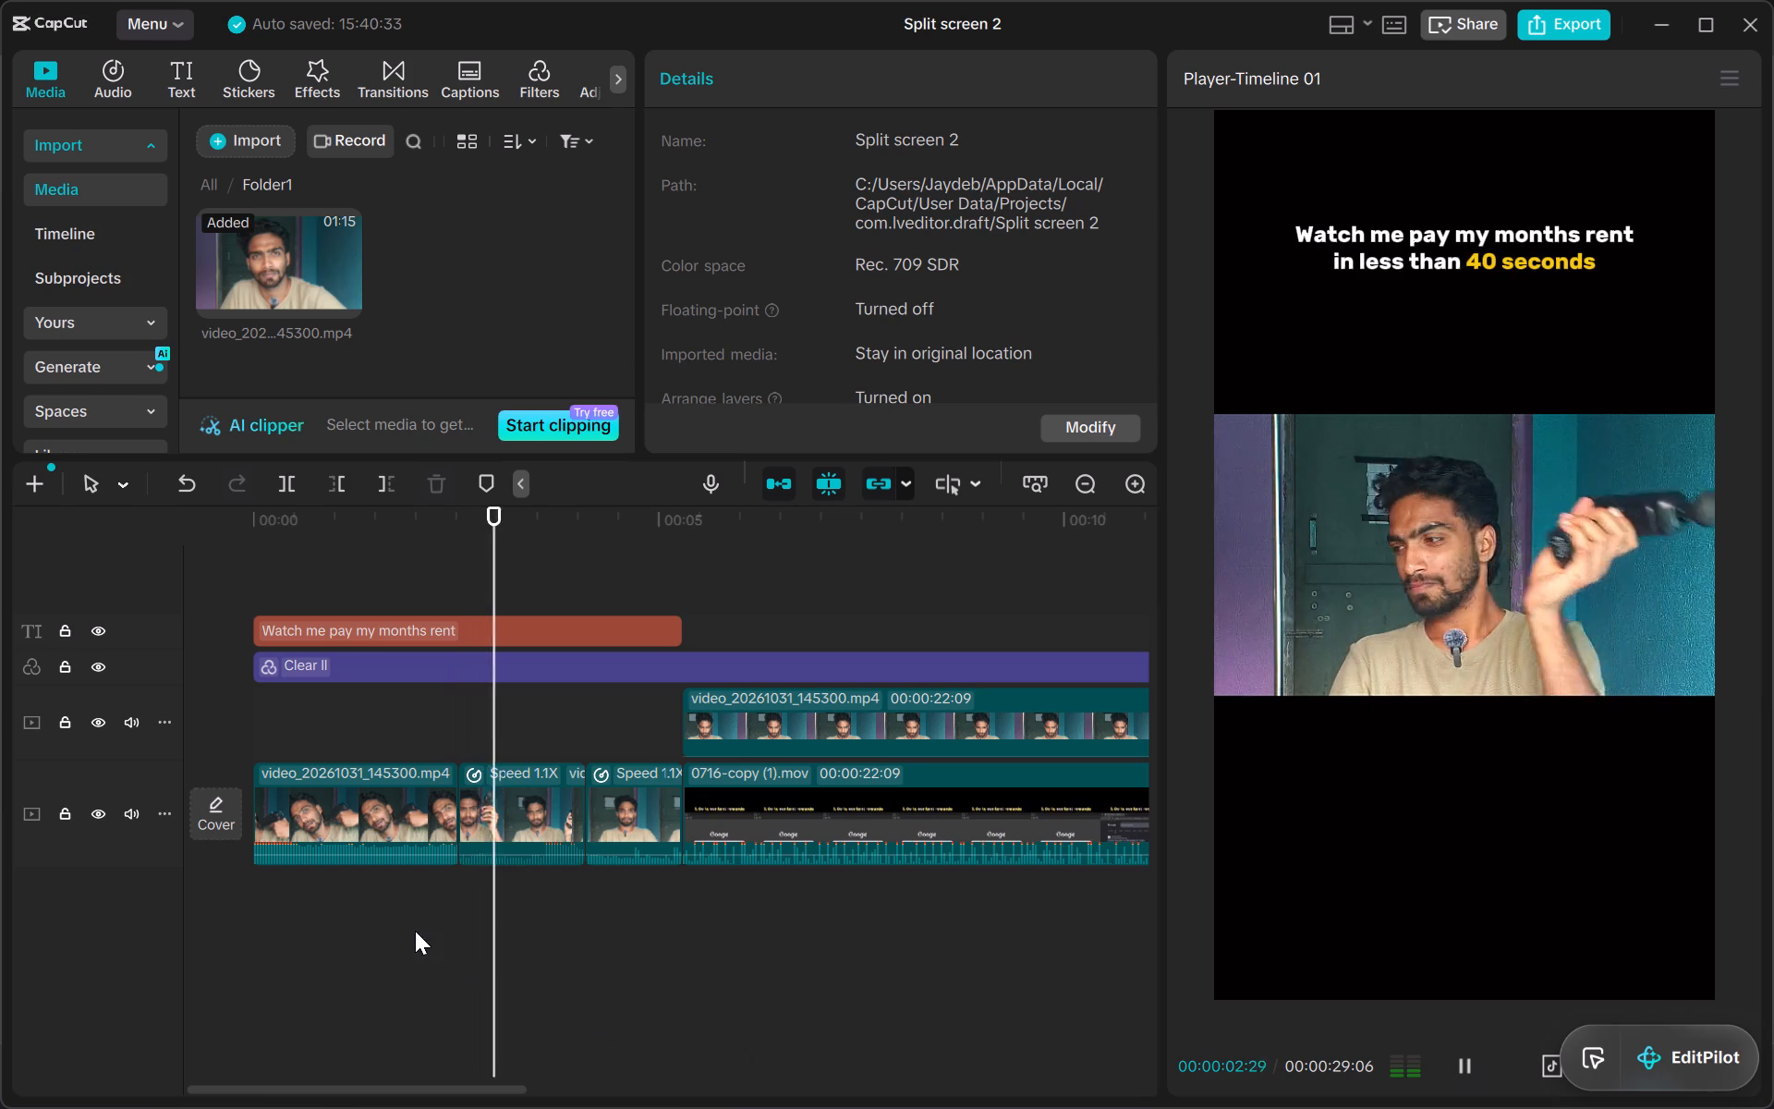
pyautogui.click(388, 918)
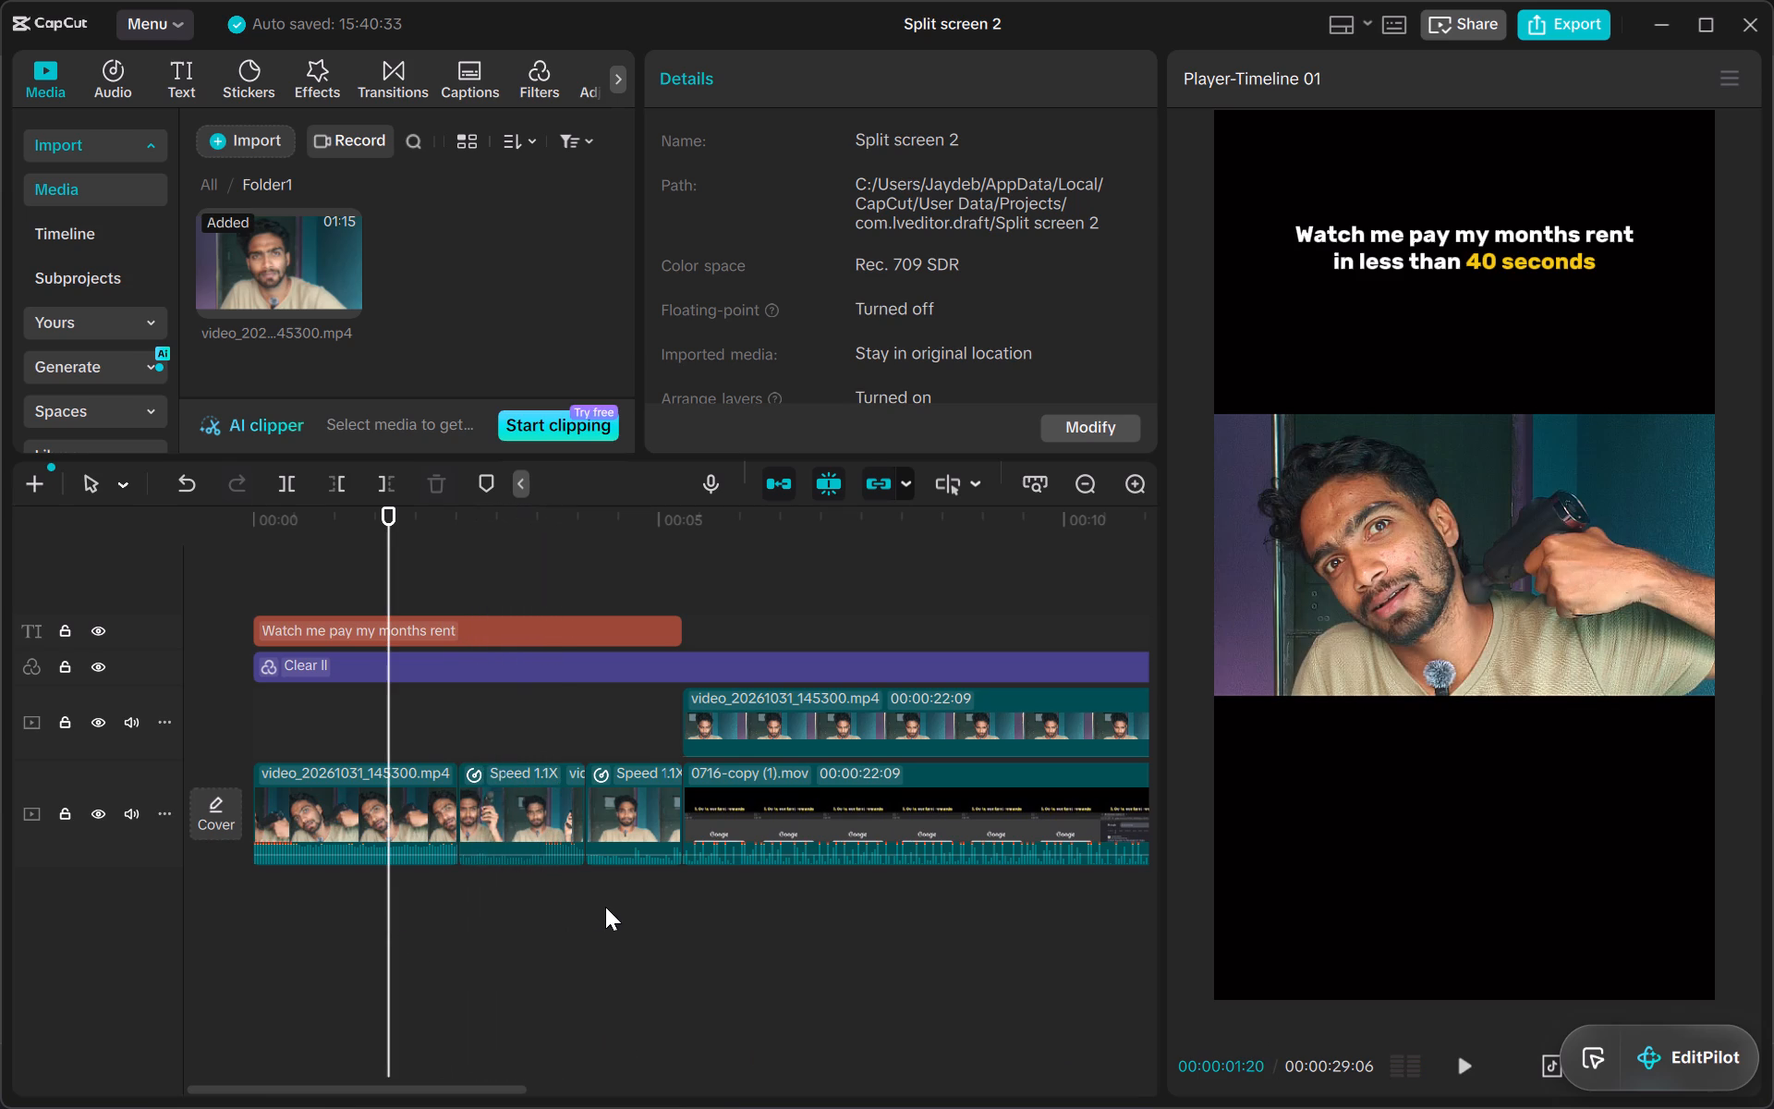
# Lower the X position of the upper split-screen clip to just past -106 so the speaker sits closer to centre.
pyautogui.click(839, 572)
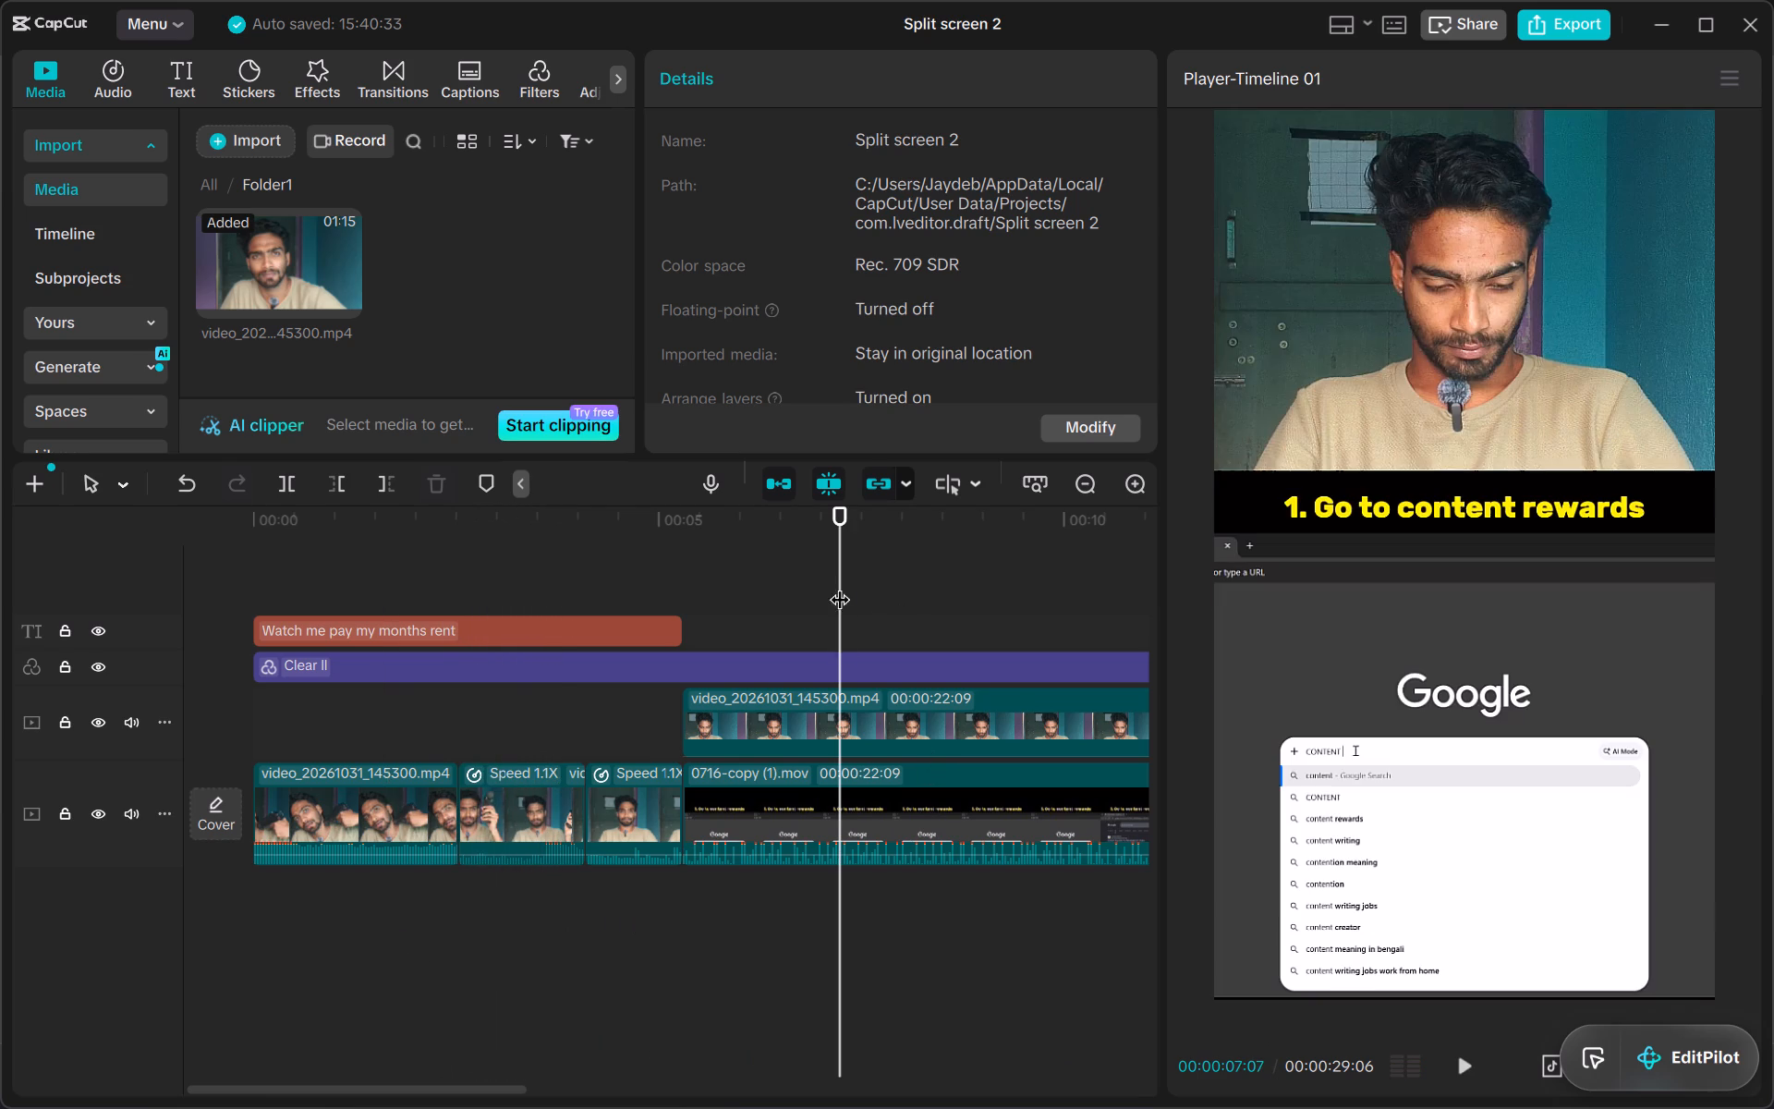
pyautogui.click(841, 724)
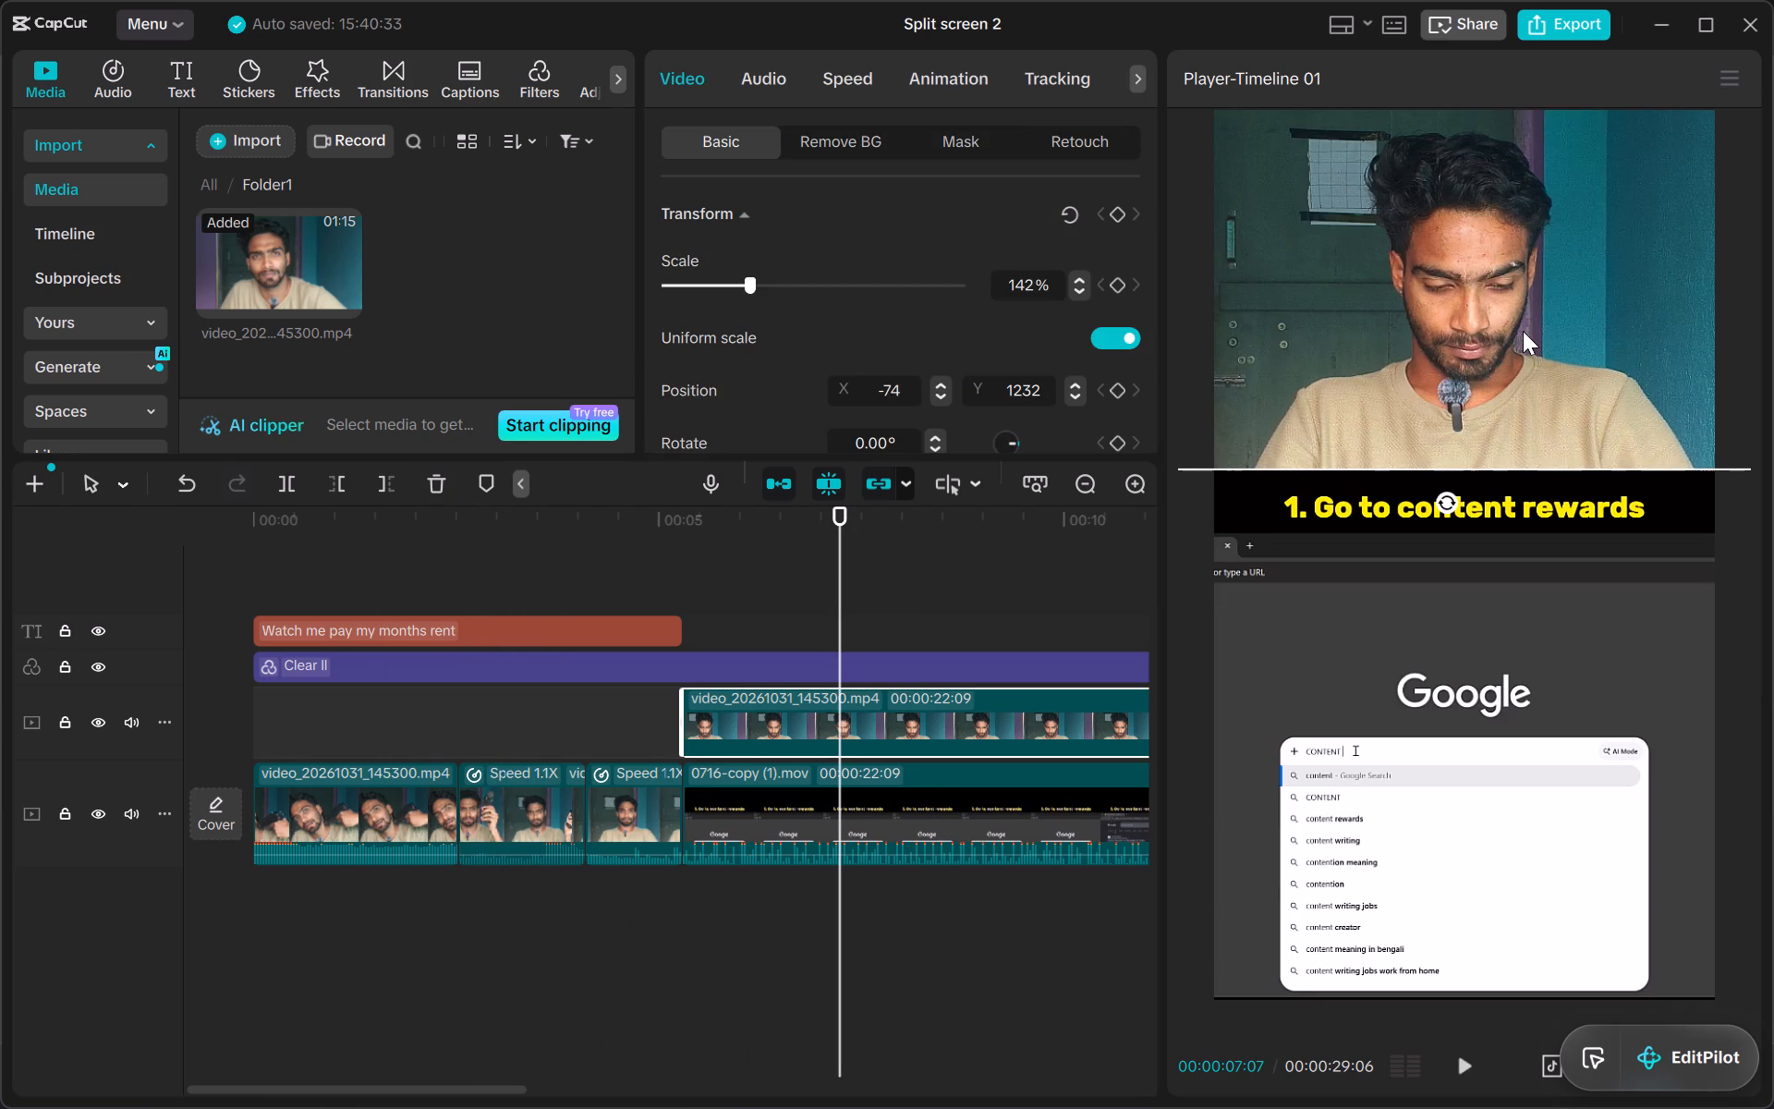
pyautogui.rightClick(938, 401)
pyautogui.rightClick(938, 401)
pyautogui.rightClick(938, 401)
pyautogui.rightClick(938, 401)
pyautogui.rightClick(938, 401)
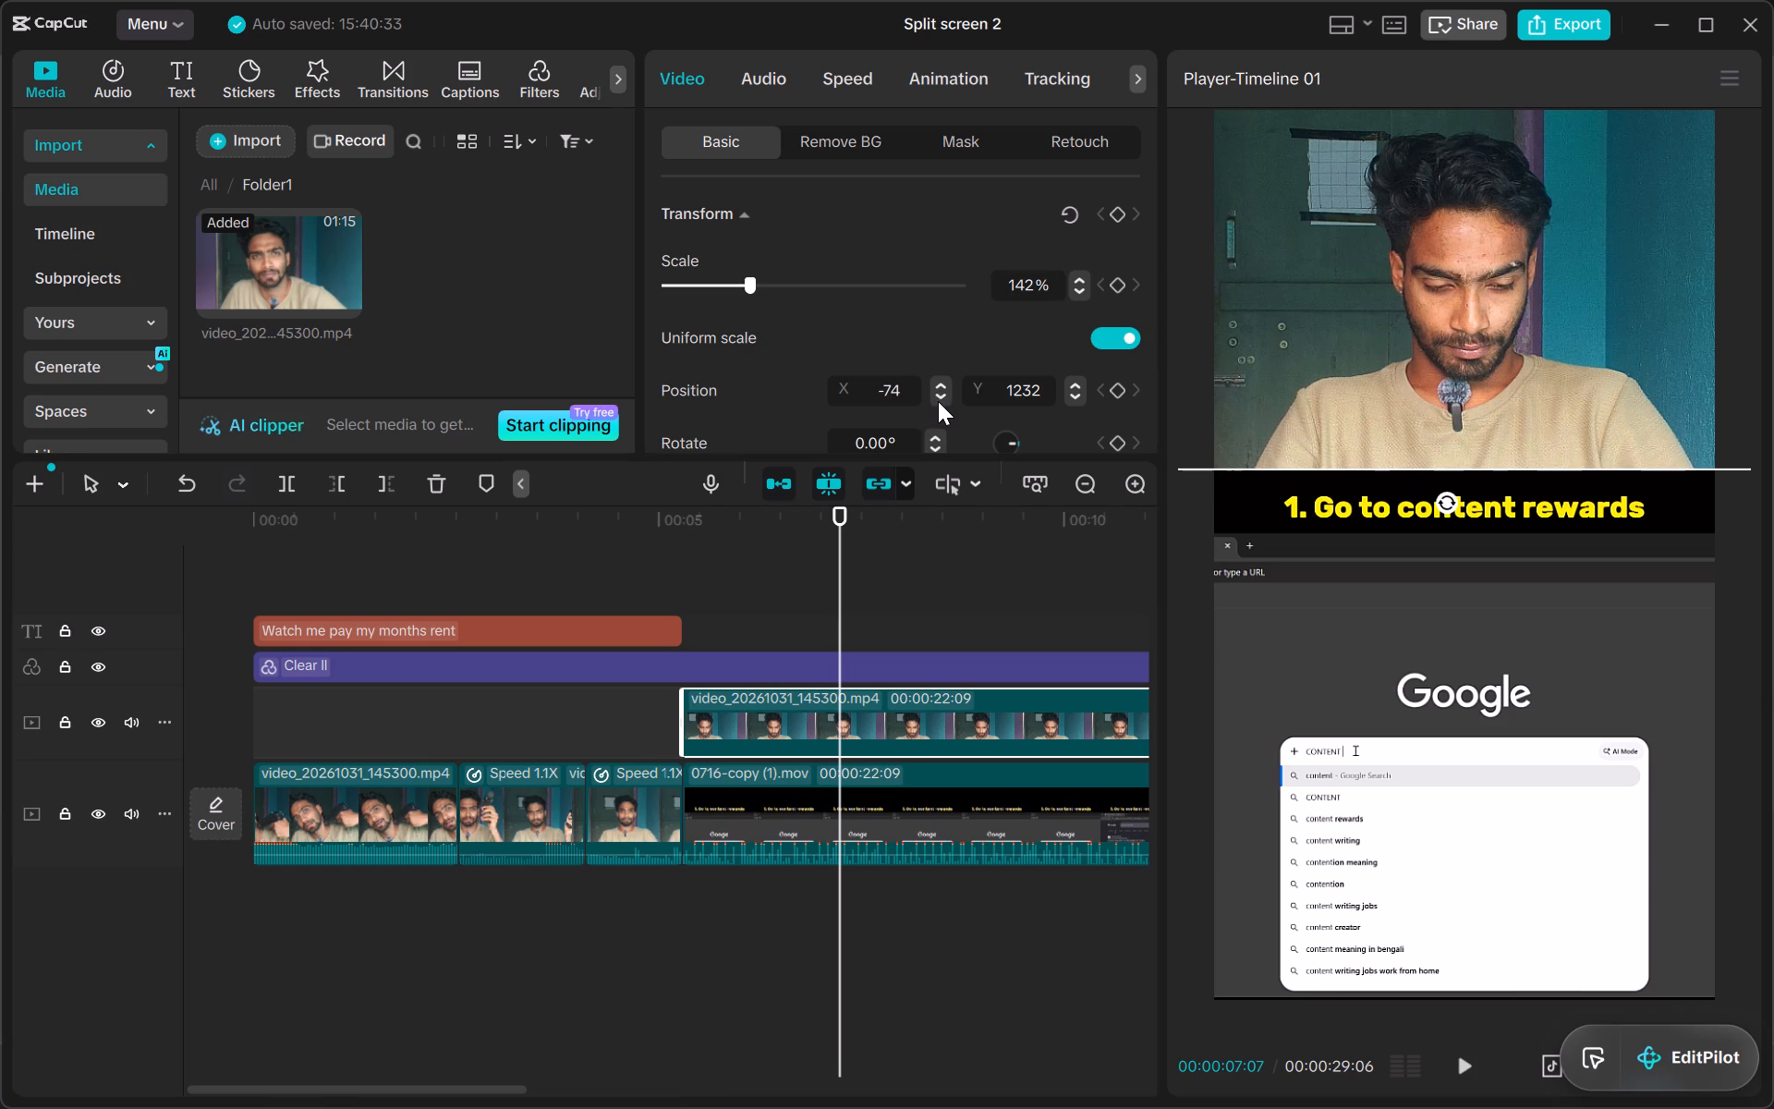
pyautogui.tripleClick(938, 396)
pyautogui.tripleClick(938, 396)
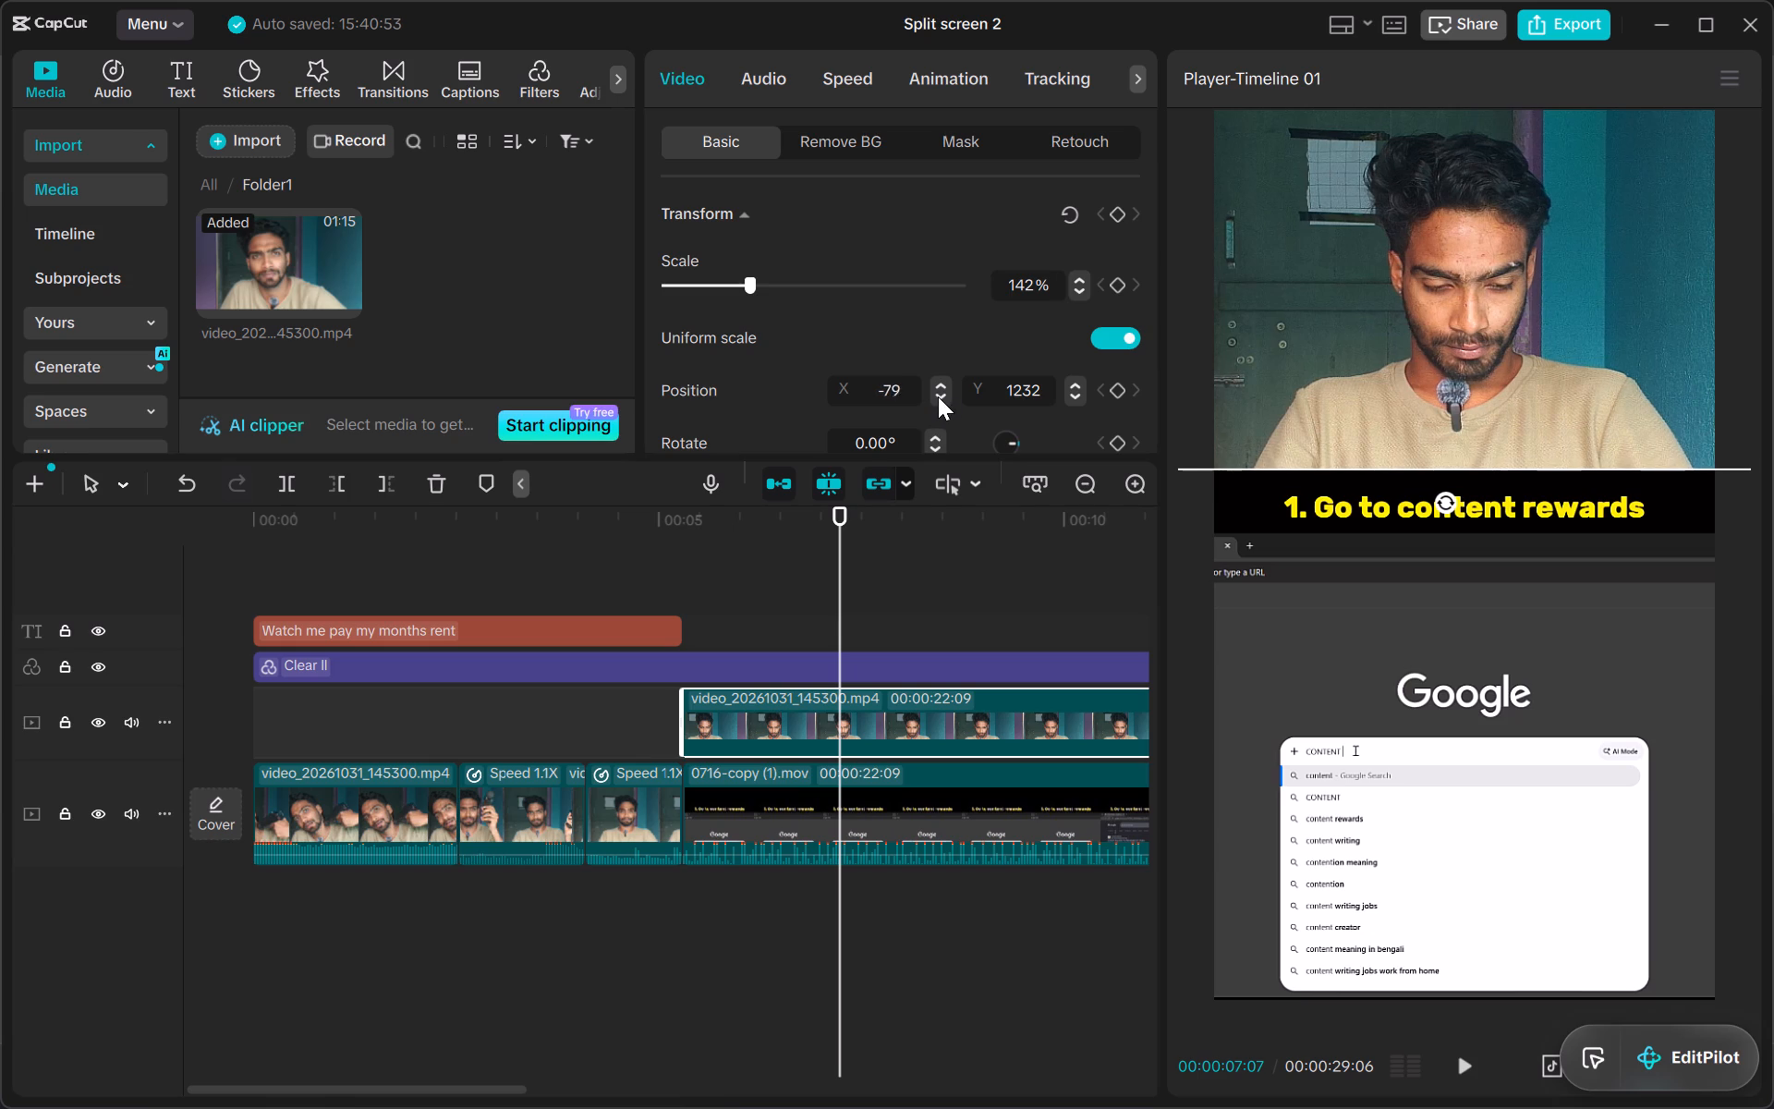
pyautogui.tripleClick(938, 396)
pyautogui.tripleClick(938, 396)
pyautogui.doubleClick(938, 396)
pyautogui.rightClick(938, 396)
pyautogui.tripleClick(938, 396)
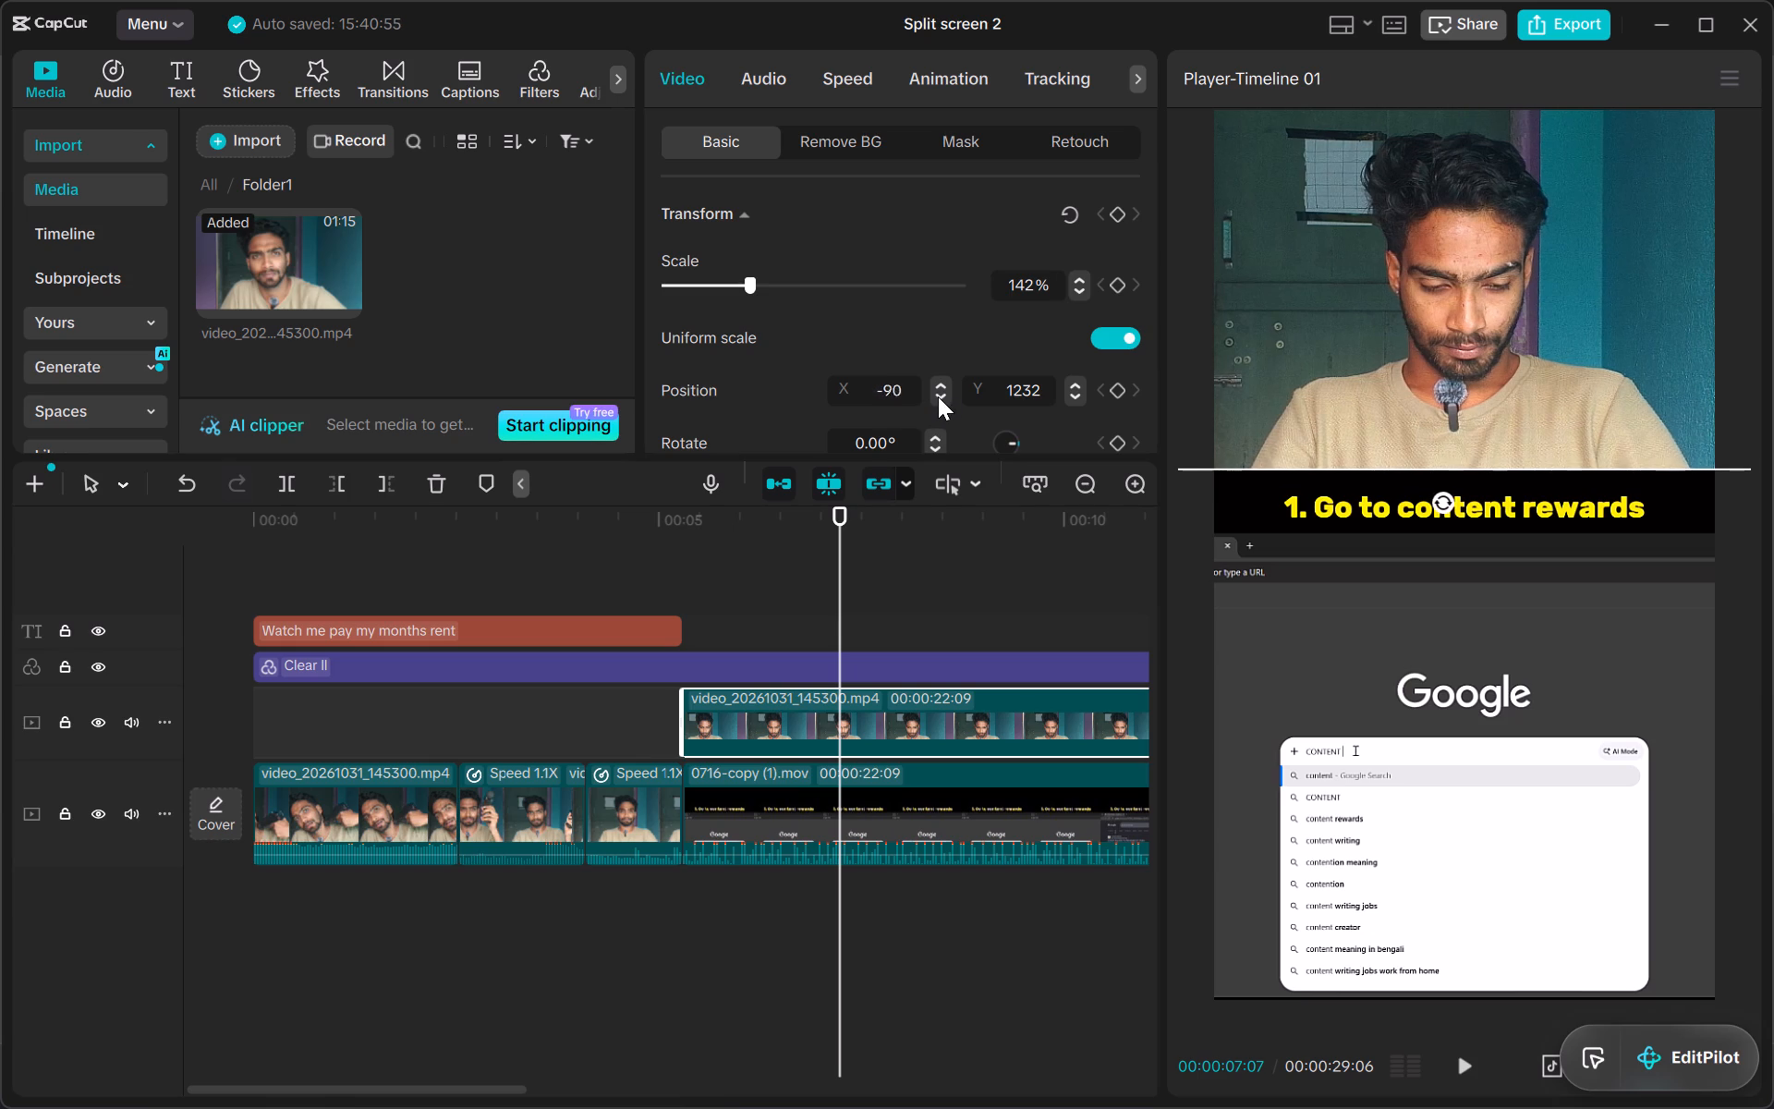
pyautogui.tripleClick(938, 396)
pyautogui.tripleClick(938, 396)
pyautogui.tripleClick(938, 396)
pyautogui.tripleClick(938, 396)
pyautogui.tripleClick(938, 396)
pyautogui.tripleClick(938, 396)
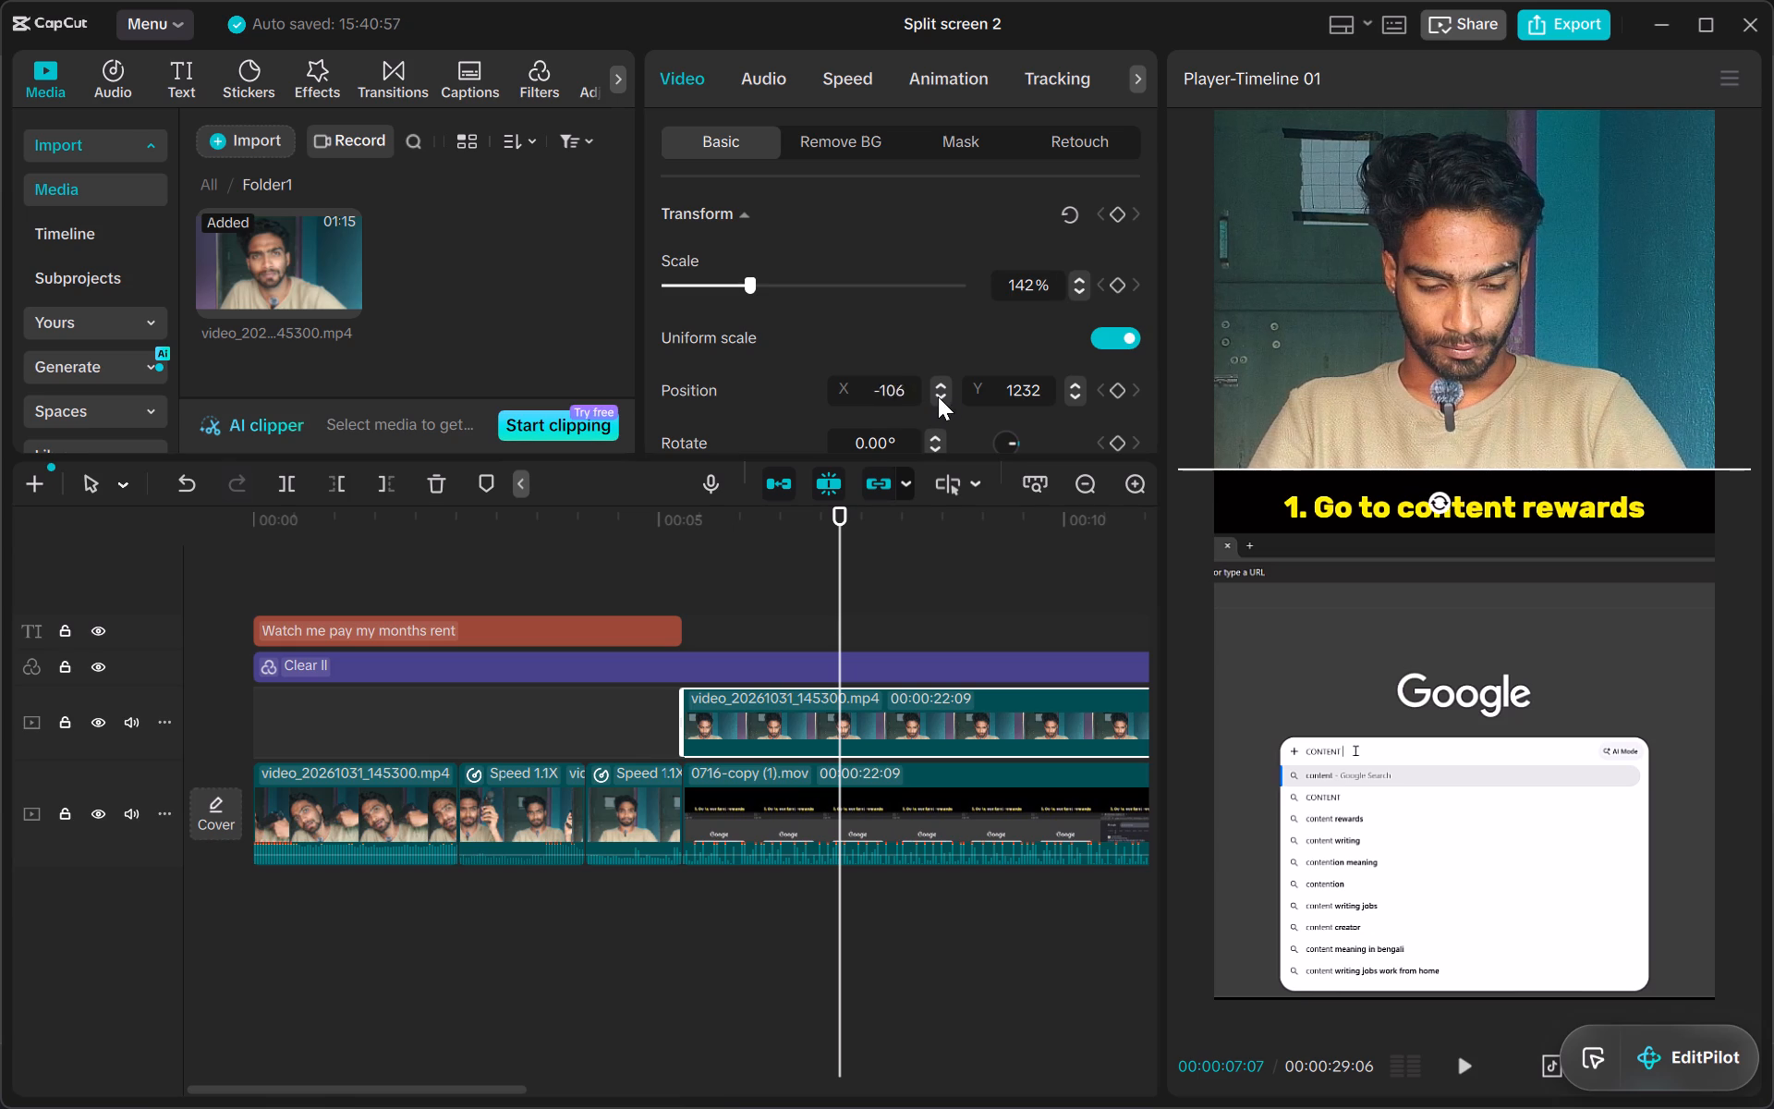
pyautogui.tripleClick(938, 396)
pyautogui.tripleClick(938, 396)
# Scale the three opening clips on the main track together to 180%.
pyautogui.click(444, 723)
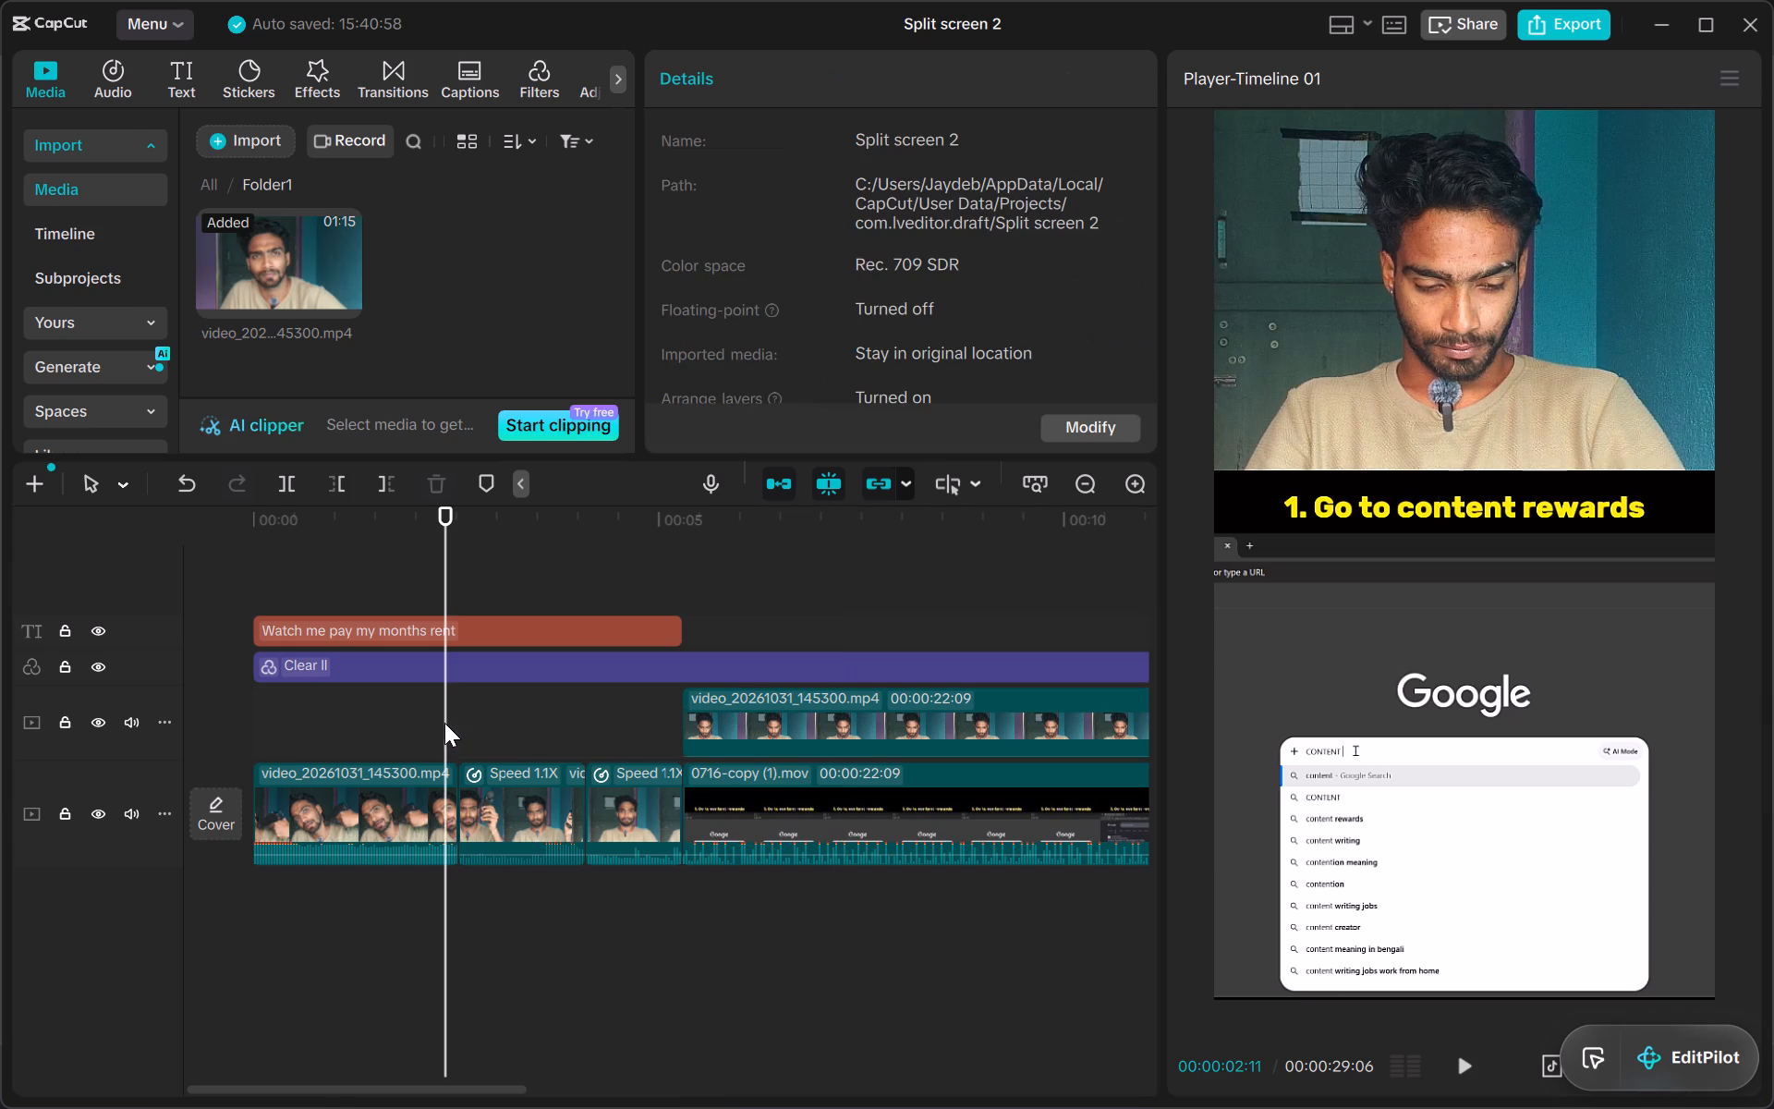
pyautogui.moveTo(378, 720); pyautogui.dragTo(383, 804)
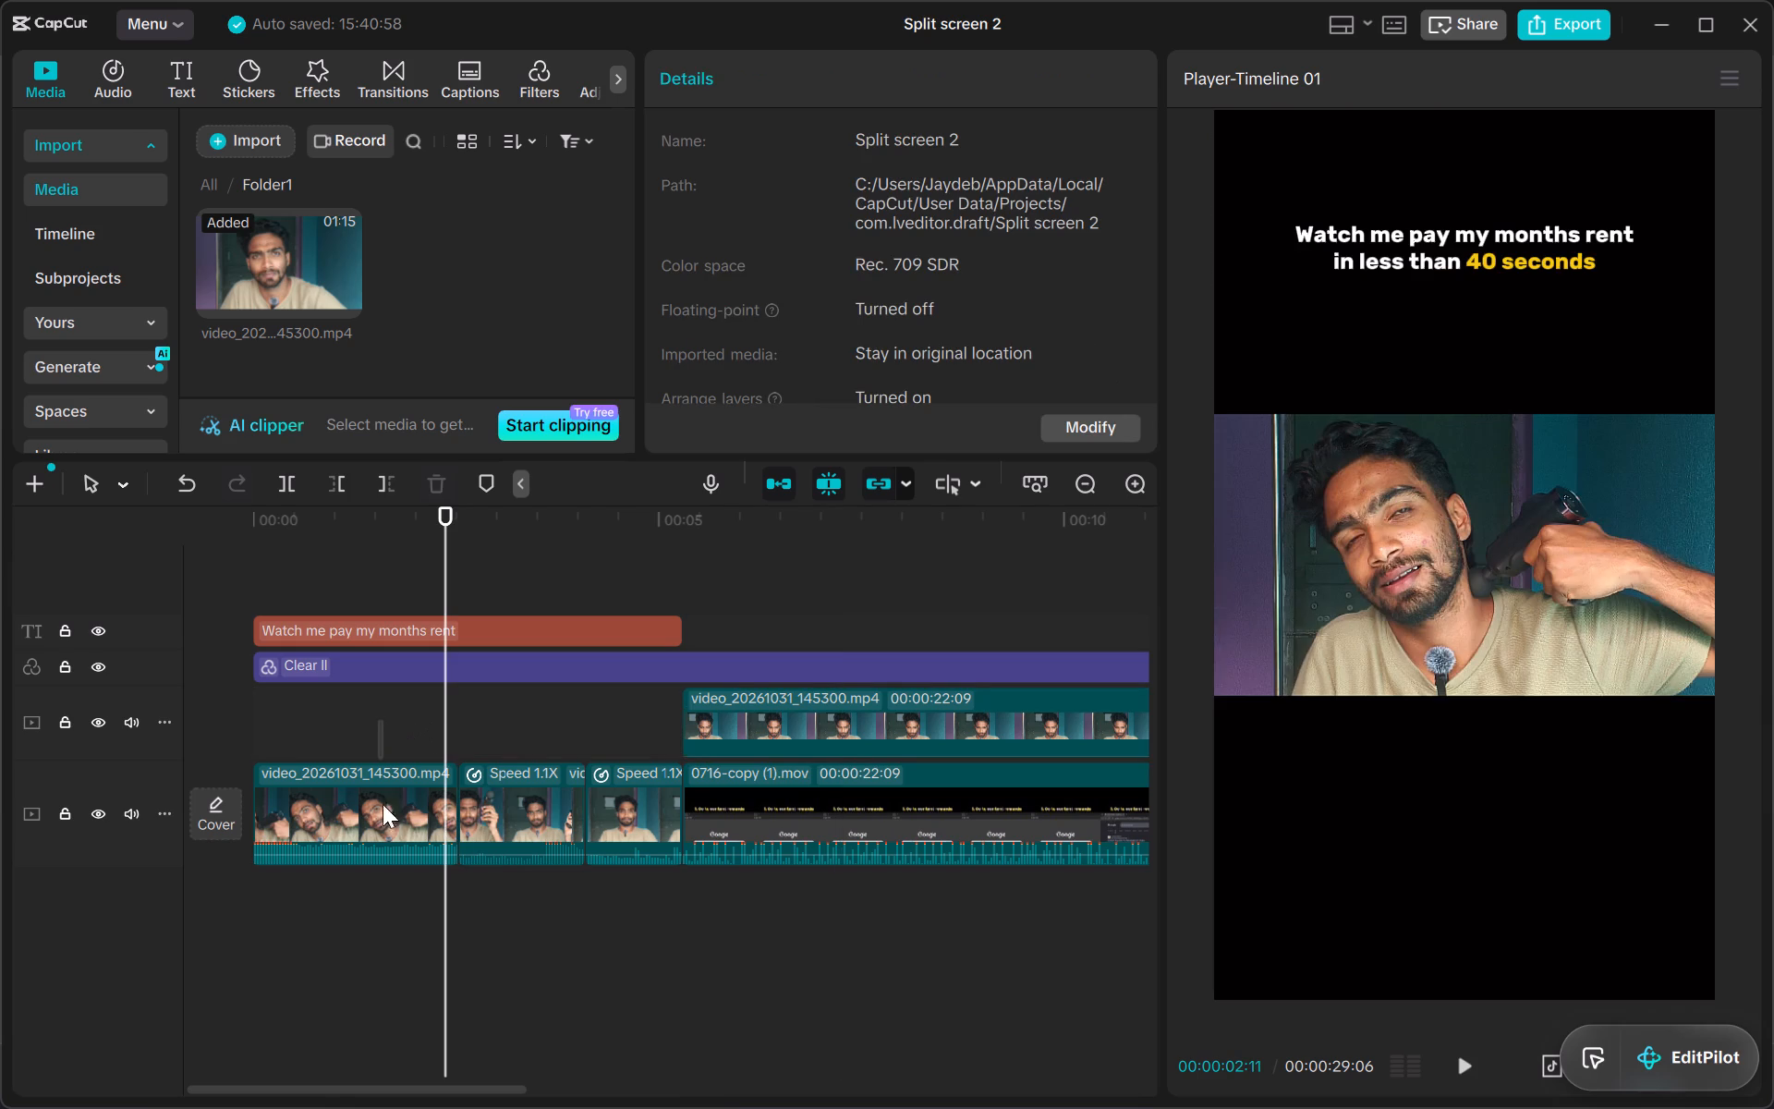
pyautogui.moveTo(383, 804); pyautogui.dragTo(604, 808)
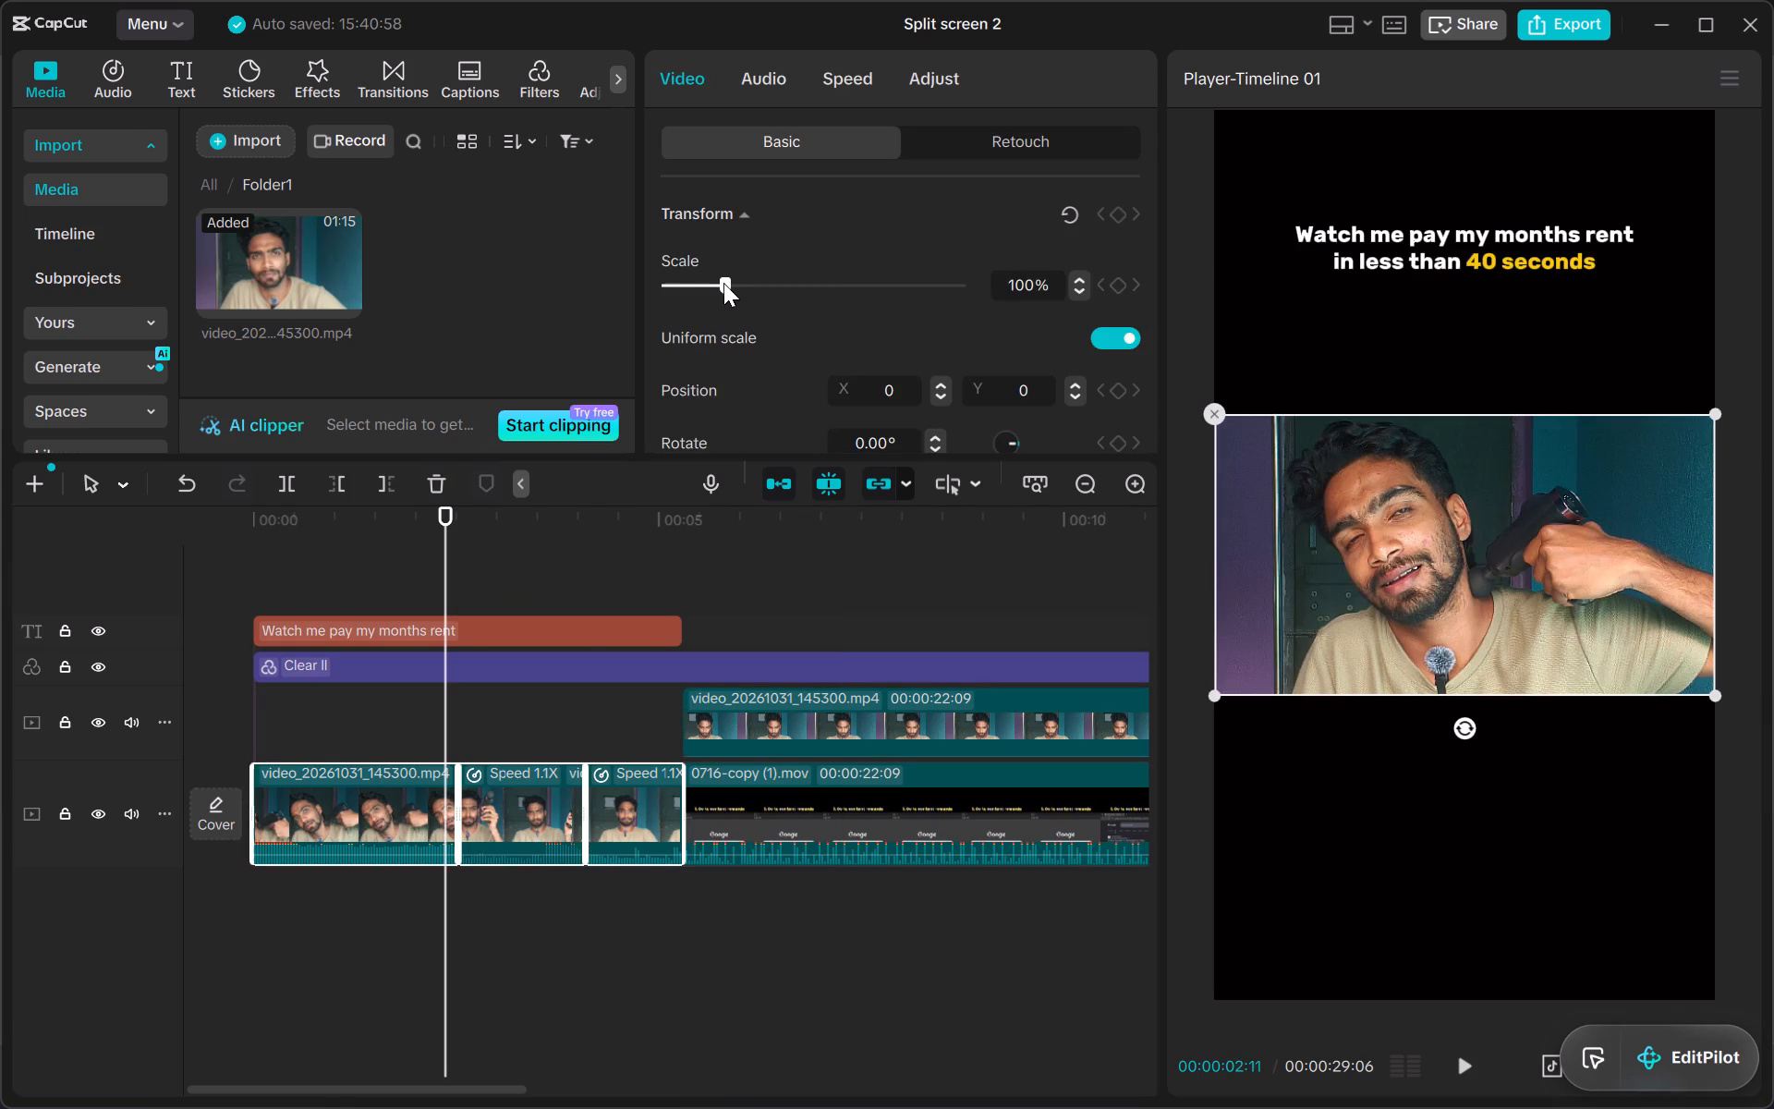
pyautogui.moveTo(725, 282); pyautogui.dragTo(778, 284)
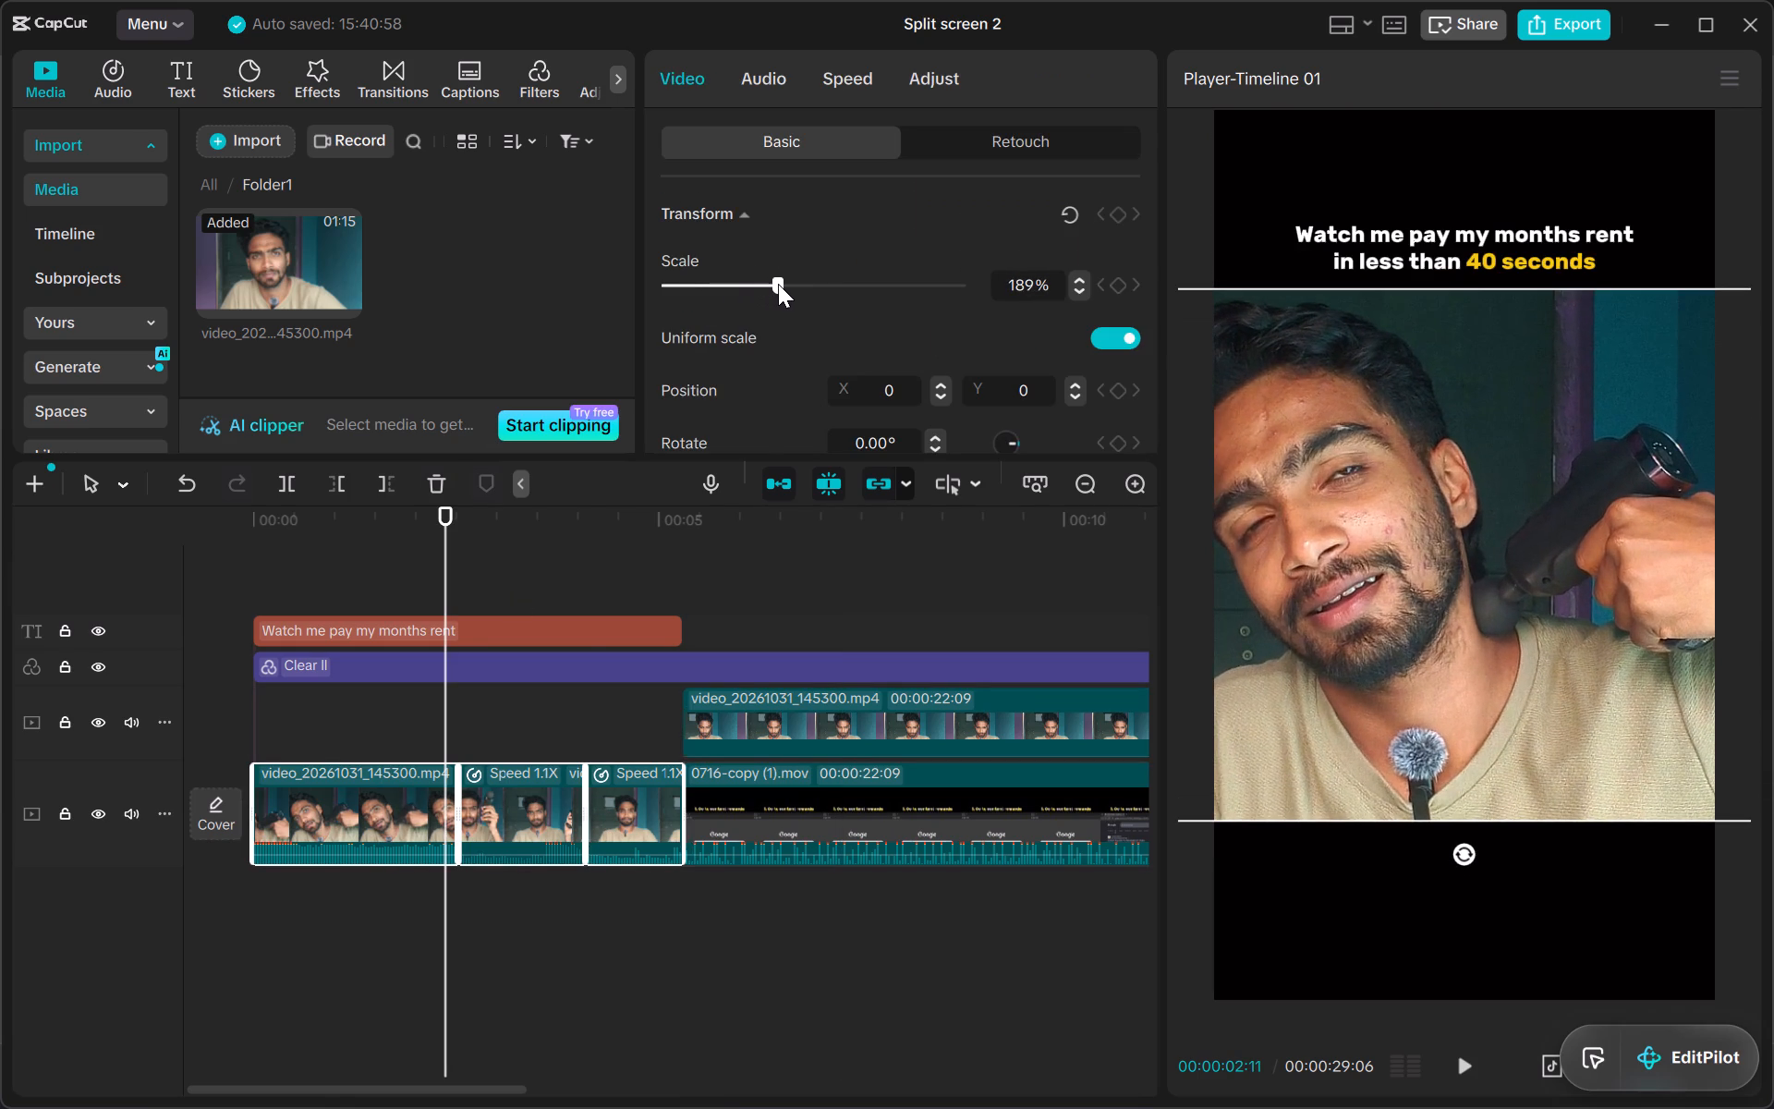
pyautogui.moveTo(778, 284); pyautogui.dragTo(764, 286)
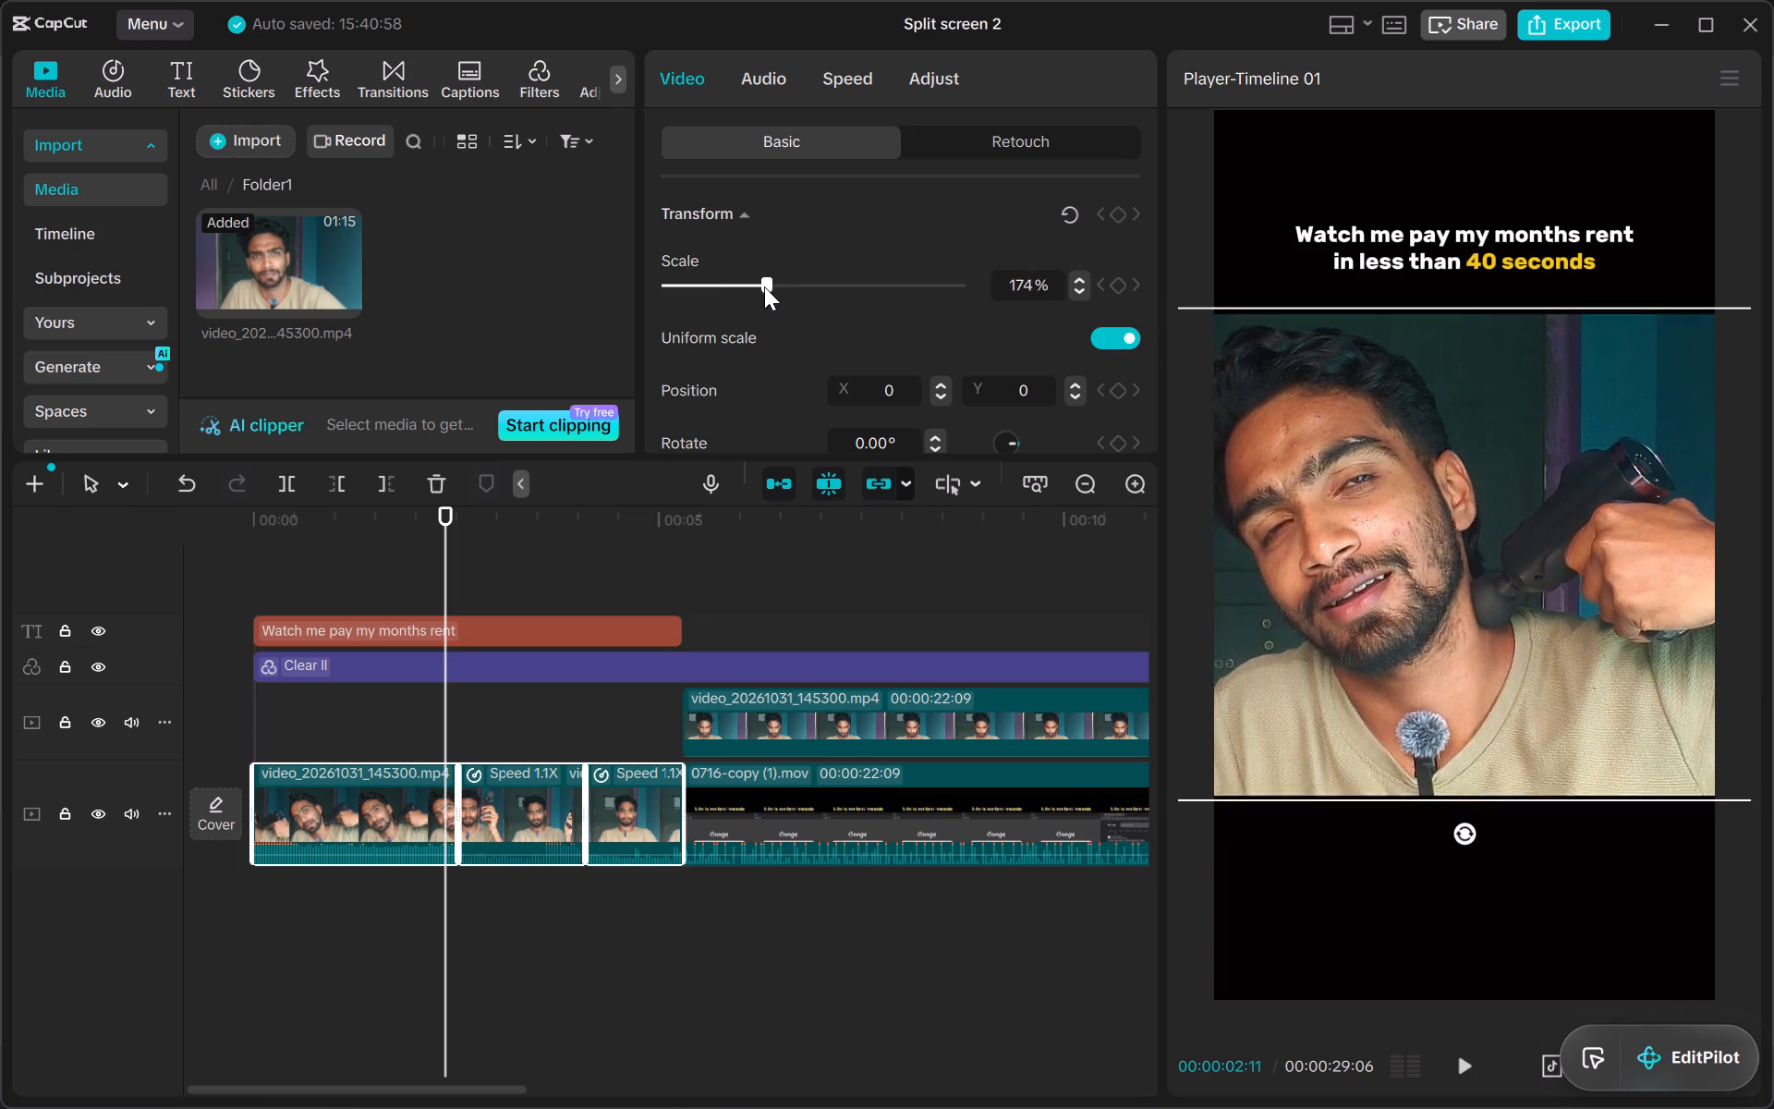
pyautogui.moveTo(764, 286); pyautogui.dragTo(772, 286)
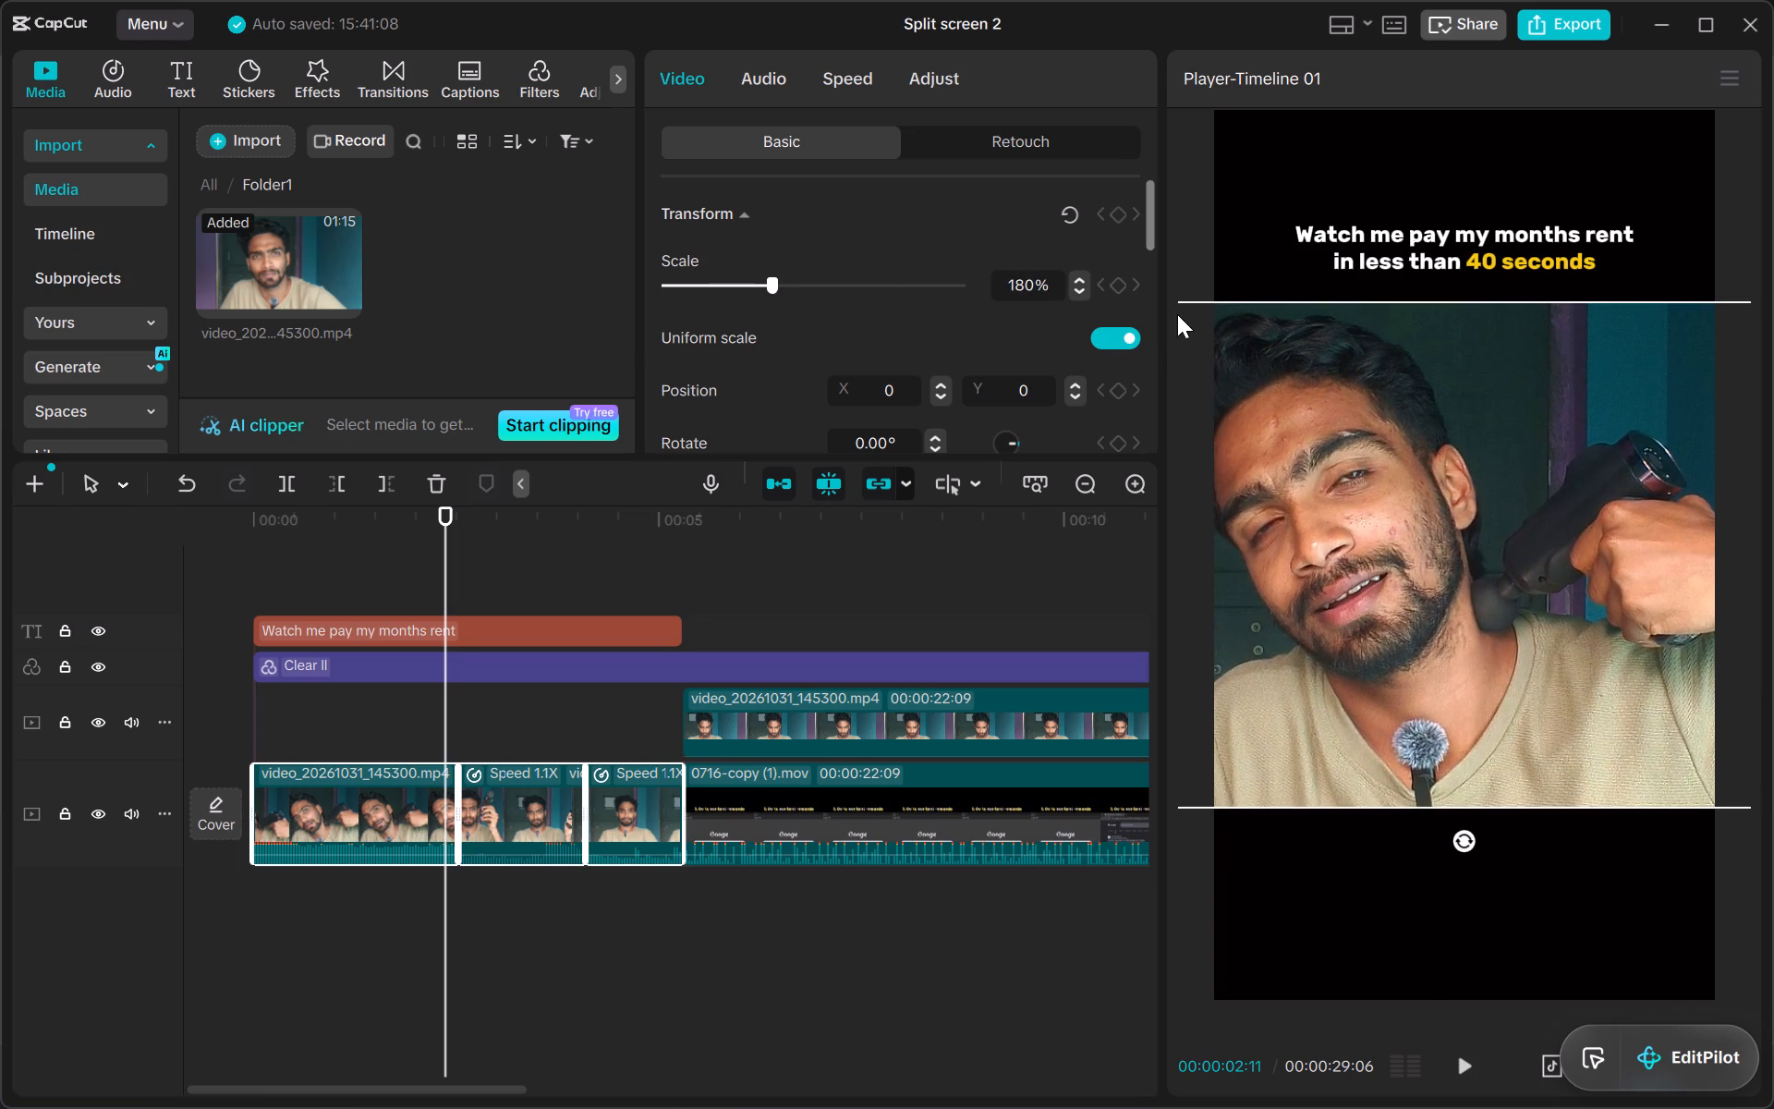
# Shift the three enlarged opening clips slightly right in the frame, keeping their Y position at 0.
pyautogui.moveTo(1379, 464); pyautogui.dragTo(1425, 458)
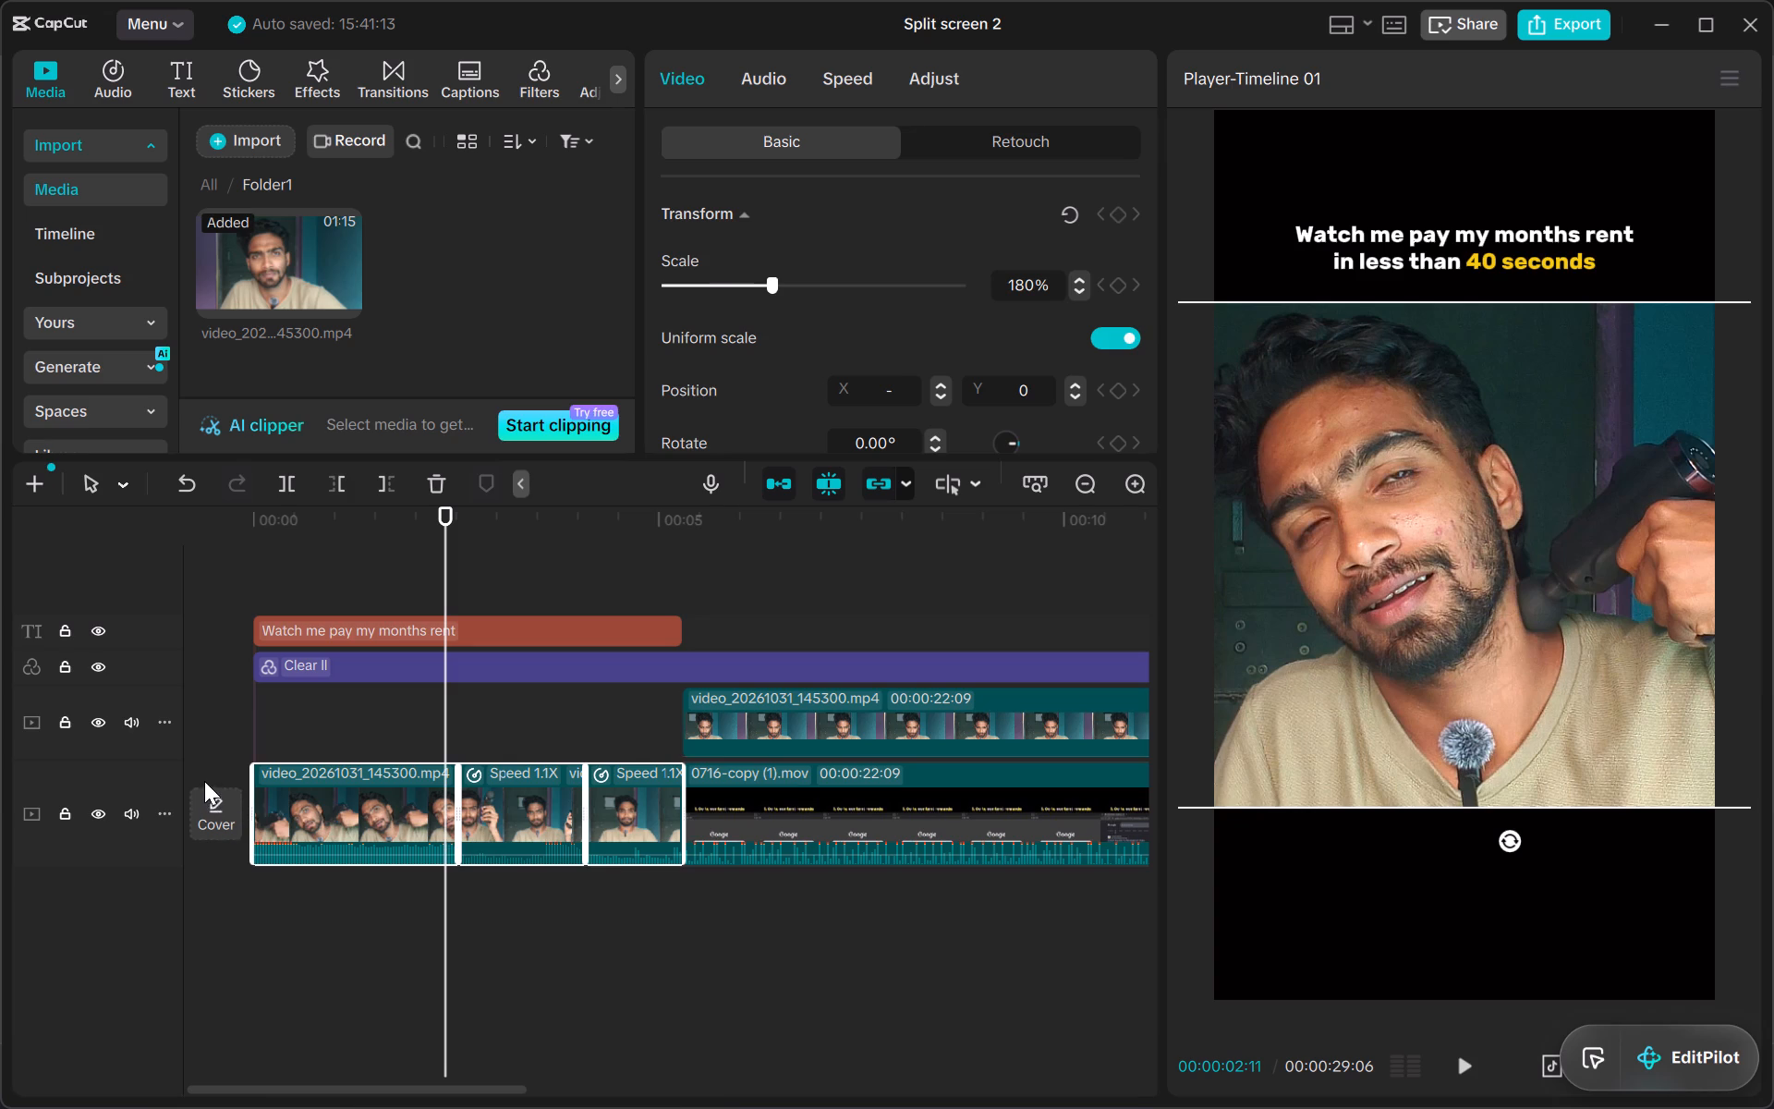
# Move the "Watch me pay my months rent in less than 40 seconds" title down, just above the enlarged video, keeping it horizontally centred.
pyautogui.click(211, 733)
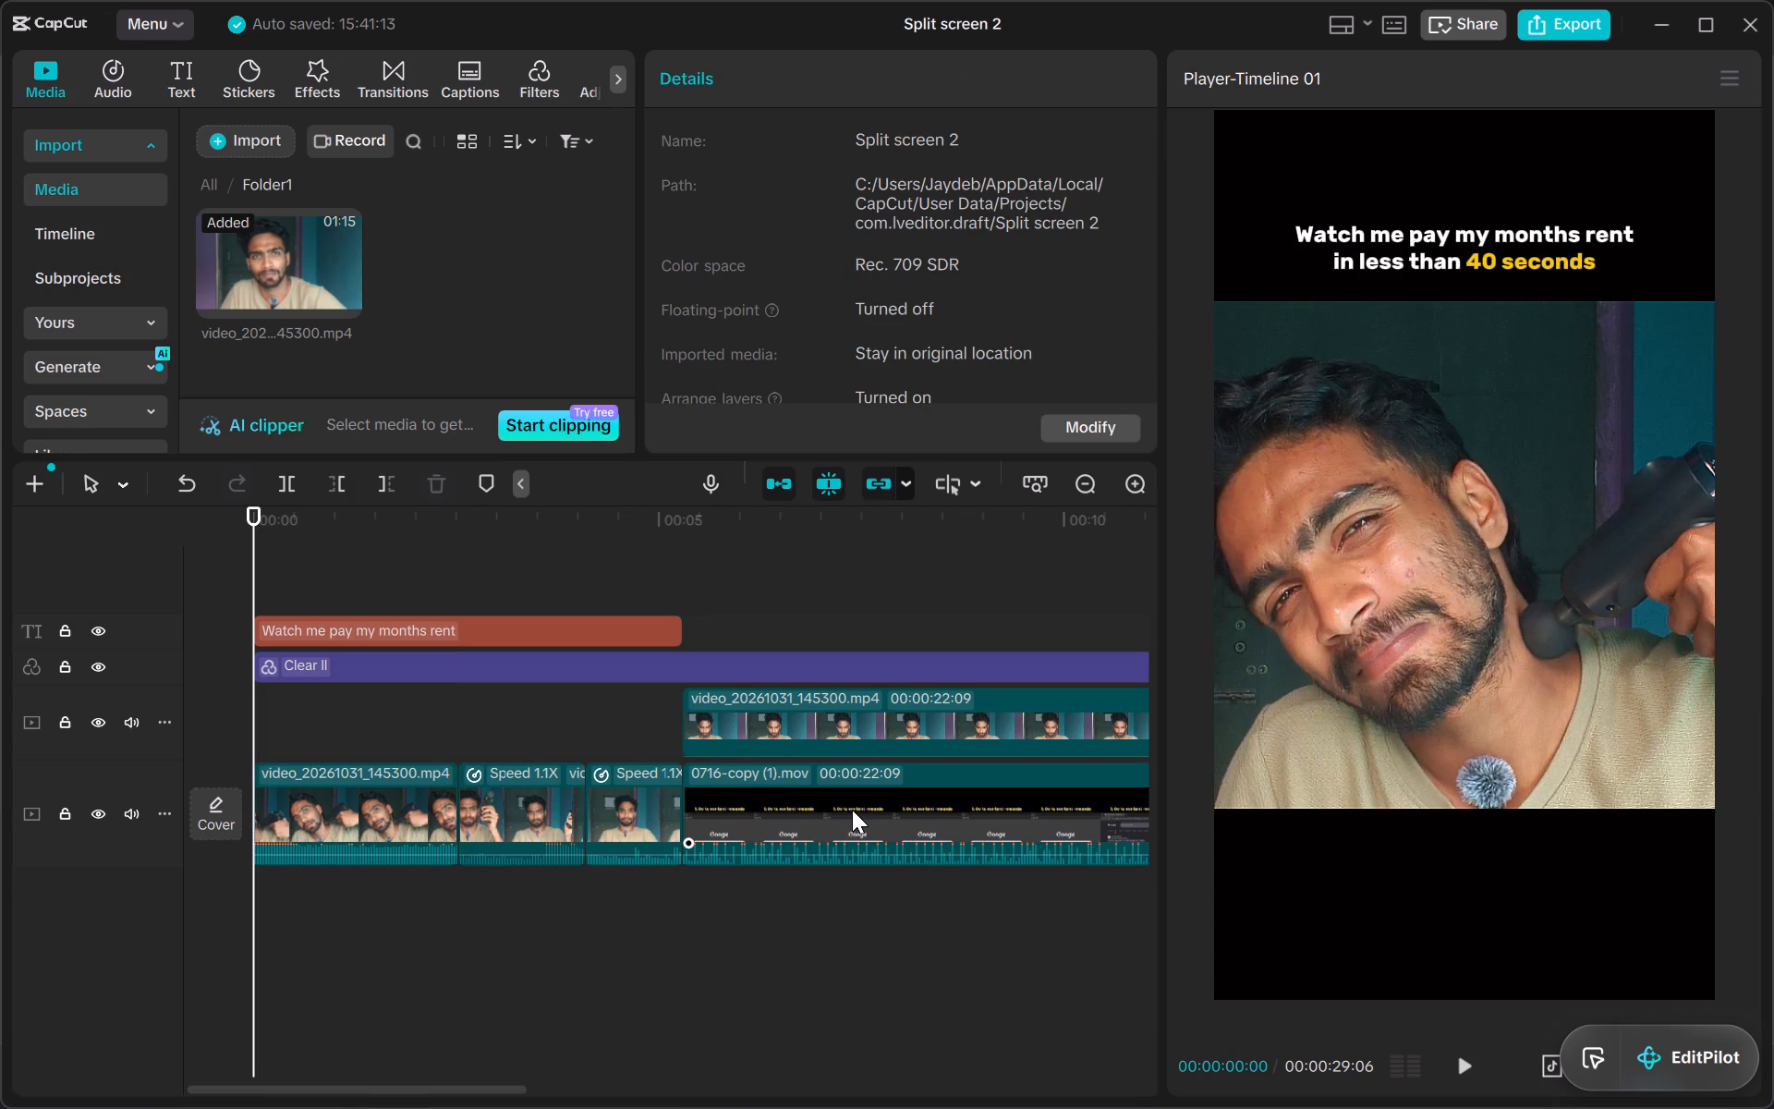
pyautogui.click(1428, 250)
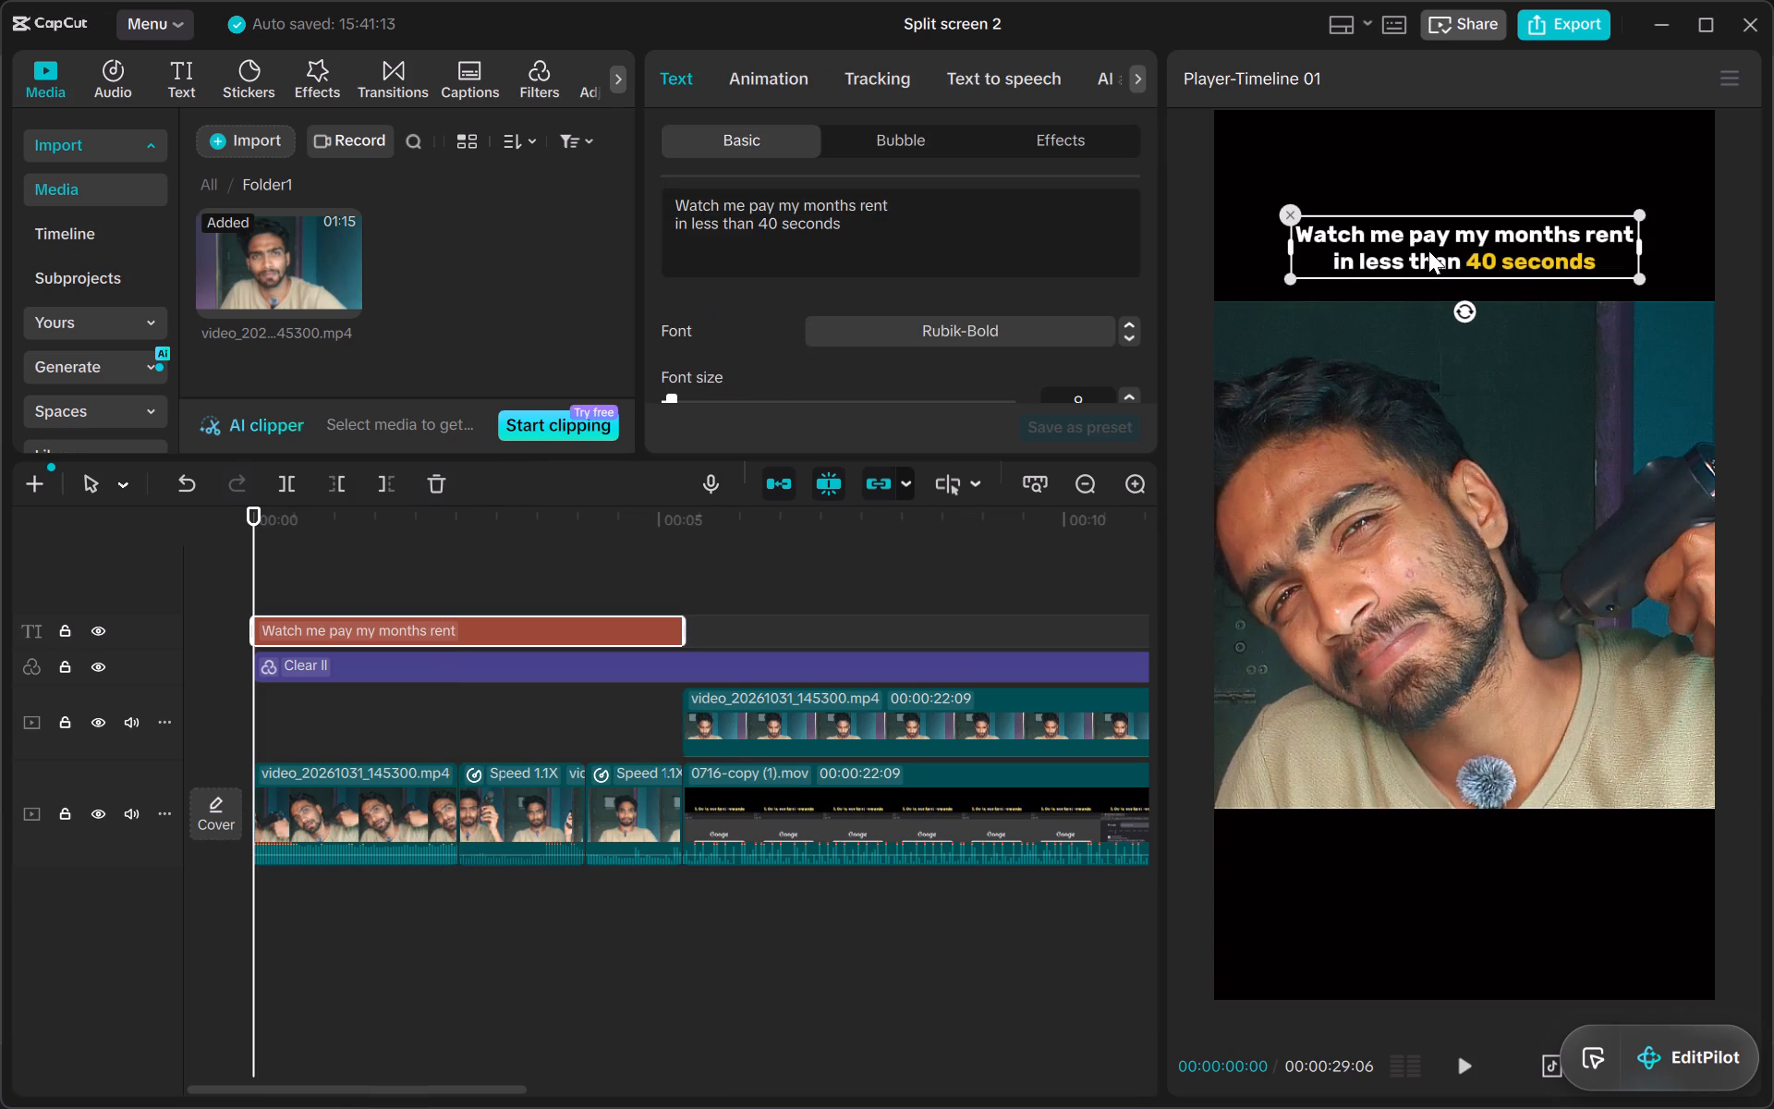
pyautogui.moveTo(1465, 255); pyautogui.dragTo(1472, 272)
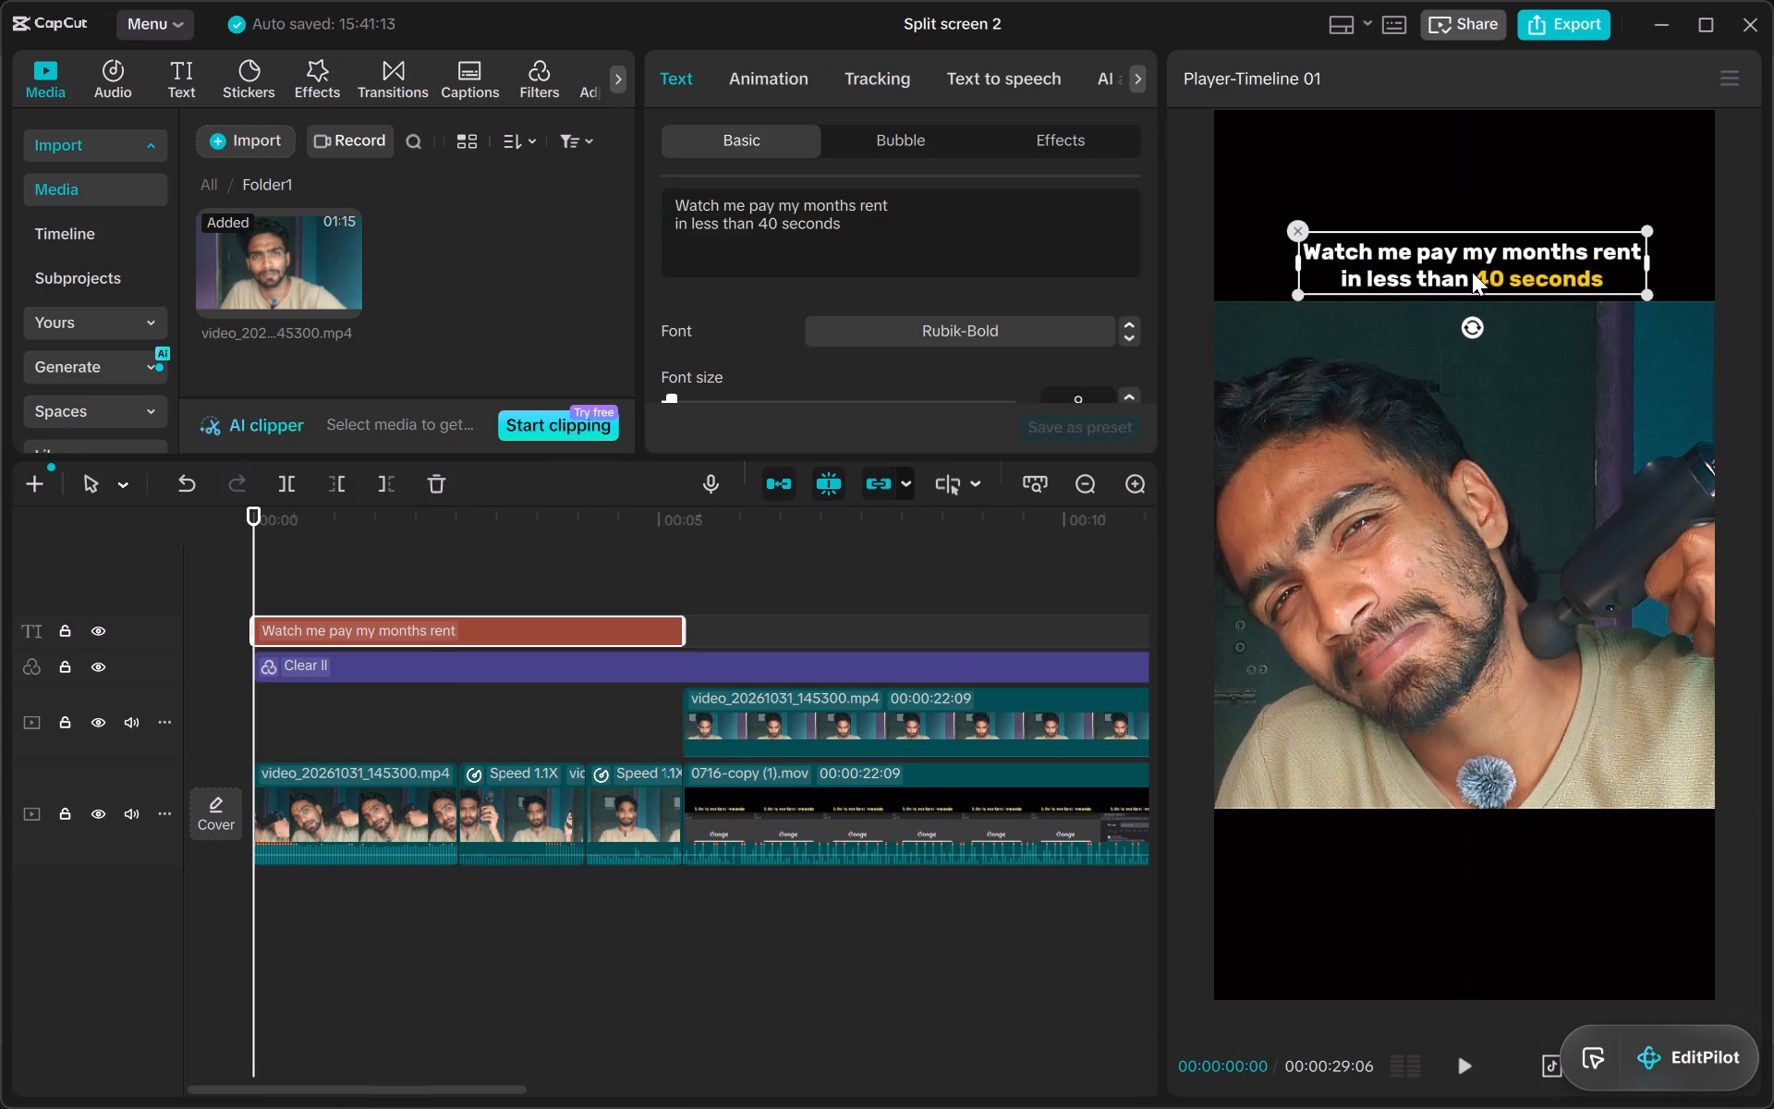
pyautogui.moveTo(1472, 272); pyautogui.dragTo(1470, 273)
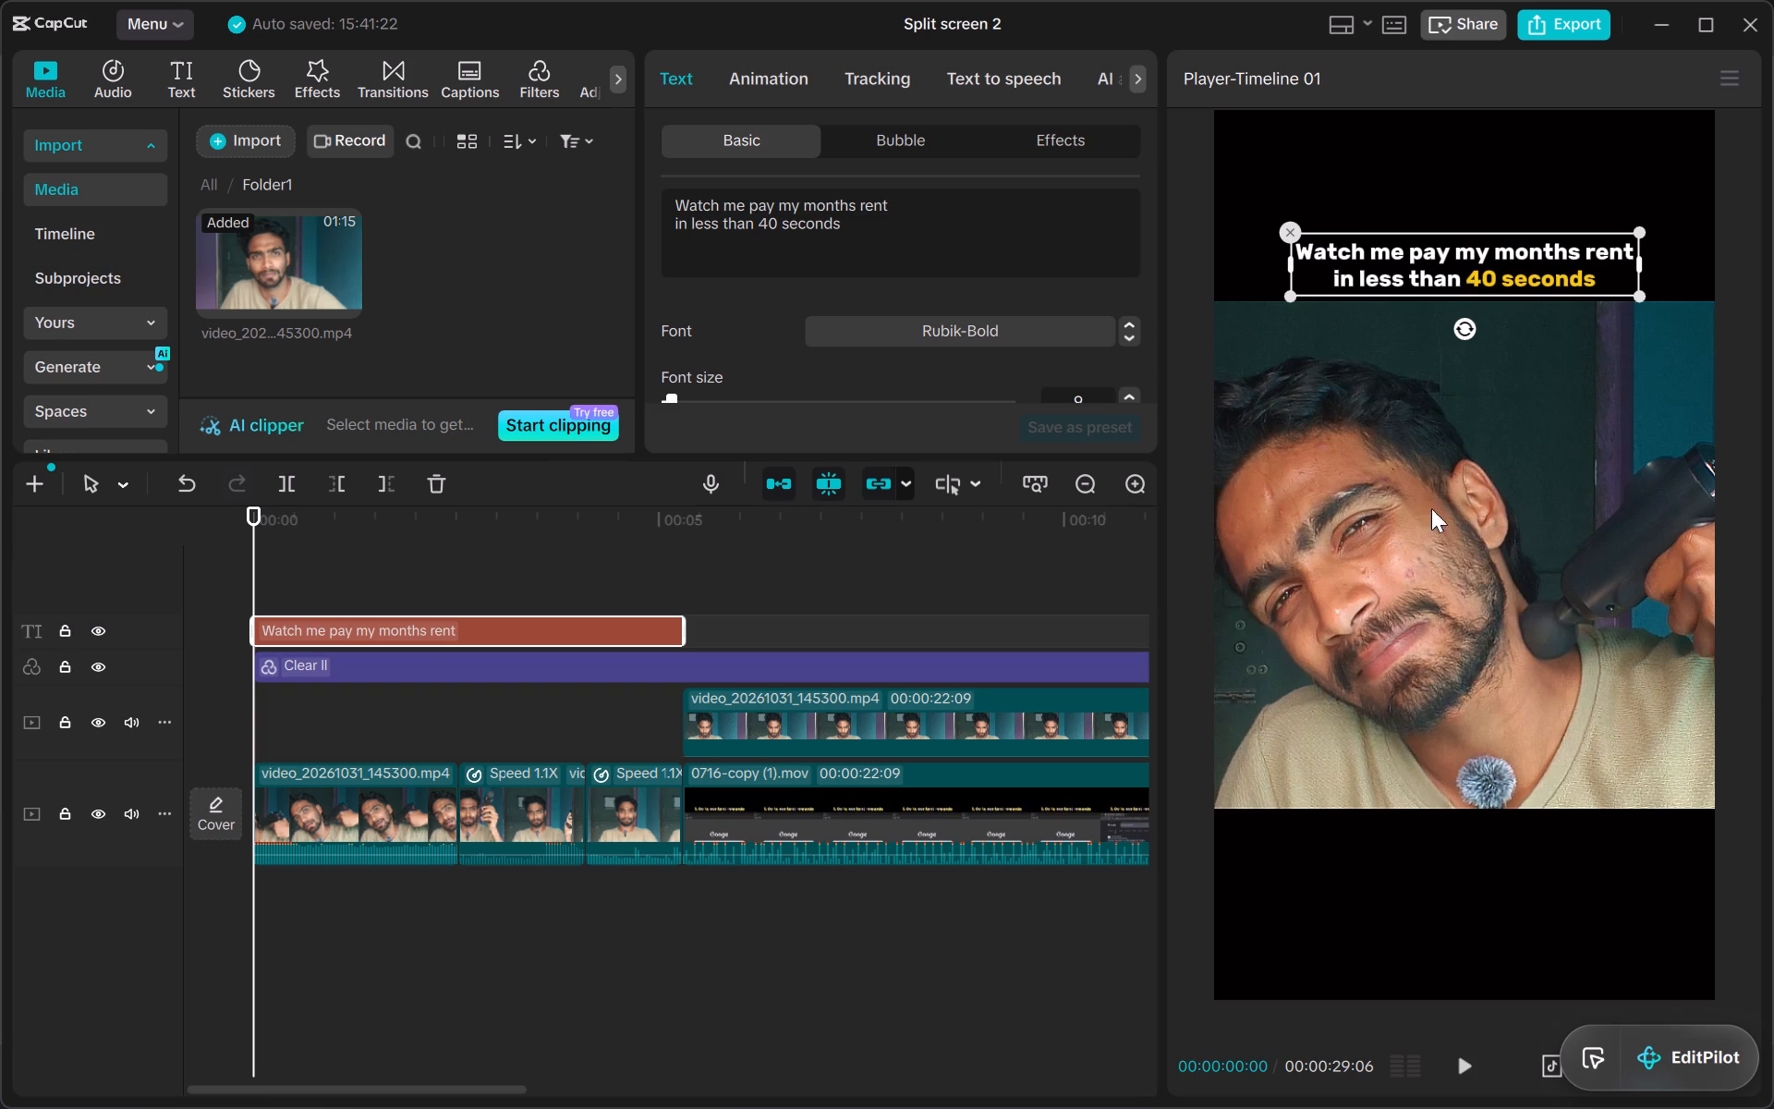
# Check the framing of the opening clips and move the third one left to X position -102, centring the speaker.
pyautogui.click(553, 1001)
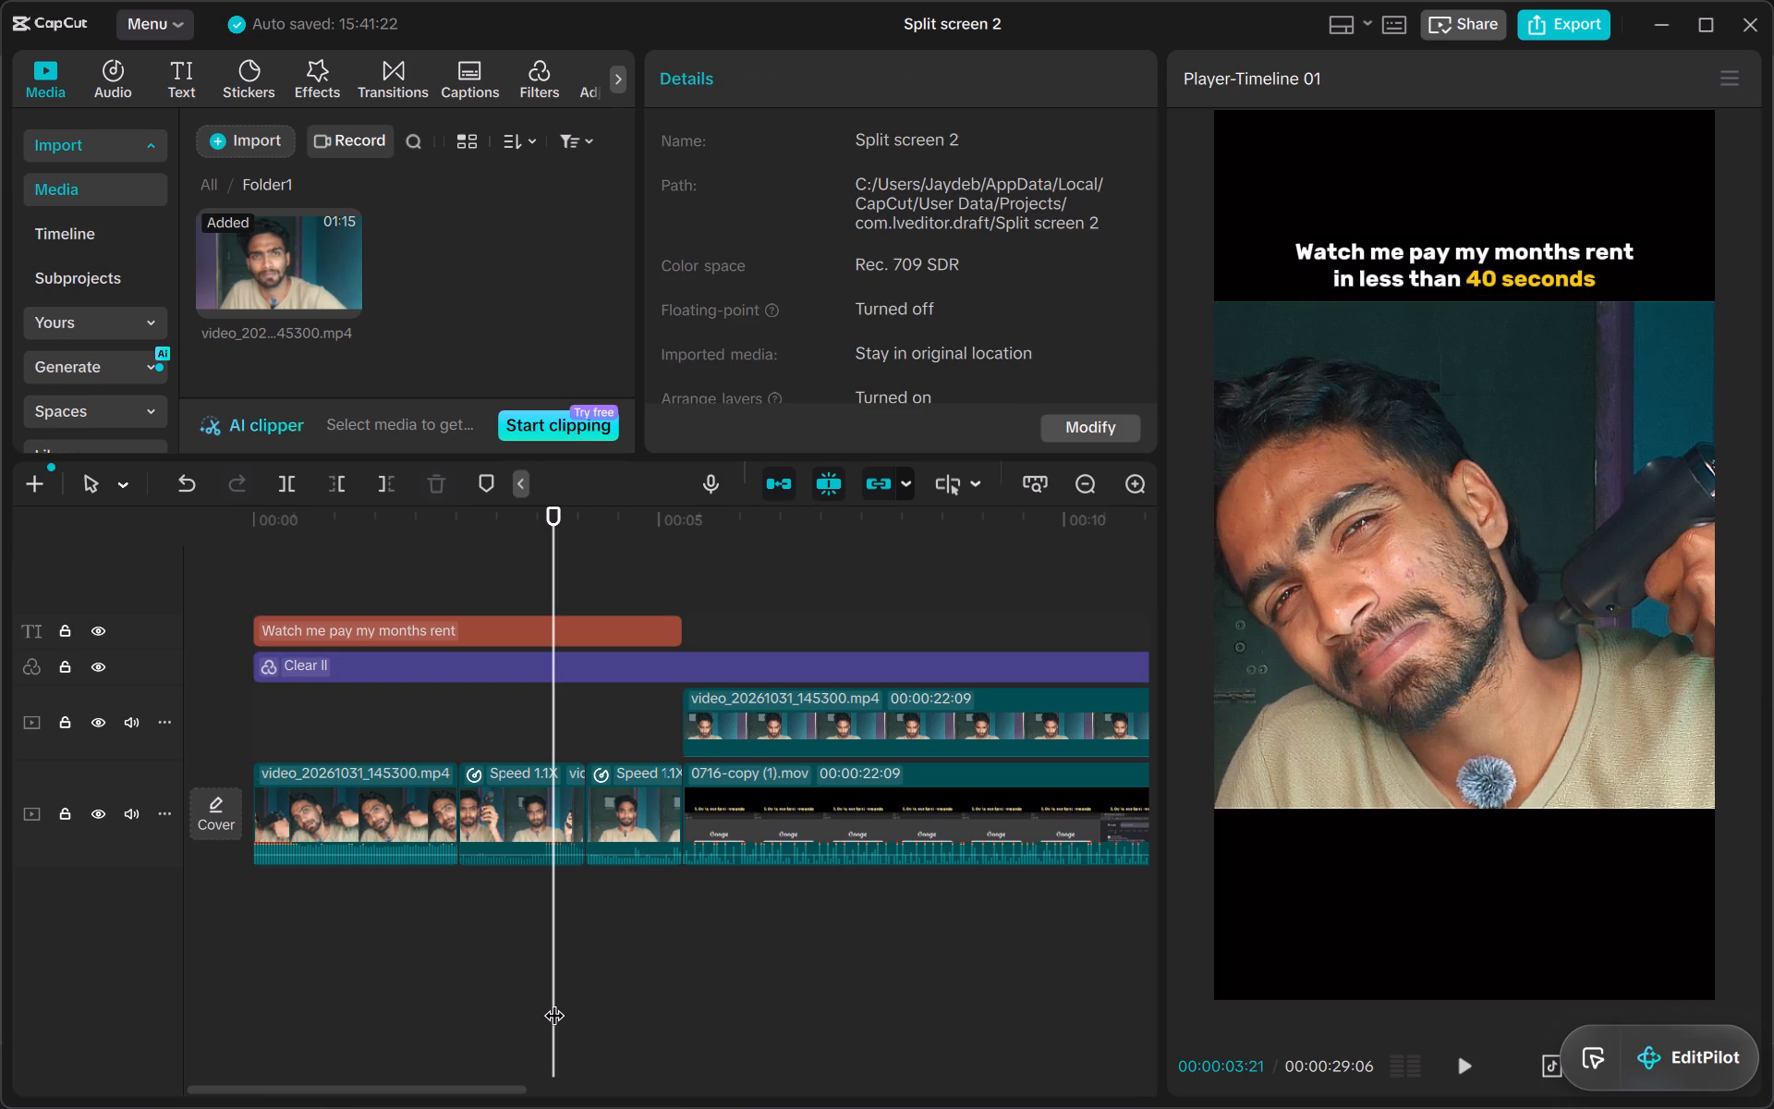
pyautogui.click(545, 985)
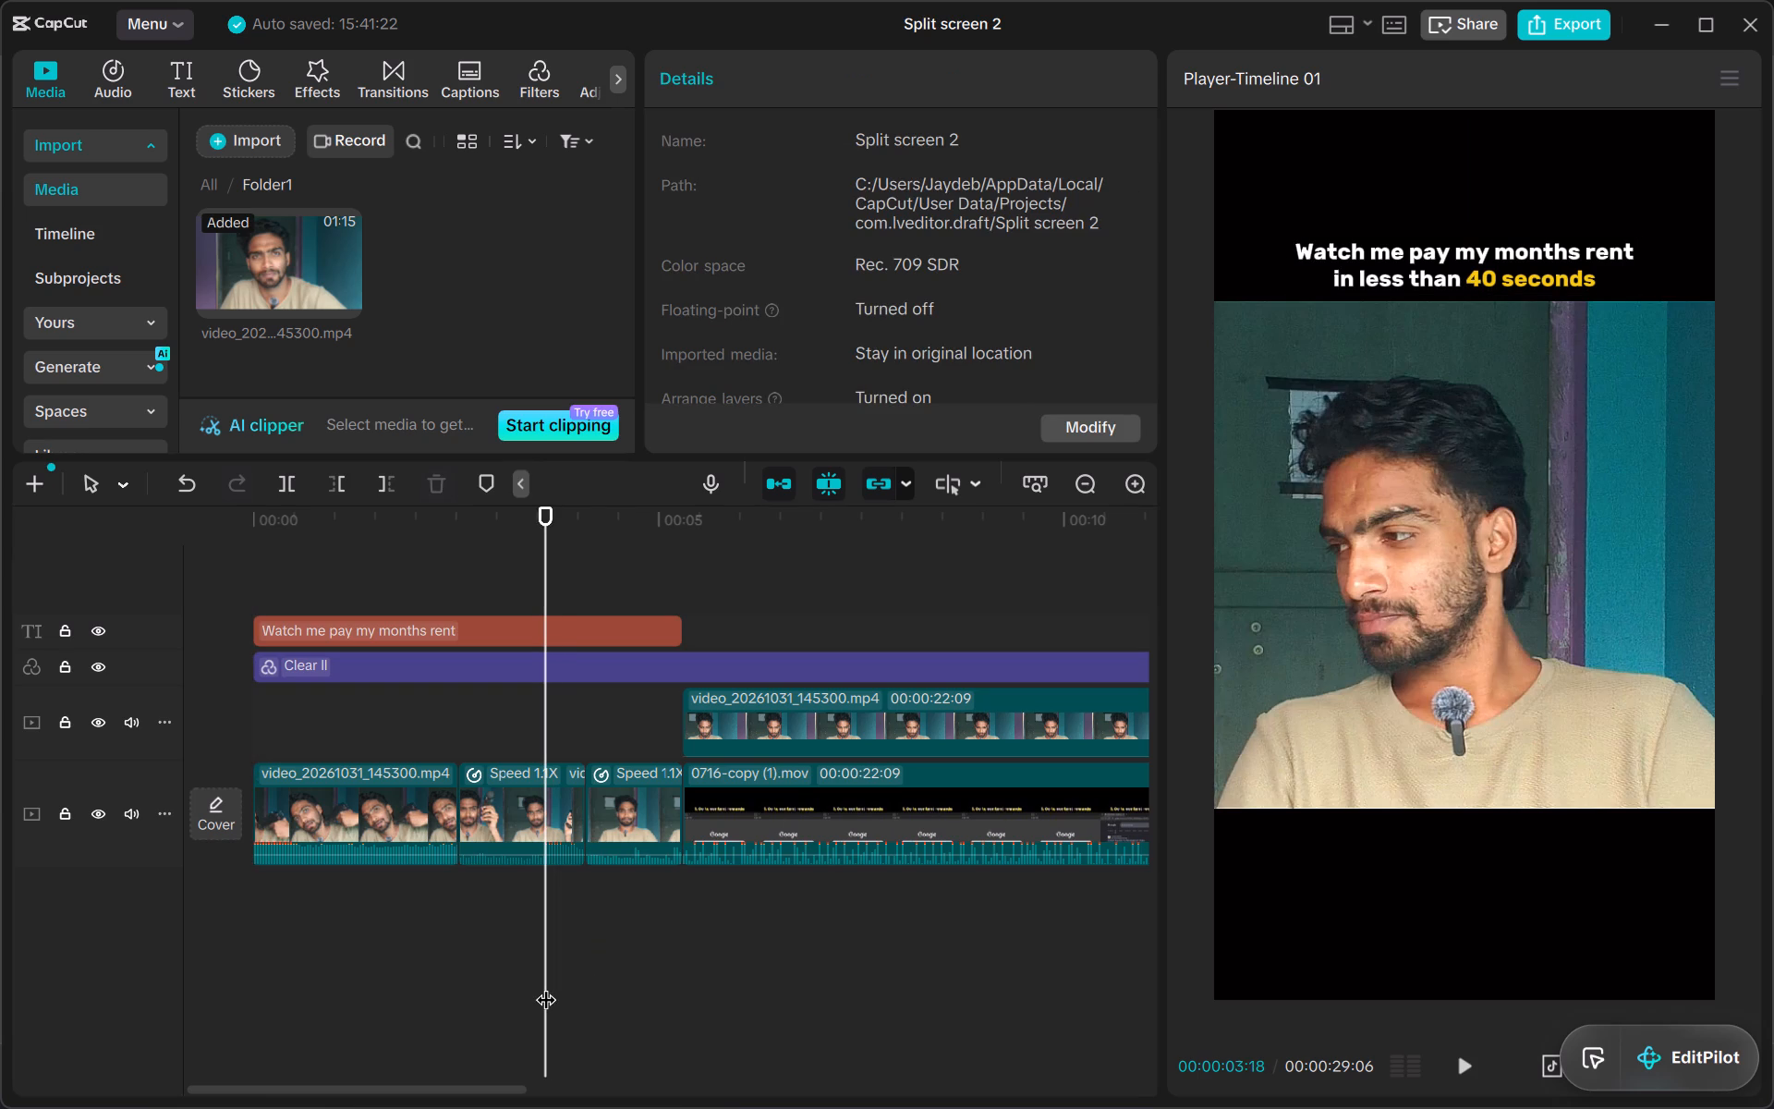
pyautogui.click(516, 967)
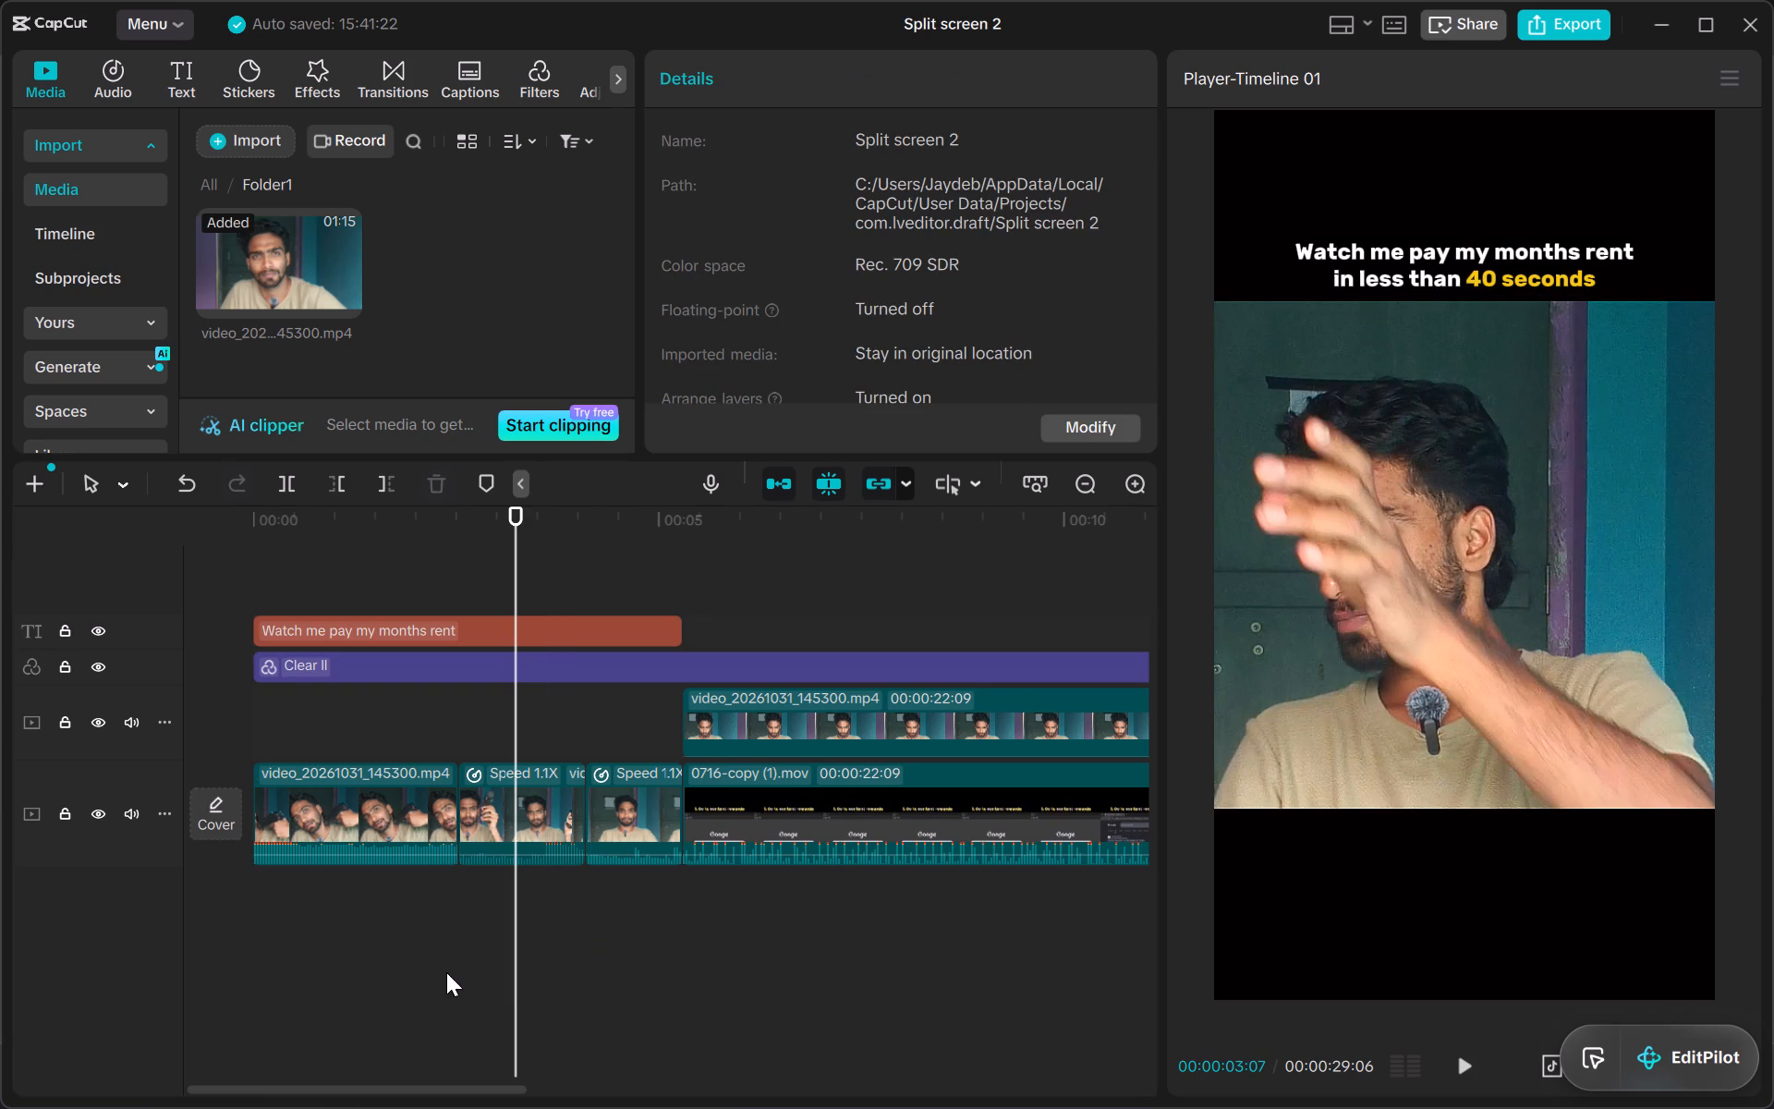
pyautogui.click(433, 952)
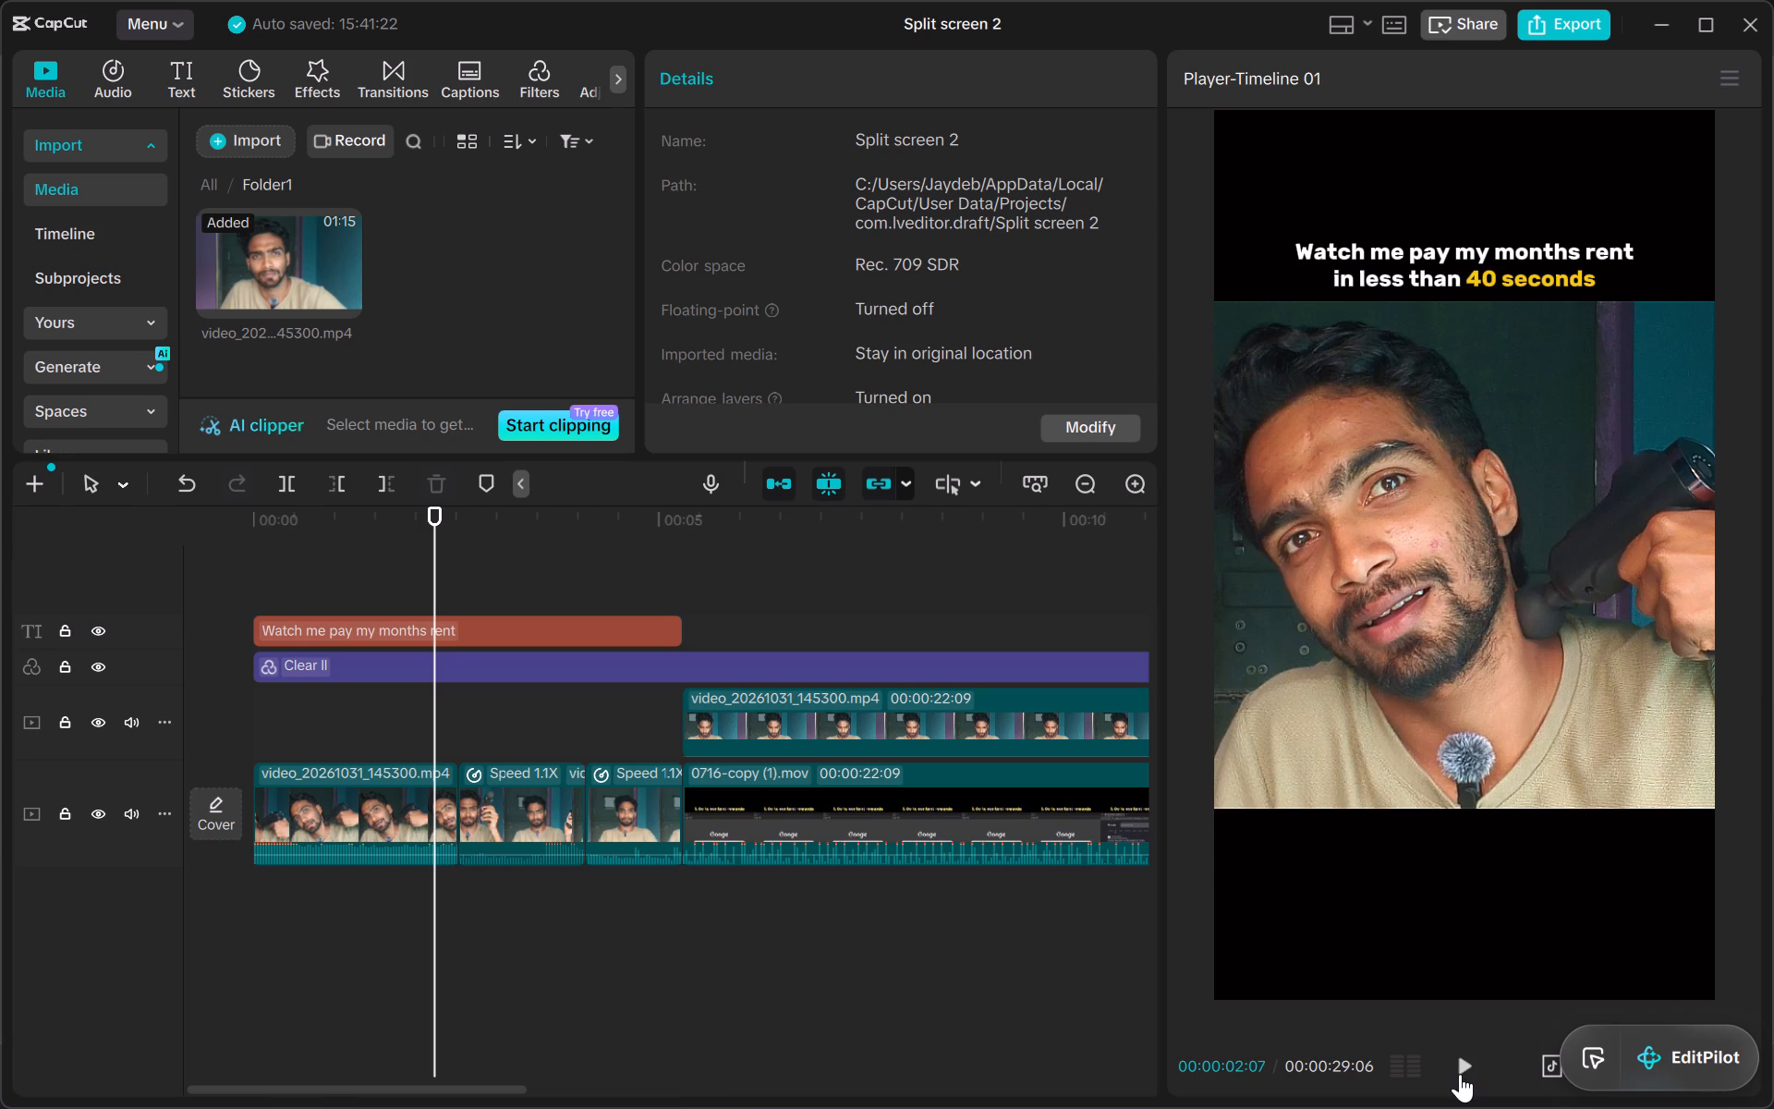
pyautogui.click(1460, 1074)
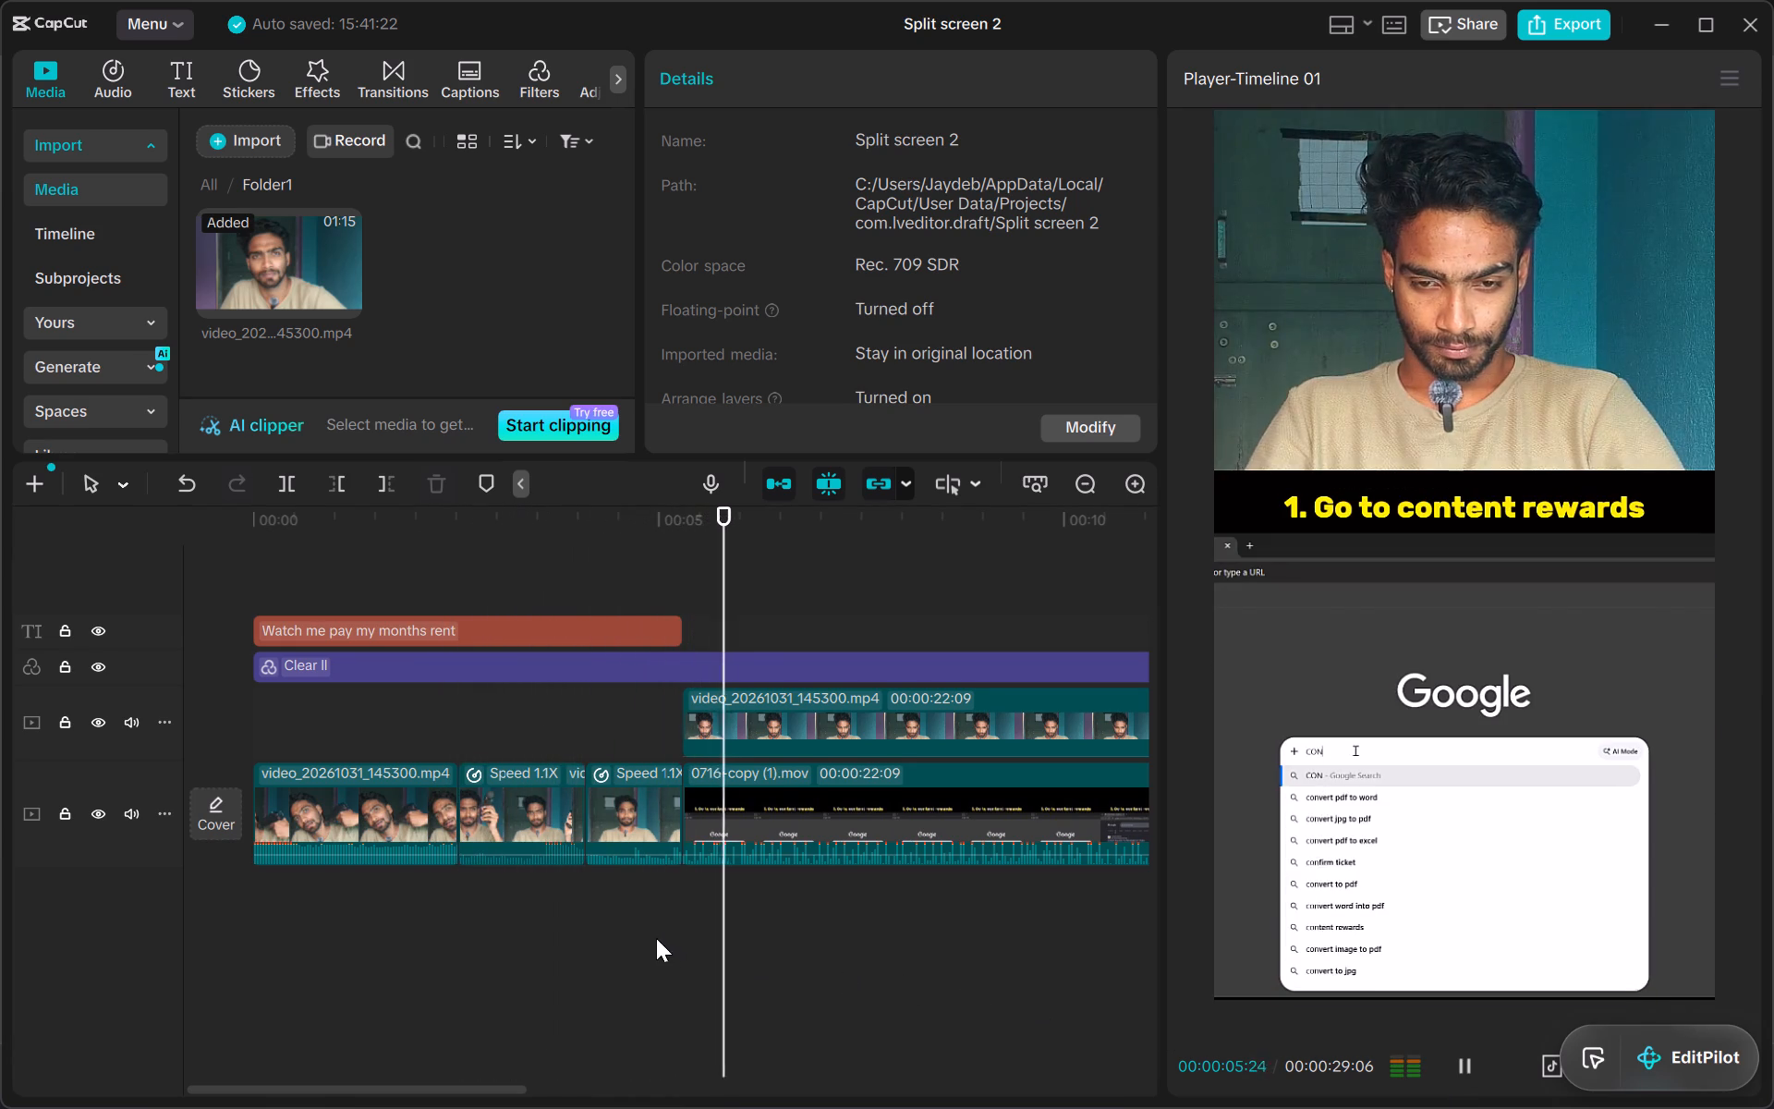
pyautogui.click(628, 901)
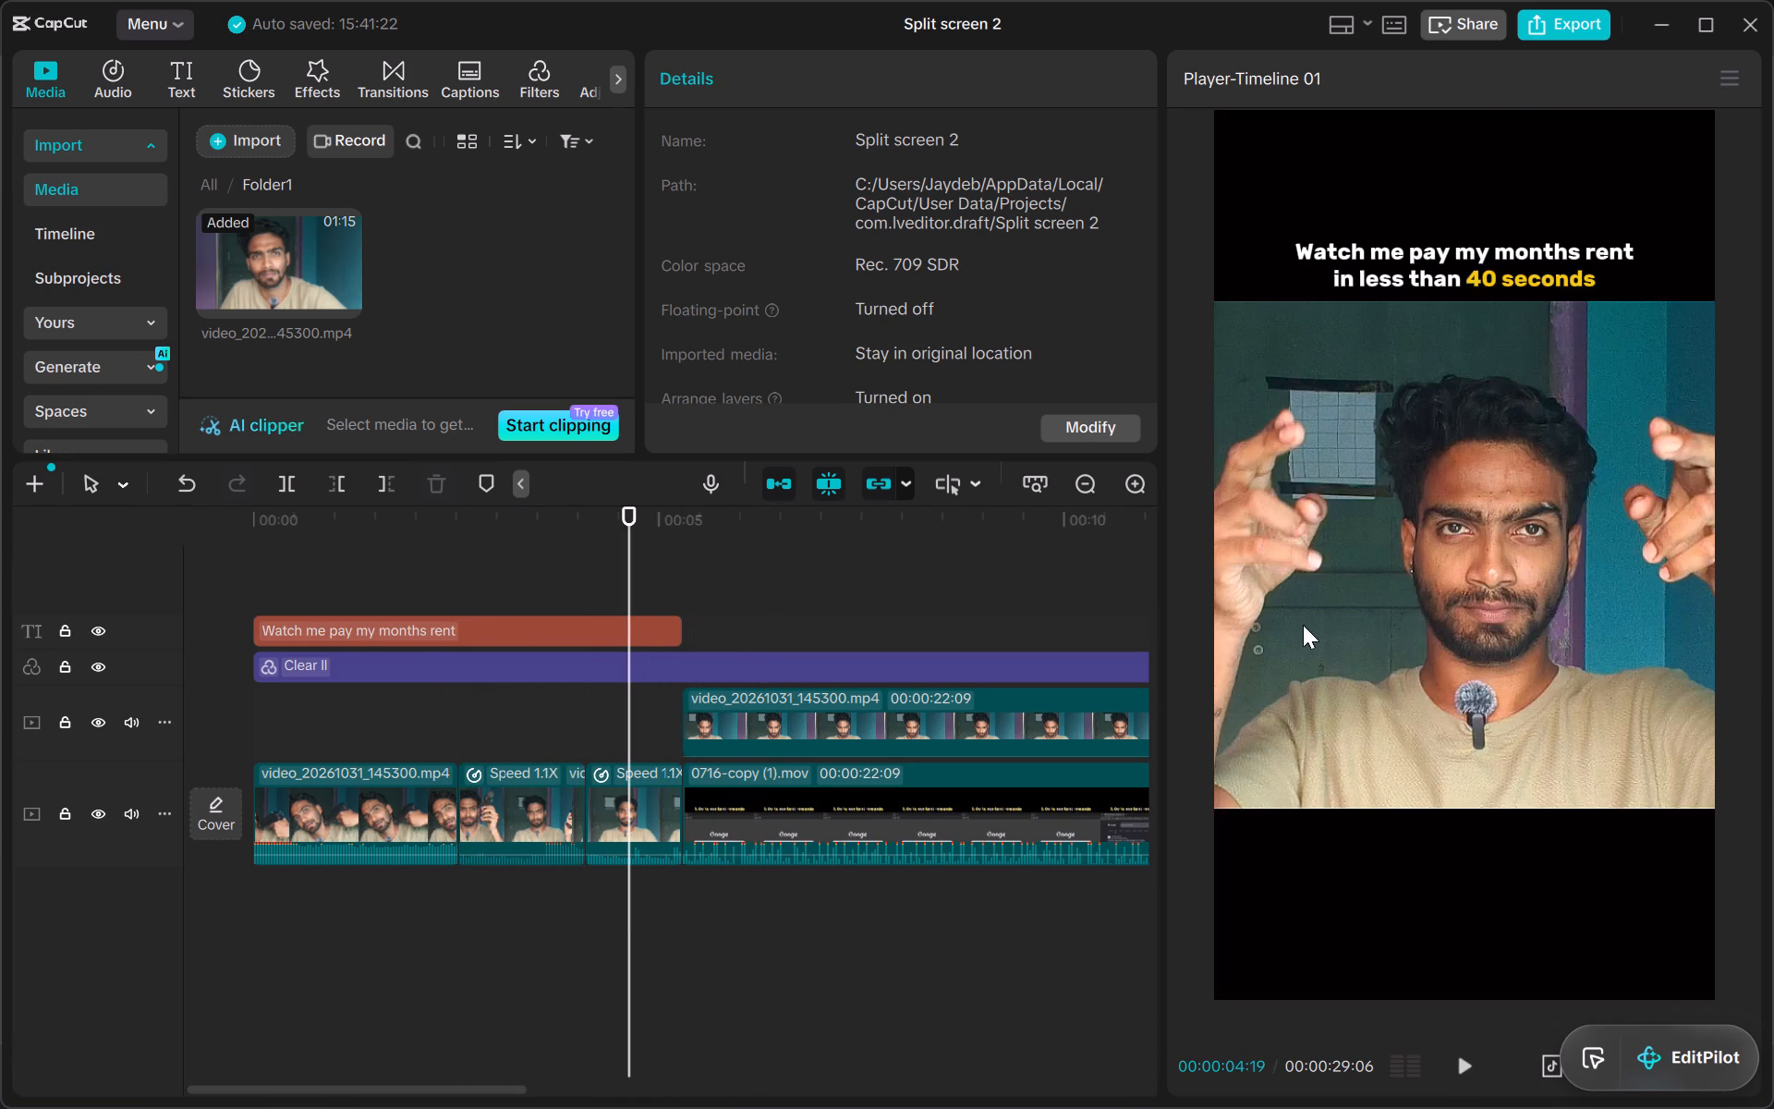
pyautogui.doubleClick(1303, 625)
pyautogui.moveTo(1428, 615); pyautogui.dragTo(1403, 617)
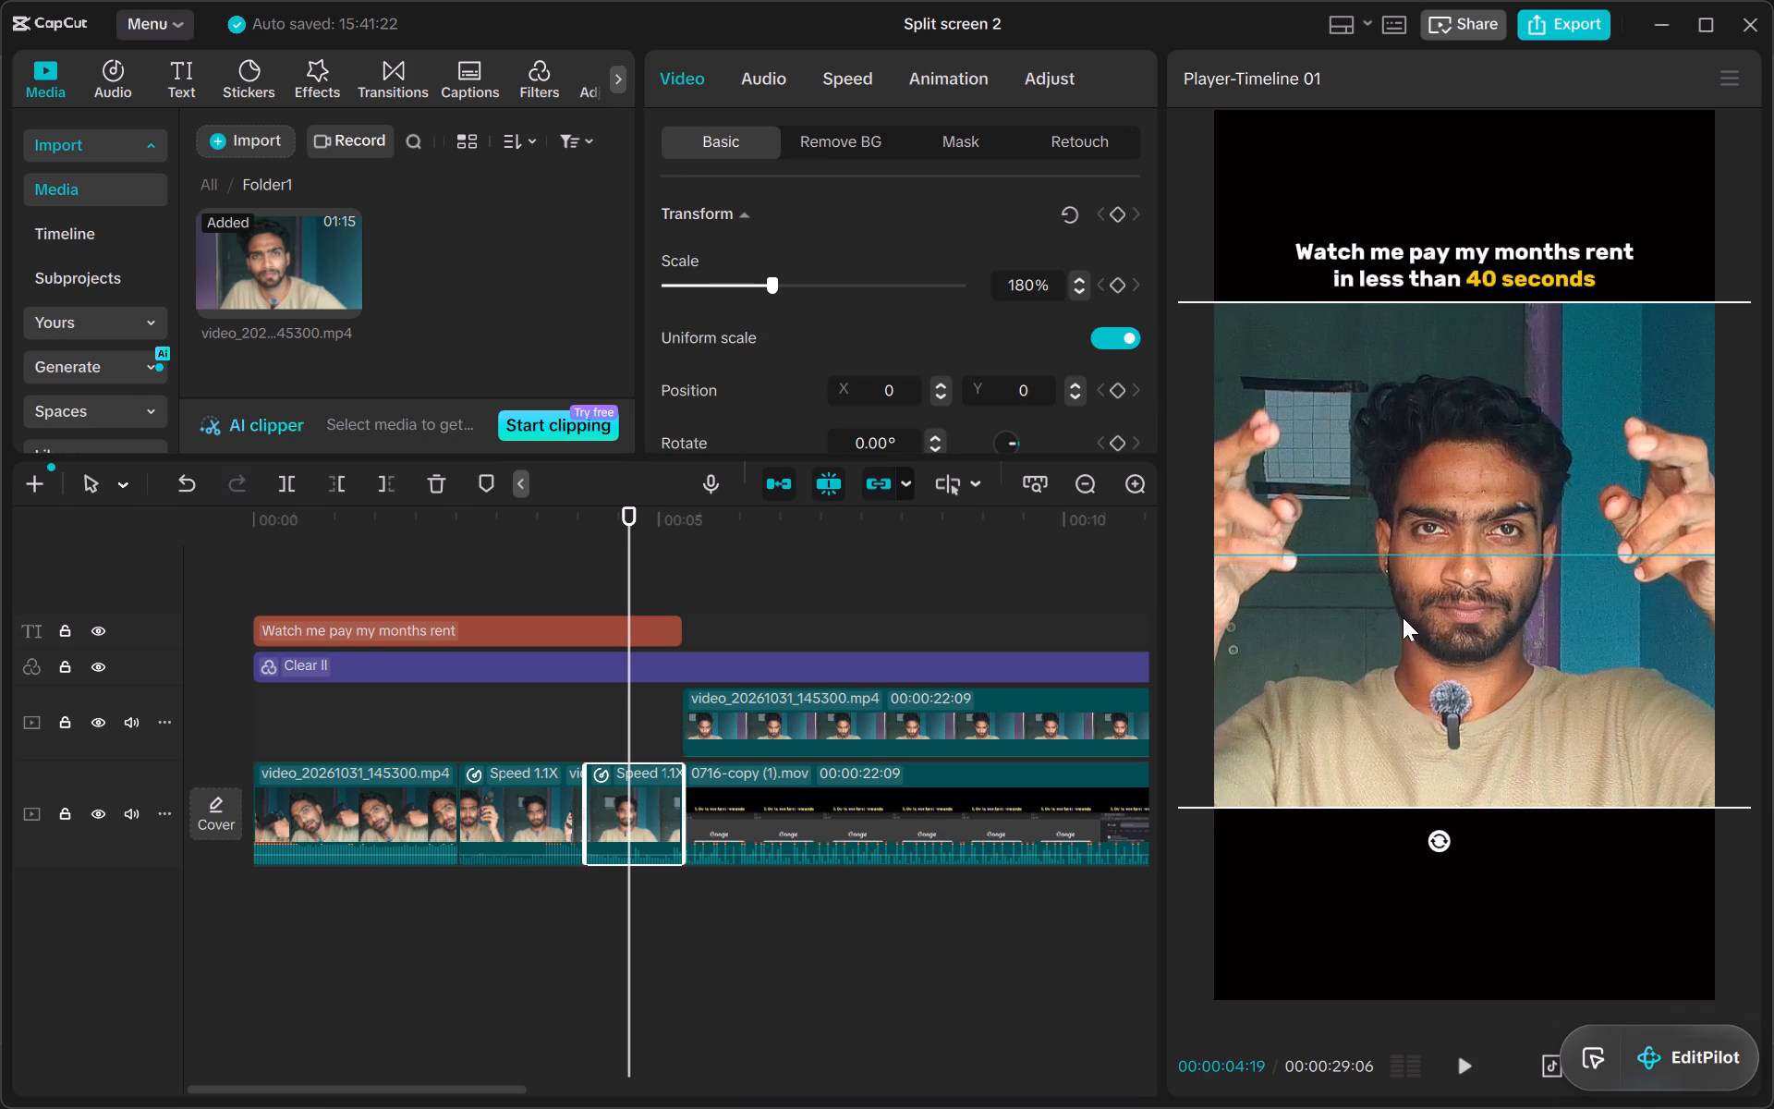
pyautogui.moveTo(1403, 617); pyautogui.dragTo(1404, 619)
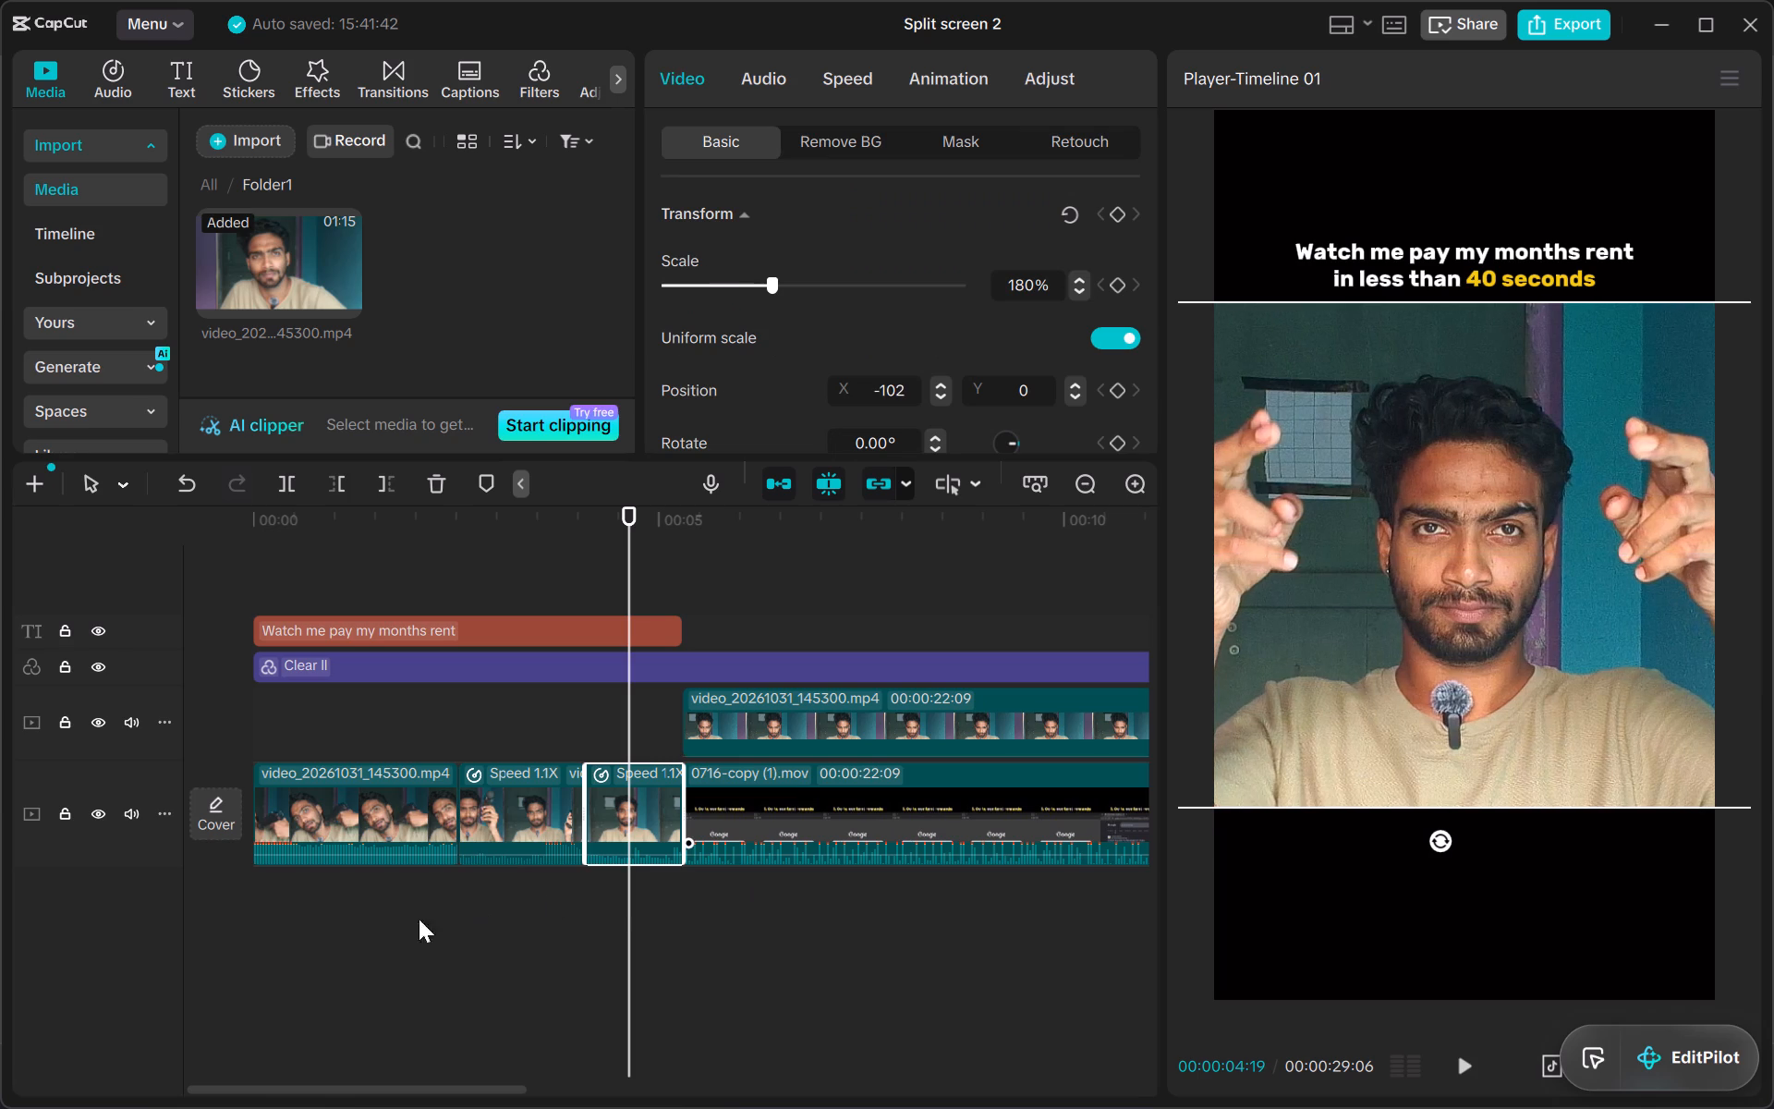
# Replay the opening from the start and apply Reduce noise to the audio of its three clips.
pyautogui.click(281, 925)
pyautogui.click(213, 914)
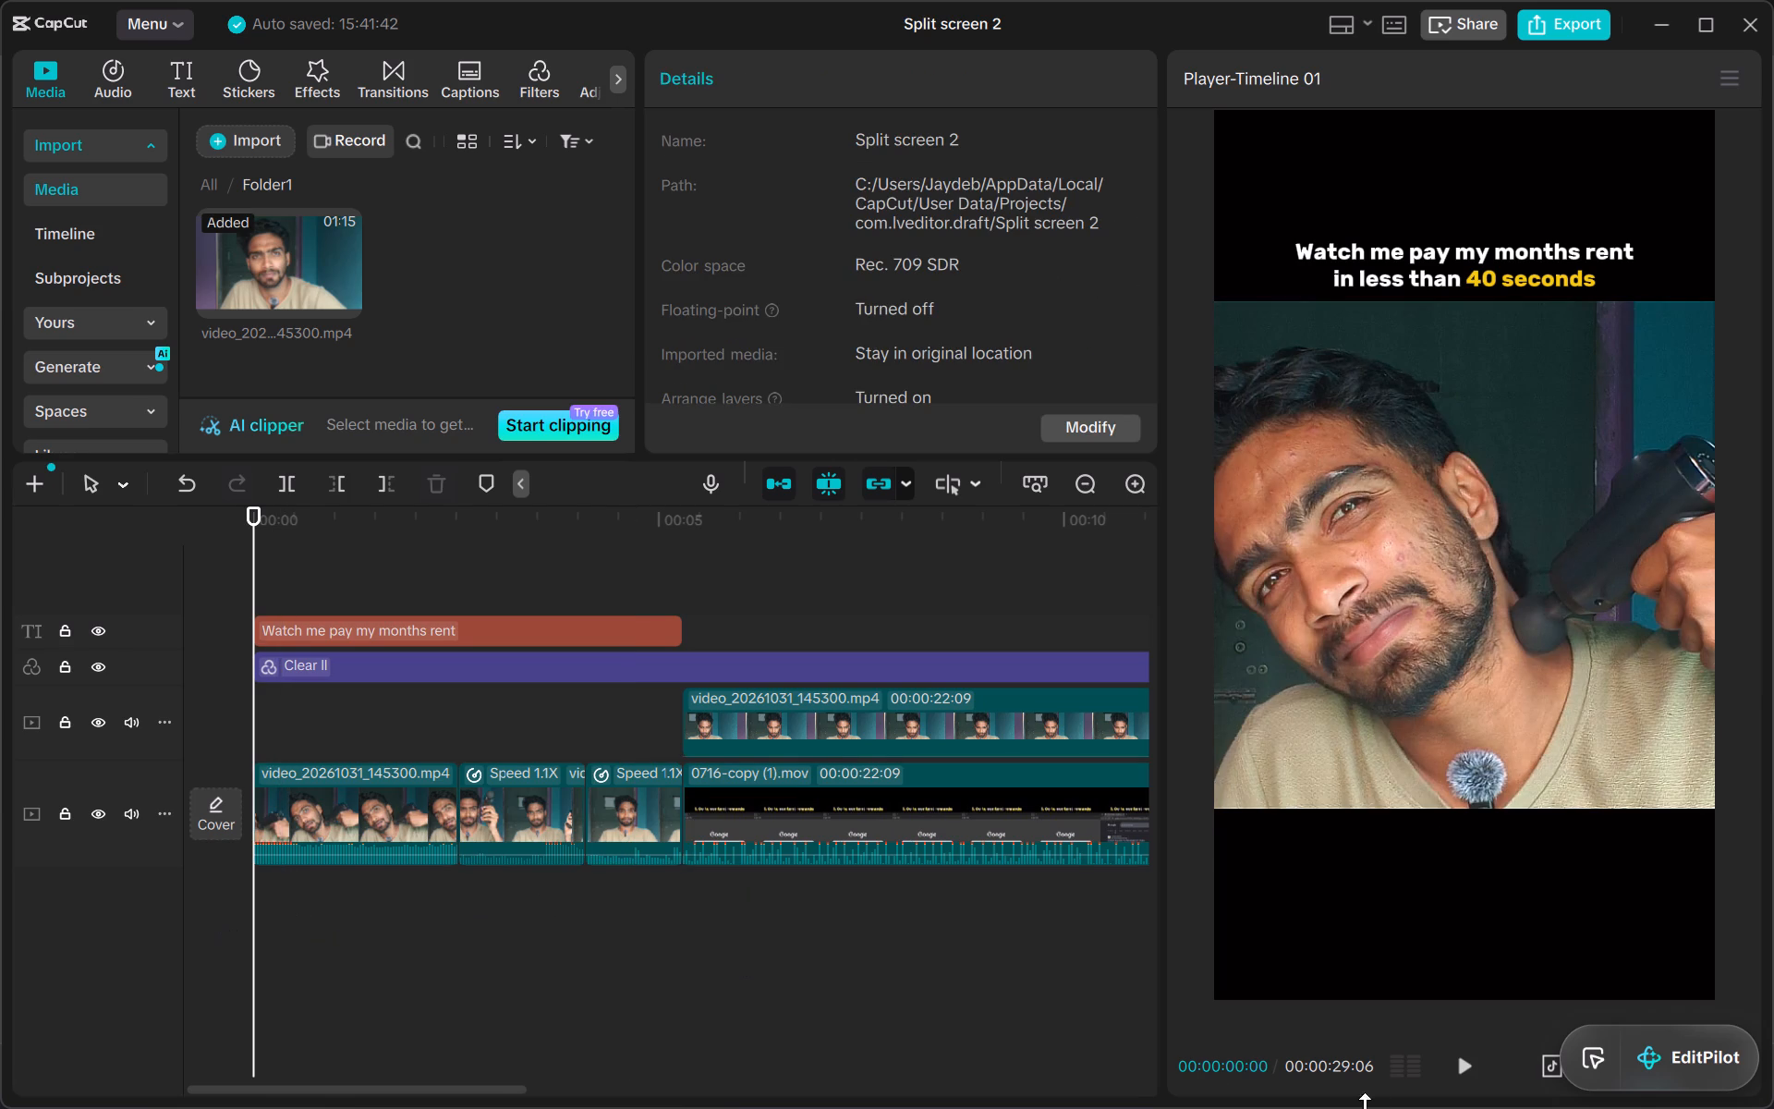
pyautogui.click(1463, 1073)
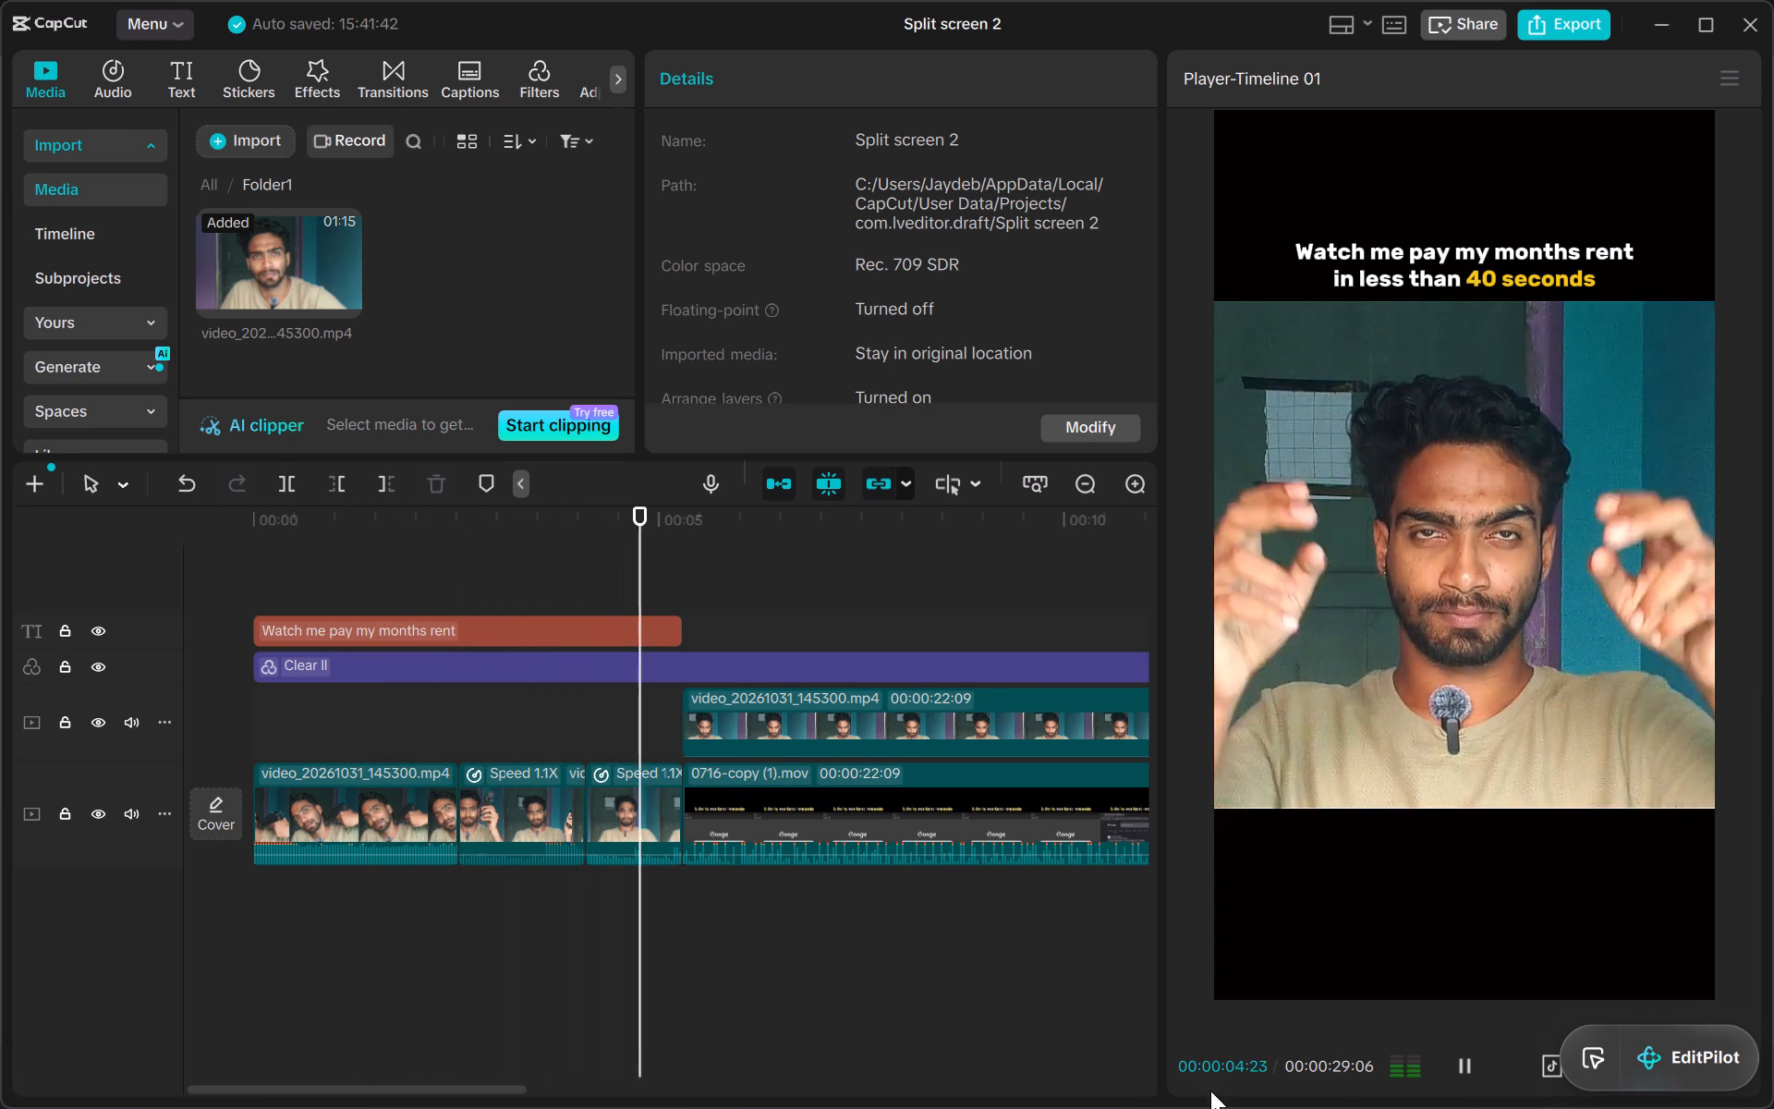
pyautogui.moveTo(632, 926); pyautogui.dragTo(385, 816)
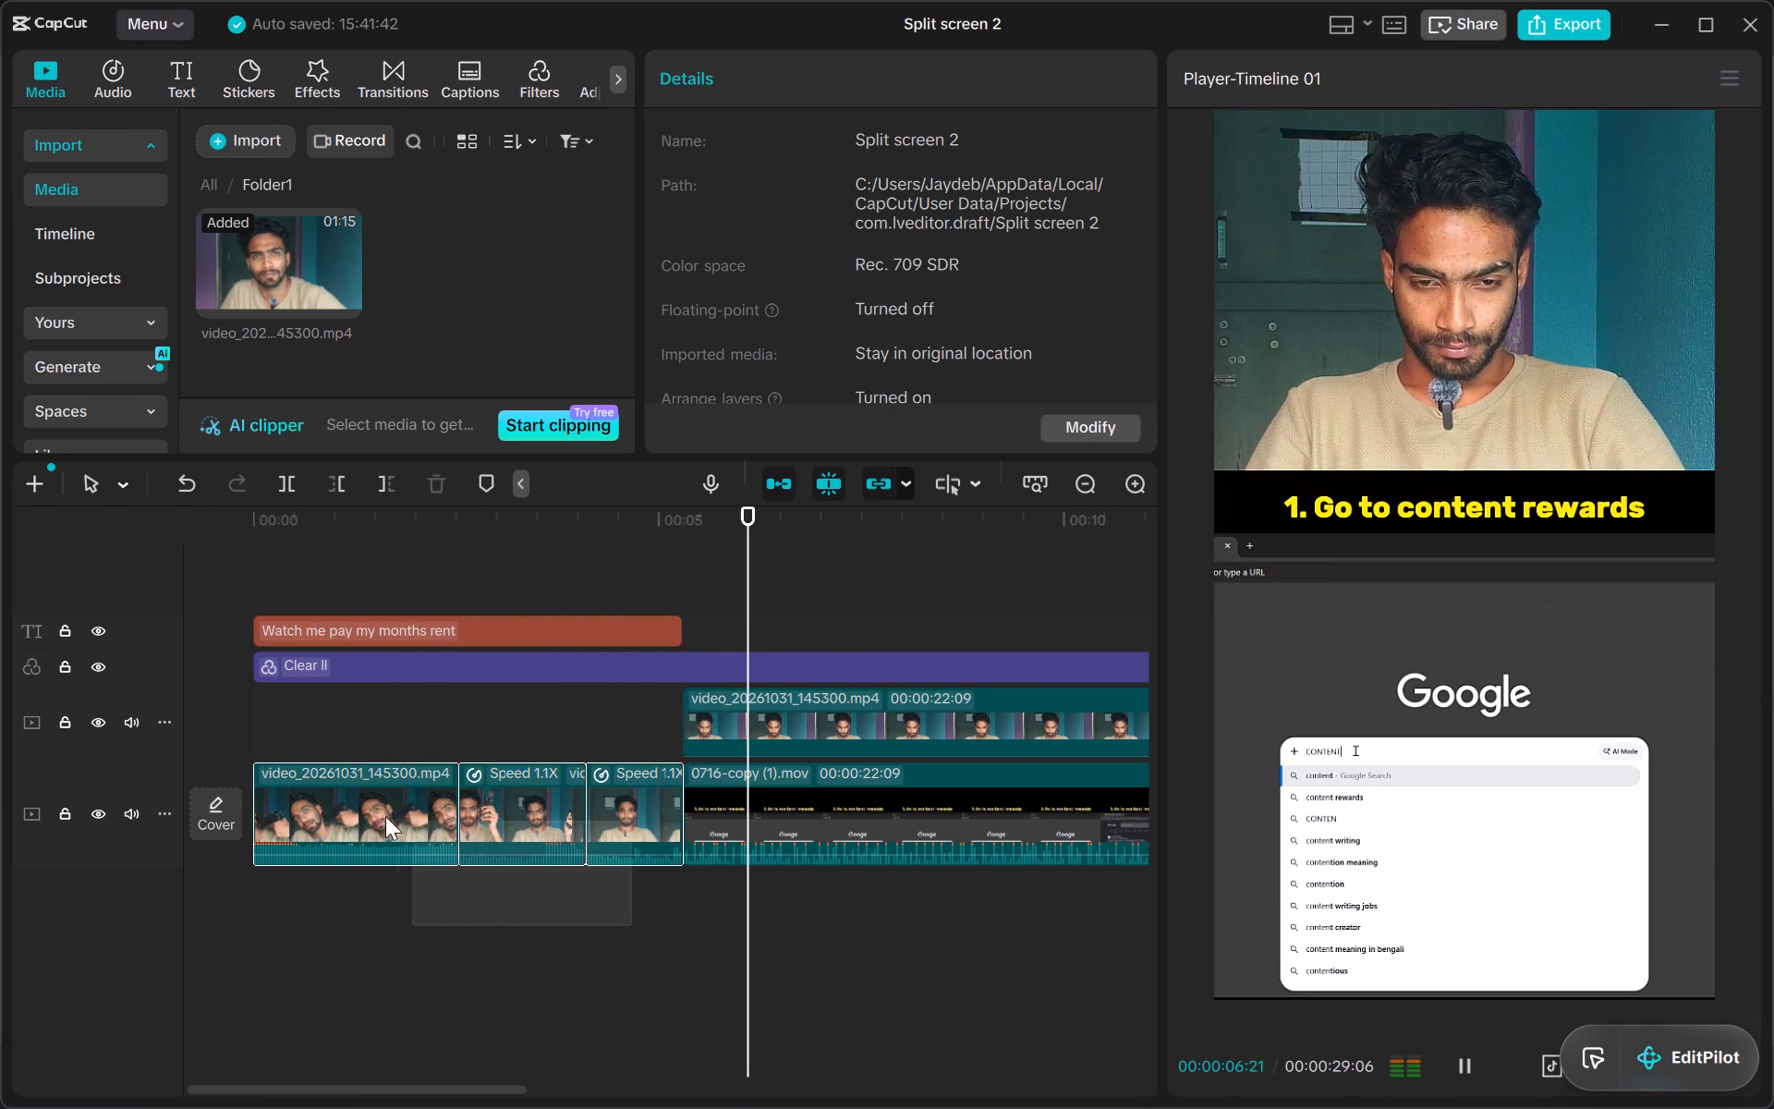
pyautogui.moveTo(385, 816); pyautogui.dragTo(368, 808)
pyautogui.click(758, 73)
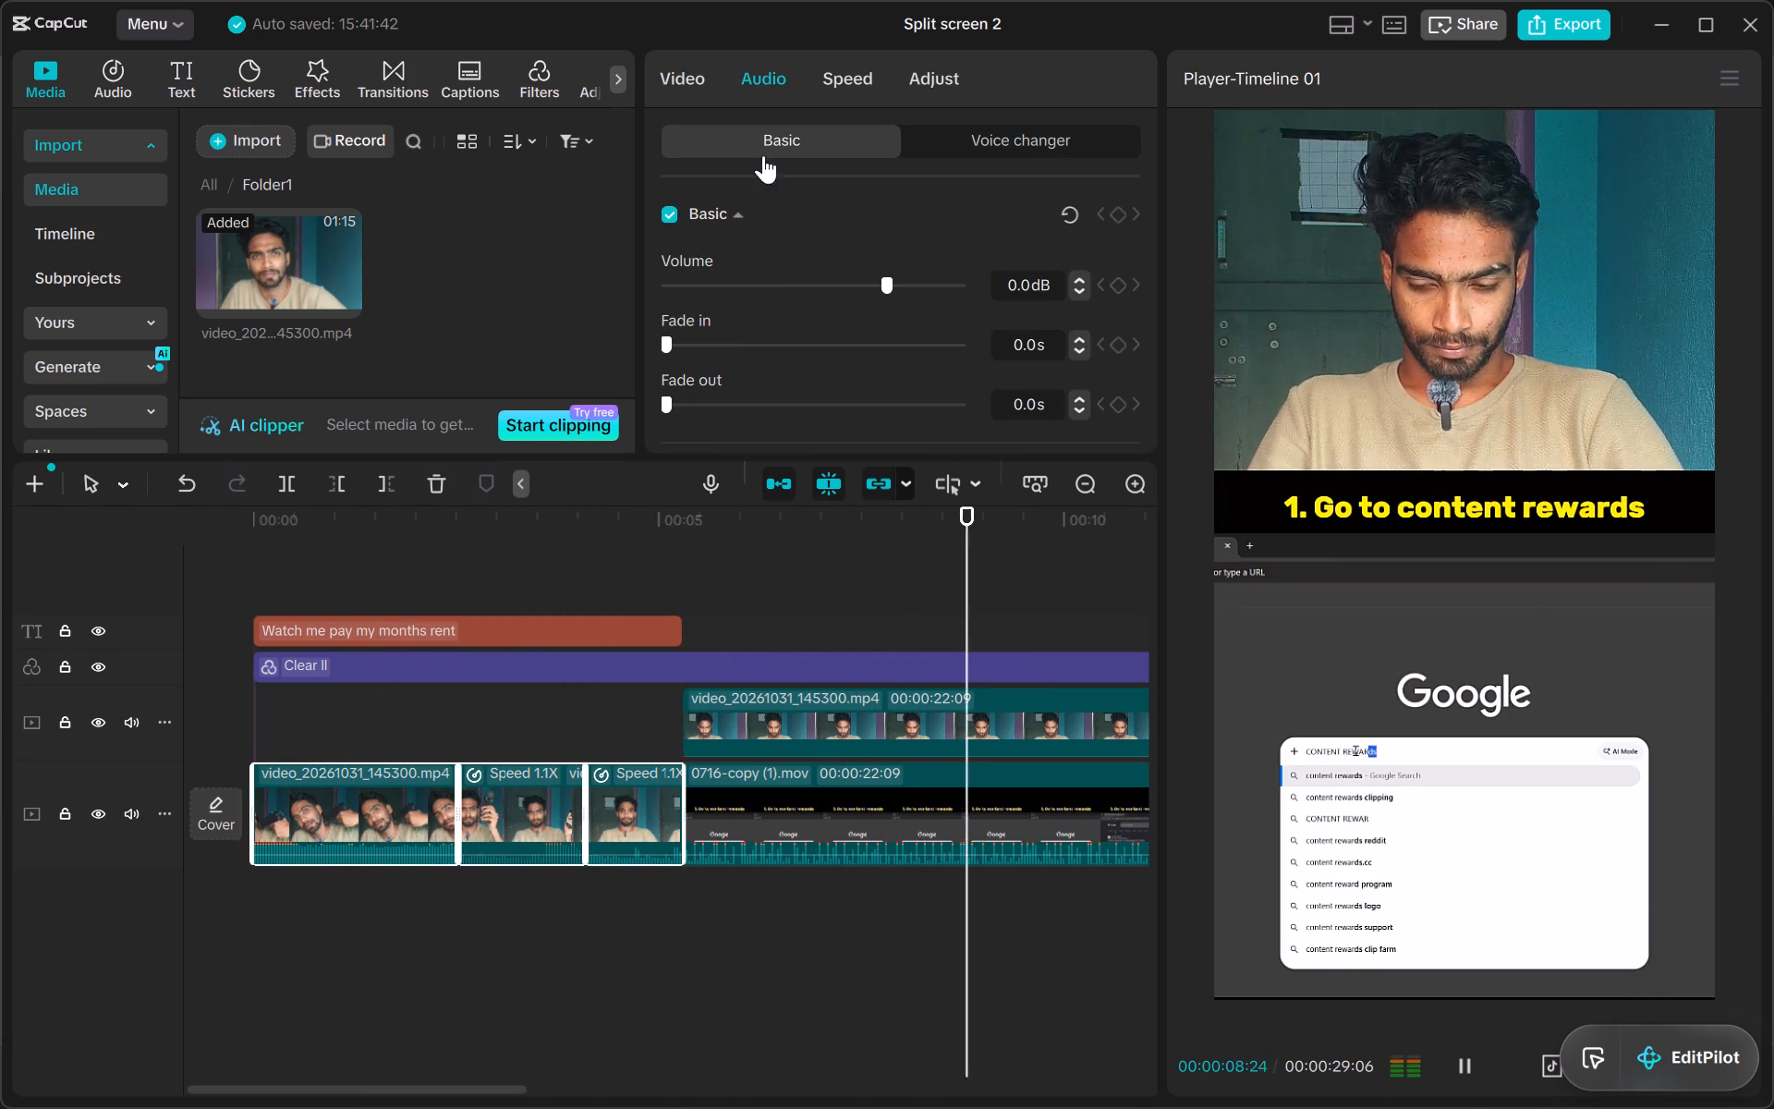
pyautogui.scroll(-4, 749, 318)
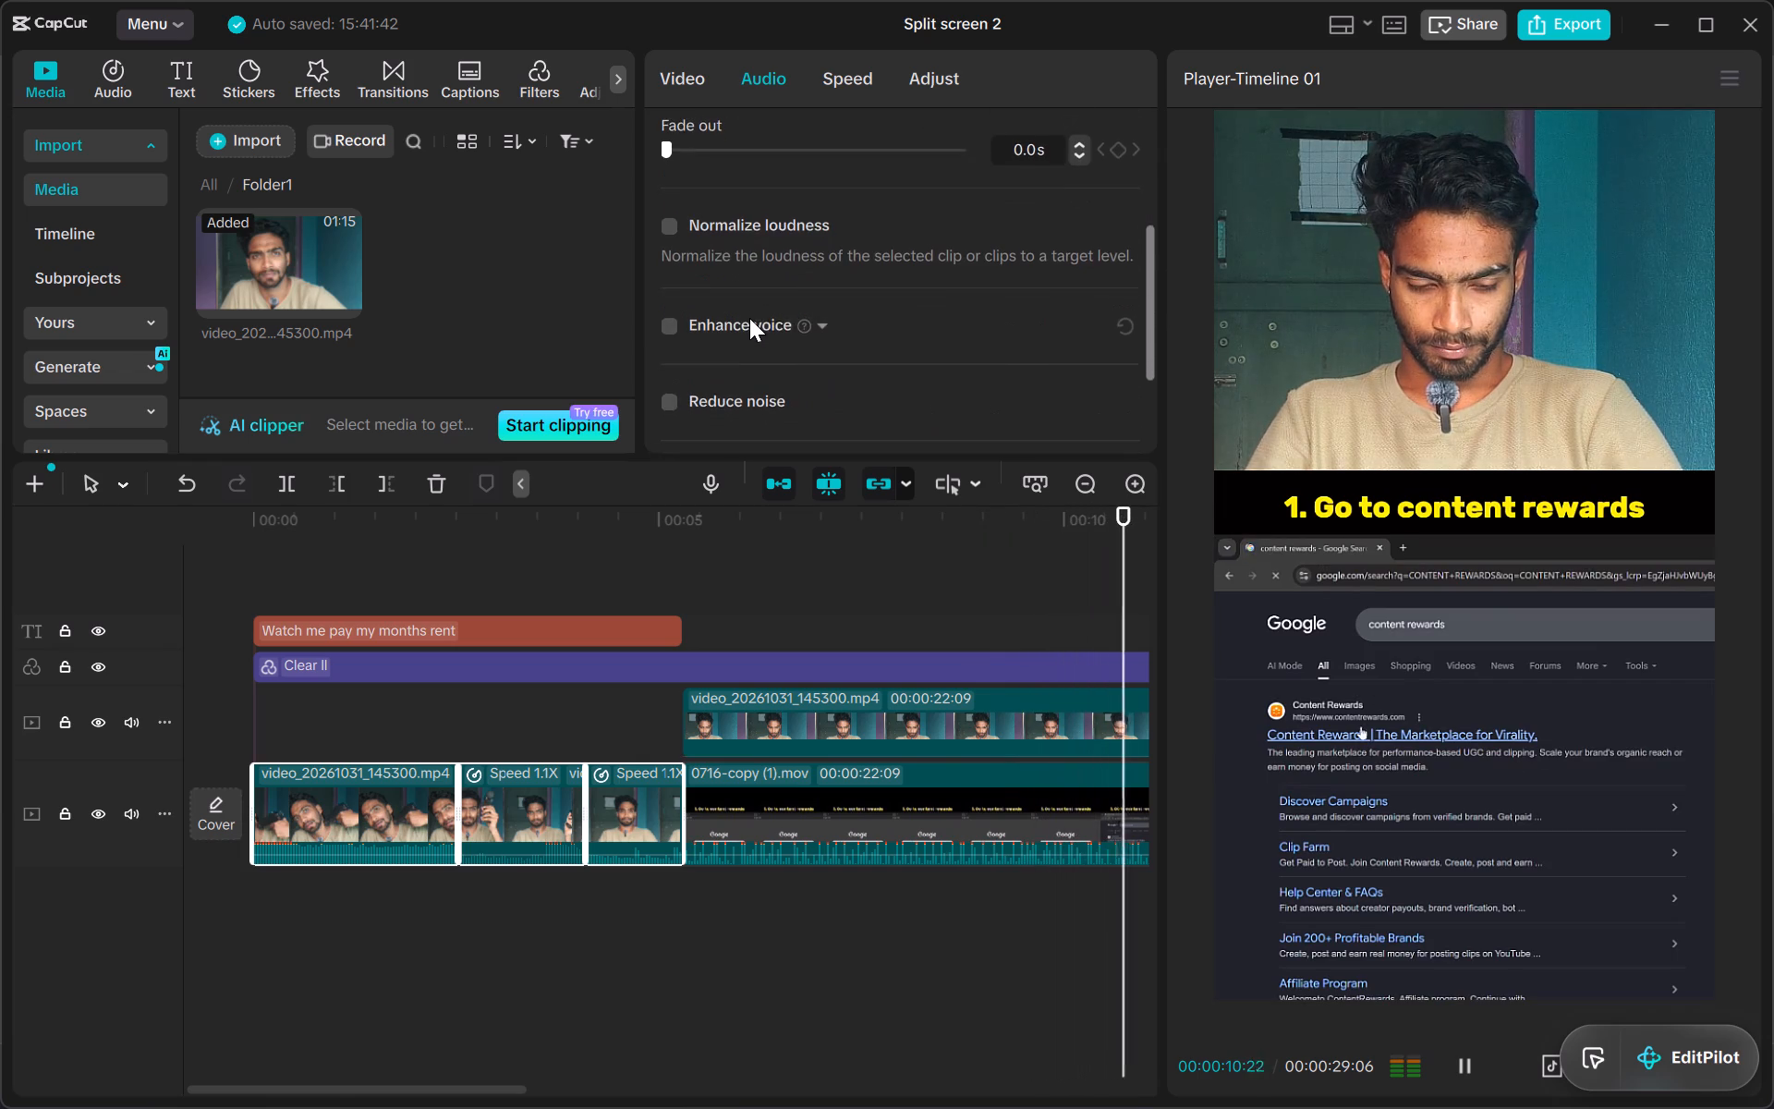
pyautogui.scroll(-1, 749, 318)
pyautogui.click(672, 376)
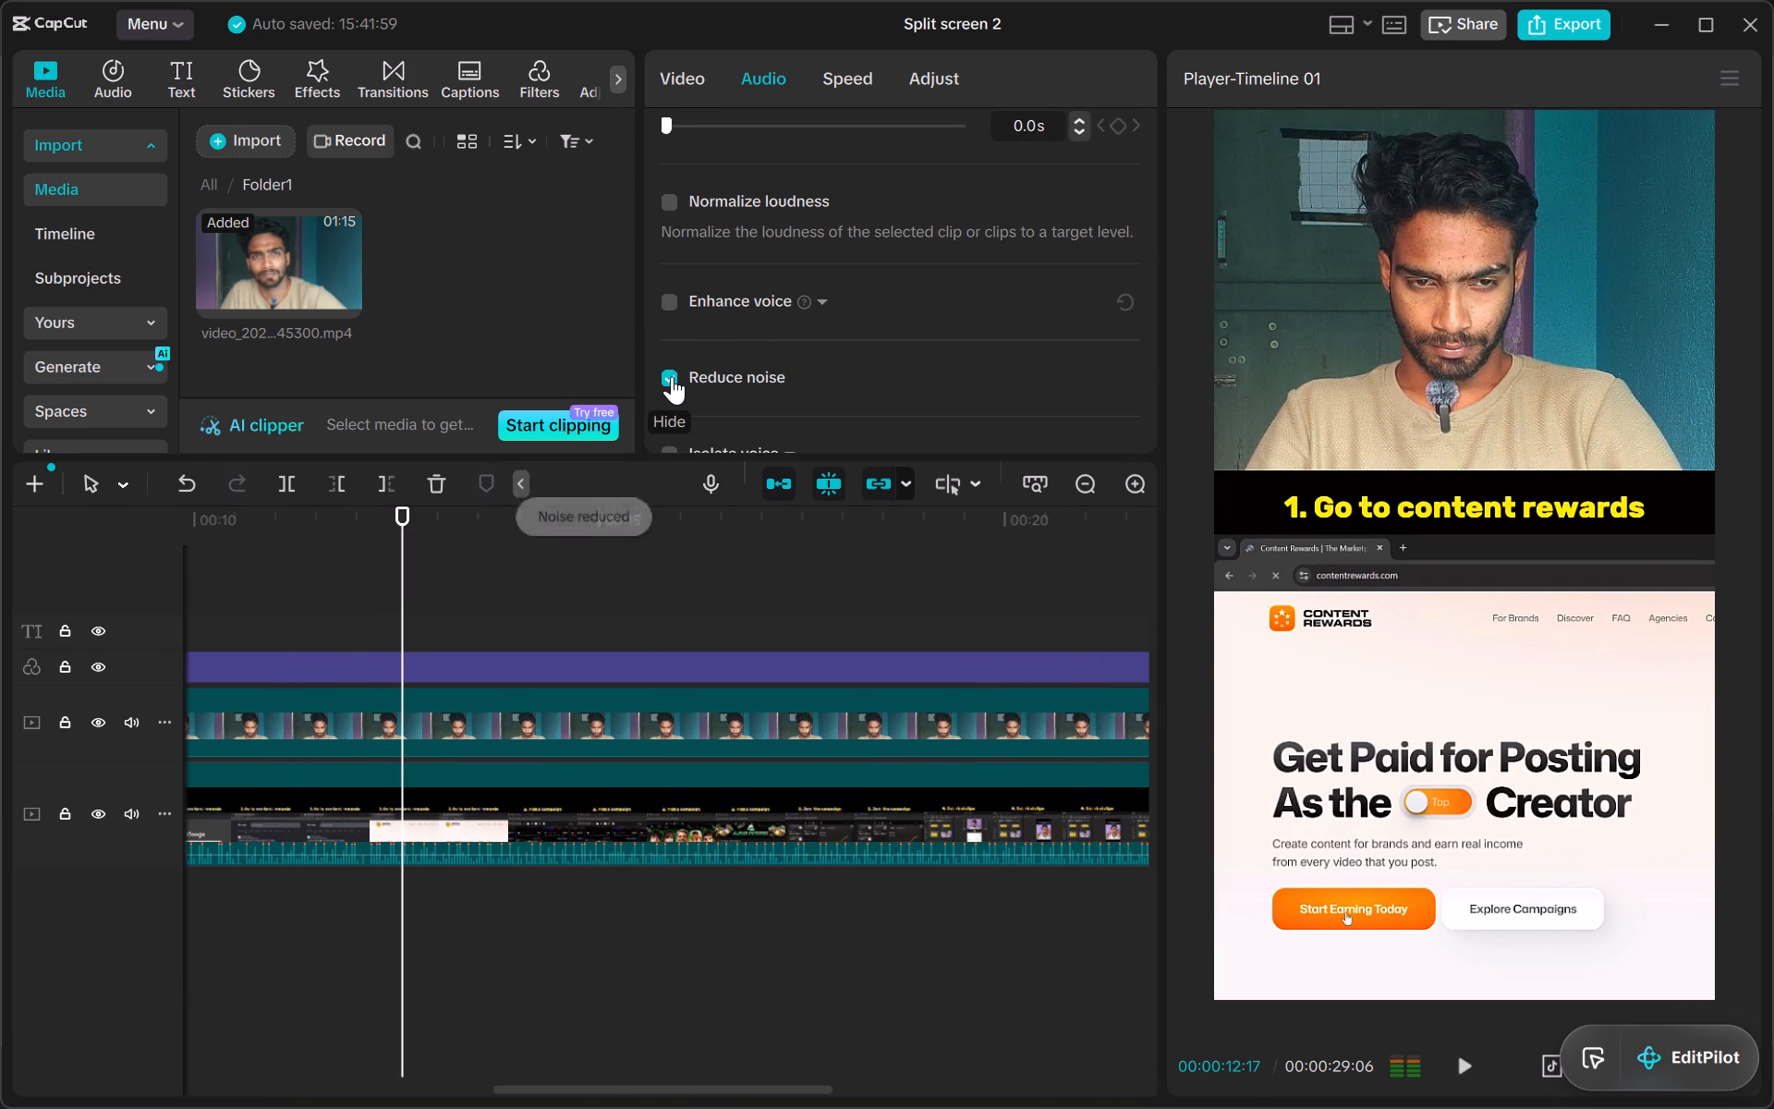
# Reduce the scale of the closing thumbs-up clip at the end of the timeline to 180%.
pyautogui.keyDown('ctrl'); pyautogui.scroll(-6, 786, 843); pyautogui.keyUp('ctrl')
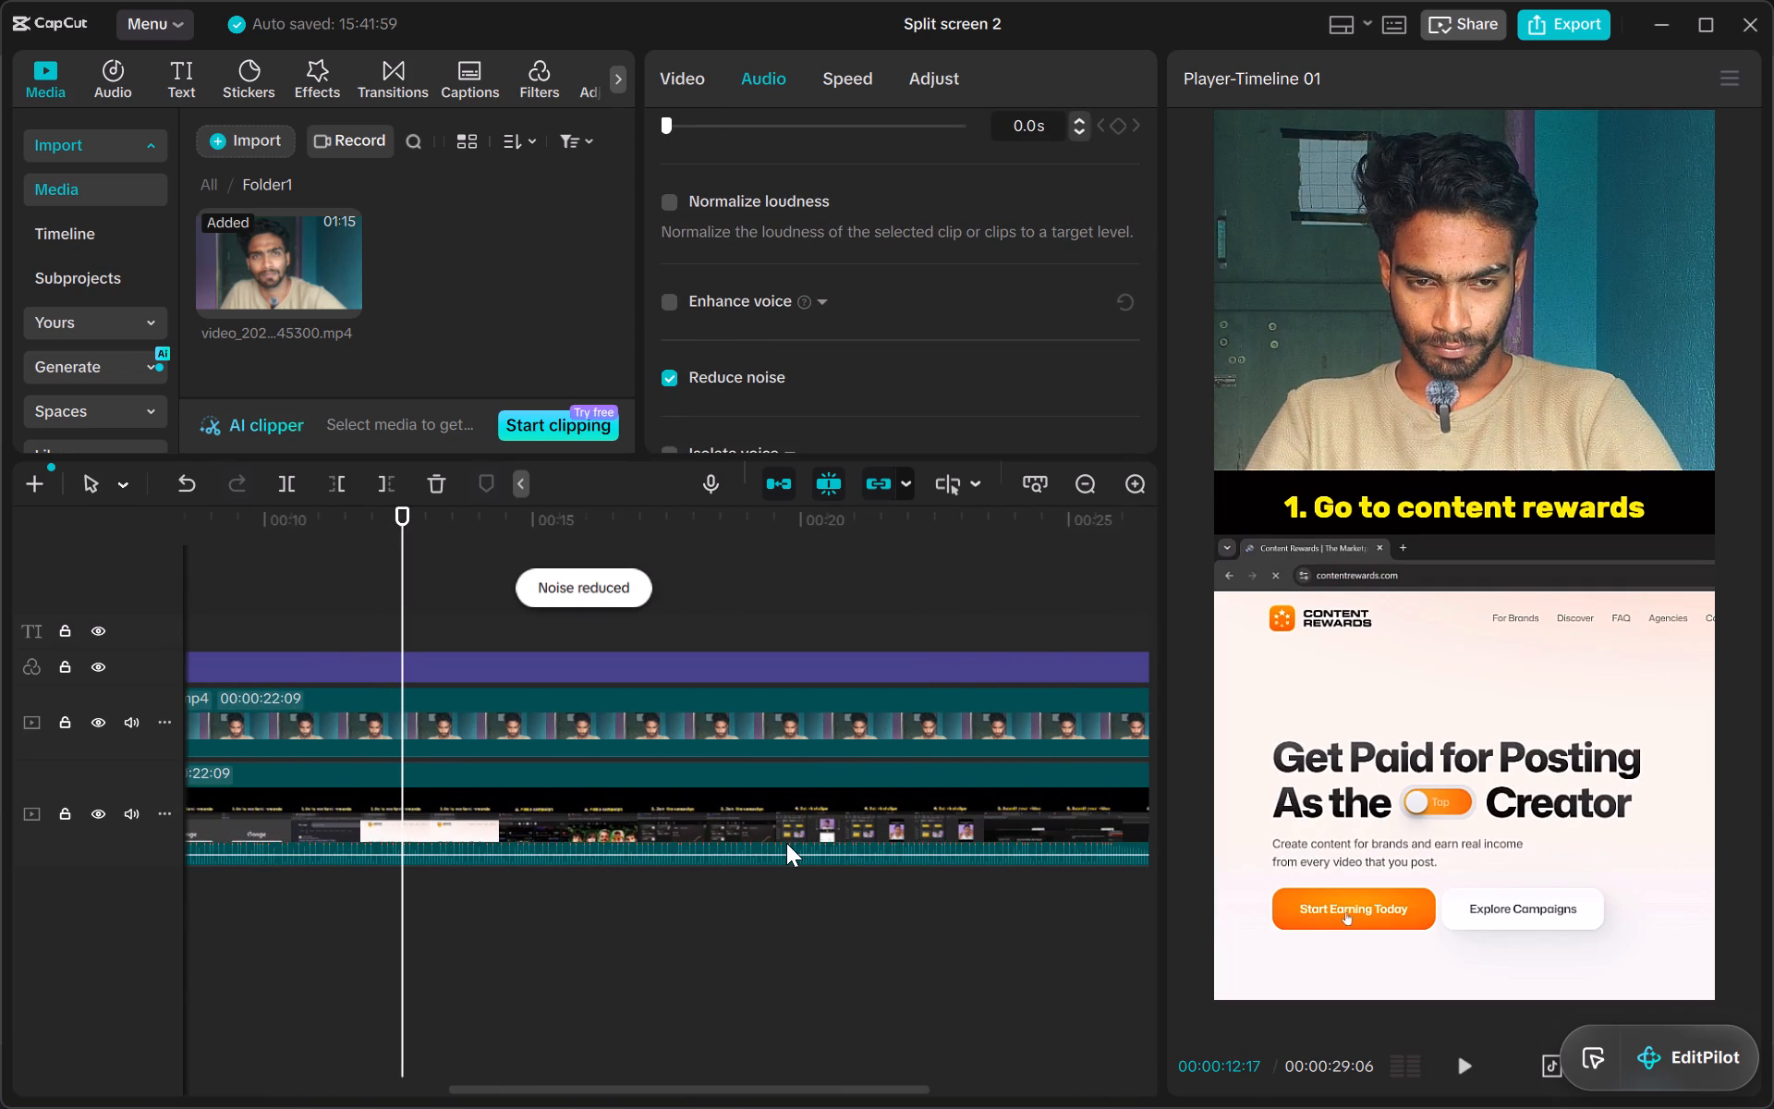
pyautogui.keyDown('ctrl'); pyautogui.scroll(-3, 786, 843); pyautogui.keyUp('ctrl')
pyautogui.click(1041, 885)
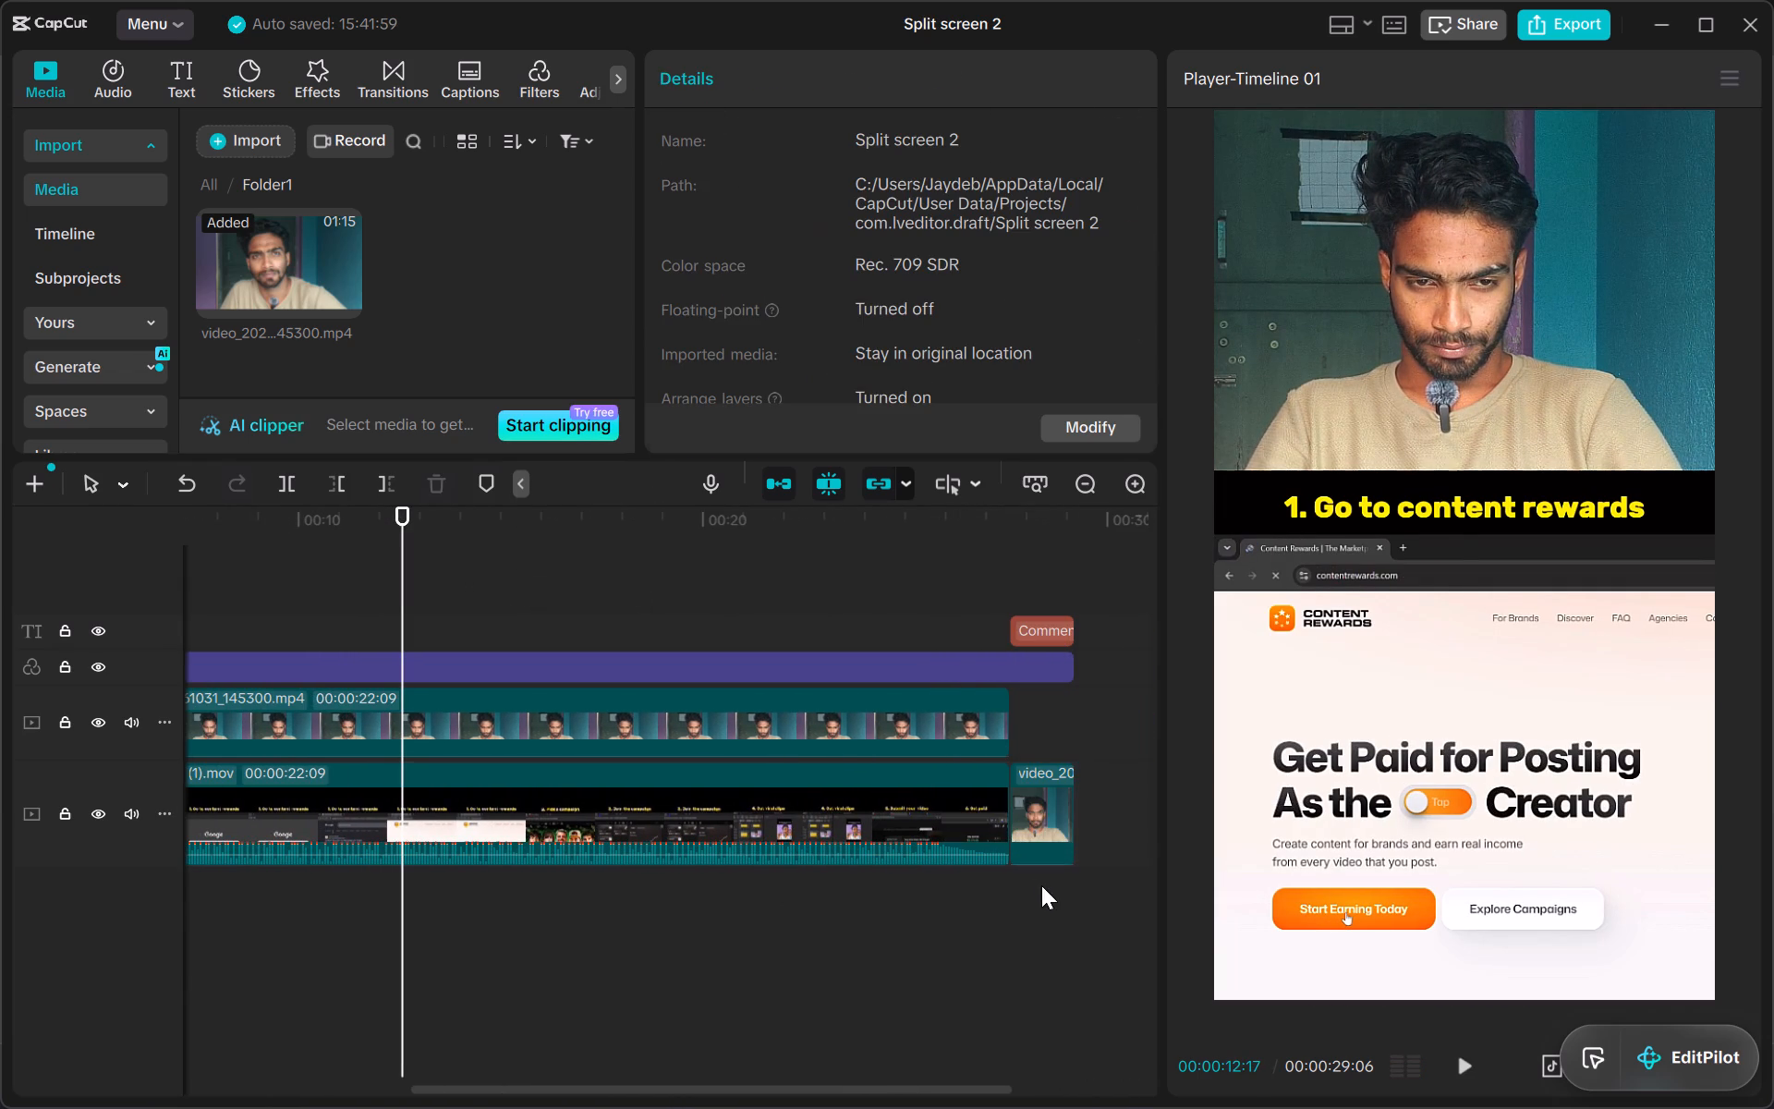
pyautogui.click(1056, 835)
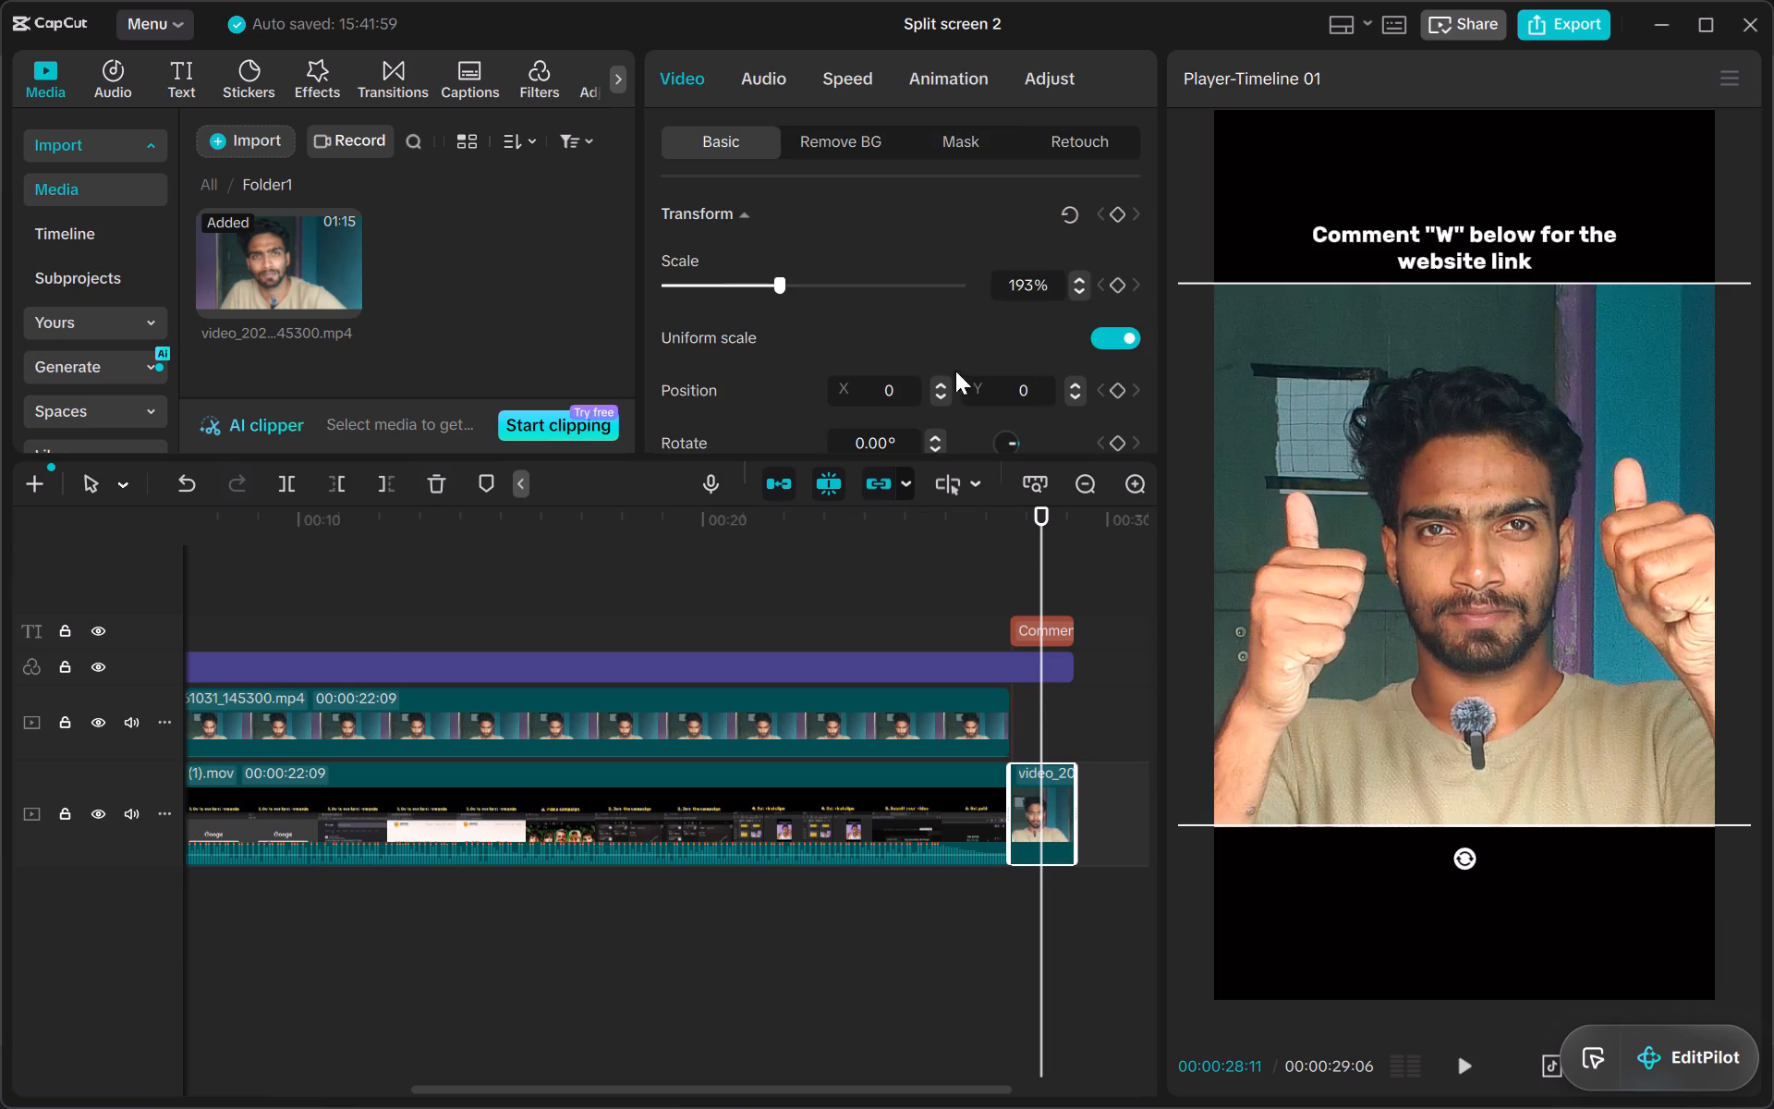
pyautogui.tripleClick(1081, 286)
pyautogui.tripleClick(1081, 286)
pyautogui.tripleClick(1081, 286)
pyautogui.tripleClick(1081, 286)
pyautogui.tripleClick(1081, 286)
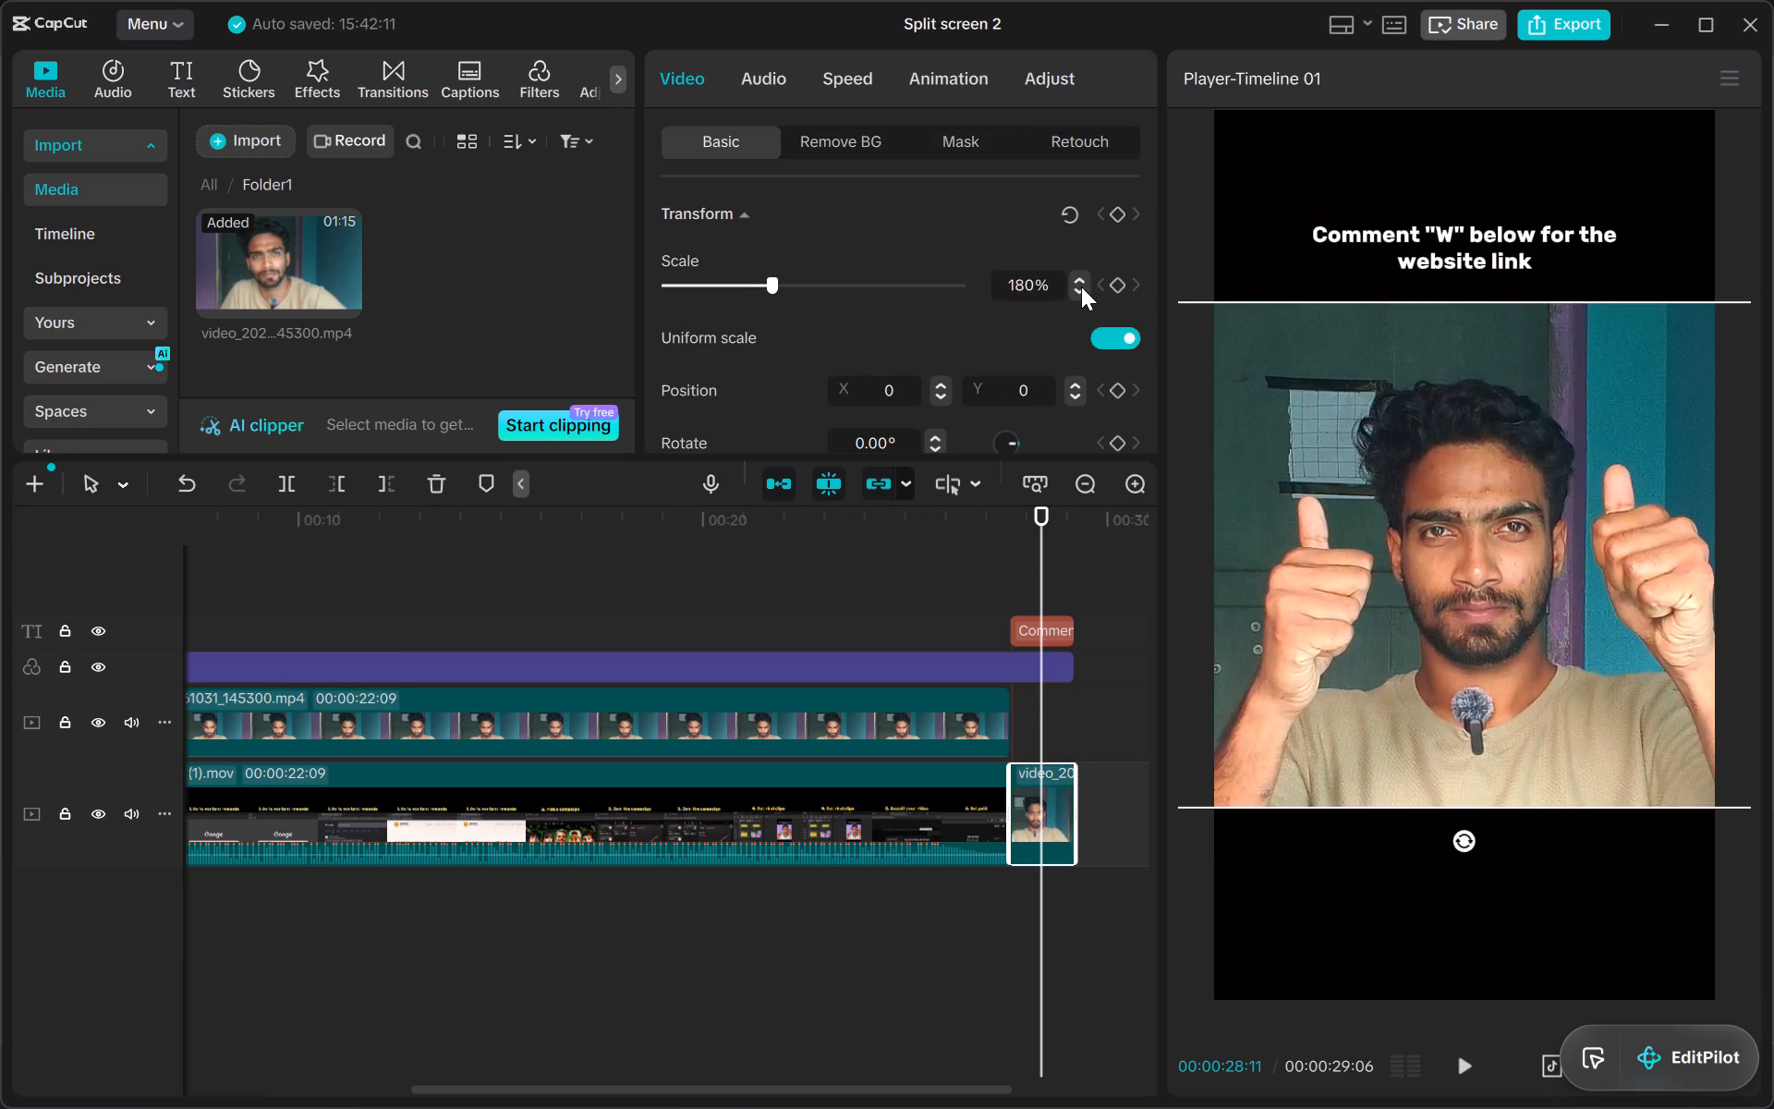
pyautogui.doubleClick(1077, 276)
# Check the position values of the opening "Watch me pay my months rent" title as a reference for the closing text.
pyautogui.doubleClick(1440, 239)
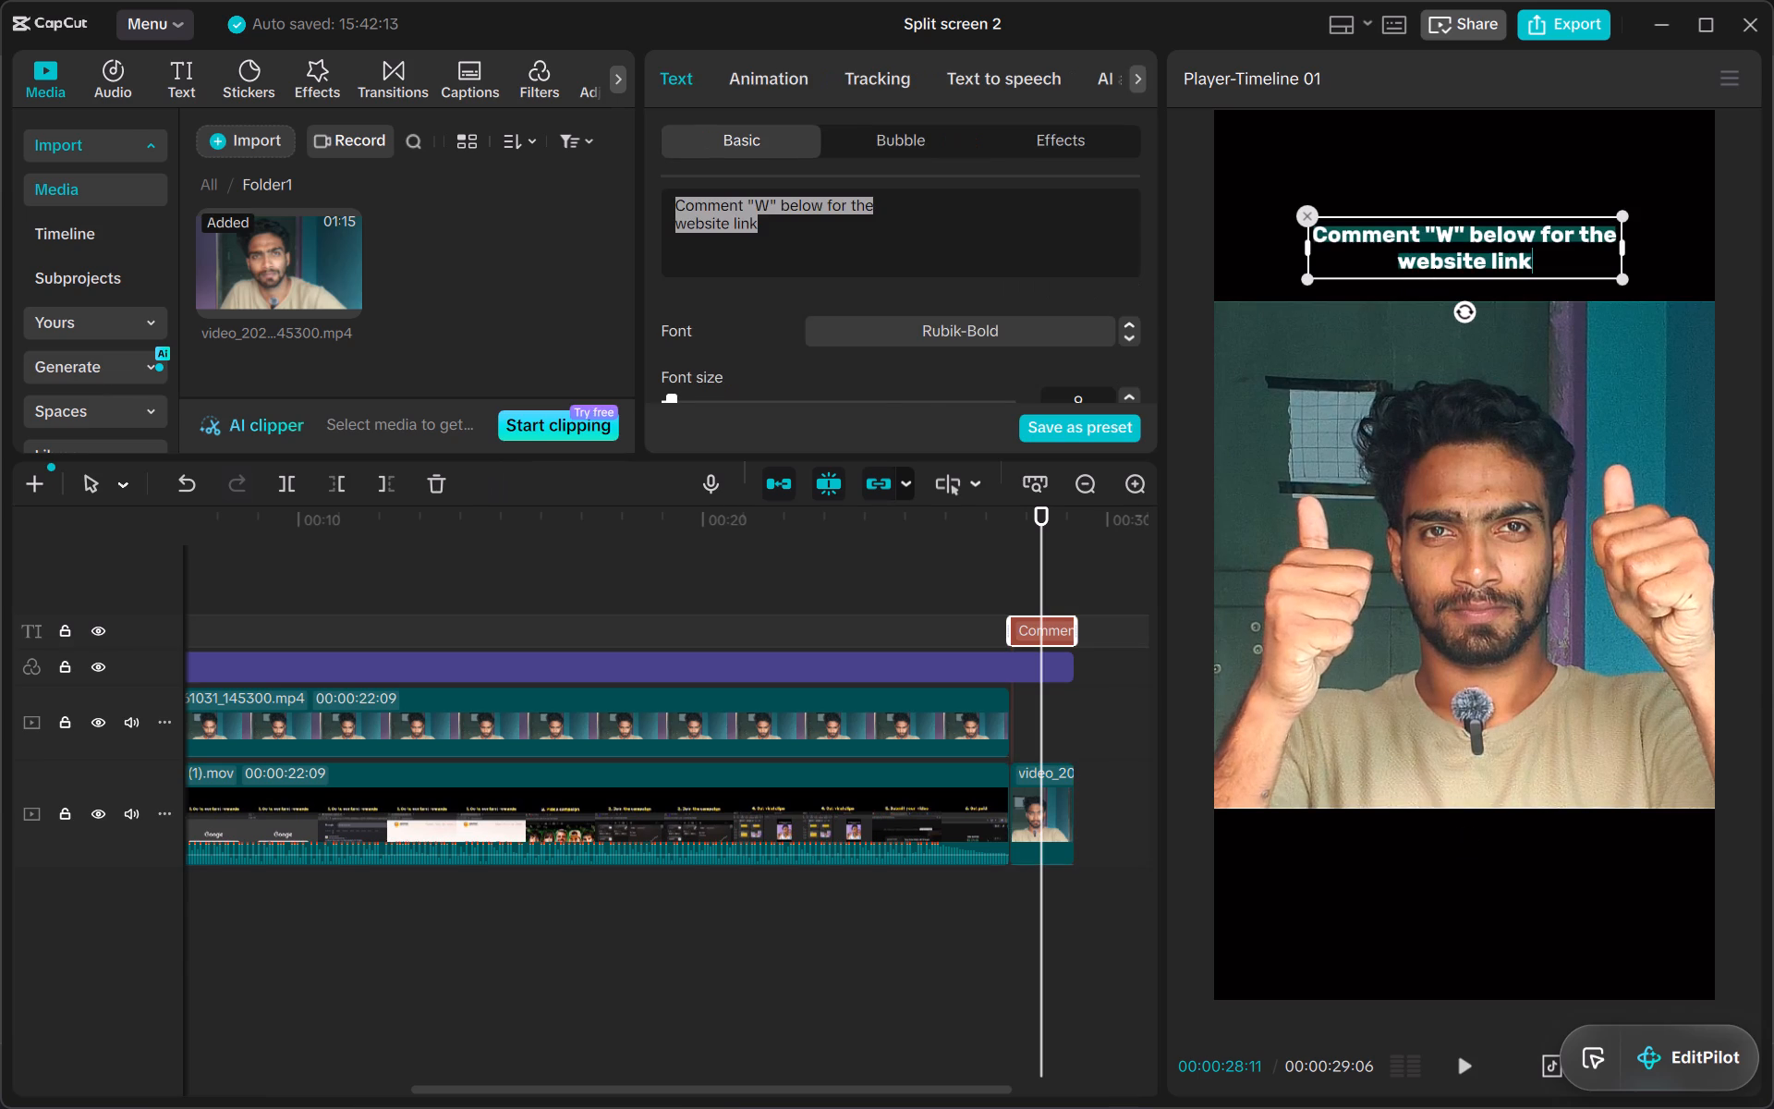
pyautogui.click(1442, 190)
pyautogui.click(1415, 258)
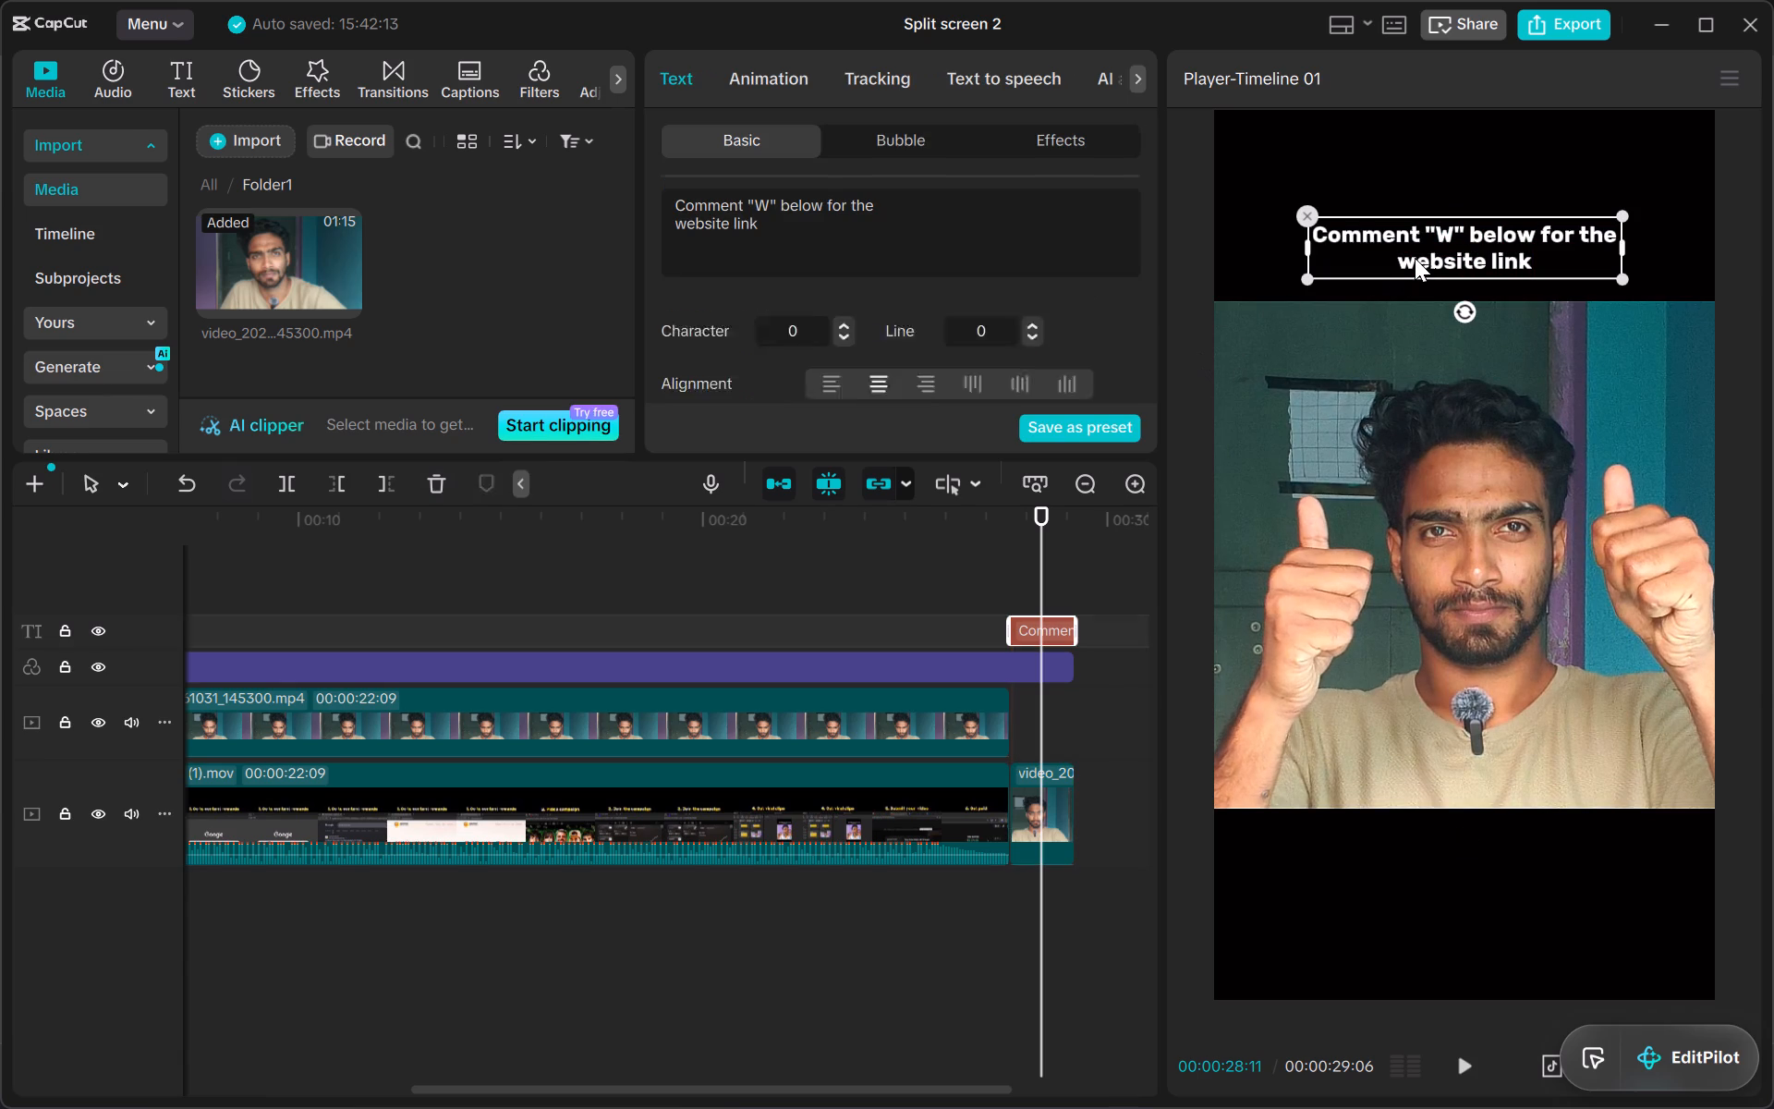
pyautogui.hscroll(5, 855, 615)
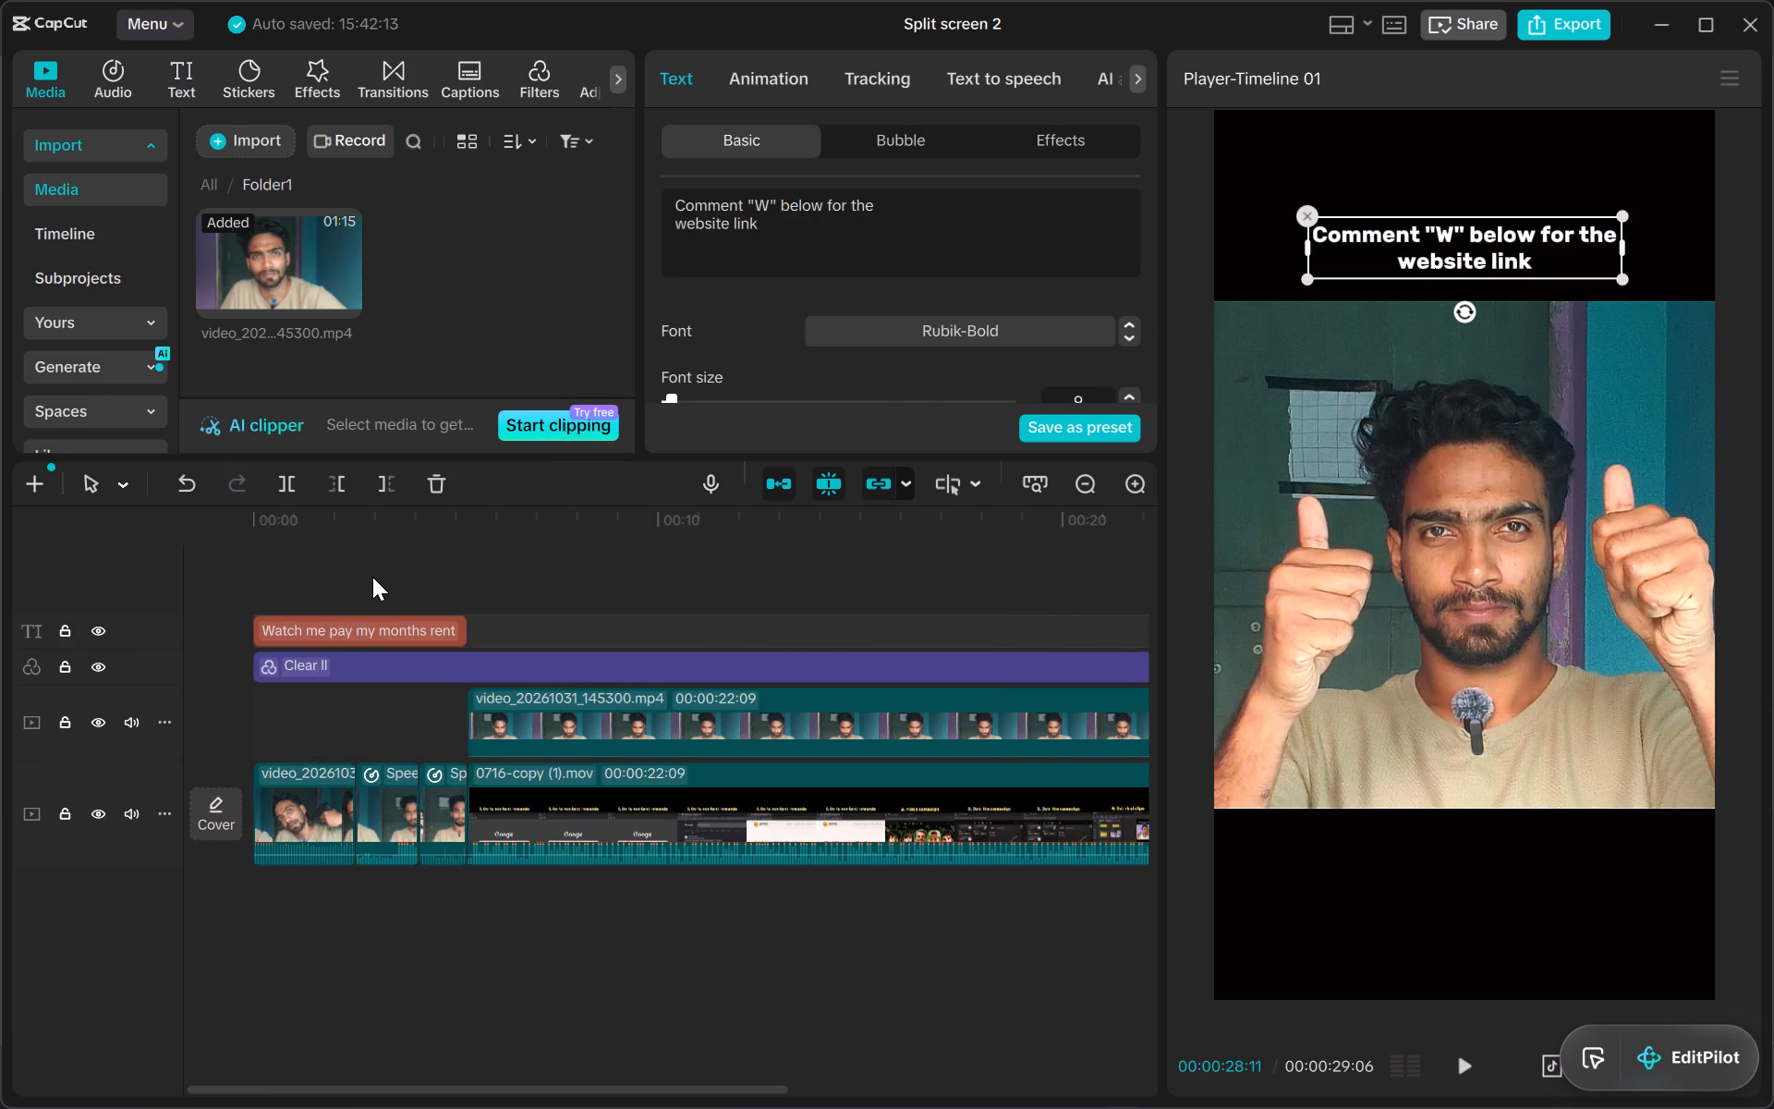
pyautogui.click(372, 577)
pyautogui.click(382, 615)
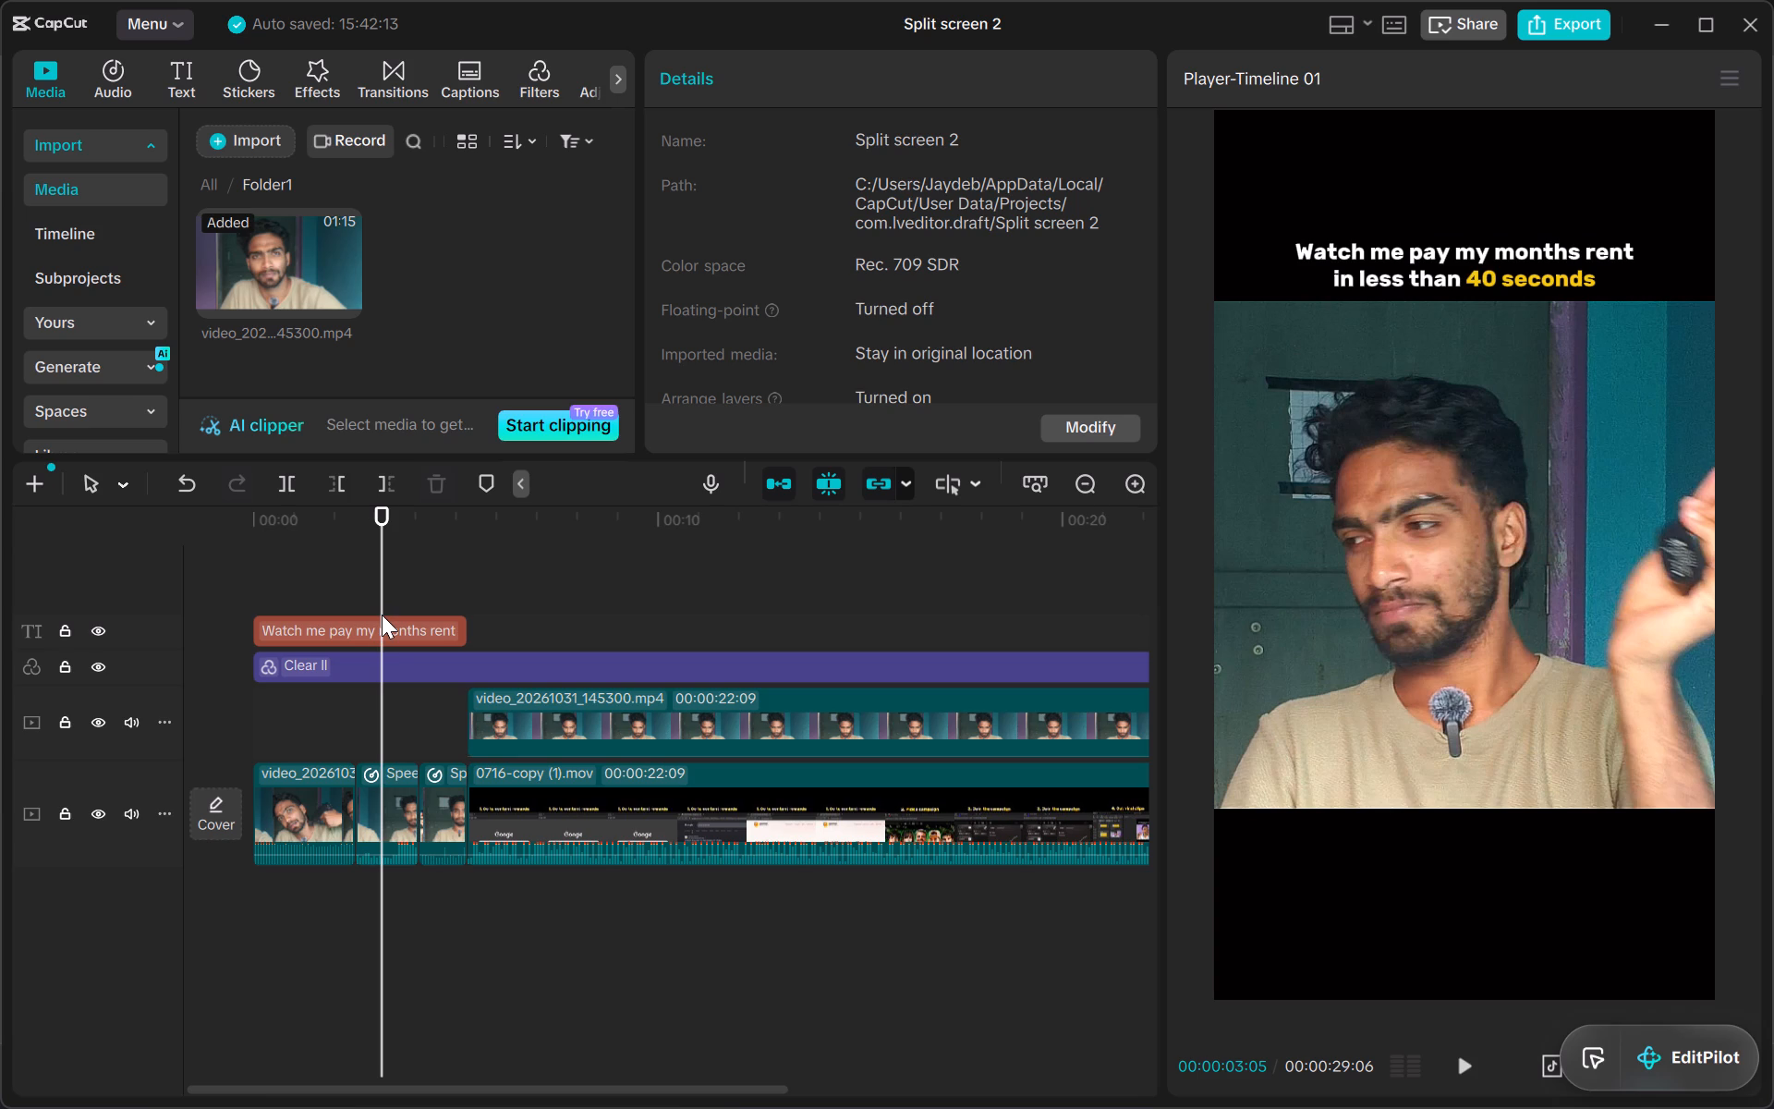
pyautogui.click(390, 635)
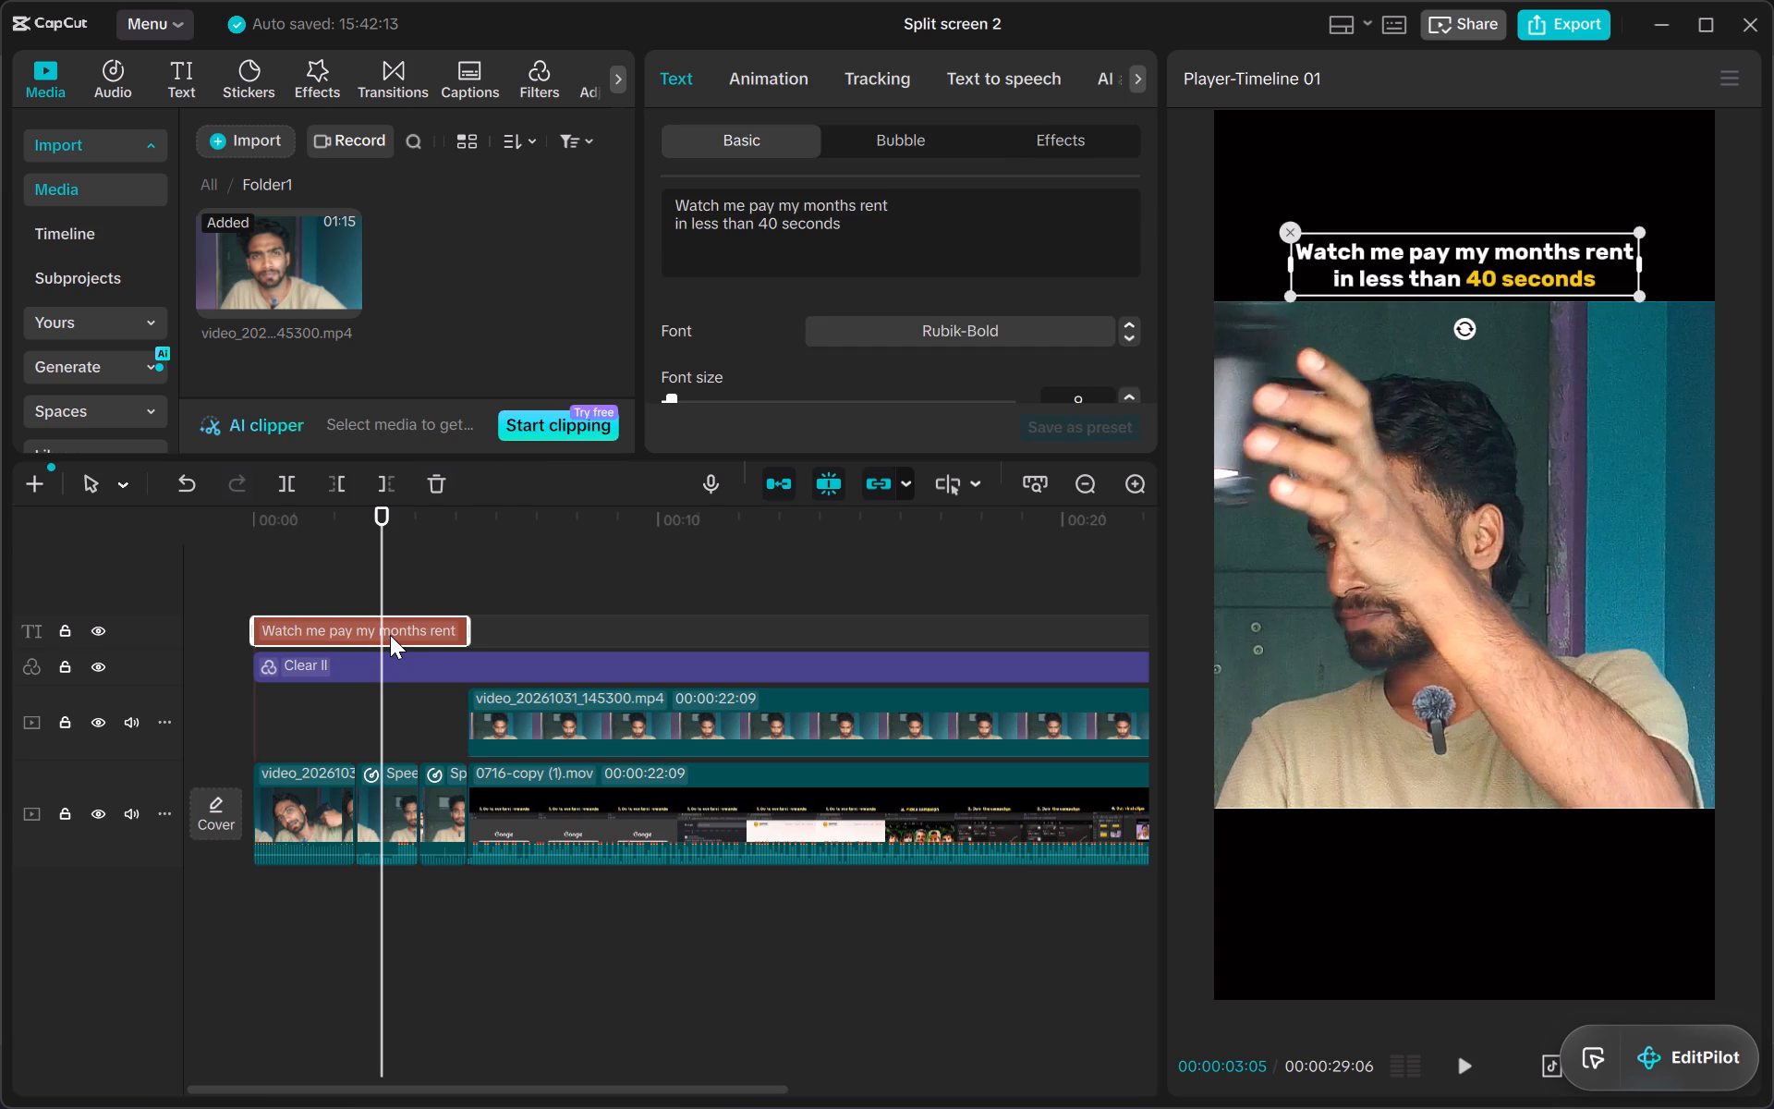
pyautogui.scroll(-1, 792, 352)
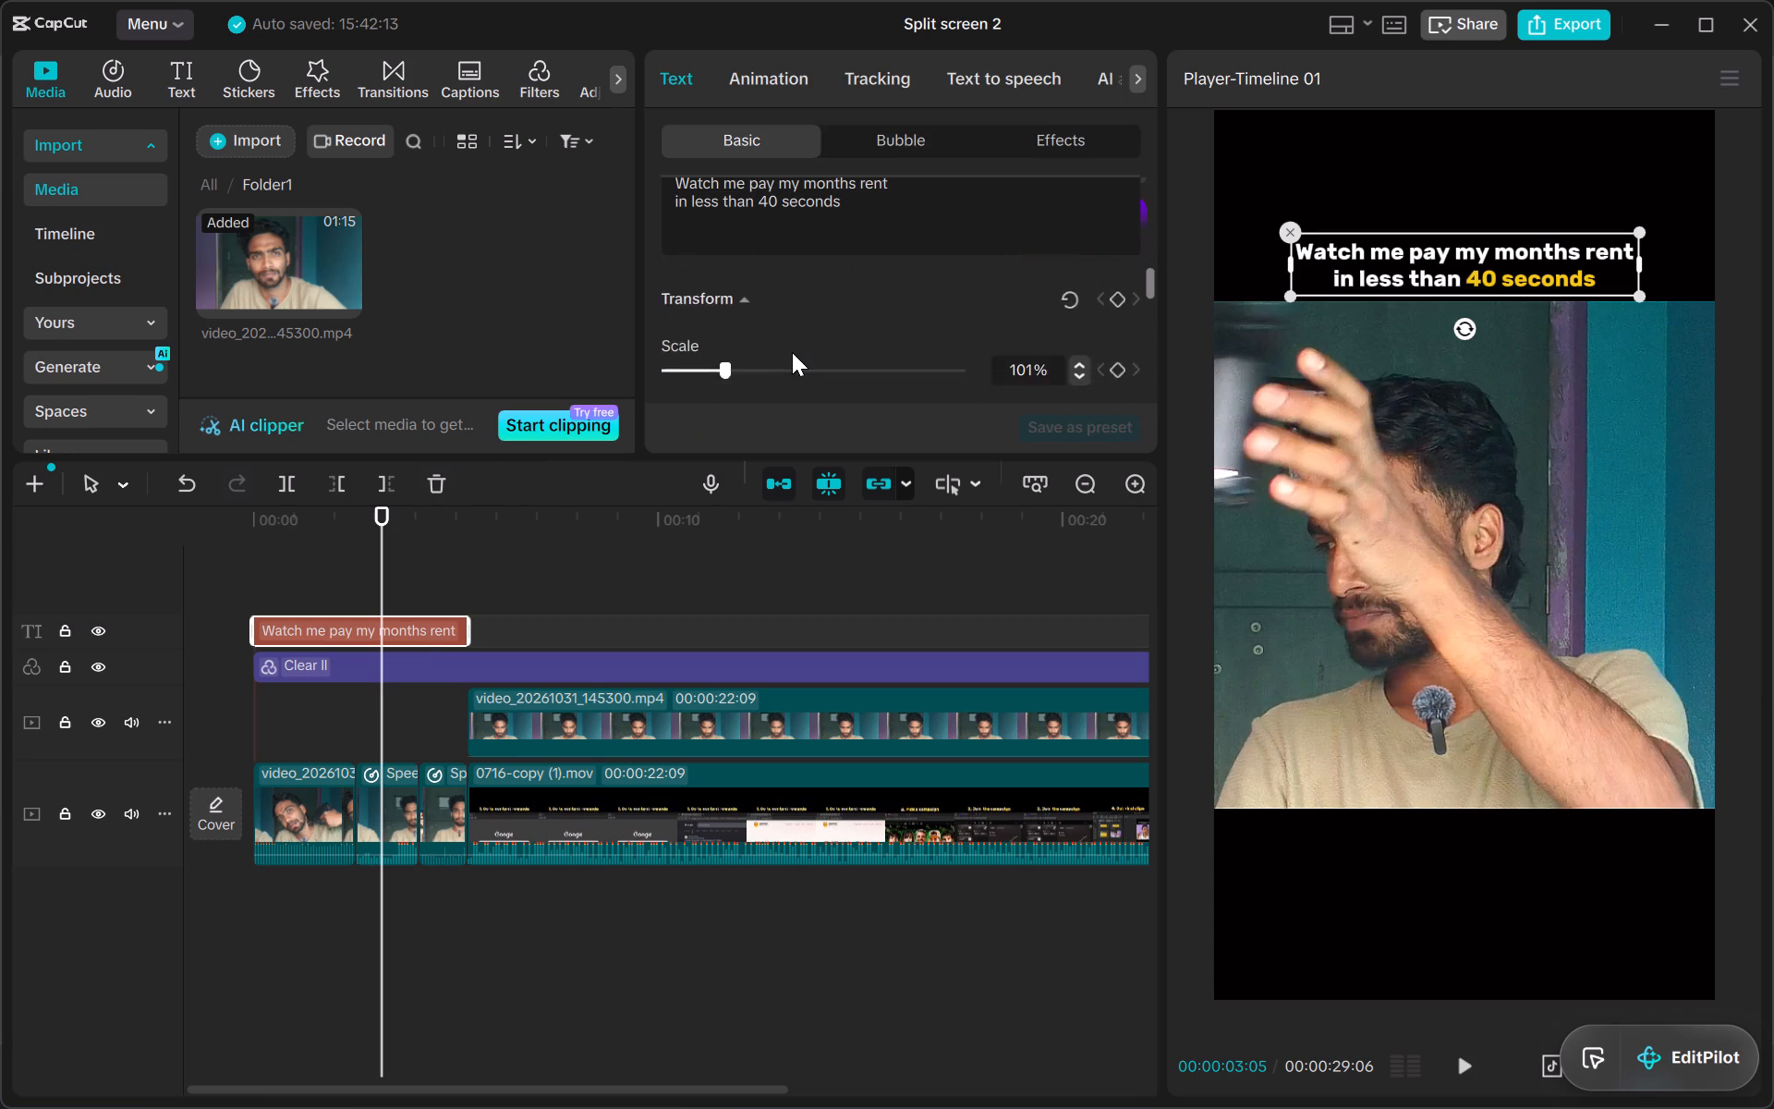
pyautogui.scroll(-1, 792, 352)
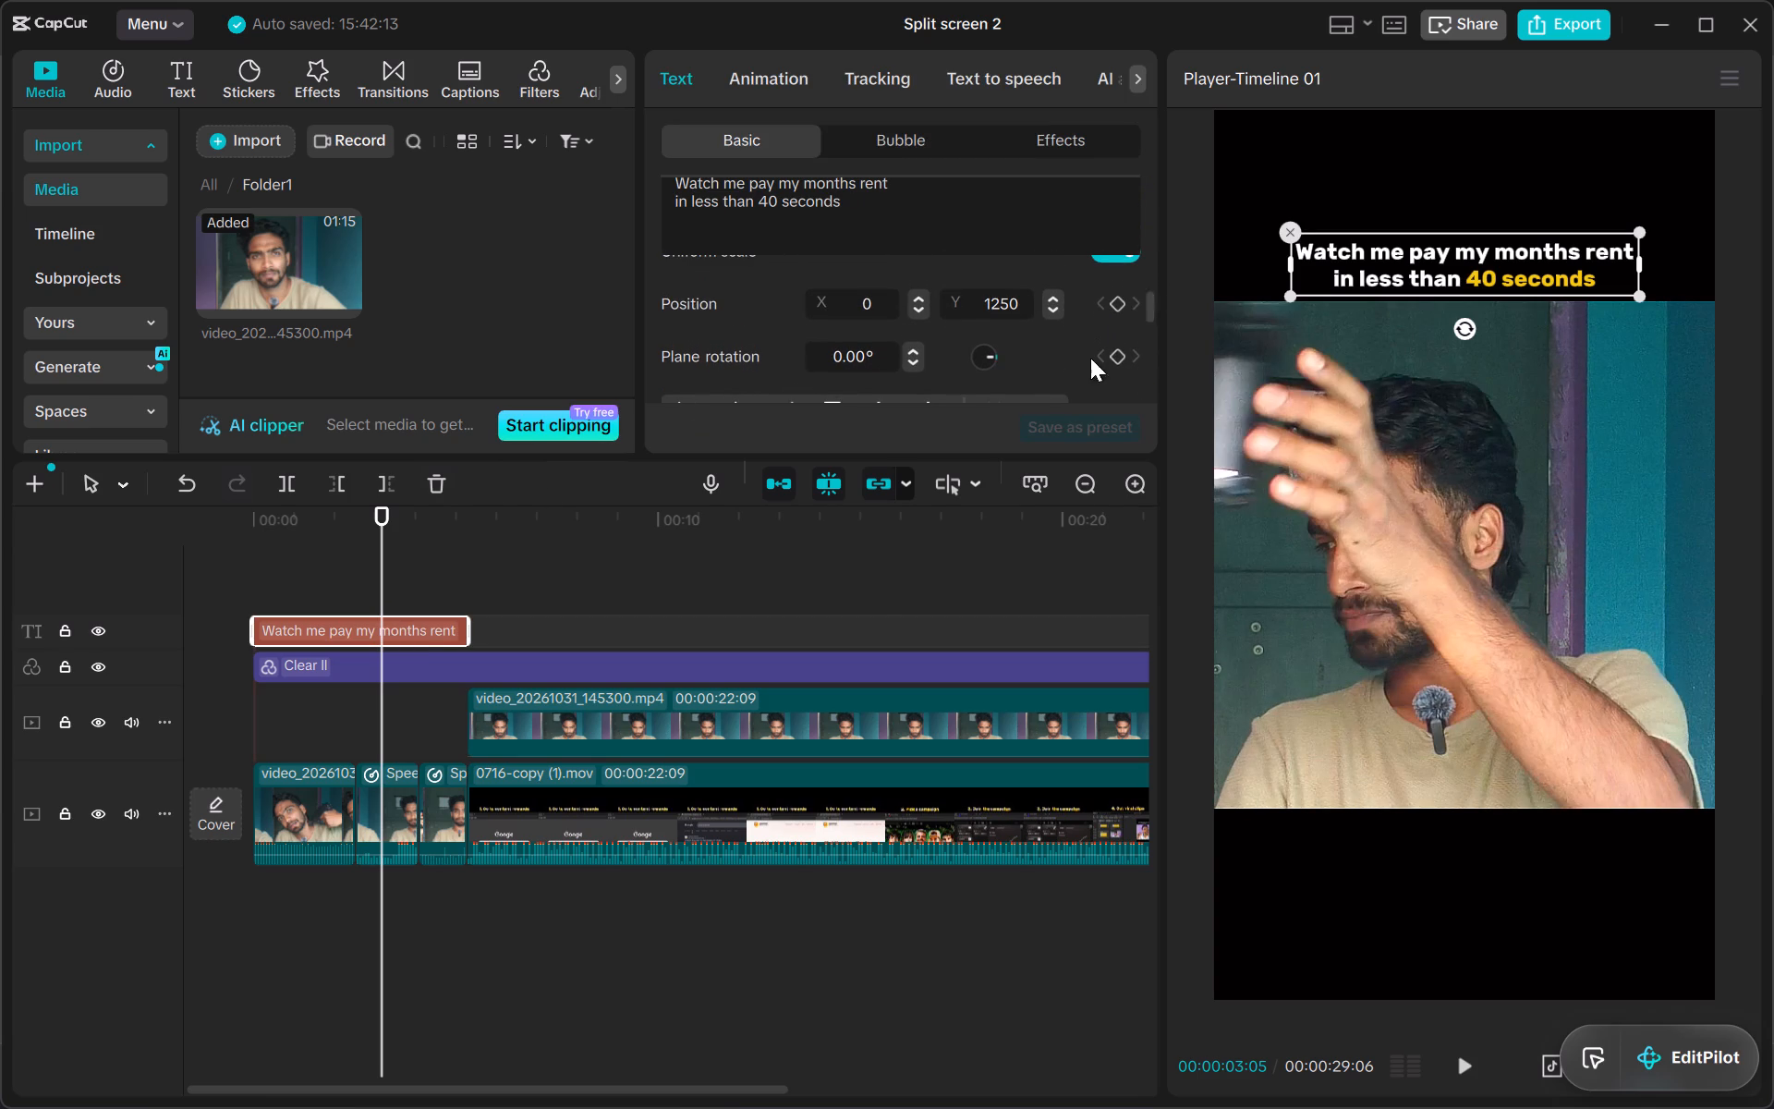
# Set the Y position of the closing "Comment "W" below for the website link" text to 1250.
pyautogui.hscroll(-8, 888, 576)
pyautogui.click(837, 570)
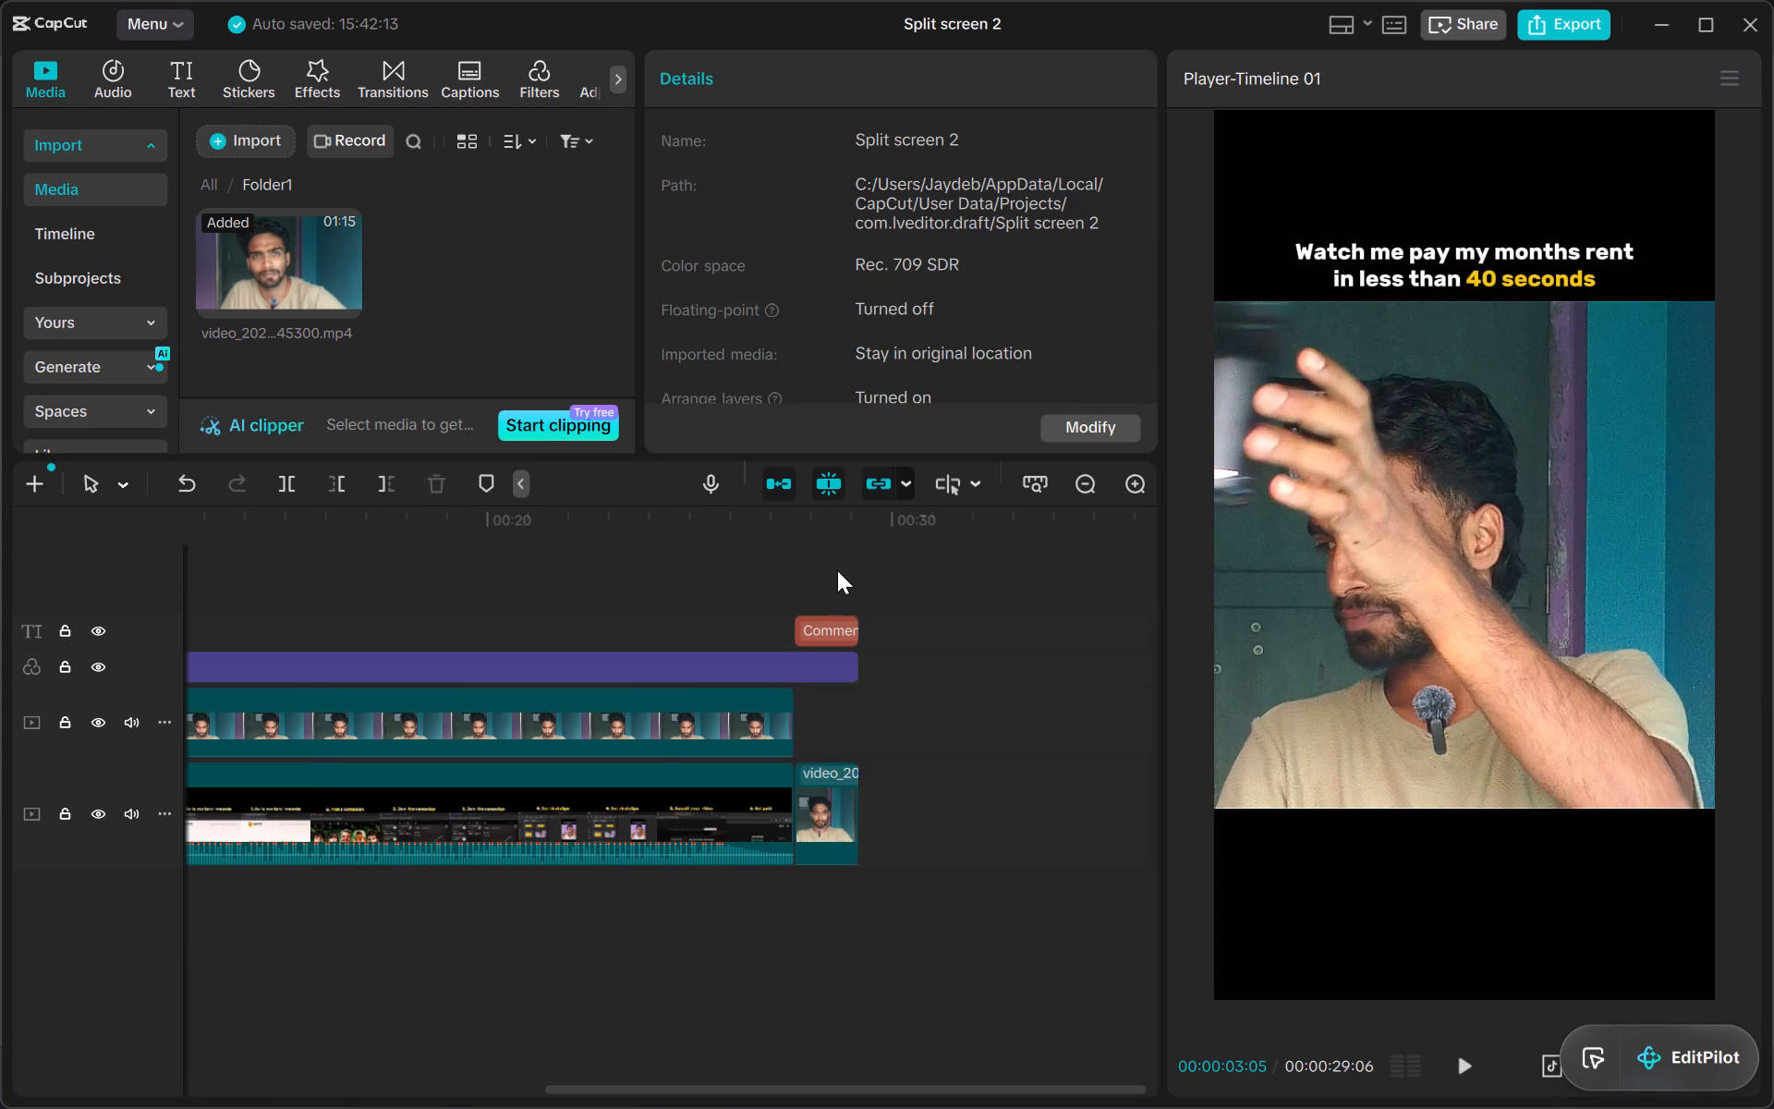
pyautogui.click(845, 633)
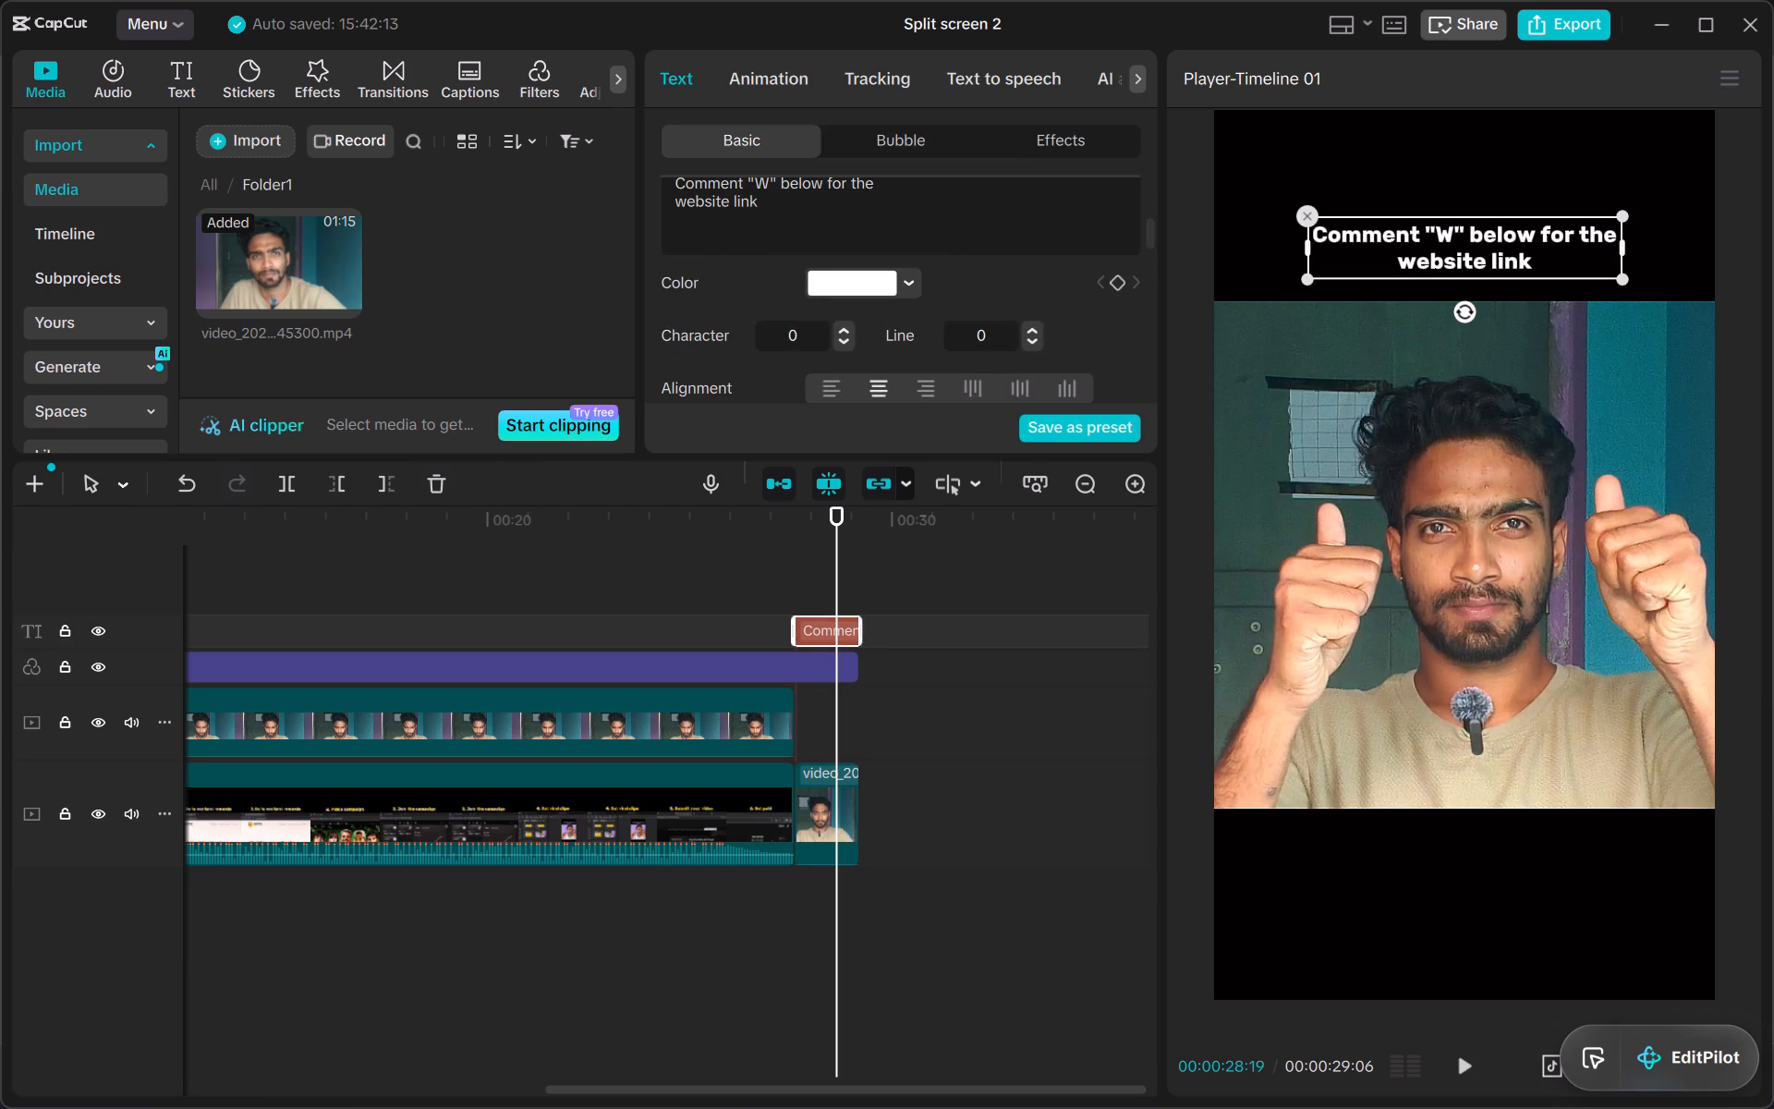
pyautogui.scroll(1, 997, 347)
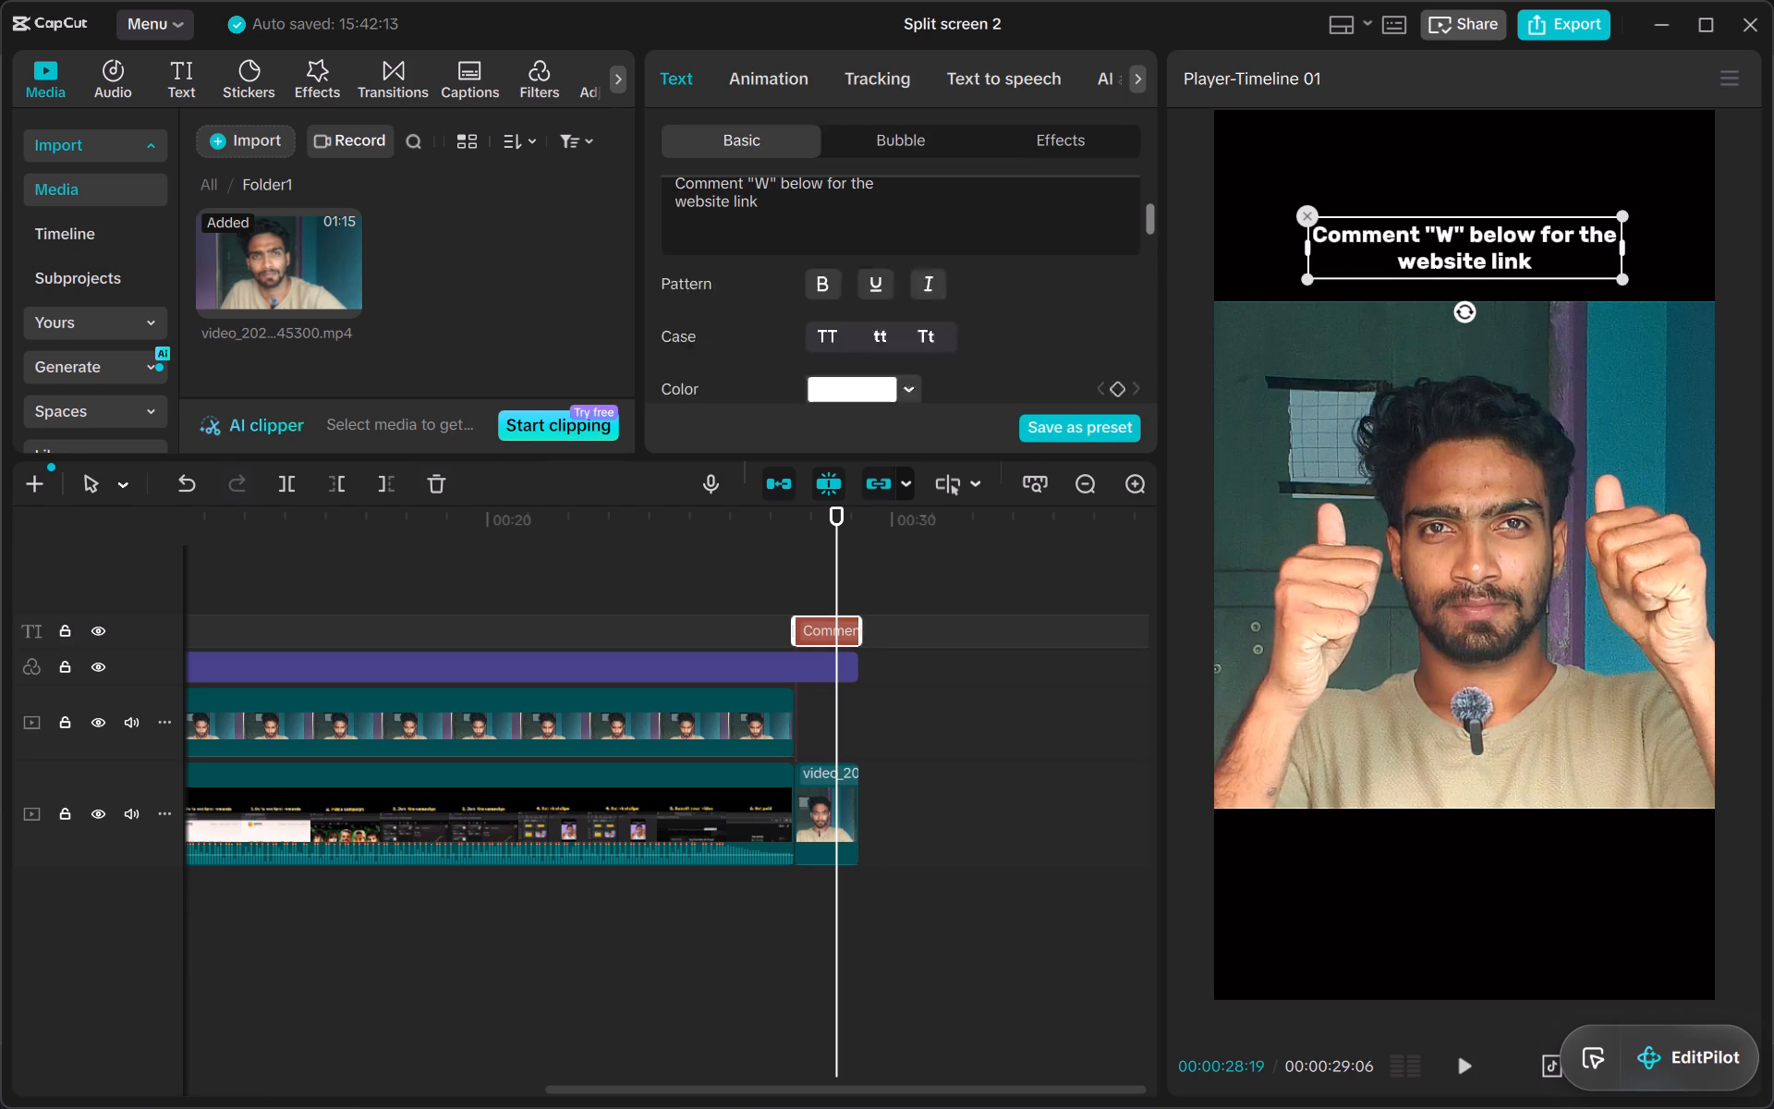
pyautogui.scroll(1, 997, 347)
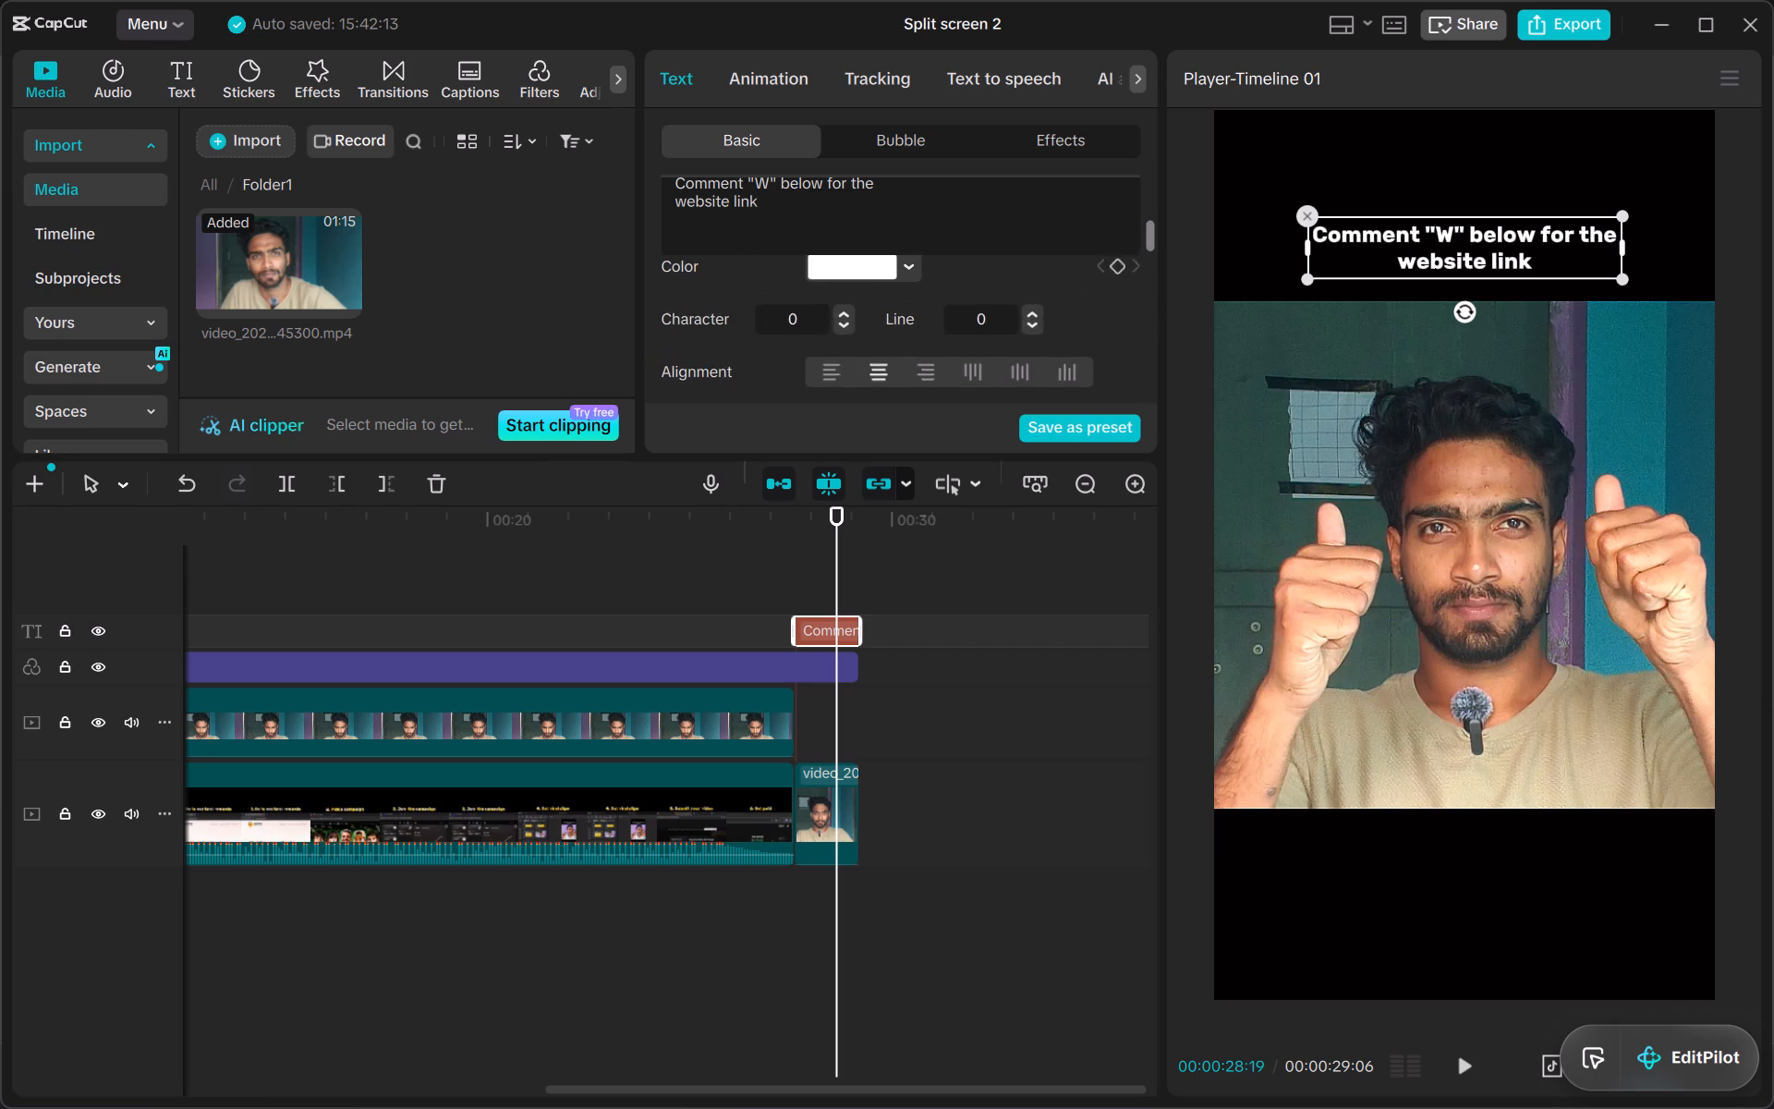
pyautogui.scroll(2, 997, 347)
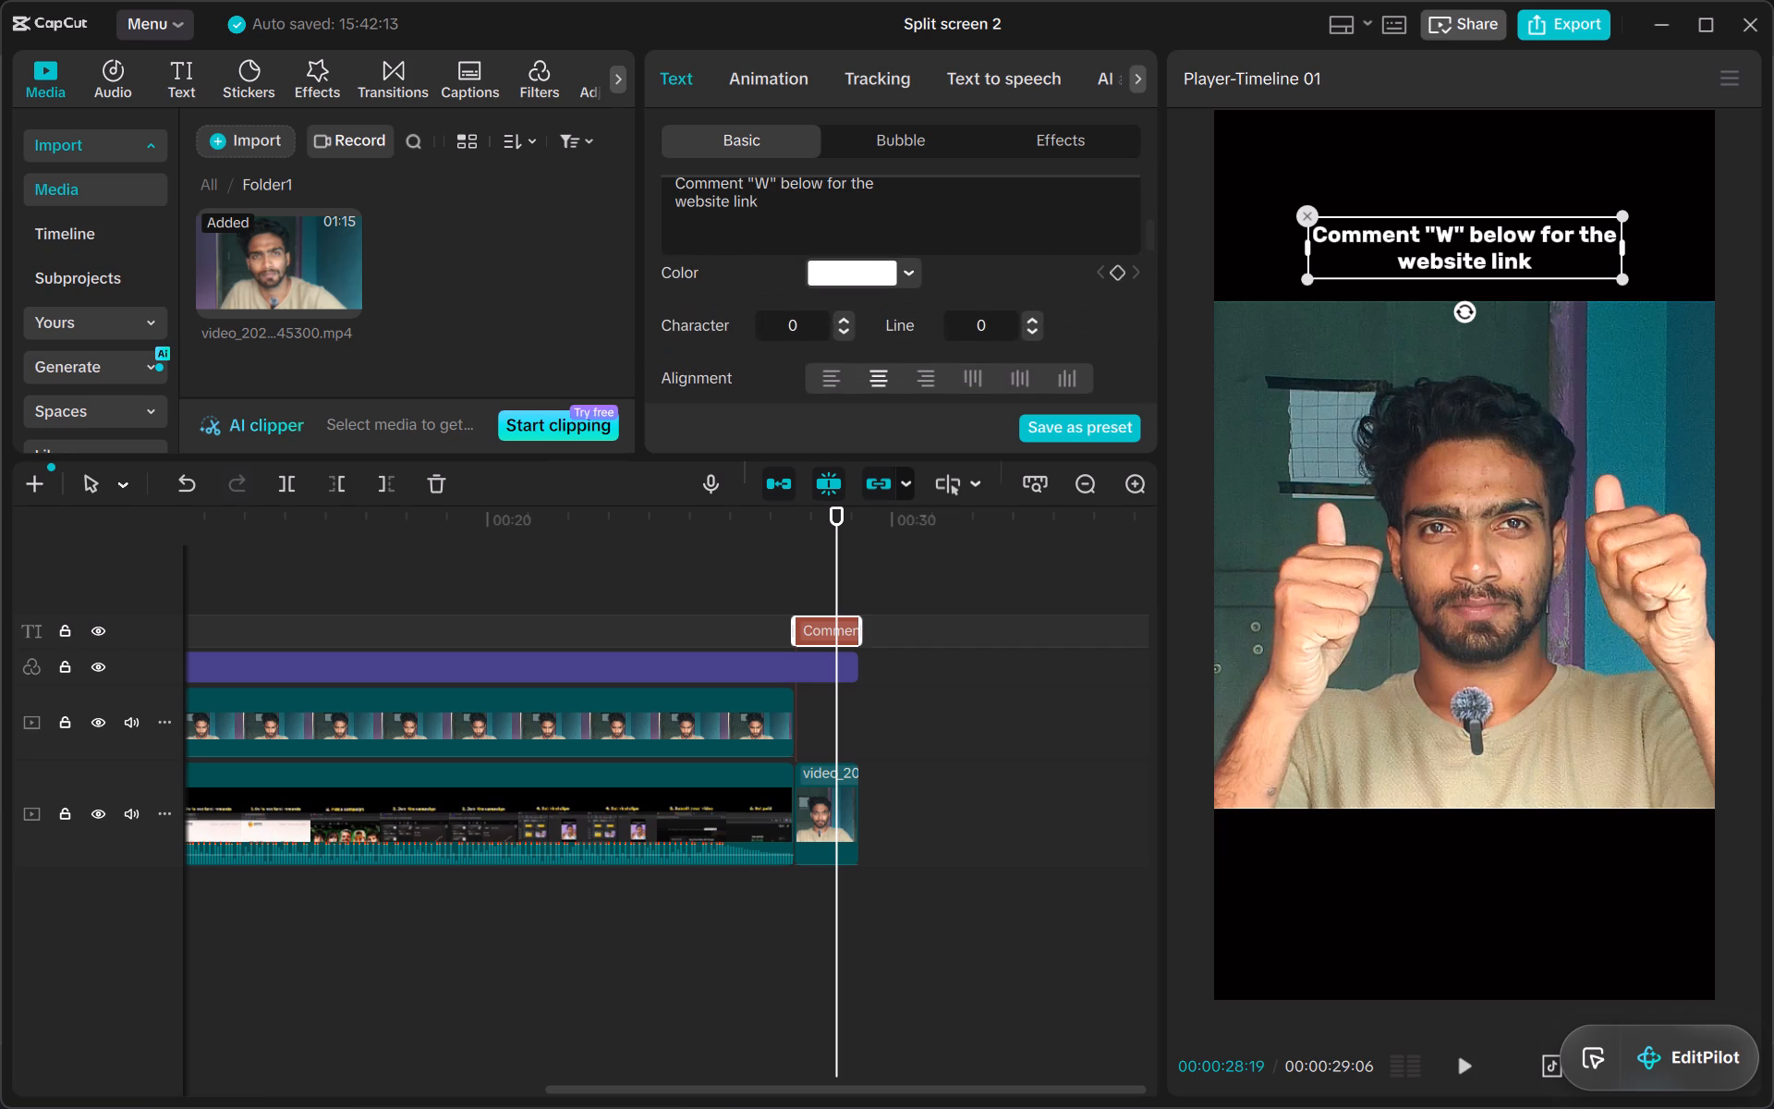
pyautogui.scroll(1, 1004, 322)
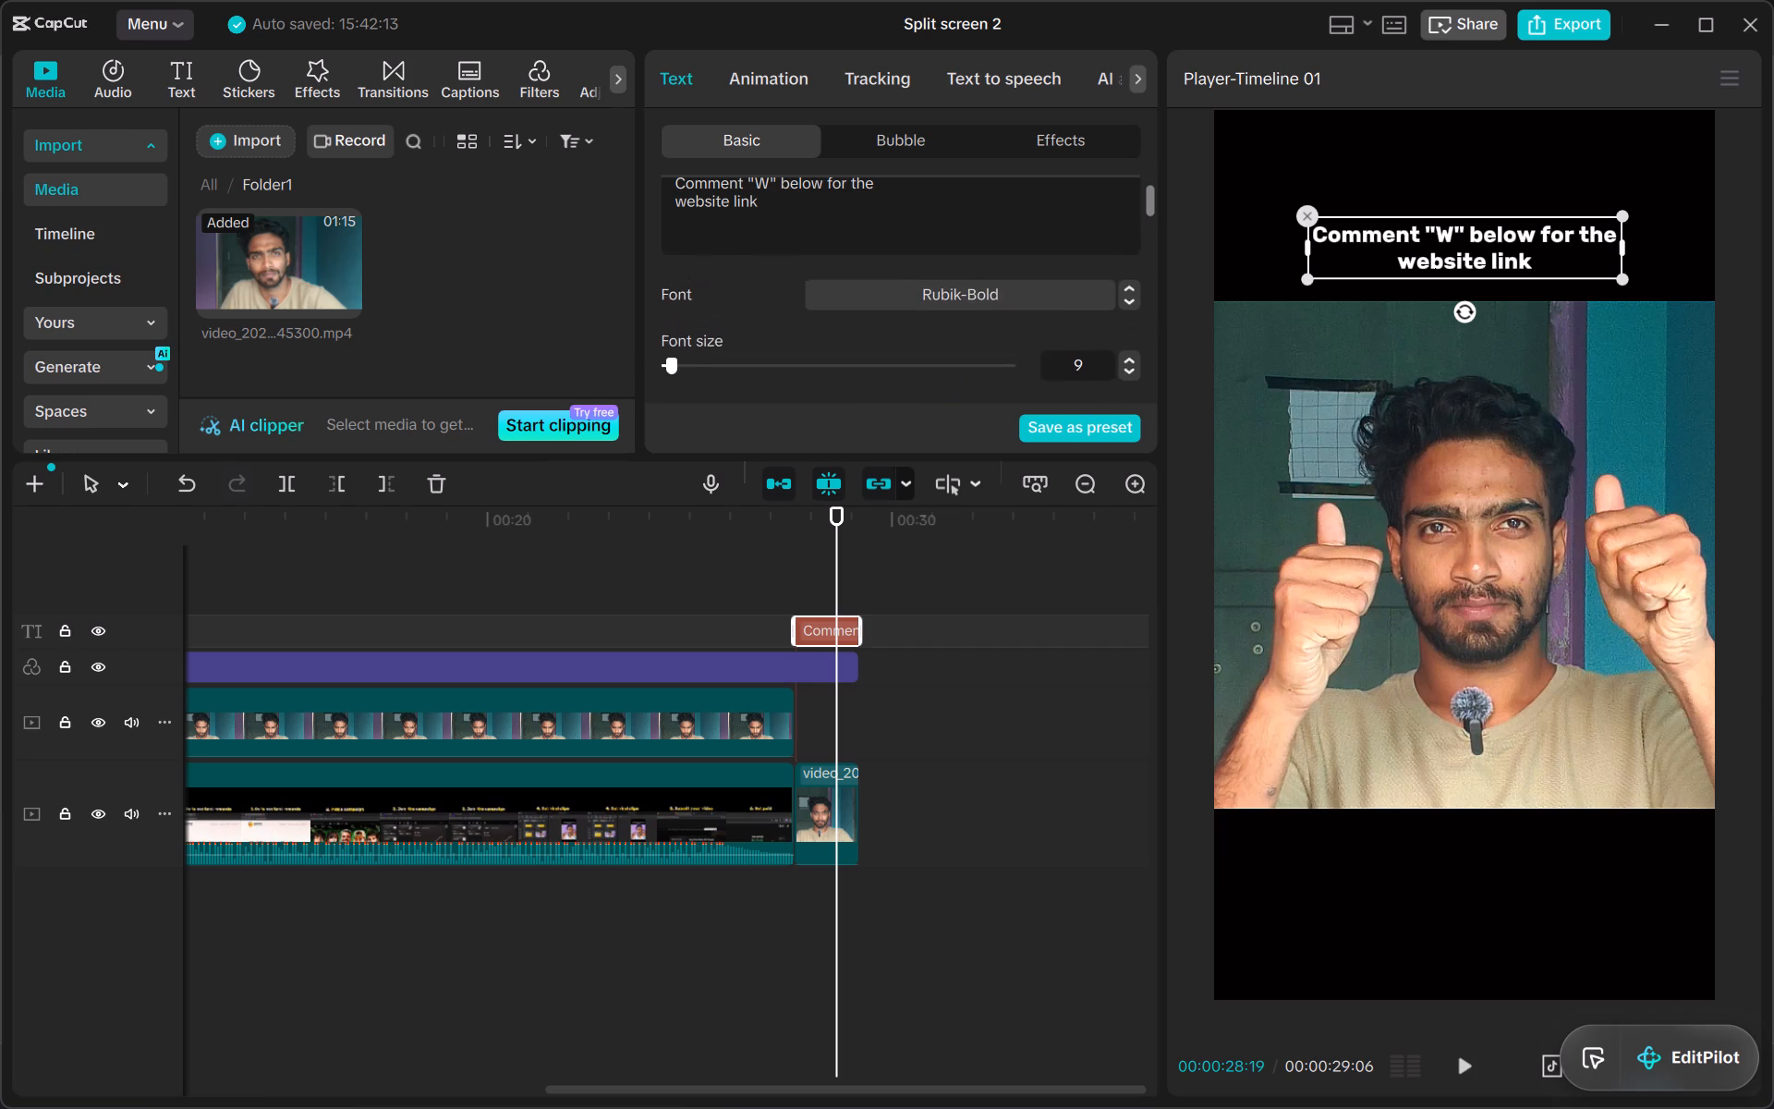
pyautogui.scroll(1, 1004, 322)
pyautogui.scroll(-2, 1004, 322)
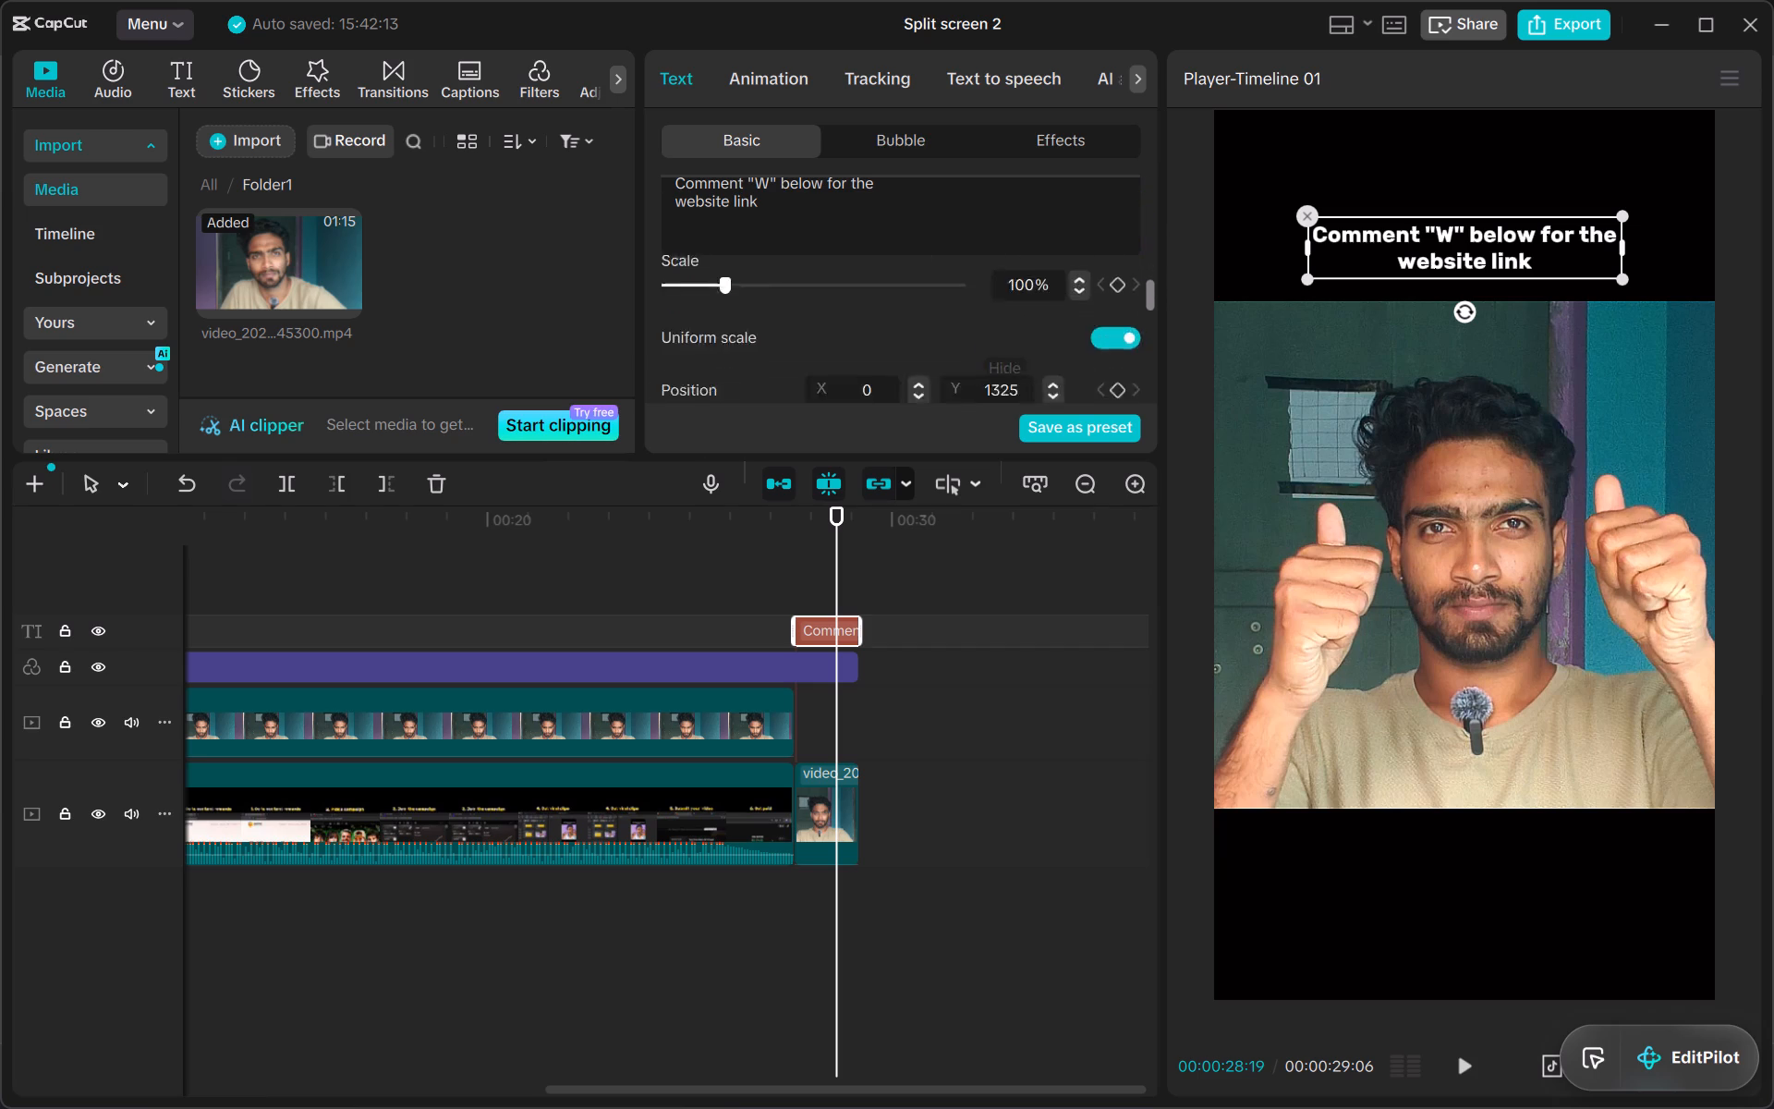
pyautogui.scroll(-1, 1004, 322)
pyautogui.scroll(2, 1004, 322)
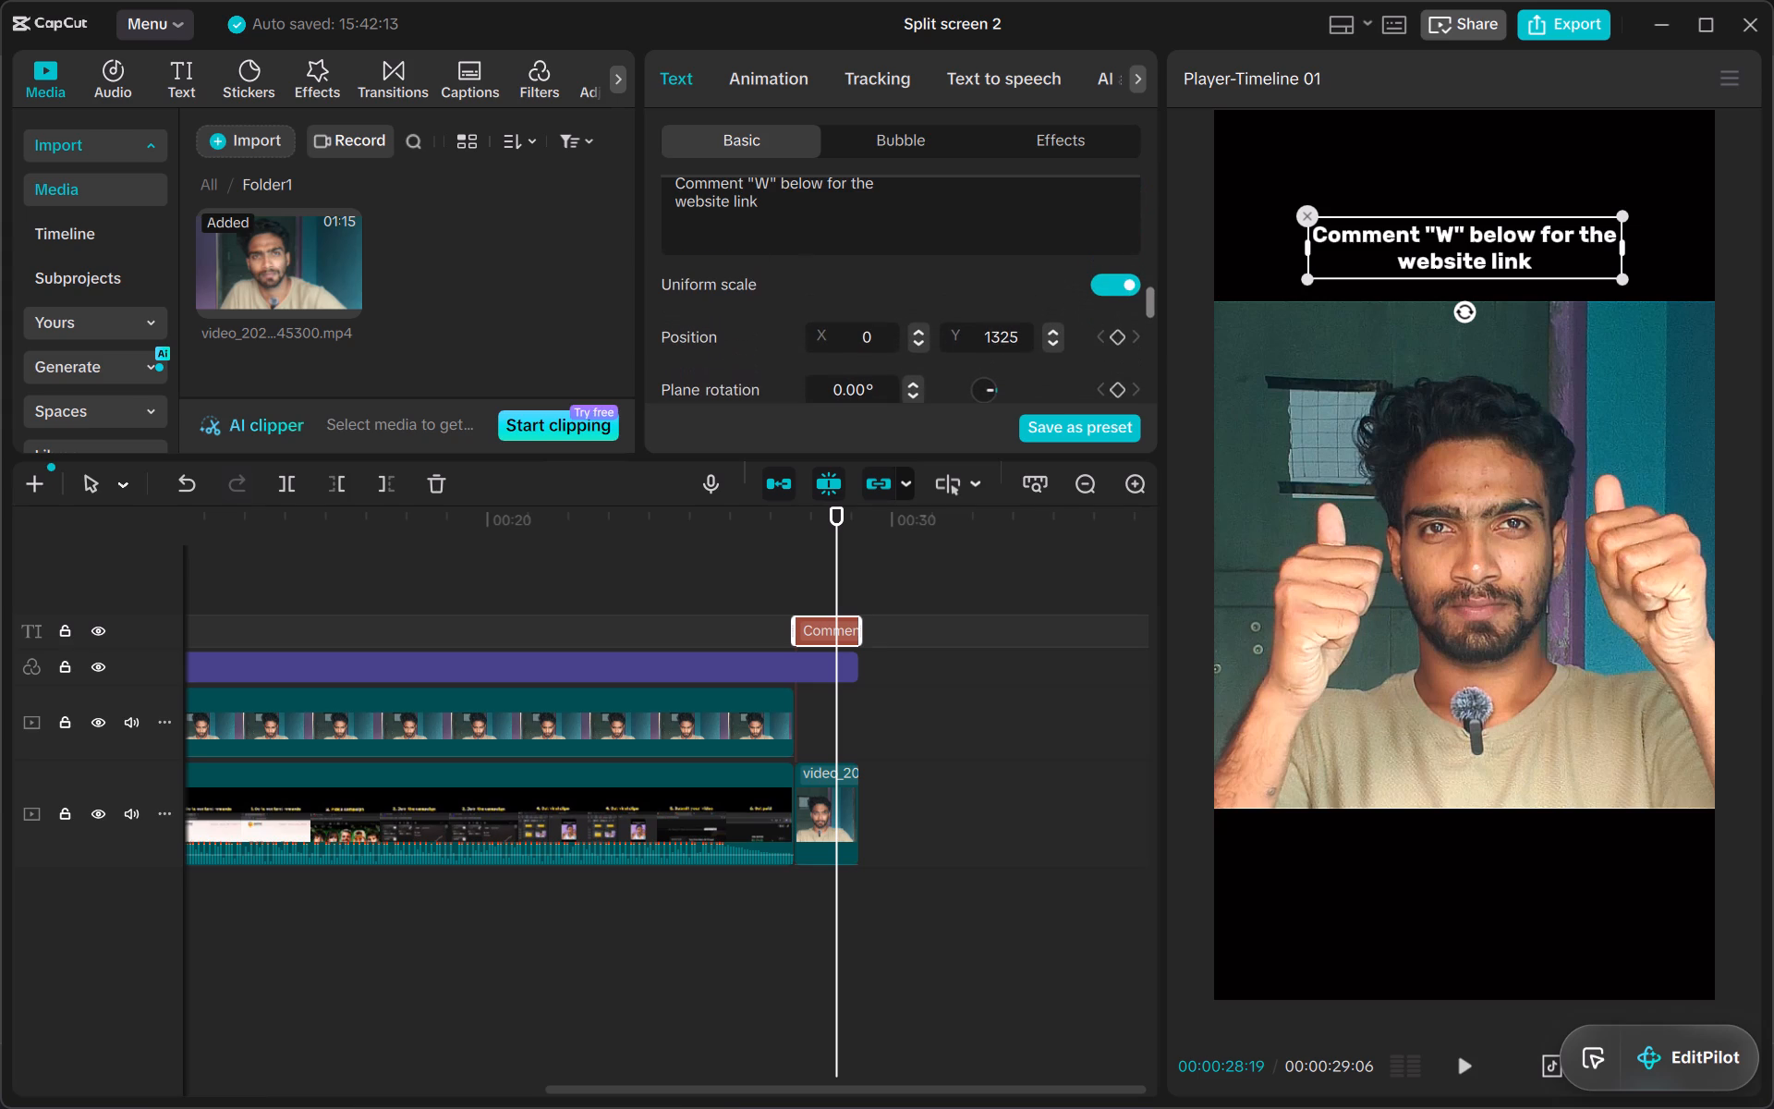
pyautogui.click(1019, 335)
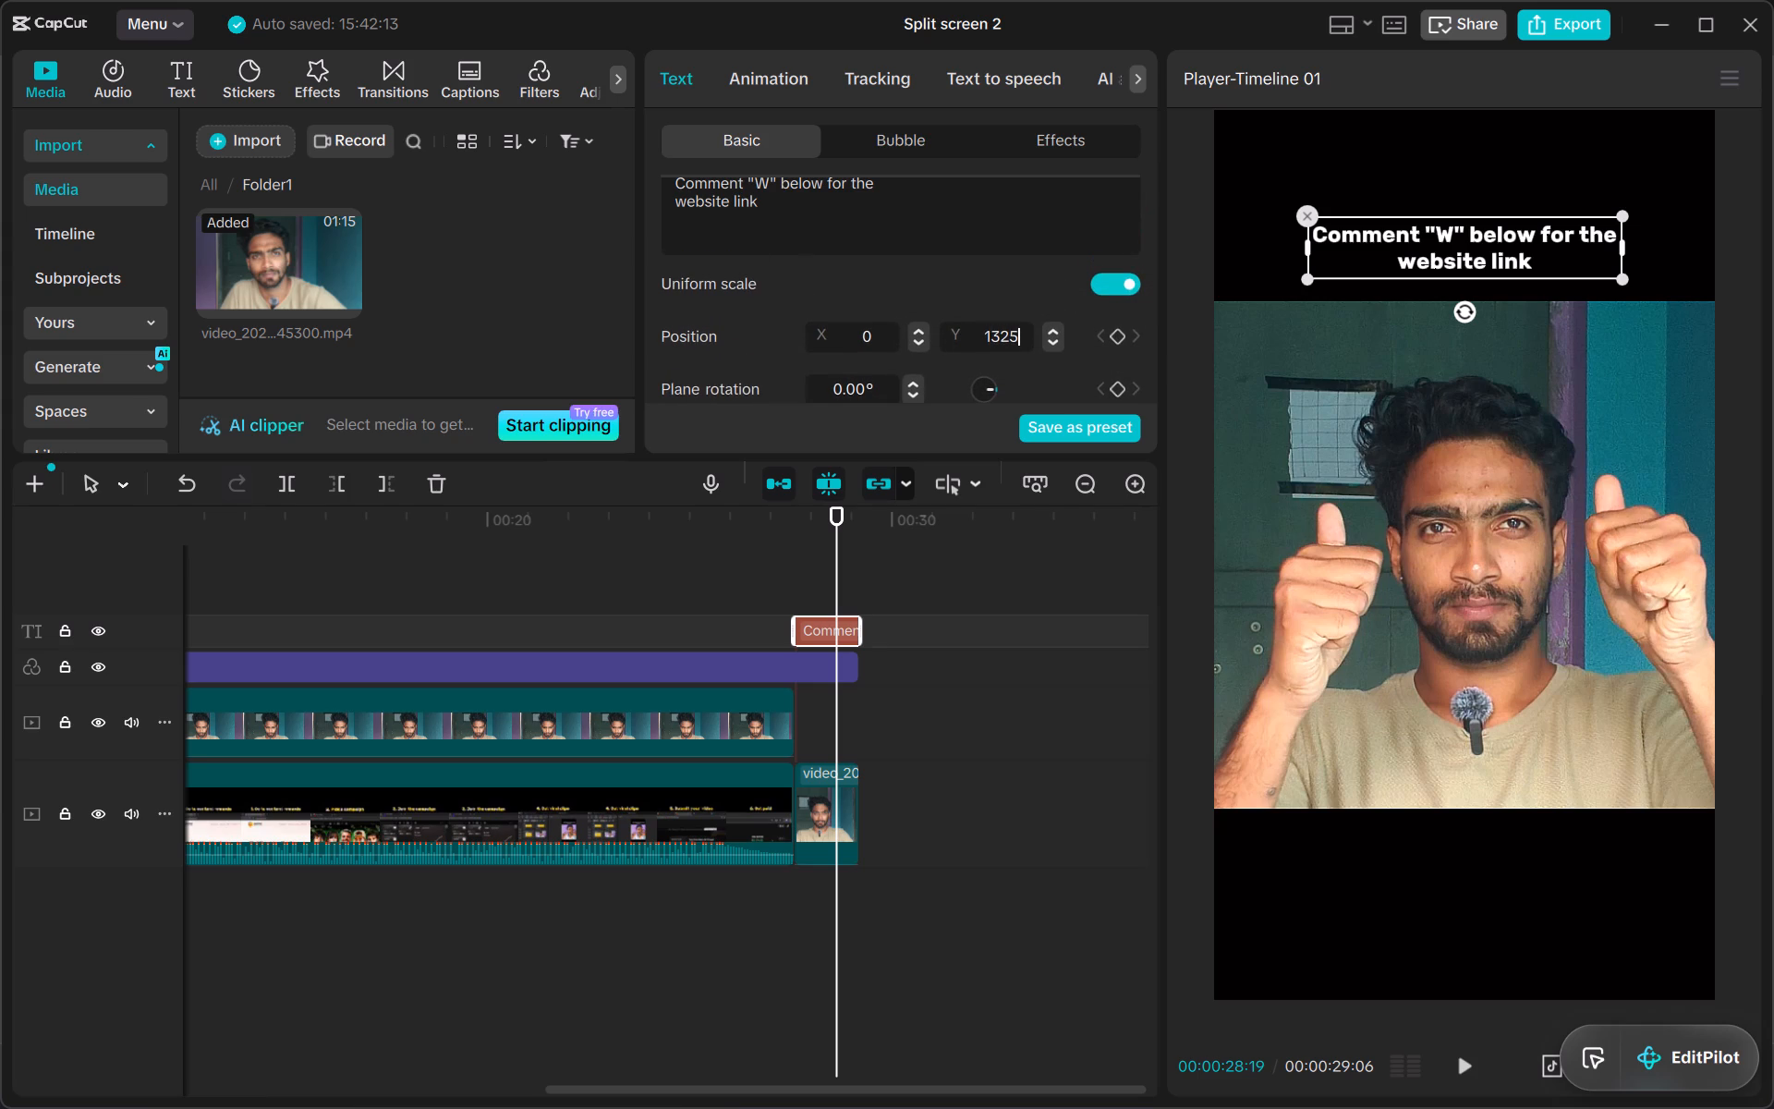
pyautogui.press('BackSpace')
pyautogui.press('BackSpace')
pyautogui.press('BackSpace')
pyautogui.press('BackSpace')
pyautogui.press('BackSpace')
pyautogui.press('BackSpace')
pyautogui.write('1250')
pyautogui.press('Return')
pyautogui.press('Return')
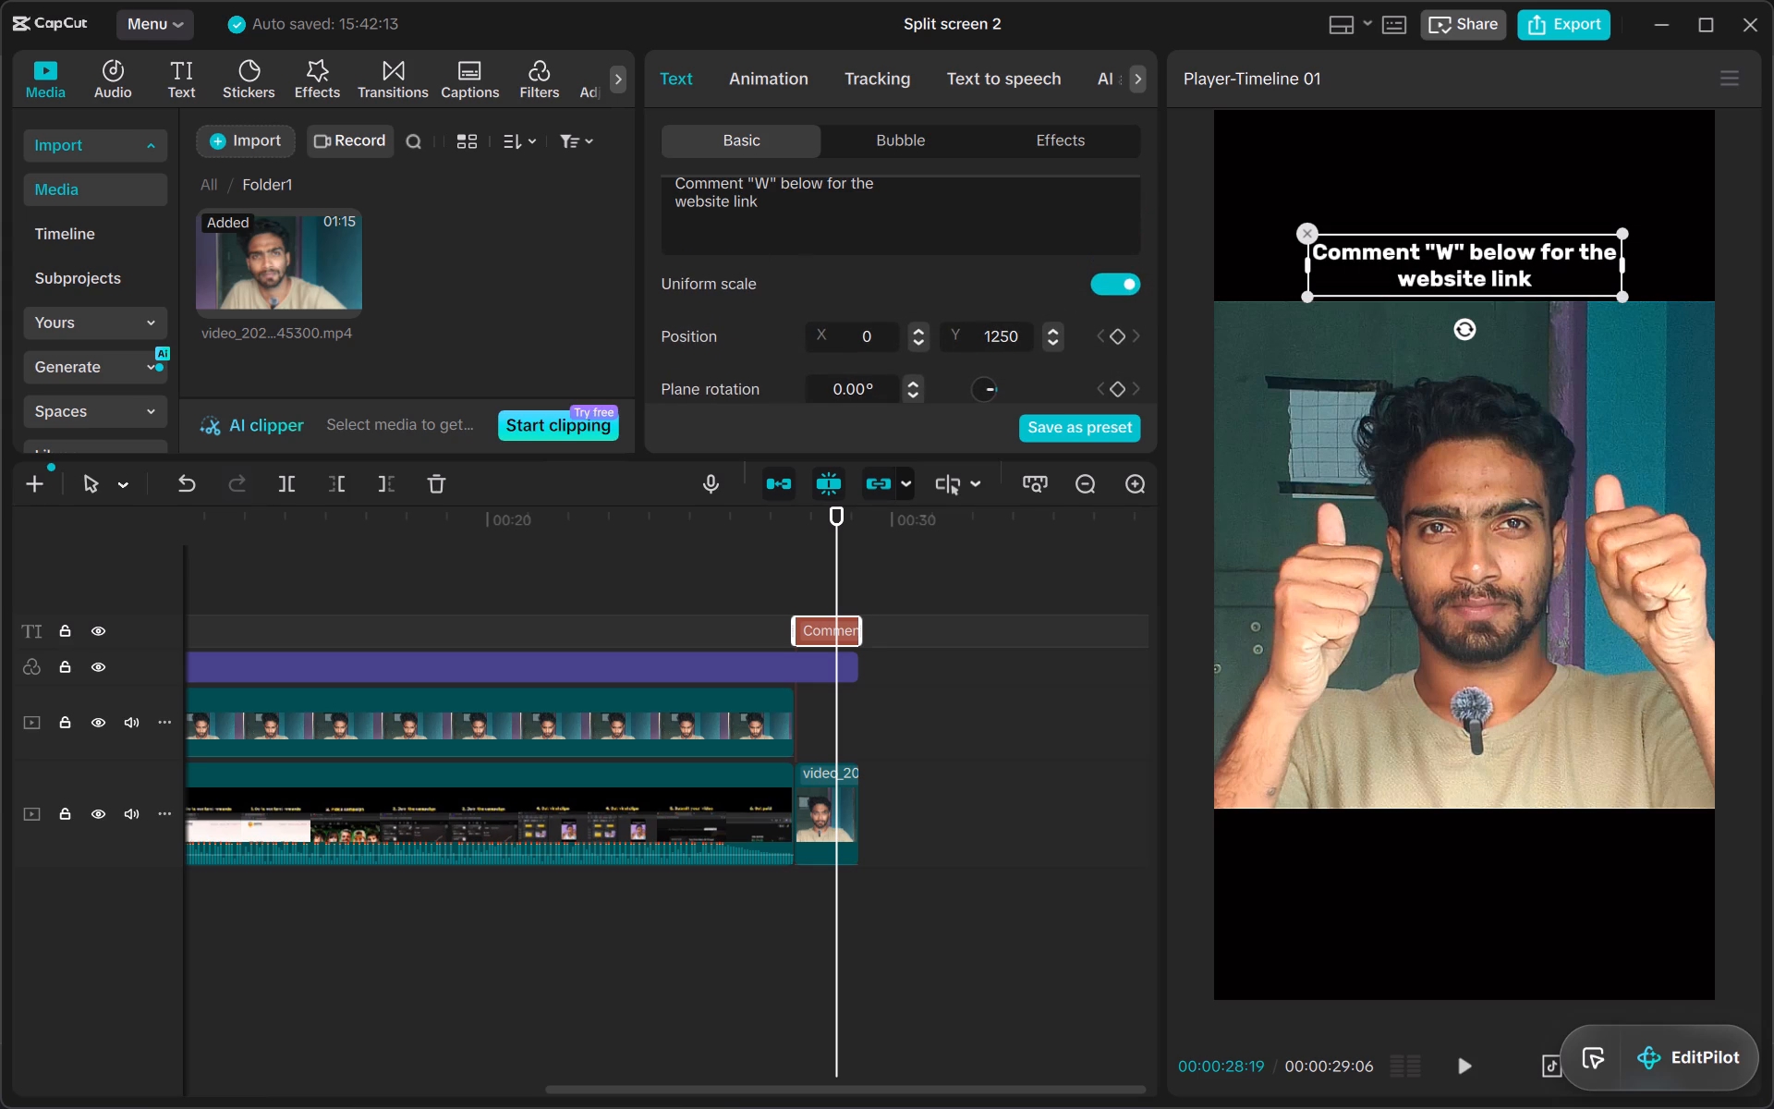
# Replay the three opening clips from the start of the timeline to review their picture and sound.
pyautogui.click(715, 642)
pyautogui.keyDown('ctrl'); pyautogui.scroll(-7, 715, 642); pyautogui.keyUp('ctrl')
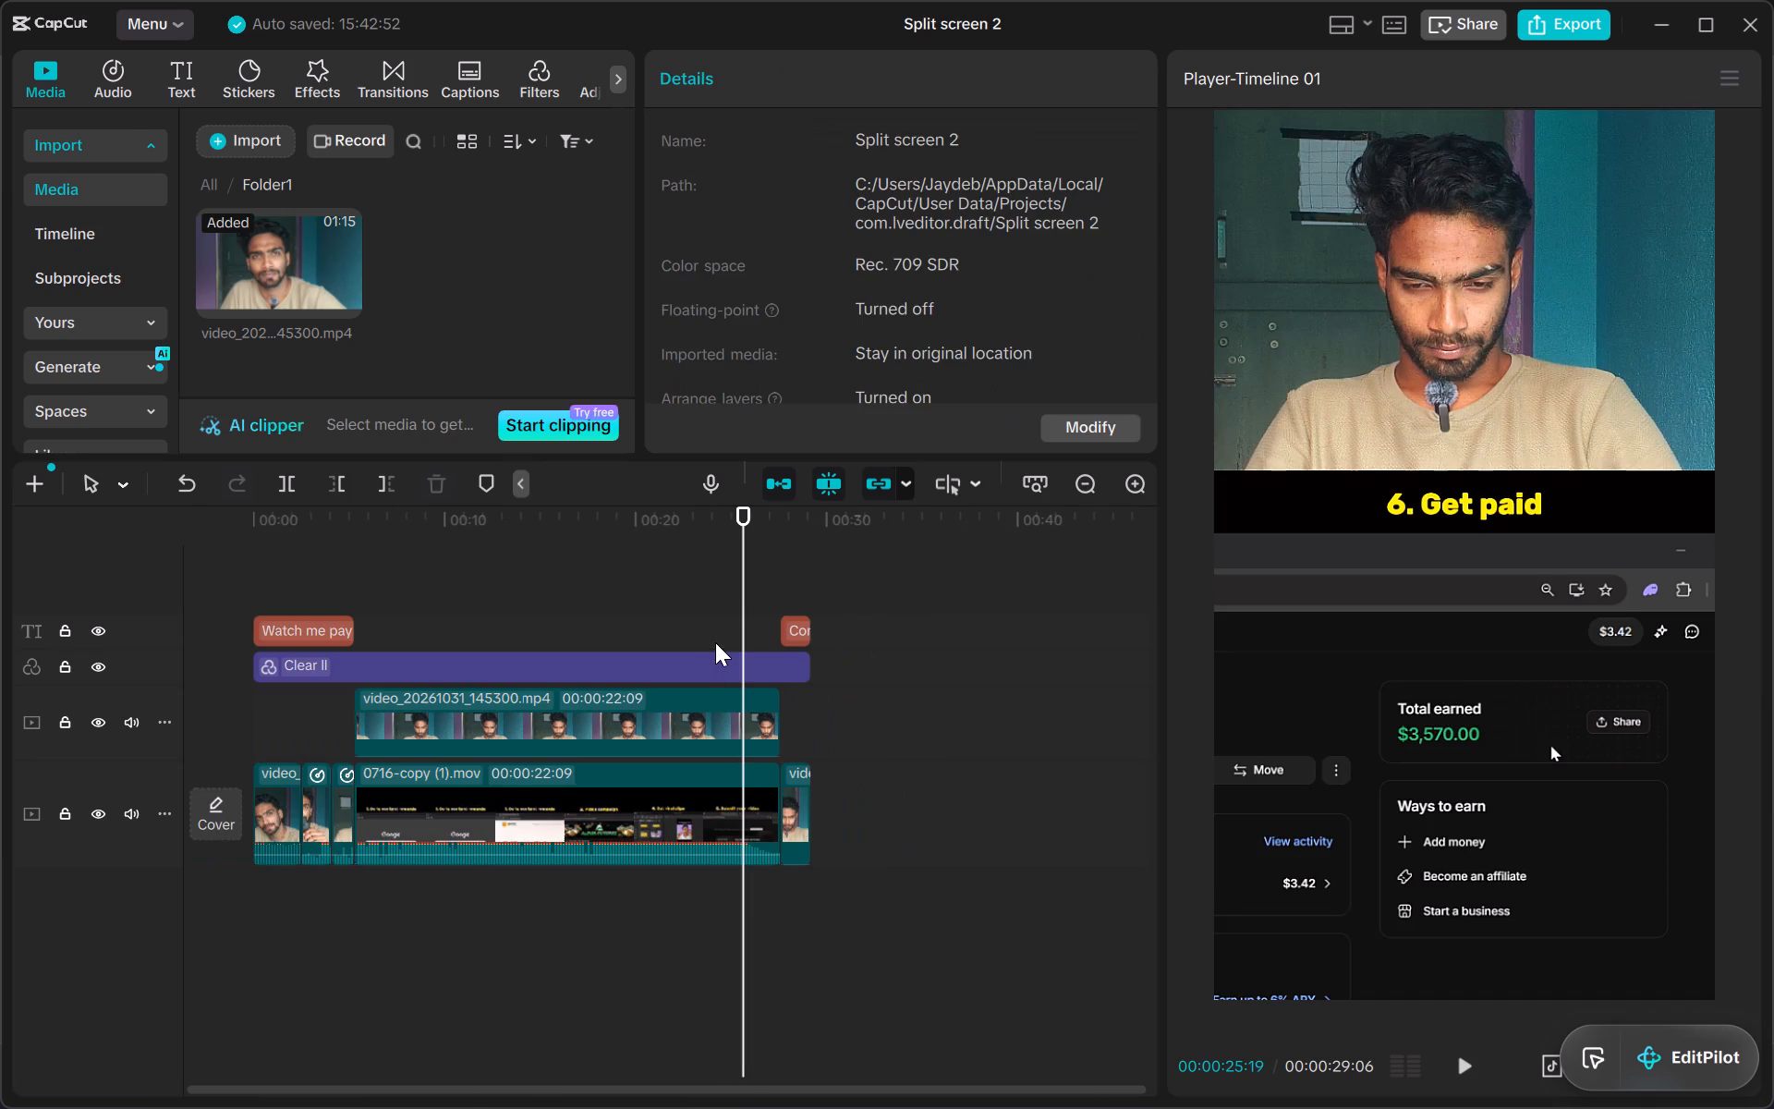
pyautogui.click(204, 719)
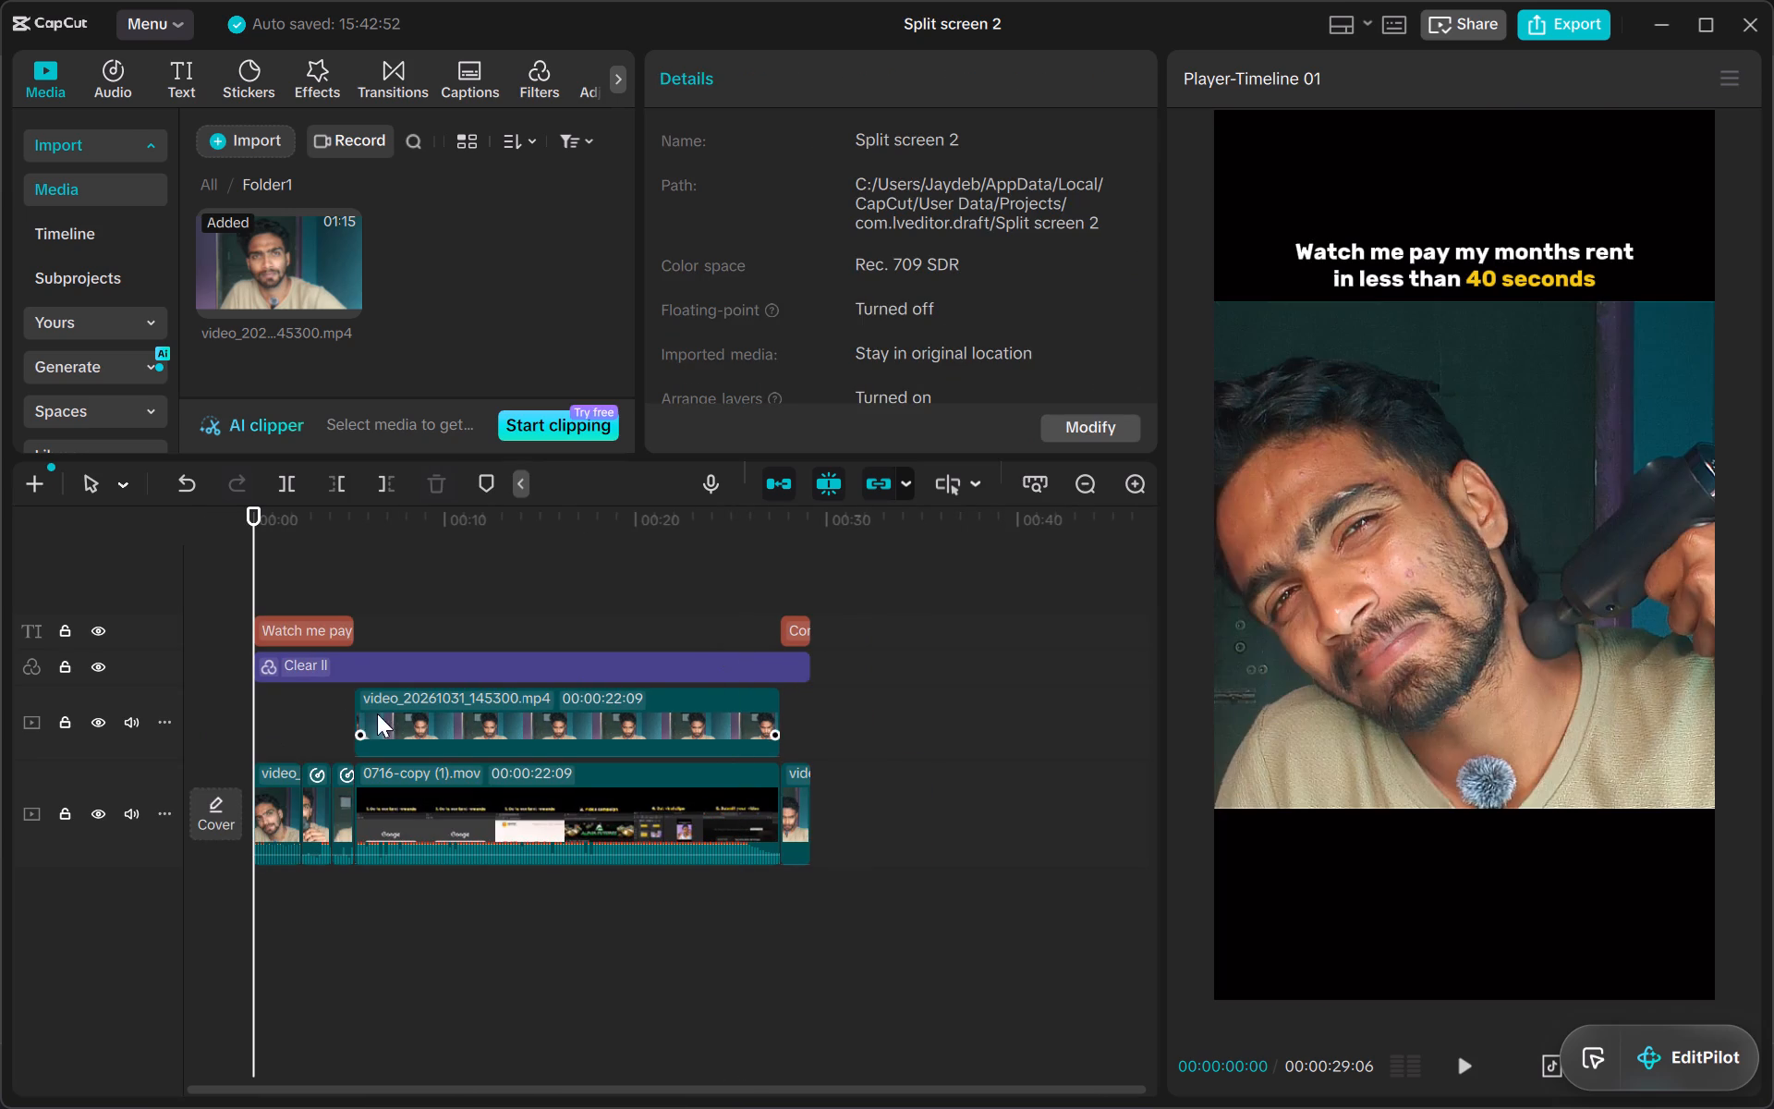
pyautogui.click(334, 593)
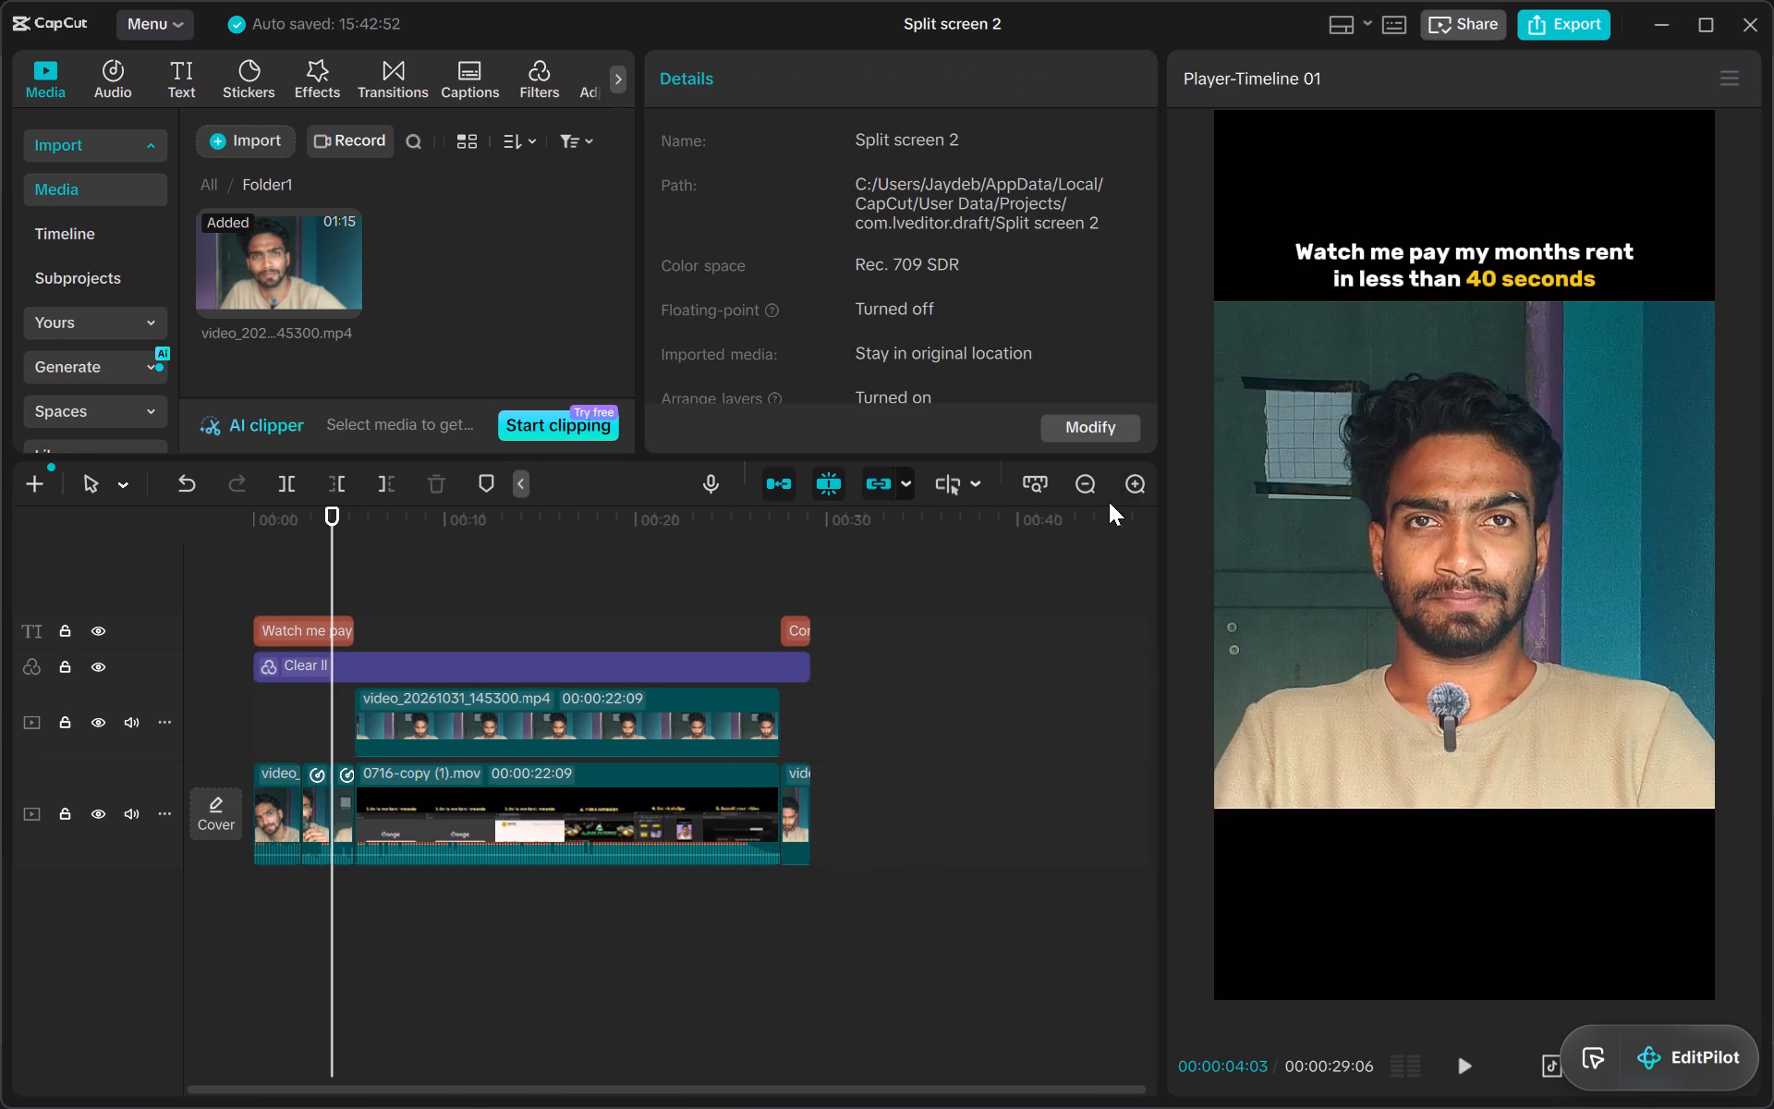
pyautogui.tripleClick(1131, 486)
pyautogui.click(1131, 486)
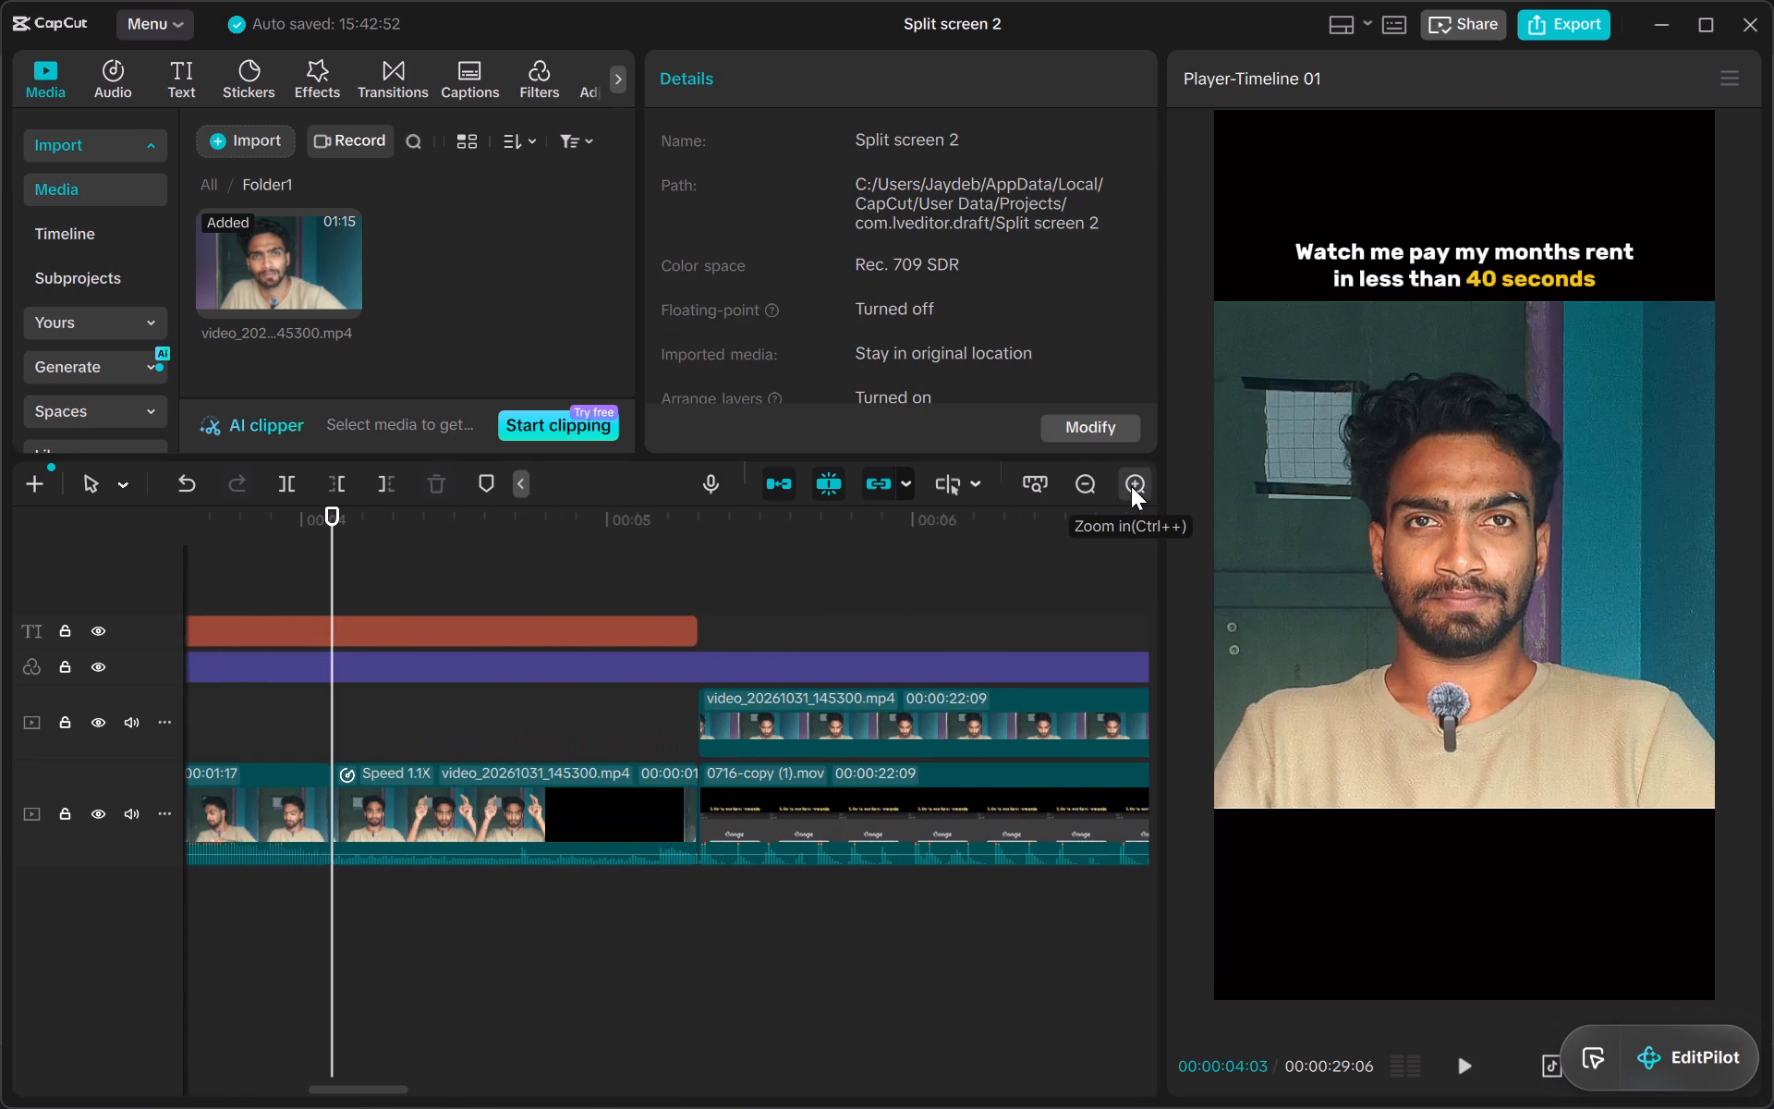
pyautogui.keyDown('ctrl'); pyautogui.scroll(-4, 803, 640); pyautogui.keyUp('ctrl')
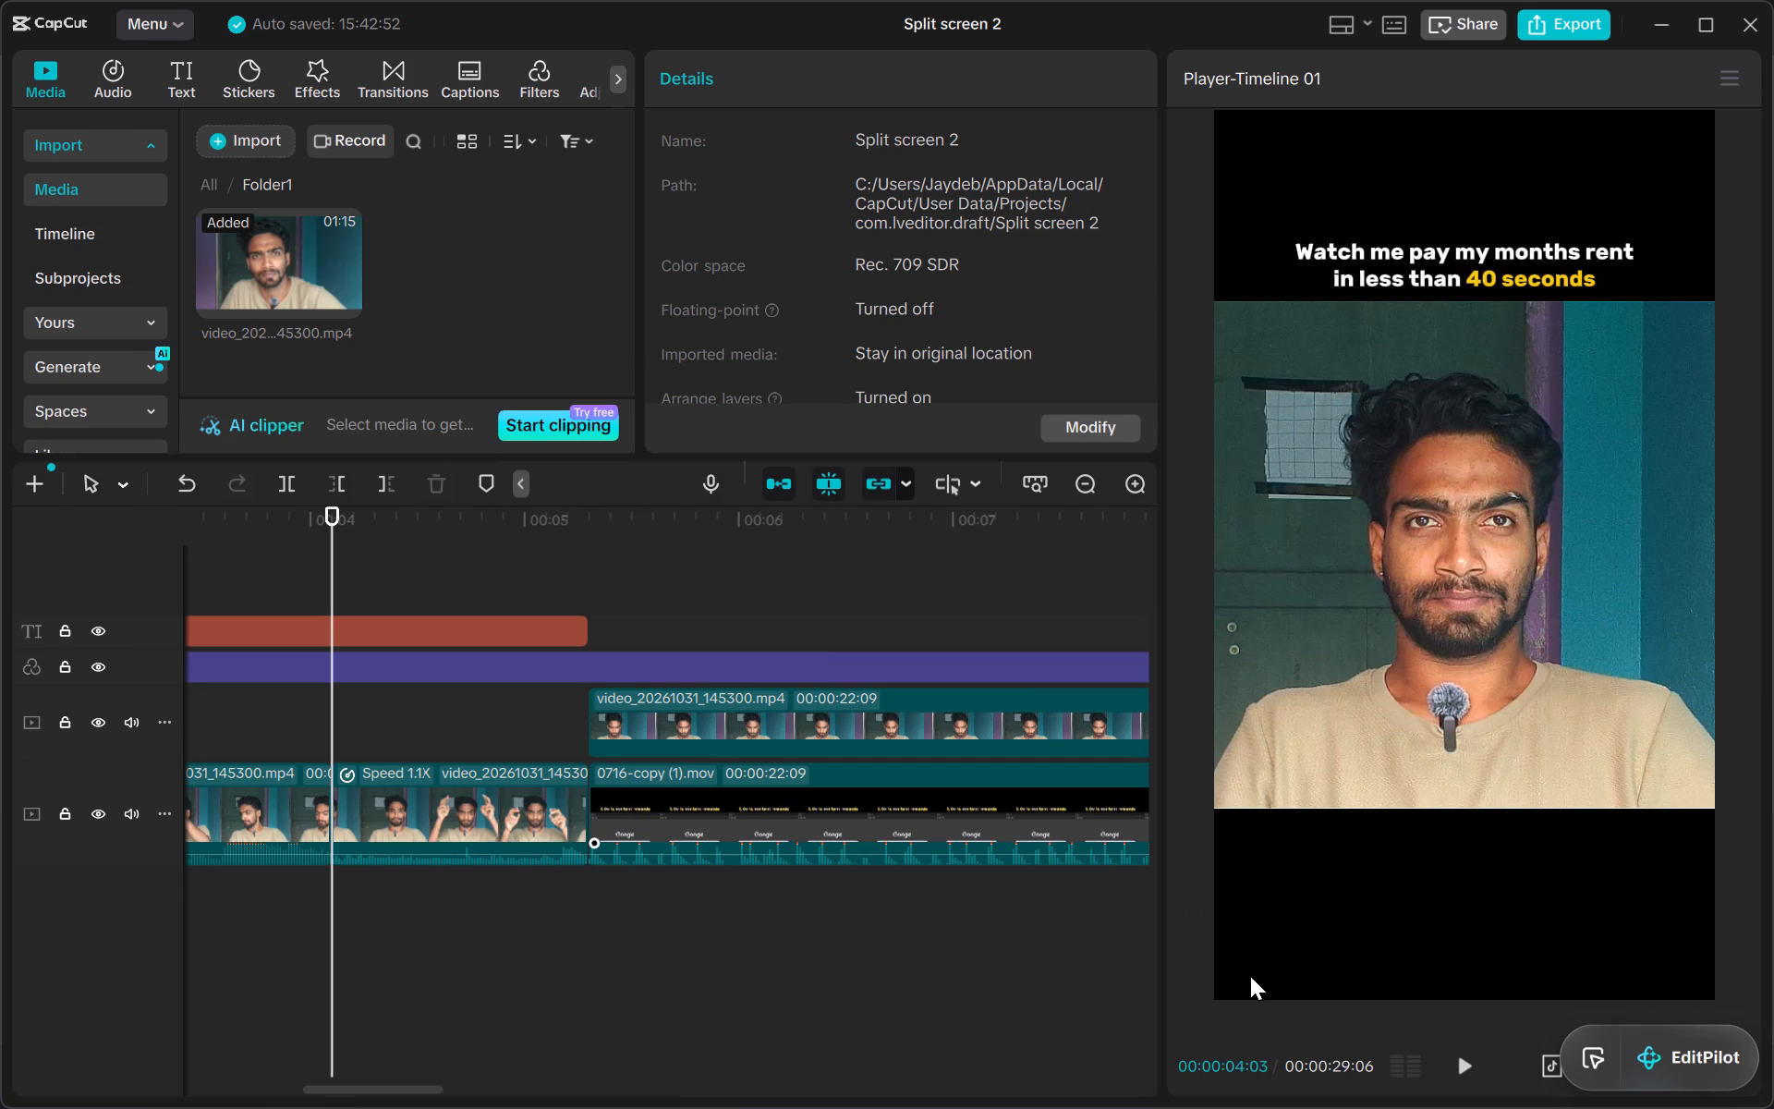
pyautogui.click(344, 1012)
pyautogui.moveTo(344, 1012); pyautogui.dragTo(0, 1026)
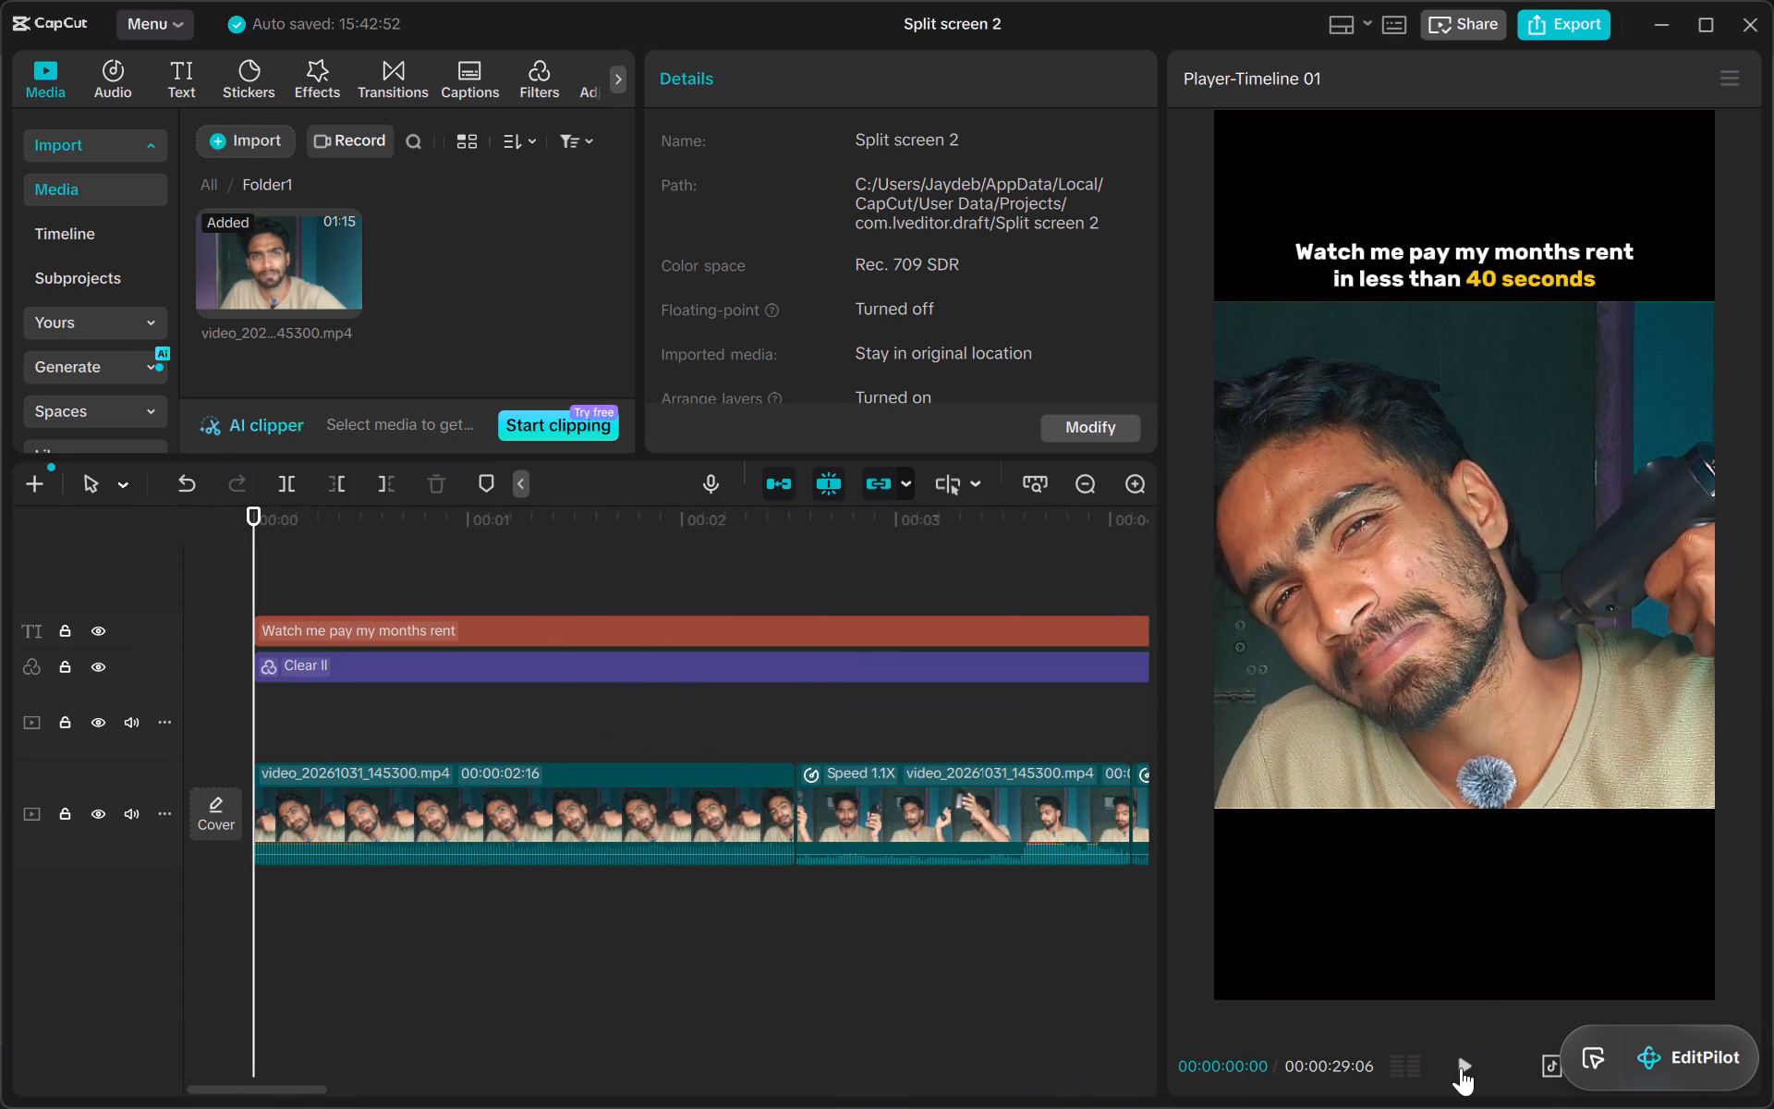
pyautogui.click(1461, 1067)
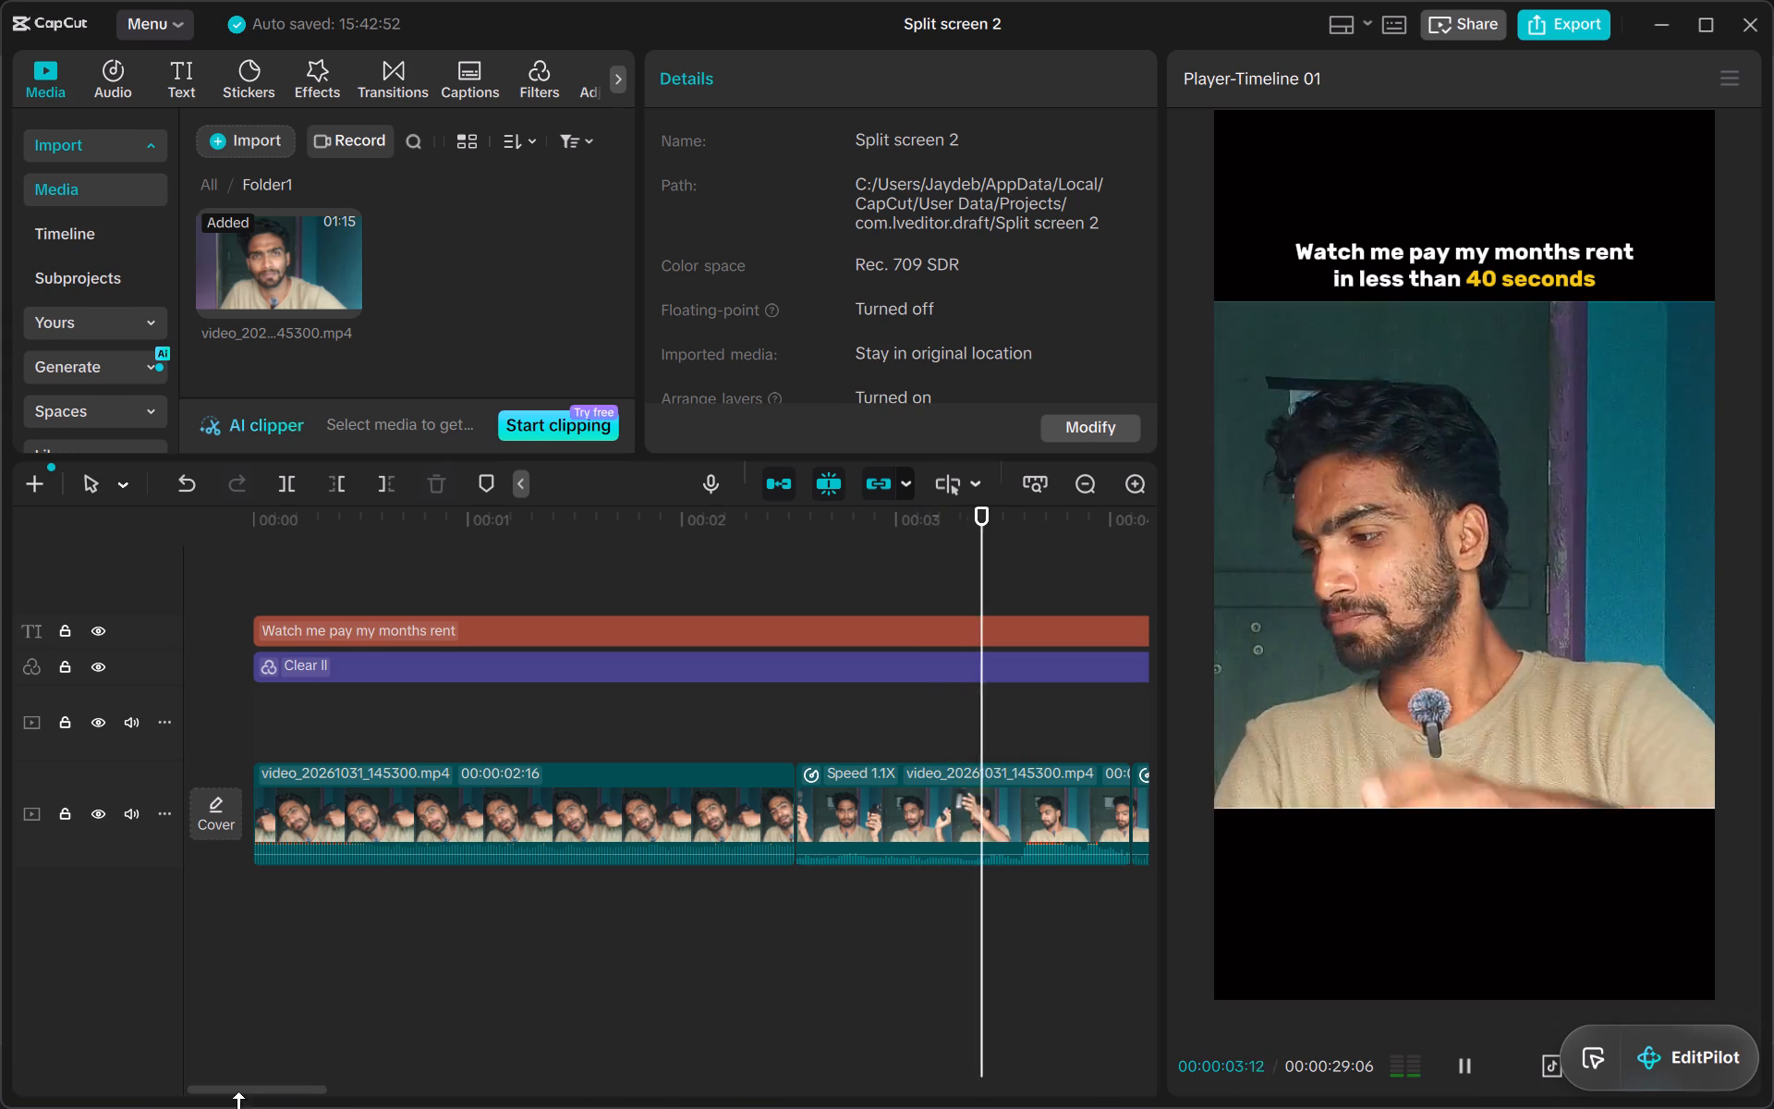
pyautogui.click(431, 935)
# Turn off noise reduction for the three opening clips at the start of the timeline.
pyautogui.keyDown('ctrl'); pyautogui.scroll(-5, 410, 875); pyautogui.keyUp('ctrl')
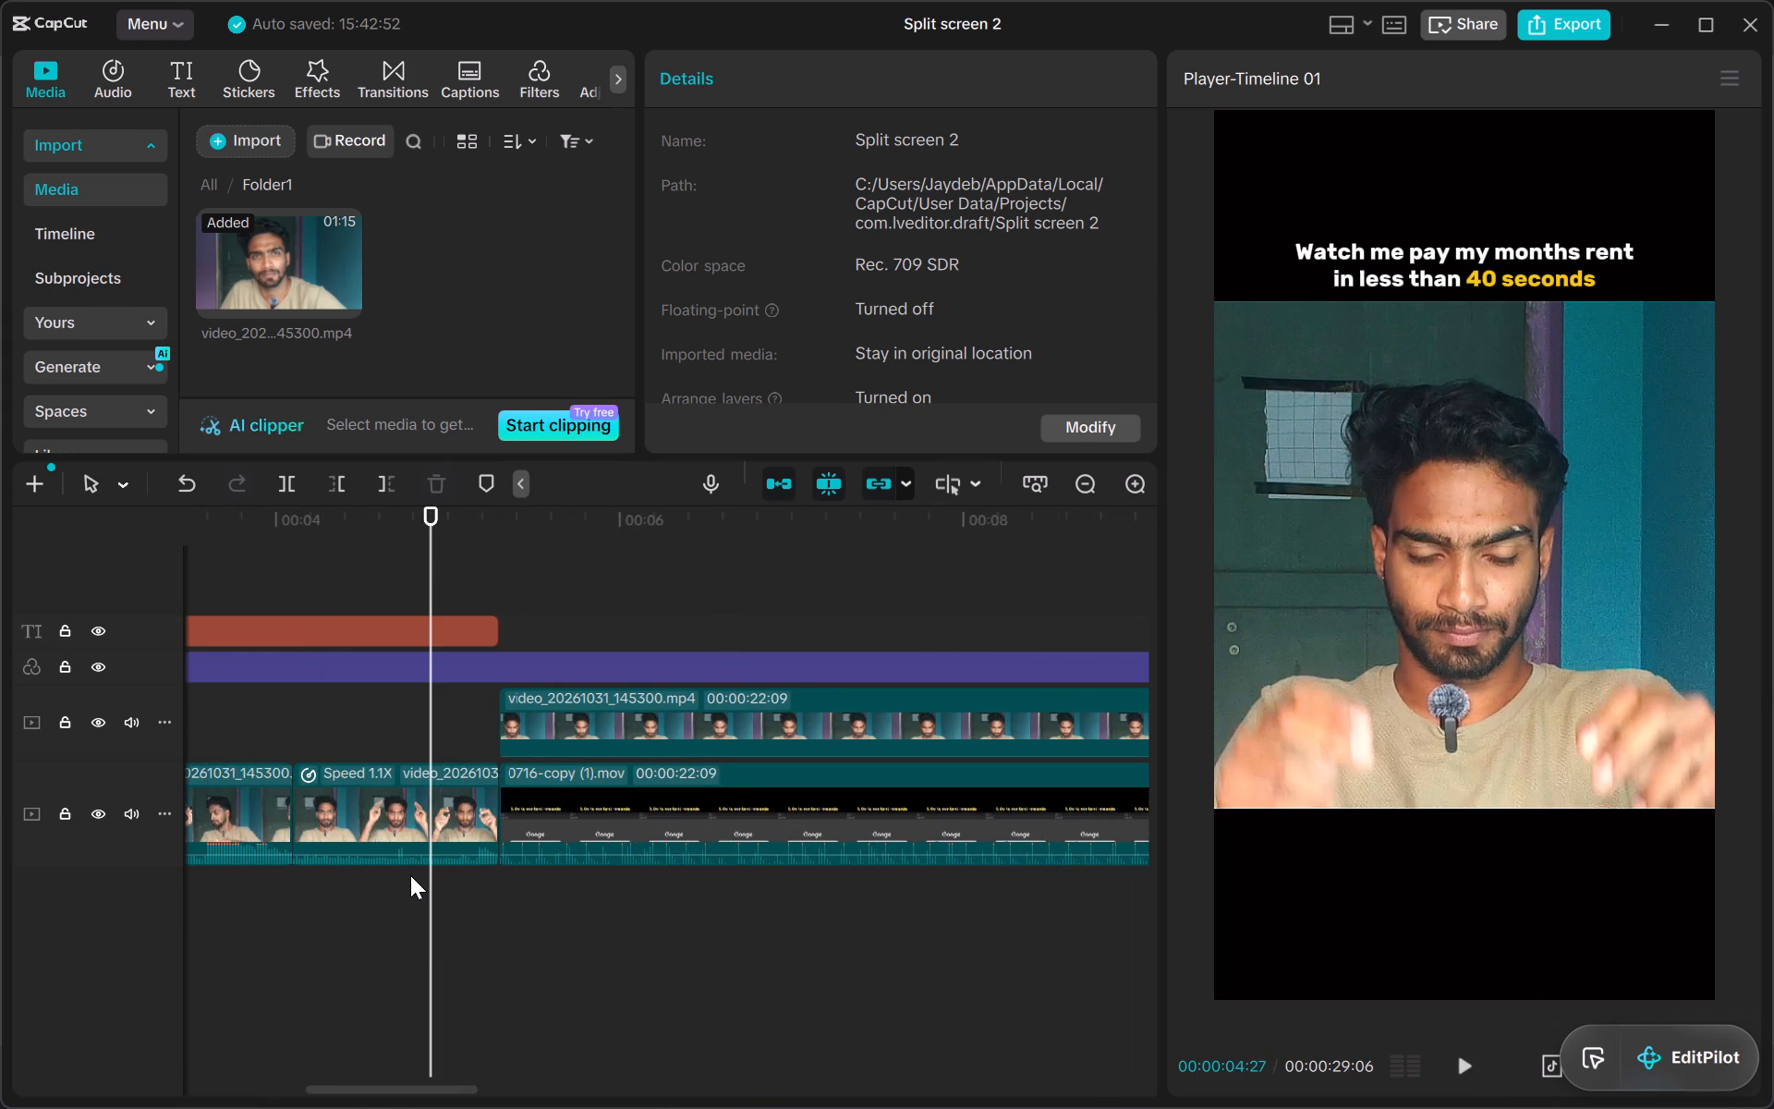
pyautogui.keyDown('ctrl'); pyautogui.scroll(-19, 410, 875); pyautogui.keyUp('ctrl')
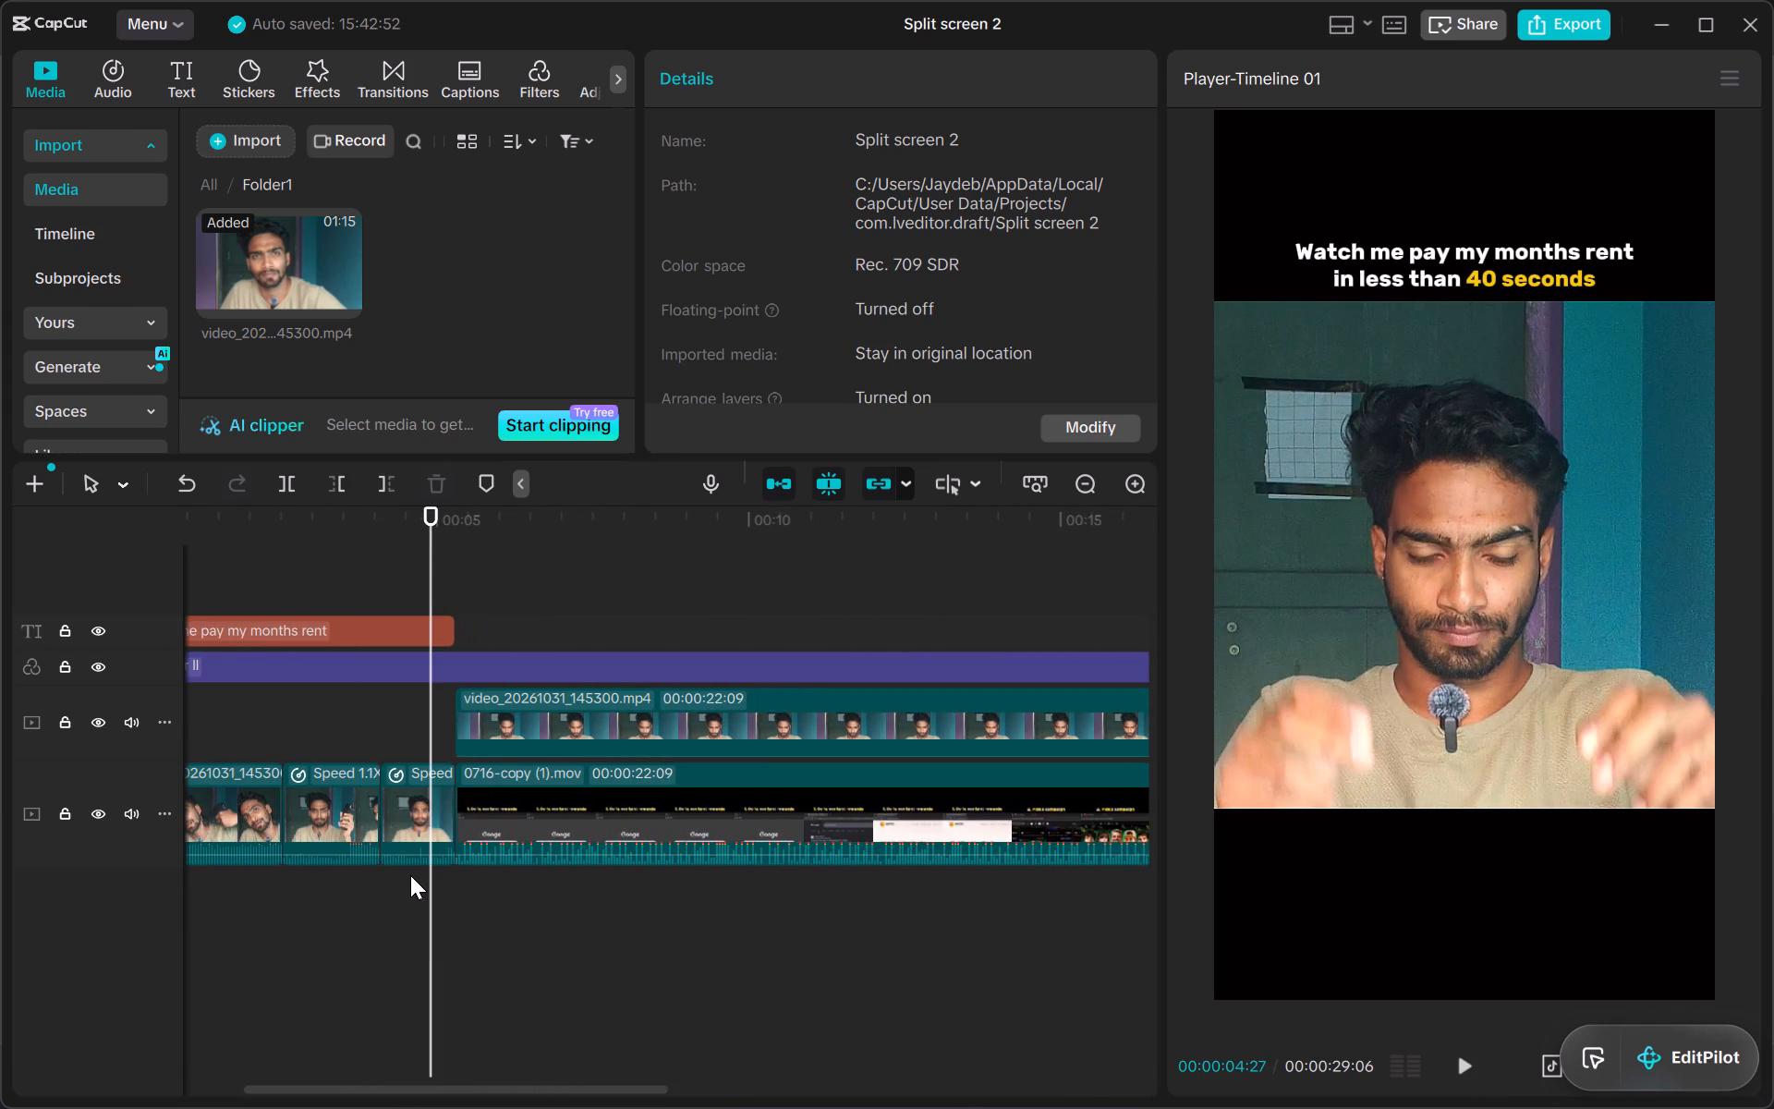
pyautogui.moveTo(410, 875); pyautogui.dragTo(246, 806)
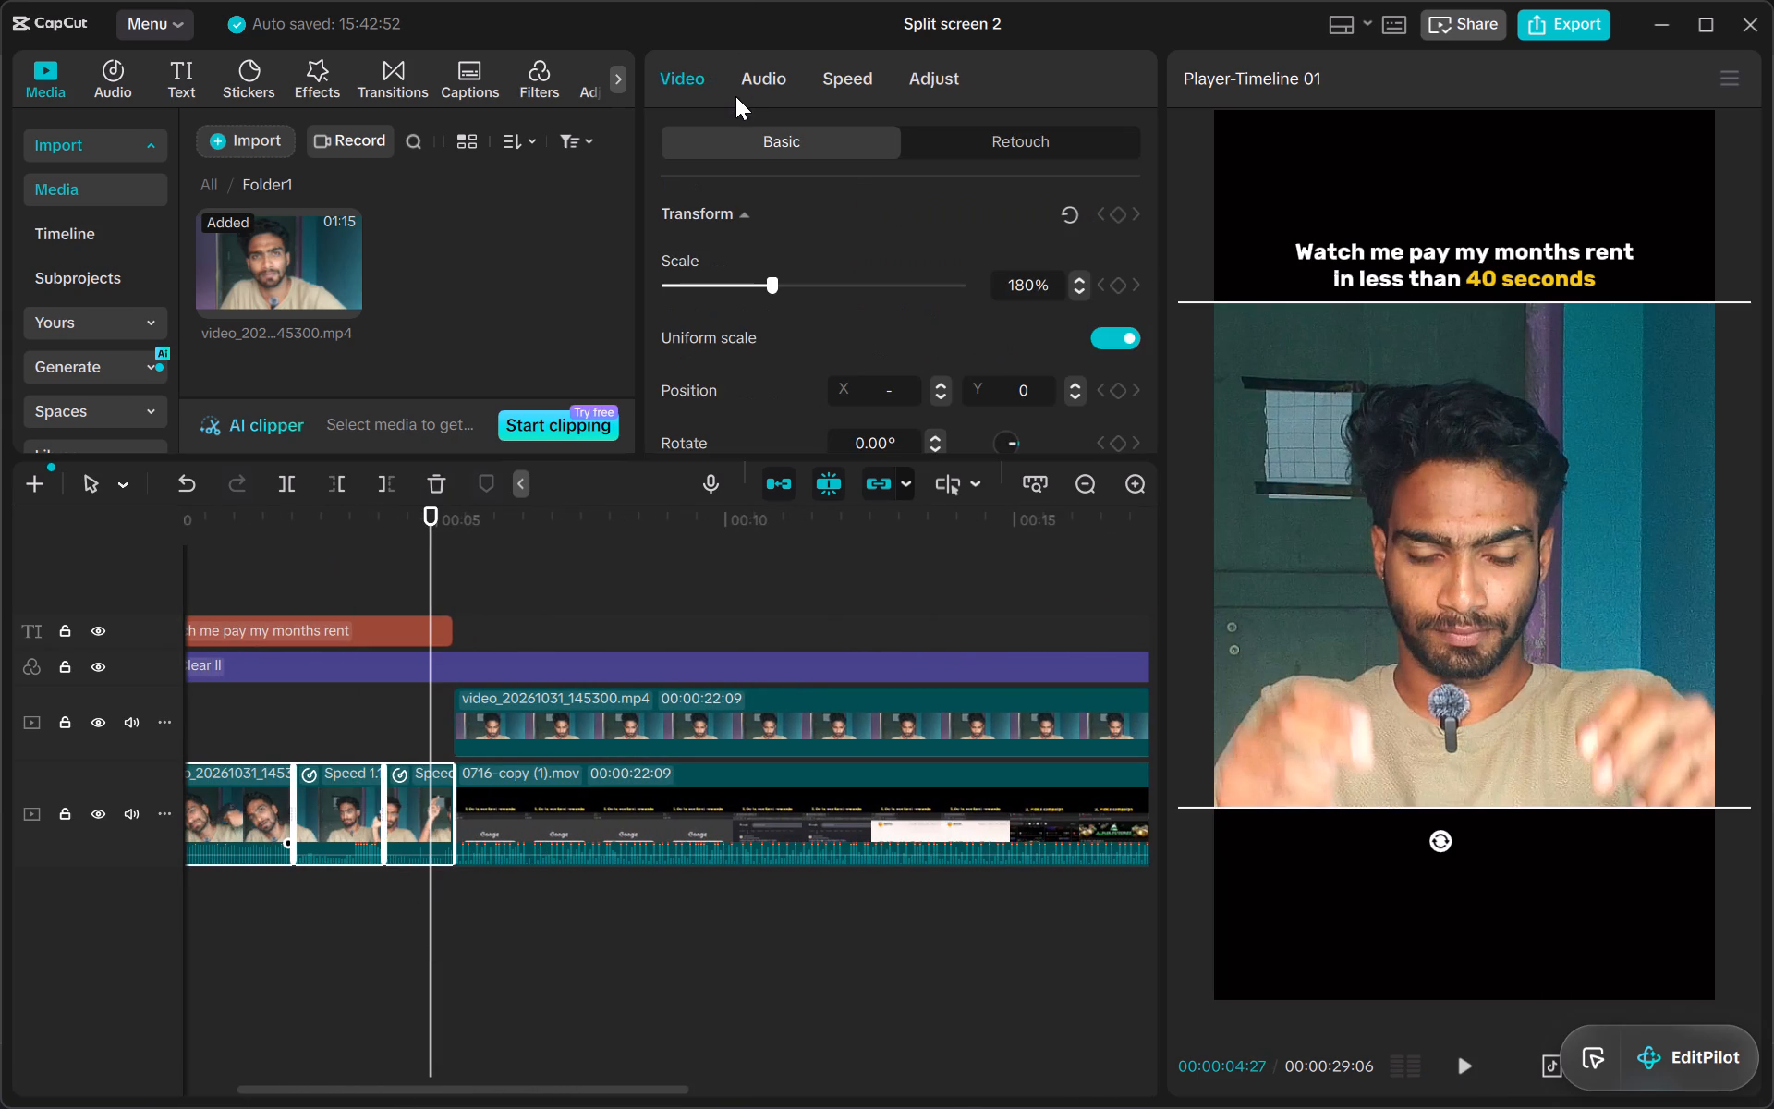
pyautogui.click(736, 97)
pyautogui.scroll(-1, 881, 299)
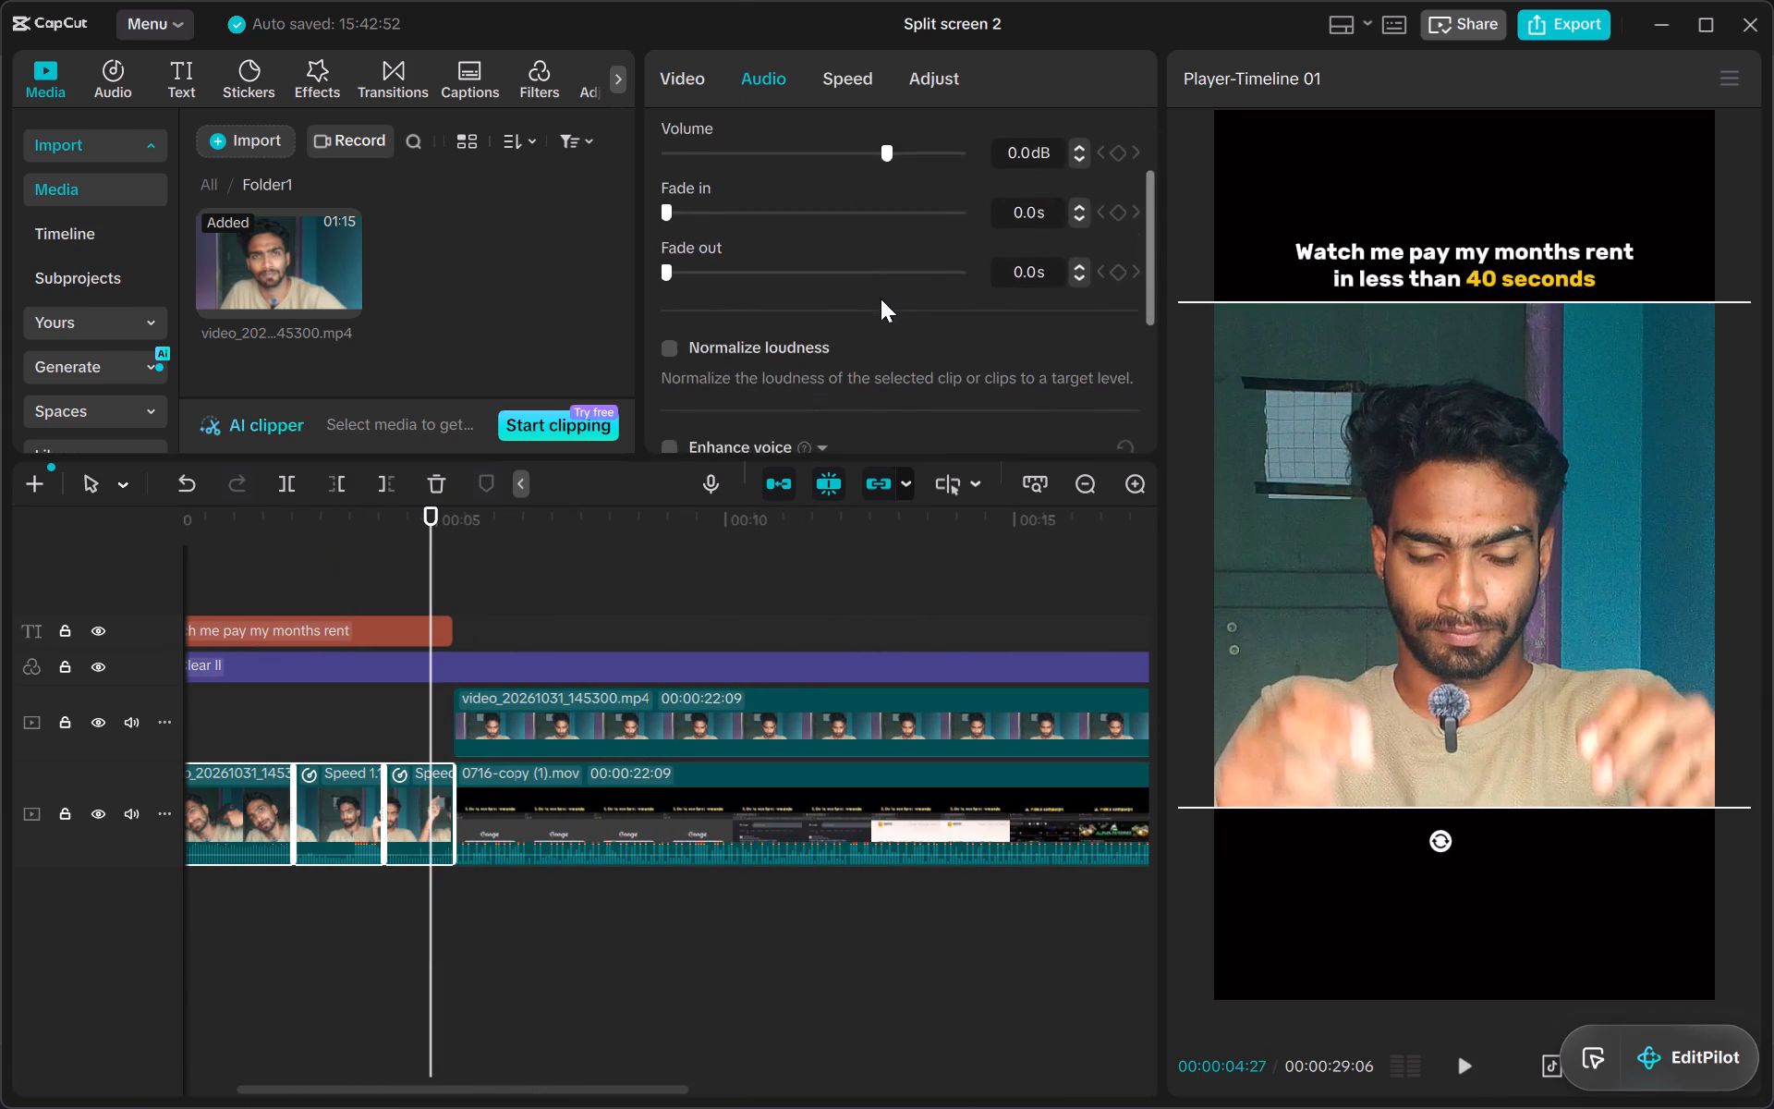
pyautogui.scroll(-2, 881, 299)
pyautogui.click(668, 401)
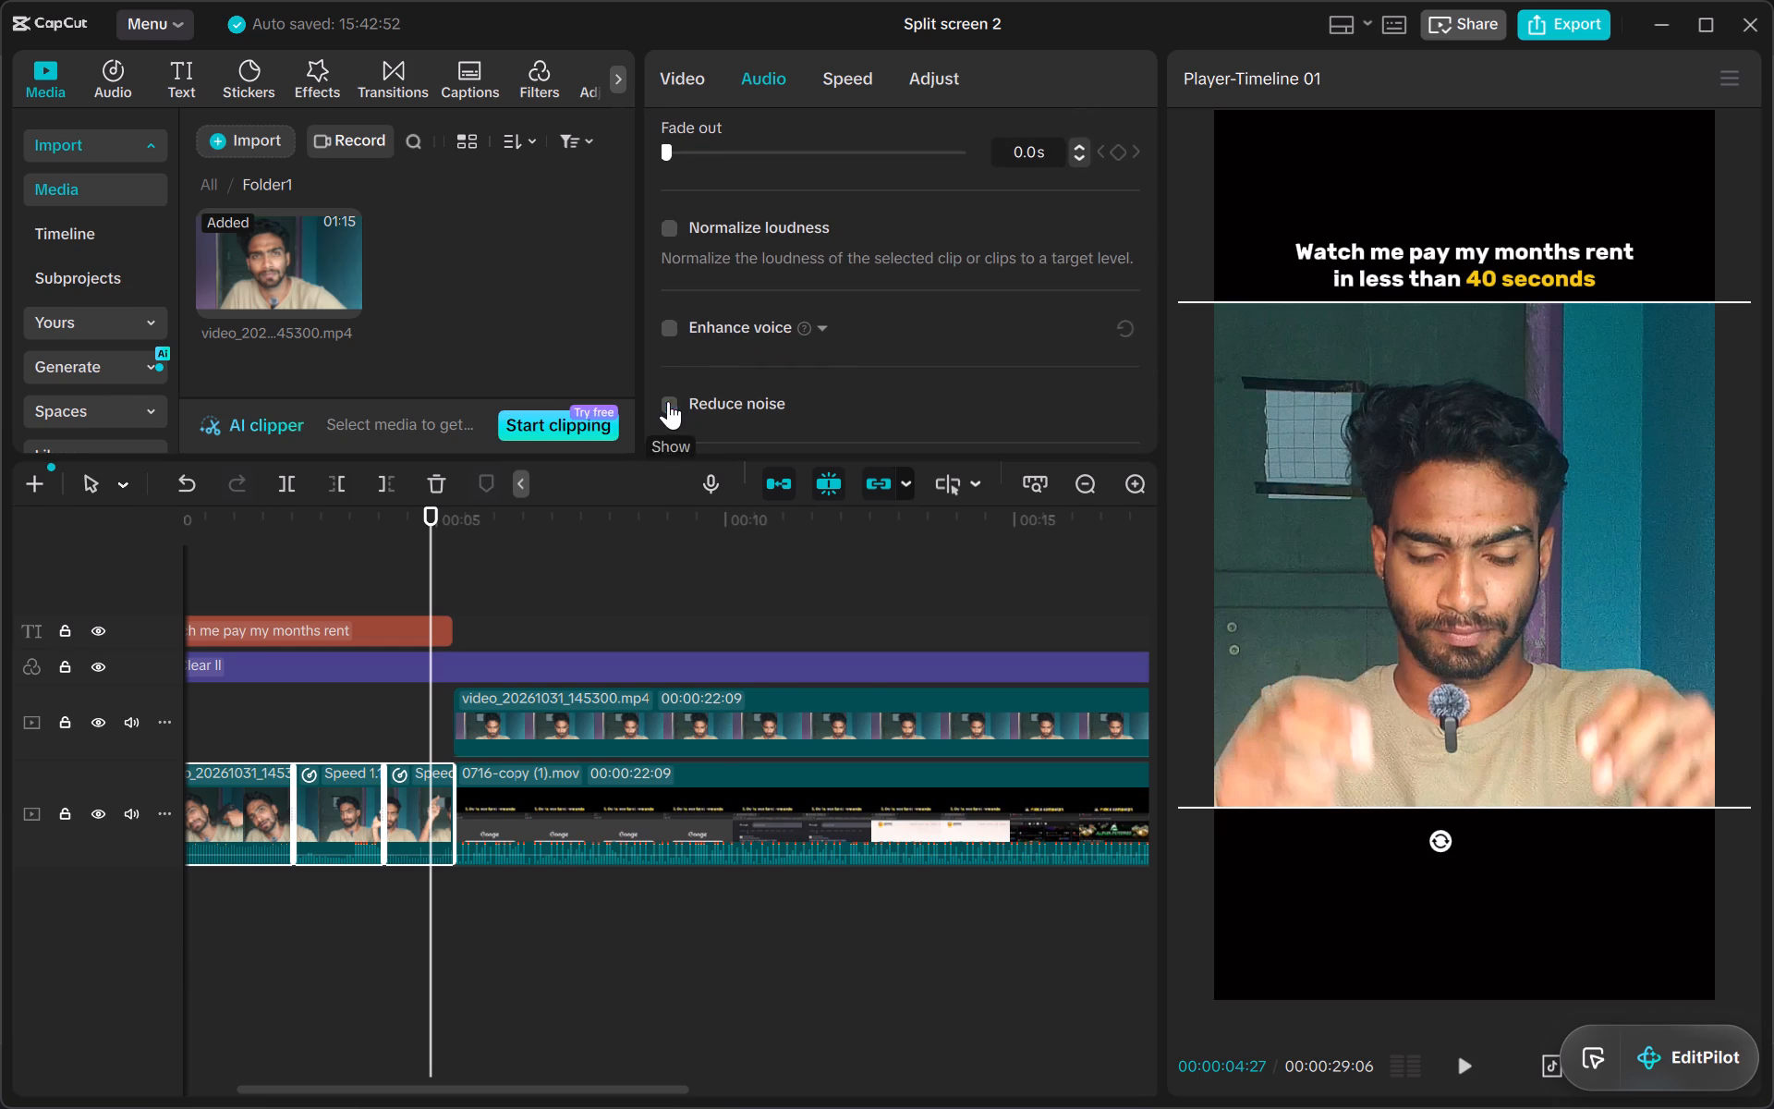
# Play back the opening clips from the start of the timeline to check their sound.
pyautogui.hscroll(9, 548, 882)
pyautogui.click(208, 888)
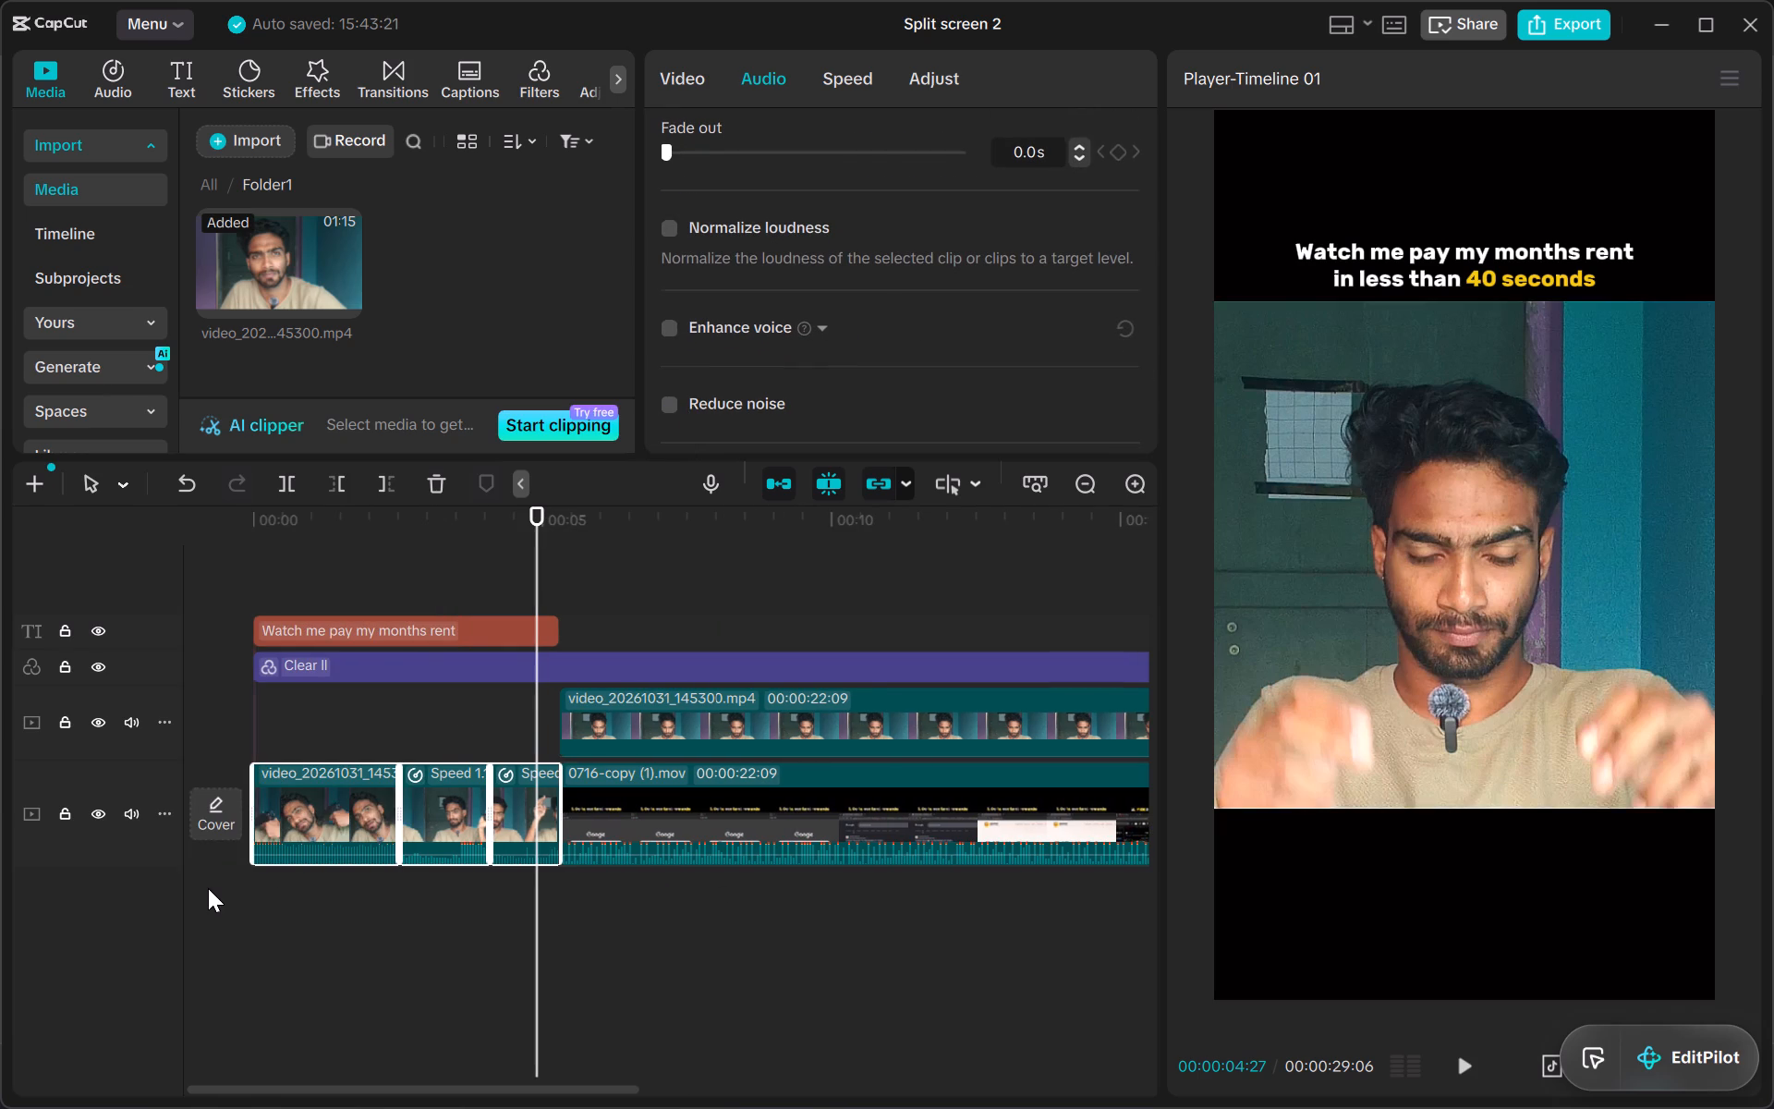
pyautogui.click(1463, 1072)
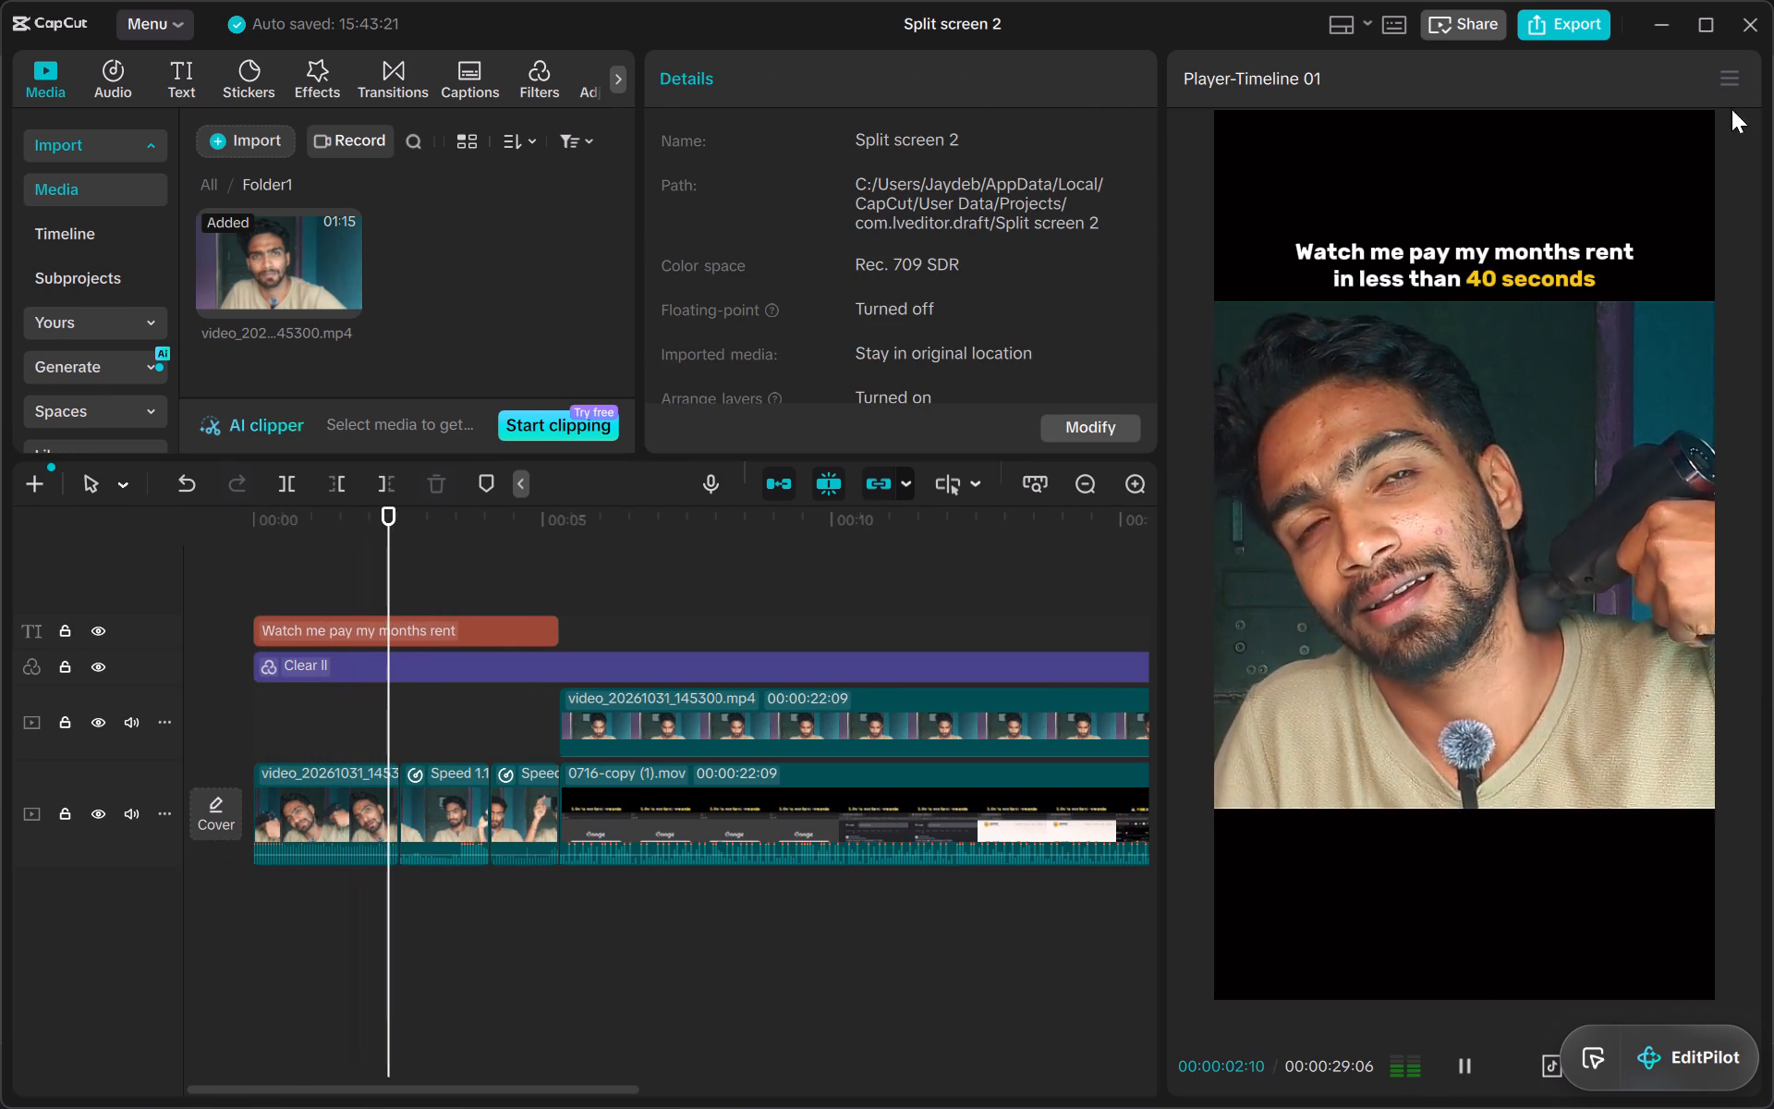
# Export the Split screen 2 video as a 1080P H.264 mp4 at 30fps, without sharing it.
pyautogui.click(1575, 25)
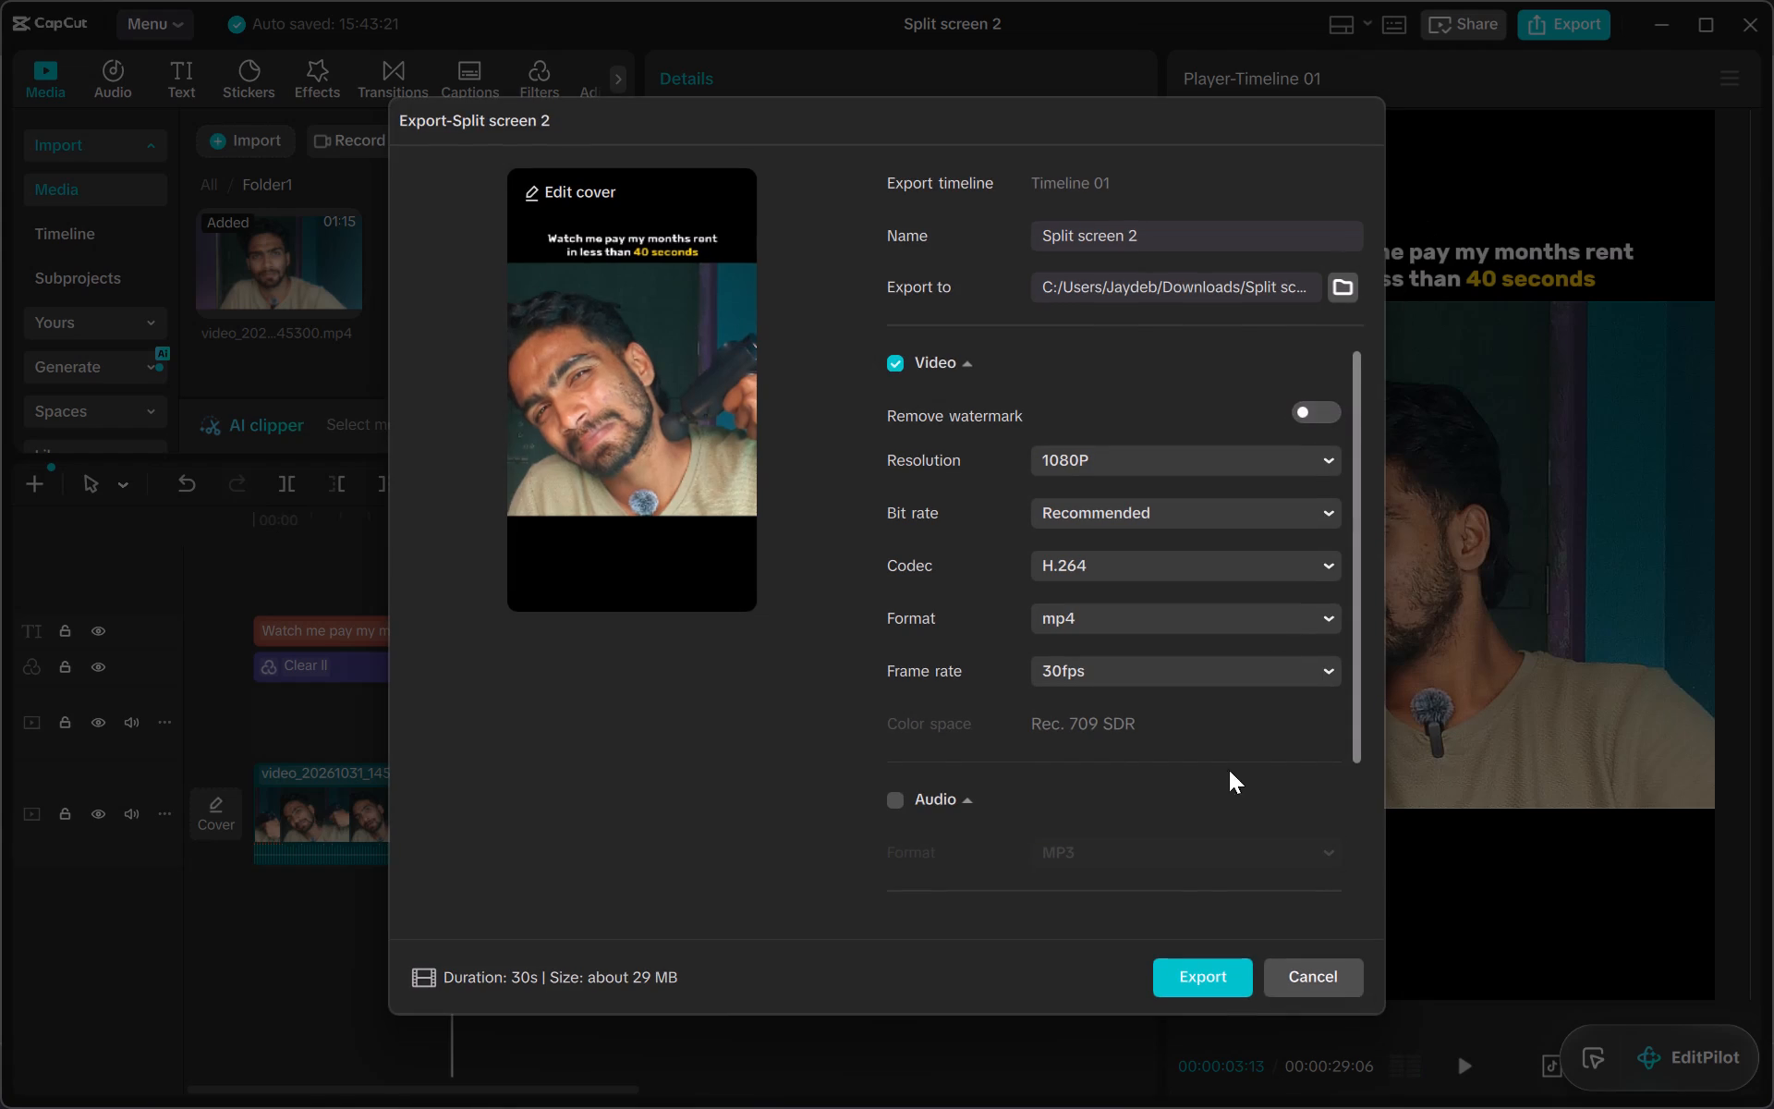
pyautogui.click(1194, 977)
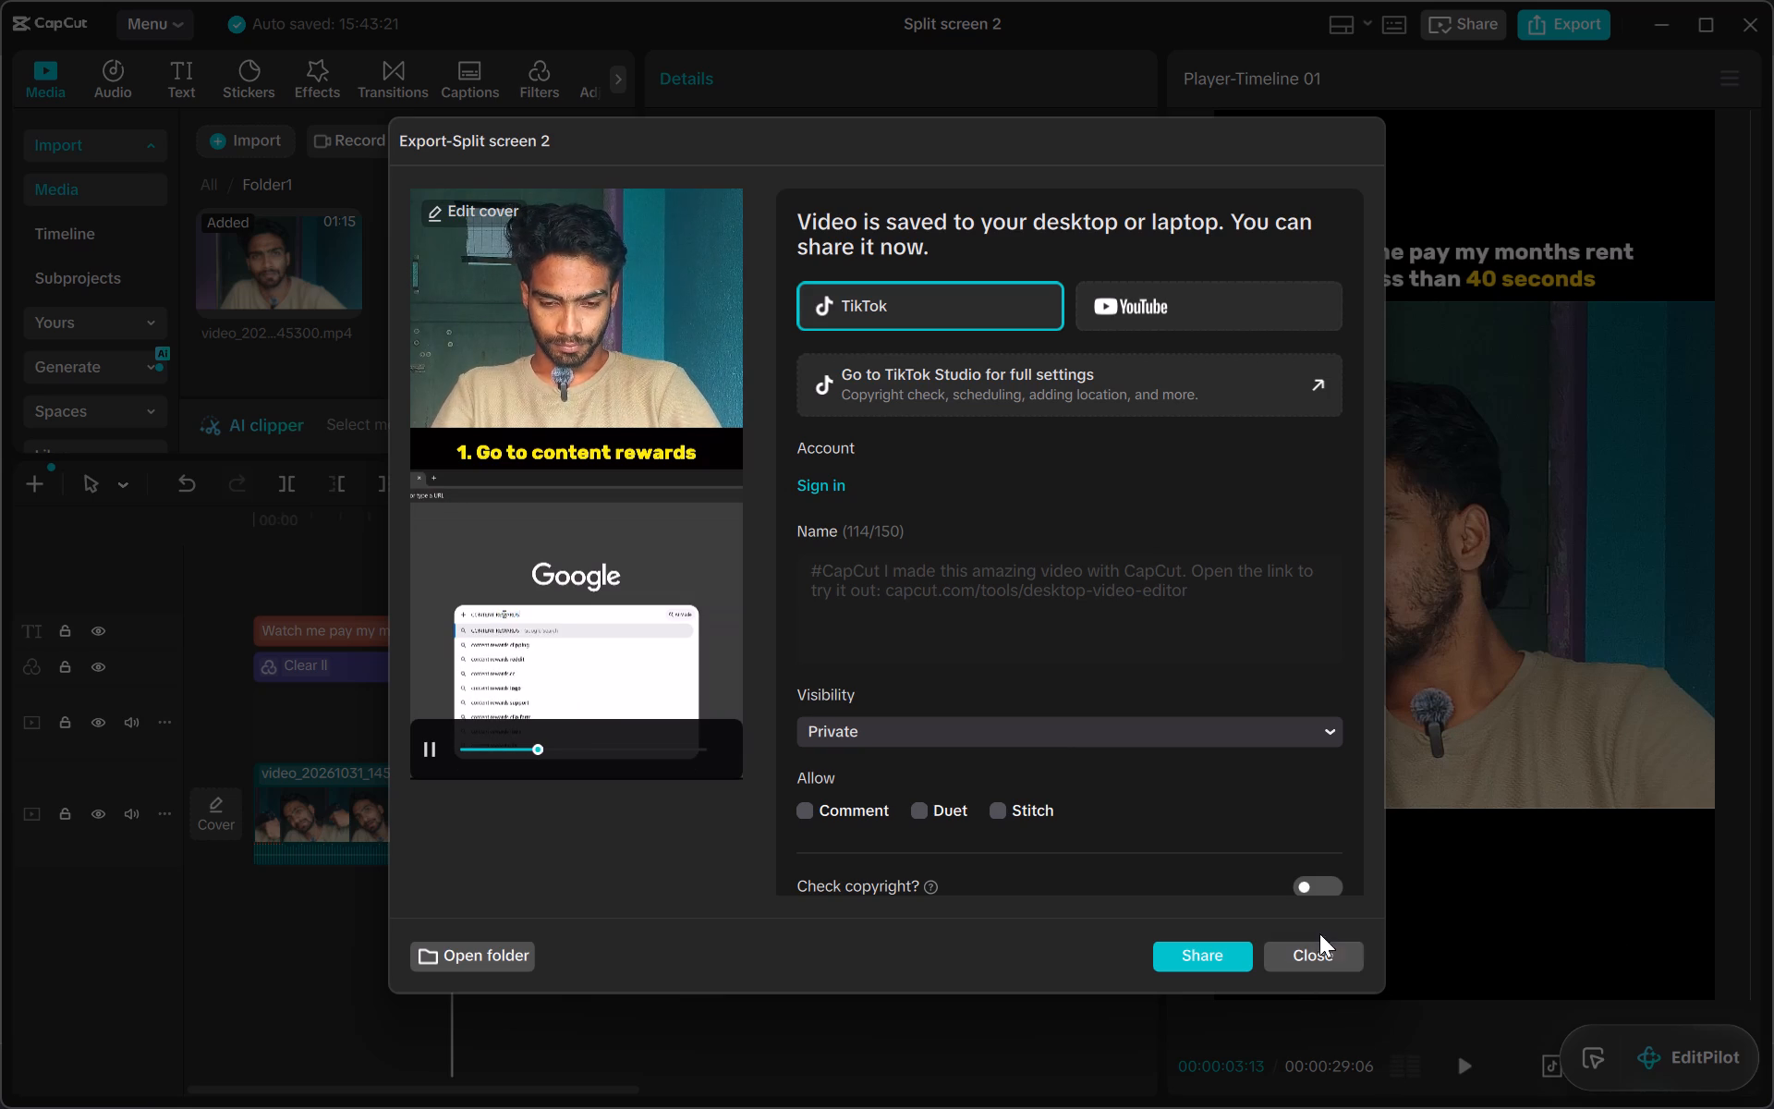
pyautogui.click(1305, 960)
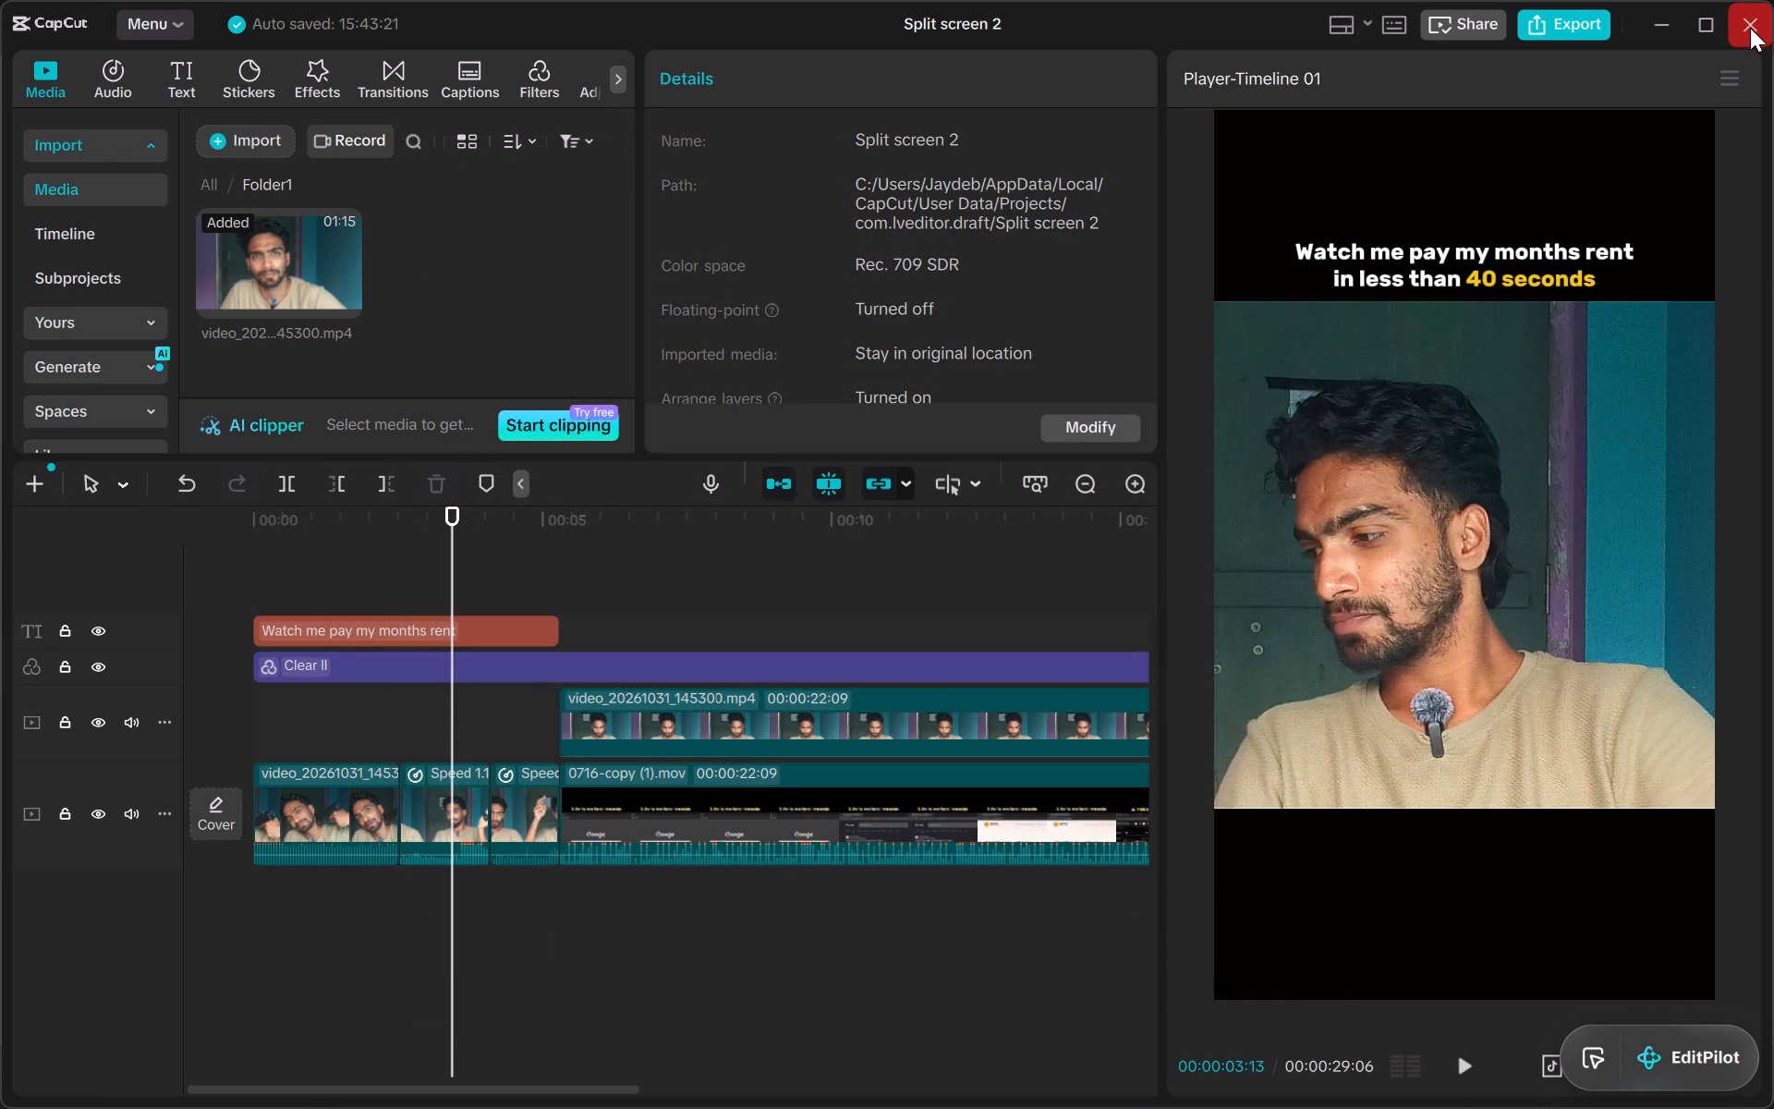
# Close the Split screen 2 project and return to the project list on the home page.
pyautogui.click(1750, 28)
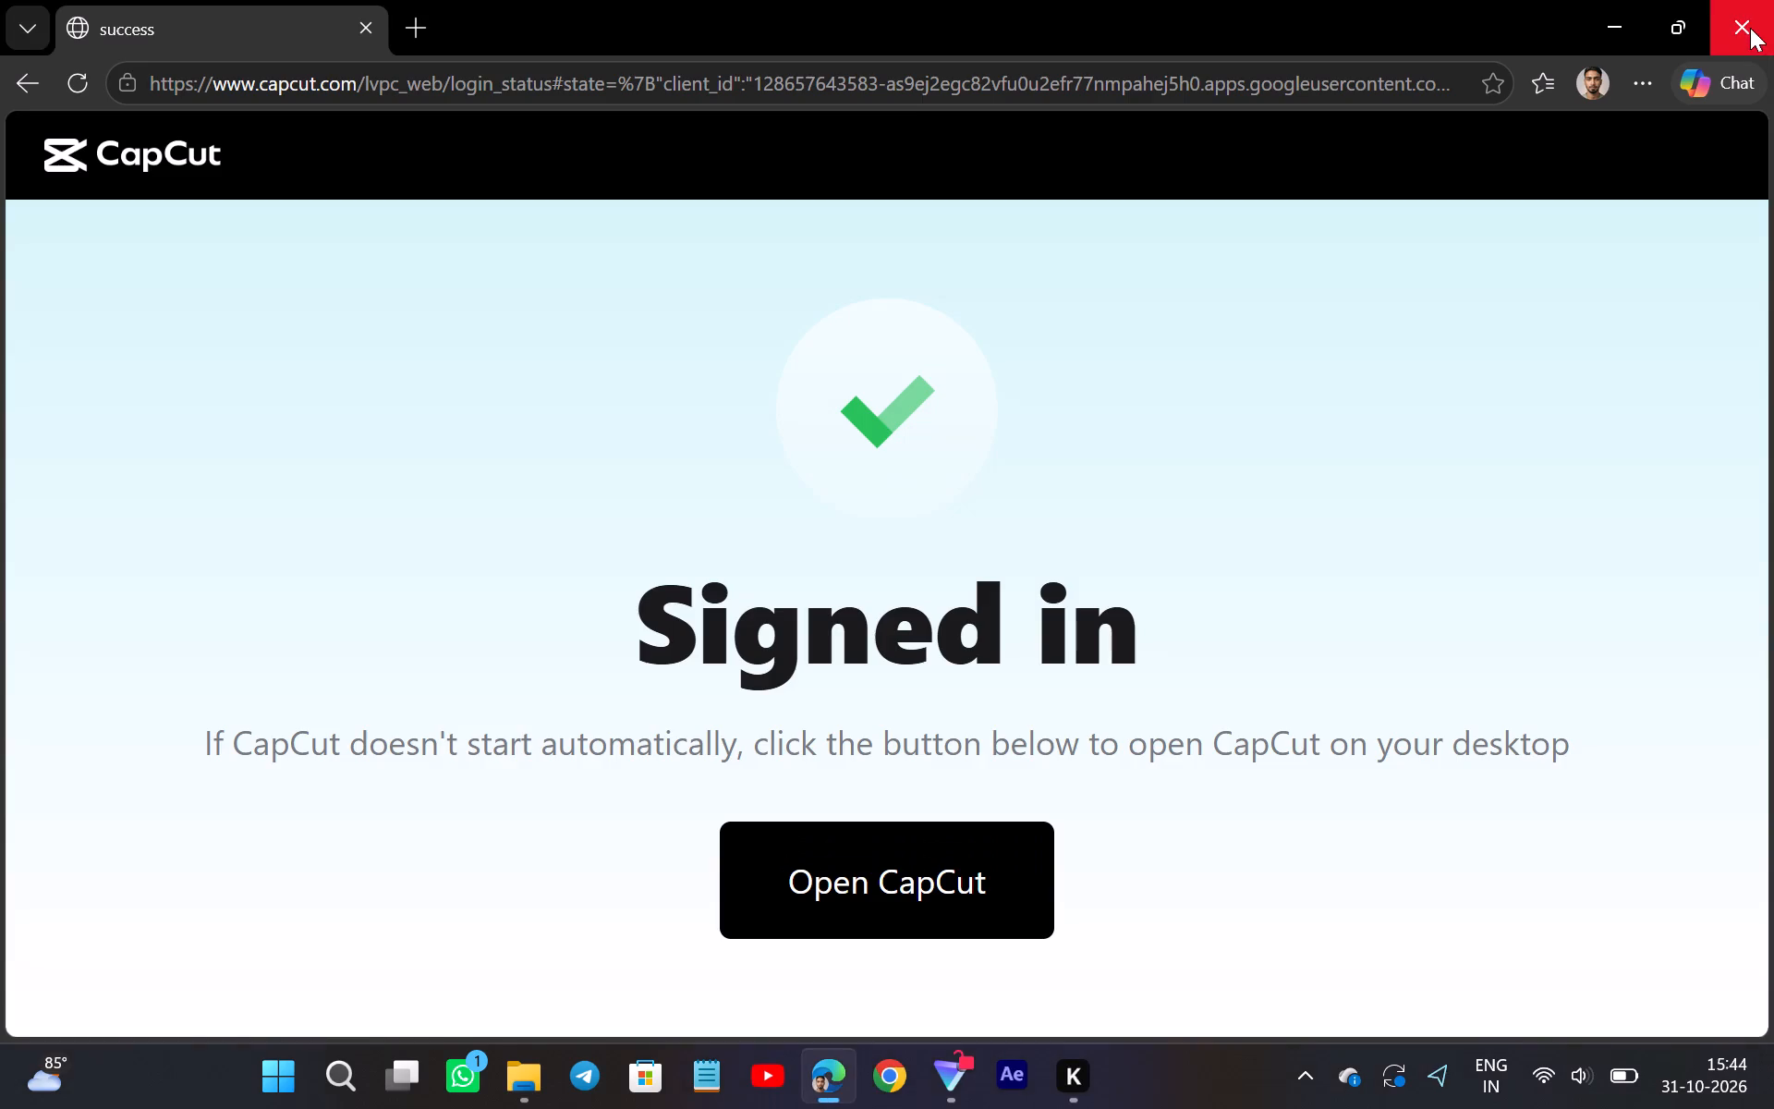
pyautogui.scroll(-3, 594, 701)
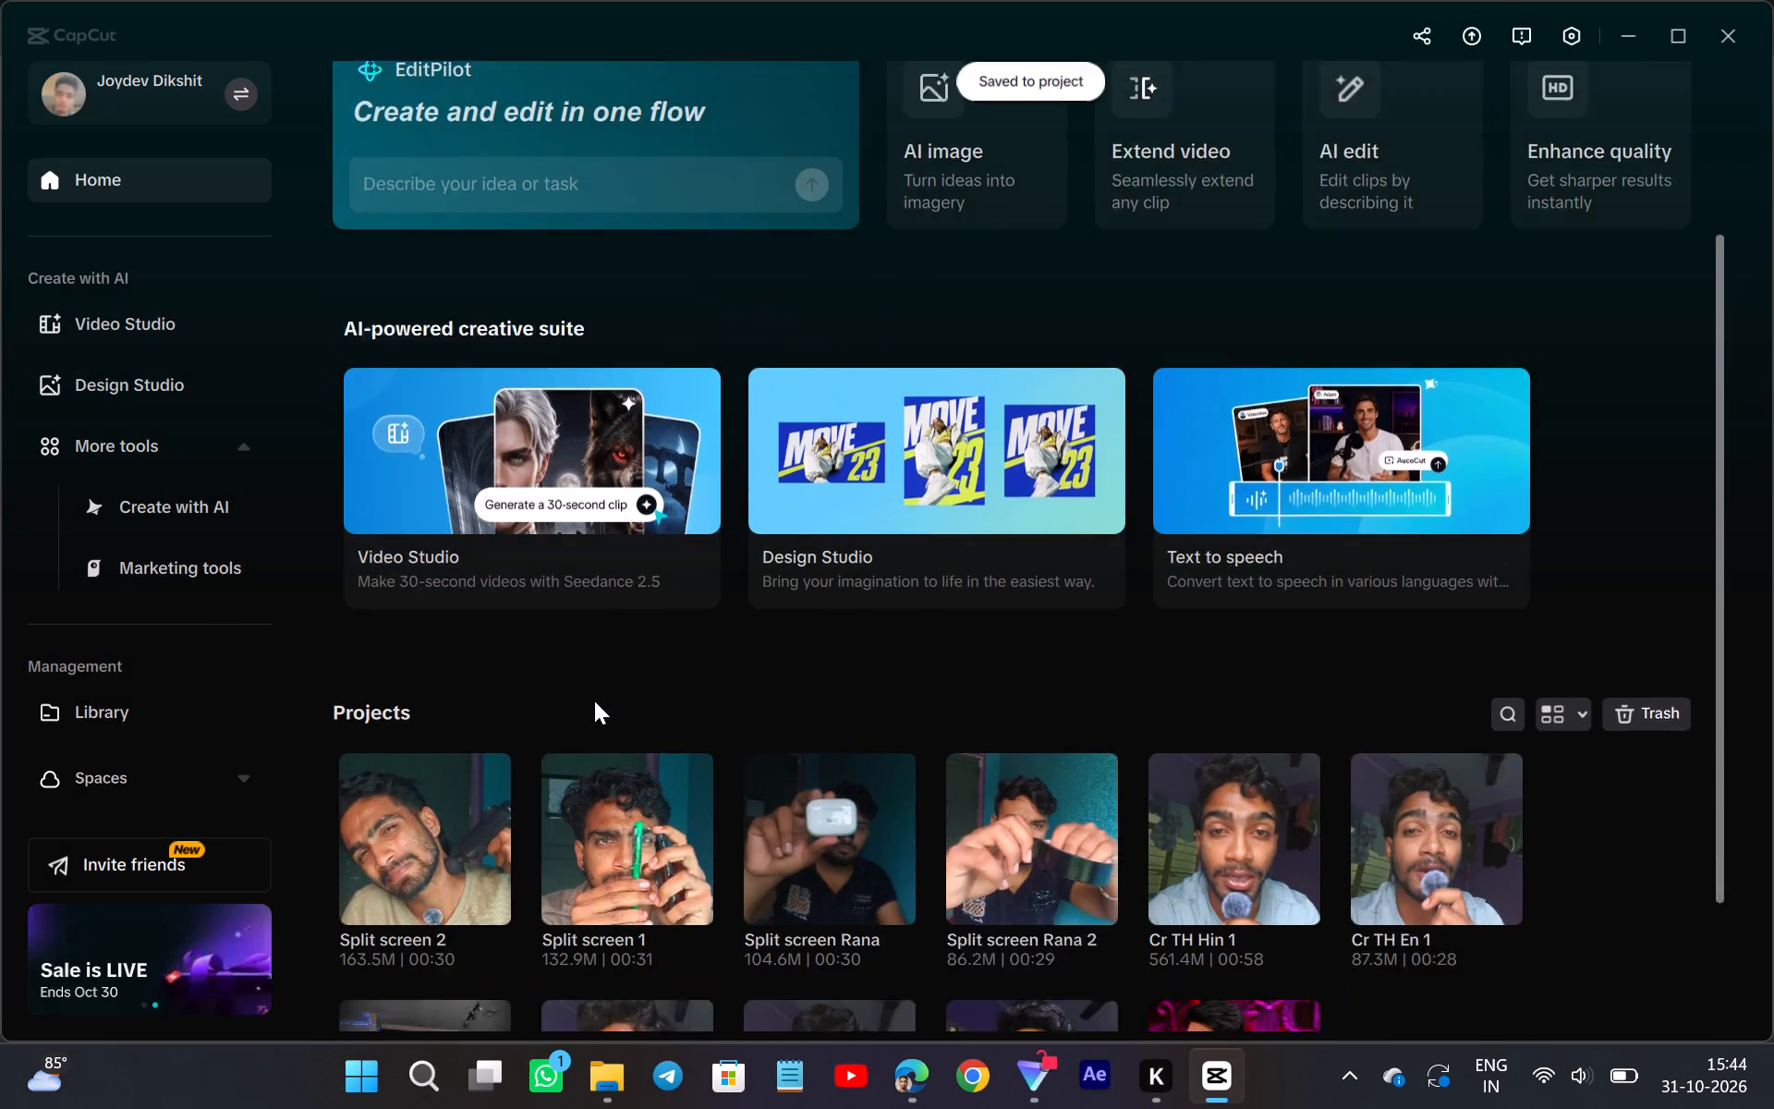
pyautogui.scroll(-4, 594, 701)
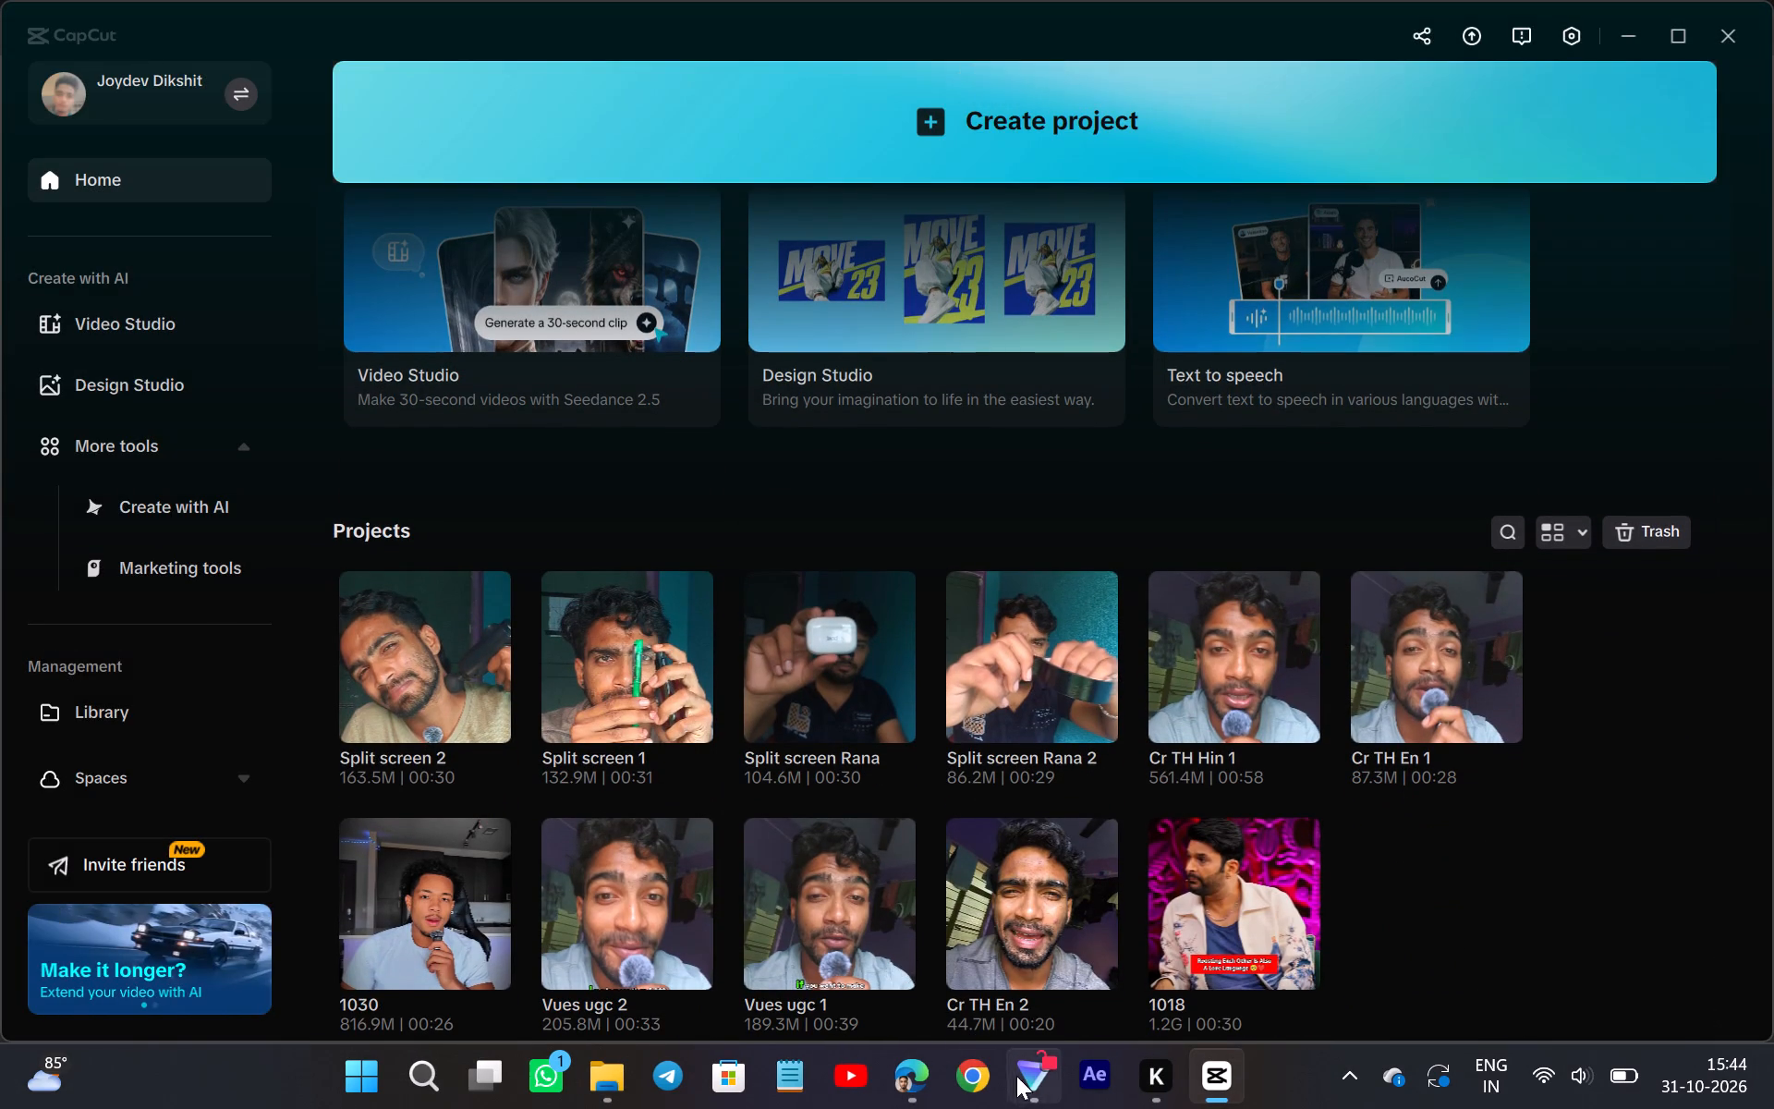
# Switch to Proton VPN, connect to the fastest free server, and return to CapCut.
pyautogui.click(1030, 1080)
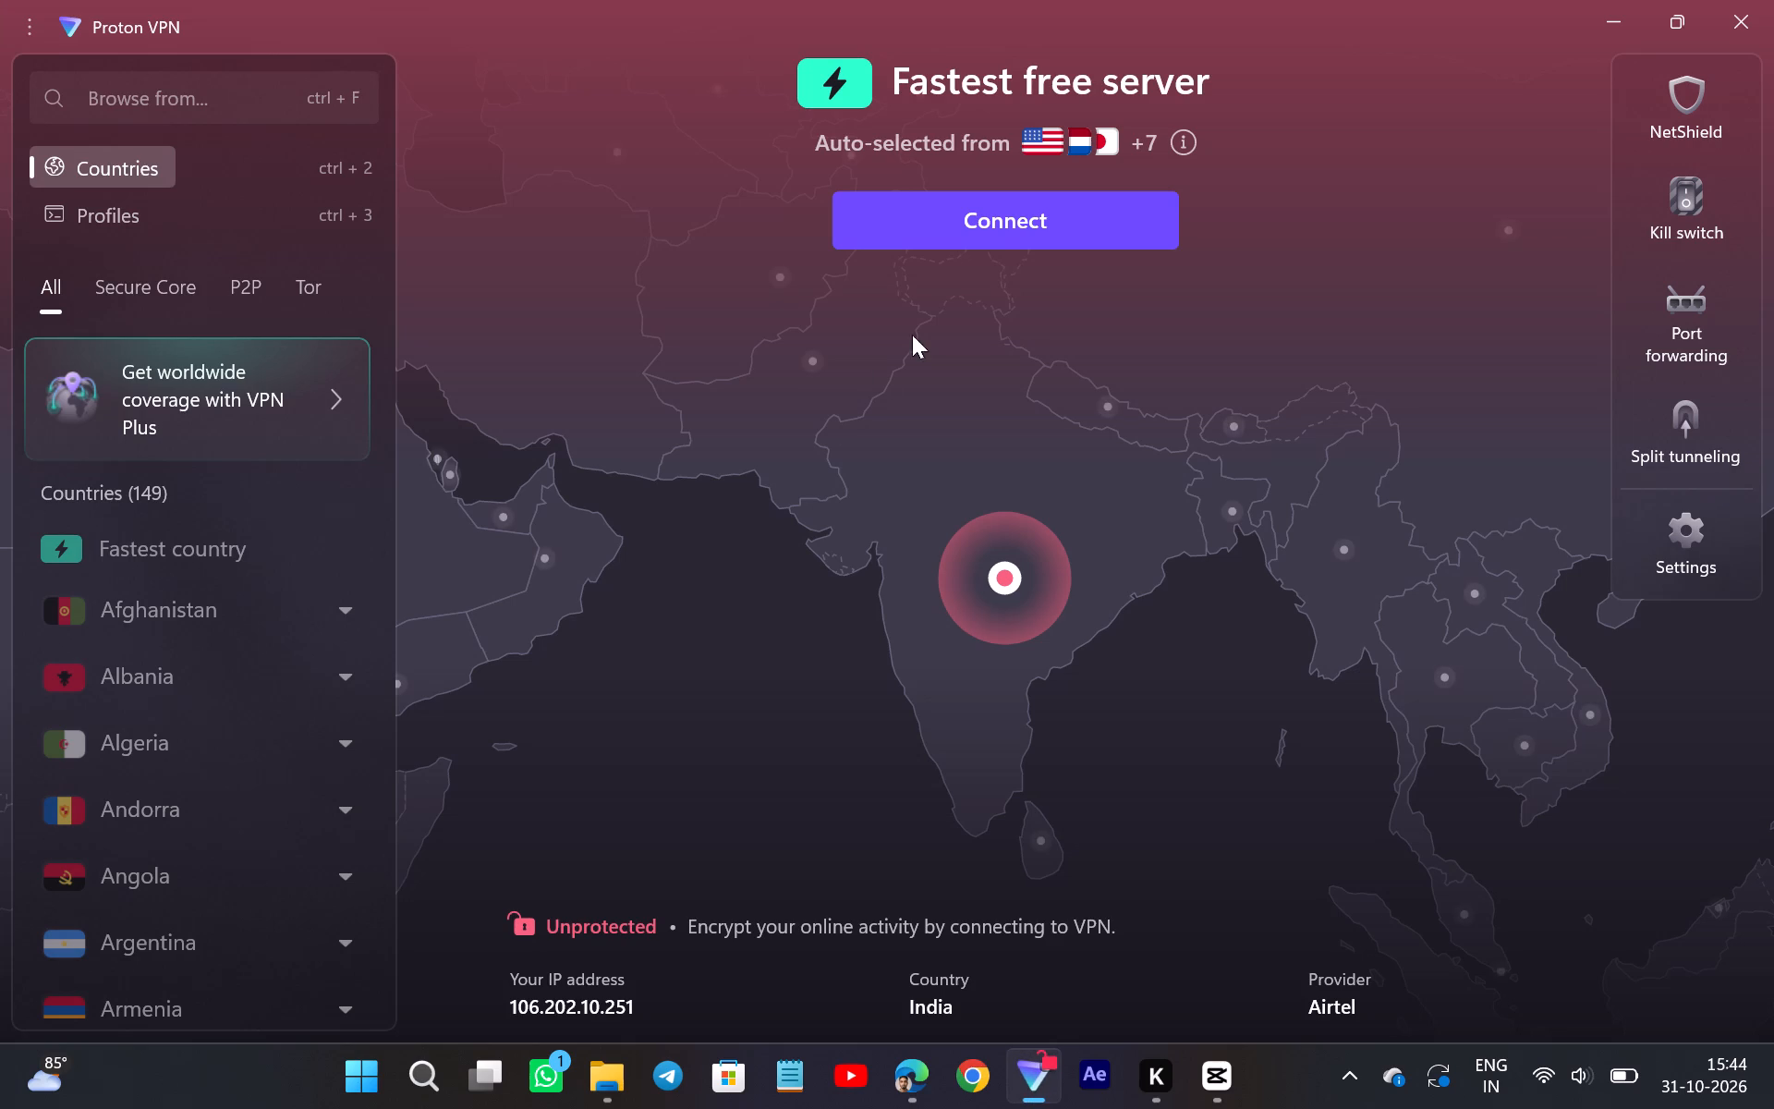
pyautogui.click(1008, 246)
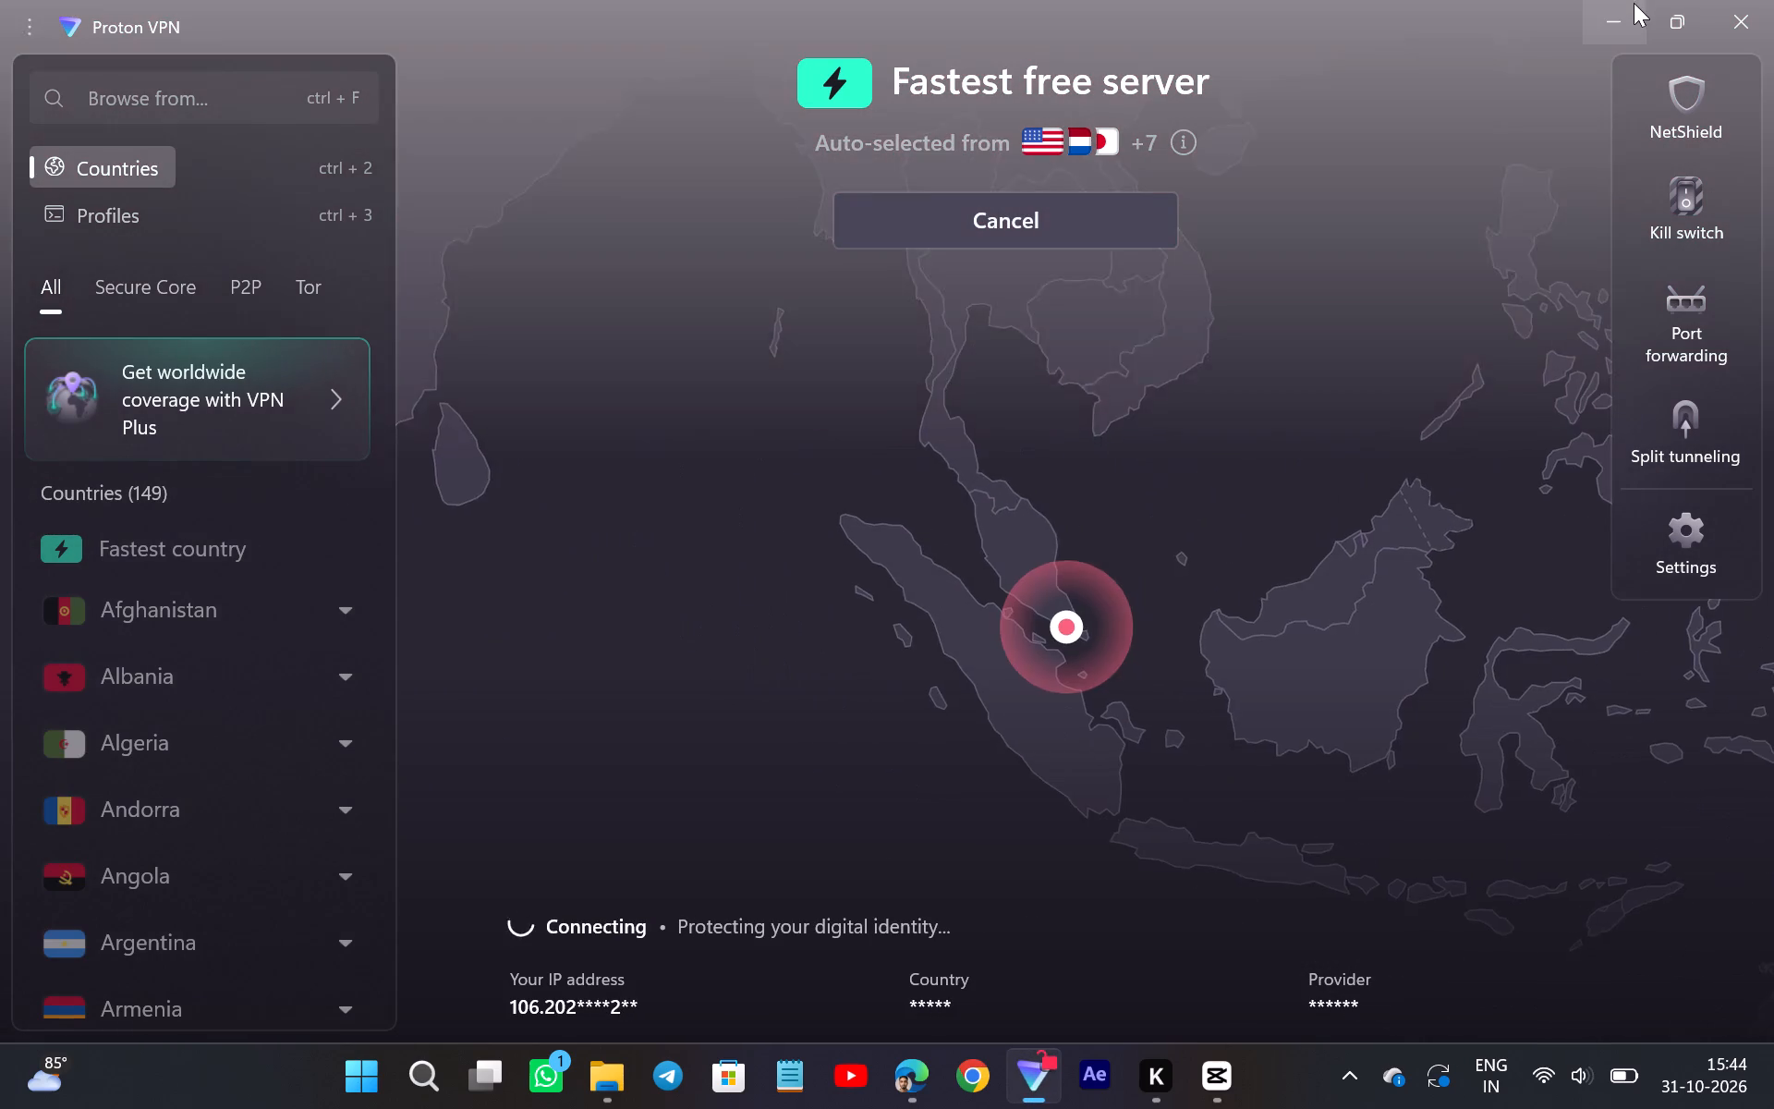
pyautogui.click(1634, 0)
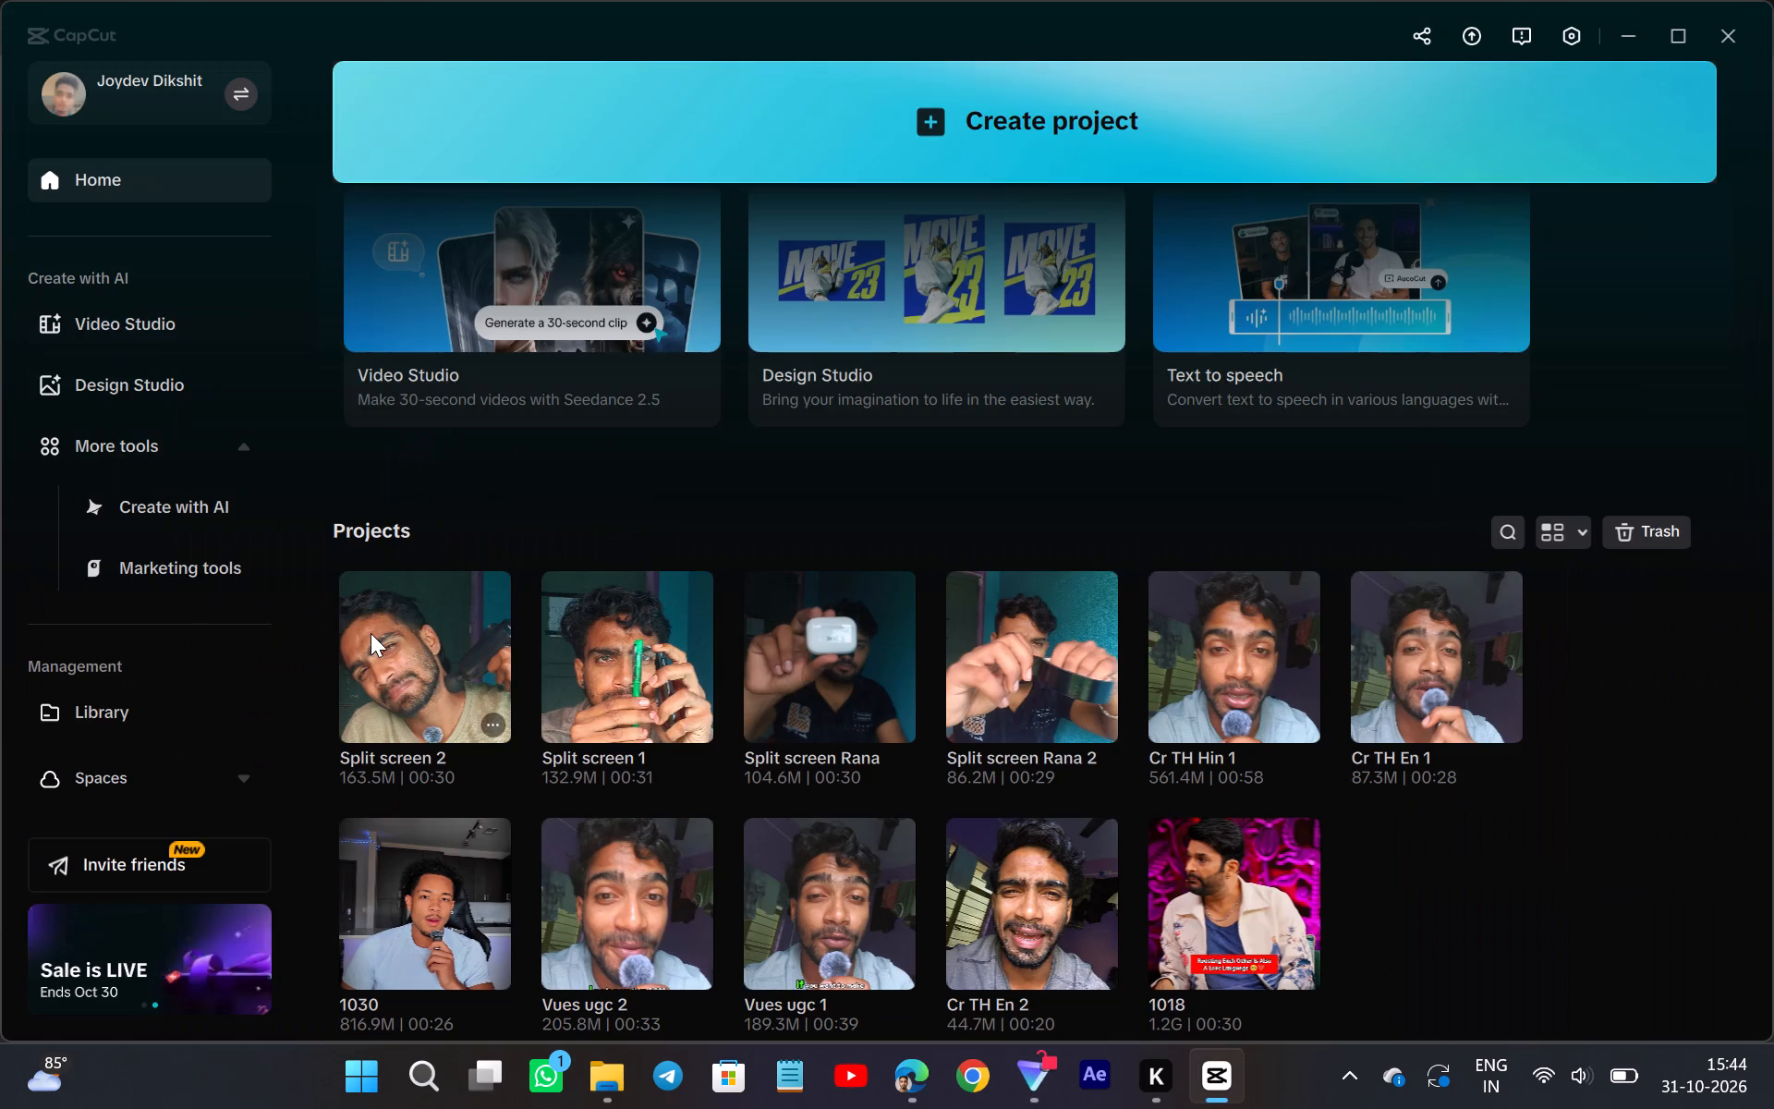
pyautogui.click(1015, 1081)
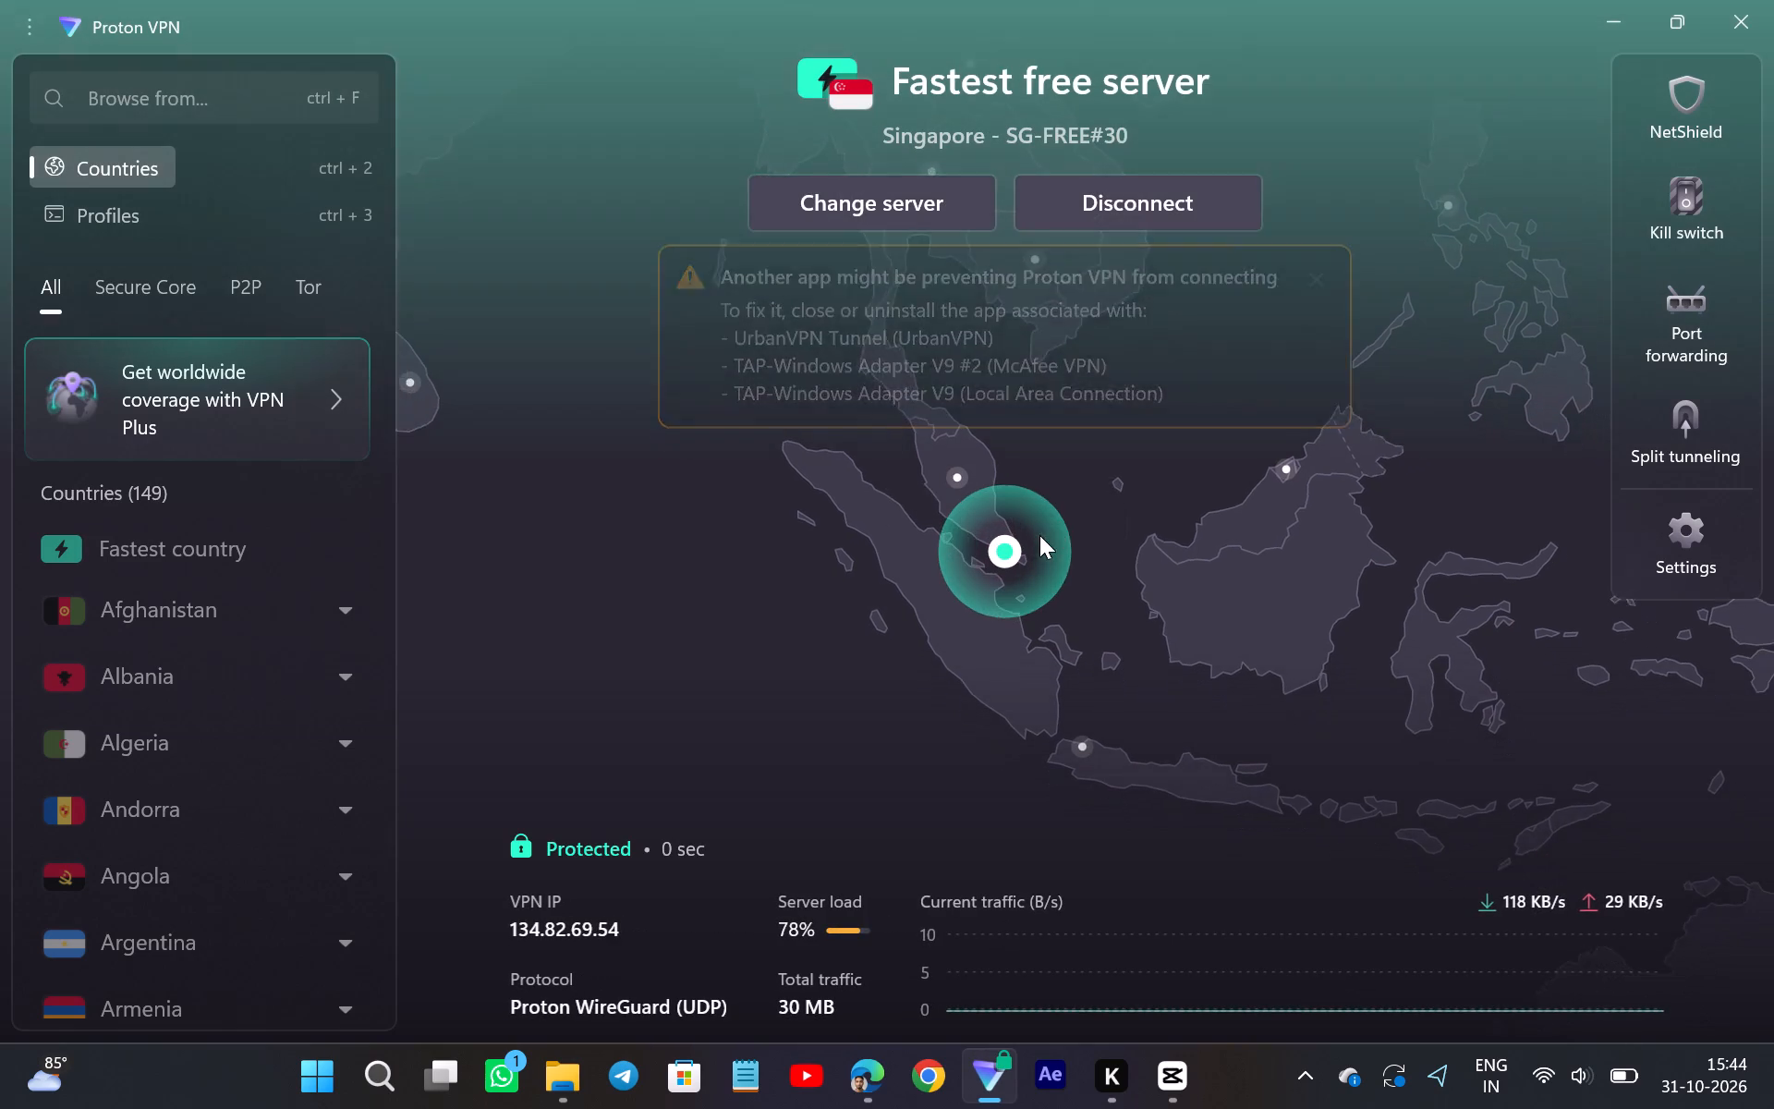
pyautogui.click(1590, 26)
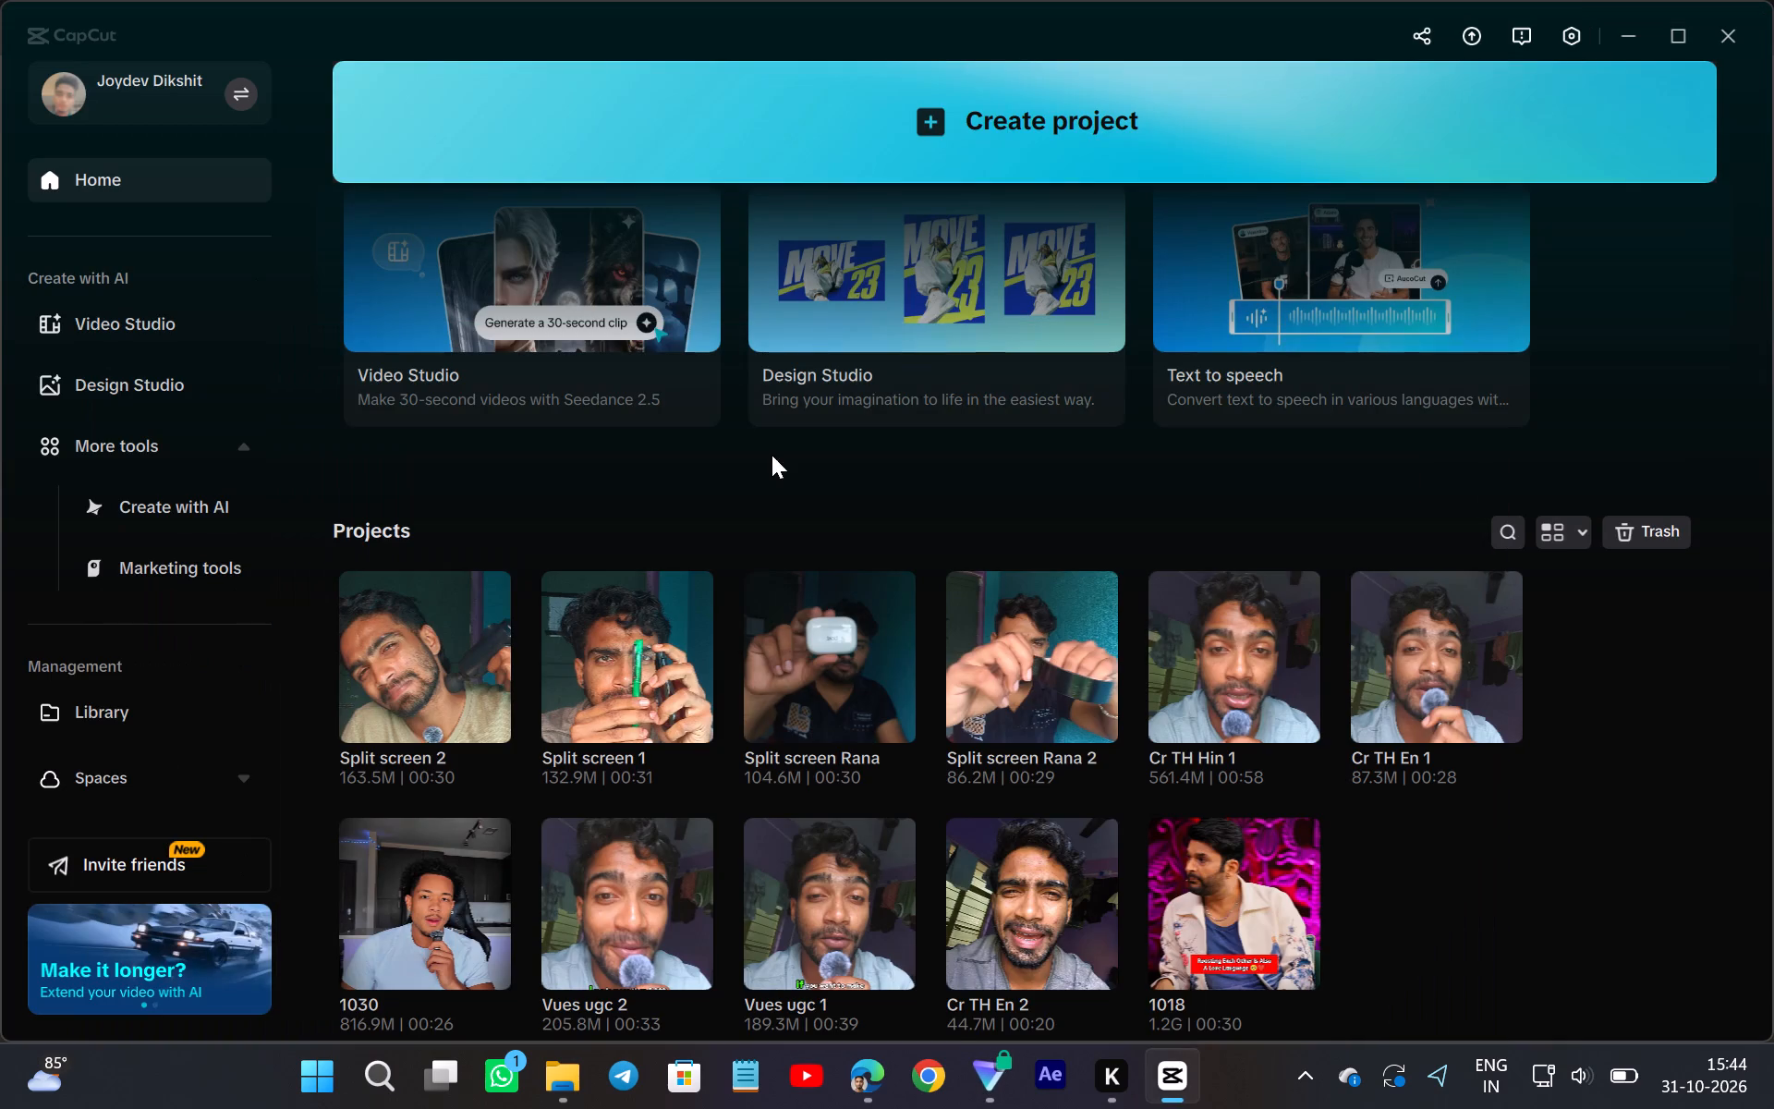
# Open the Split screen 1 project, skipping the relinking of its missing media file.
pyautogui.click(653, 671)
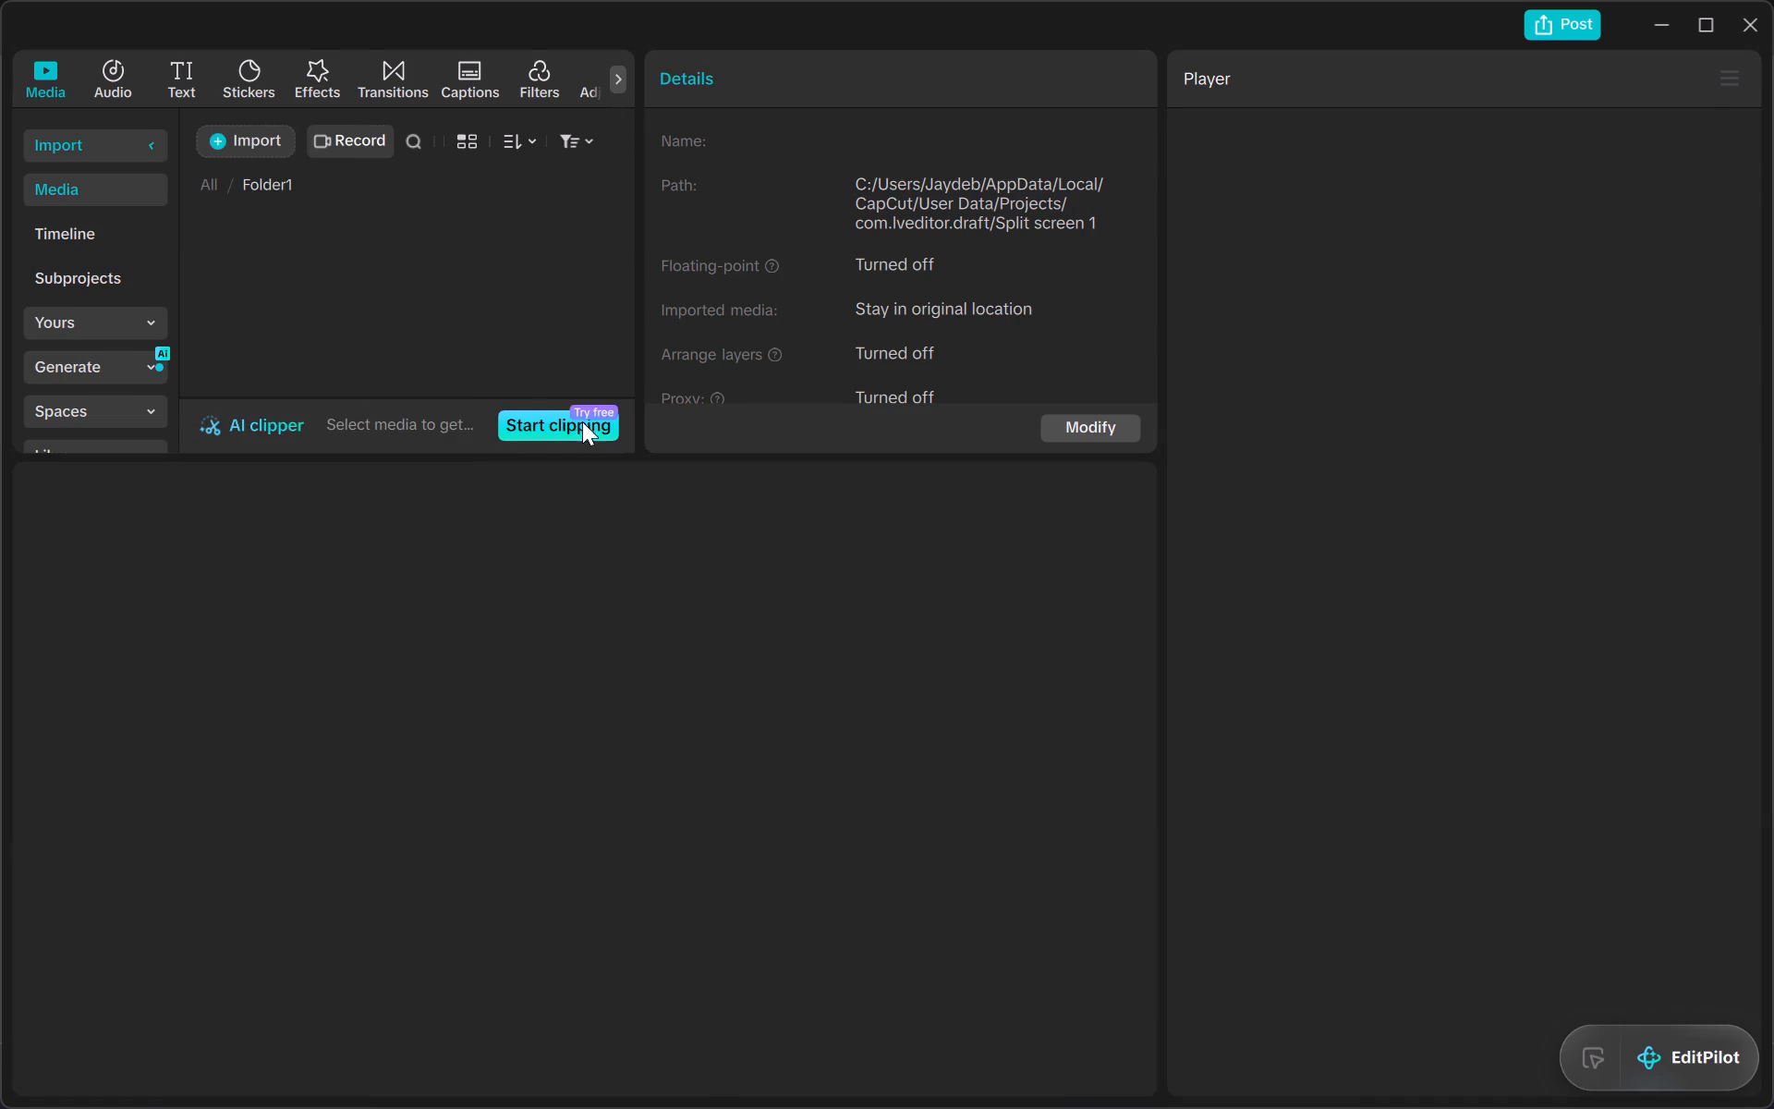
pyautogui.doubleClick(303, 248)
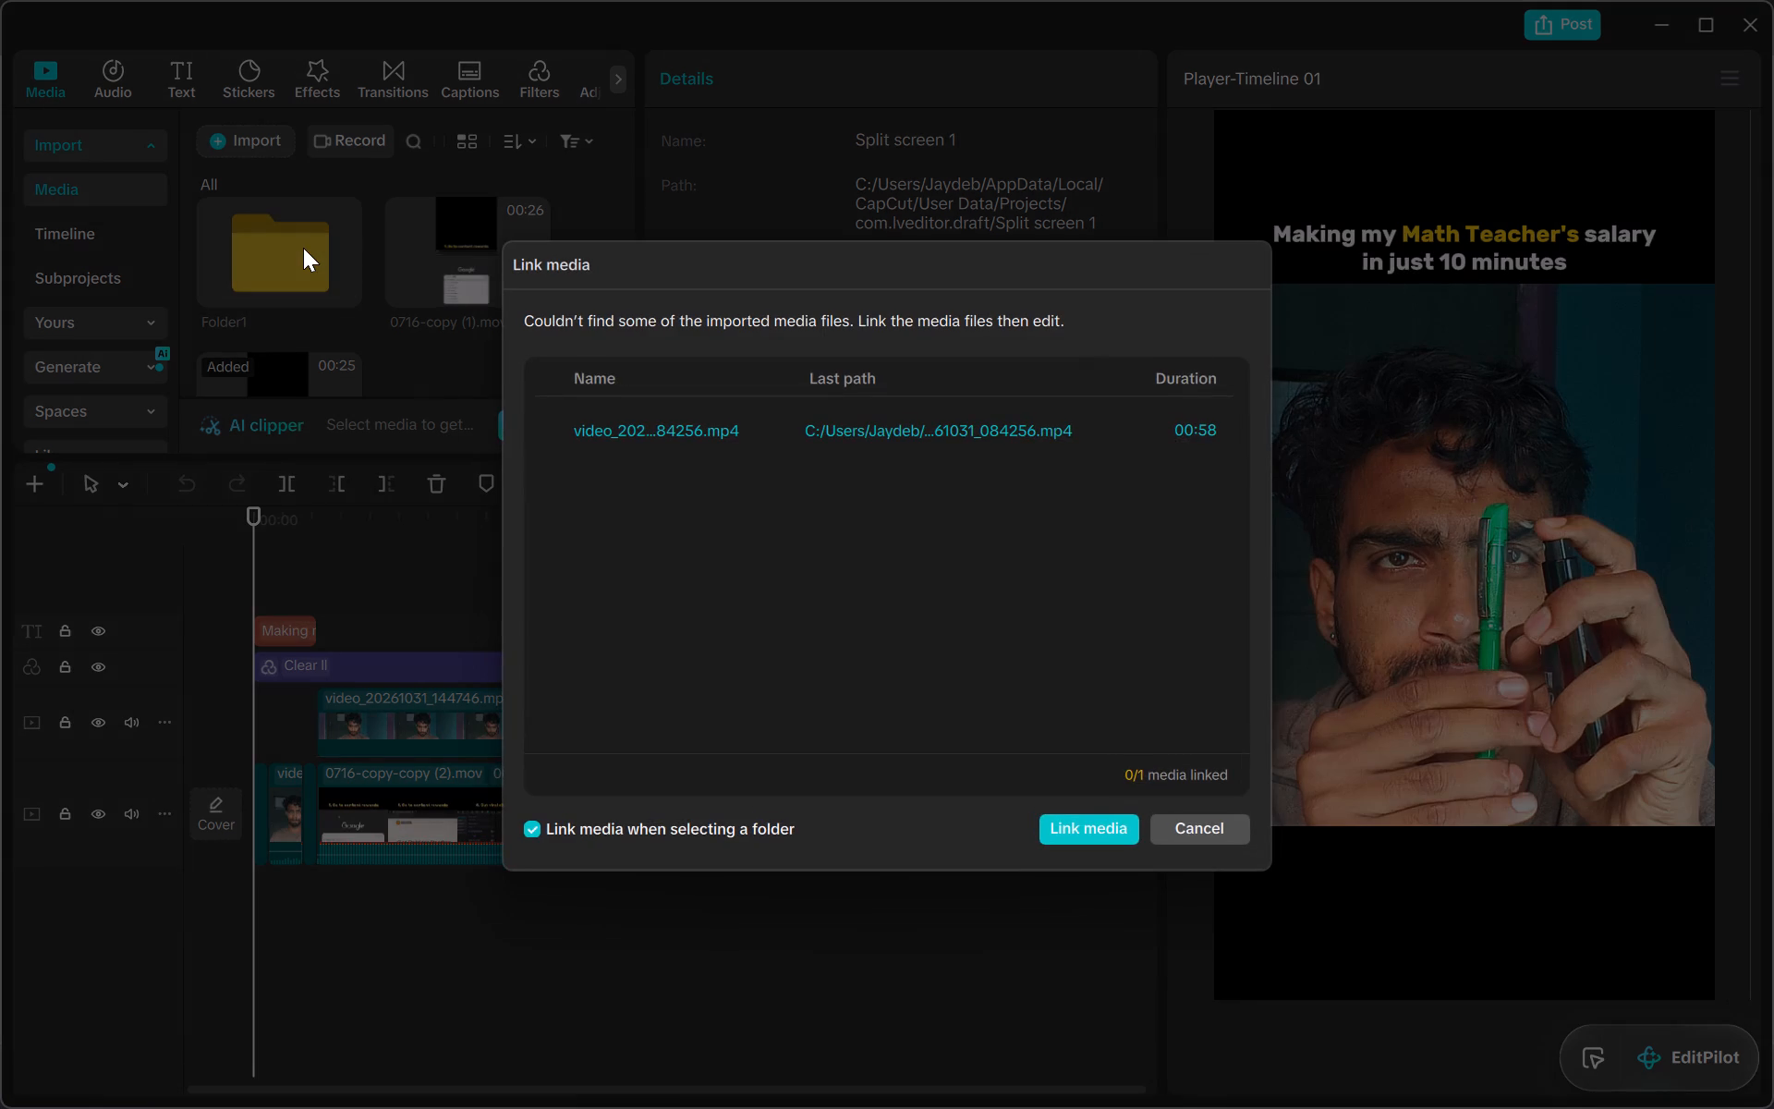
pyautogui.click(1193, 830)
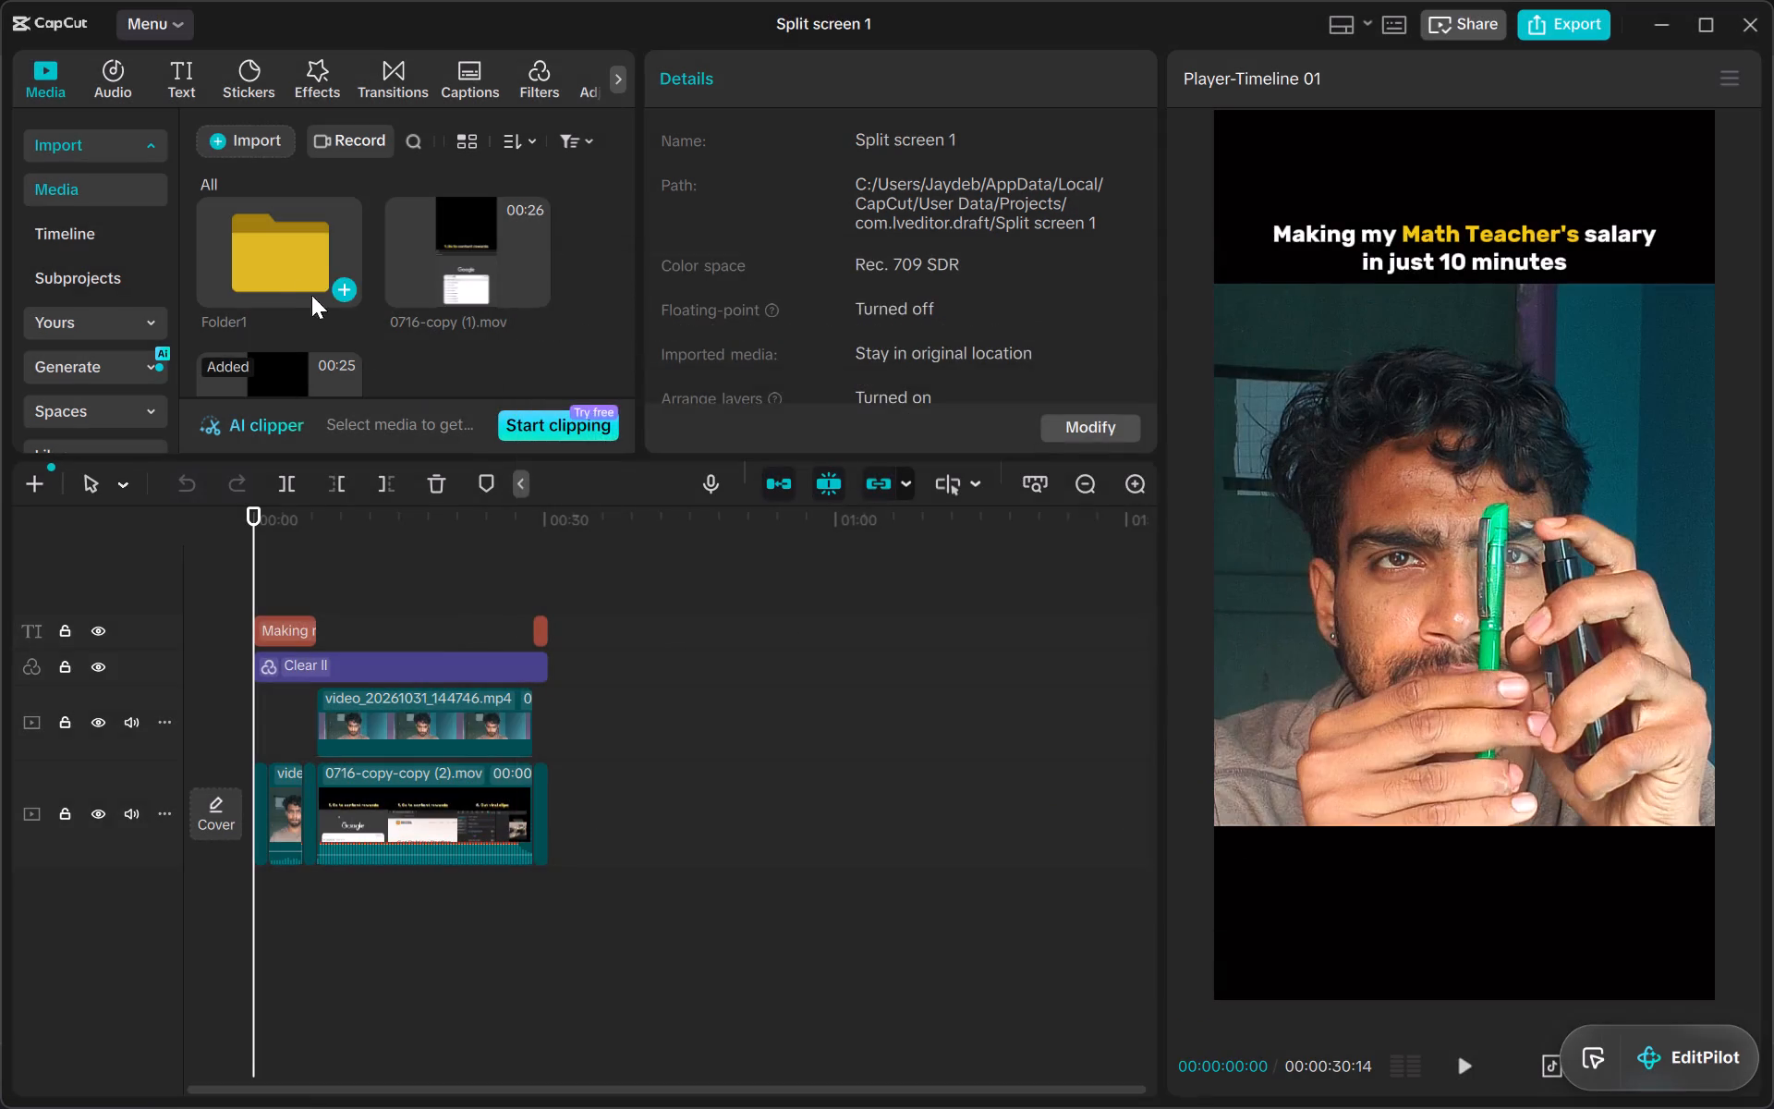
# Delete the lost media clip from Folder1 in the project's media.
pyautogui.doubleClick(294, 269)
pyautogui.rightClick(275, 238)
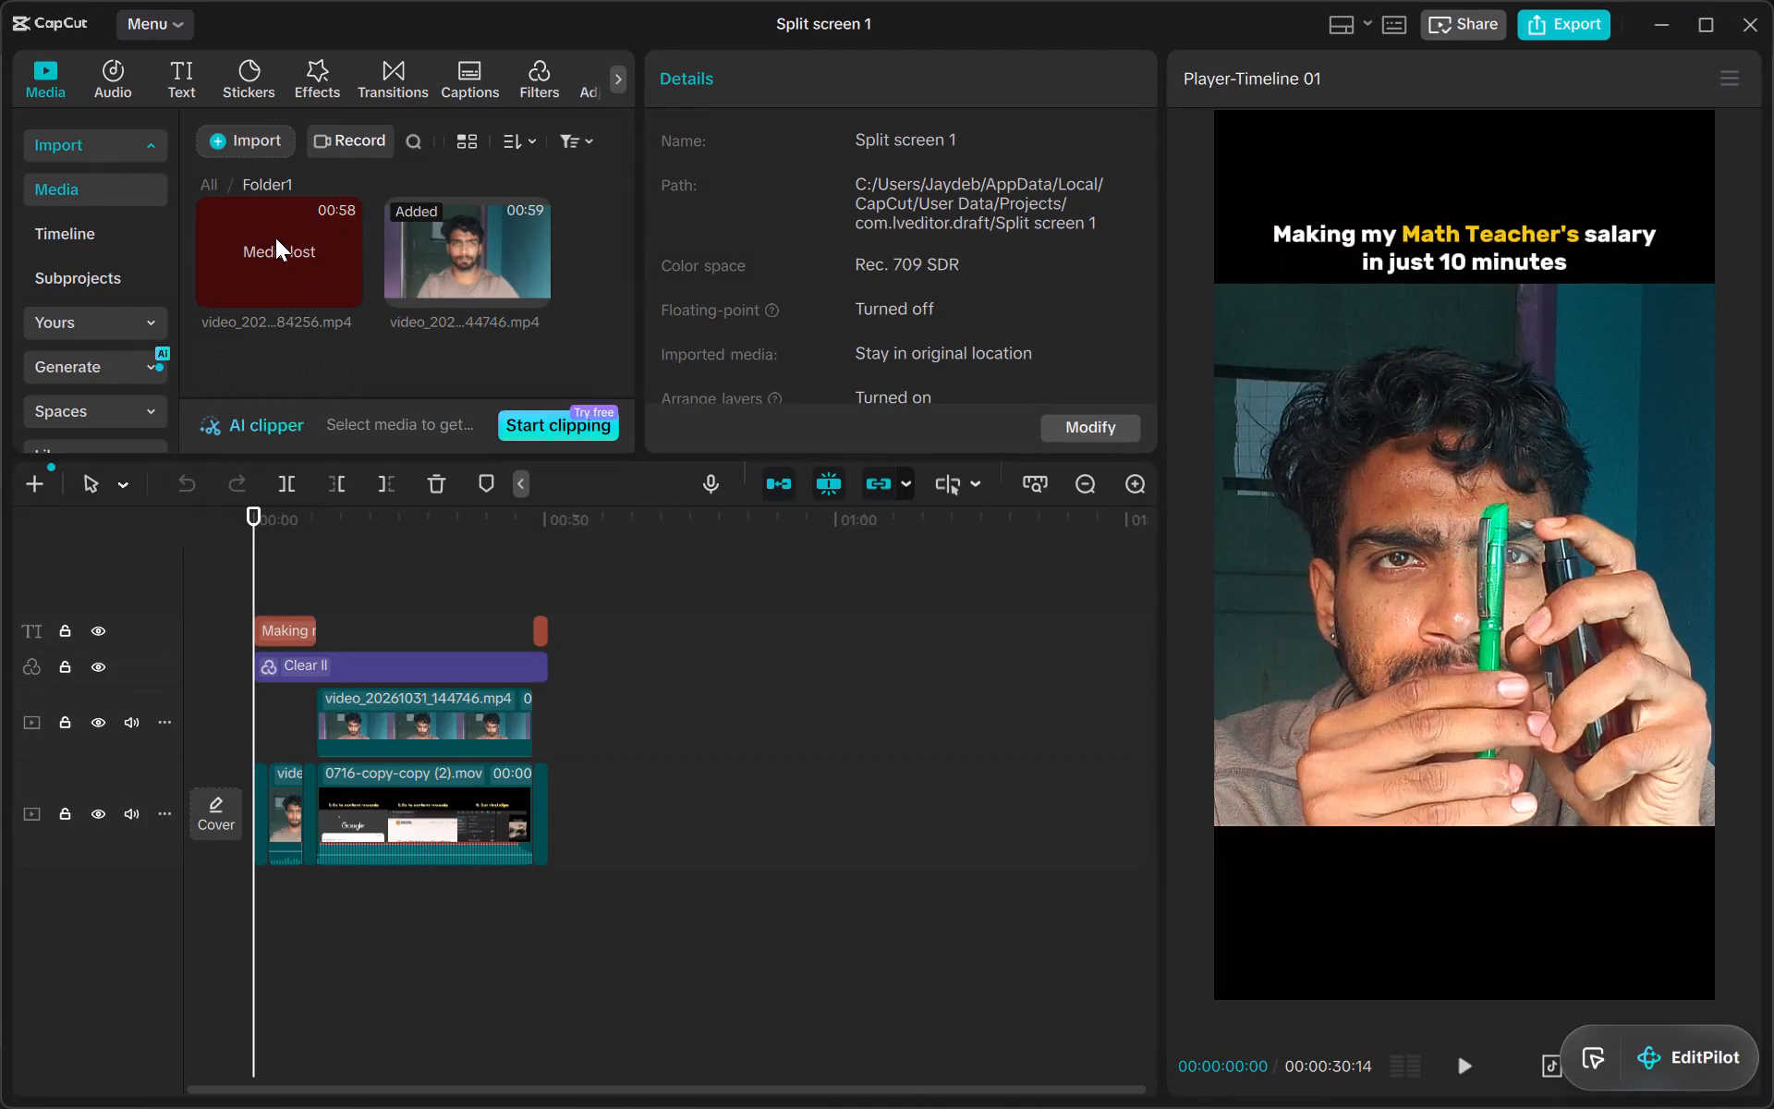
pyautogui.click(357, 293)
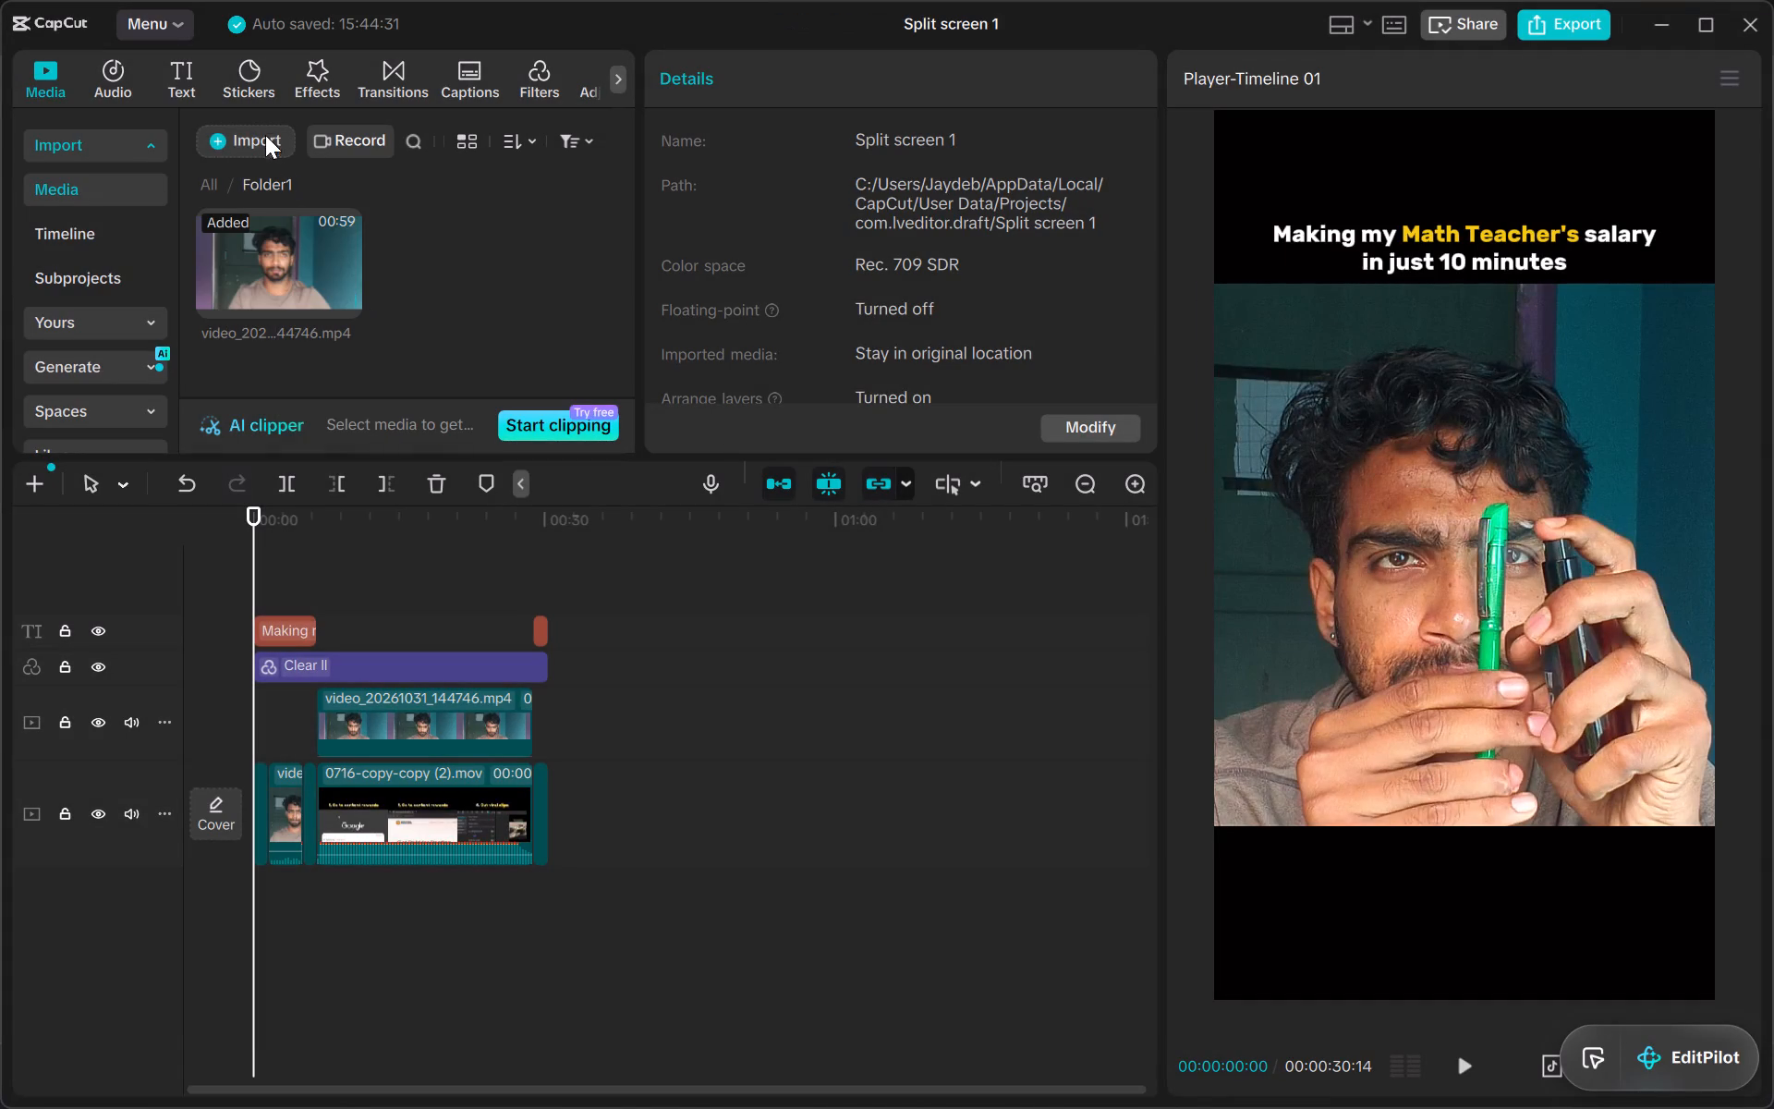
# Import video_20261031_144617.mp4 from the Split Screen folder on the device into Folder1.
pyautogui.click(256, 142)
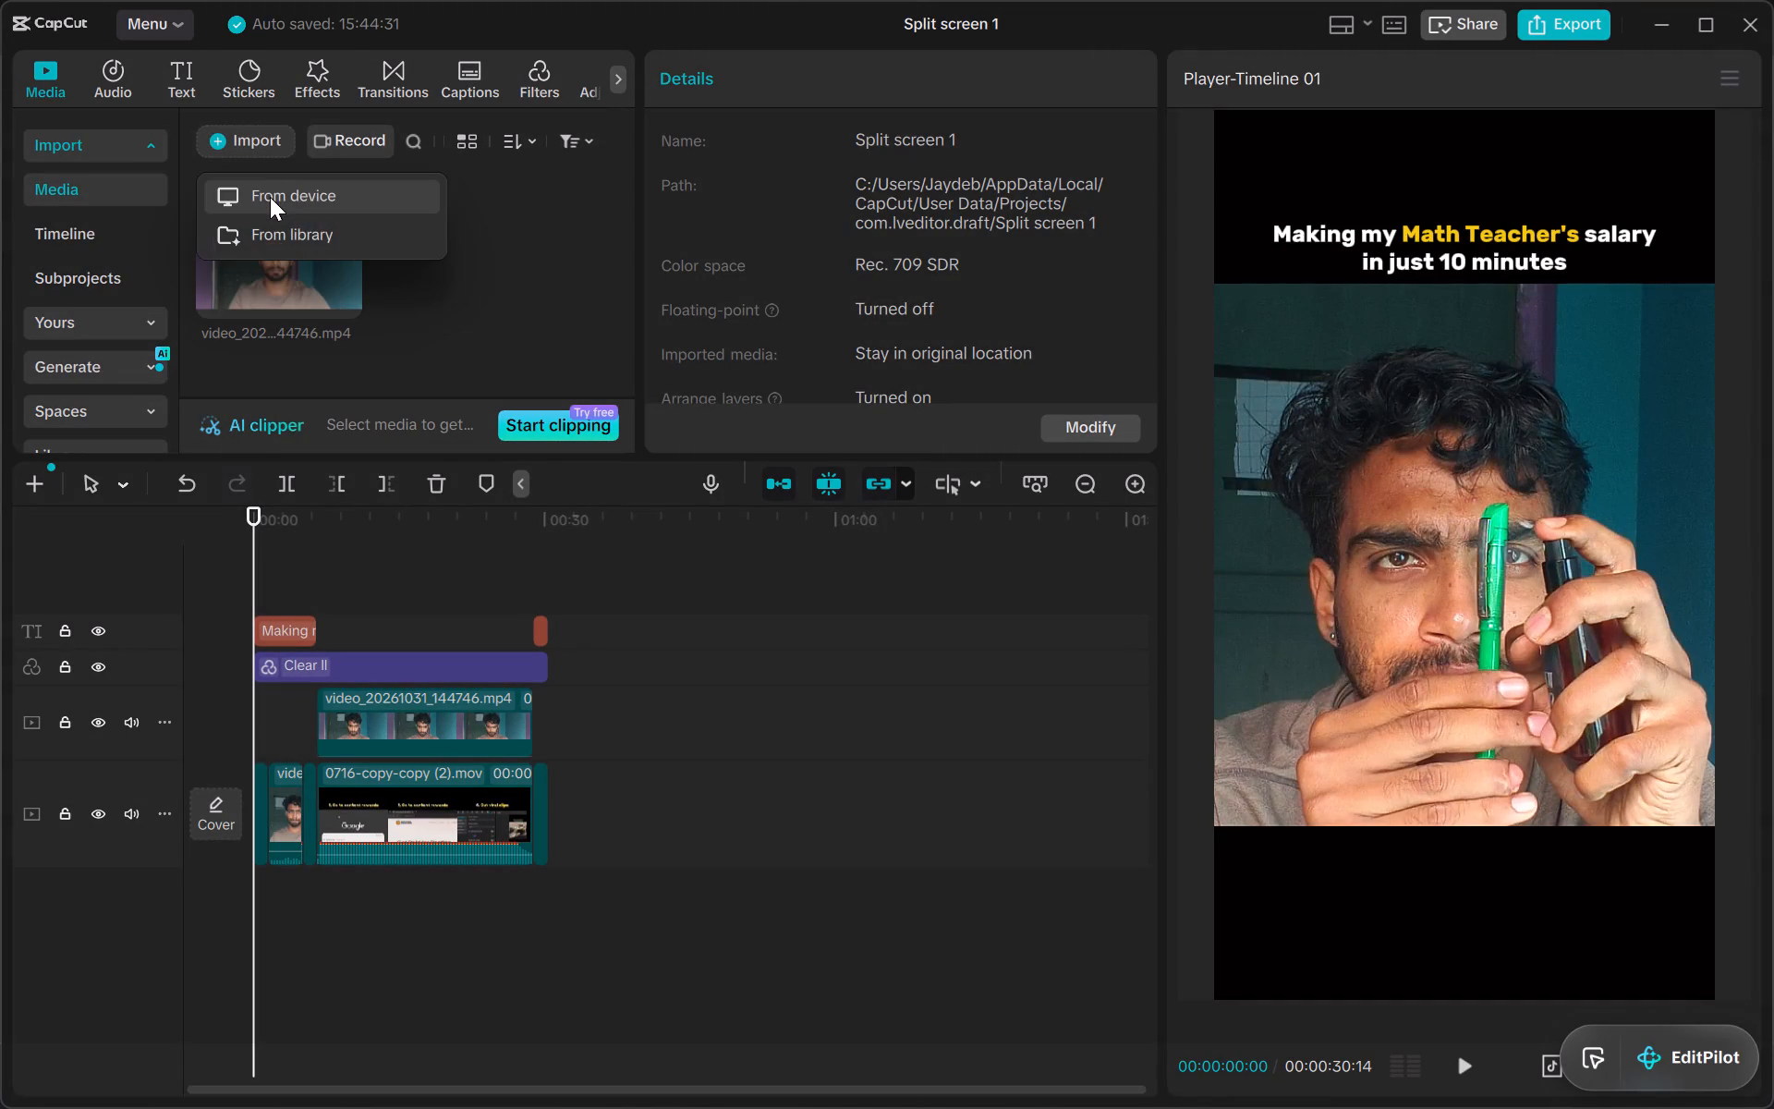
pyautogui.doubleClick(270, 197)
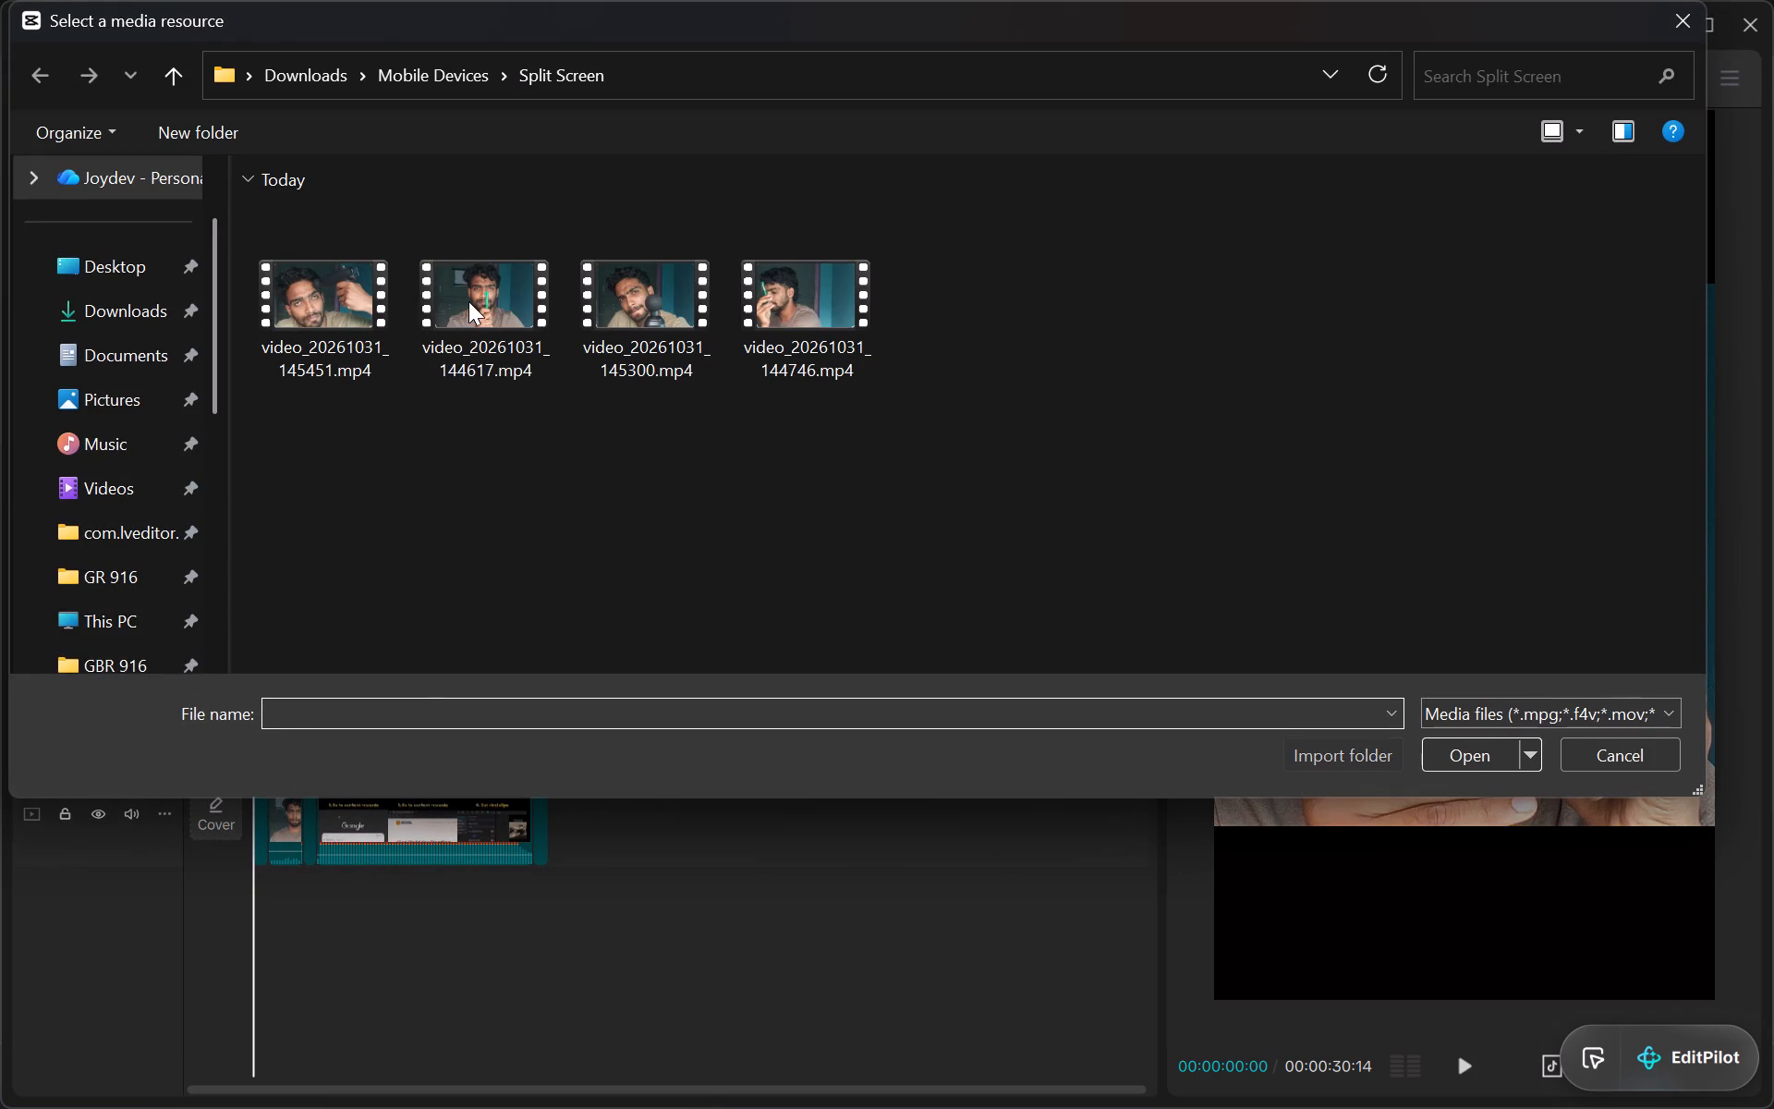
pyautogui.click(468, 301)
pyautogui.click(1485, 762)
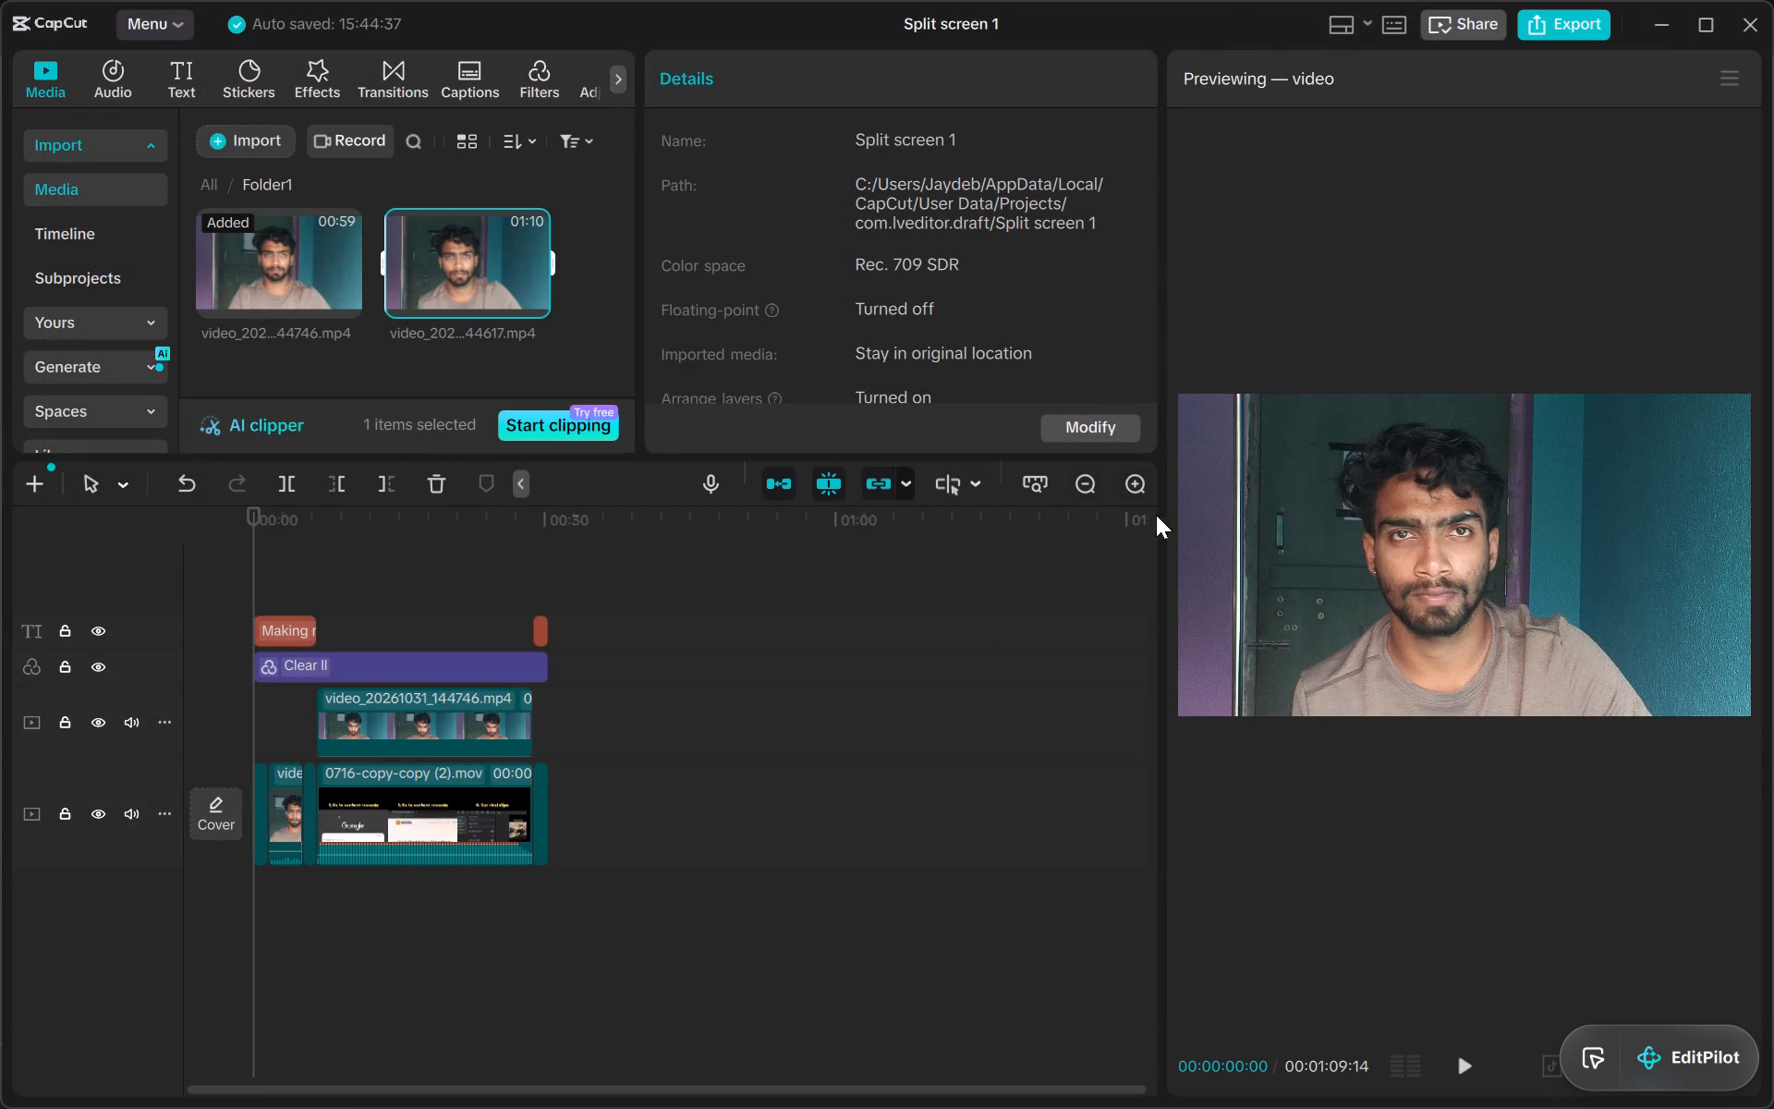
# Combine the three opening clips at the start of the timeline into one compound clip.
pyautogui.doubleClick(1144, 493)
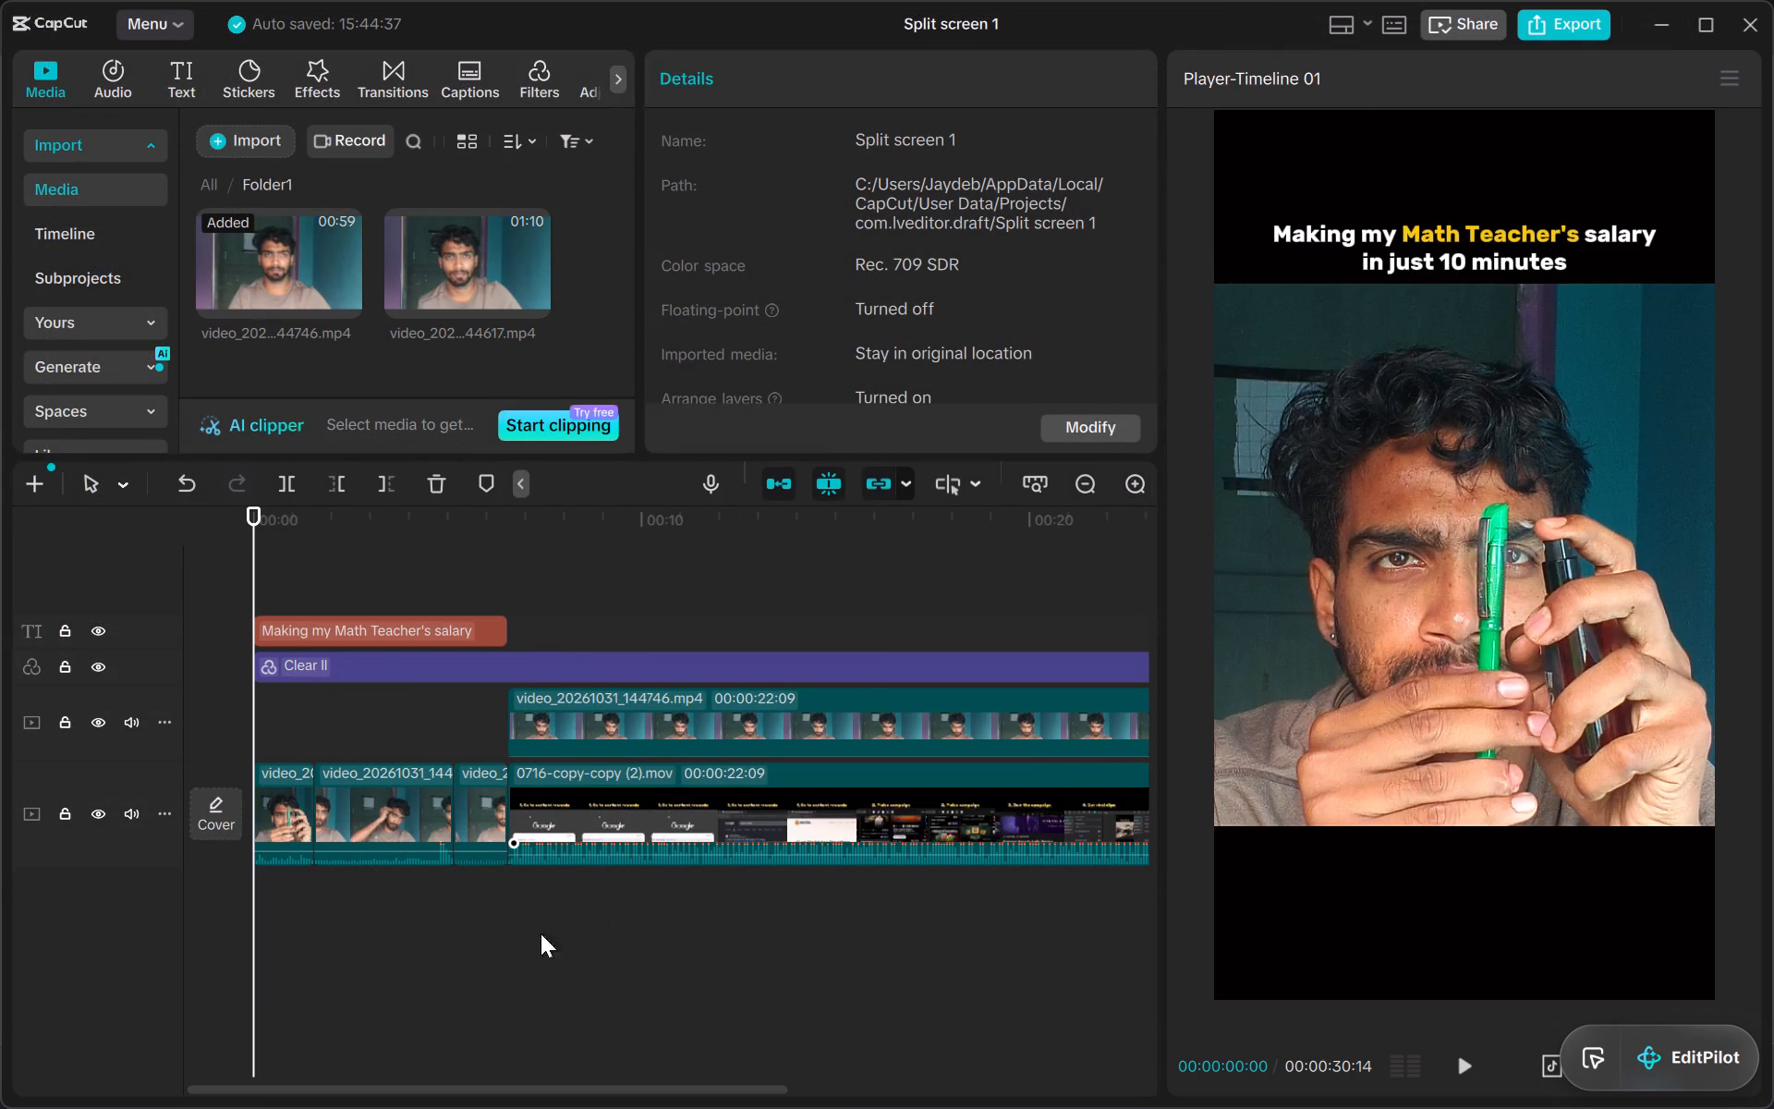
pyautogui.moveTo(472, 915); pyautogui.dragTo(236, 798)
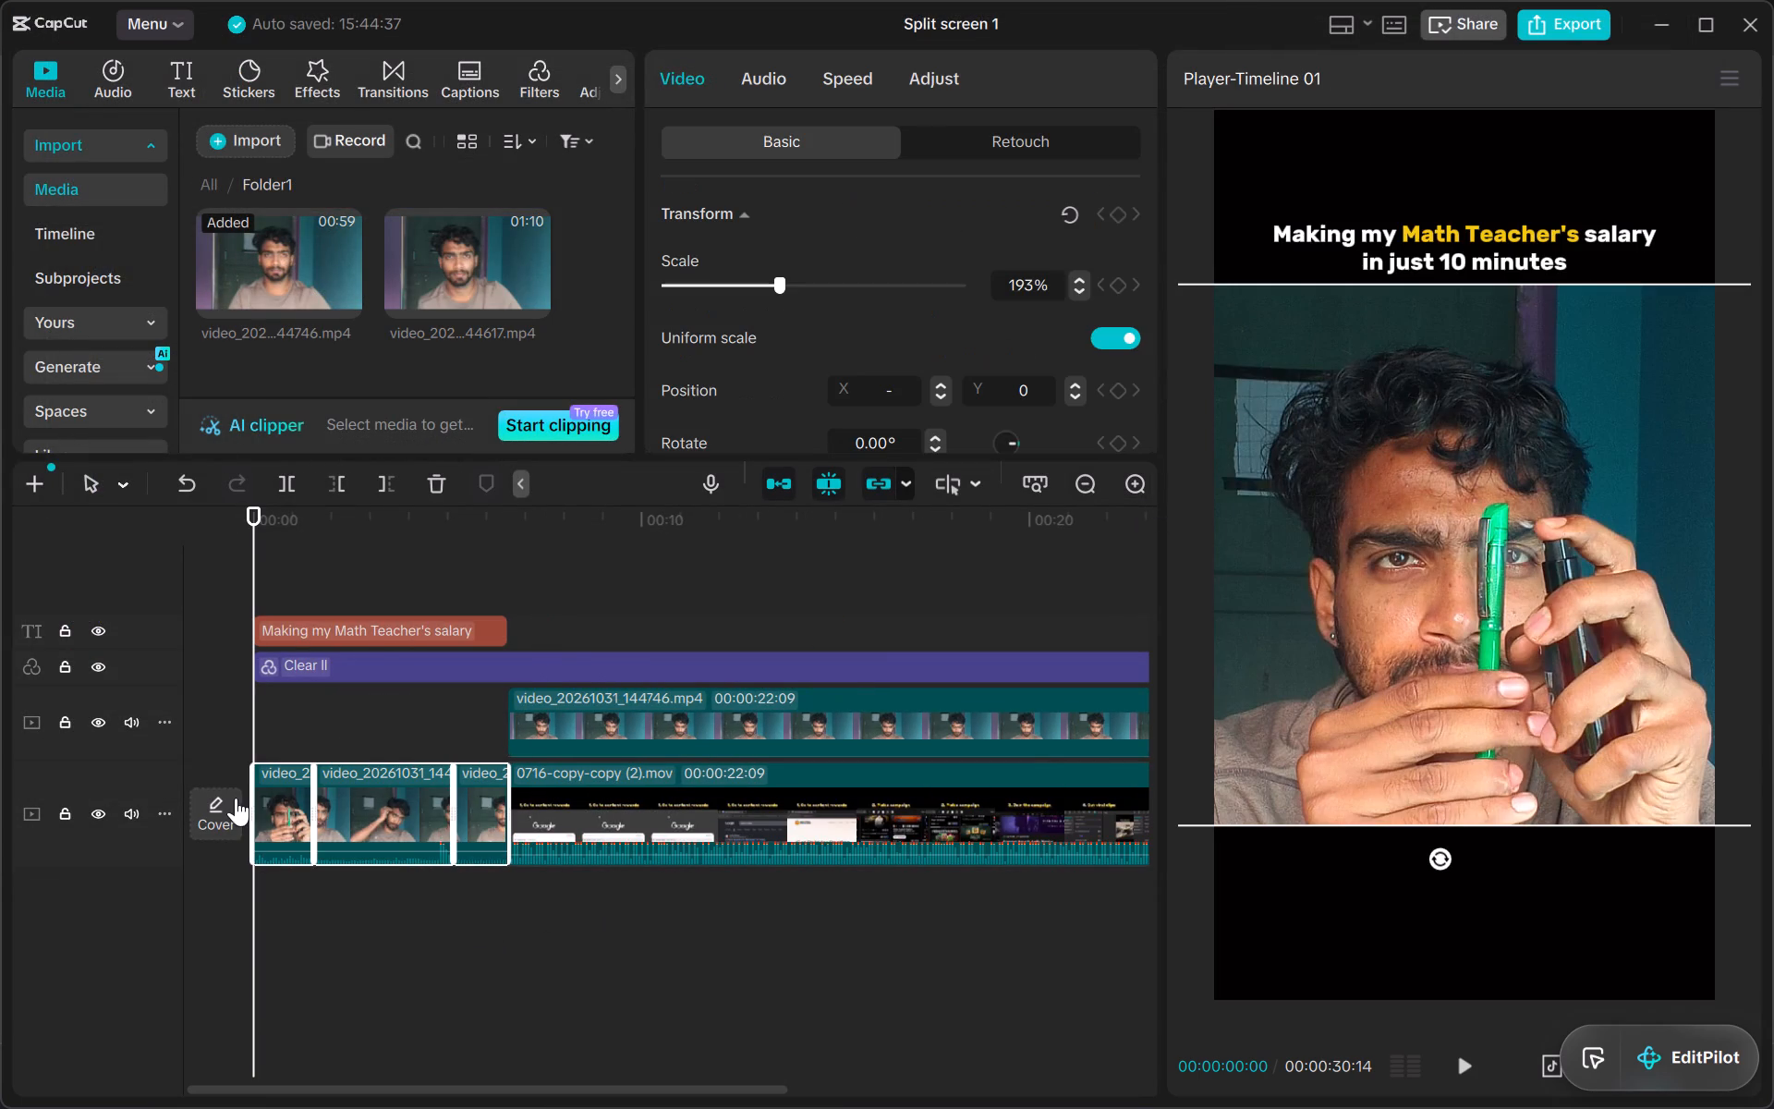
pyautogui.rightClick(301, 812)
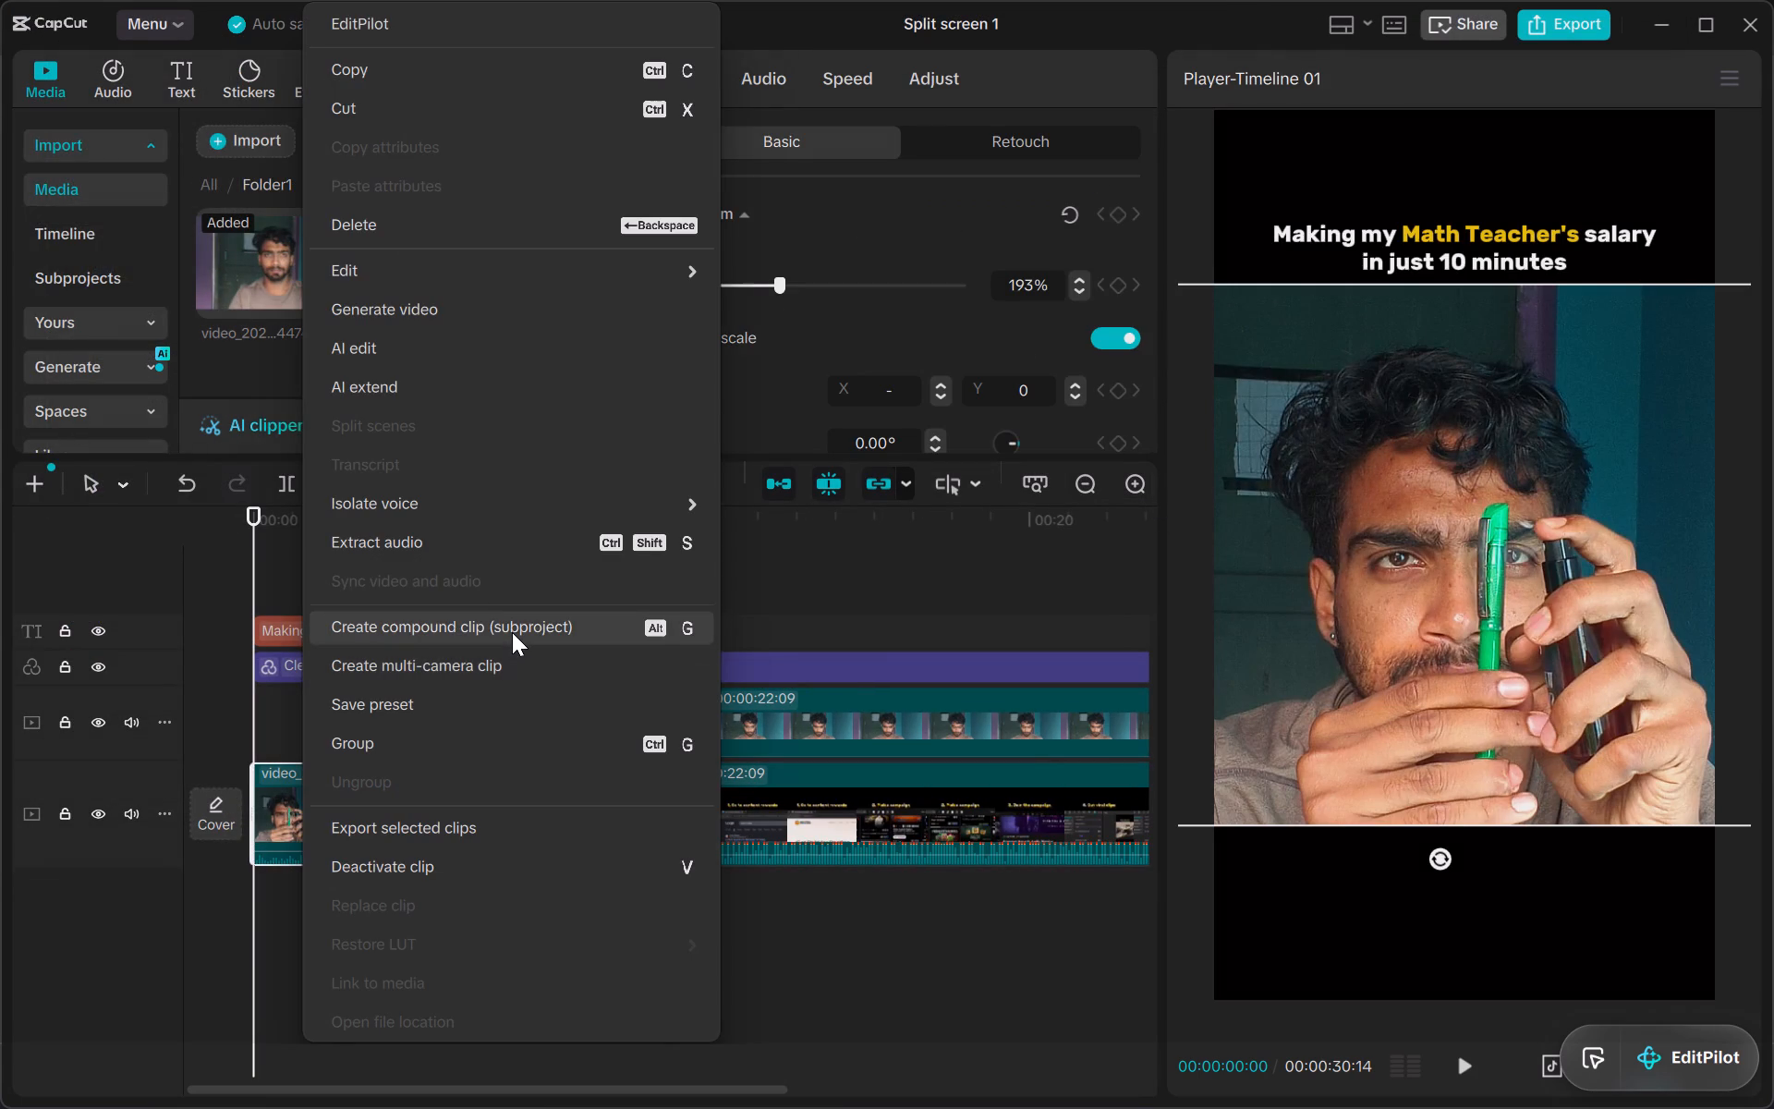
pyautogui.click(512, 633)
# Replace the opening compound clip with video_20261031_144617.mp4, using a section that starts with the pen and blue can held up.
pyautogui.moveTo(498, 250); pyautogui.dragTo(375, 766)
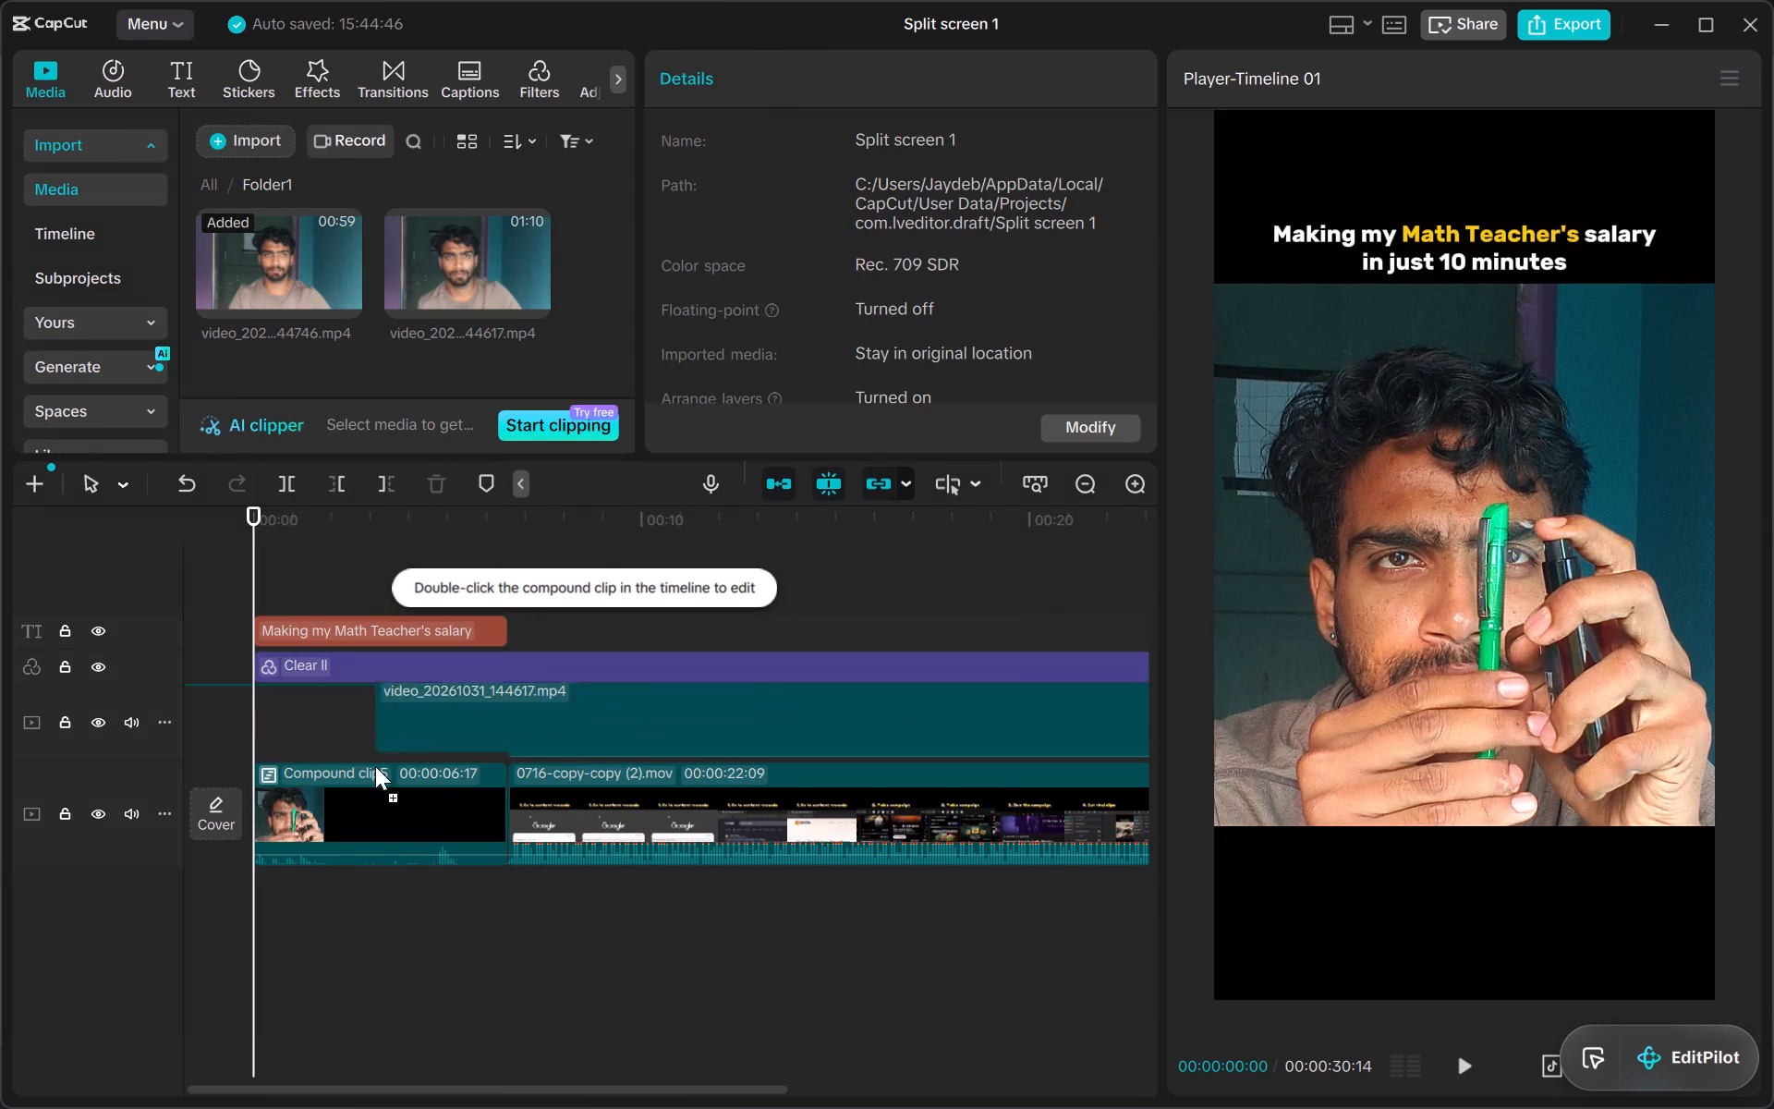
pyautogui.moveTo(375, 766); pyautogui.dragTo(371, 799)
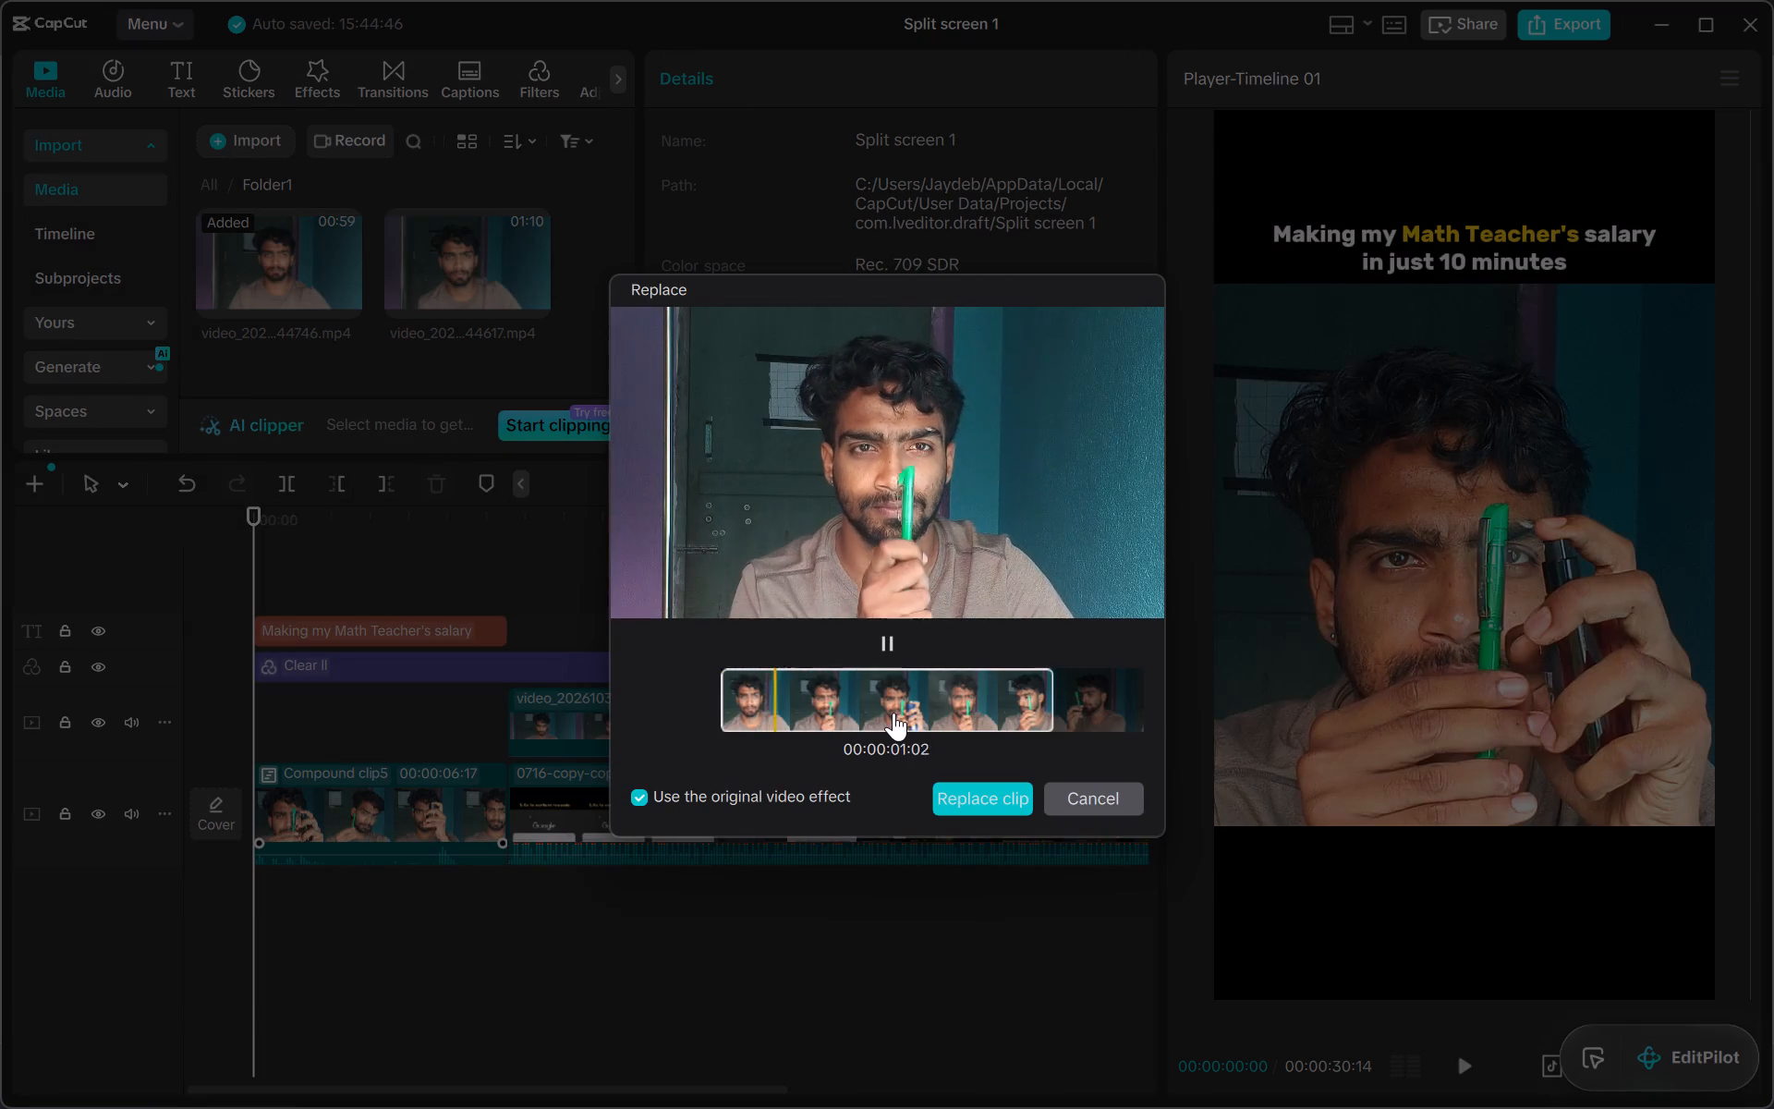
pyautogui.rightClick(893, 713)
pyautogui.hscroll(-1, 893, 713)
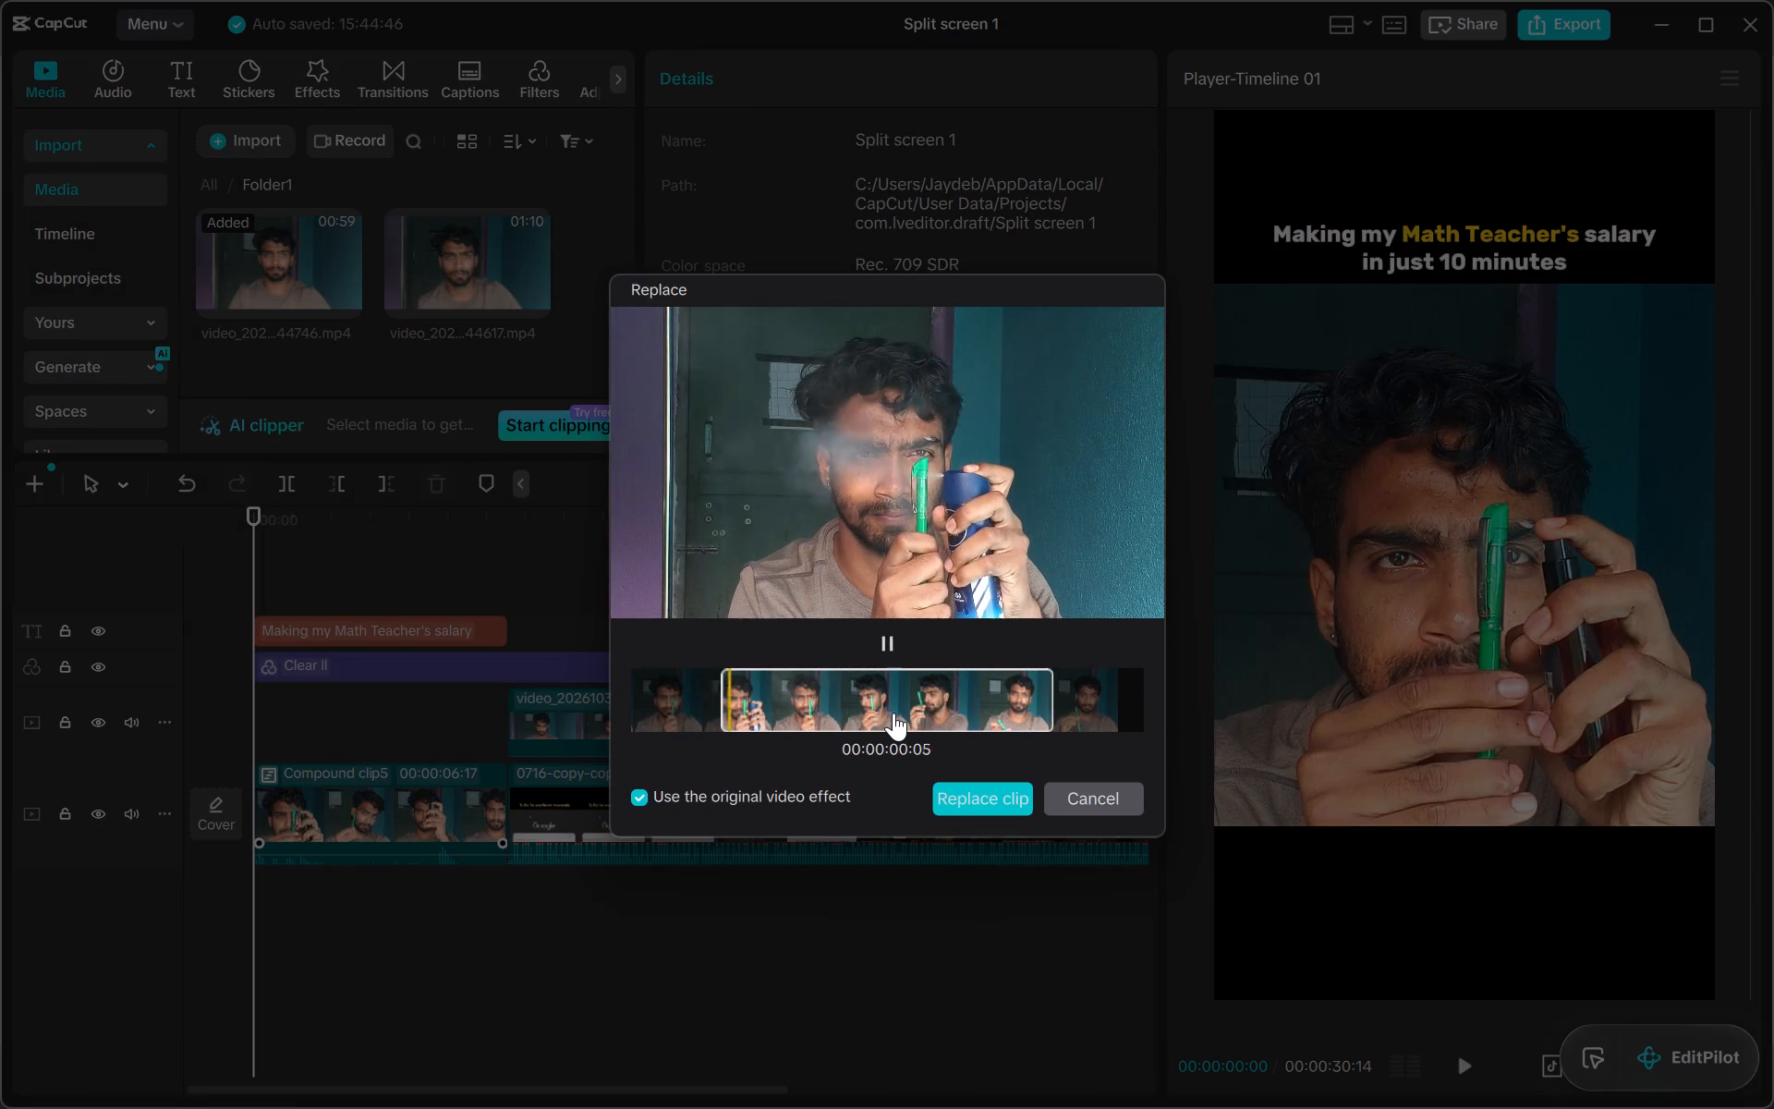
pyautogui.hscroll(-2, 893, 713)
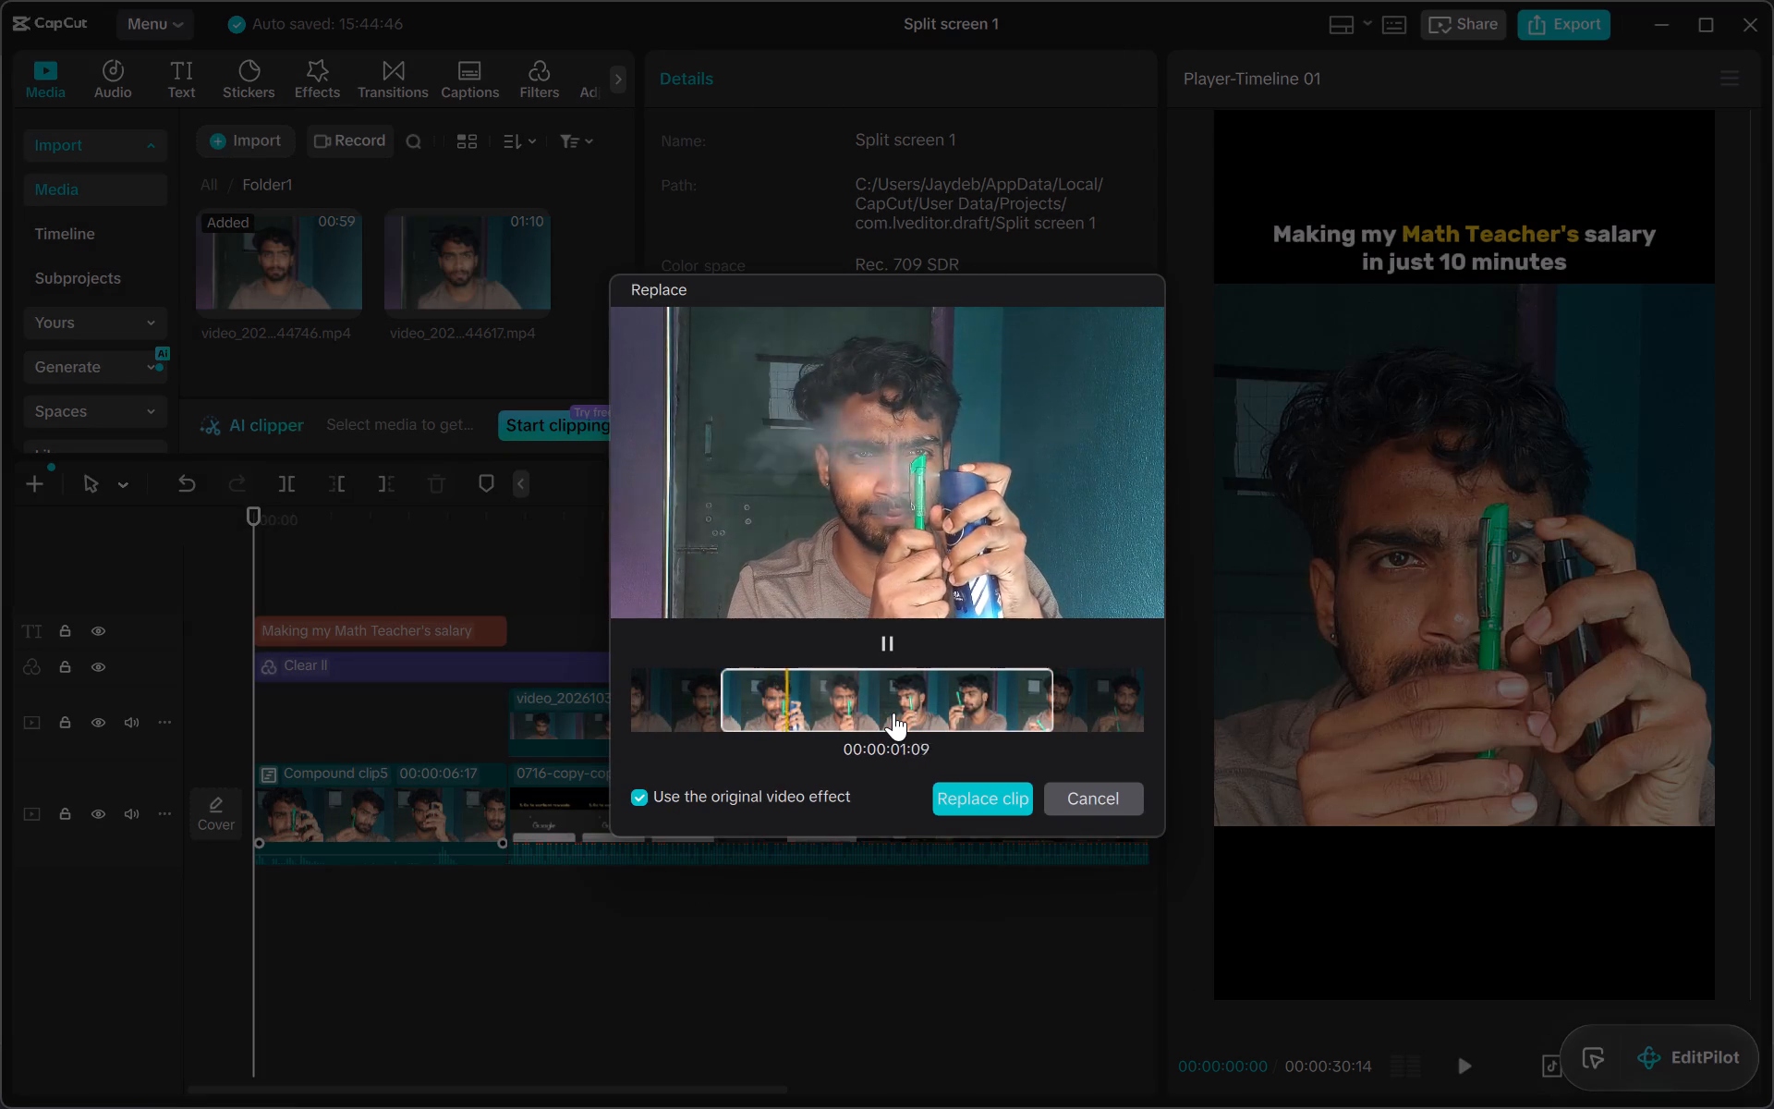
pyautogui.click(988, 799)
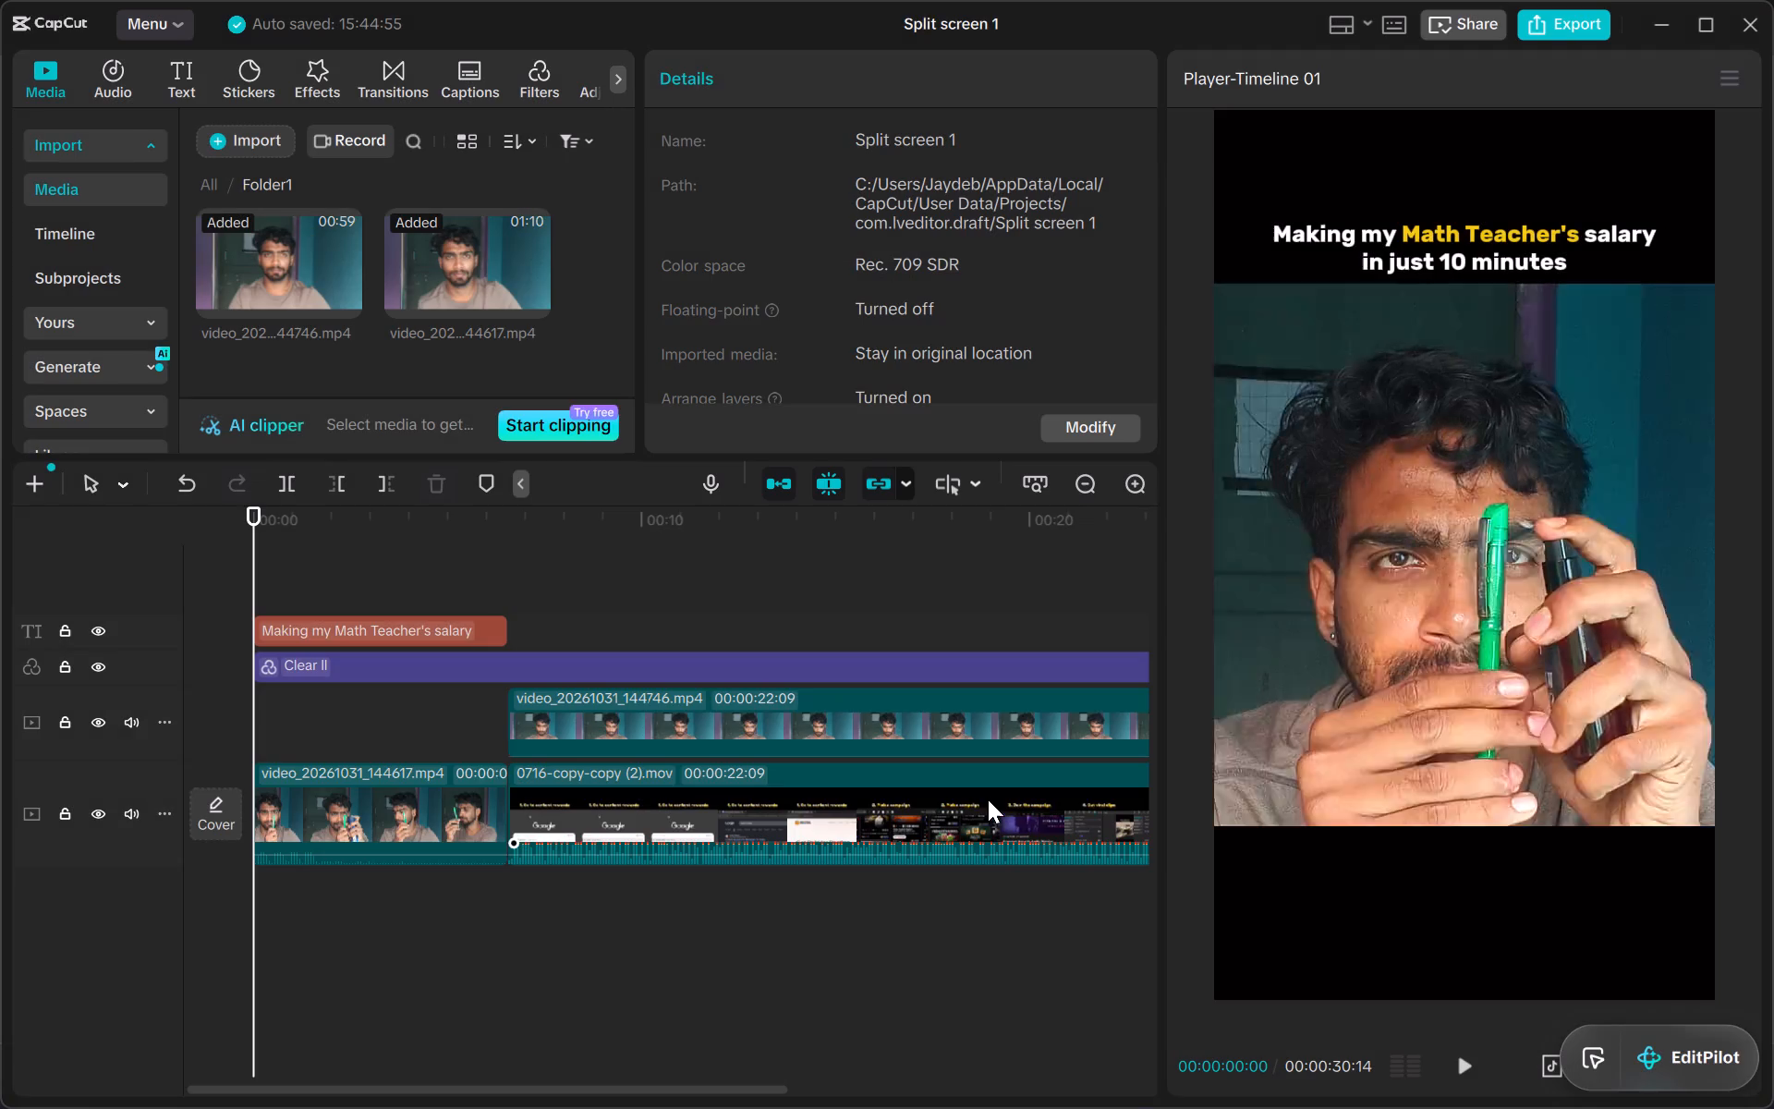
# Split the opening video_20261031_144617.mp4 clip at 00:00:01:24, where only the green pen is held up.
pyautogui.click(492, 816)
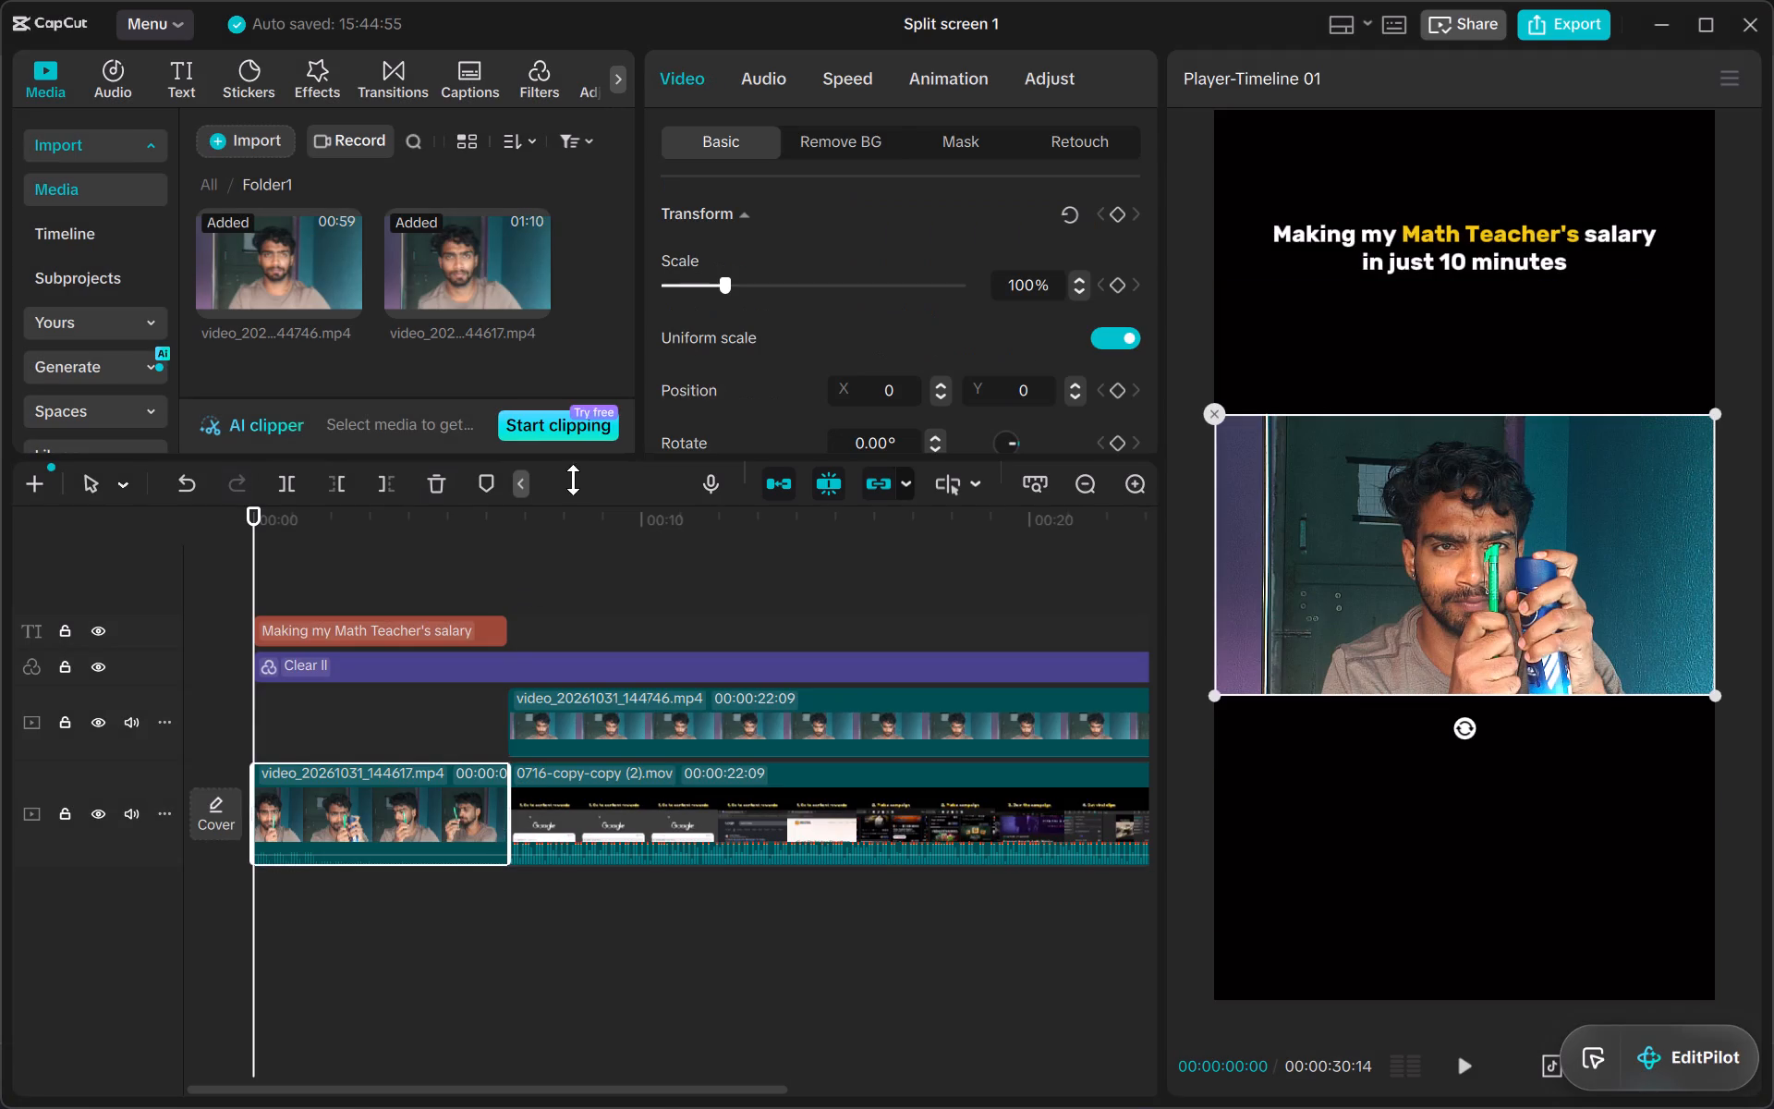
pyautogui.click(789, 66)
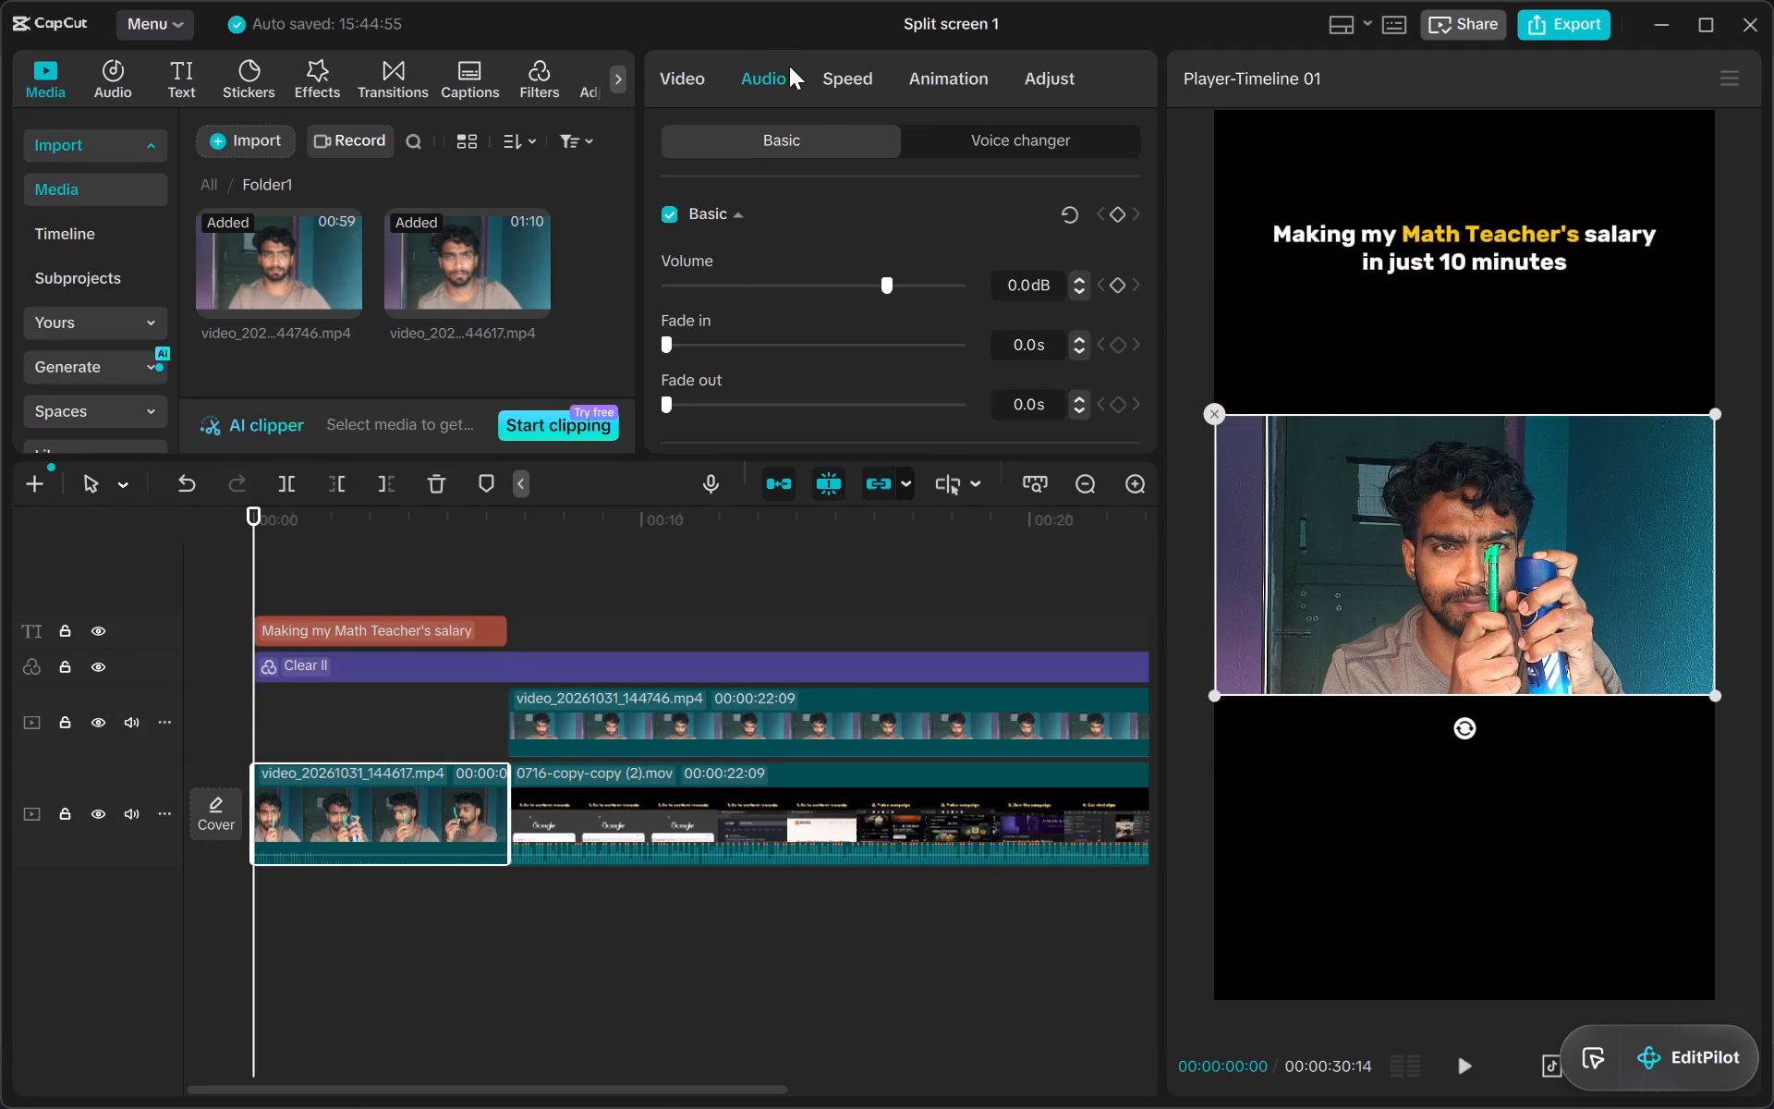
pyautogui.moveTo(260, 574); pyautogui.dragTo(324, 592)
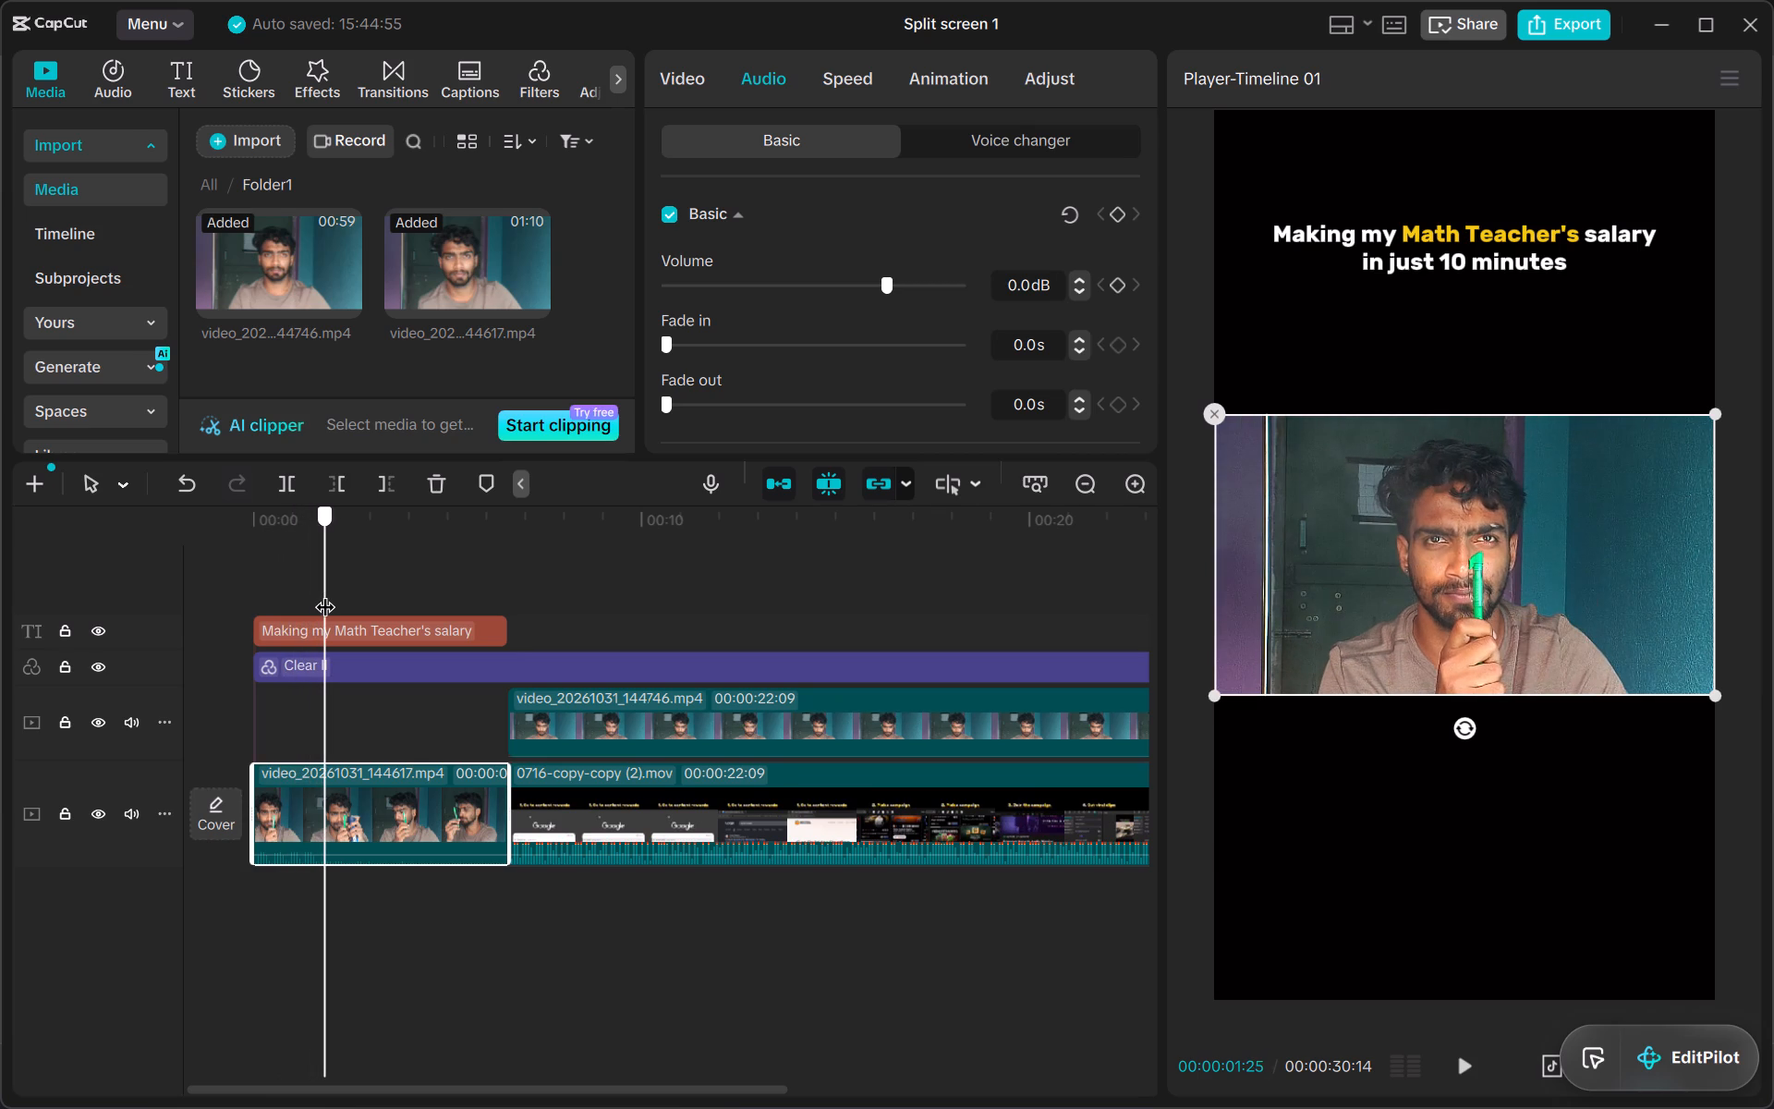
pyautogui.moveTo(324, 592); pyautogui.dragTo(316, 593)
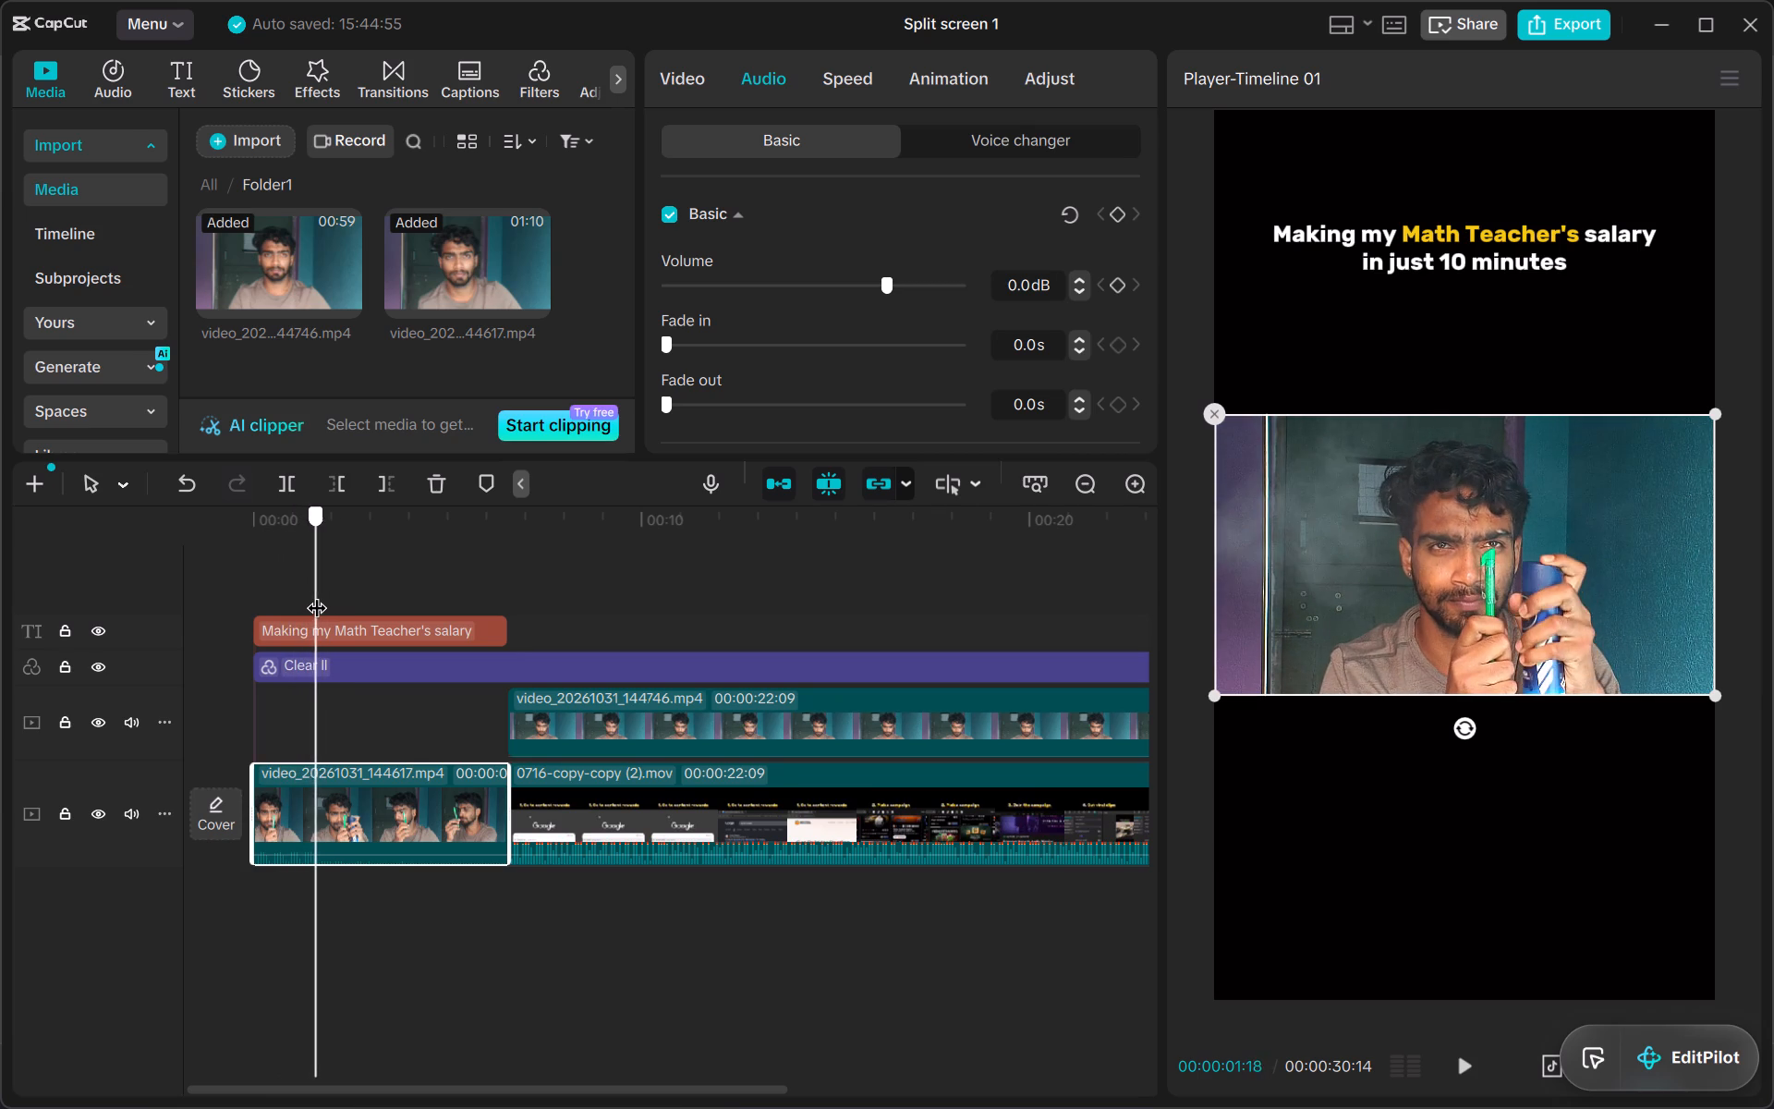
pyautogui.moveTo(316, 593); pyautogui.dragTo(323, 595)
pyautogui.click(273, 483)
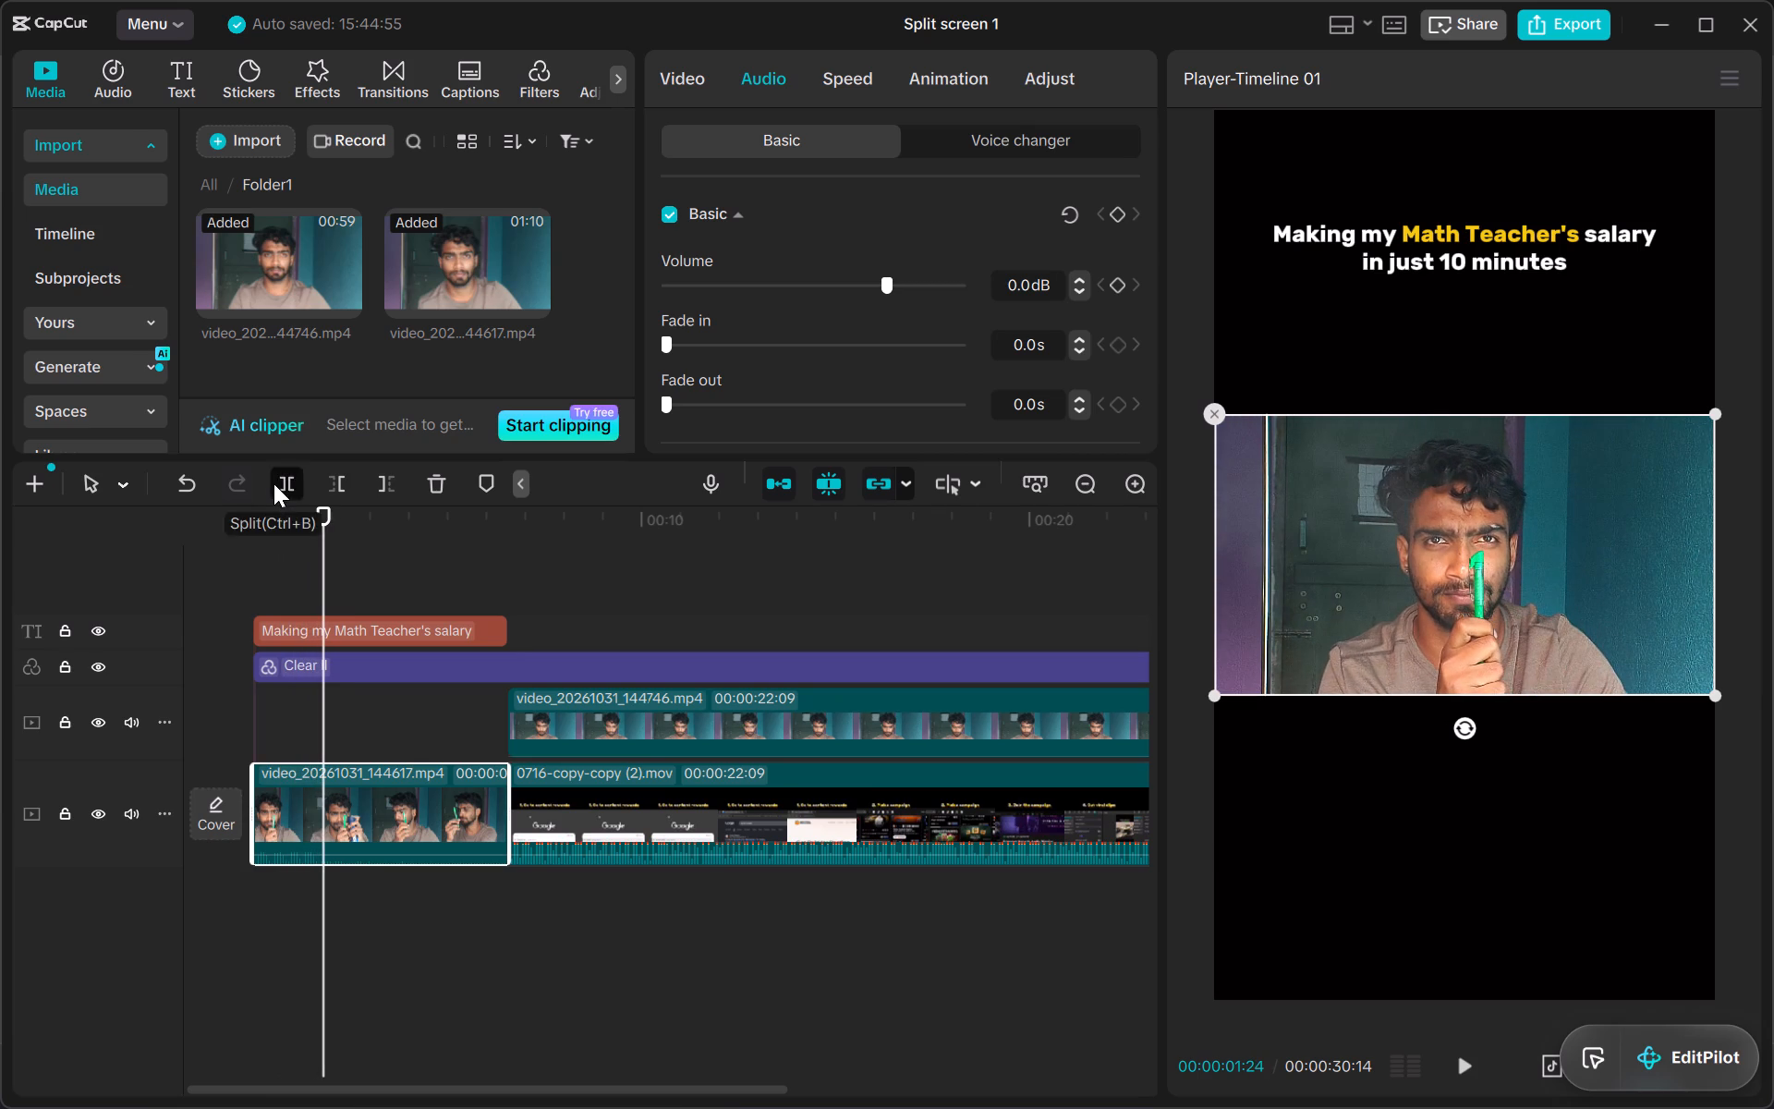
# Raise the volume of the first segment of the opening clip to 7.0 dB.
pyautogui.click(299, 784)
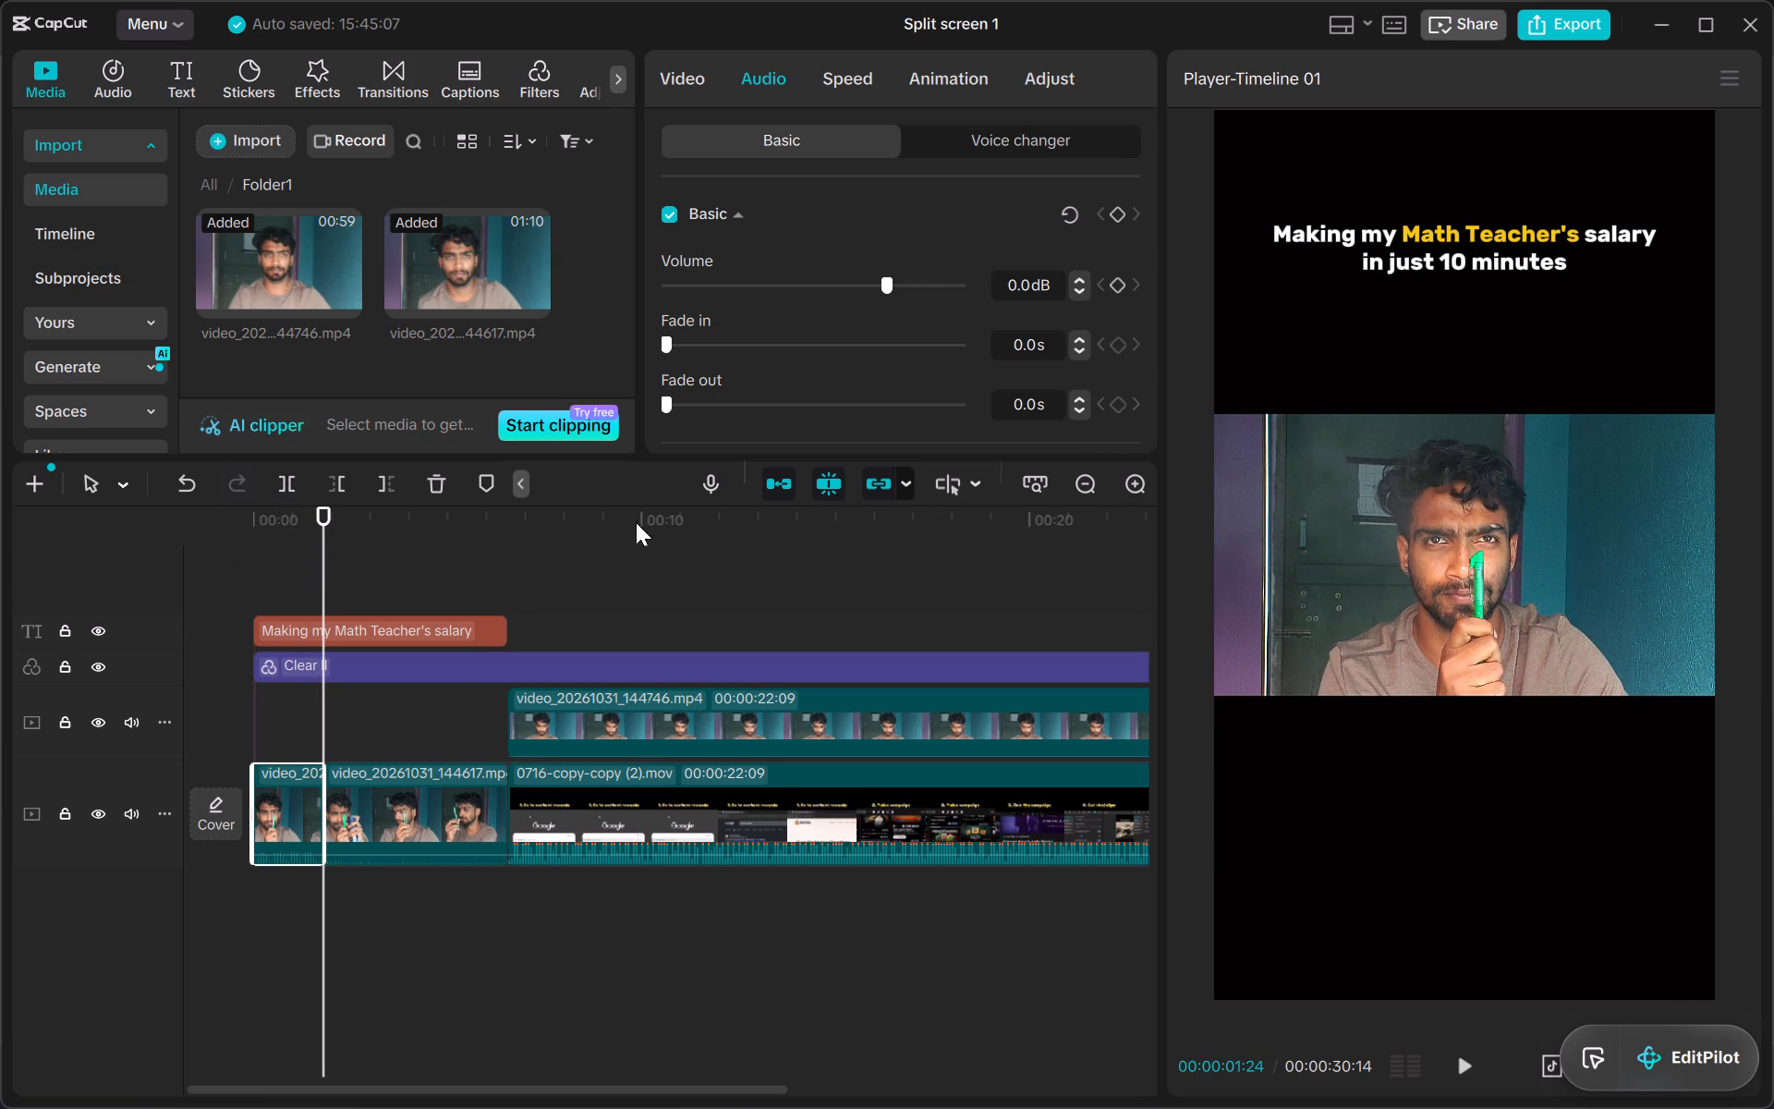
pyautogui.moveTo(892, 284); pyautogui.dragTo(905, 289)
pyautogui.moveTo(905, 289); pyautogui.dragTo(907, 290)
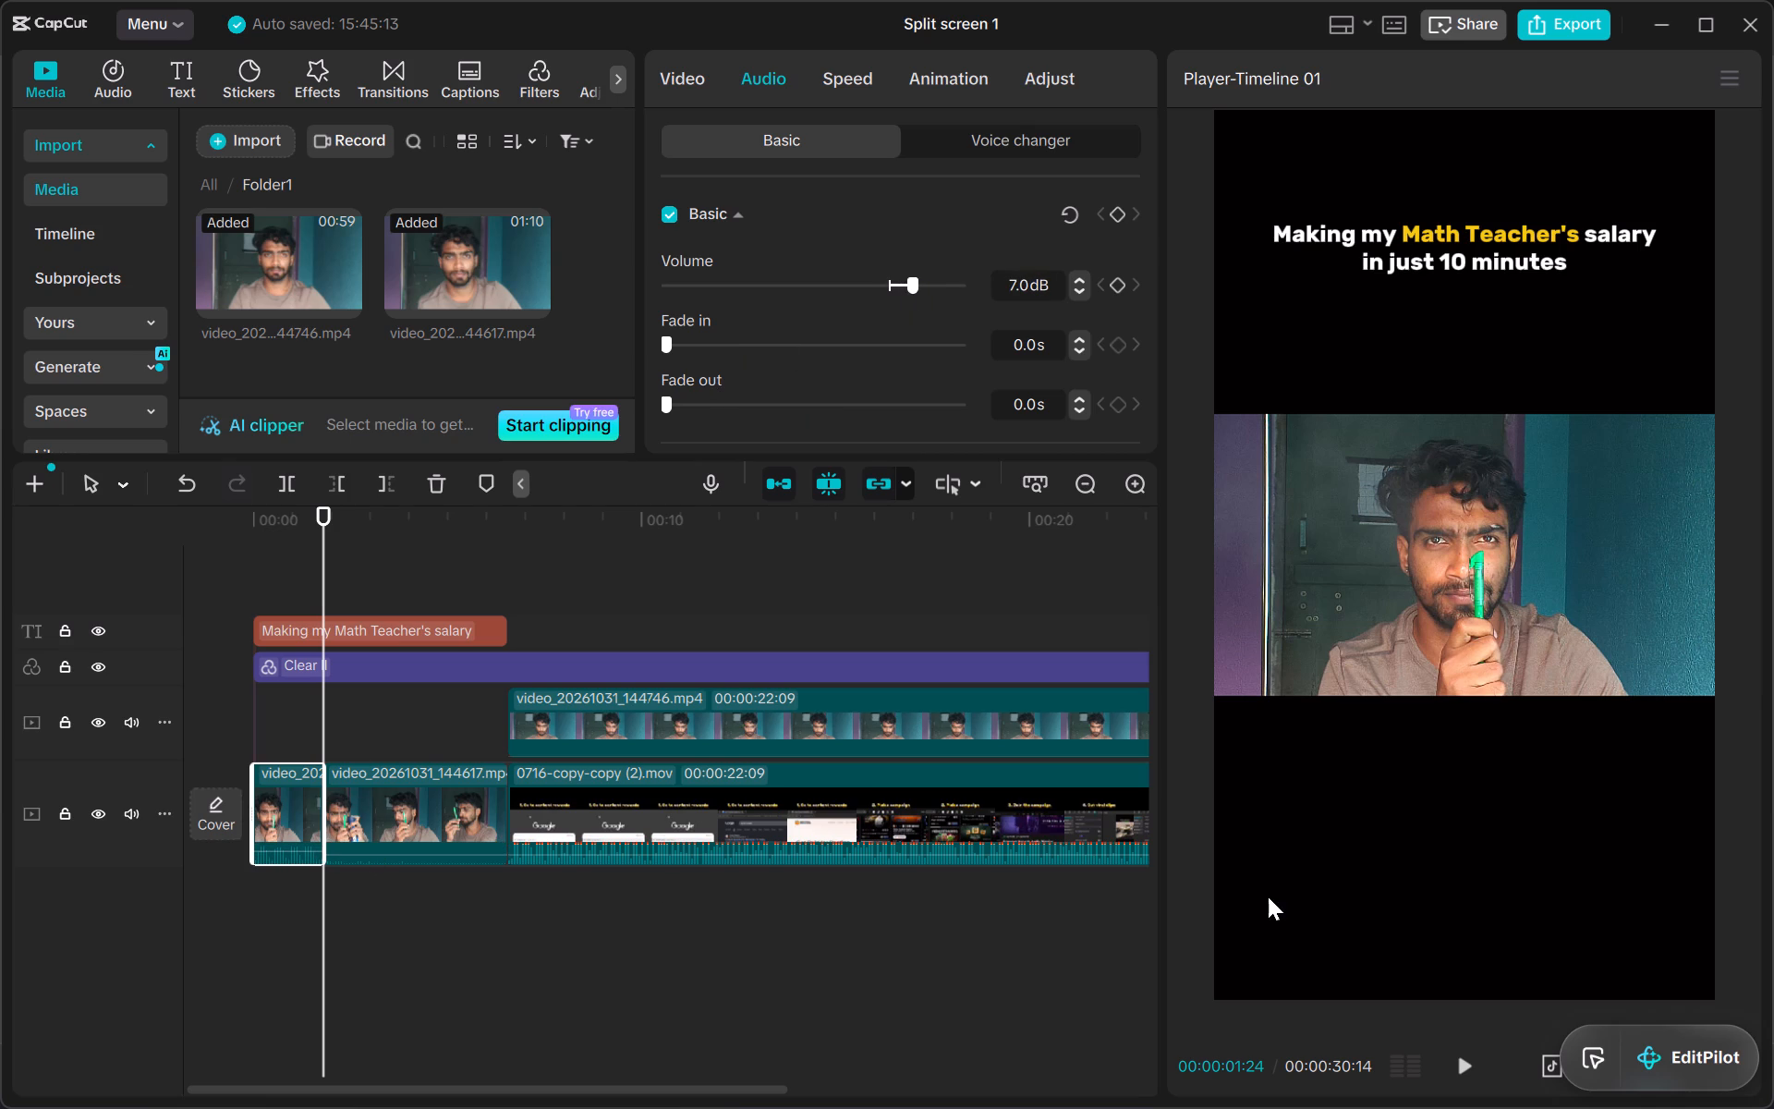
# Extend the end of the second video_20261031_144617.mp4 segment to a duration of 00:00:17:23, shifting the following clips.
pyautogui.click(456, 823)
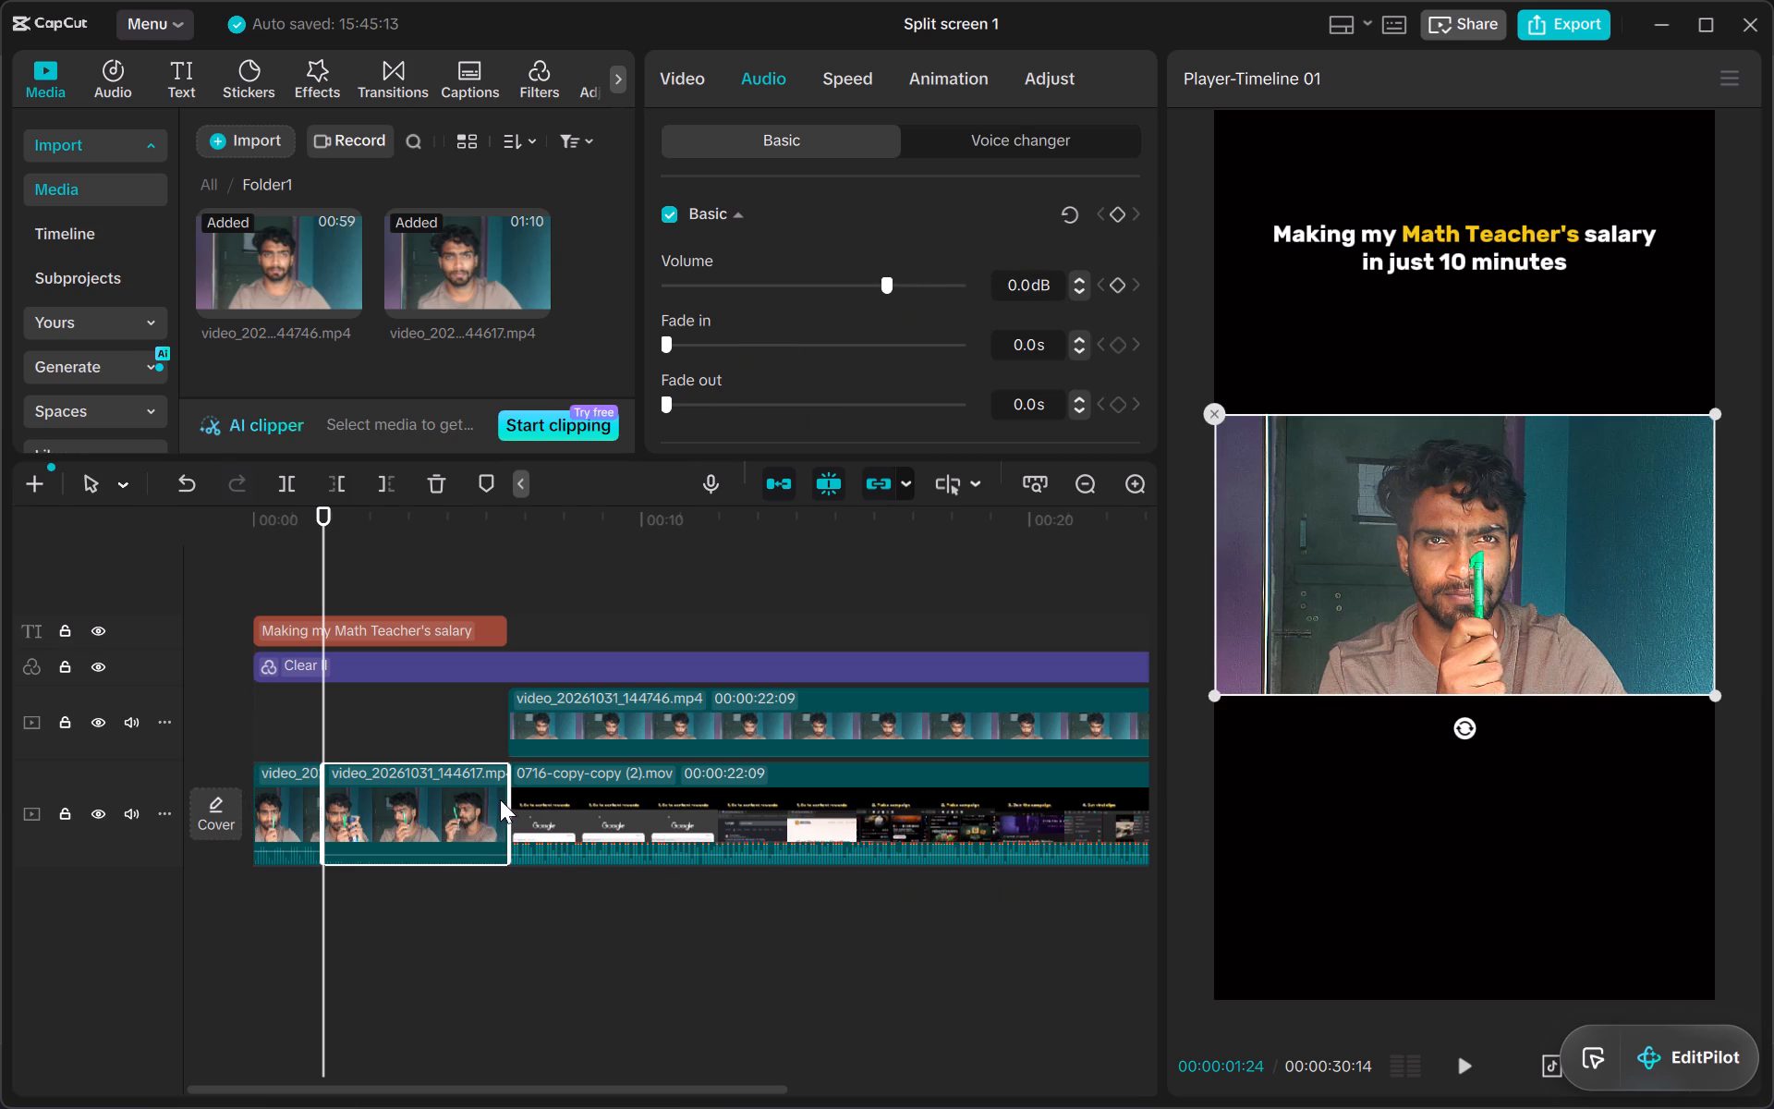
pyautogui.moveTo(510, 798); pyautogui.dragTo(850, 764)
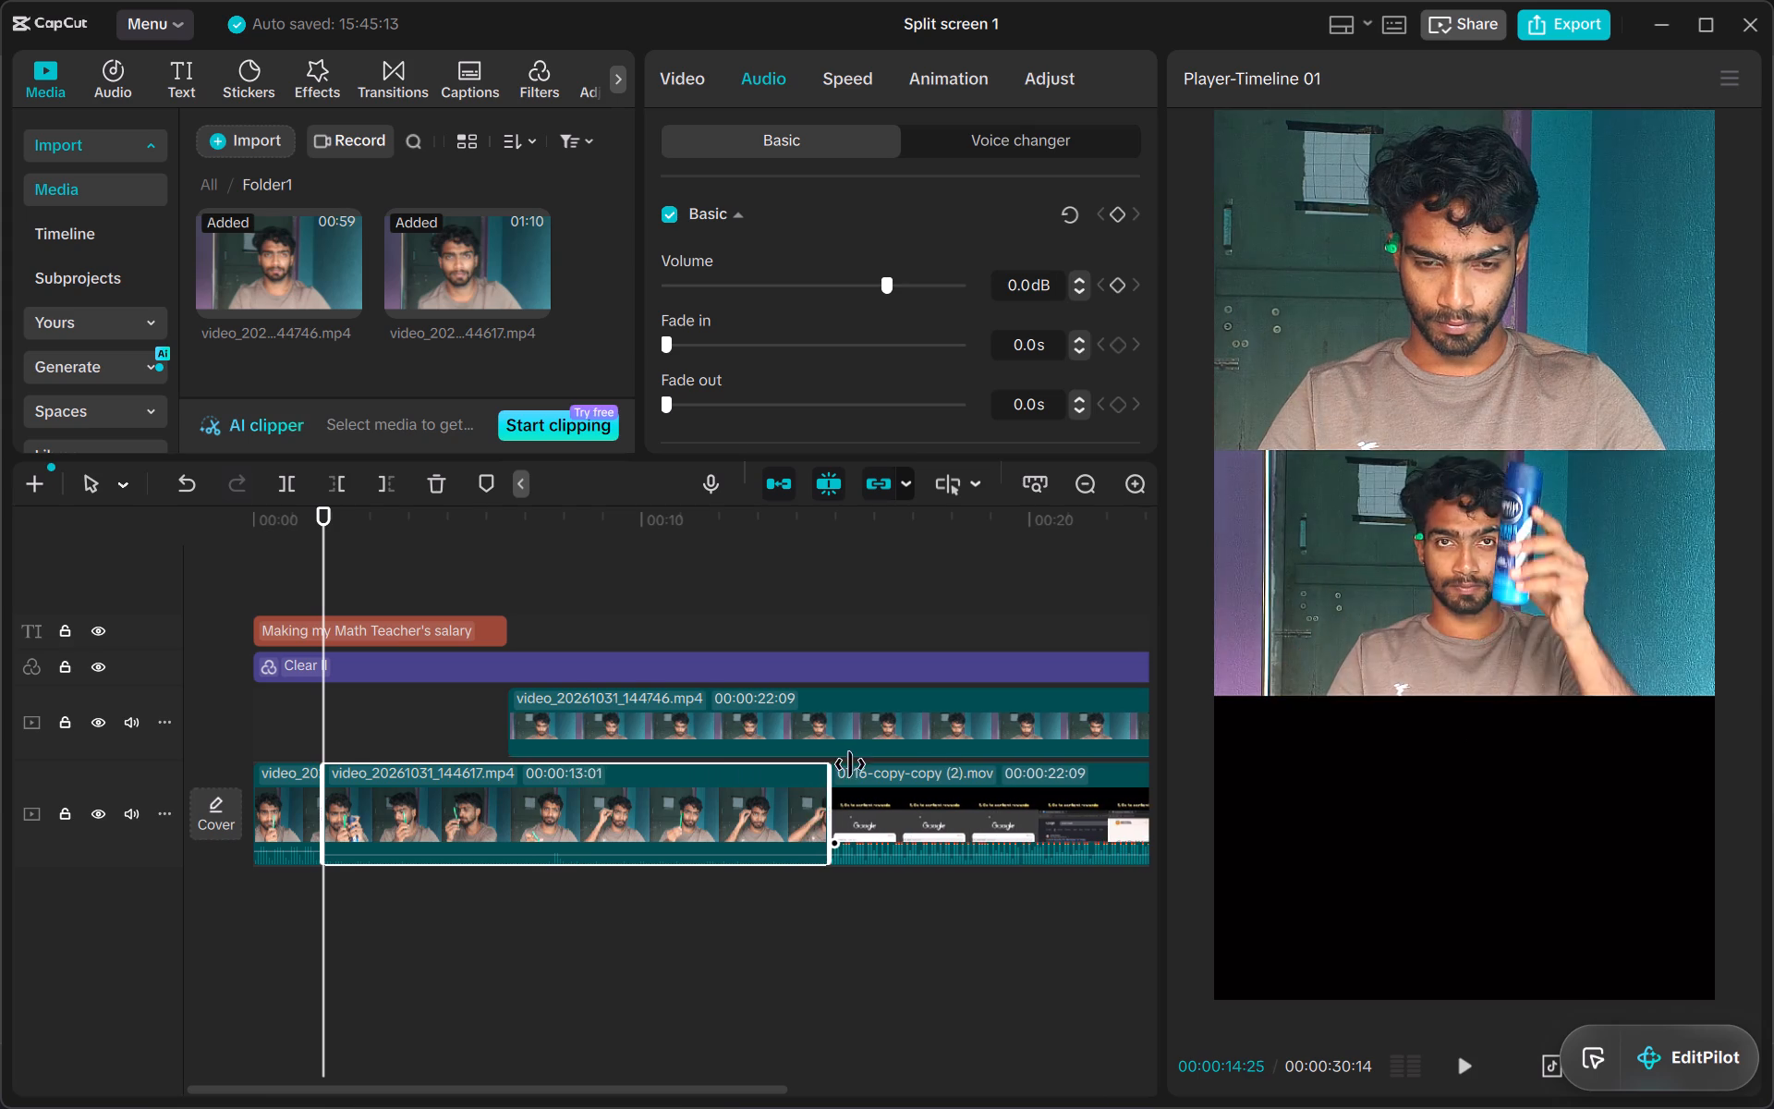
pyautogui.moveTo(850, 764); pyautogui.dragTo(1058, 774)
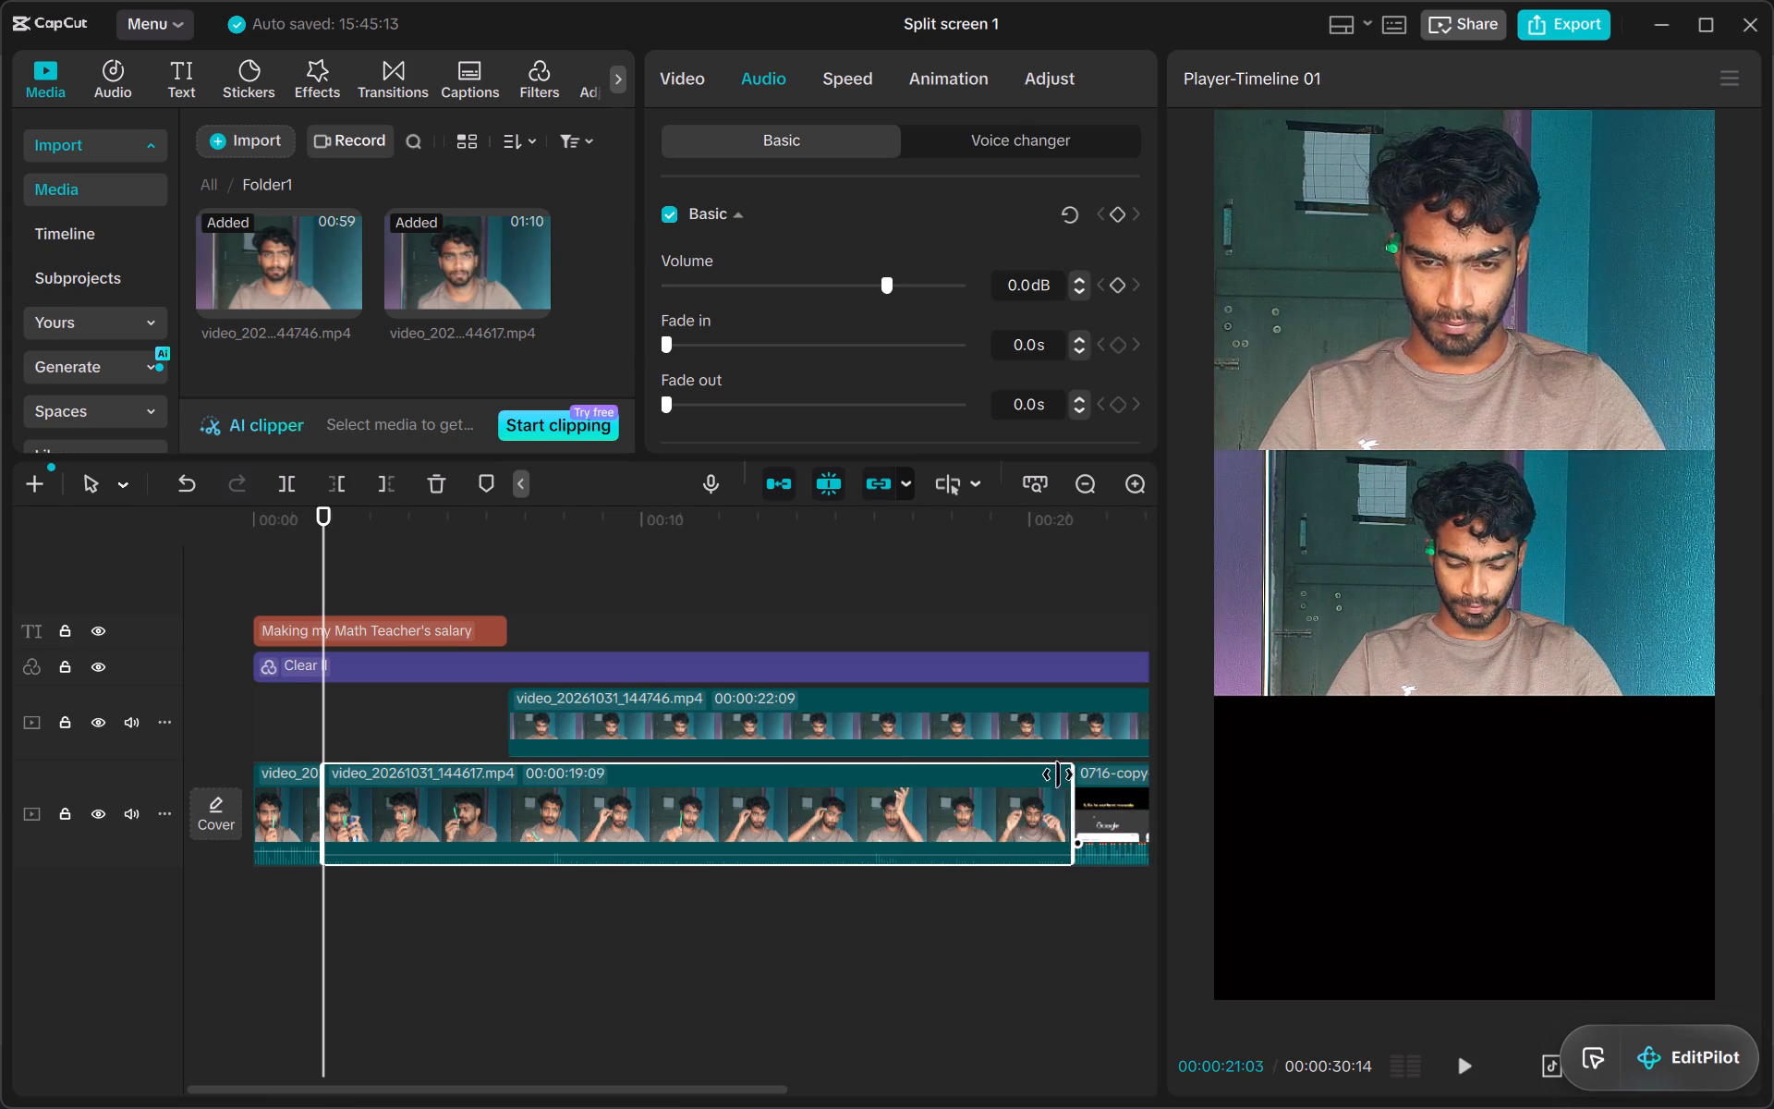
pyautogui.moveTo(1058, 774); pyautogui.dragTo(982, 810)
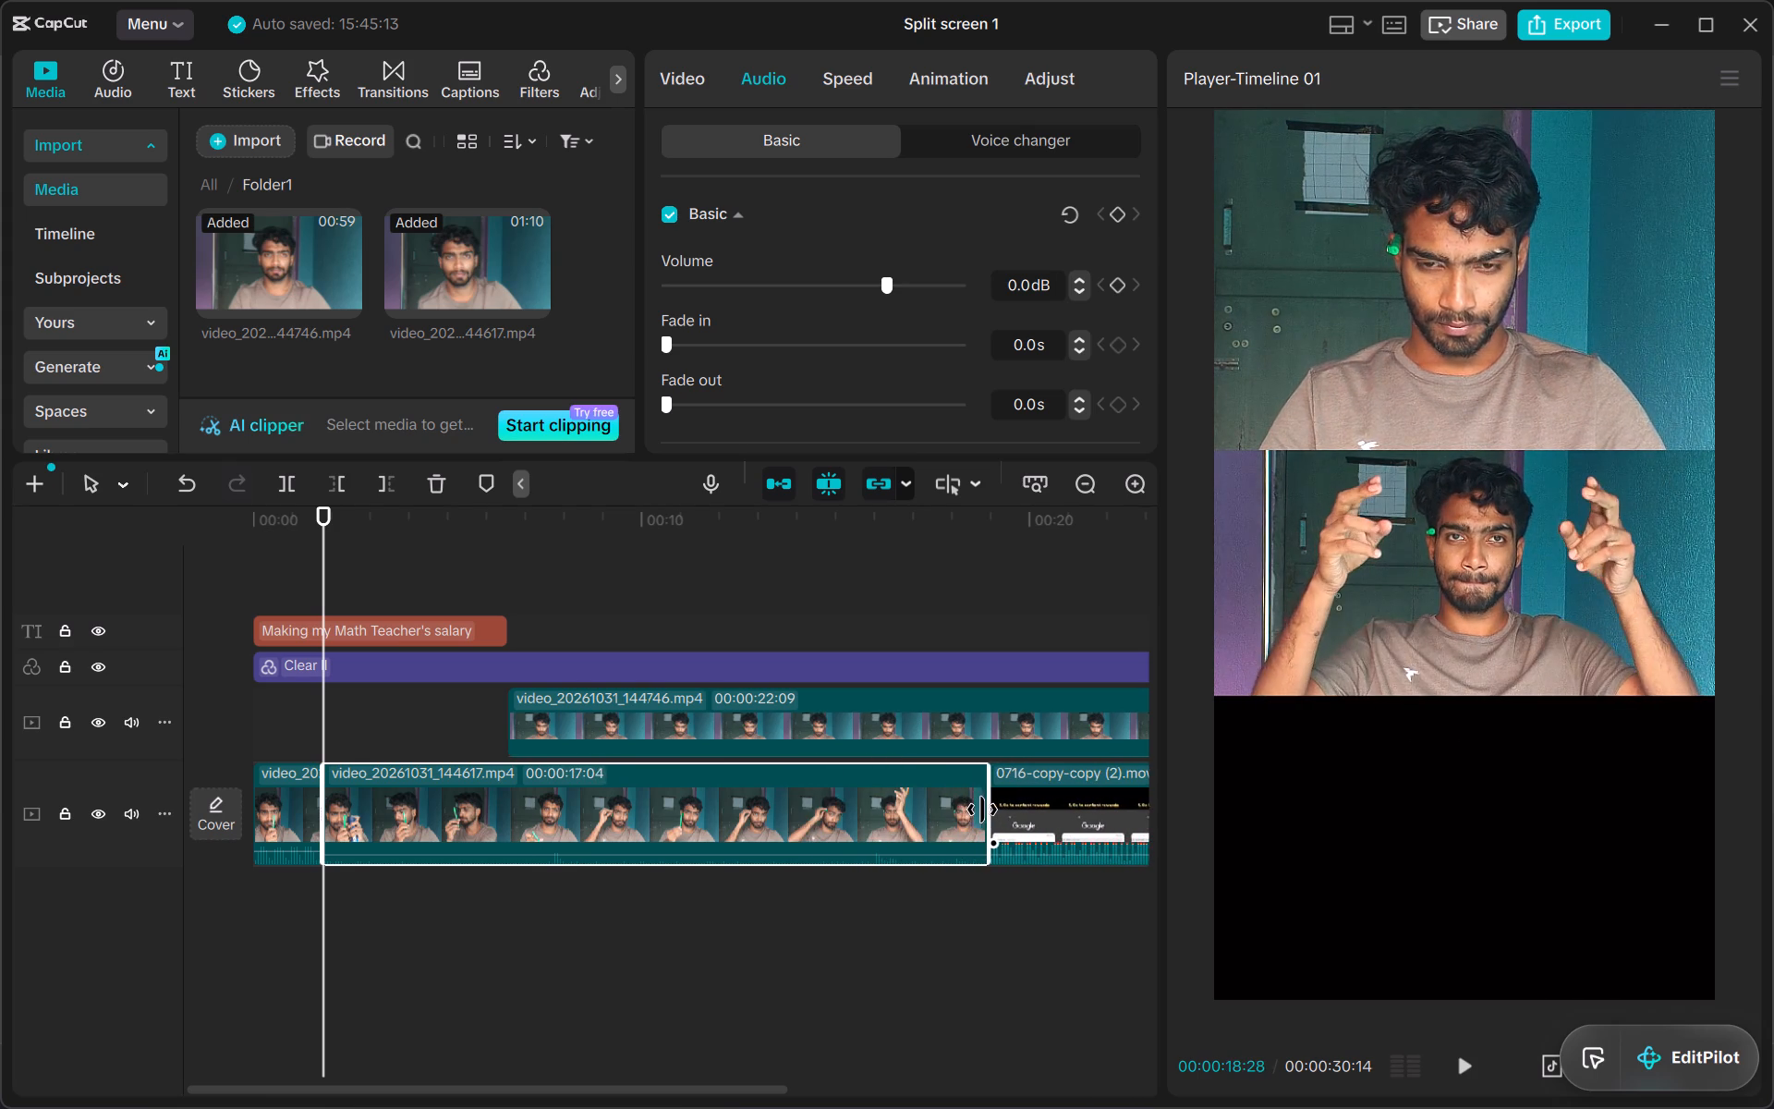
pyautogui.moveTo(982, 810); pyautogui.dragTo(1007, 813)
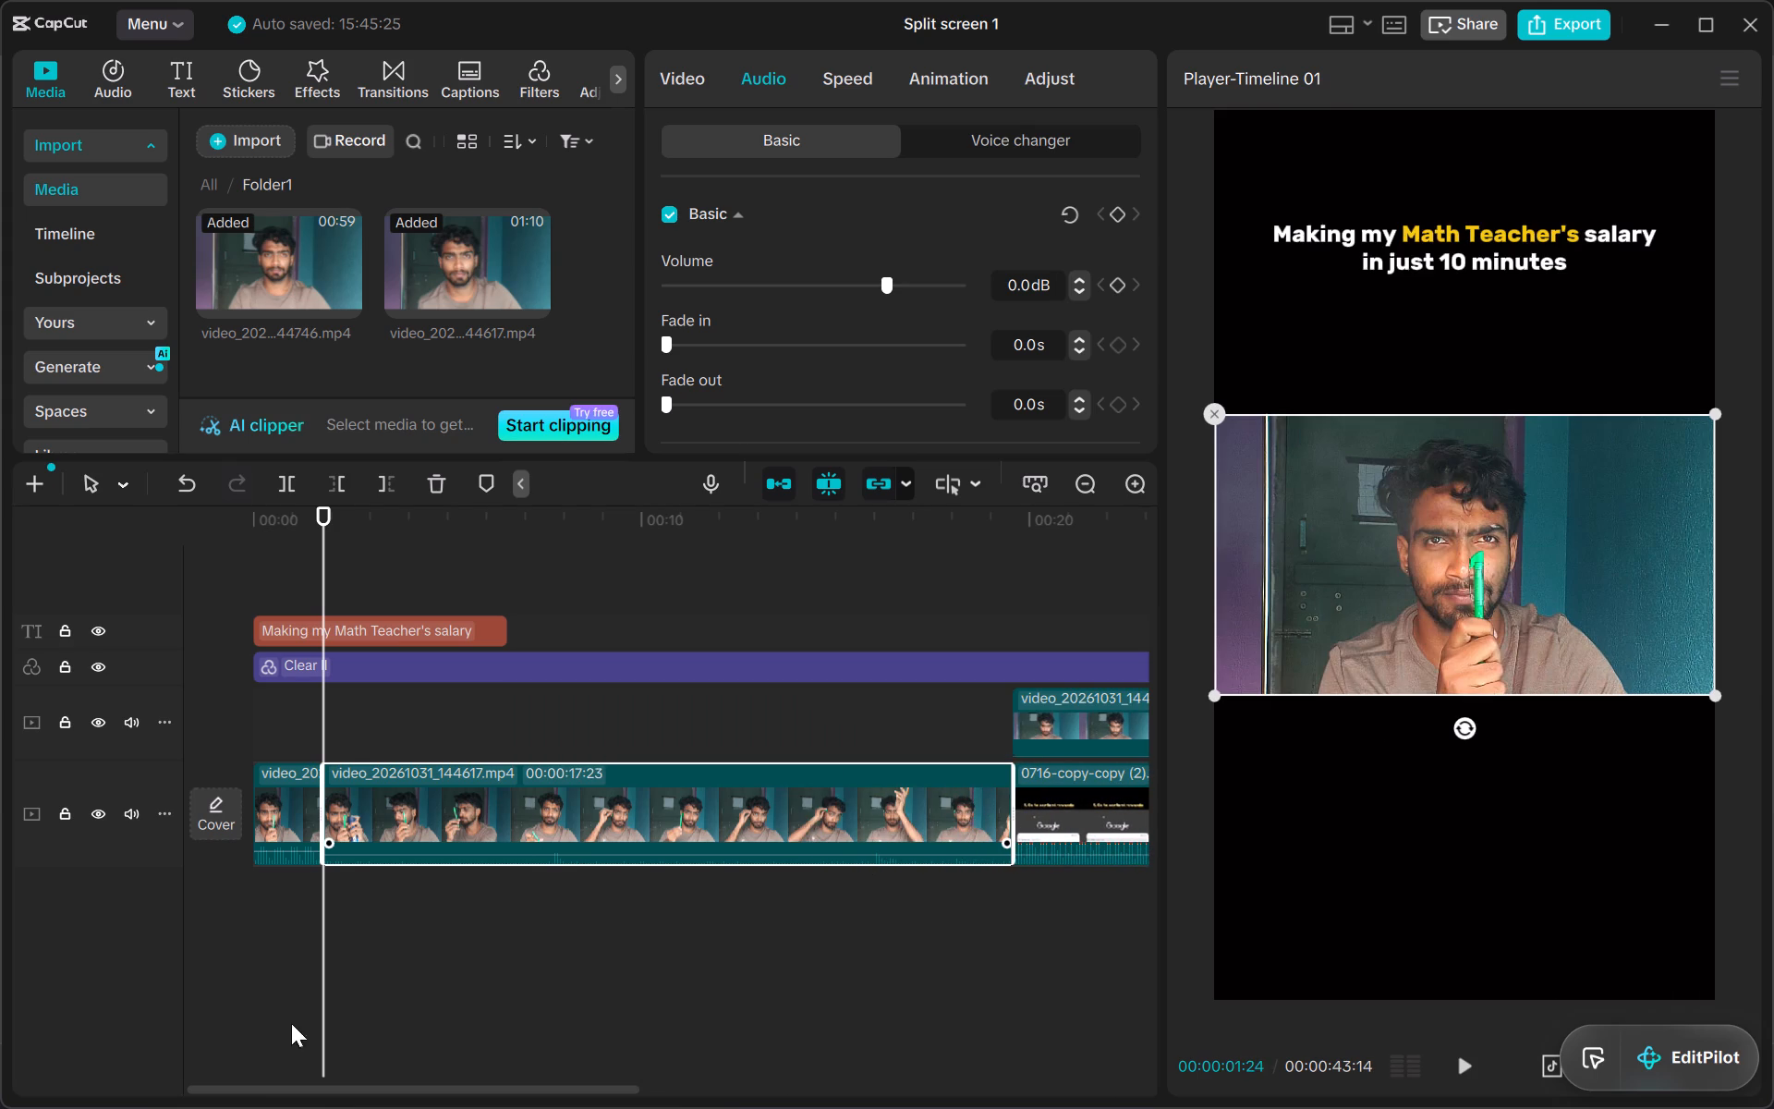
# Play through the extended segment and trim away its part before 00:00:12:23, just before the hand rises to the head.
pyautogui.click(1477, 1078)
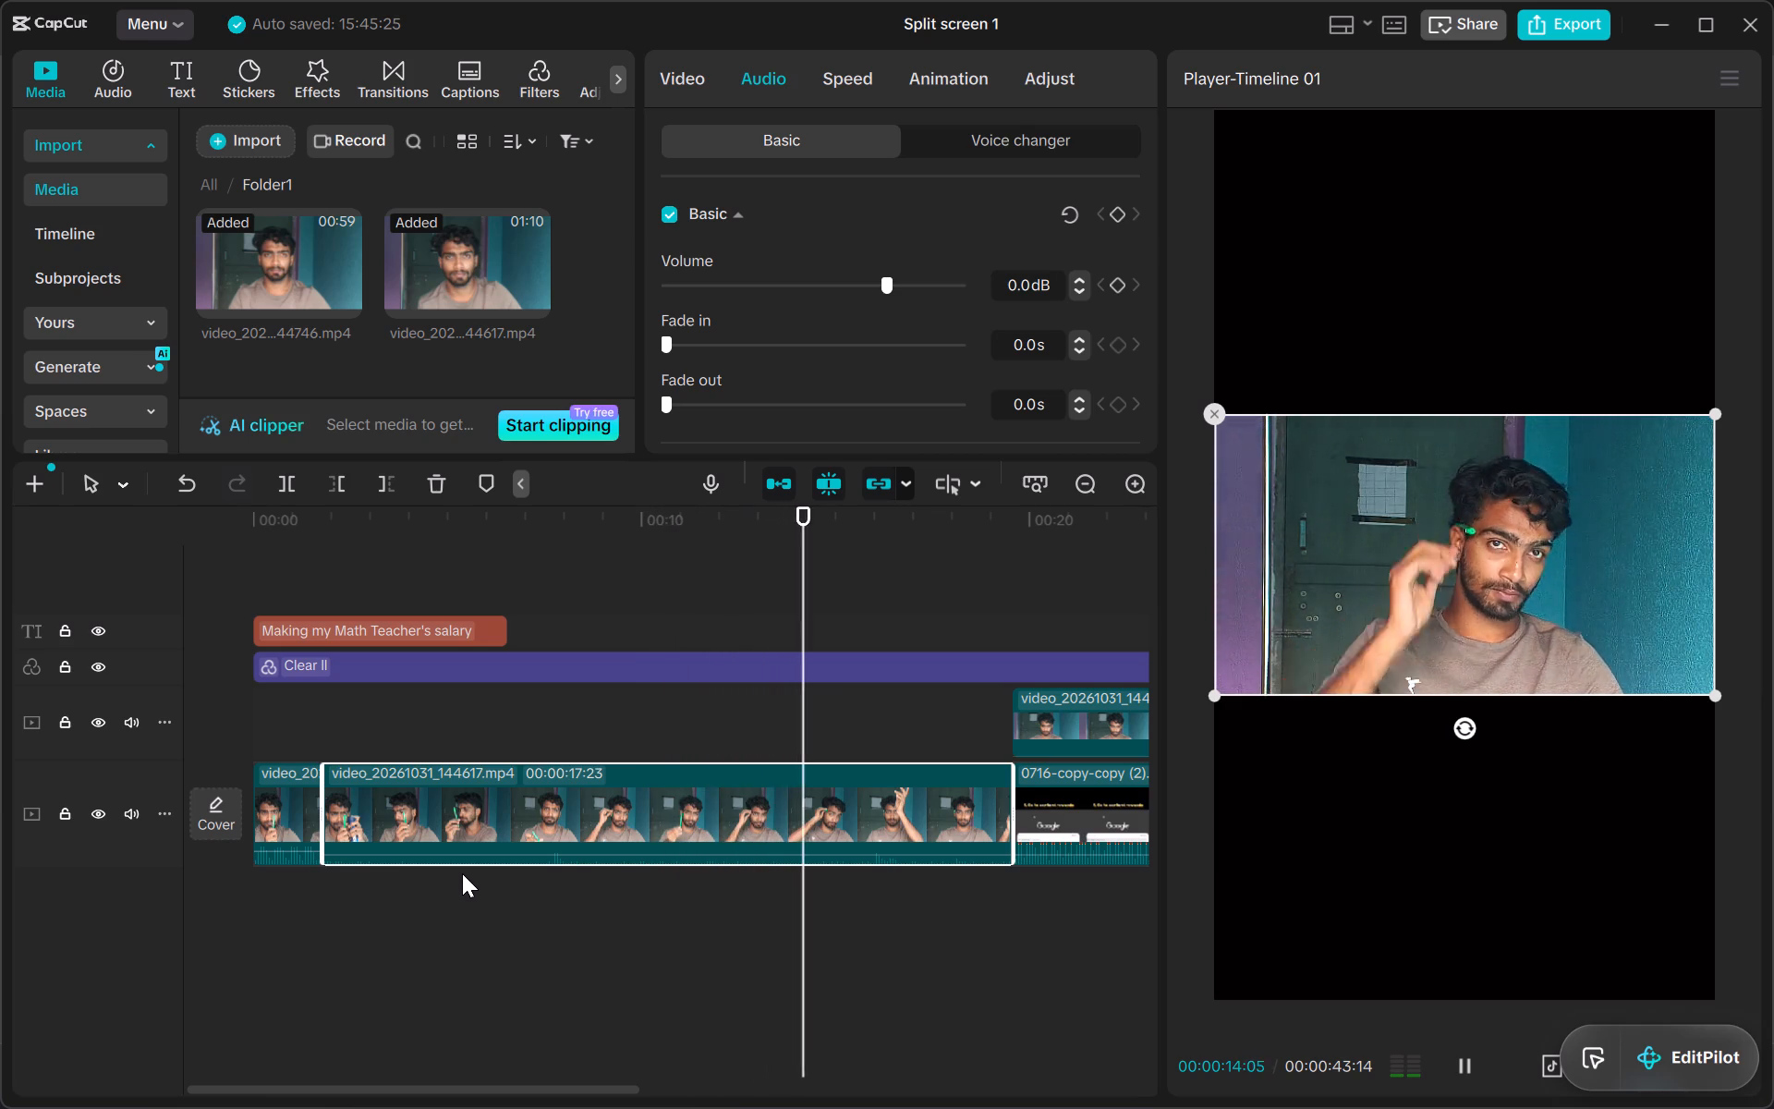
pyautogui.click(699, 877)
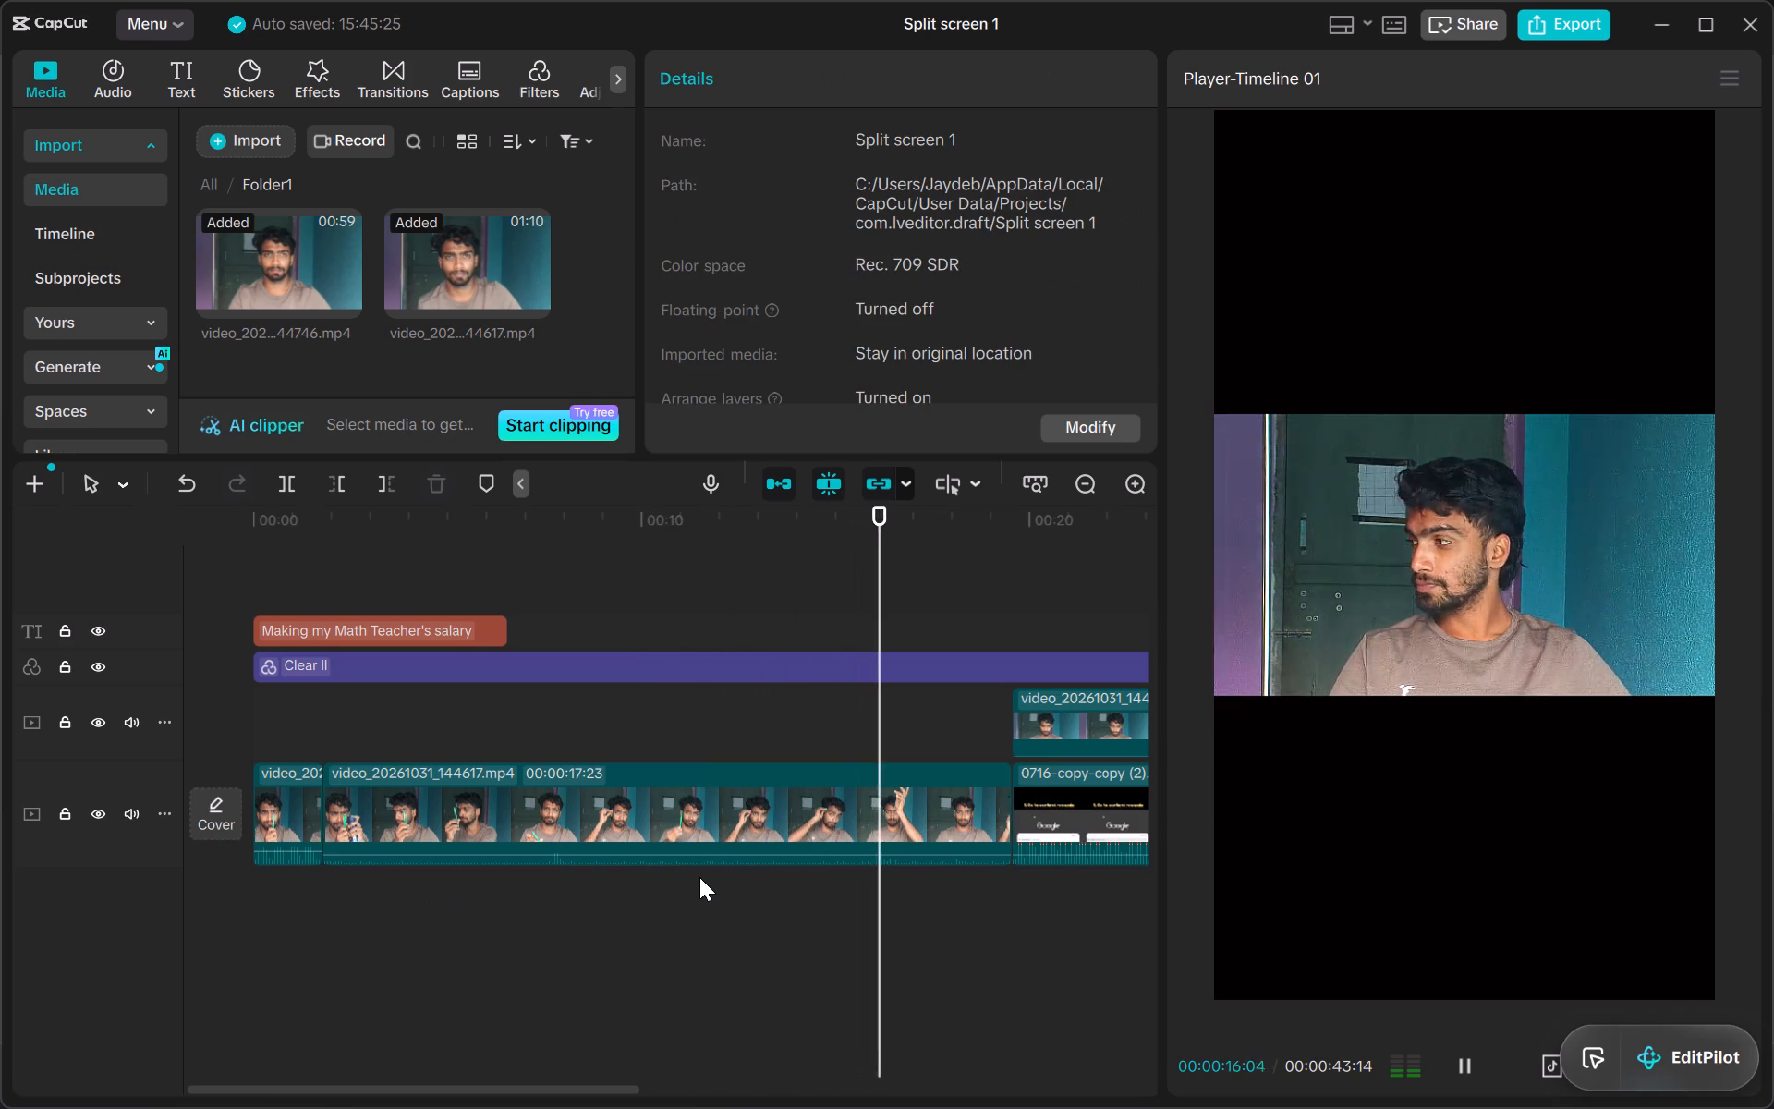
pyautogui.moveTo(699, 877); pyautogui.dragTo(706, 889)
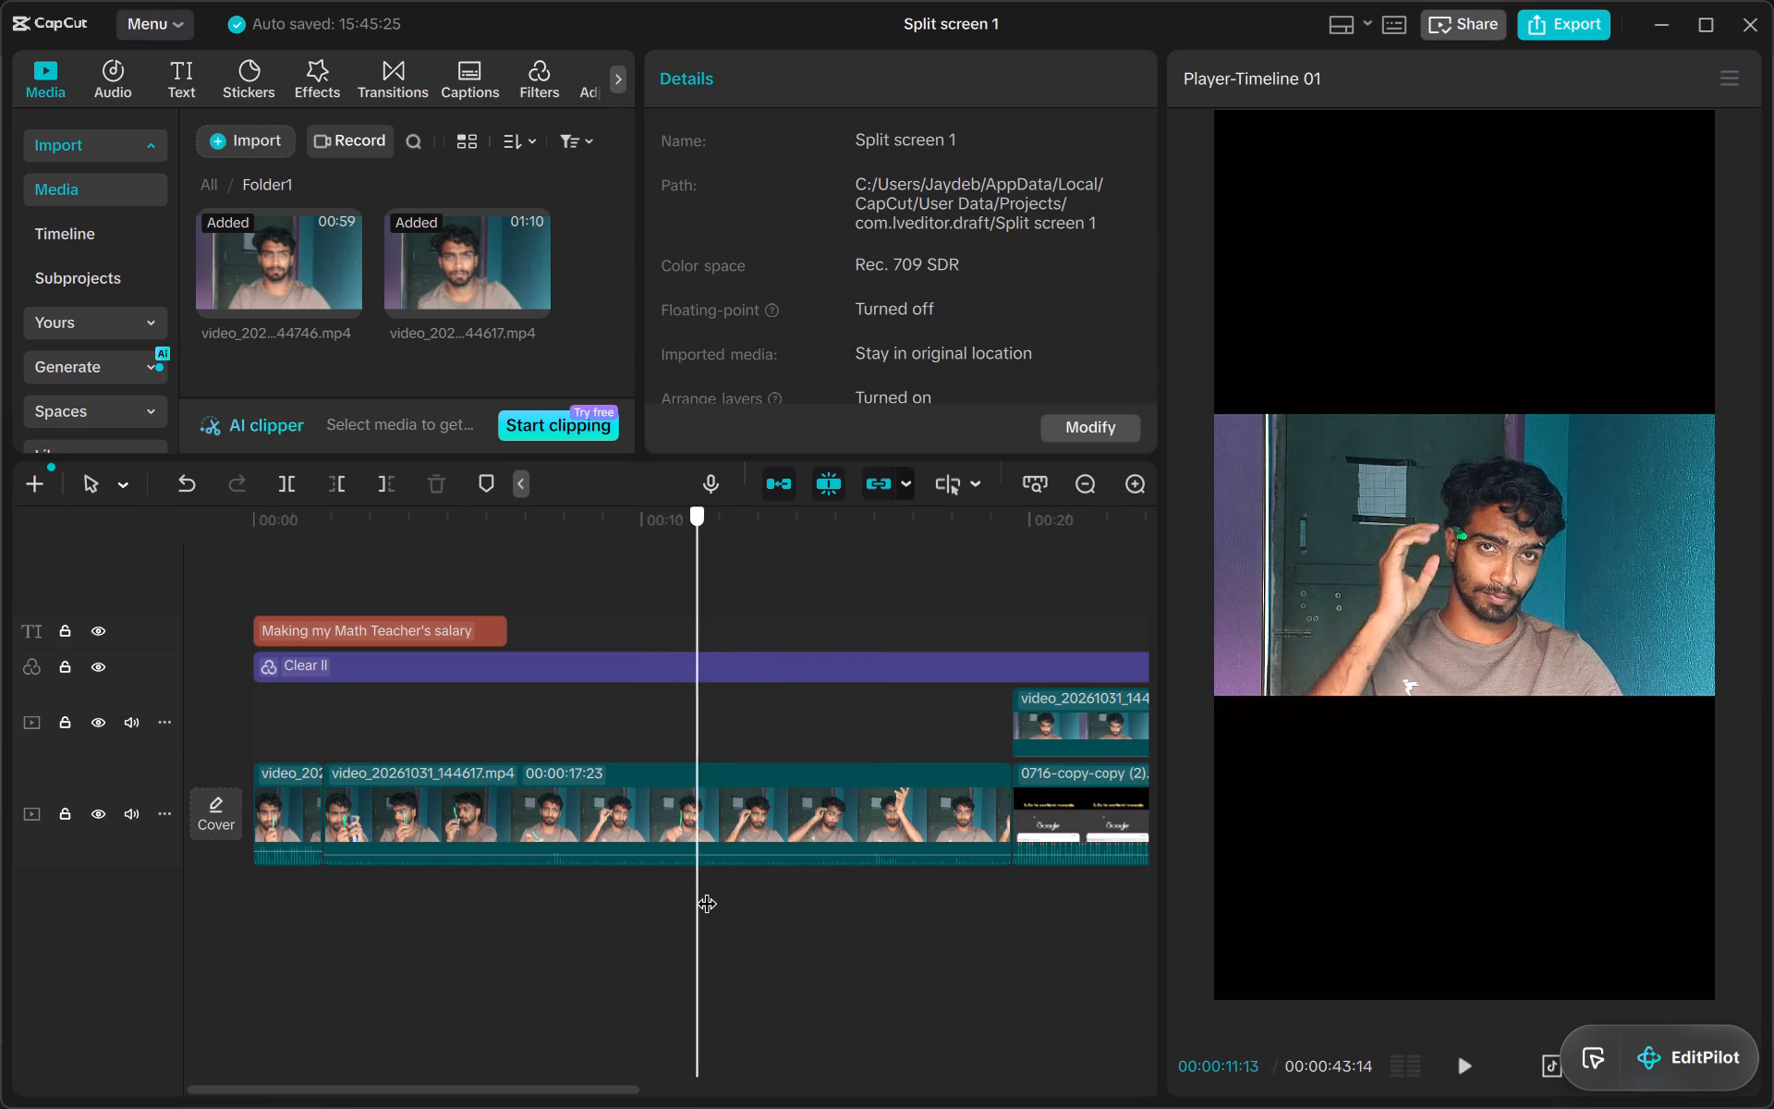
pyautogui.moveTo(706, 889); pyautogui.dragTo(761, 887)
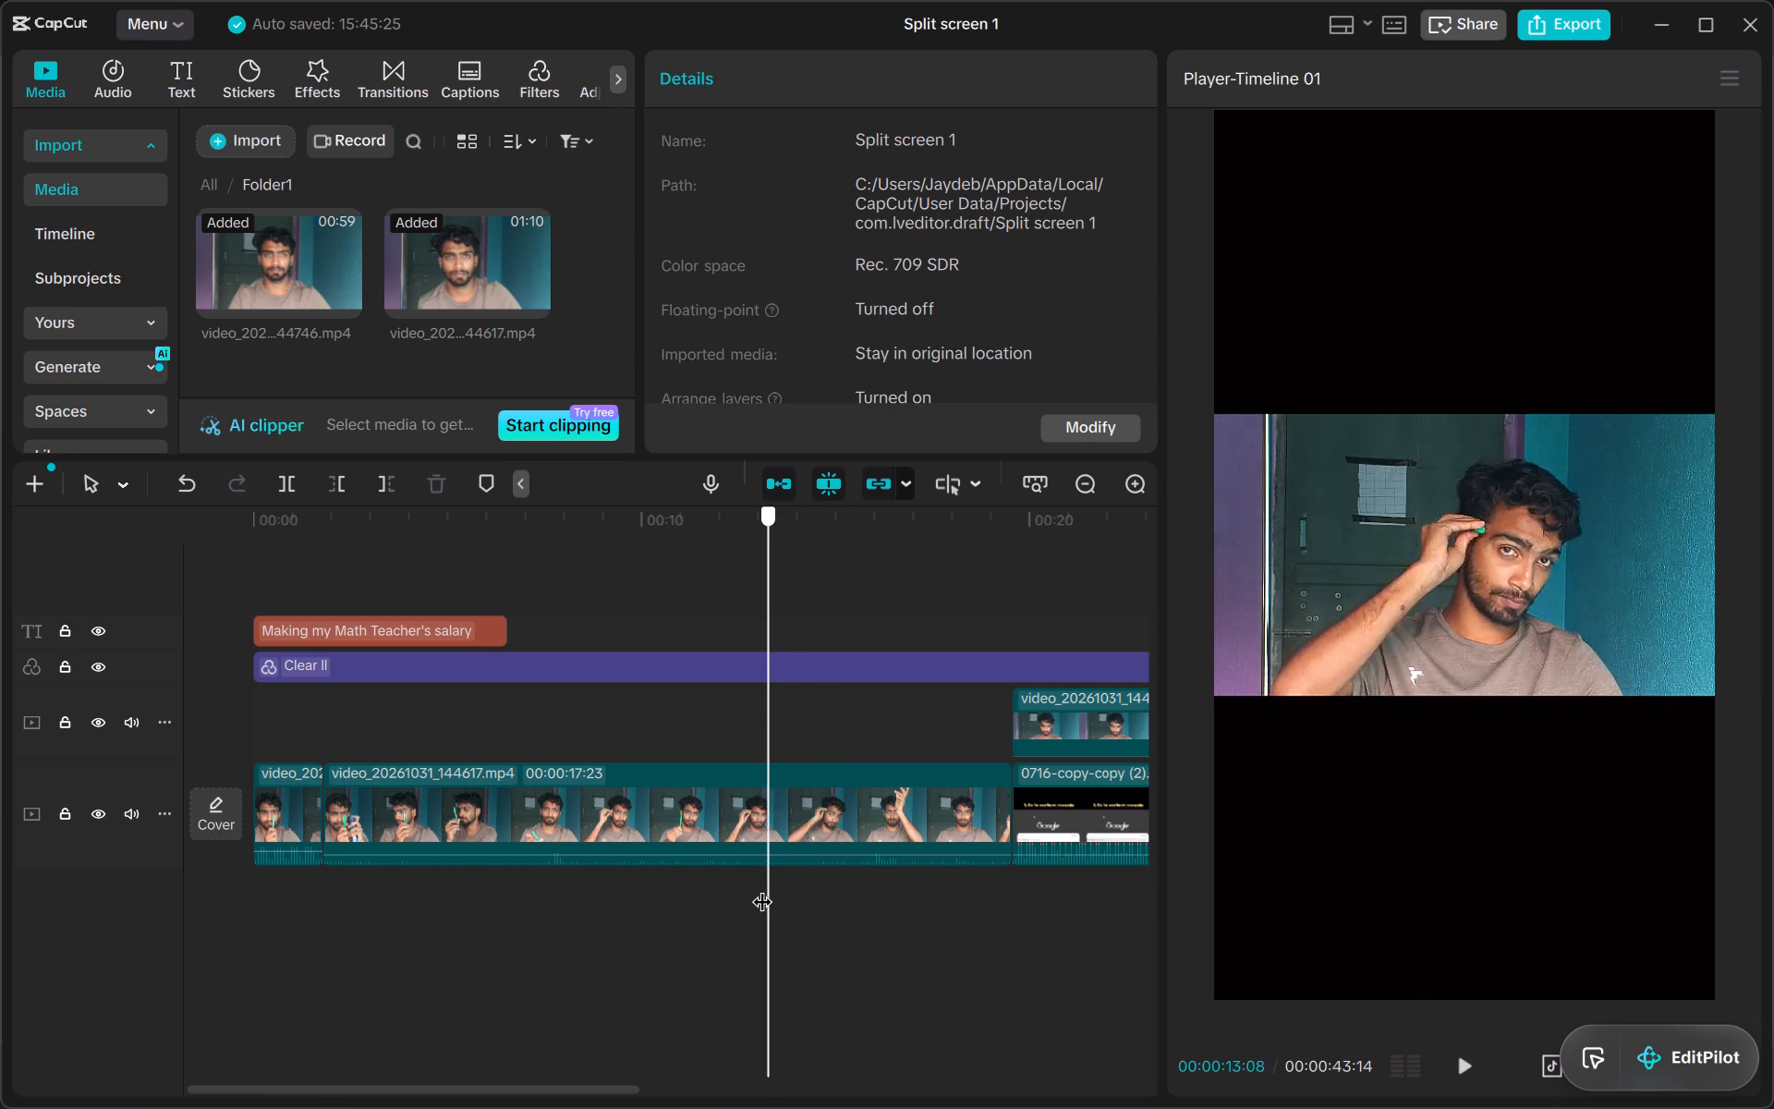
pyautogui.moveTo(761, 887); pyautogui.dragTo(749, 890)
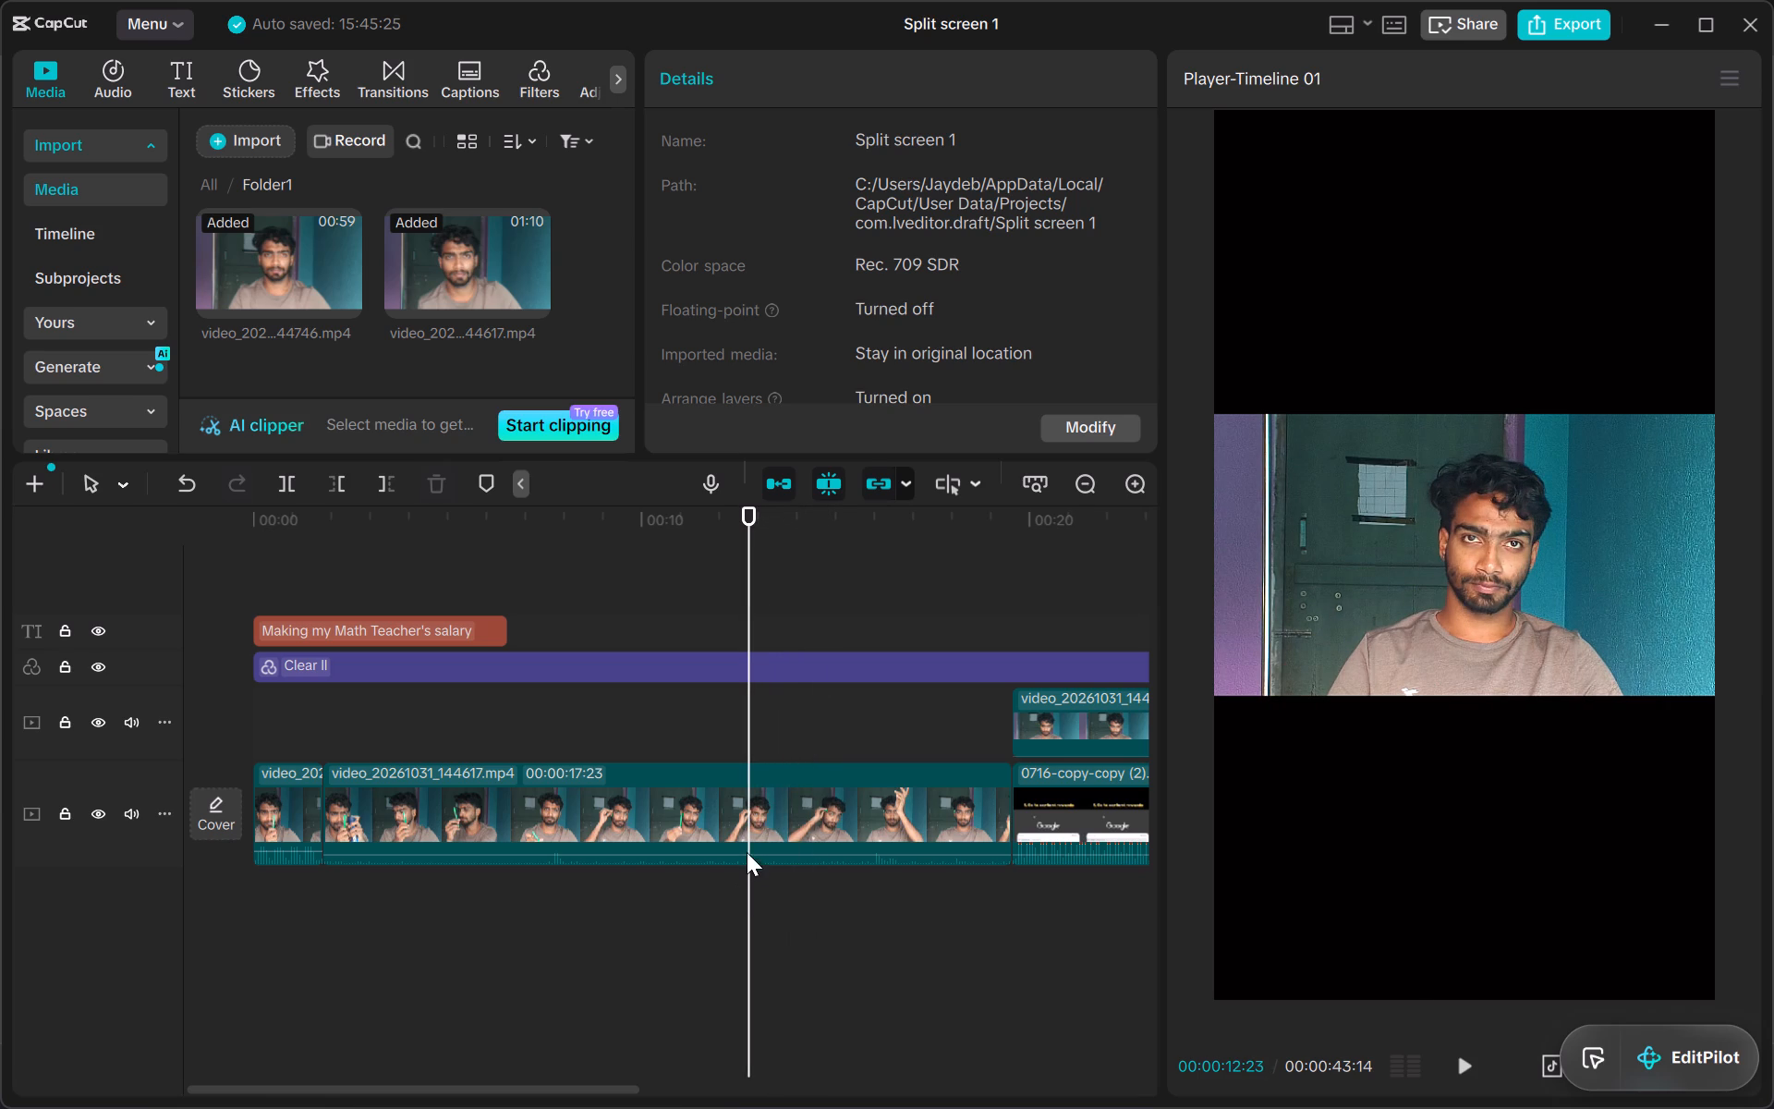
pyautogui.click(747, 843)
pyautogui.click(338, 481)
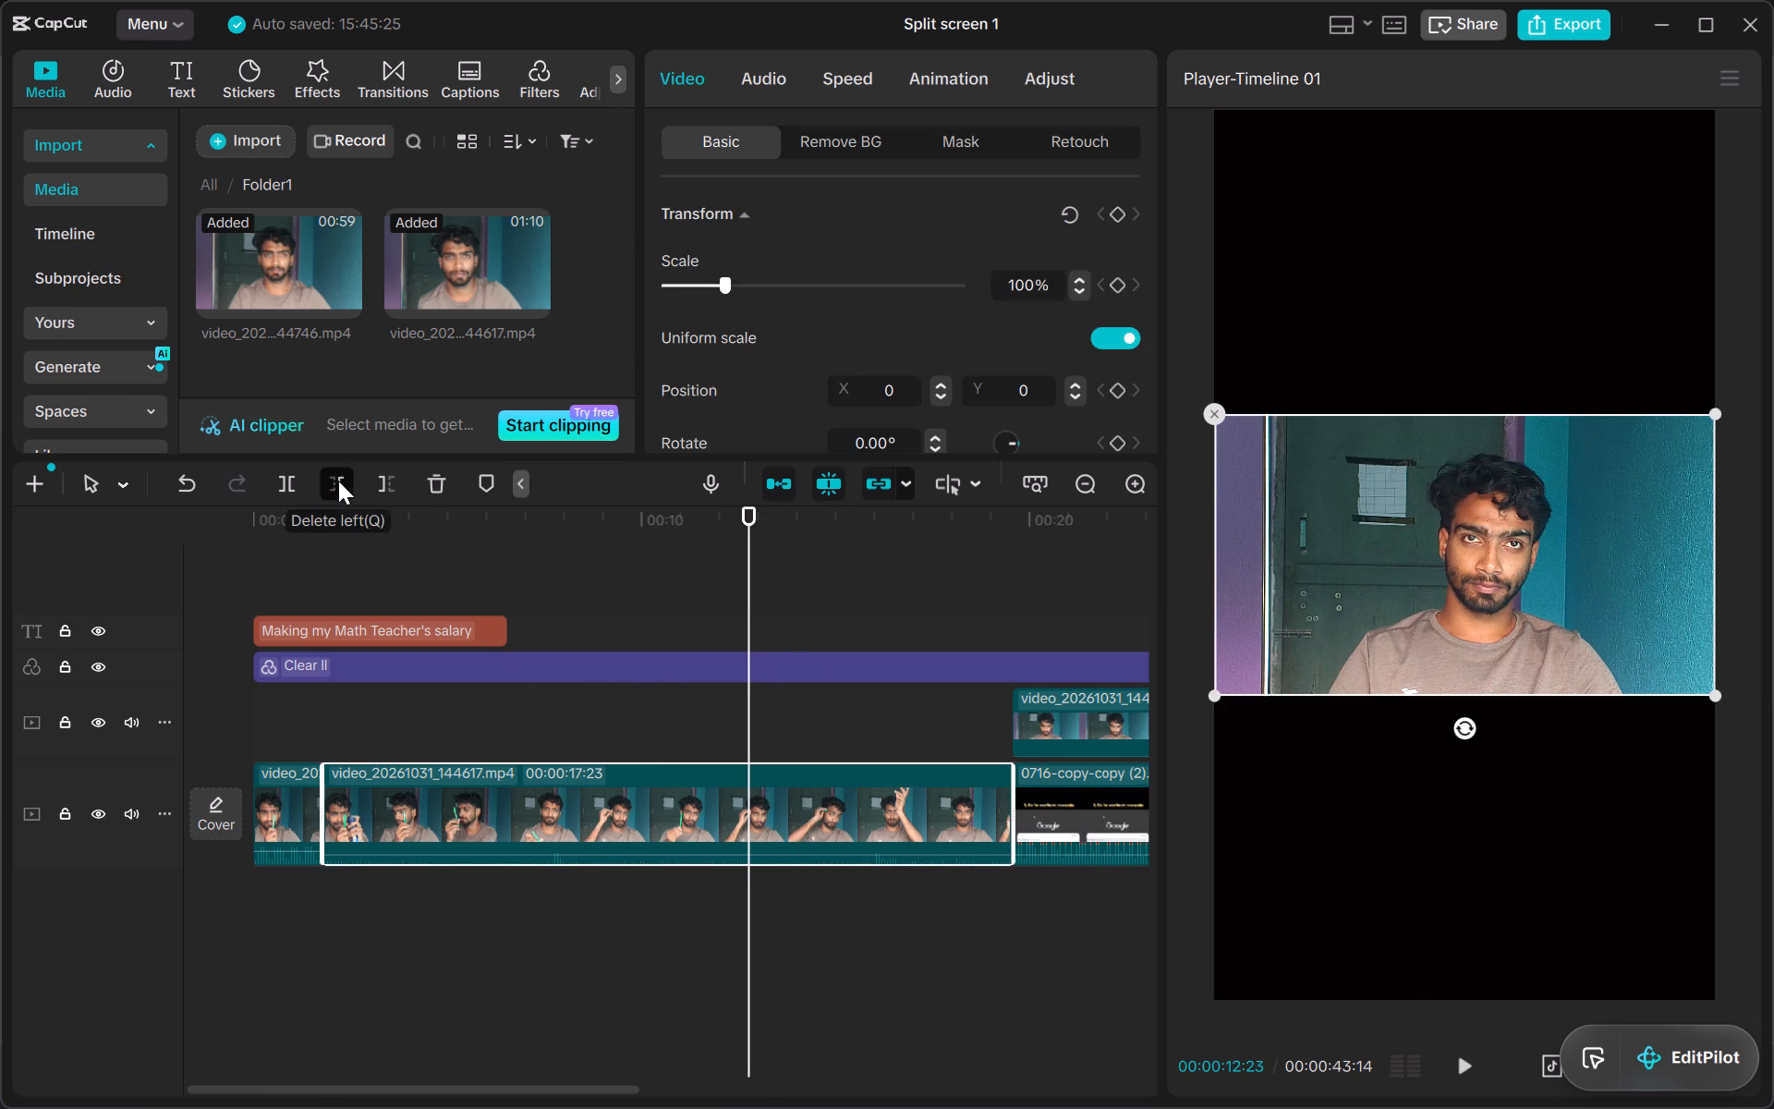
# Preview the trimmed segment and split it at 00:00:05:08, where the man looks to the side.
pyautogui.click(1464, 1074)
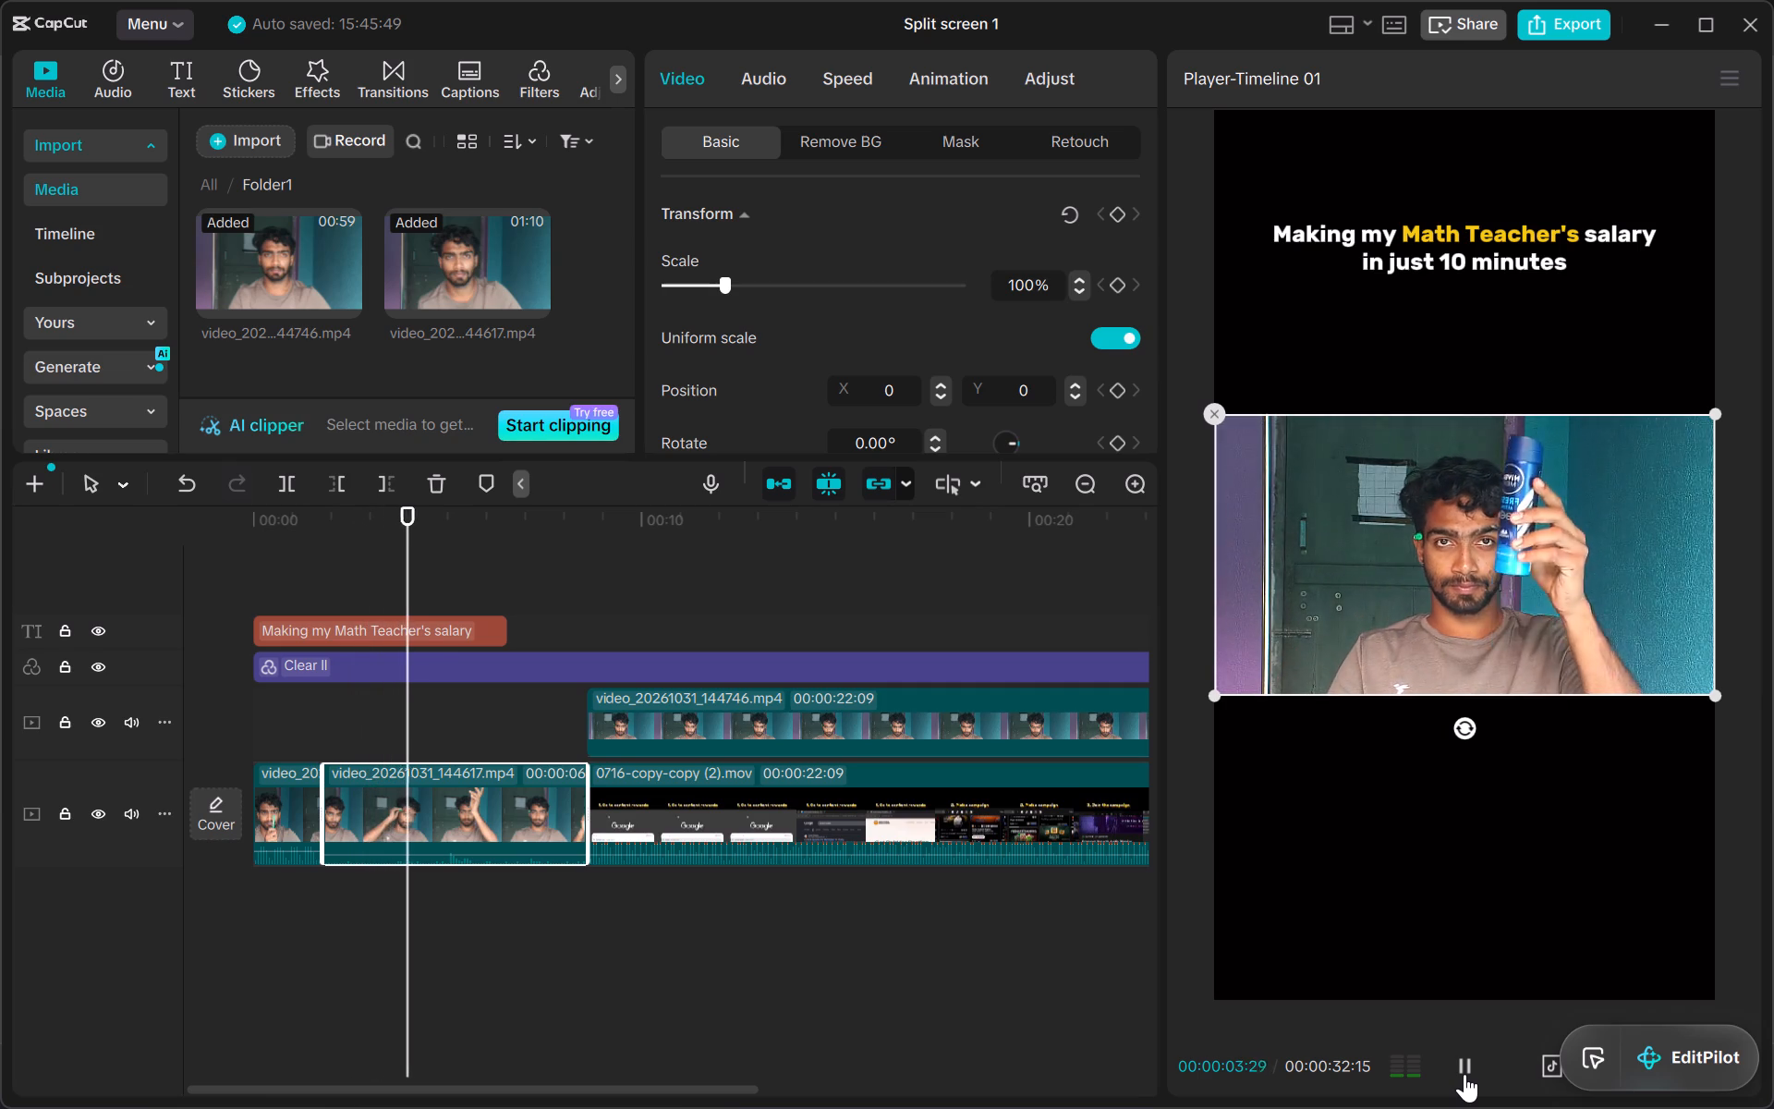
pyautogui.click(1464, 1074)
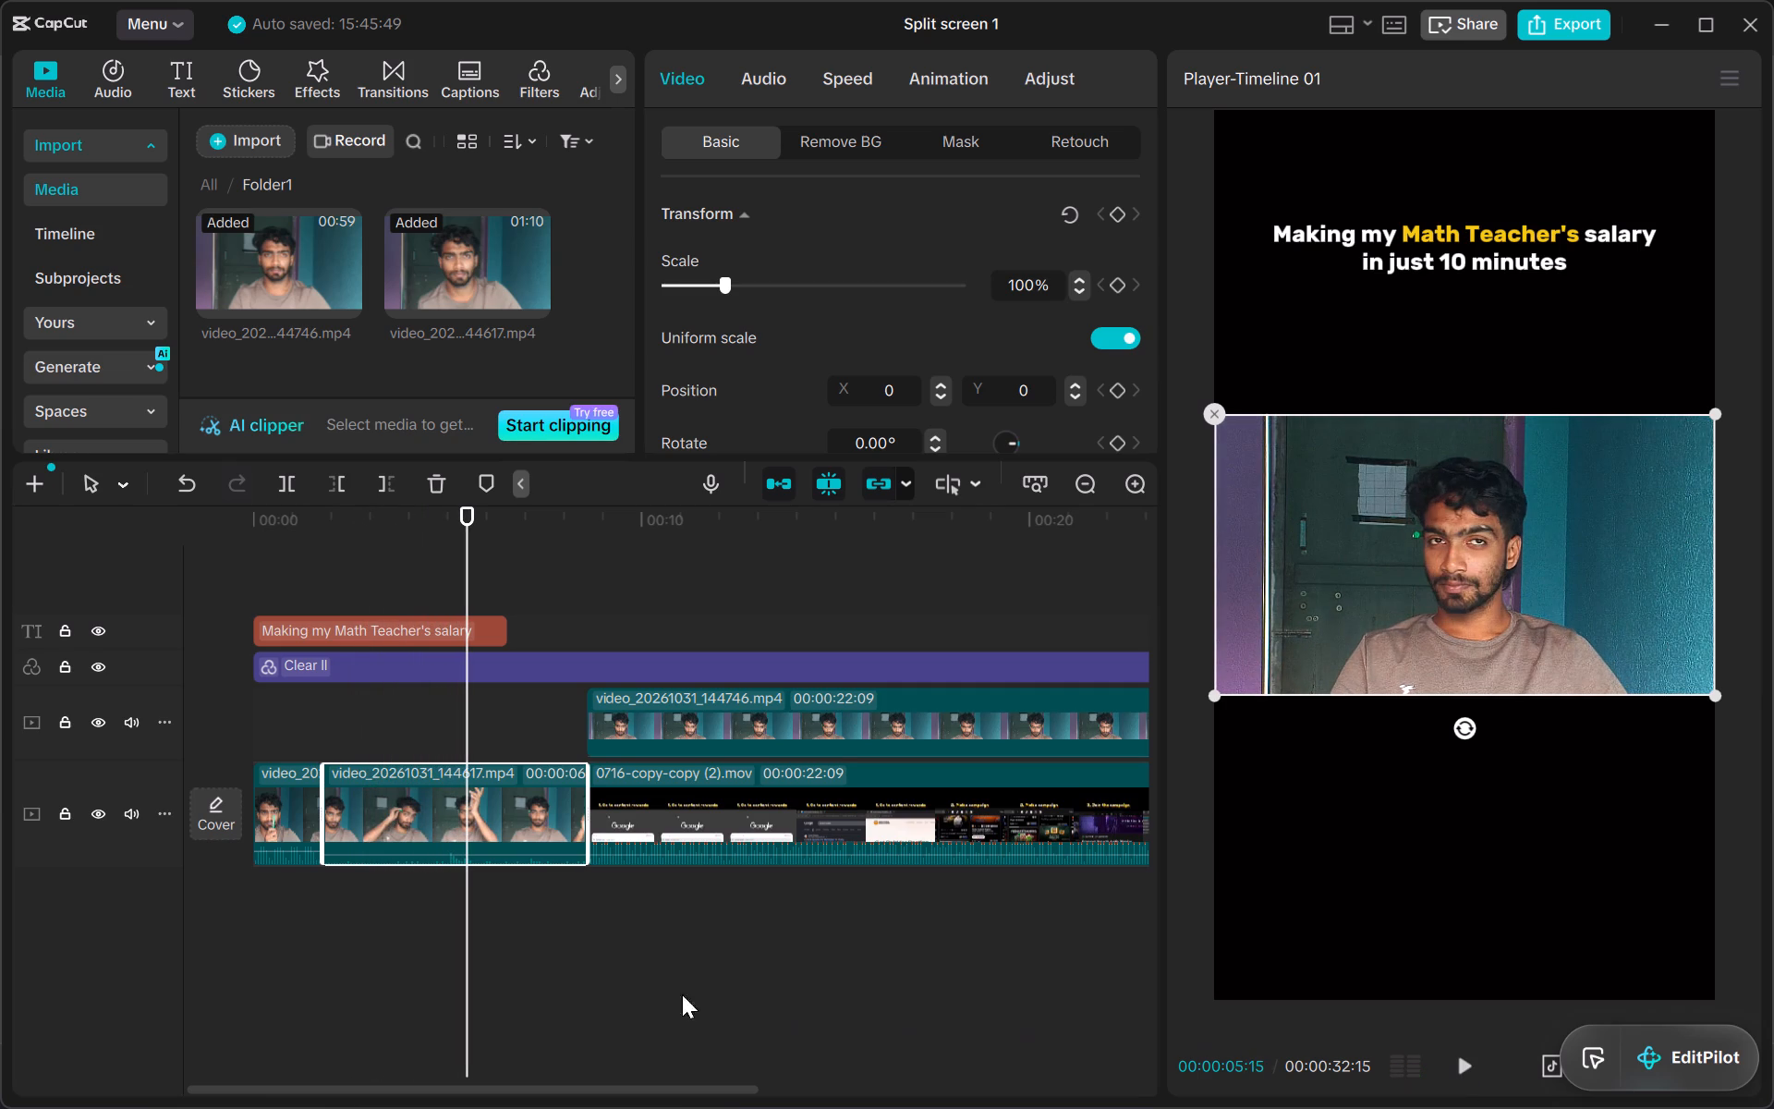
pyautogui.click(465, 726)
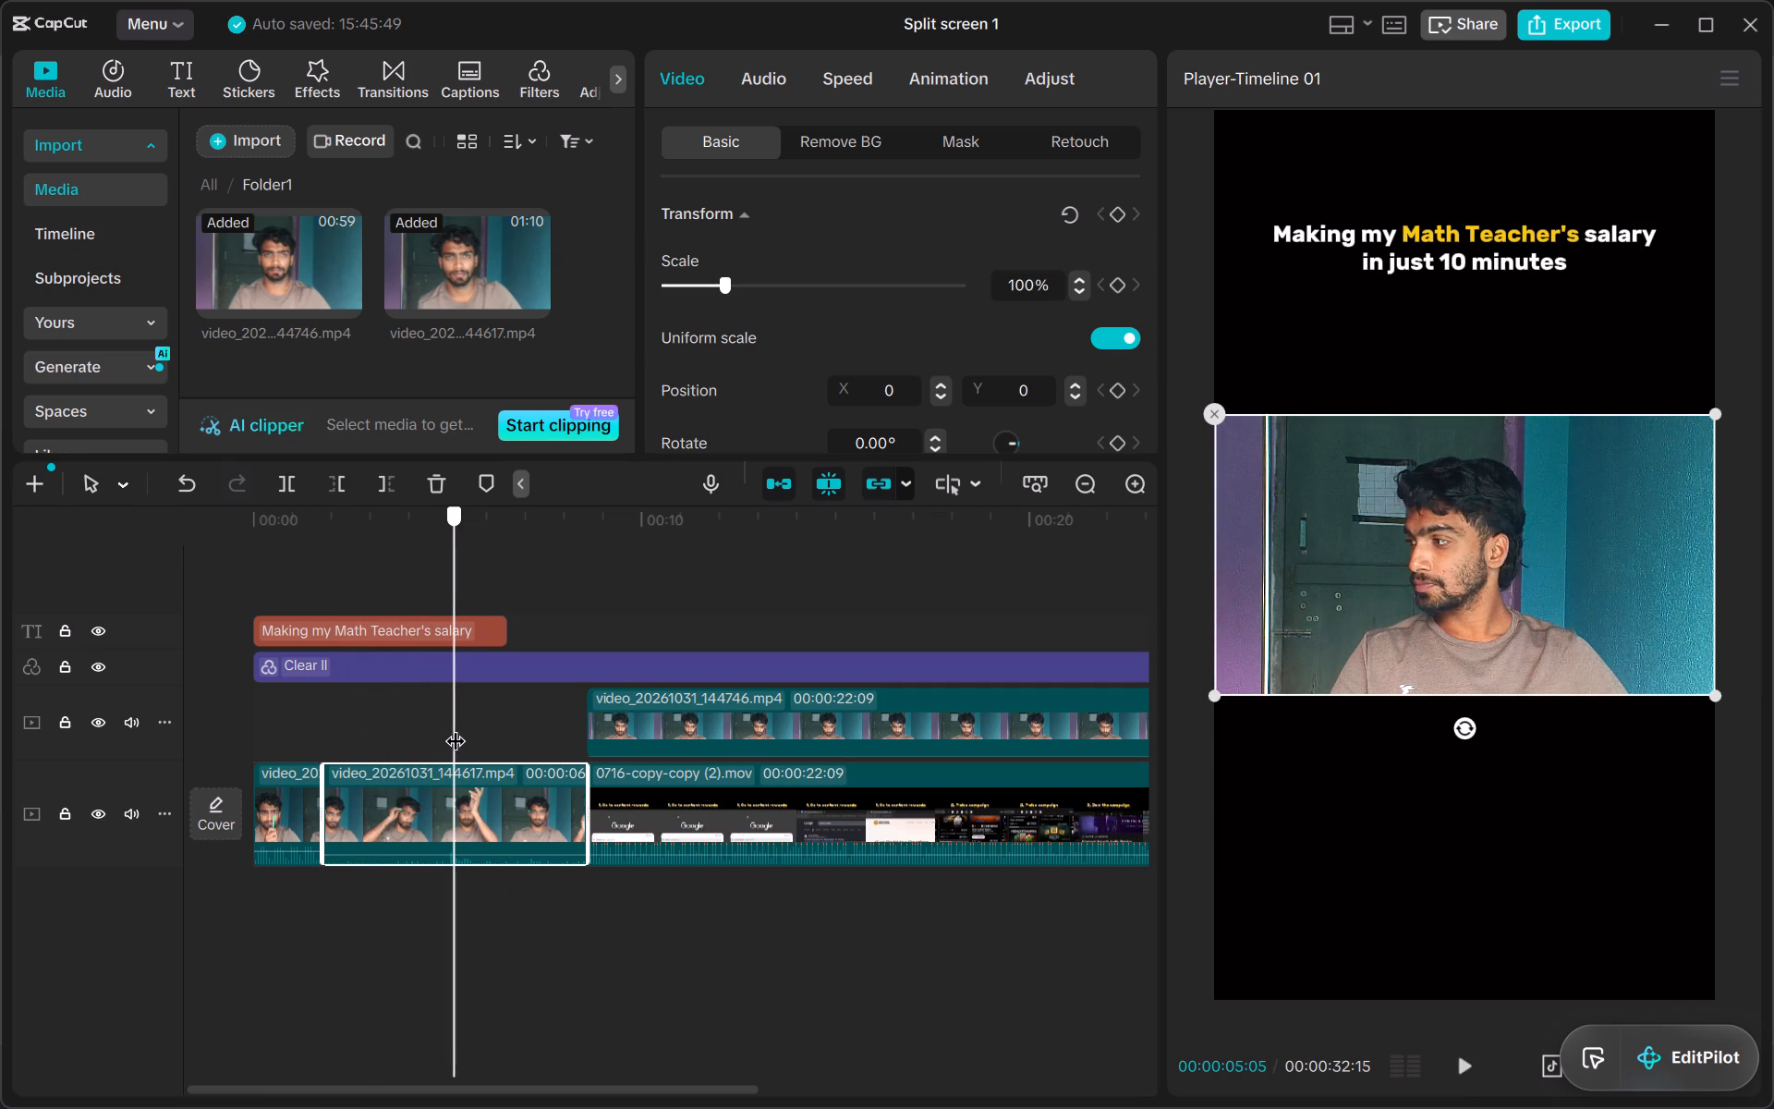
pyautogui.click(280, 483)
# Speed up the middle opening segment to 1.06x by reducing its duration to 3.3 s.
pyautogui.click(410, 811)
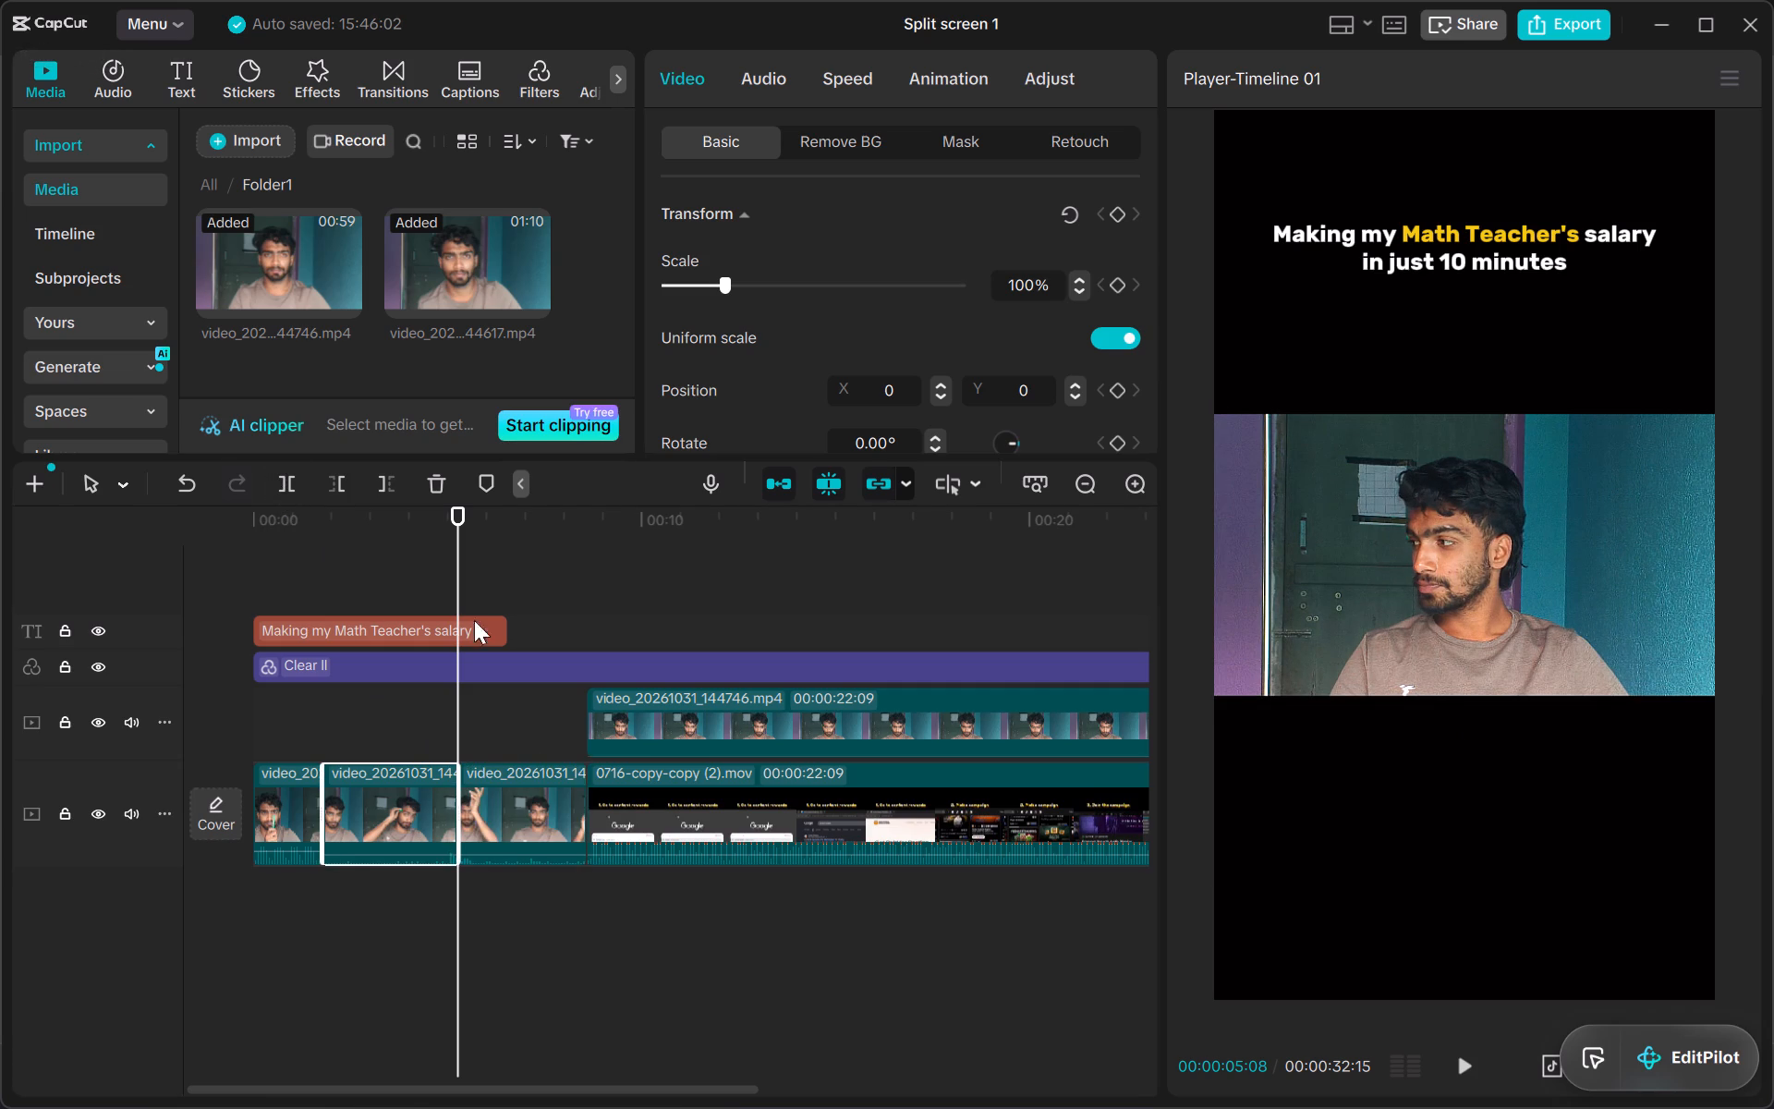
pyautogui.click(836, 75)
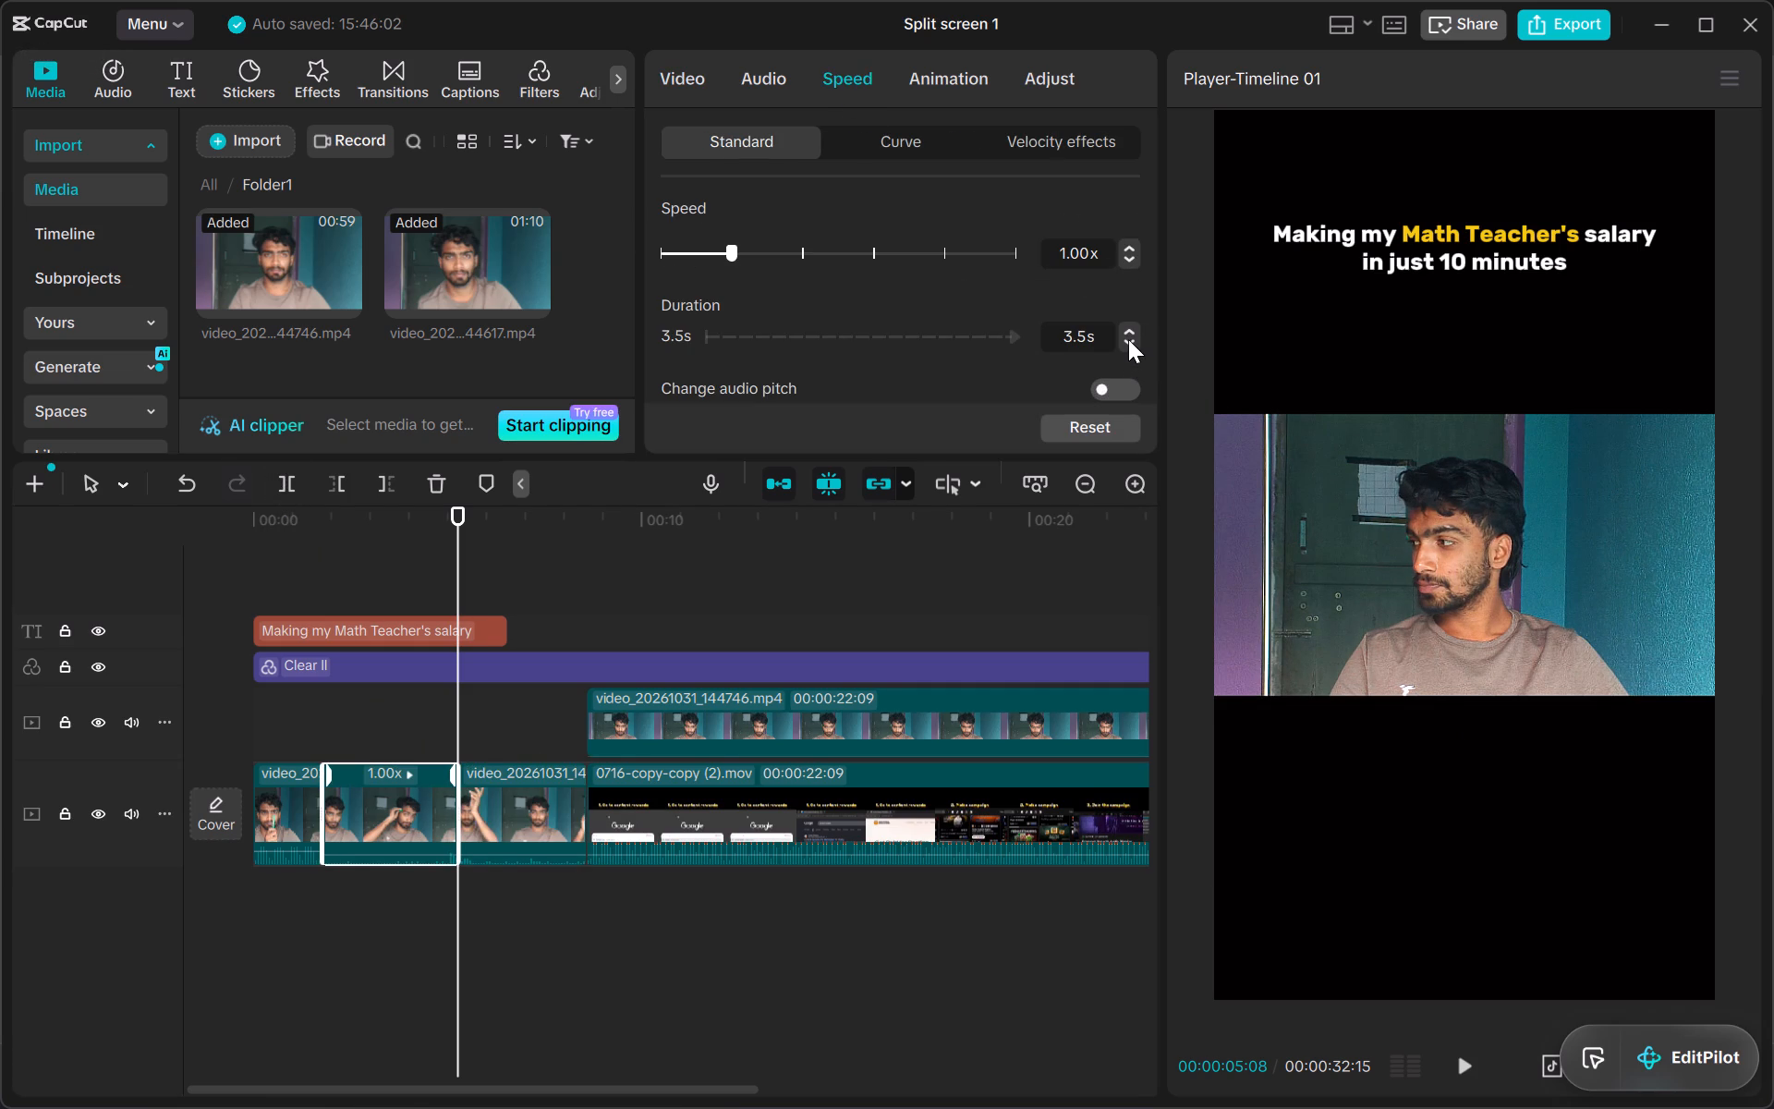
pyautogui.click(1130, 339)
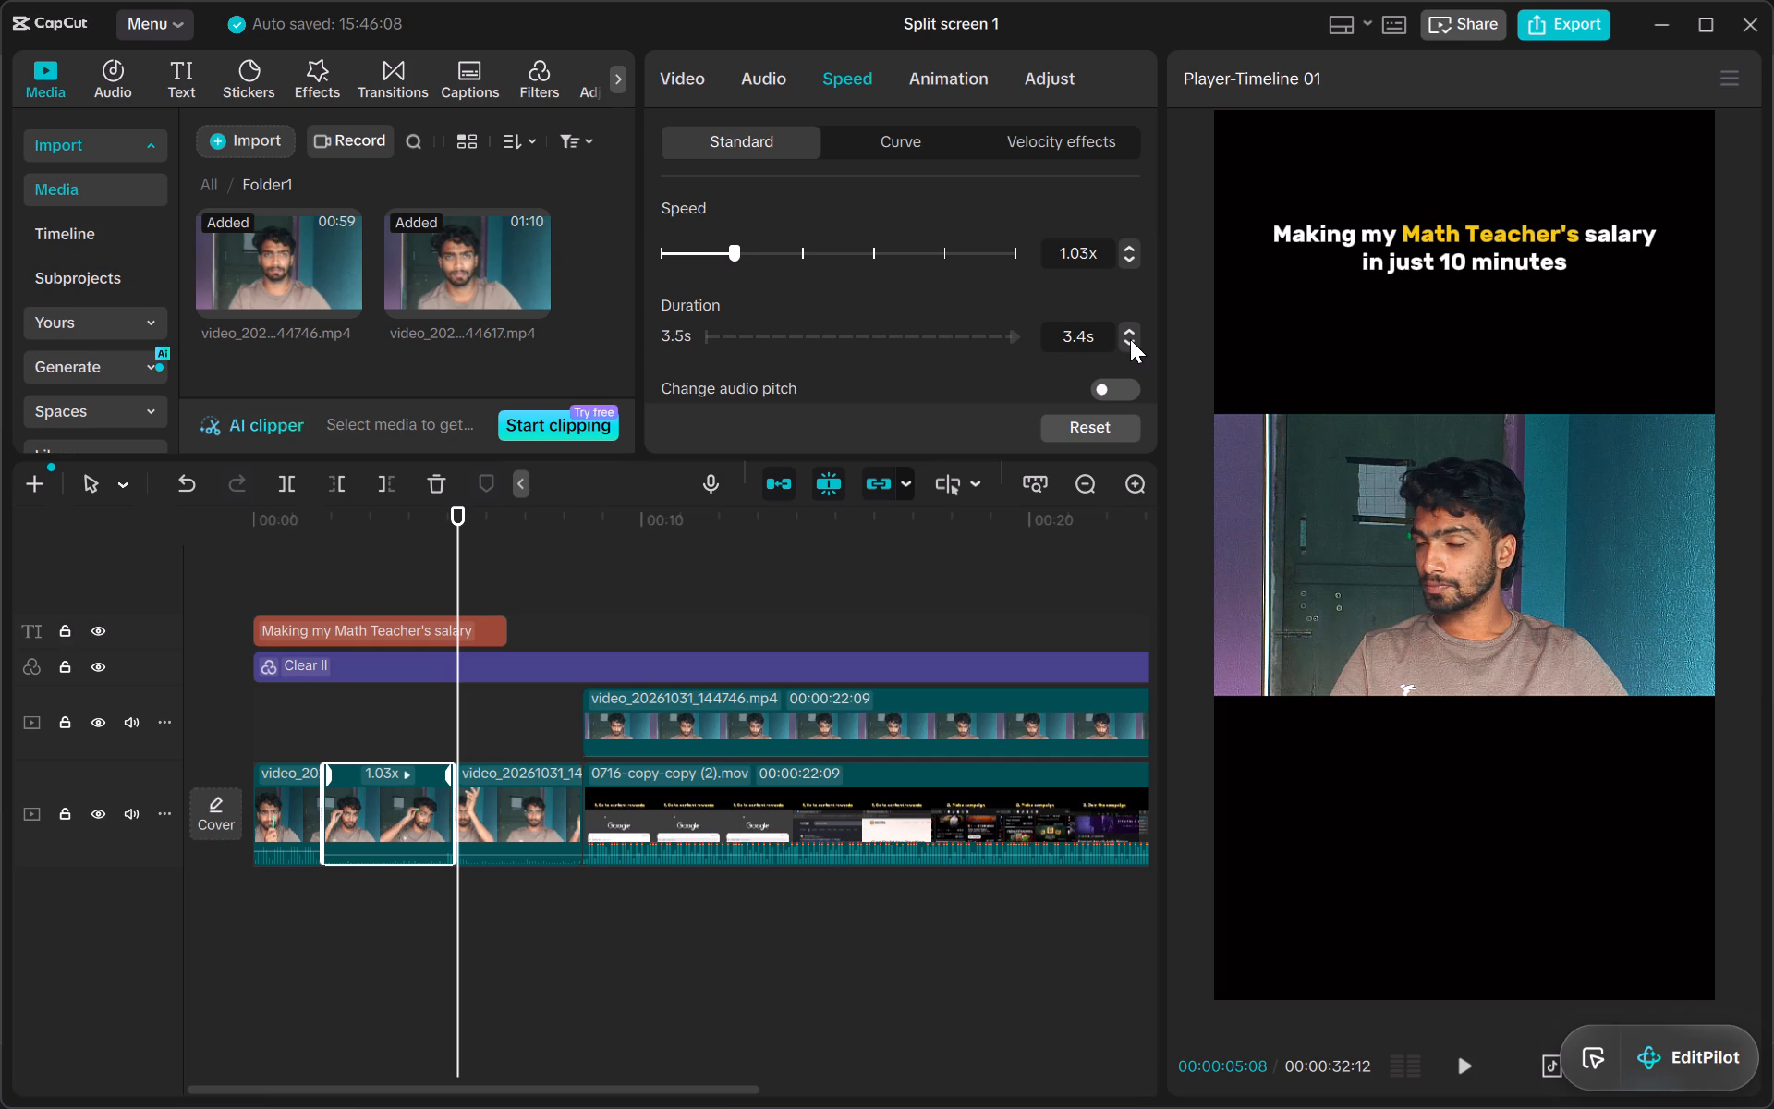
pyautogui.click(1130, 339)
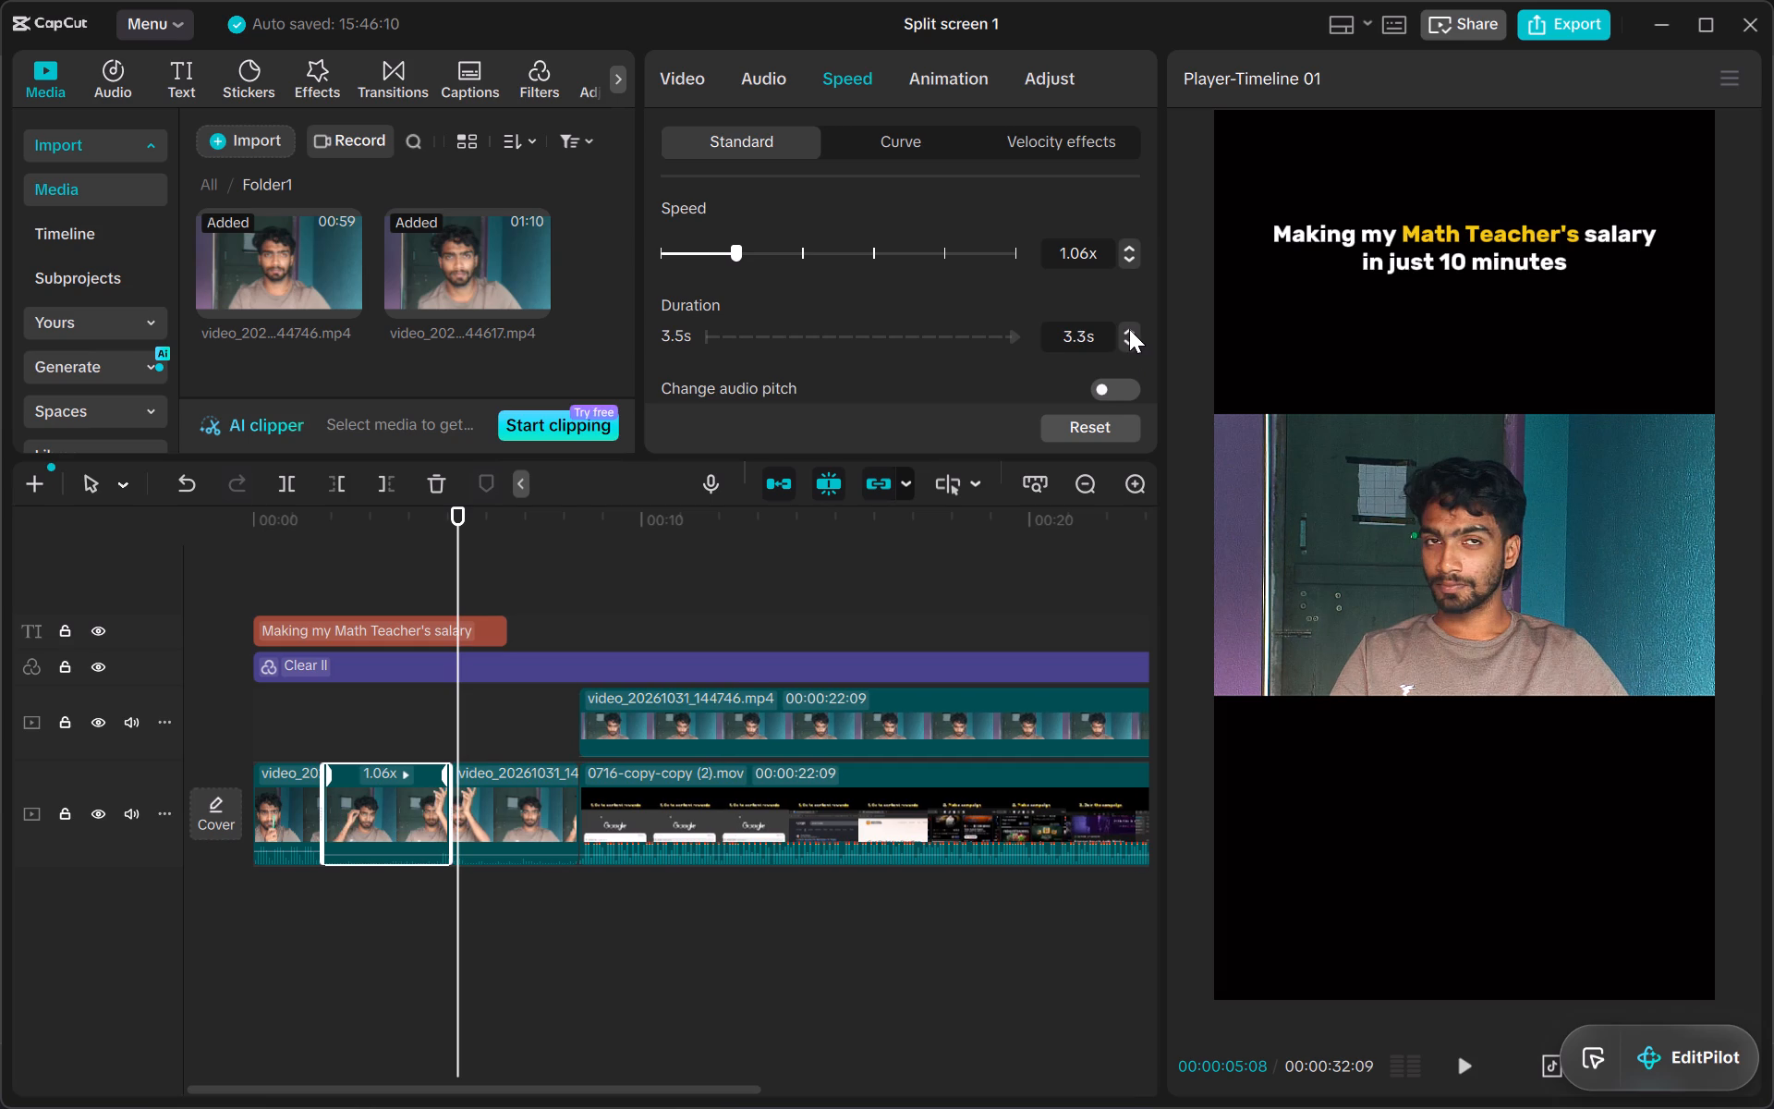
# Preview the opening and trim the third segment's start to 00:00:06:25, just before both hands are raised.
pyautogui.click(308, 908)
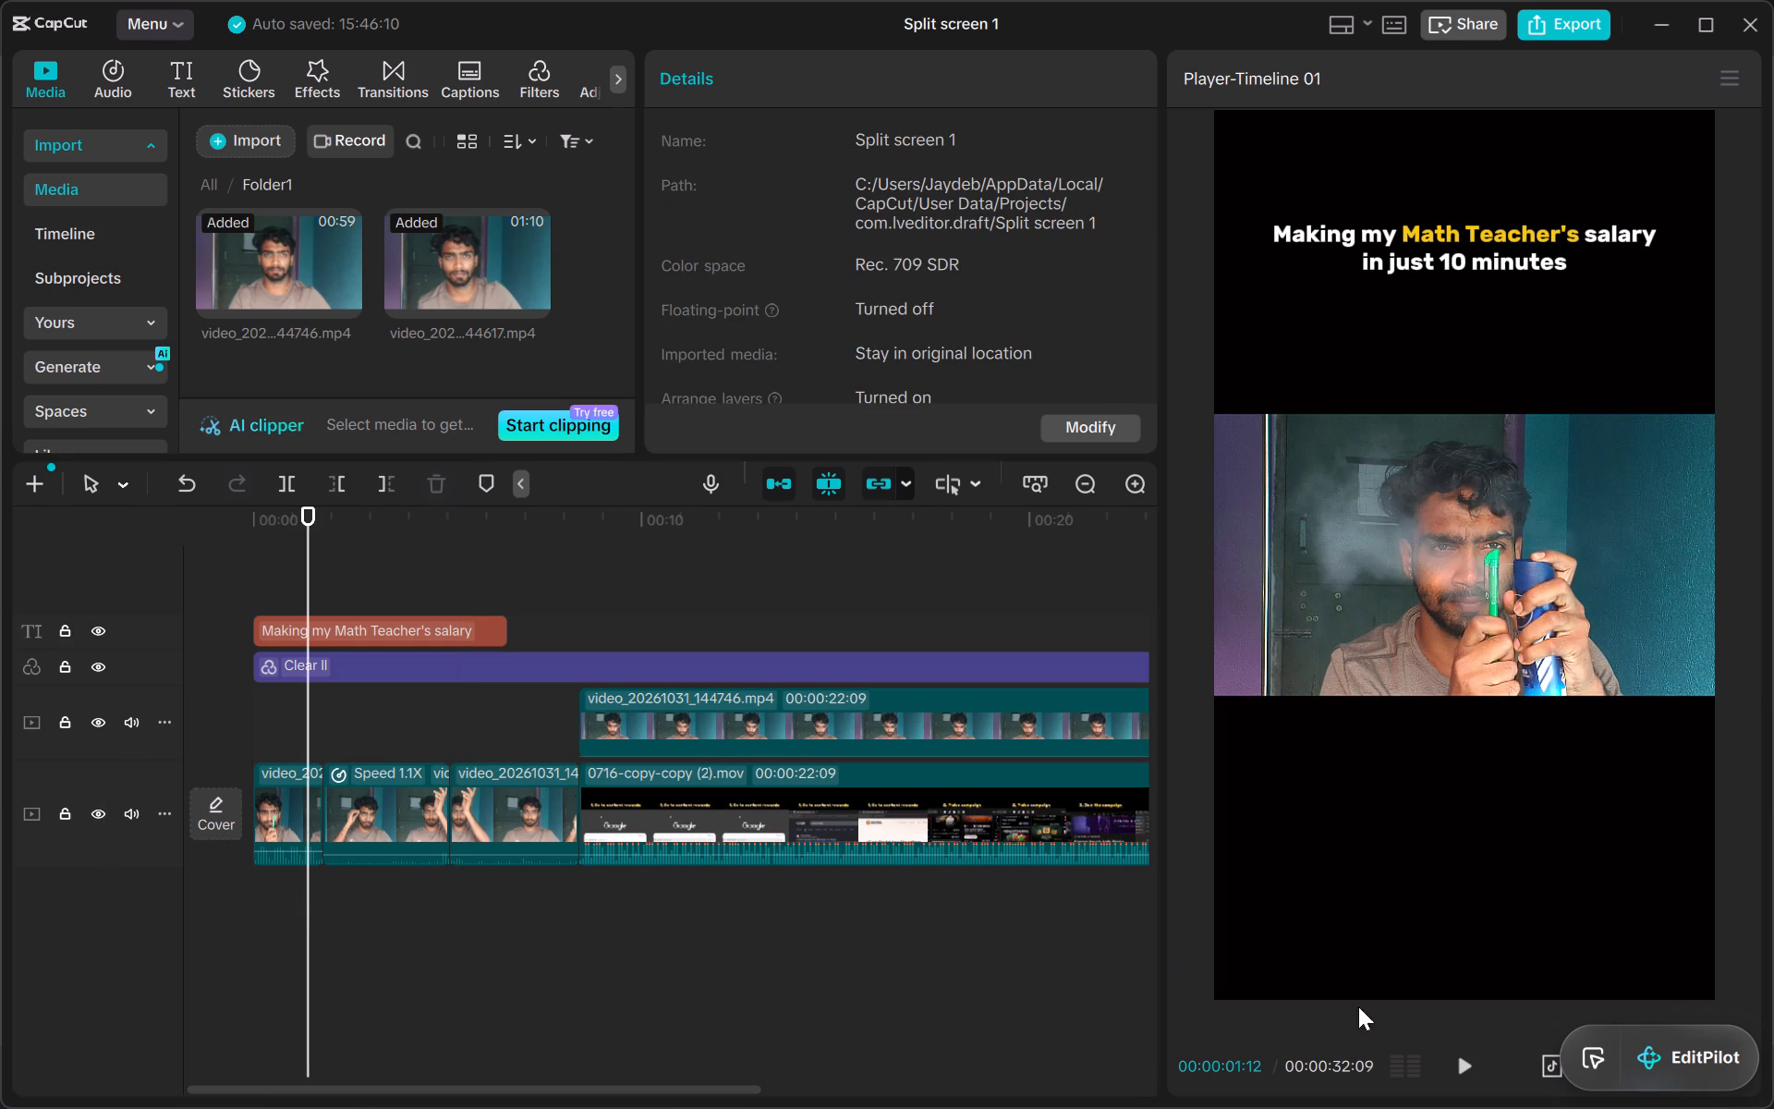
pyautogui.click(1462, 1066)
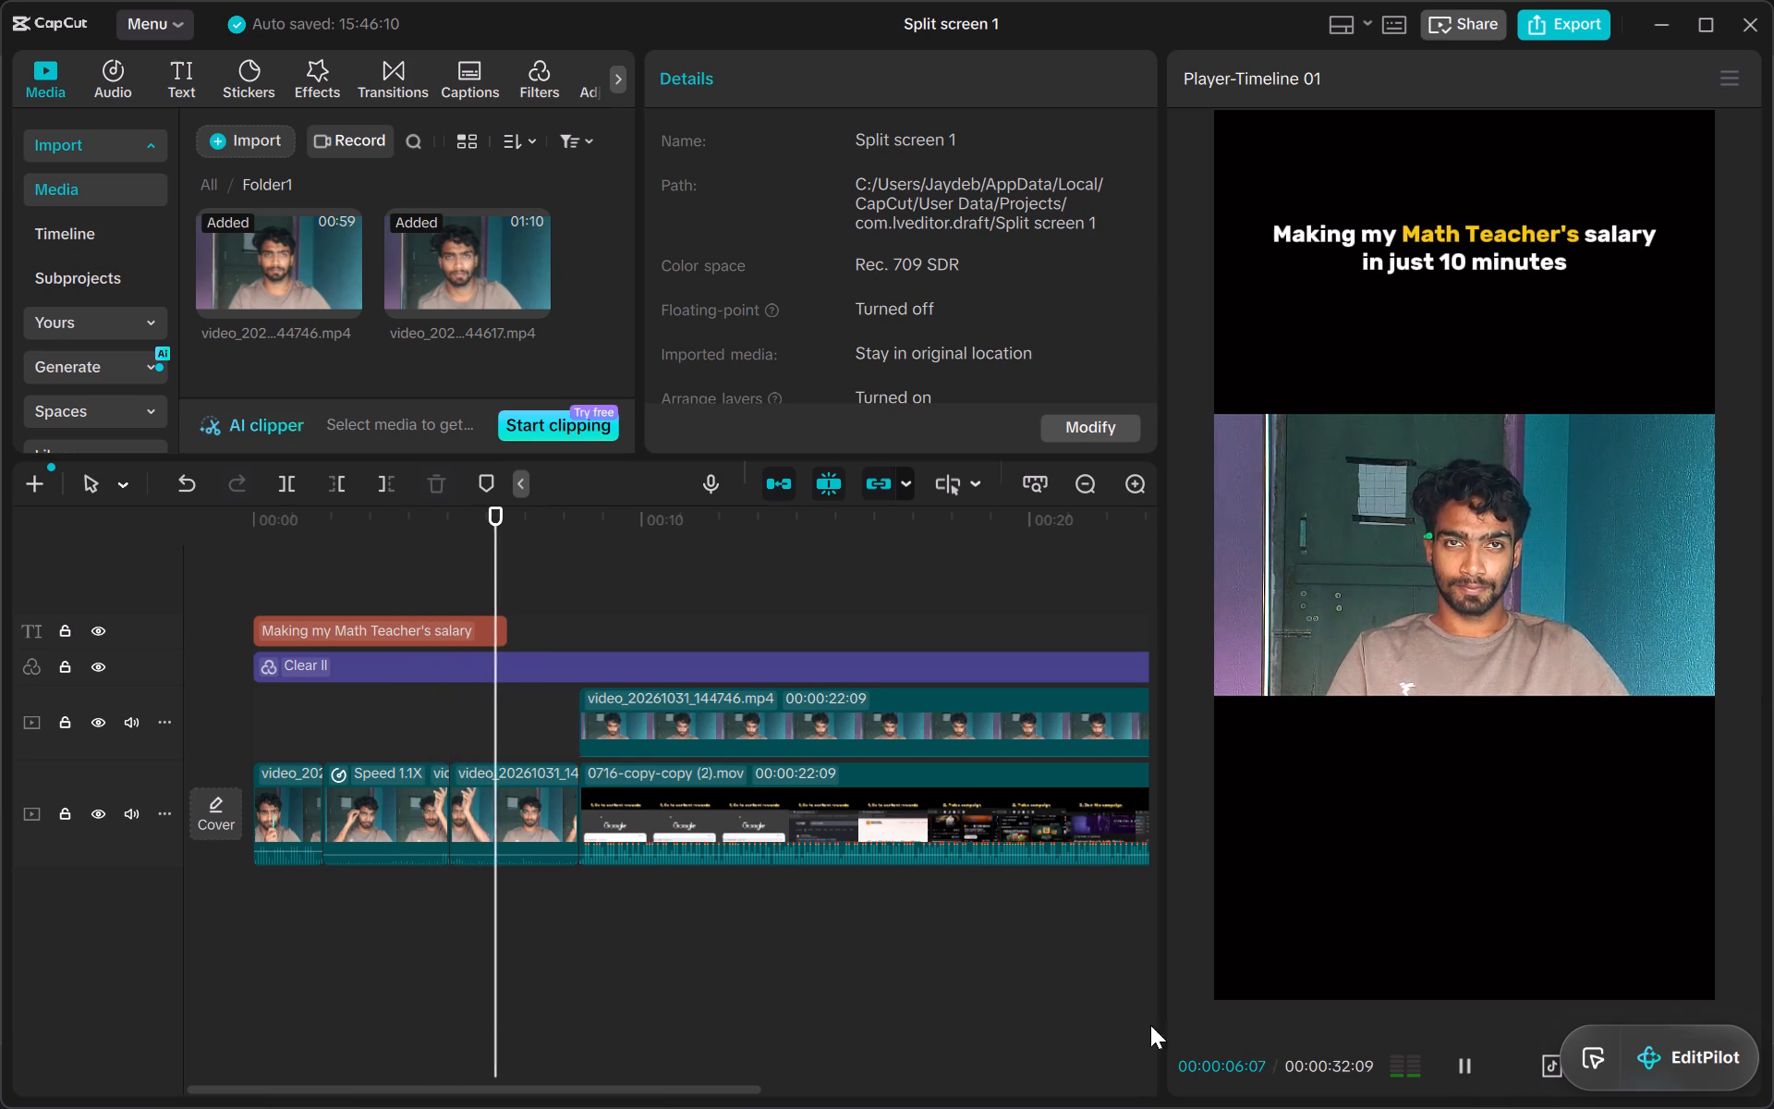
pyautogui.click(510, 906)
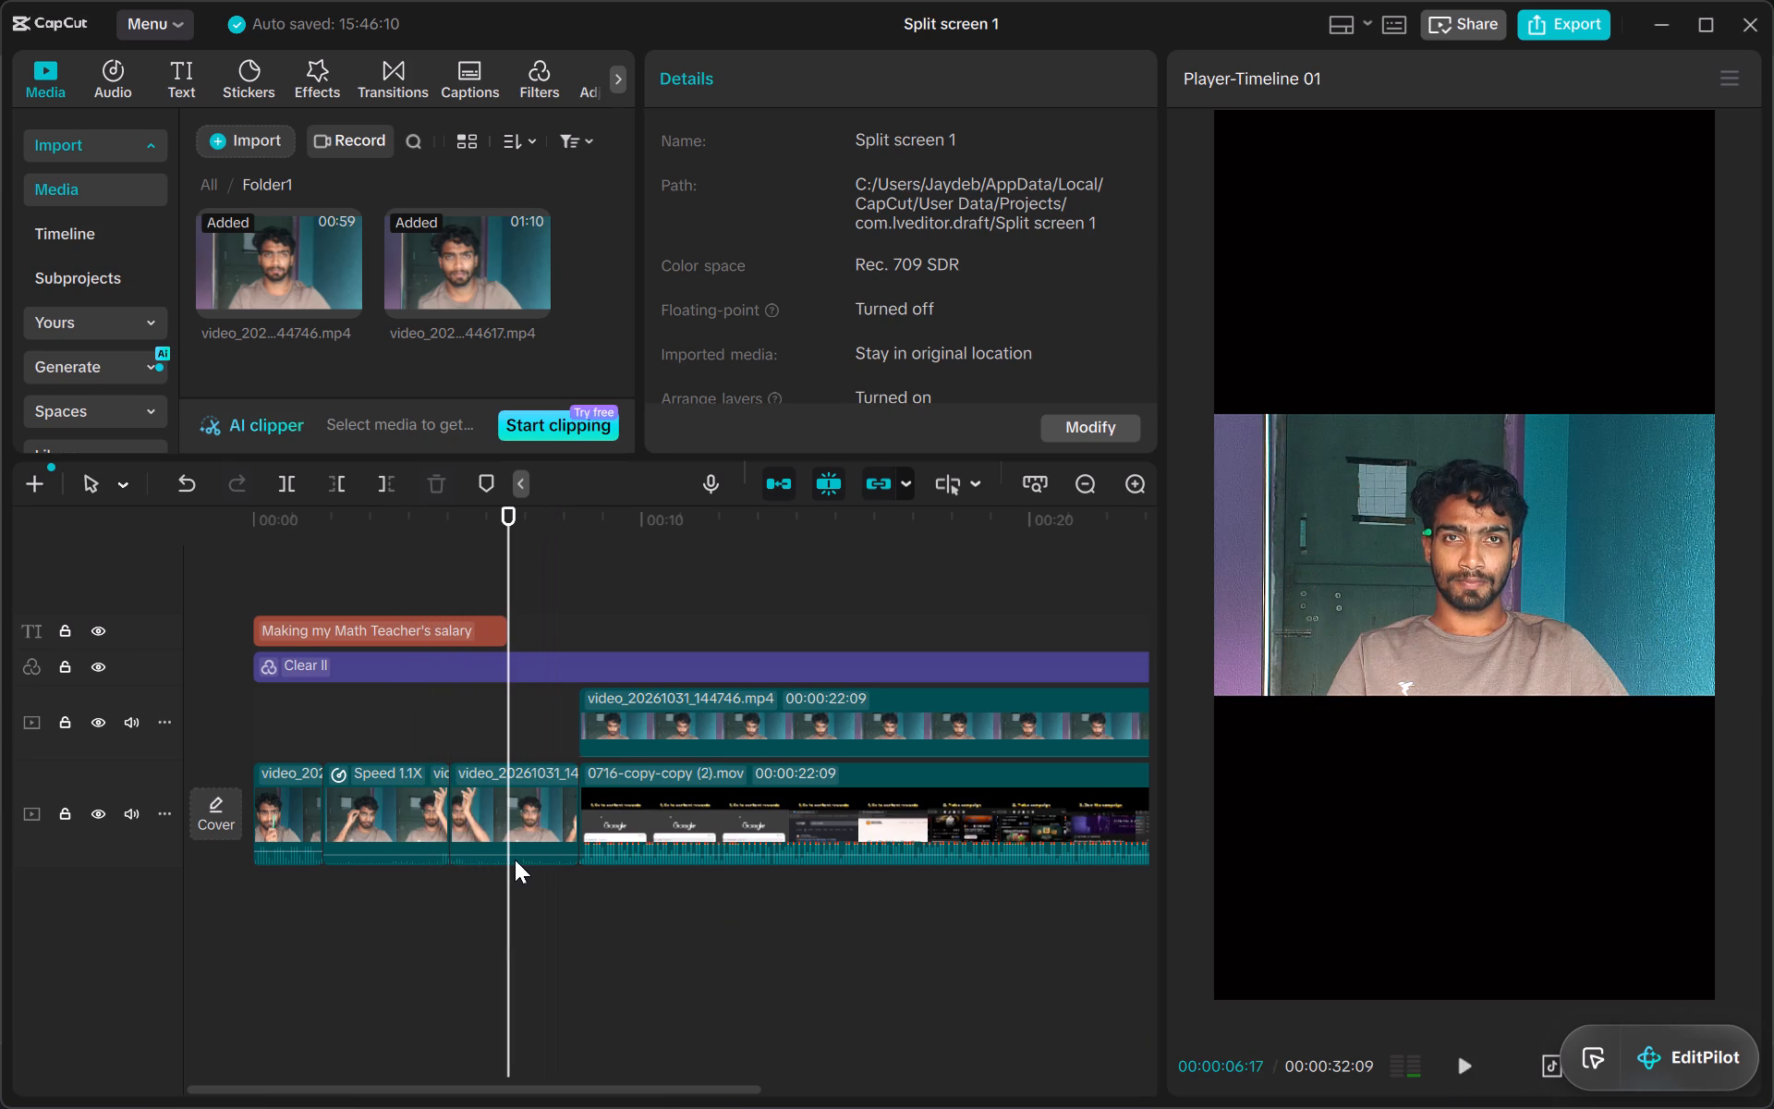
pyautogui.click(516, 839)
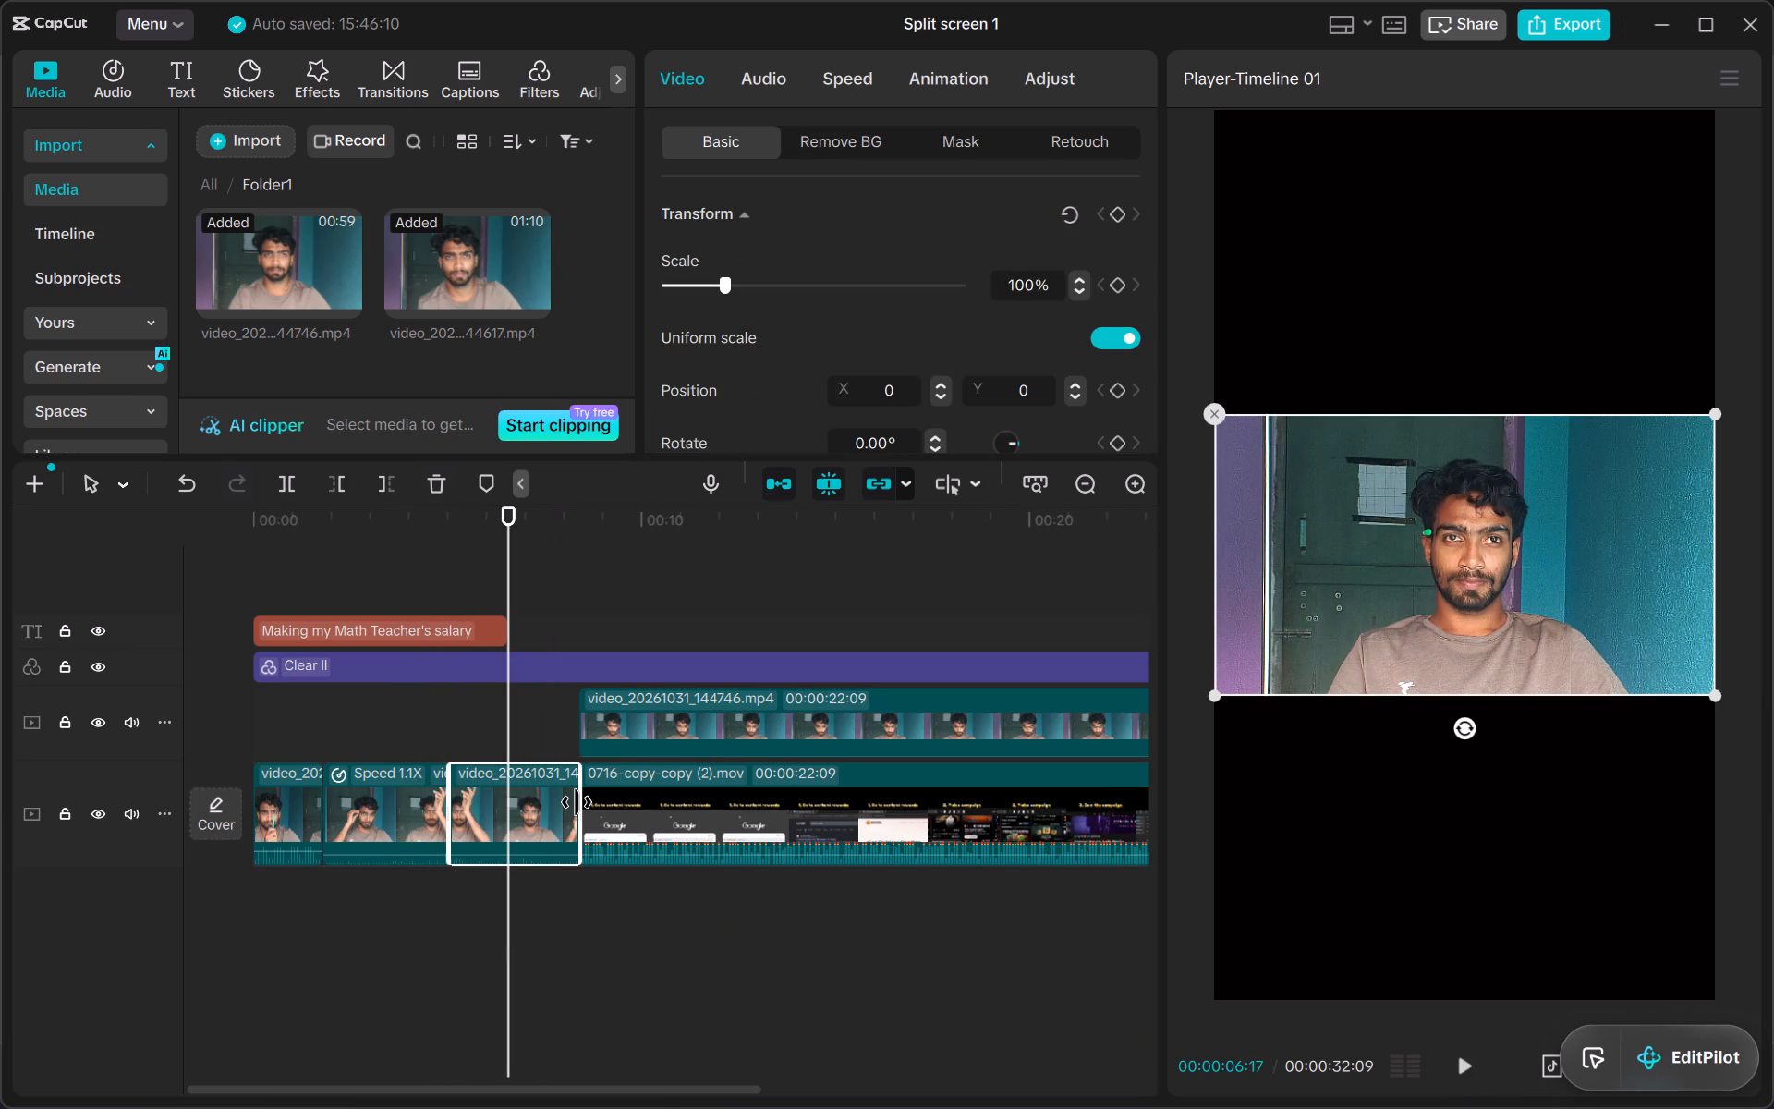
pyautogui.moveTo(515, 701); pyautogui.dragTo(527, 711)
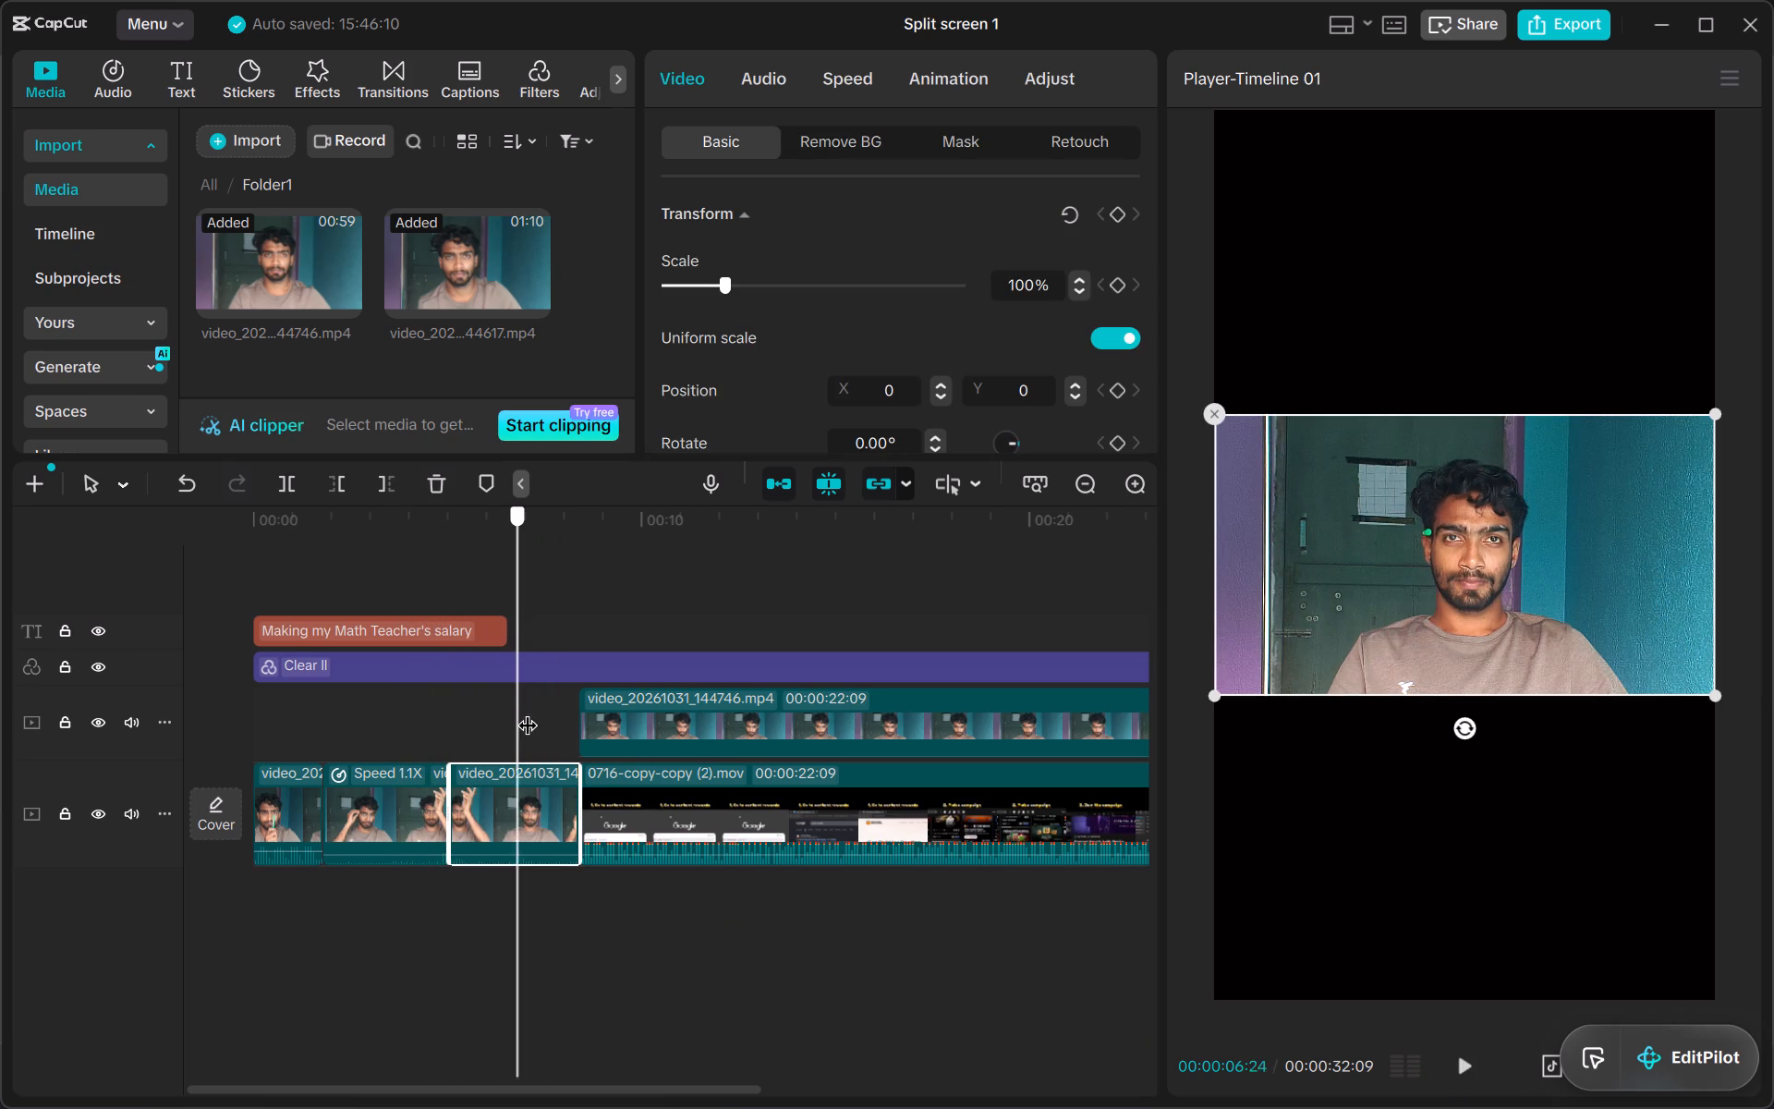
pyautogui.moveTo(527, 711); pyautogui.dragTo(529, 714)
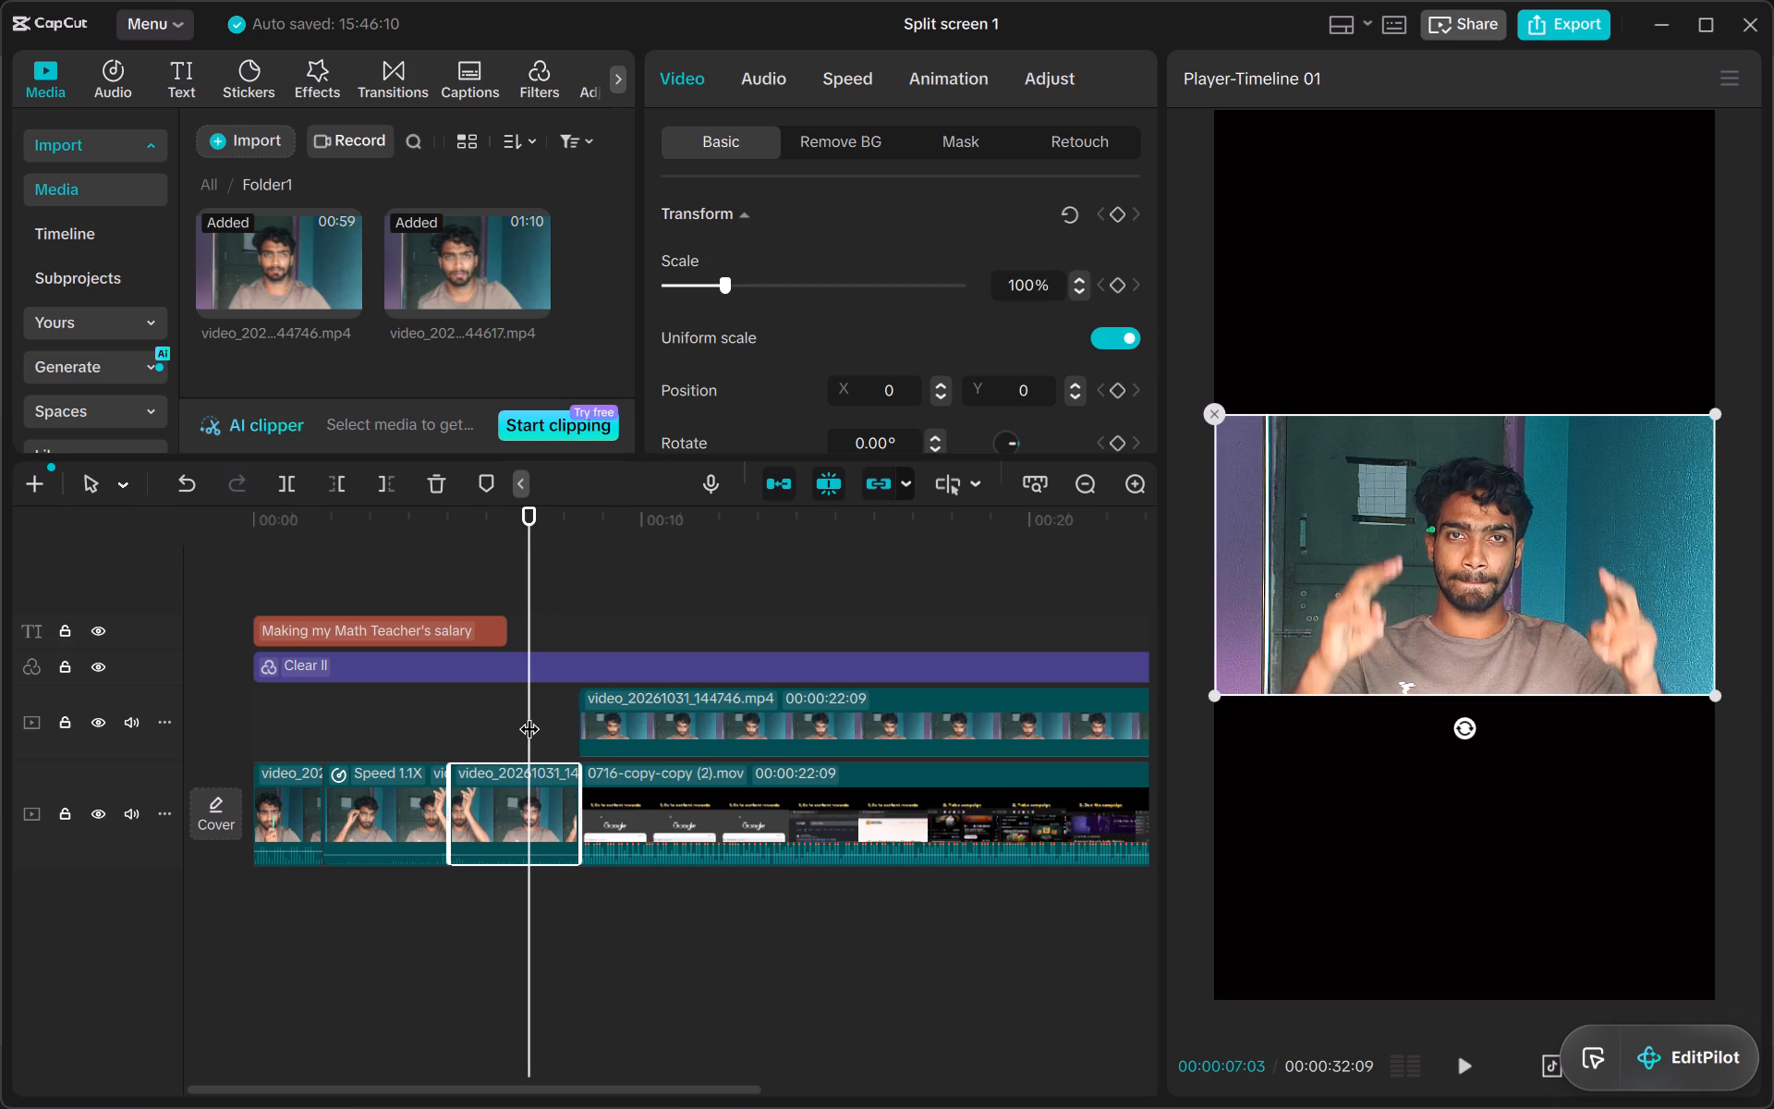
pyautogui.moveTo(529, 713); pyautogui.dragTo(519, 709)
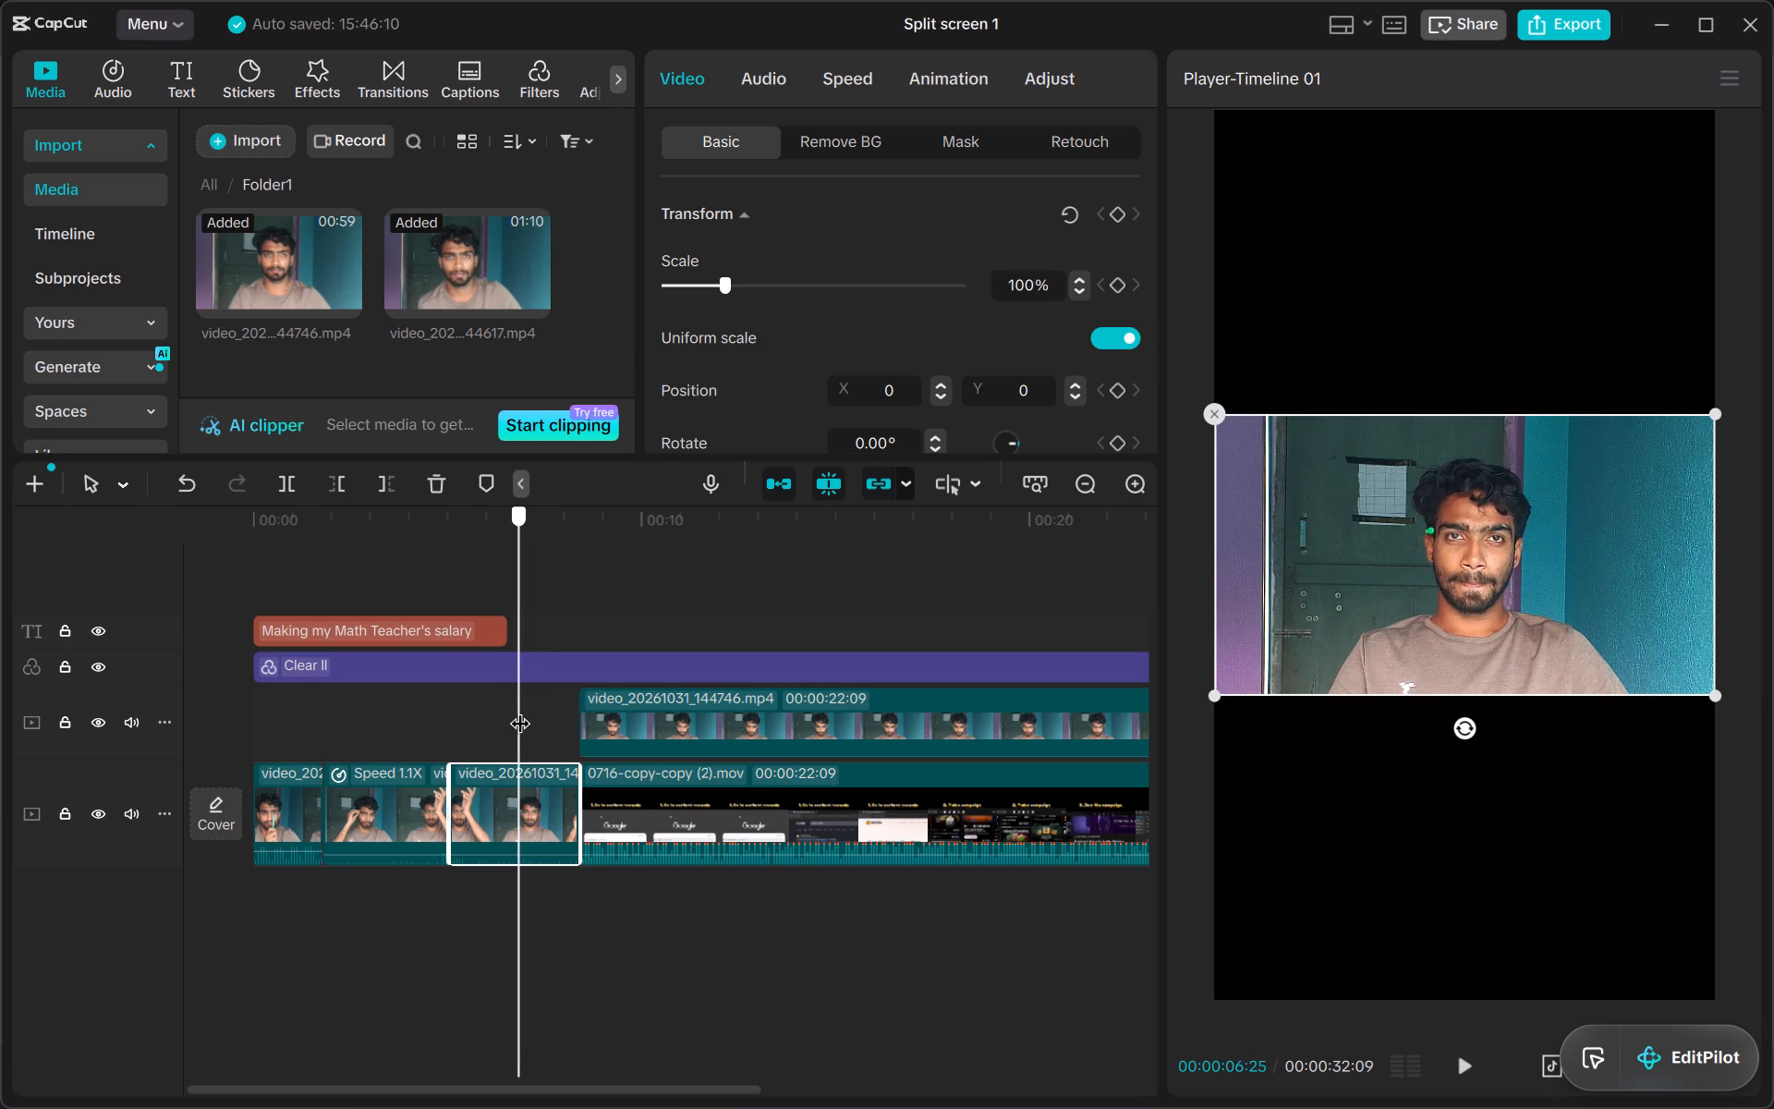
pyautogui.moveTo(519, 709); pyautogui.dragTo(519, 710)
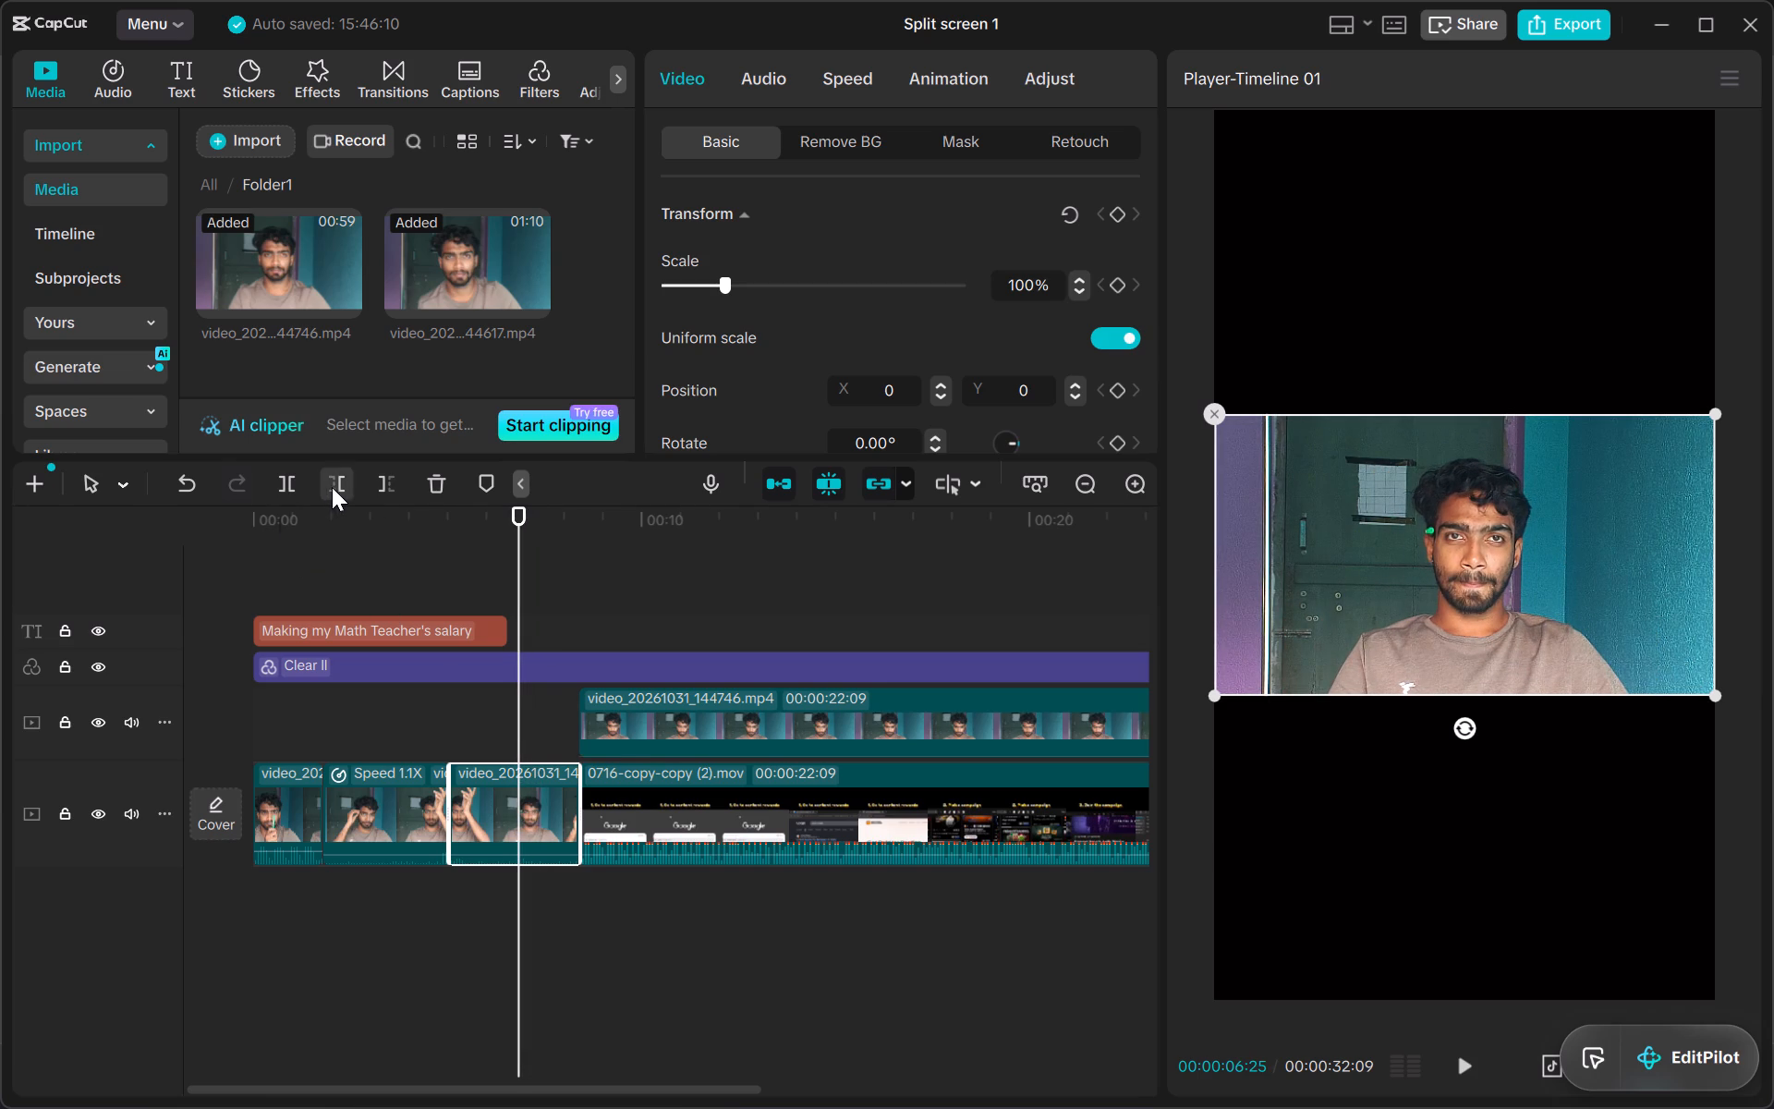
pyautogui.click(332, 487)
pyautogui.click(450, 973)
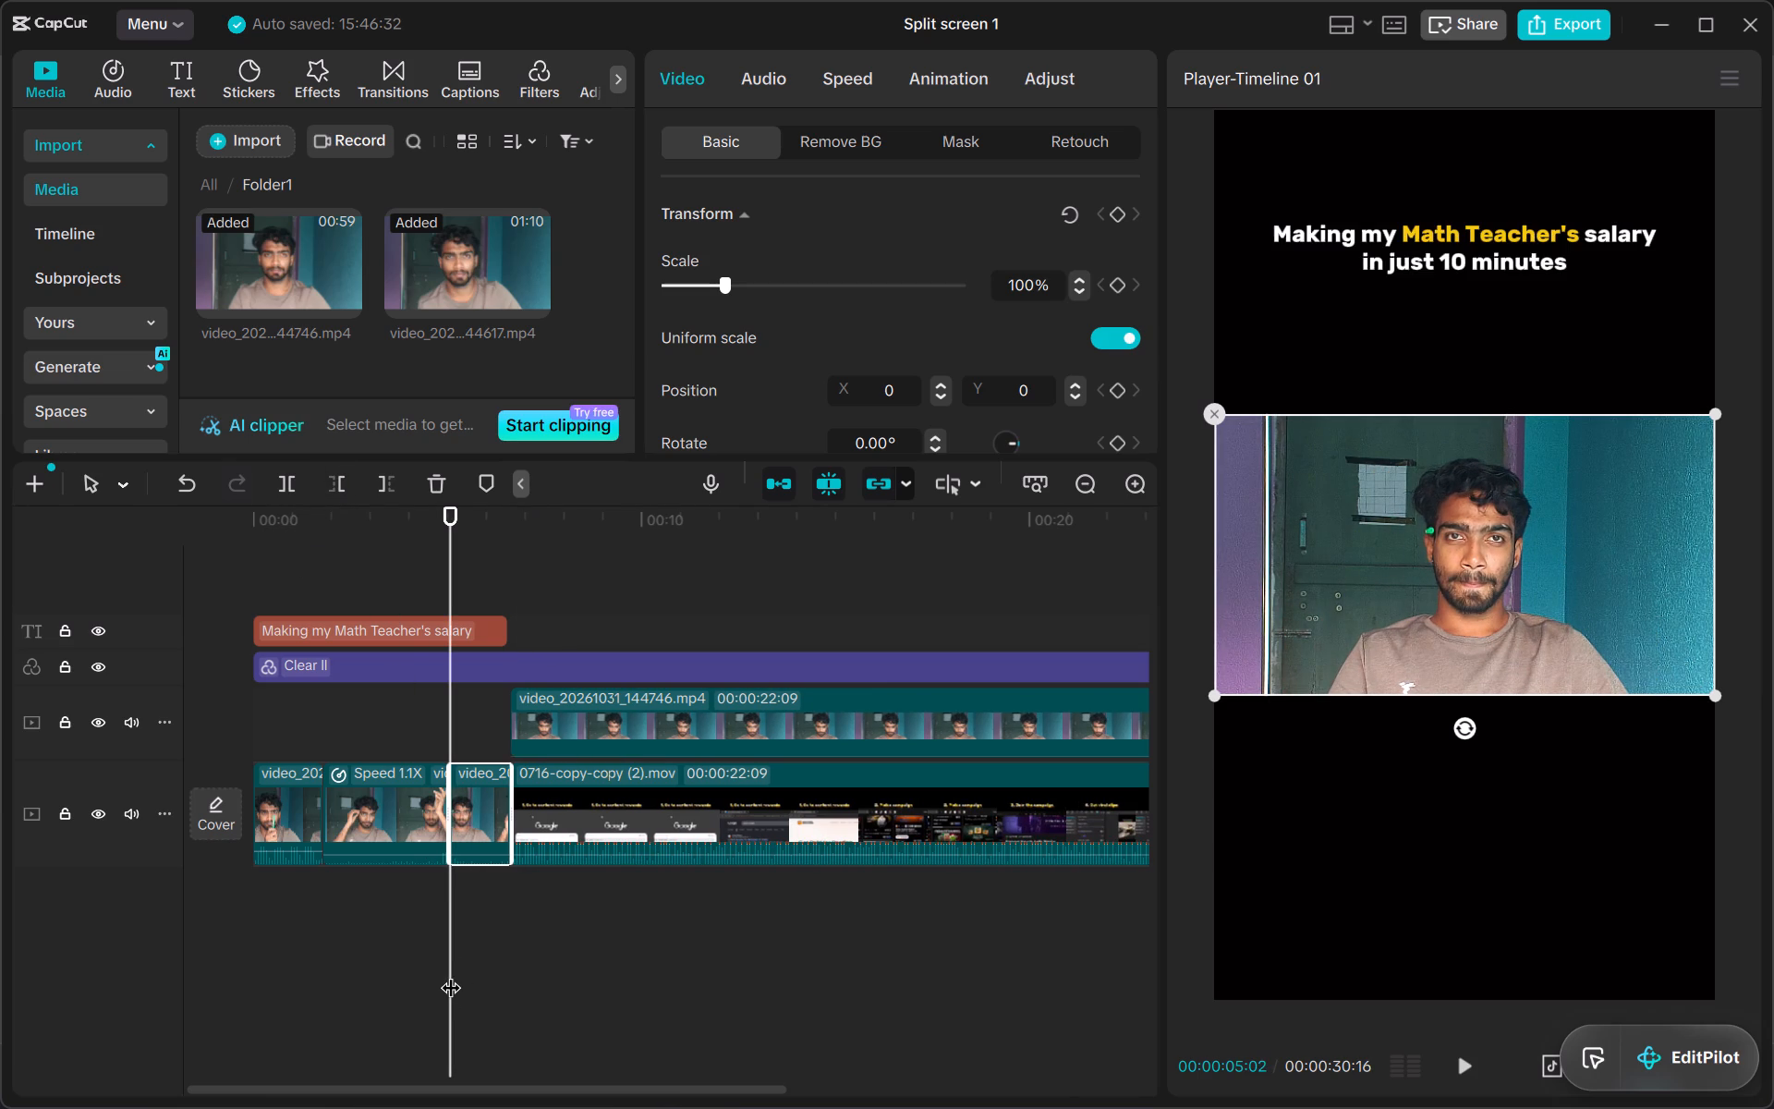
# Preview the opening from 00:00:04:03 across the cut into the third segment.
pyautogui.click(412, 947)
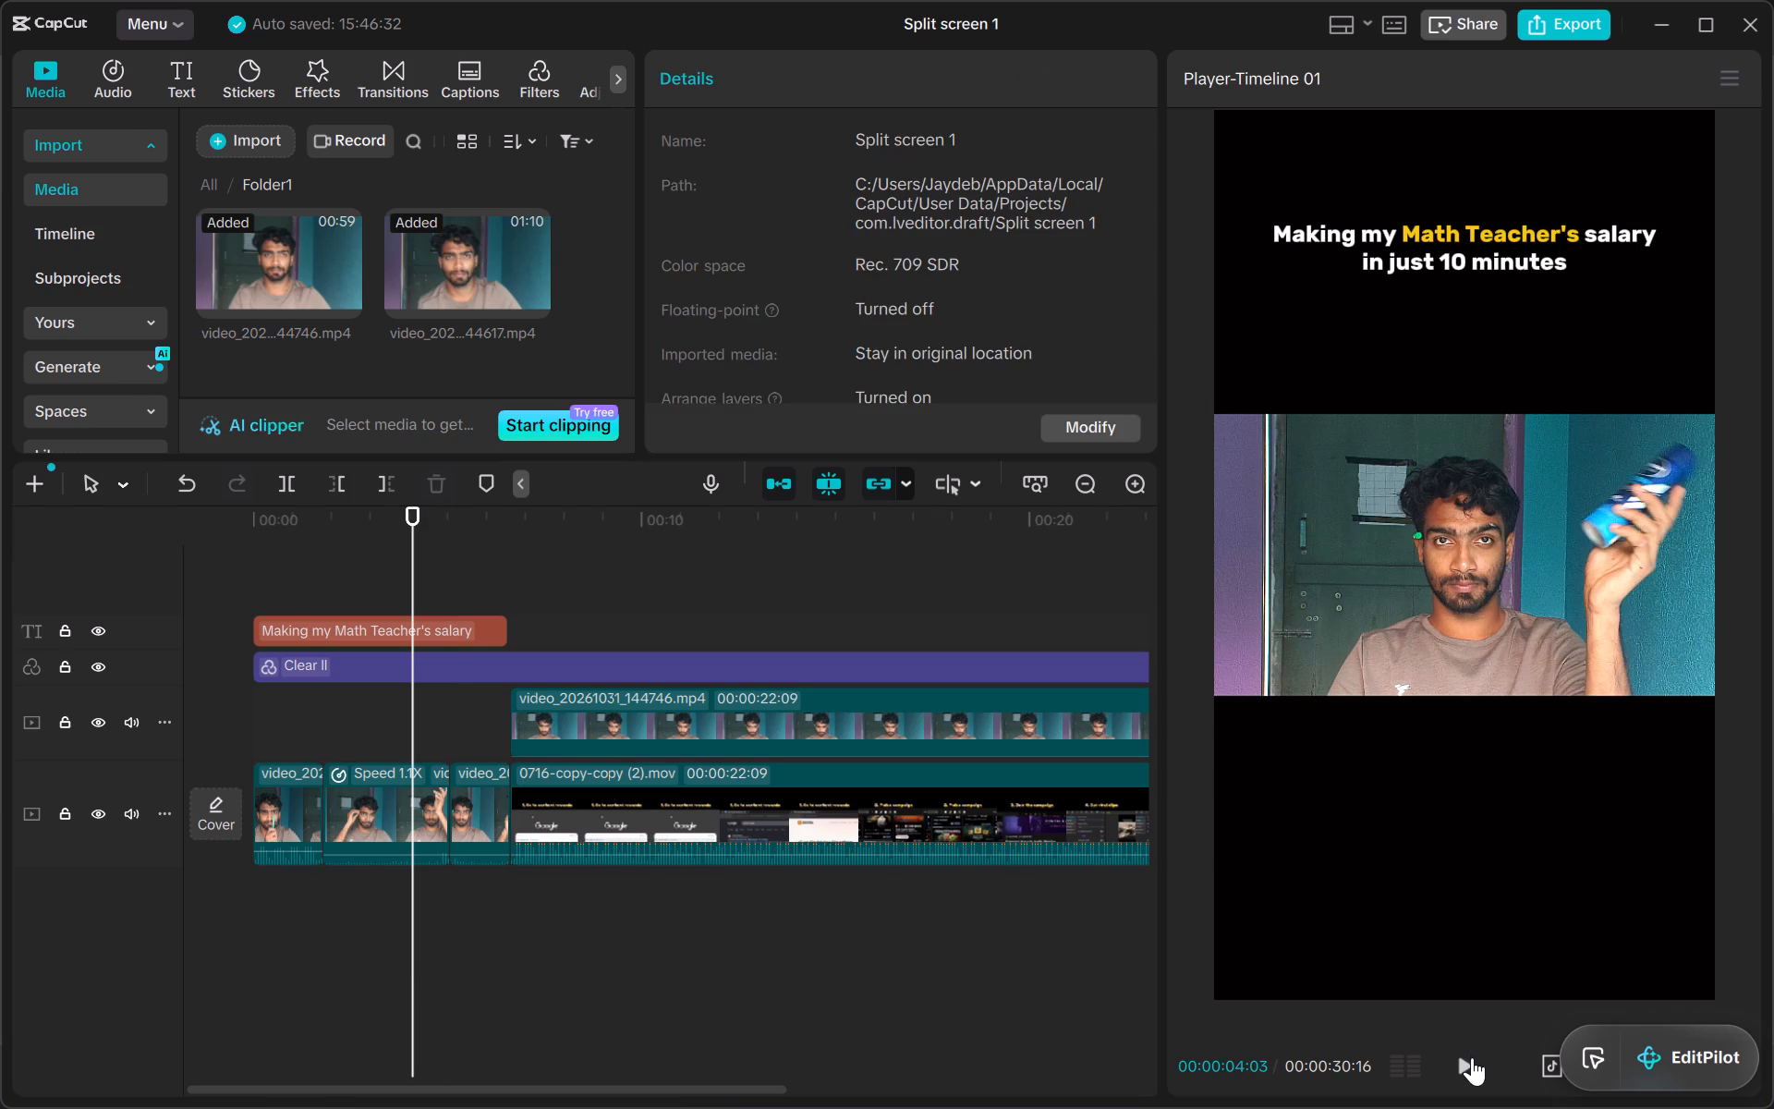
pyautogui.click(1472, 1057)
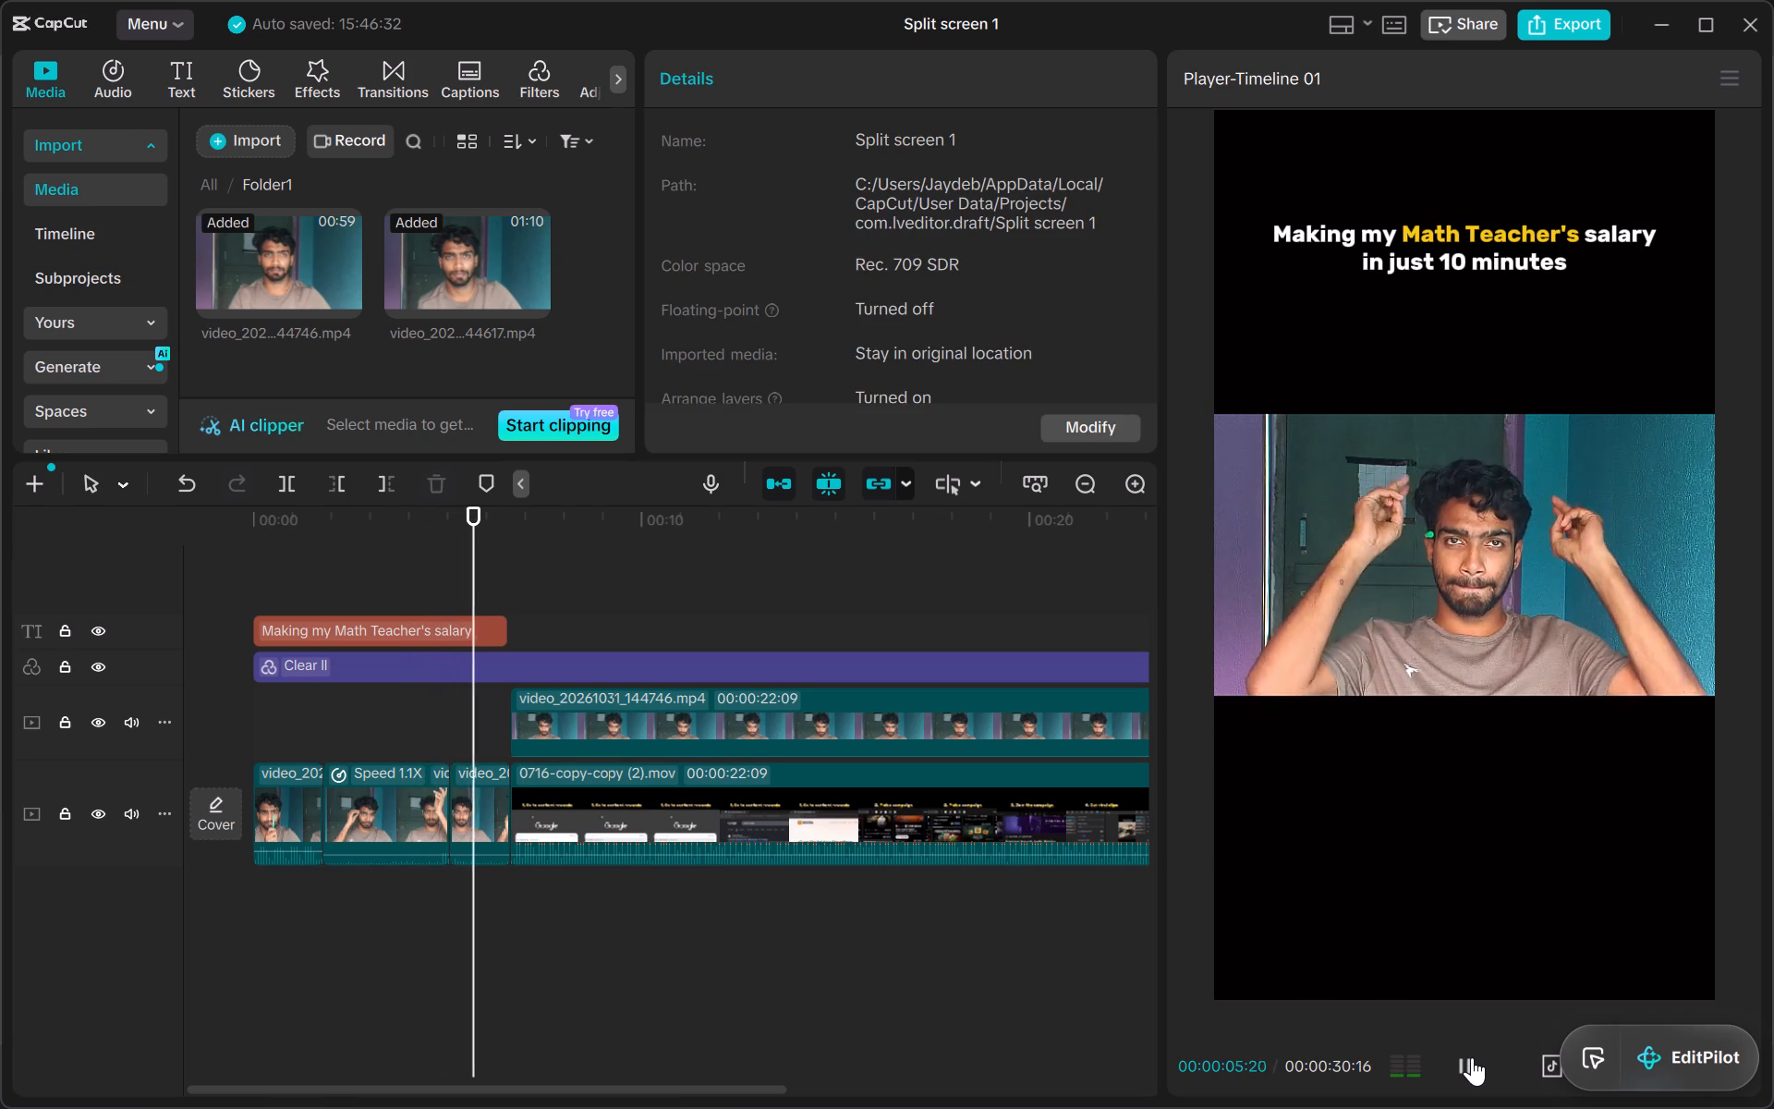
pyautogui.click(434, 899)
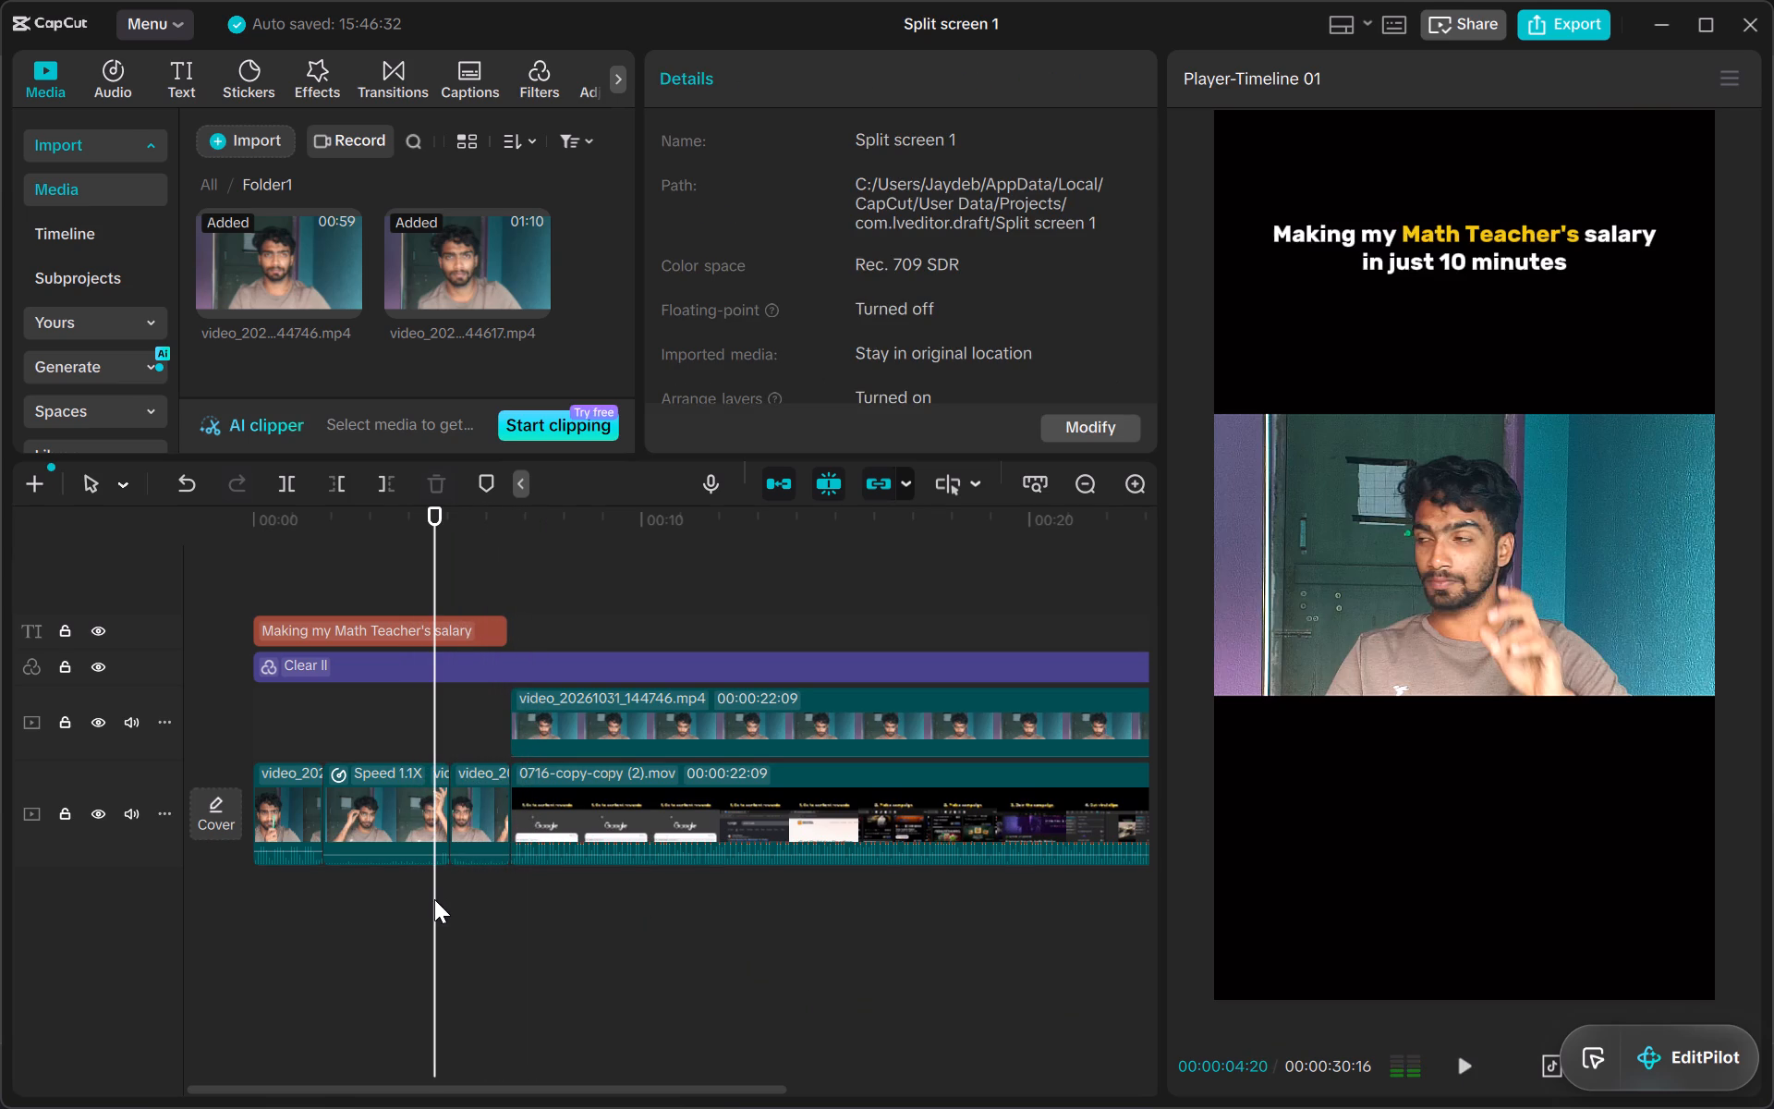
# Scale the three opening video segments together to 180%.
pyautogui.moveTo(479, 904); pyautogui.dragTo(304, 807)
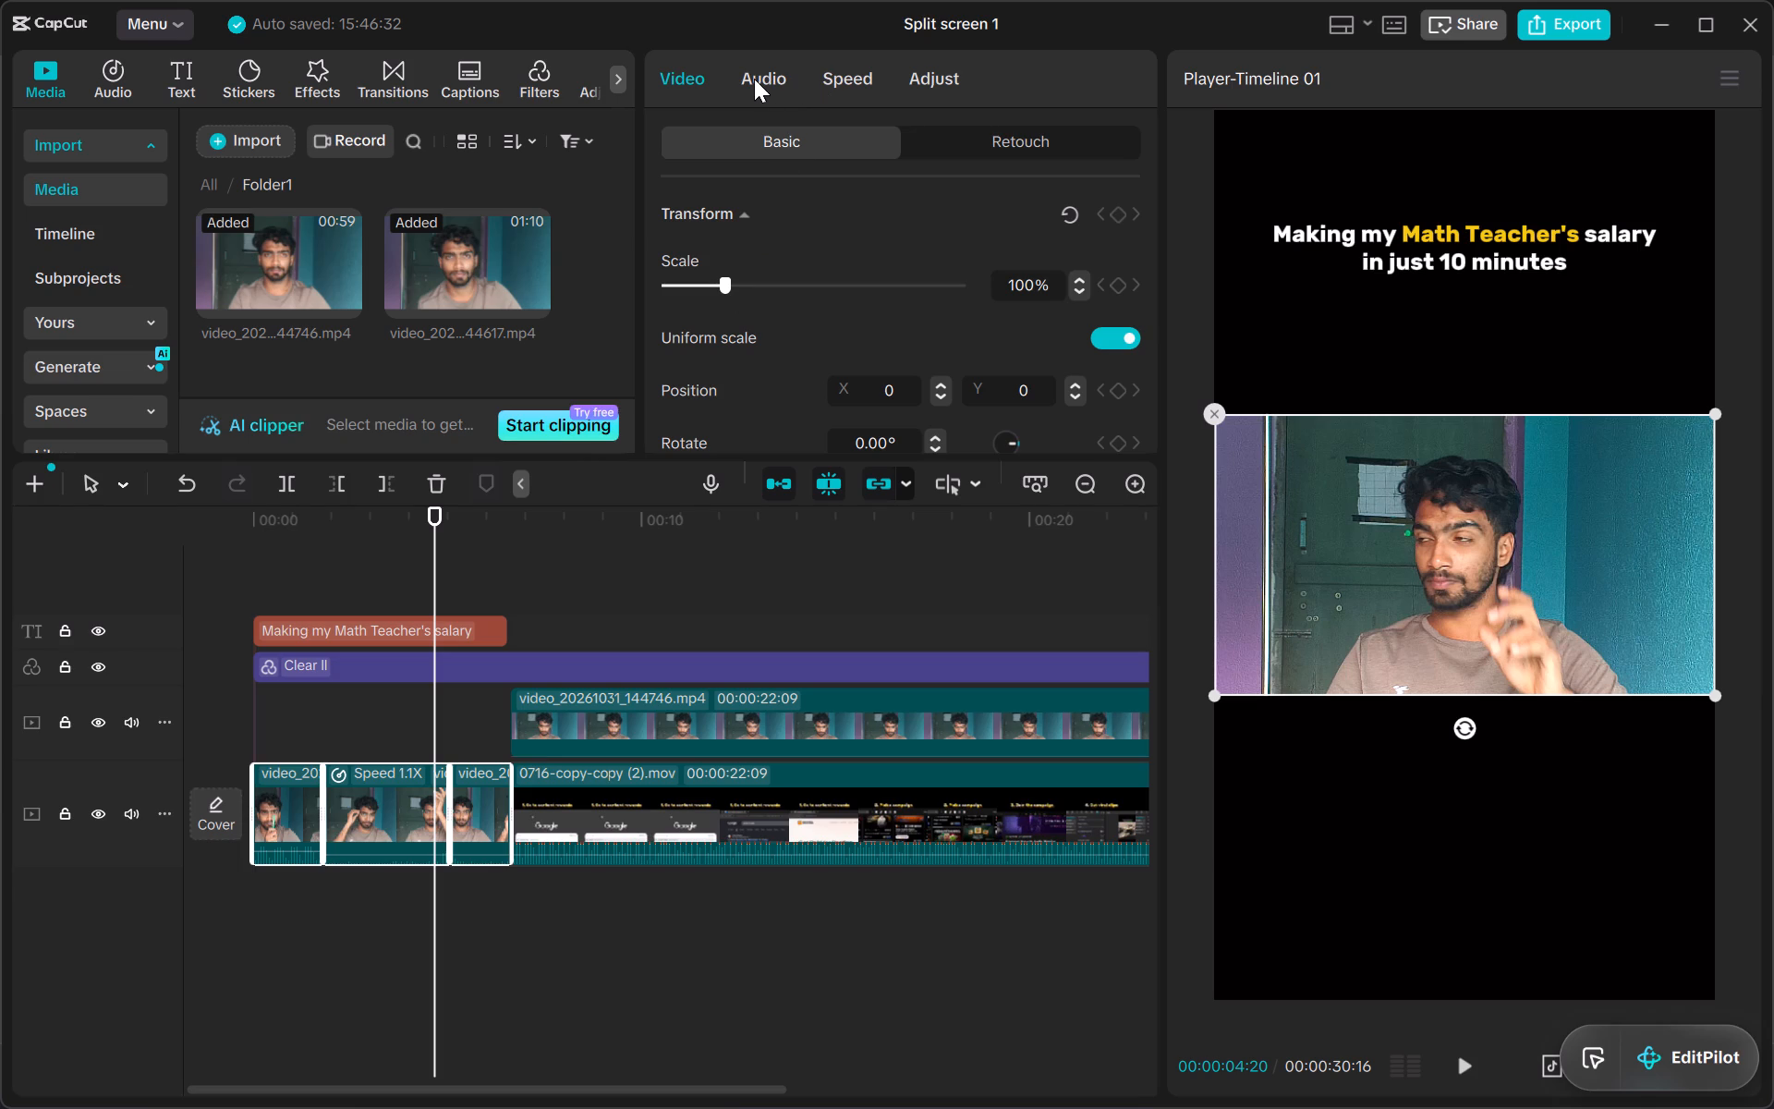
pyautogui.click(867, 64)
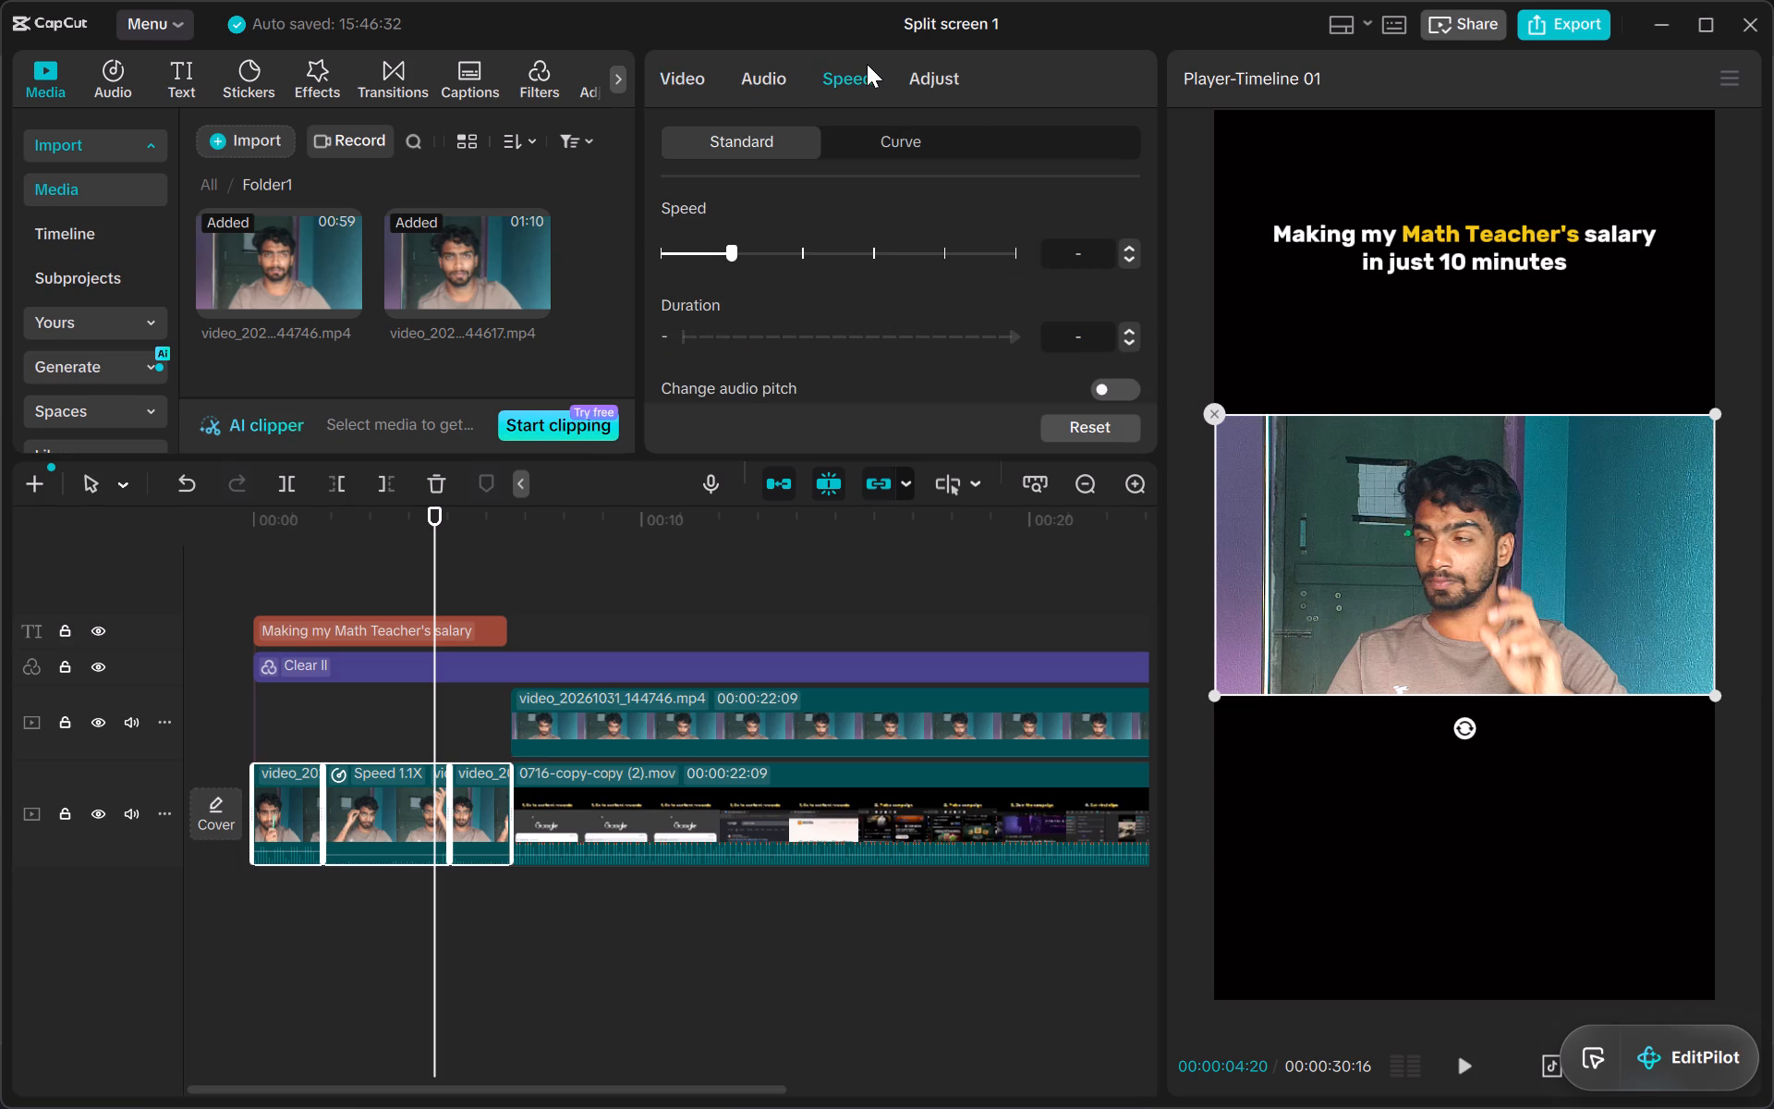
pyautogui.click(691, 78)
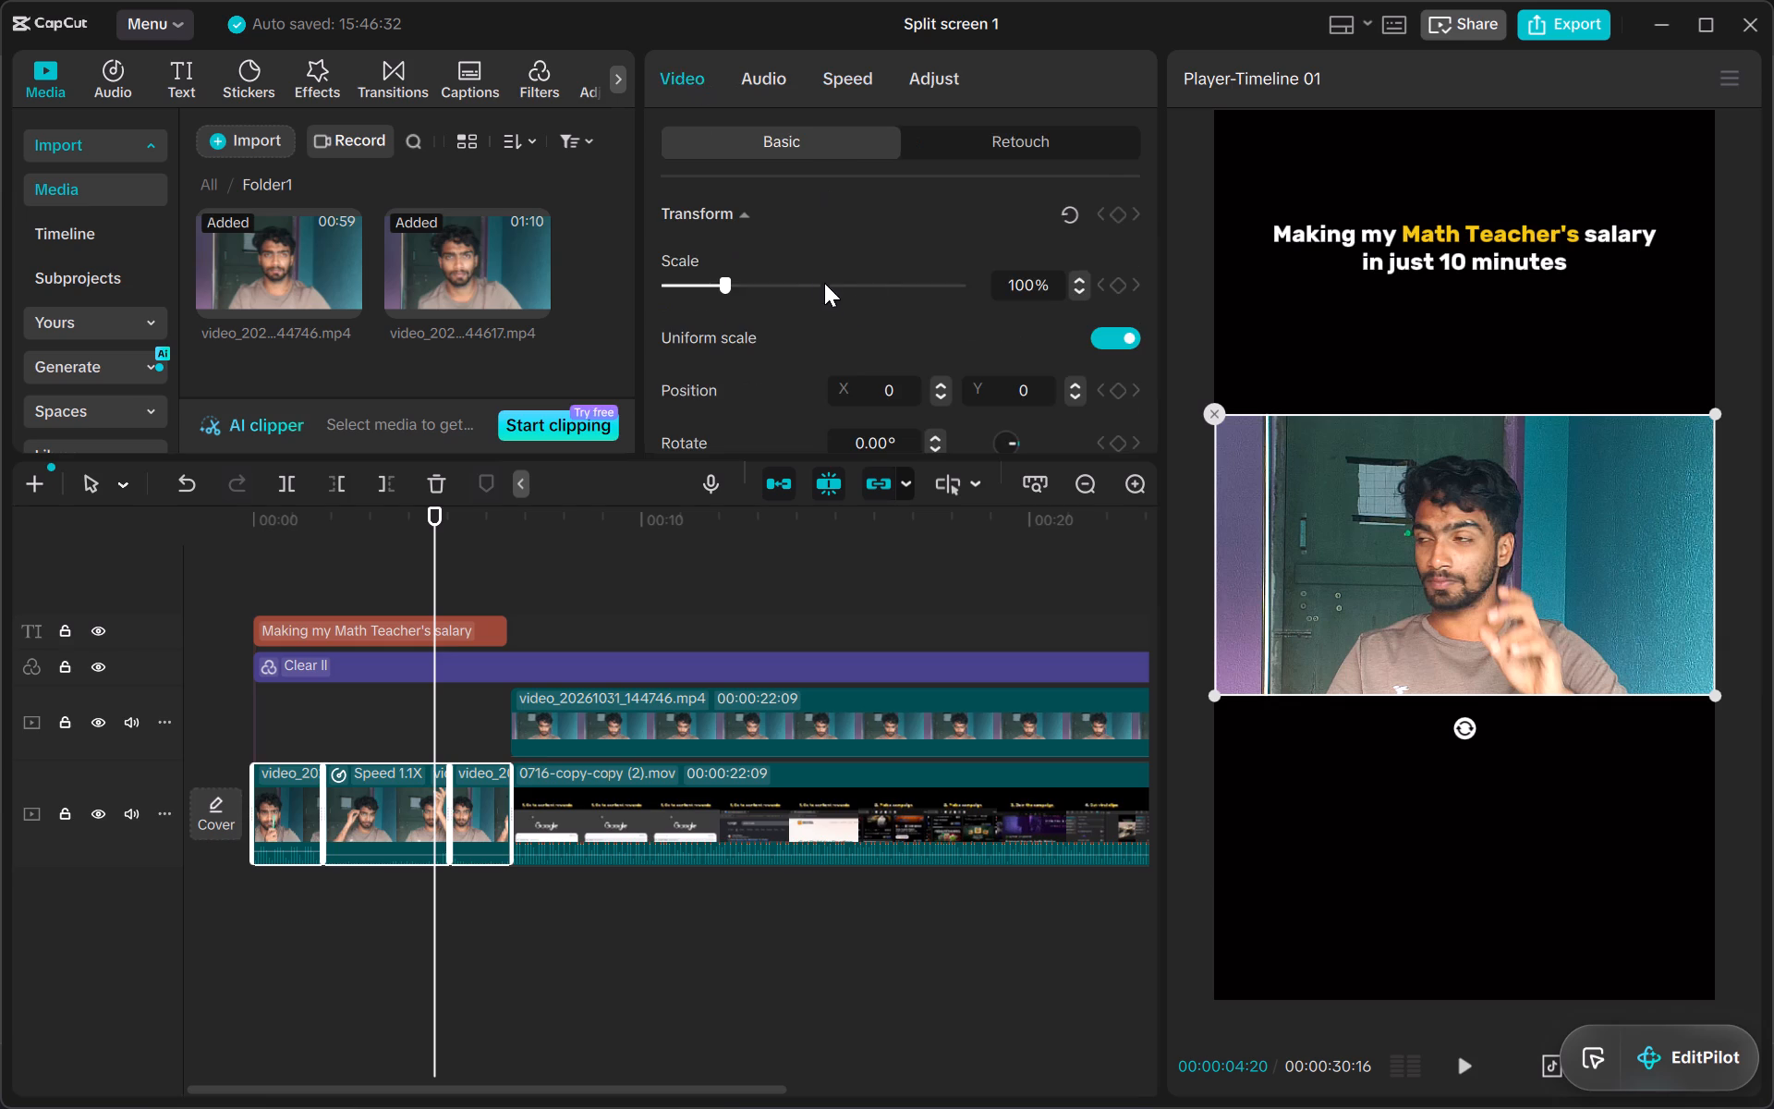
pyautogui.click(775, 280)
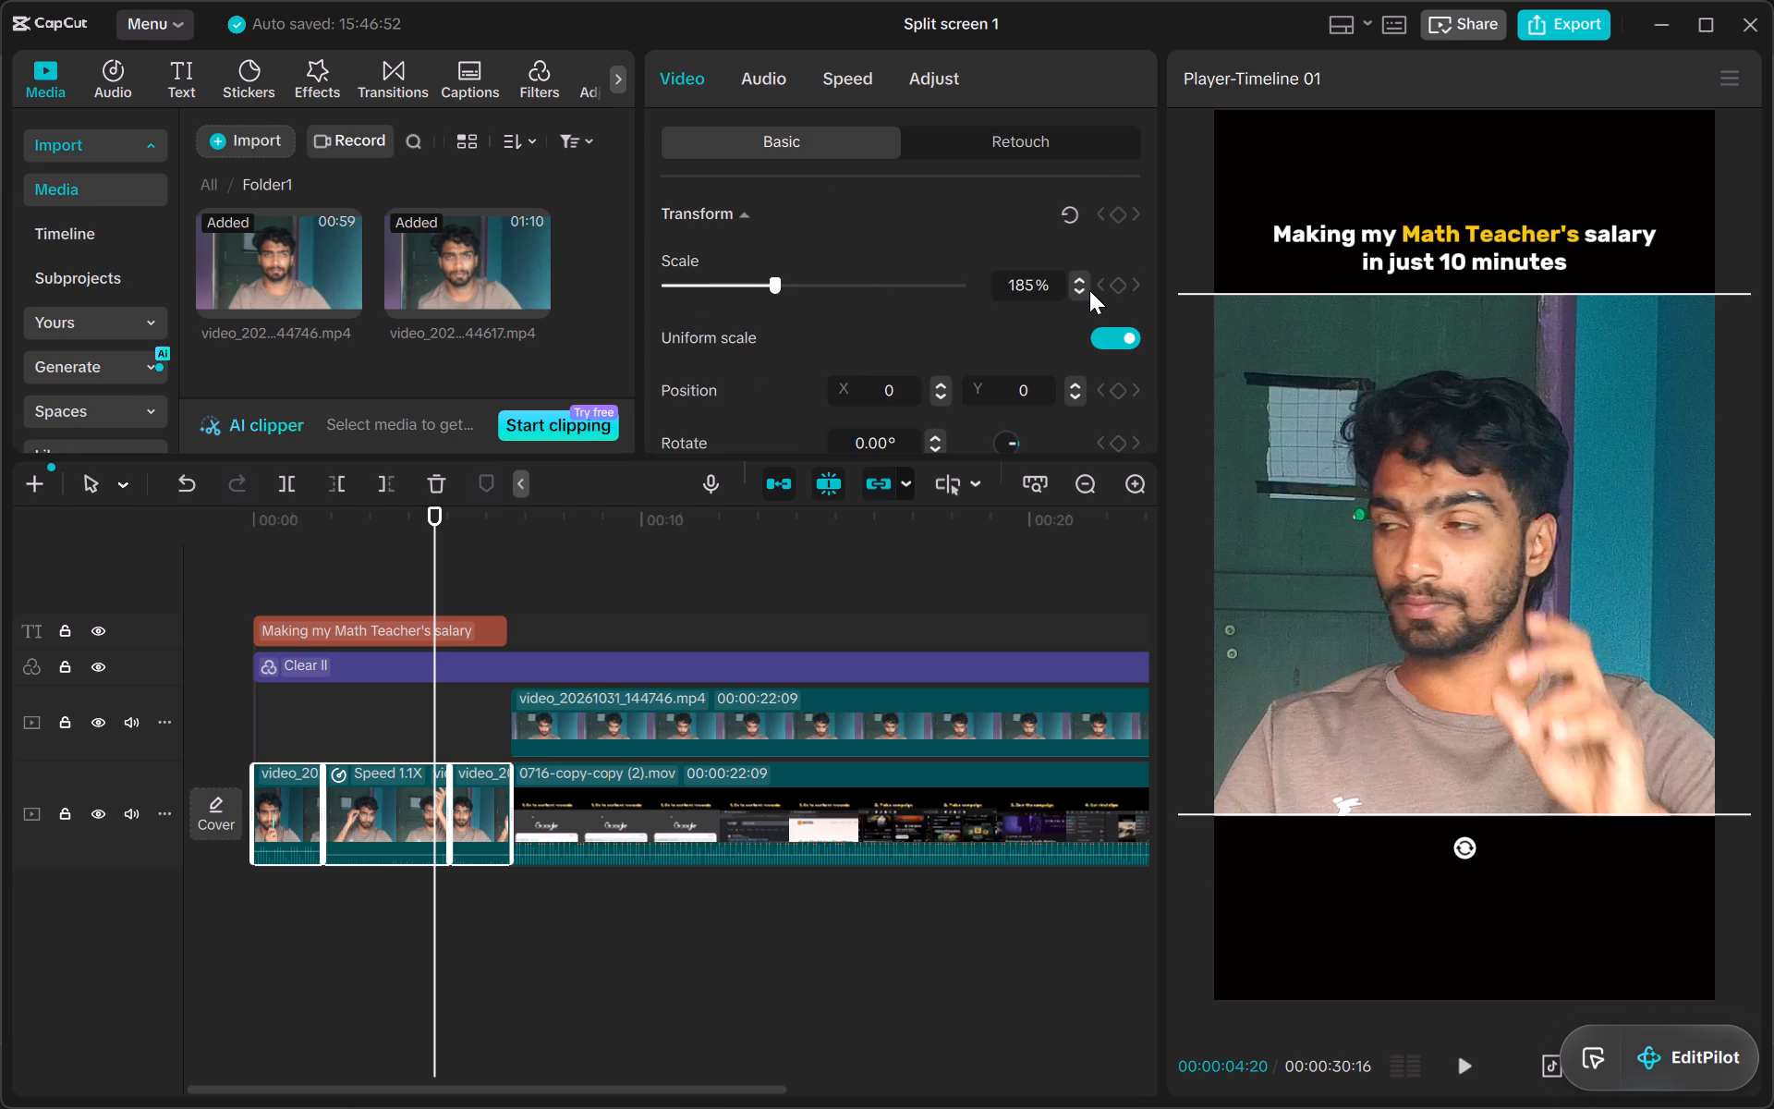
pyautogui.tripleClick(1089, 290)
pyautogui.click(1089, 290)
pyautogui.click(1089, 290)
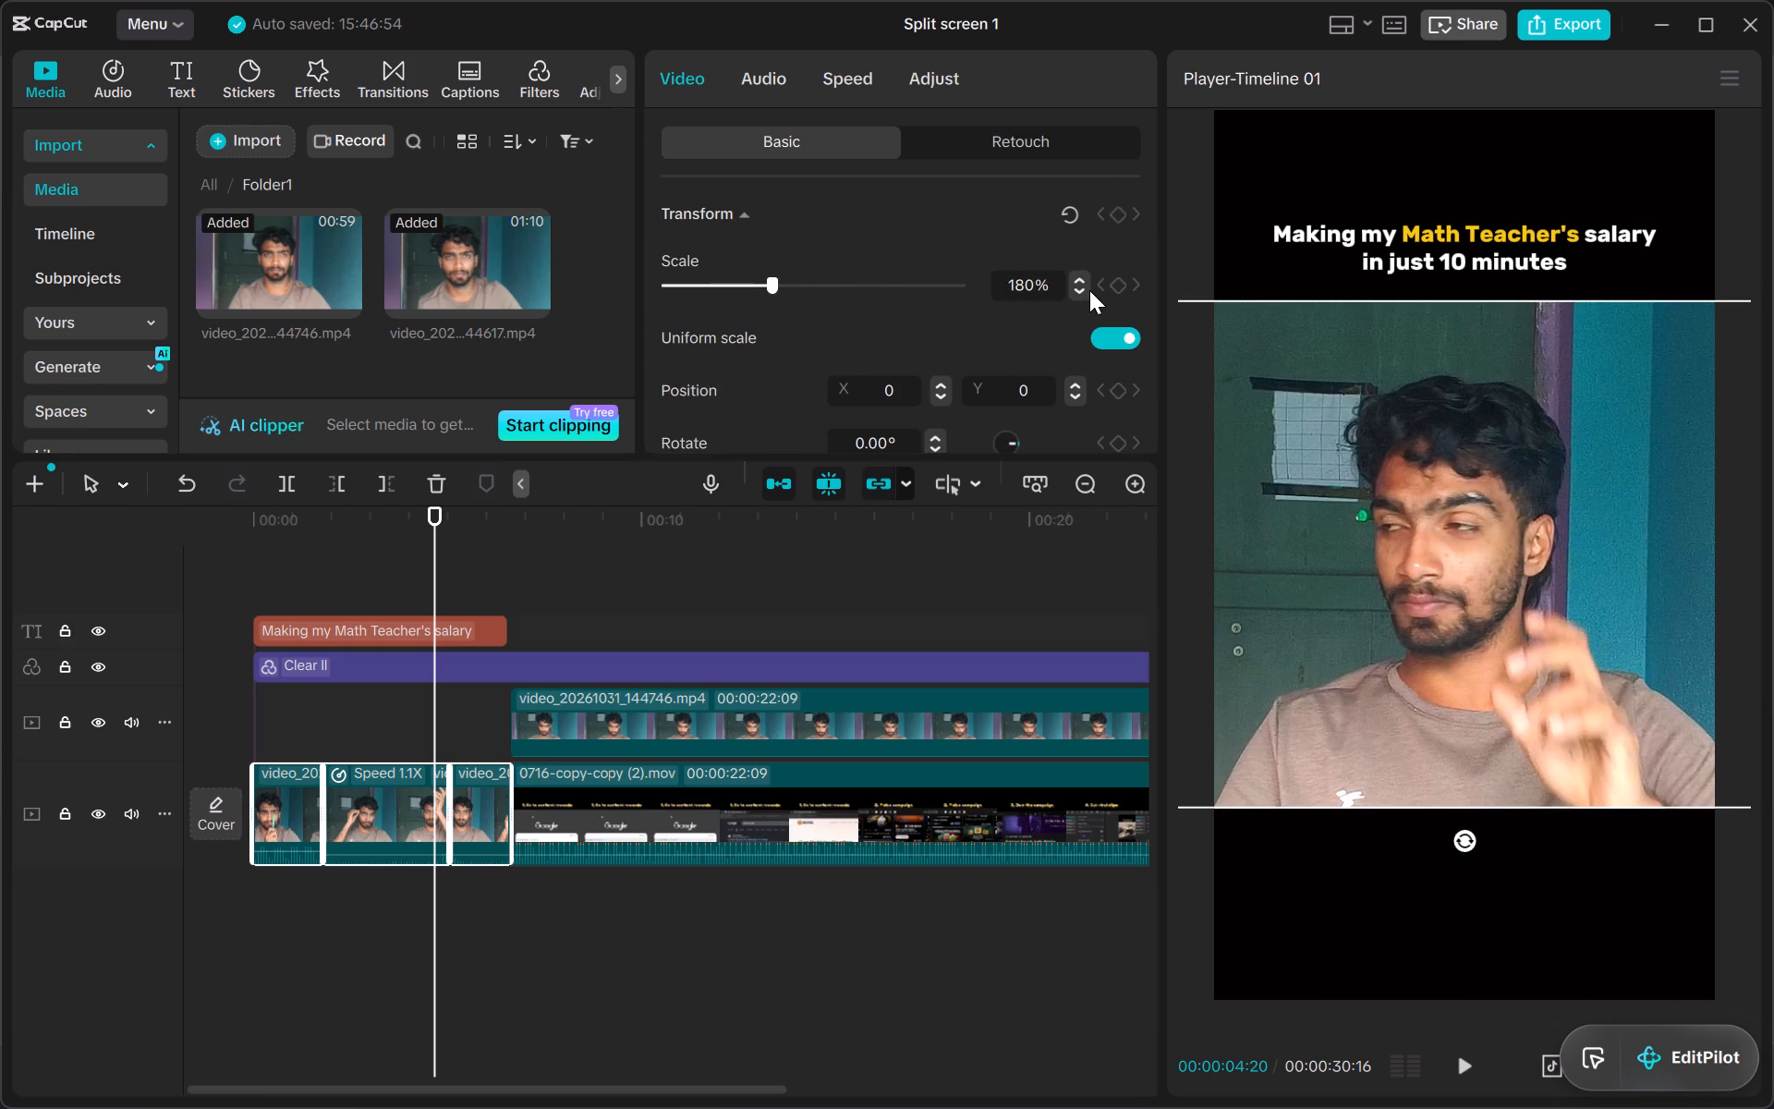
# Set the vertical position of the opening title text to Y 1250.
pyautogui.click(360, 624)
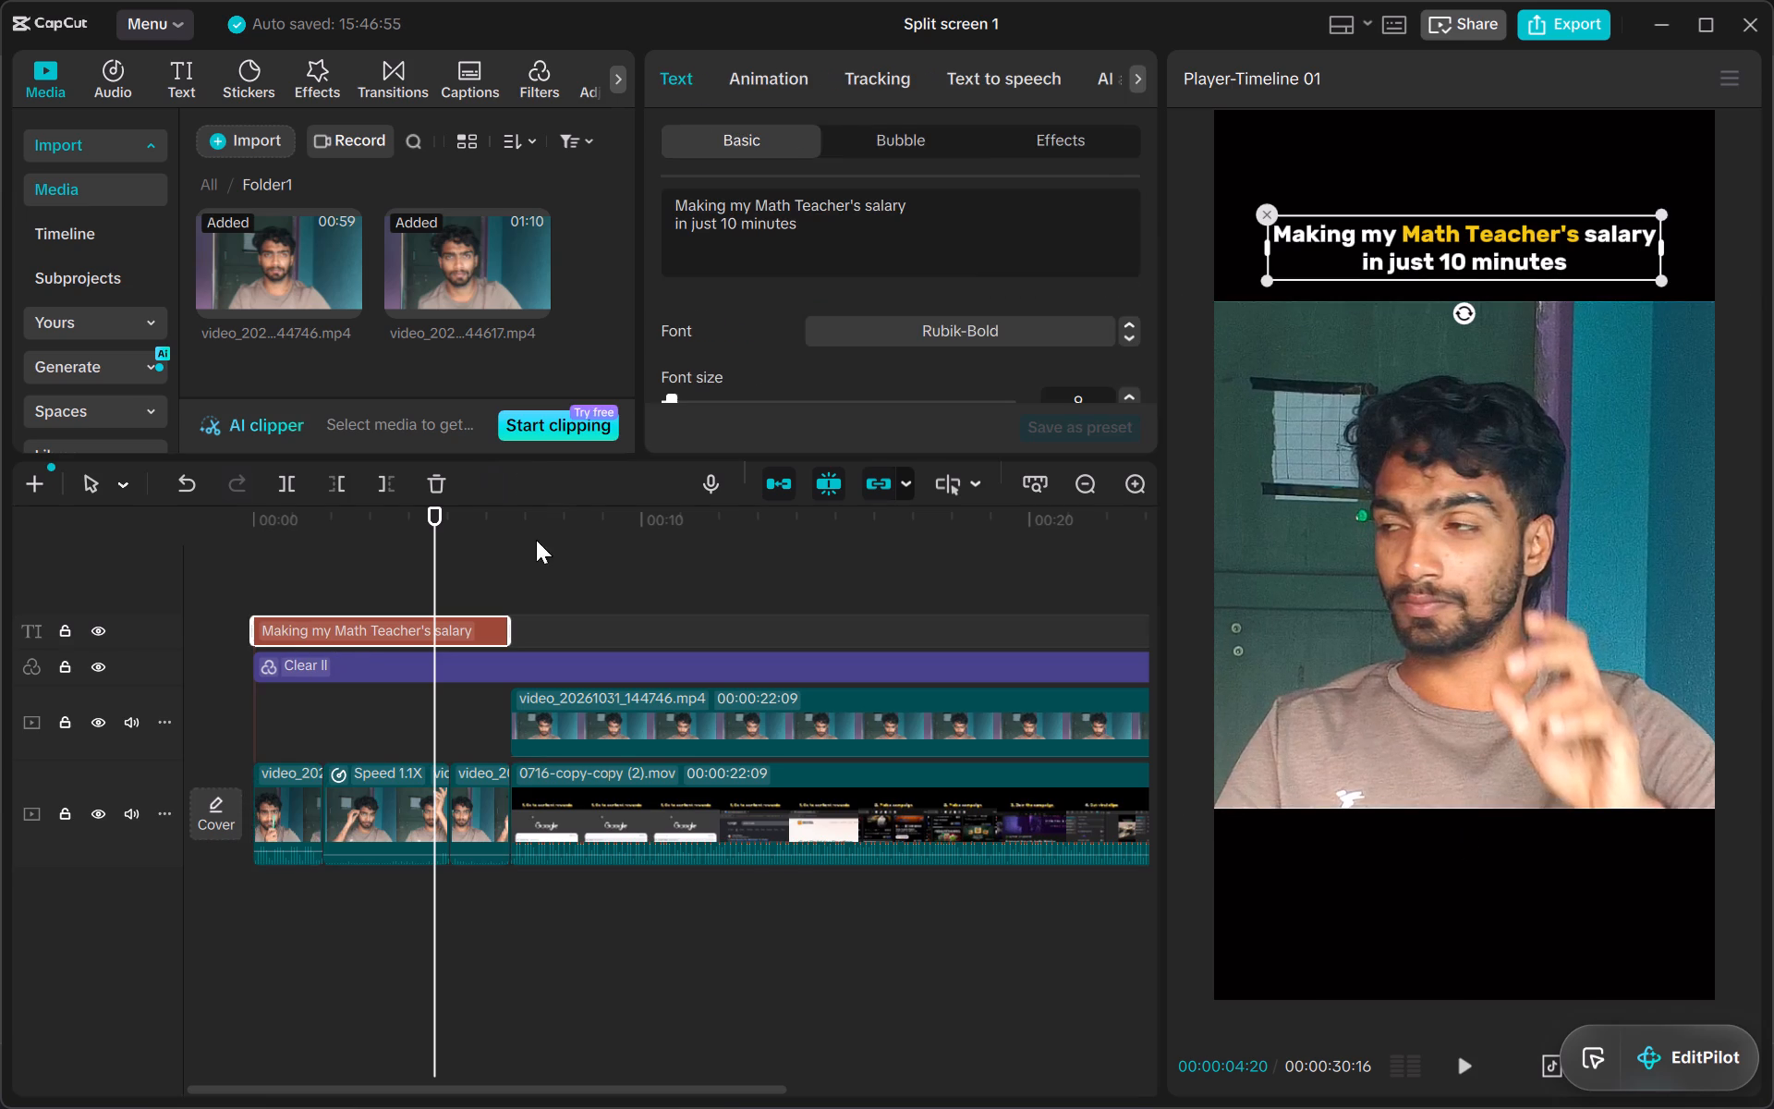
pyautogui.scroll(-6, 980, 282)
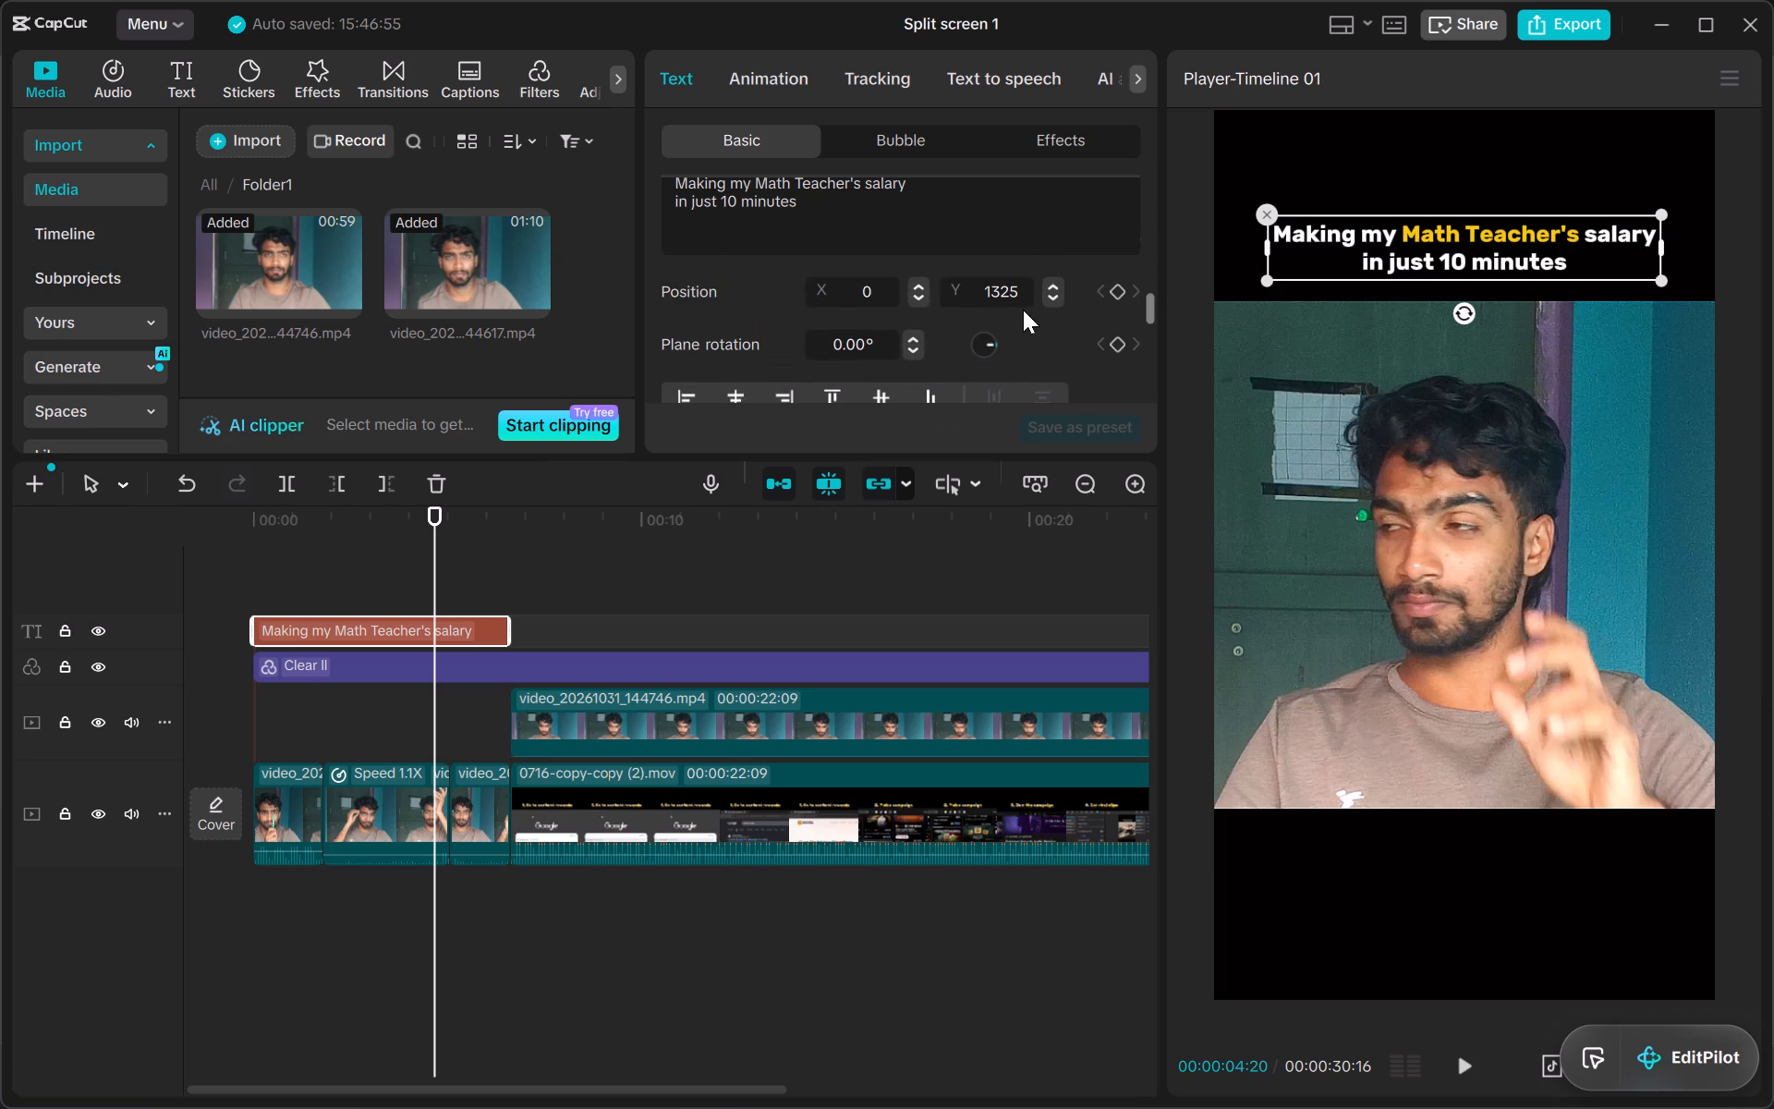
pyautogui.click(1021, 292)
pyautogui.press('BackSpace')
pyautogui.press('BackSpace')
pyautogui.press('BackSpace')
pyautogui.press('BackSpace')
pyautogui.press('BackSpace')
pyautogui.press('BackSpace')
pyautogui.press('BackSpace')
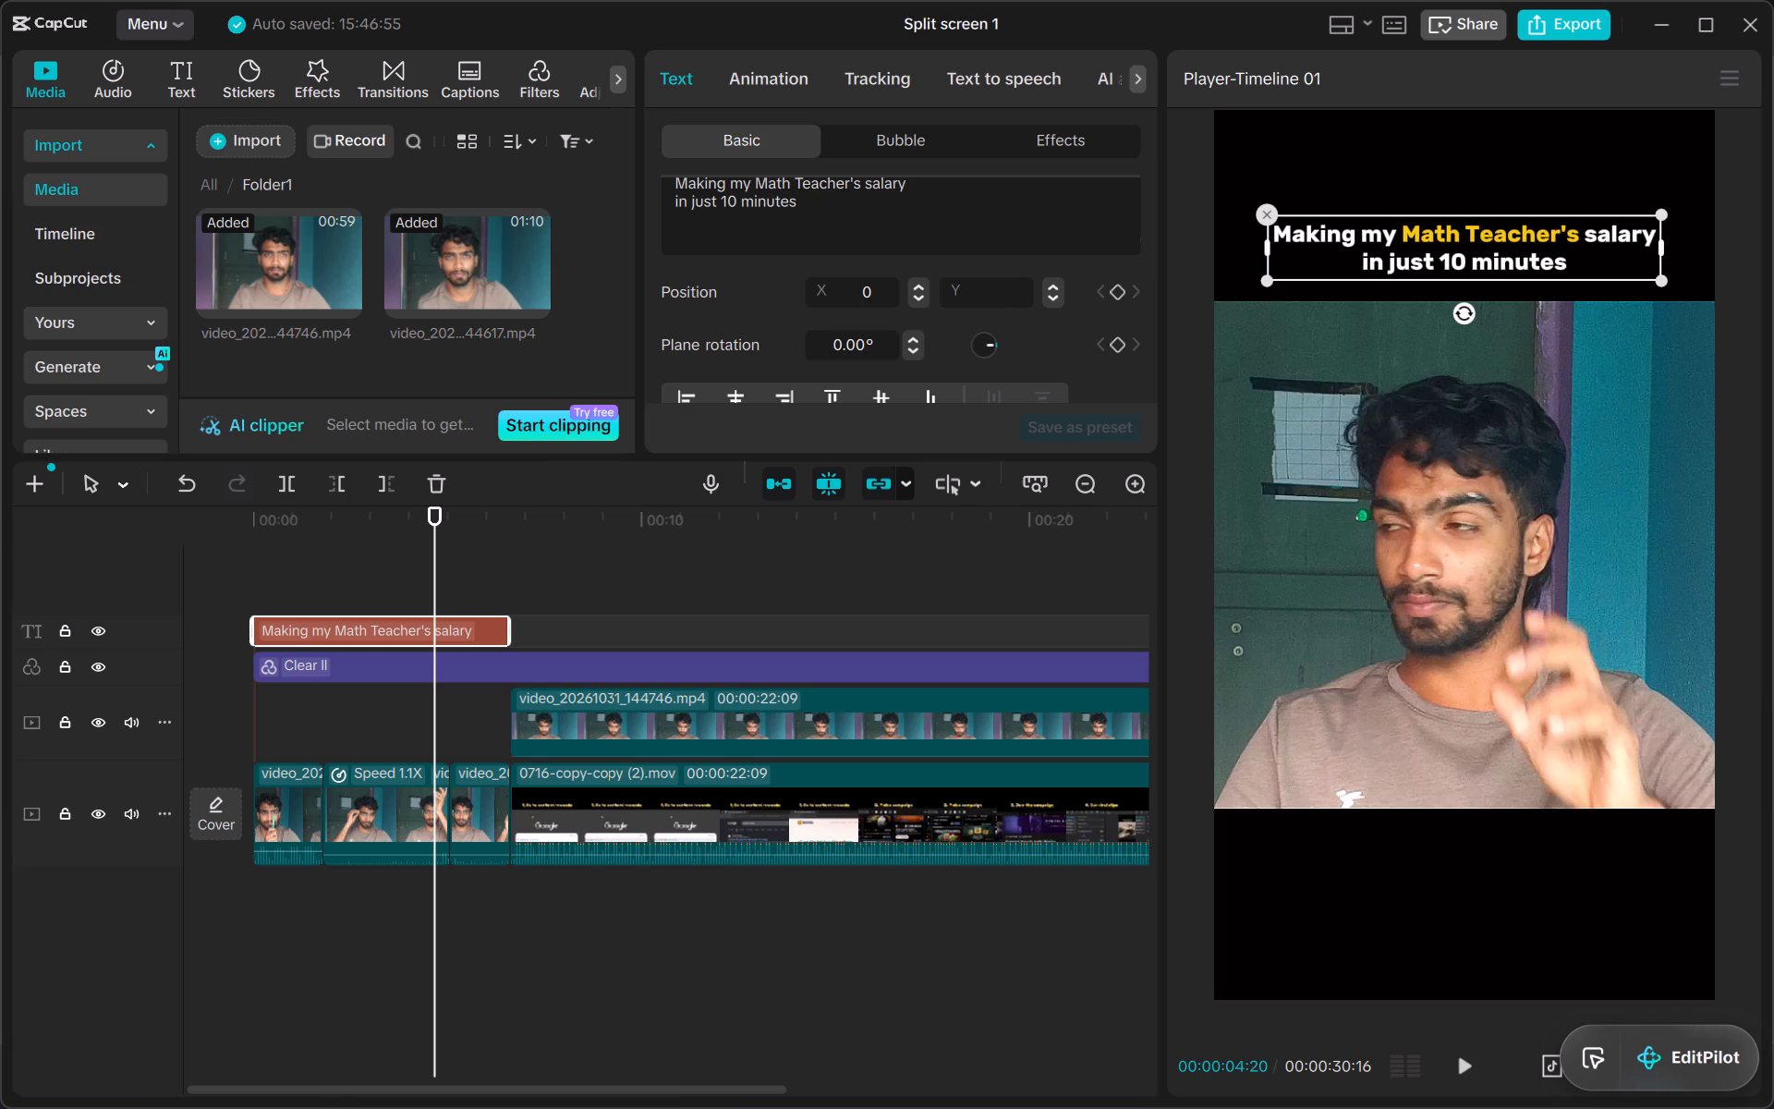
pyautogui.write('11250')
pyautogui.press('Return')
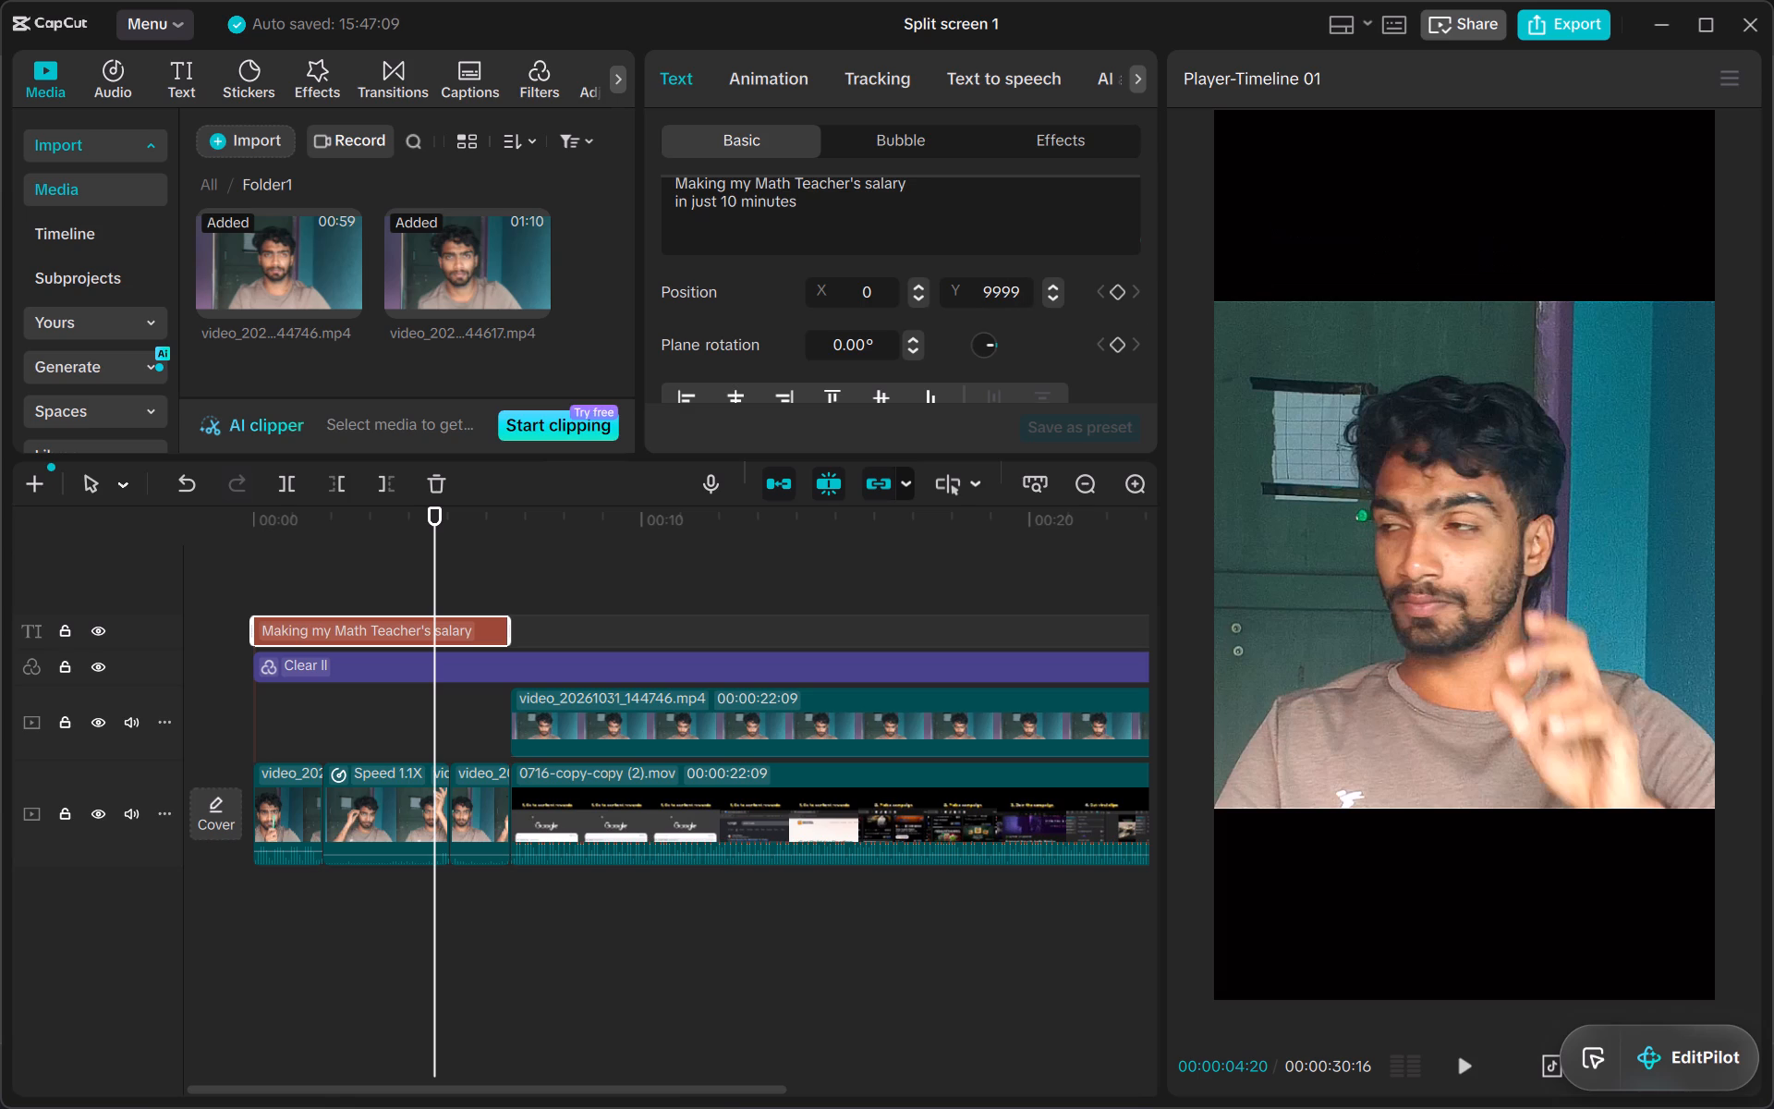
pyautogui.click(1021, 292)
pyautogui.press('BackSpace')
pyautogui.press('BackSpace')
pyautogui.press('BackSpace')
pyautogui.press('BackSpace')
pyautogui.press('BackSpace')
pyautogui.write('12')
pyautogui.write('50')
pyautogui.press('Return')
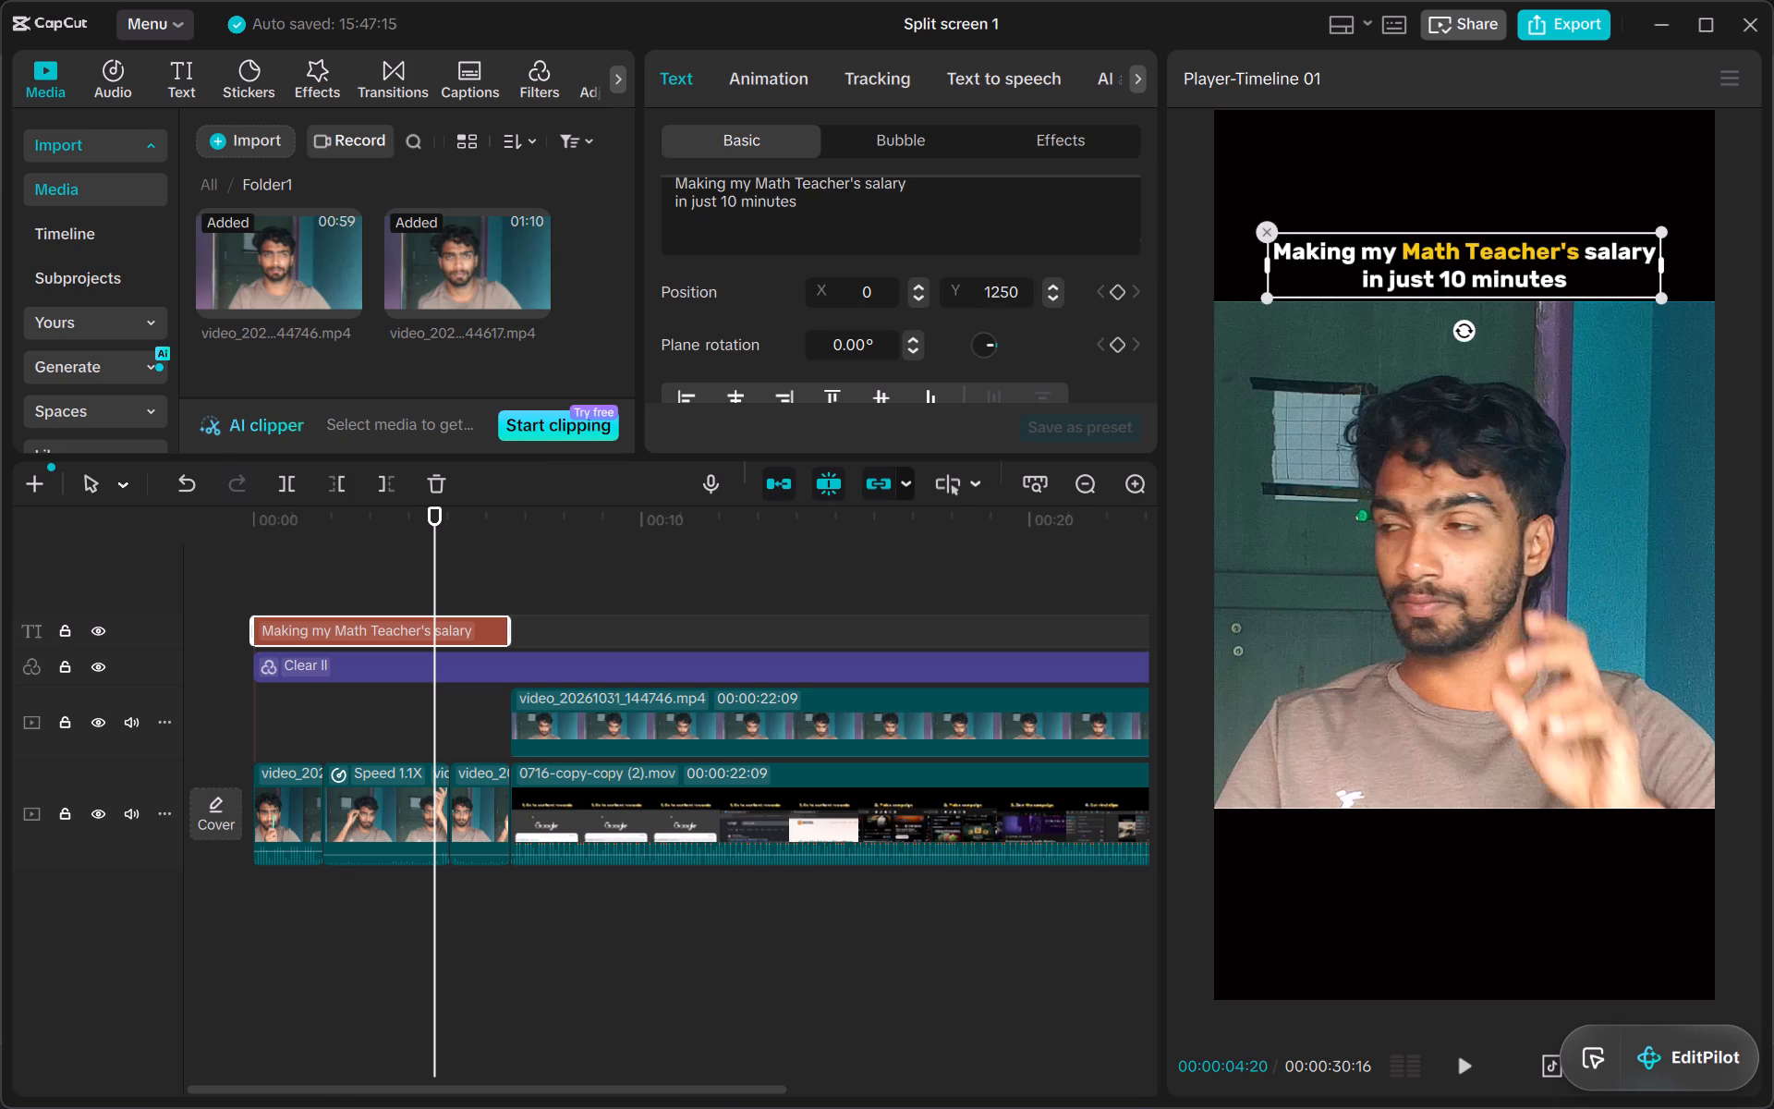
# Replace the word "Math" with "English" in the title so its first line reads "Making my English Teacher's salary".
pyautogui.click(202, 619)
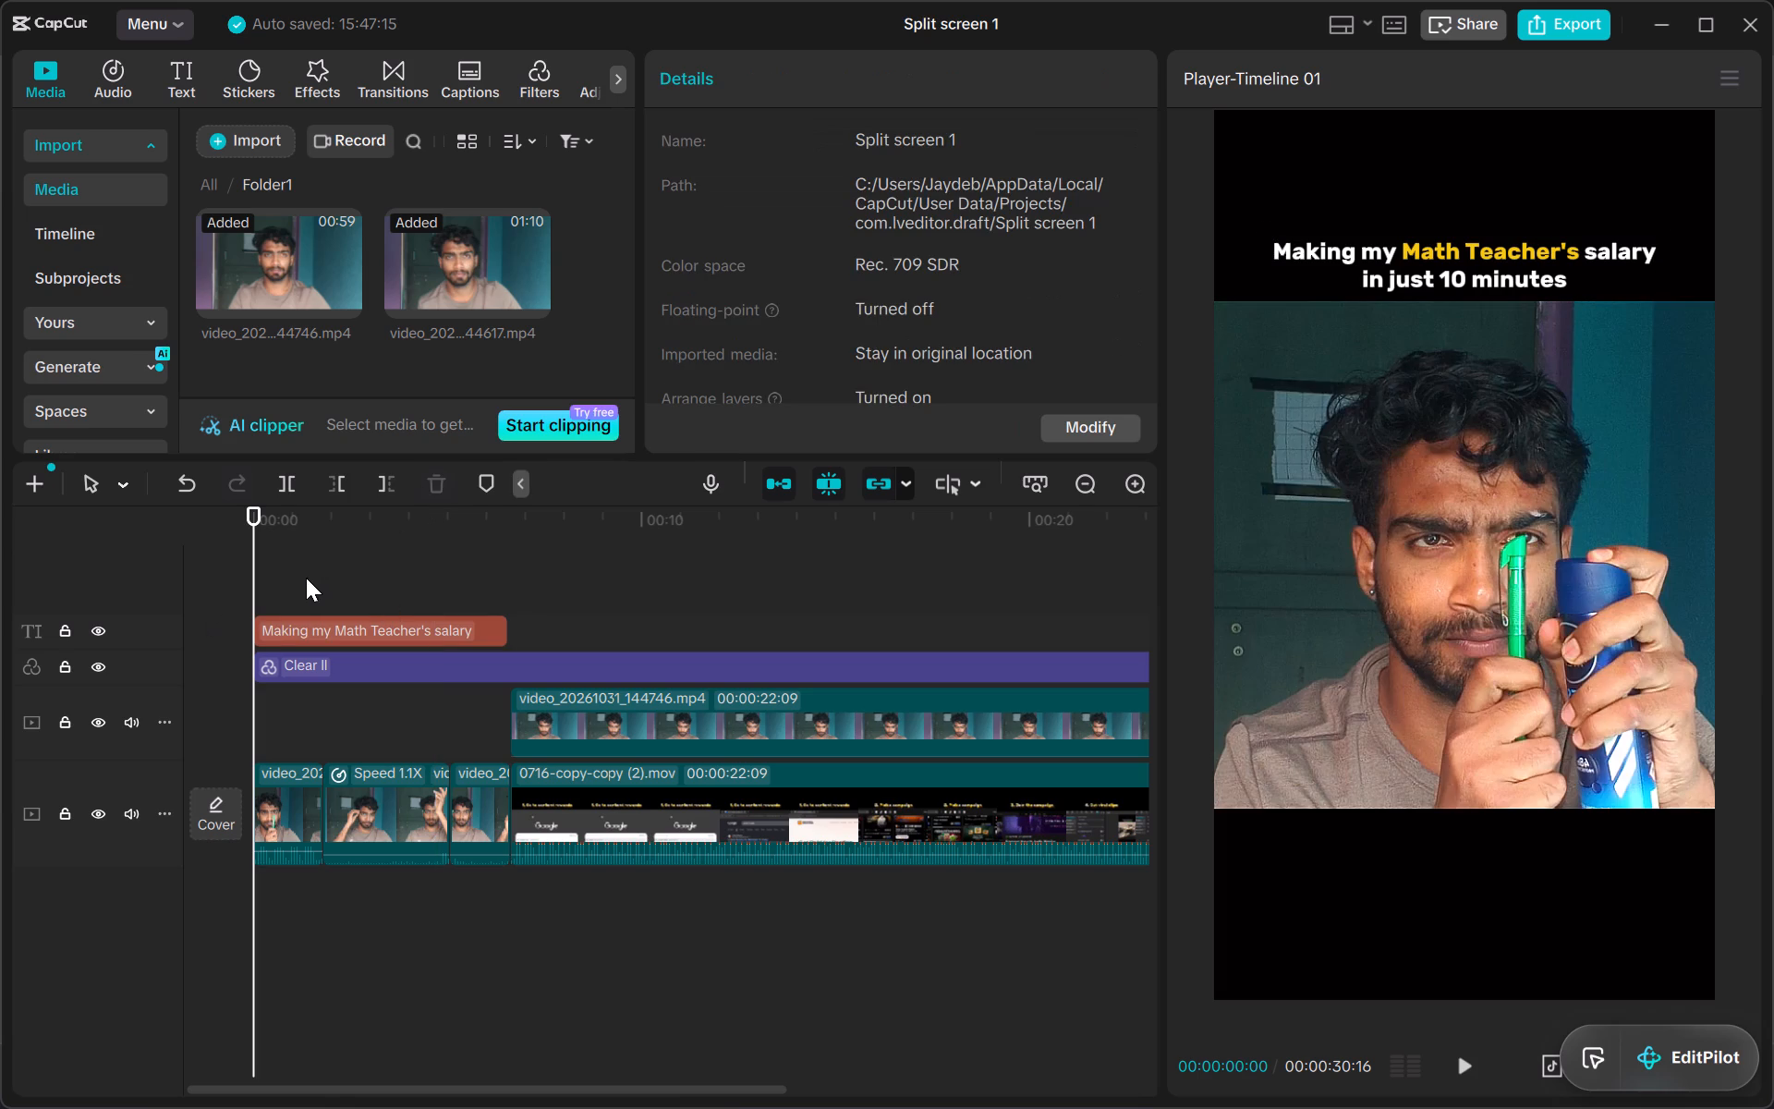
pyautogui.click(306, 578)
pyautogui.click(387, 635)
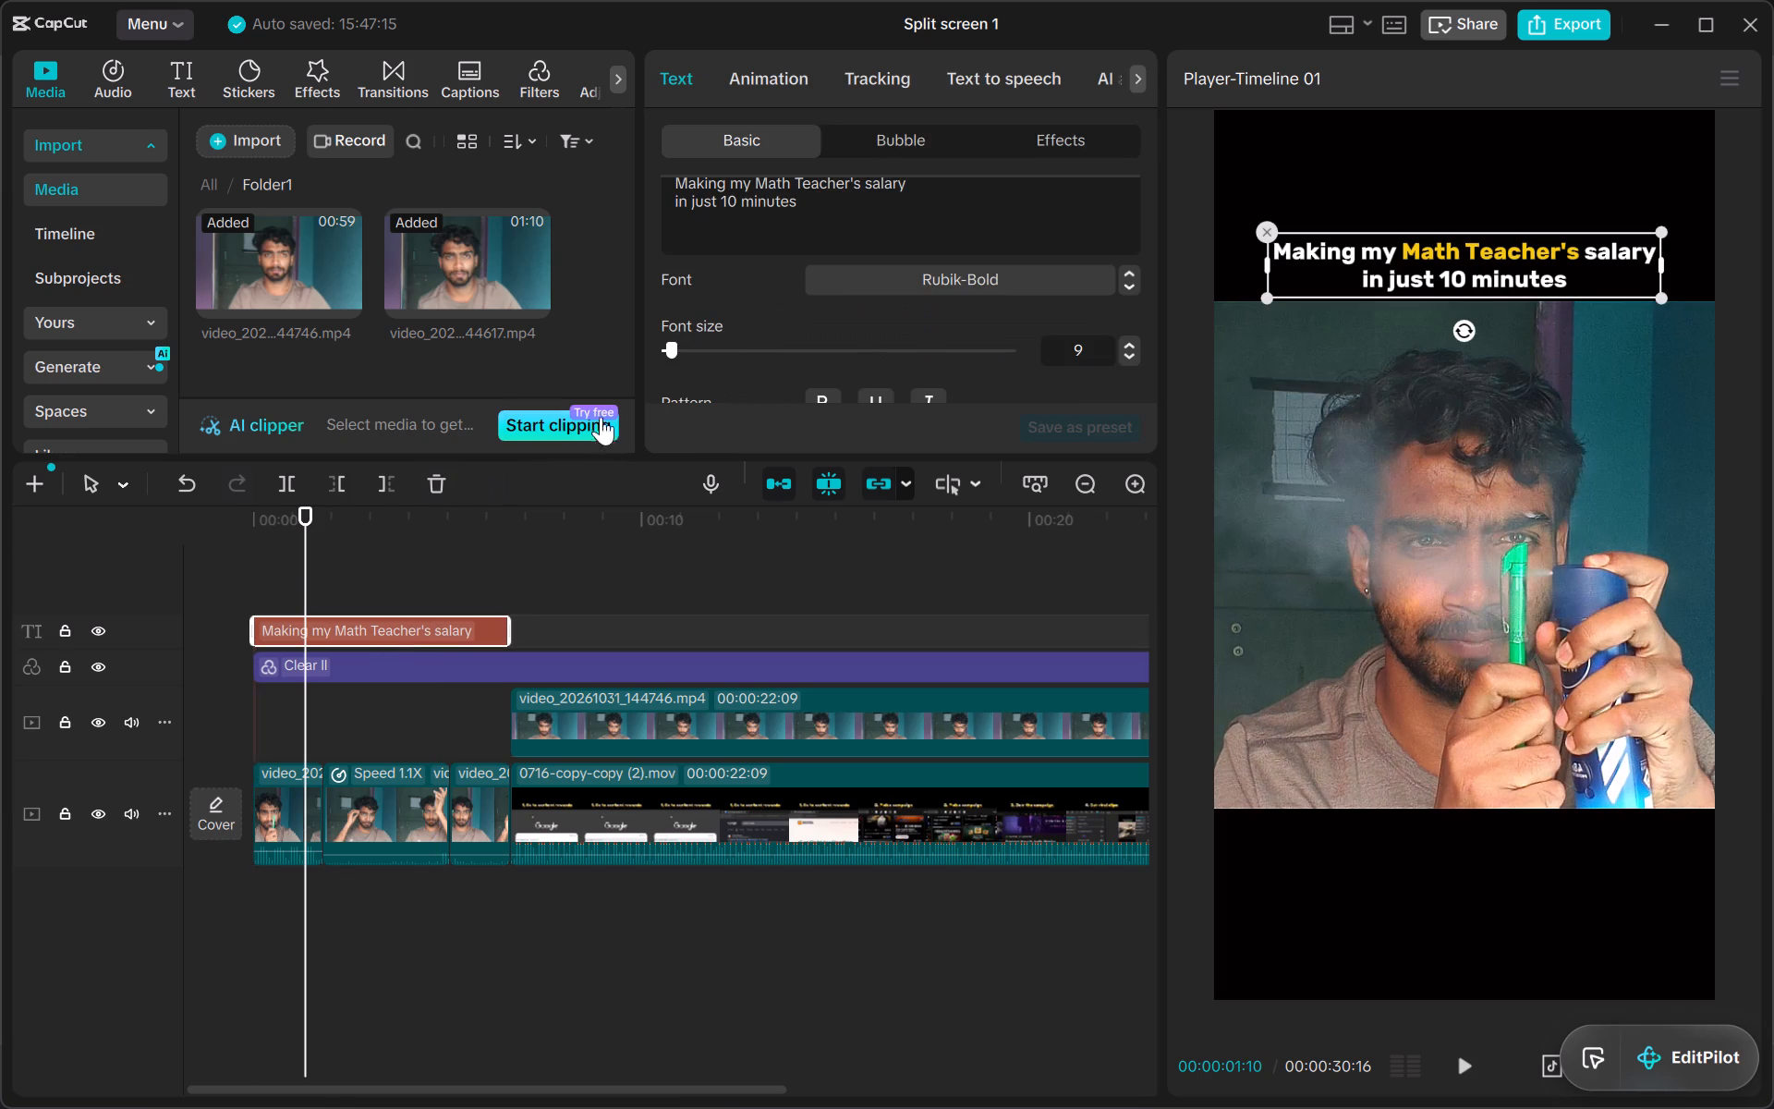
pyautogui.click(787, 185)
pyautogui.press('BackSpace')
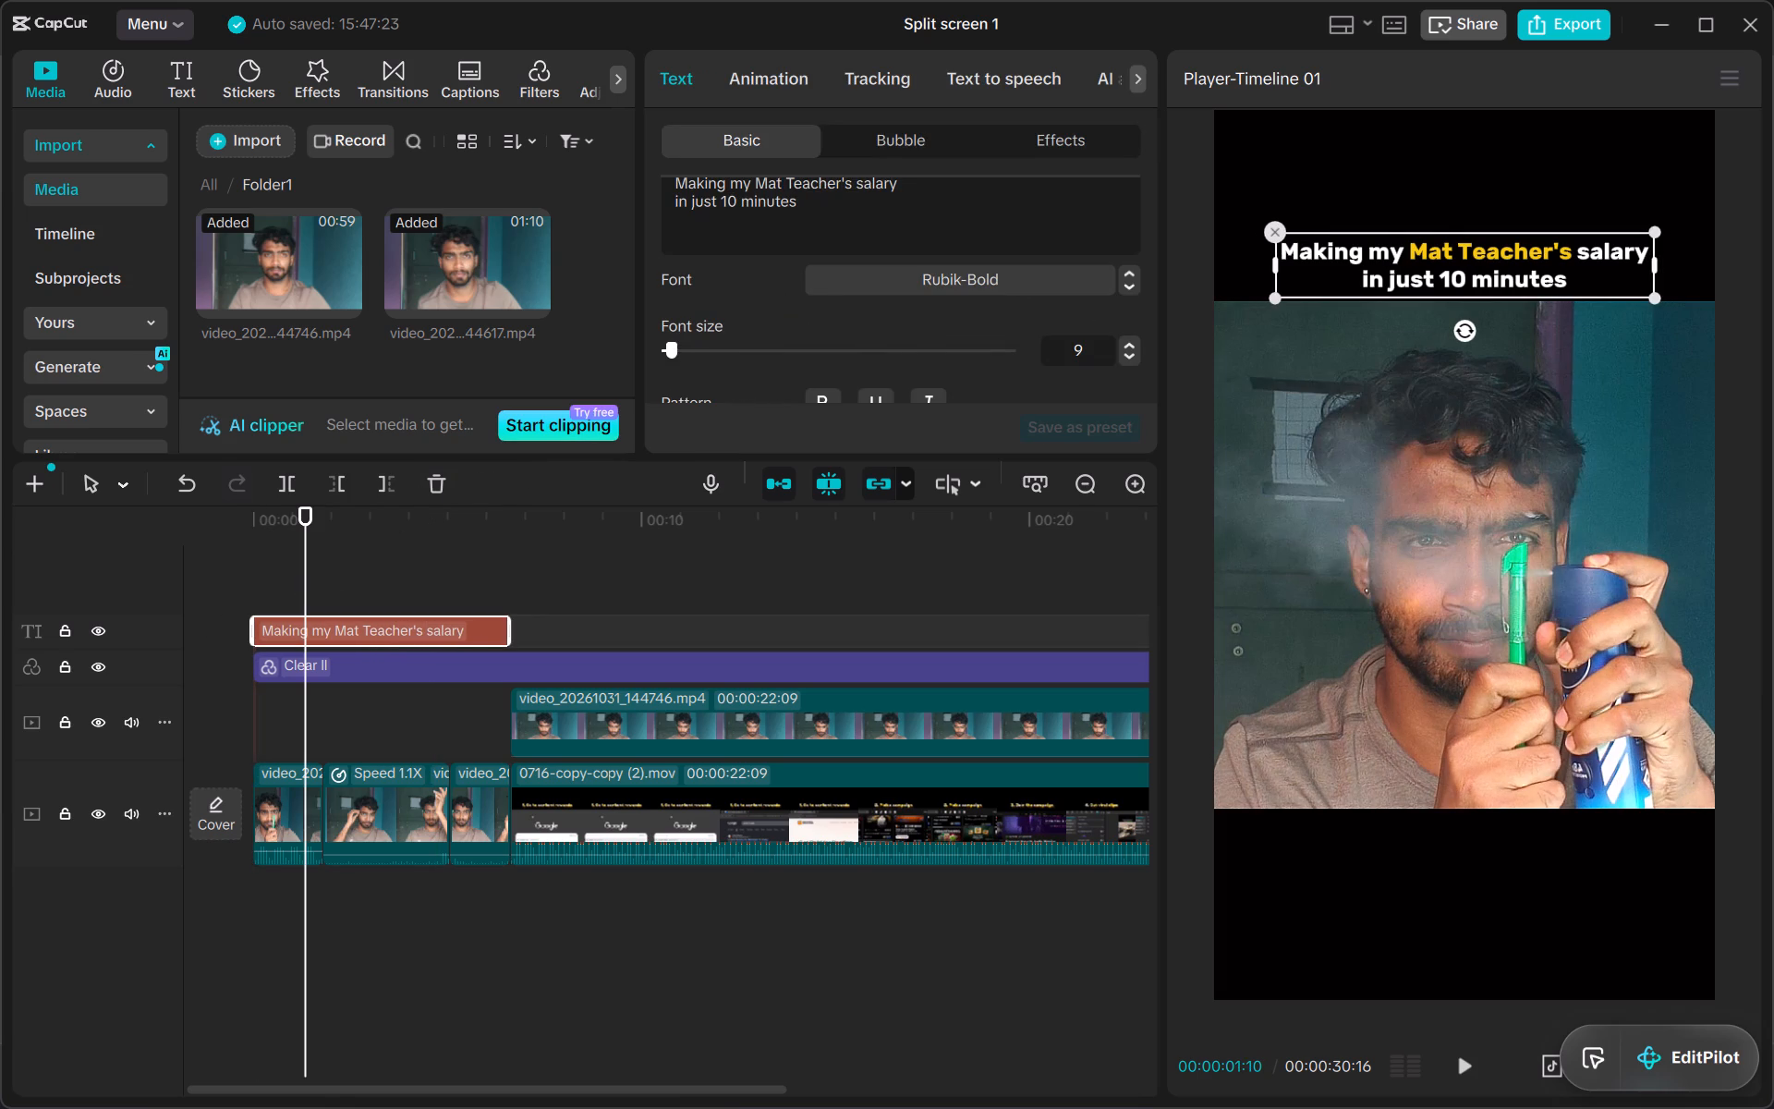
pyautogui.press('BackSpace')
pyautogui.press('BackSpace')
pyautogui.press('BackSpace')
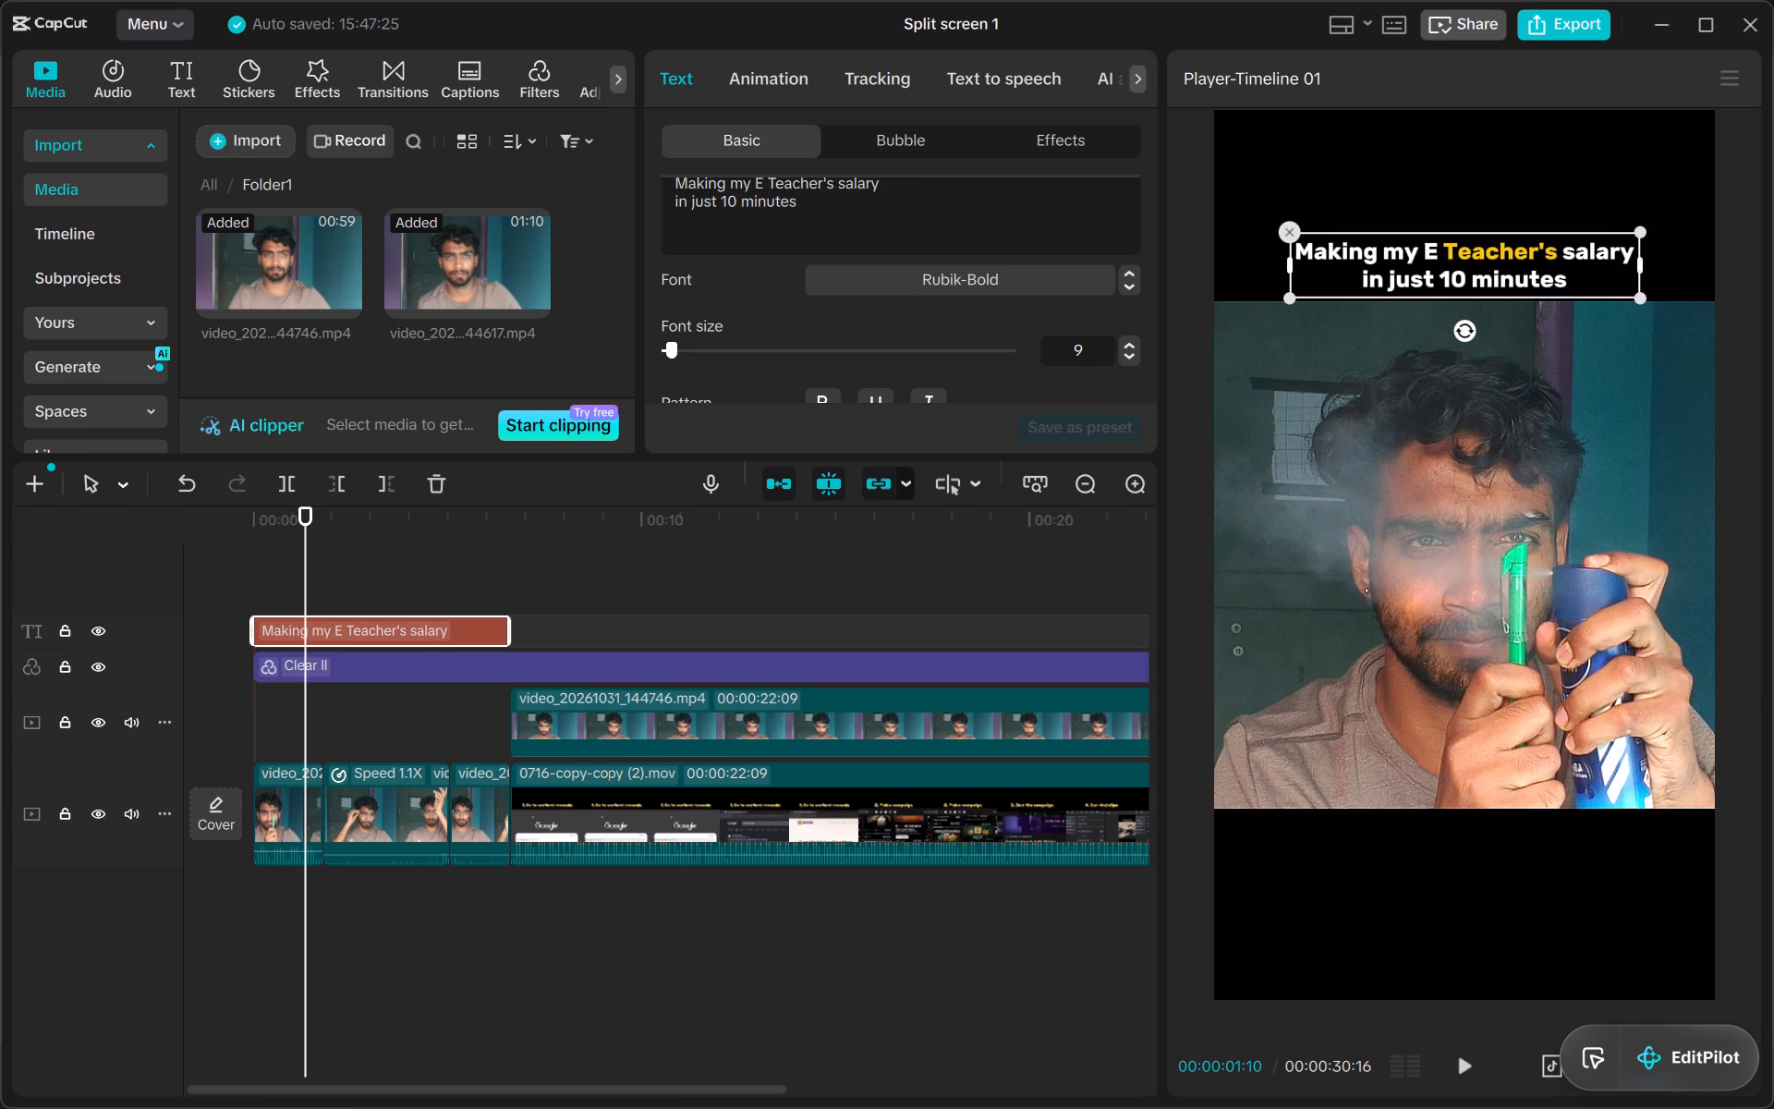
pyautogui.write('nglish')
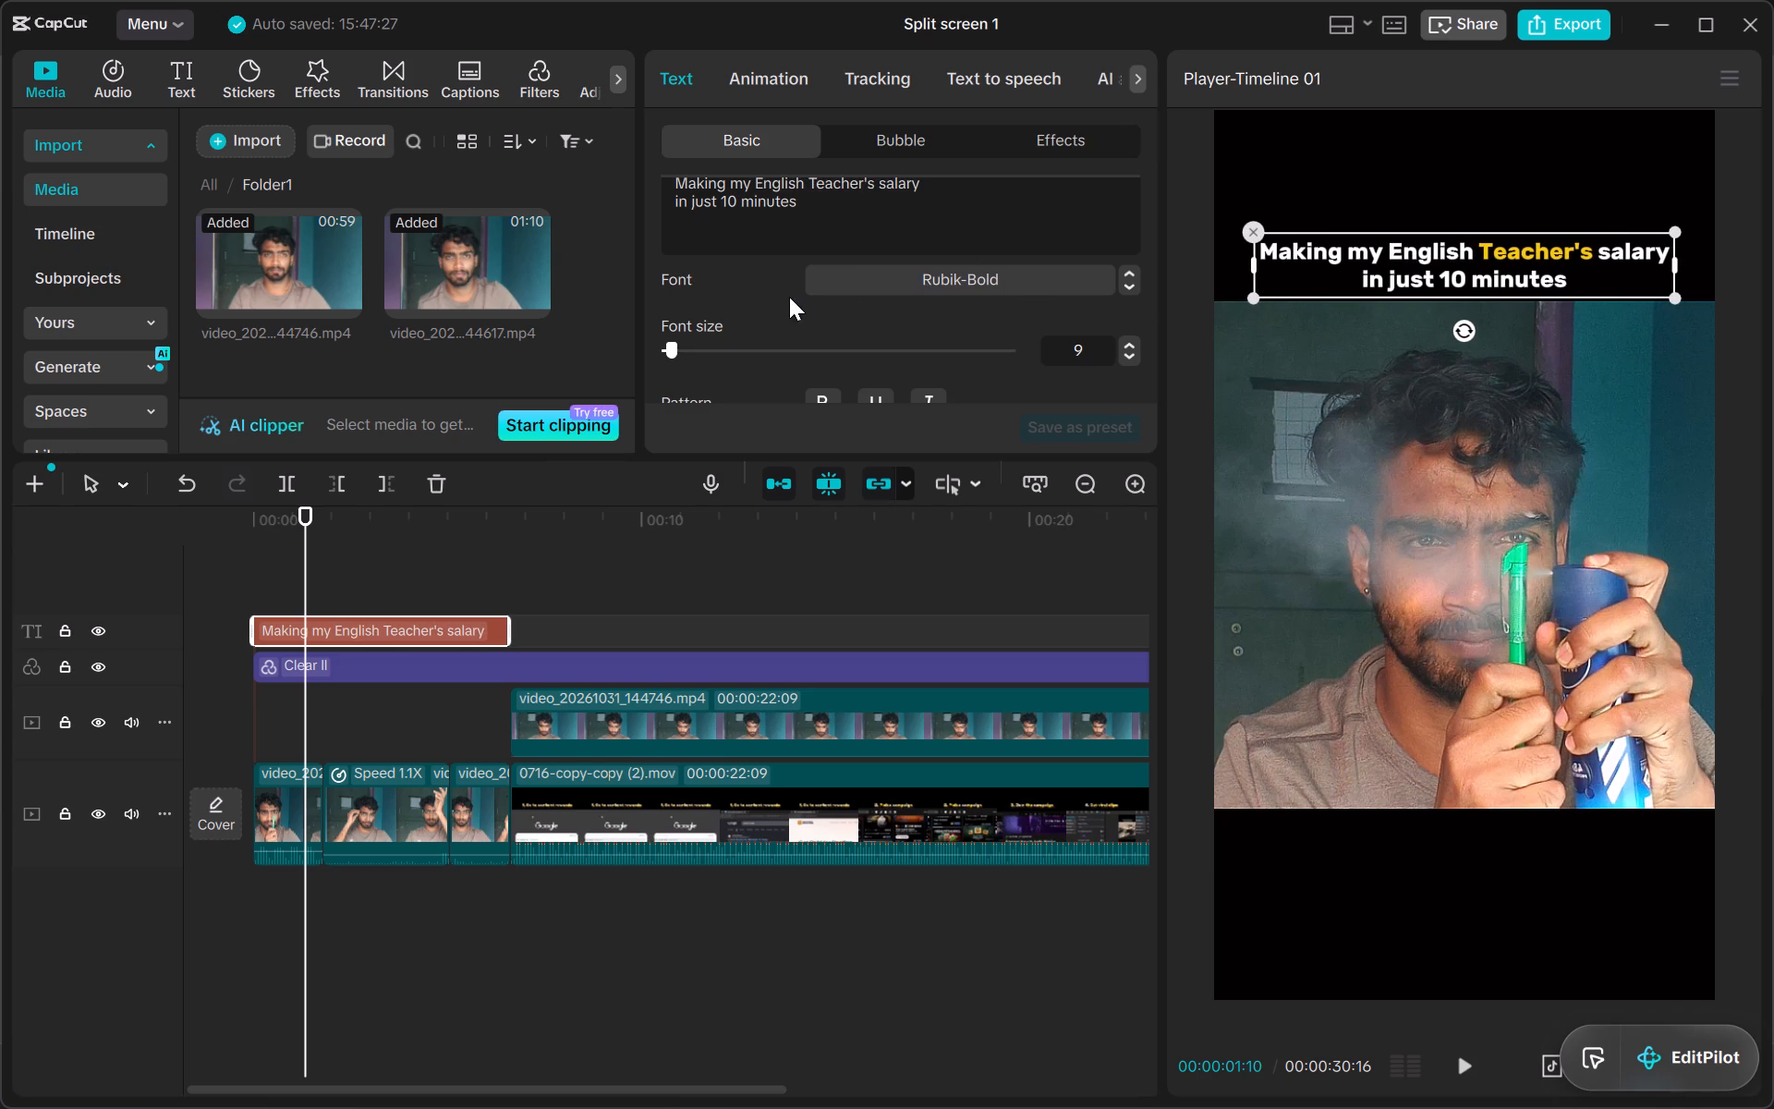
# Colour the words "English Teacher's" in the title with the preset yellow.
pyautogui.moveTo(751, 183); pyautogui.dragTo(790, 181)
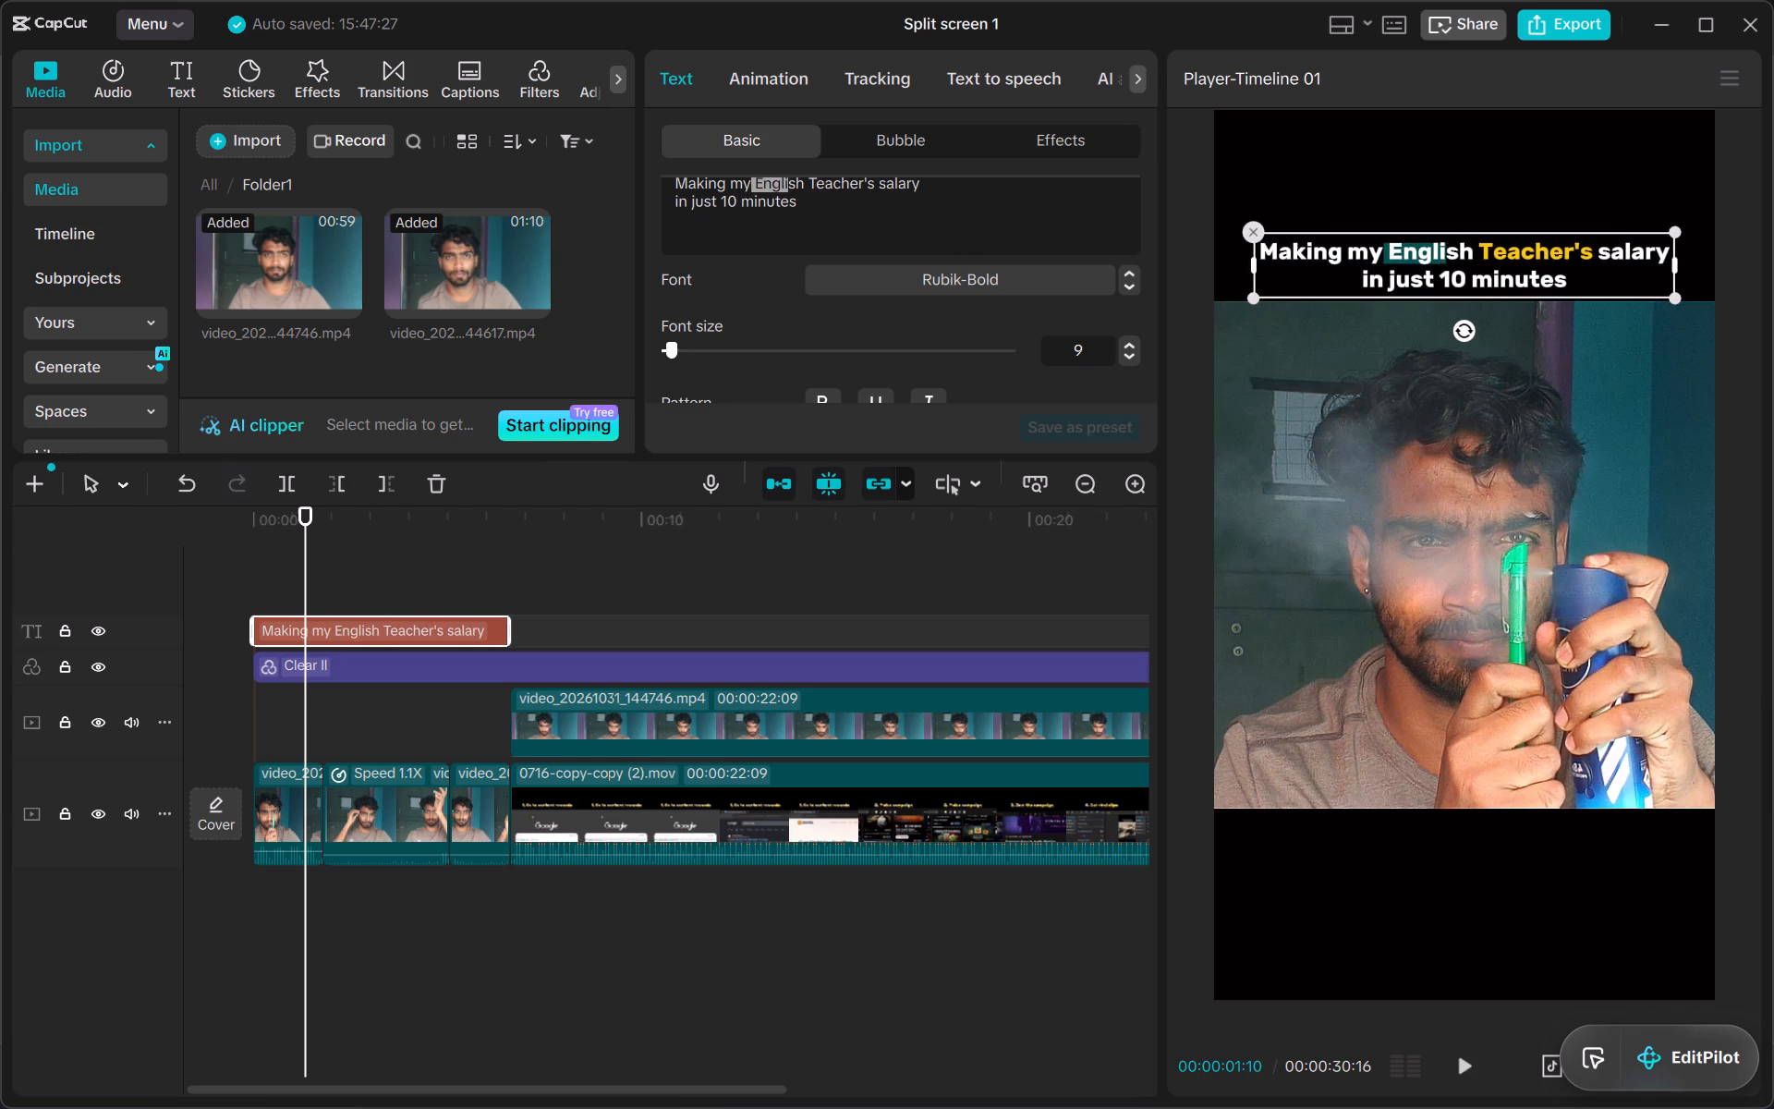
pyautogui.moveTo(790, 181); pyautogui.dragTo(876, 180)
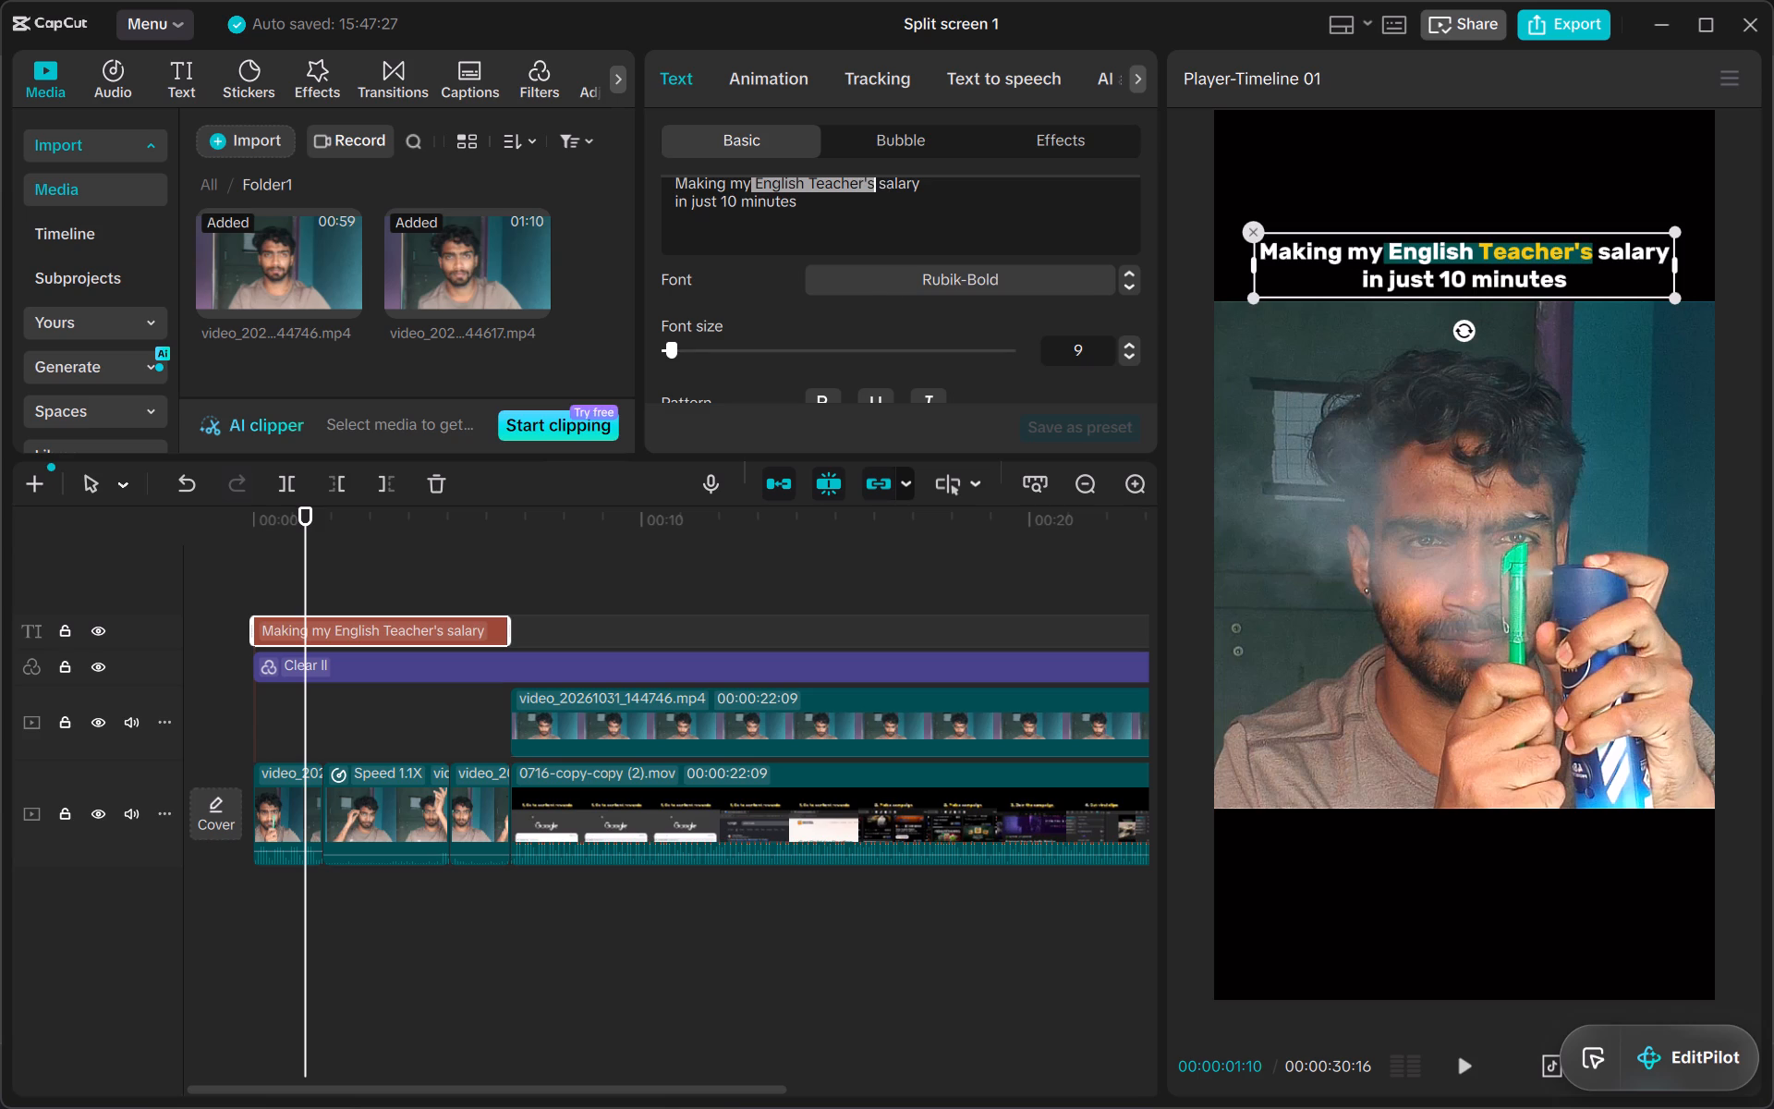
pyautogui.scroll(-1, 873, 310)
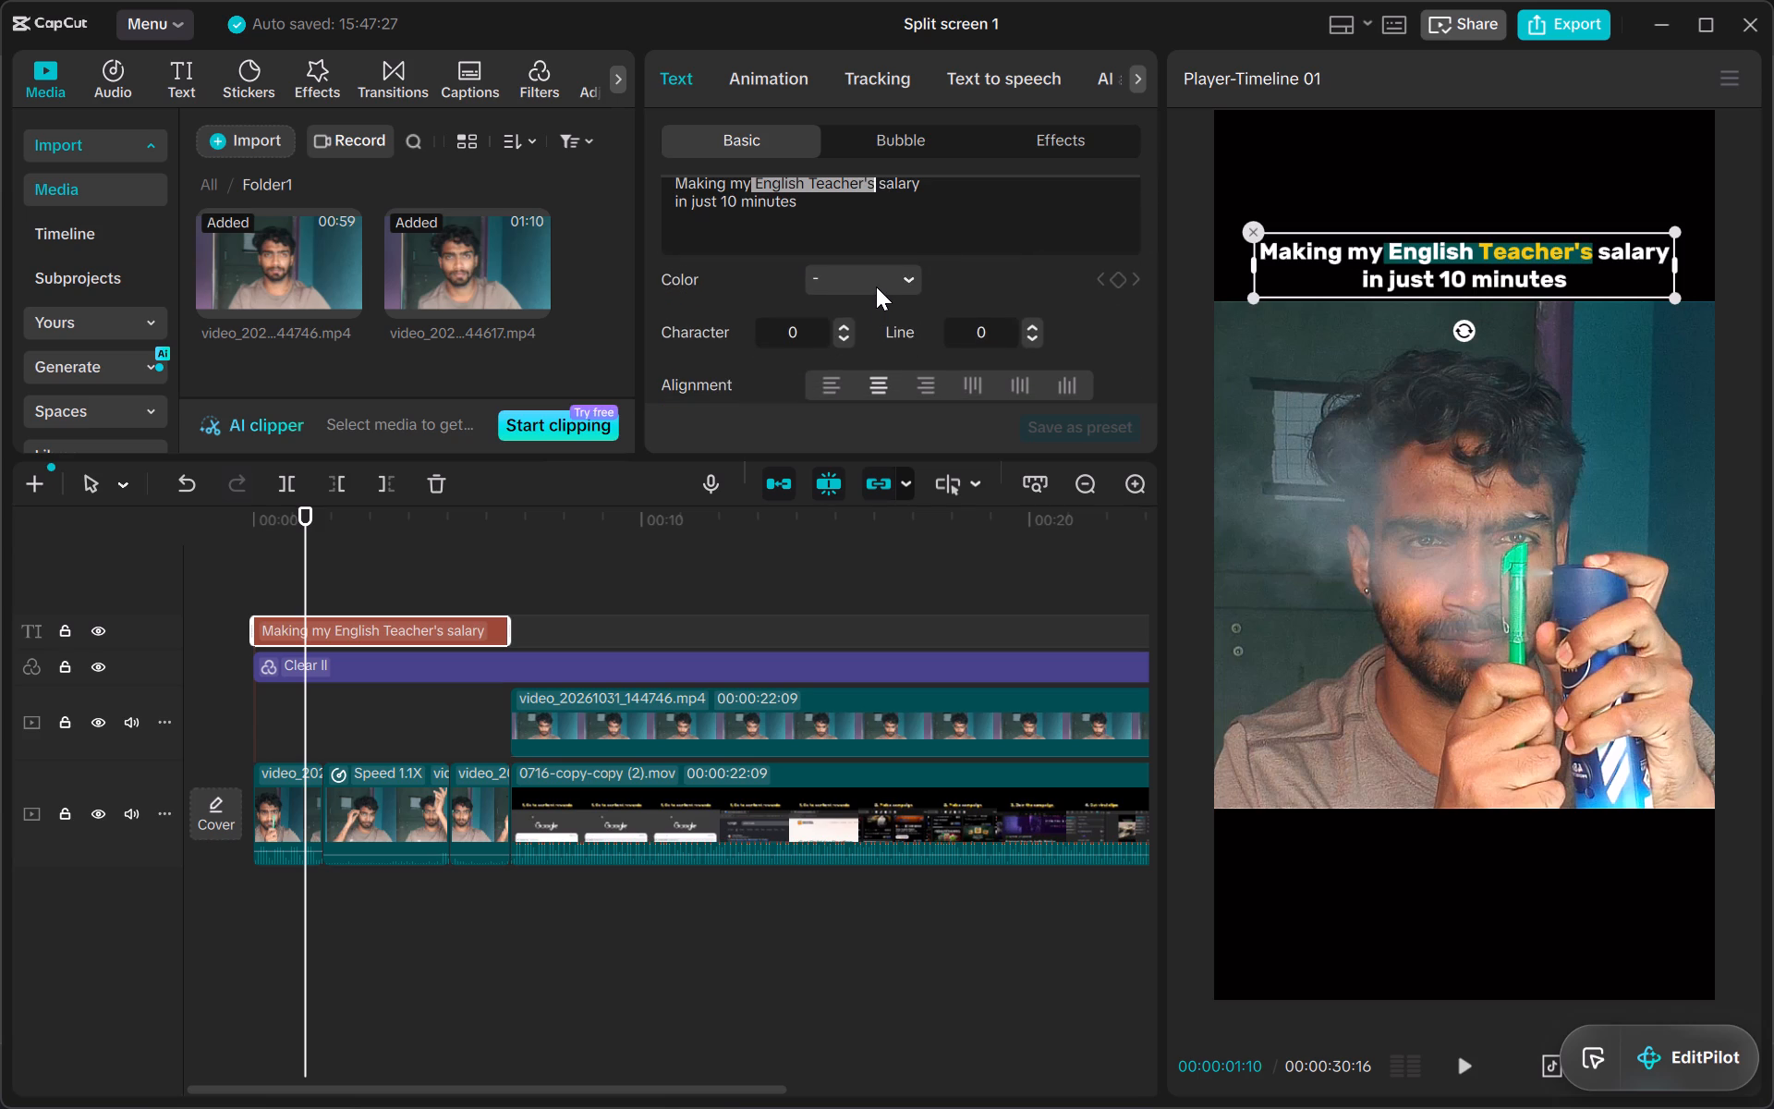
pyautogui.click(876, 286)
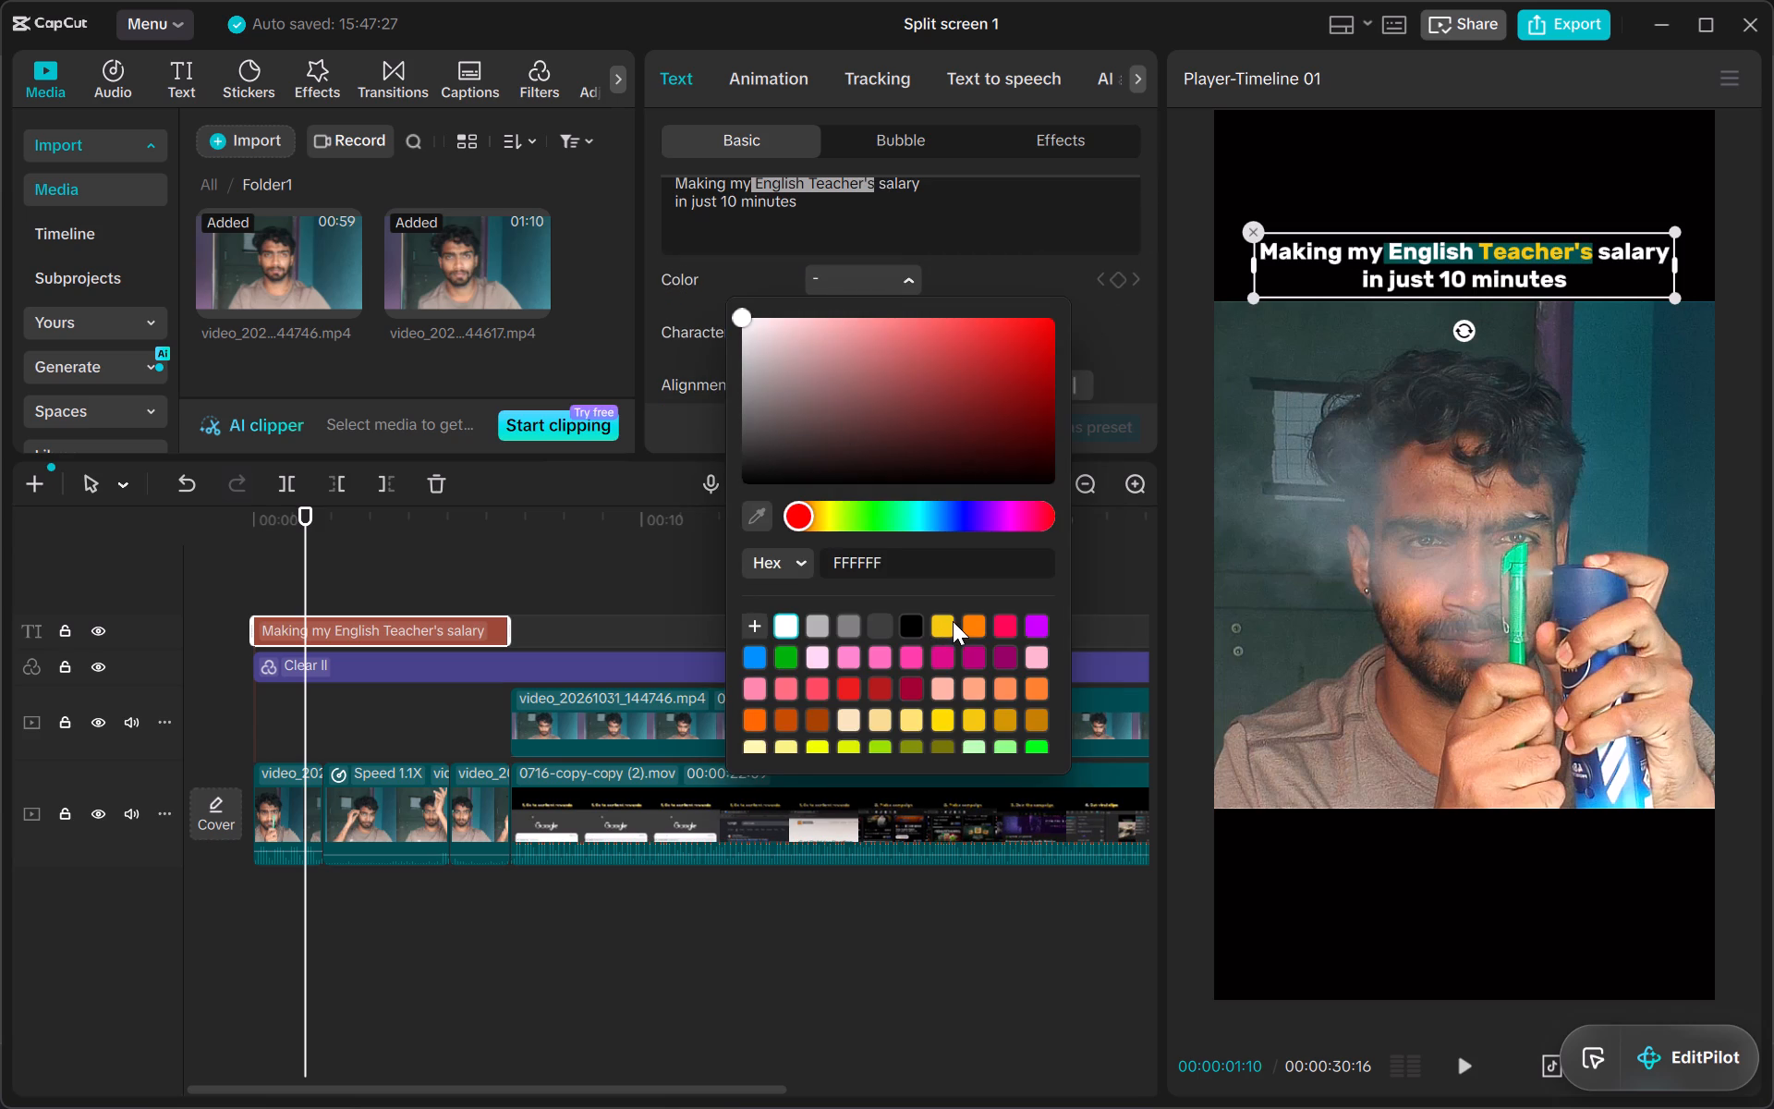
pyautogui.click(953, 621)
pyautogui.click(997, 207)
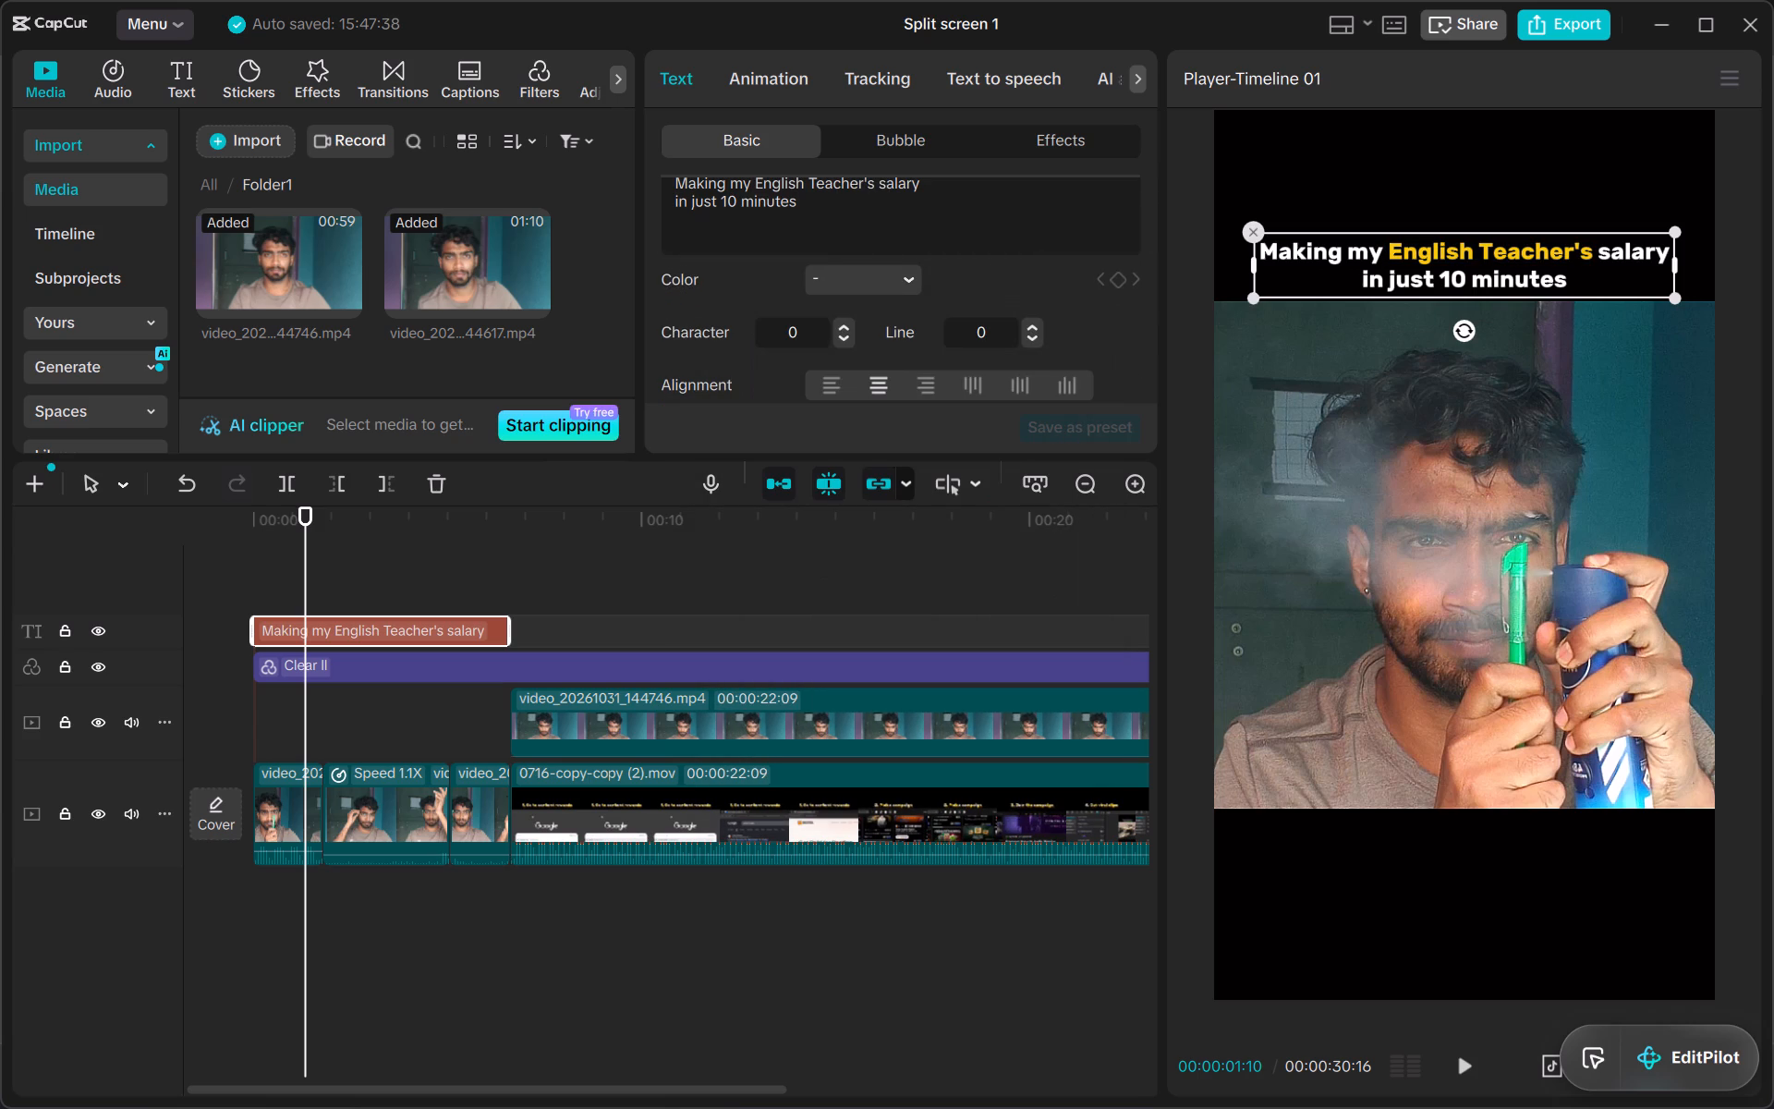
# Play the opening from the start and check the split-screen section at 00:00:08:12.
pyautogui.click(190, 645)
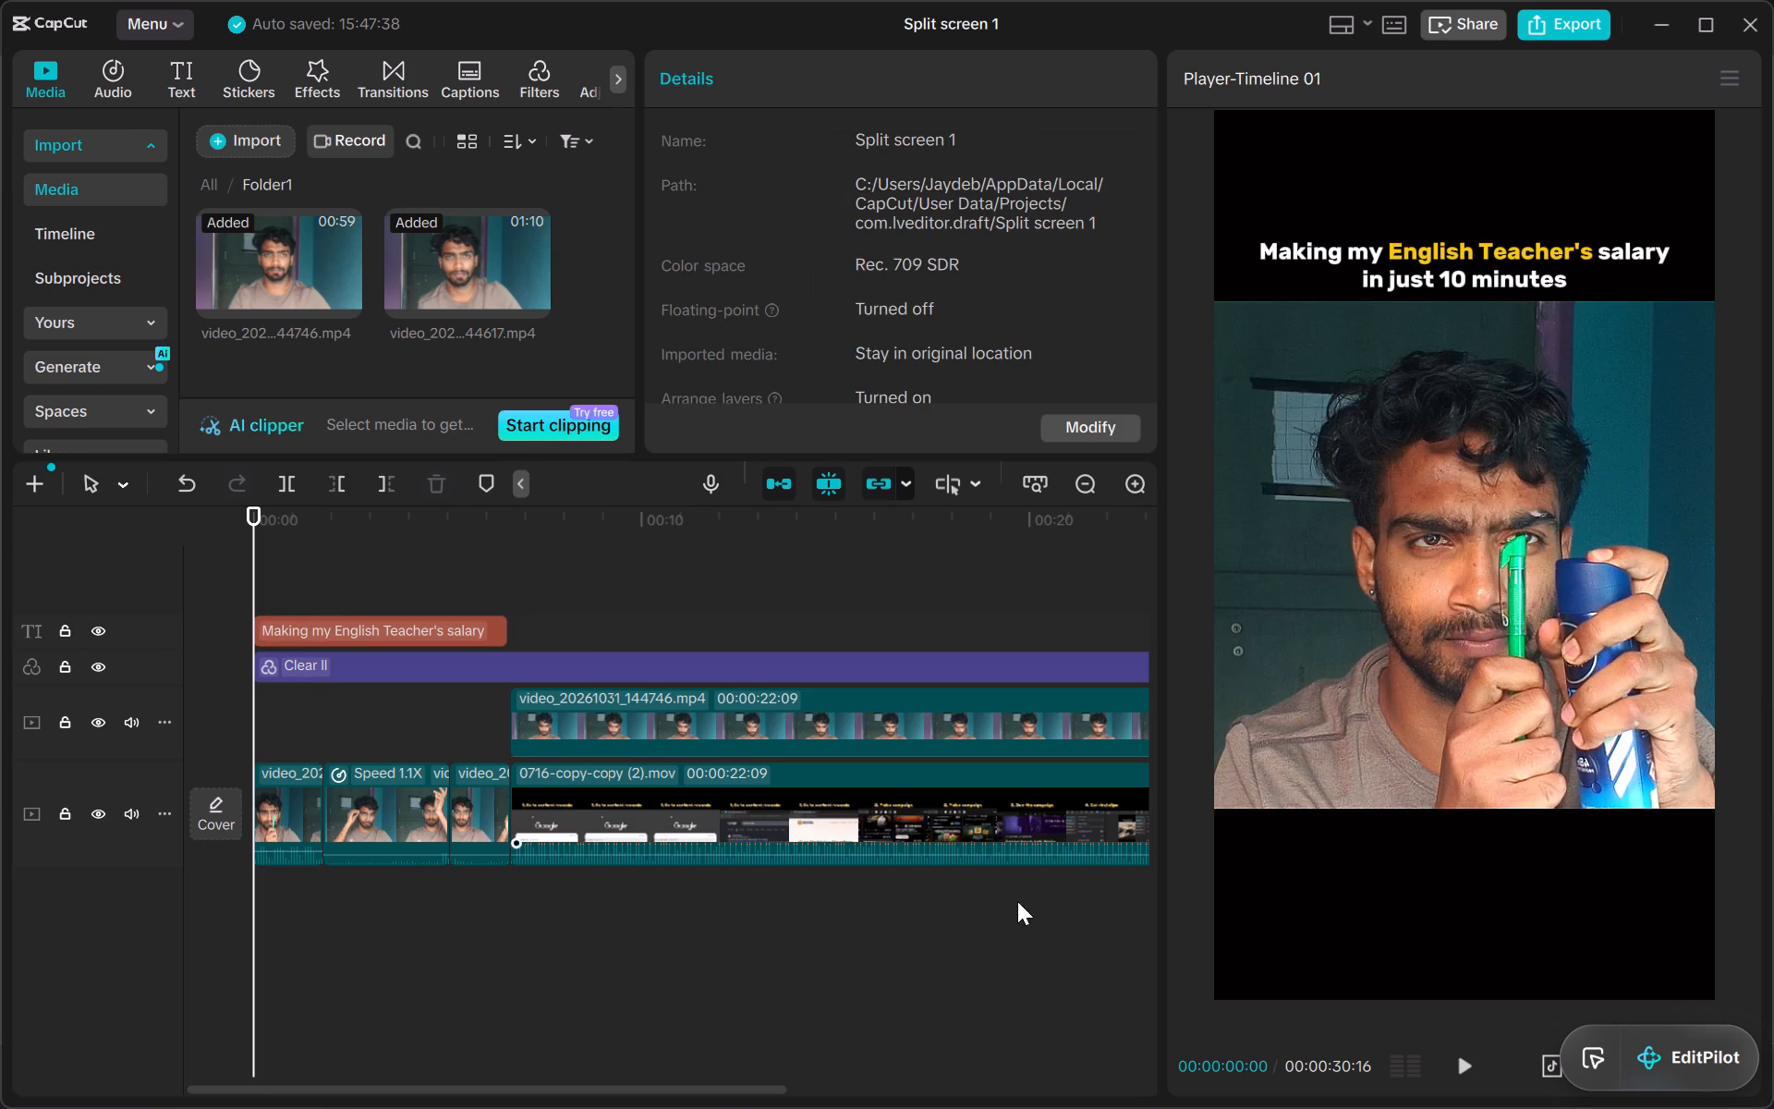
pyautogui.click(1459, 1063)
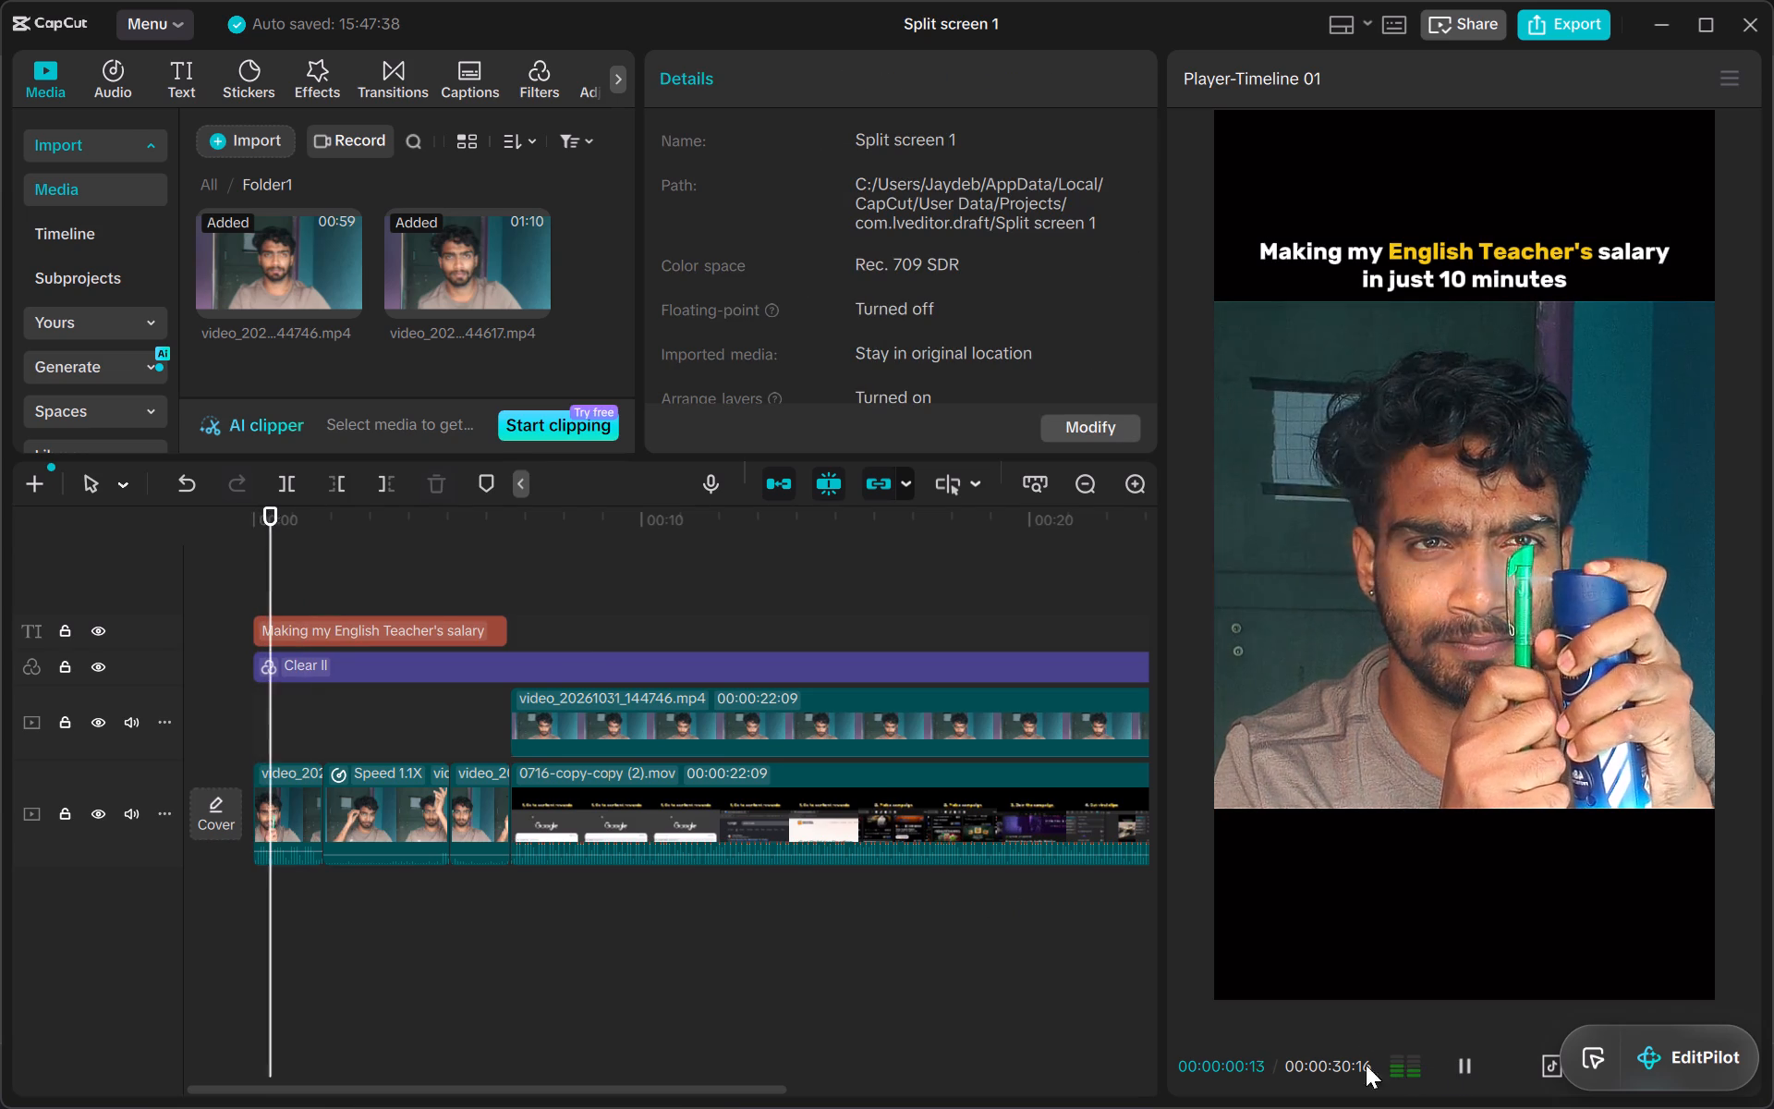
pyautogui.click(579, 530)
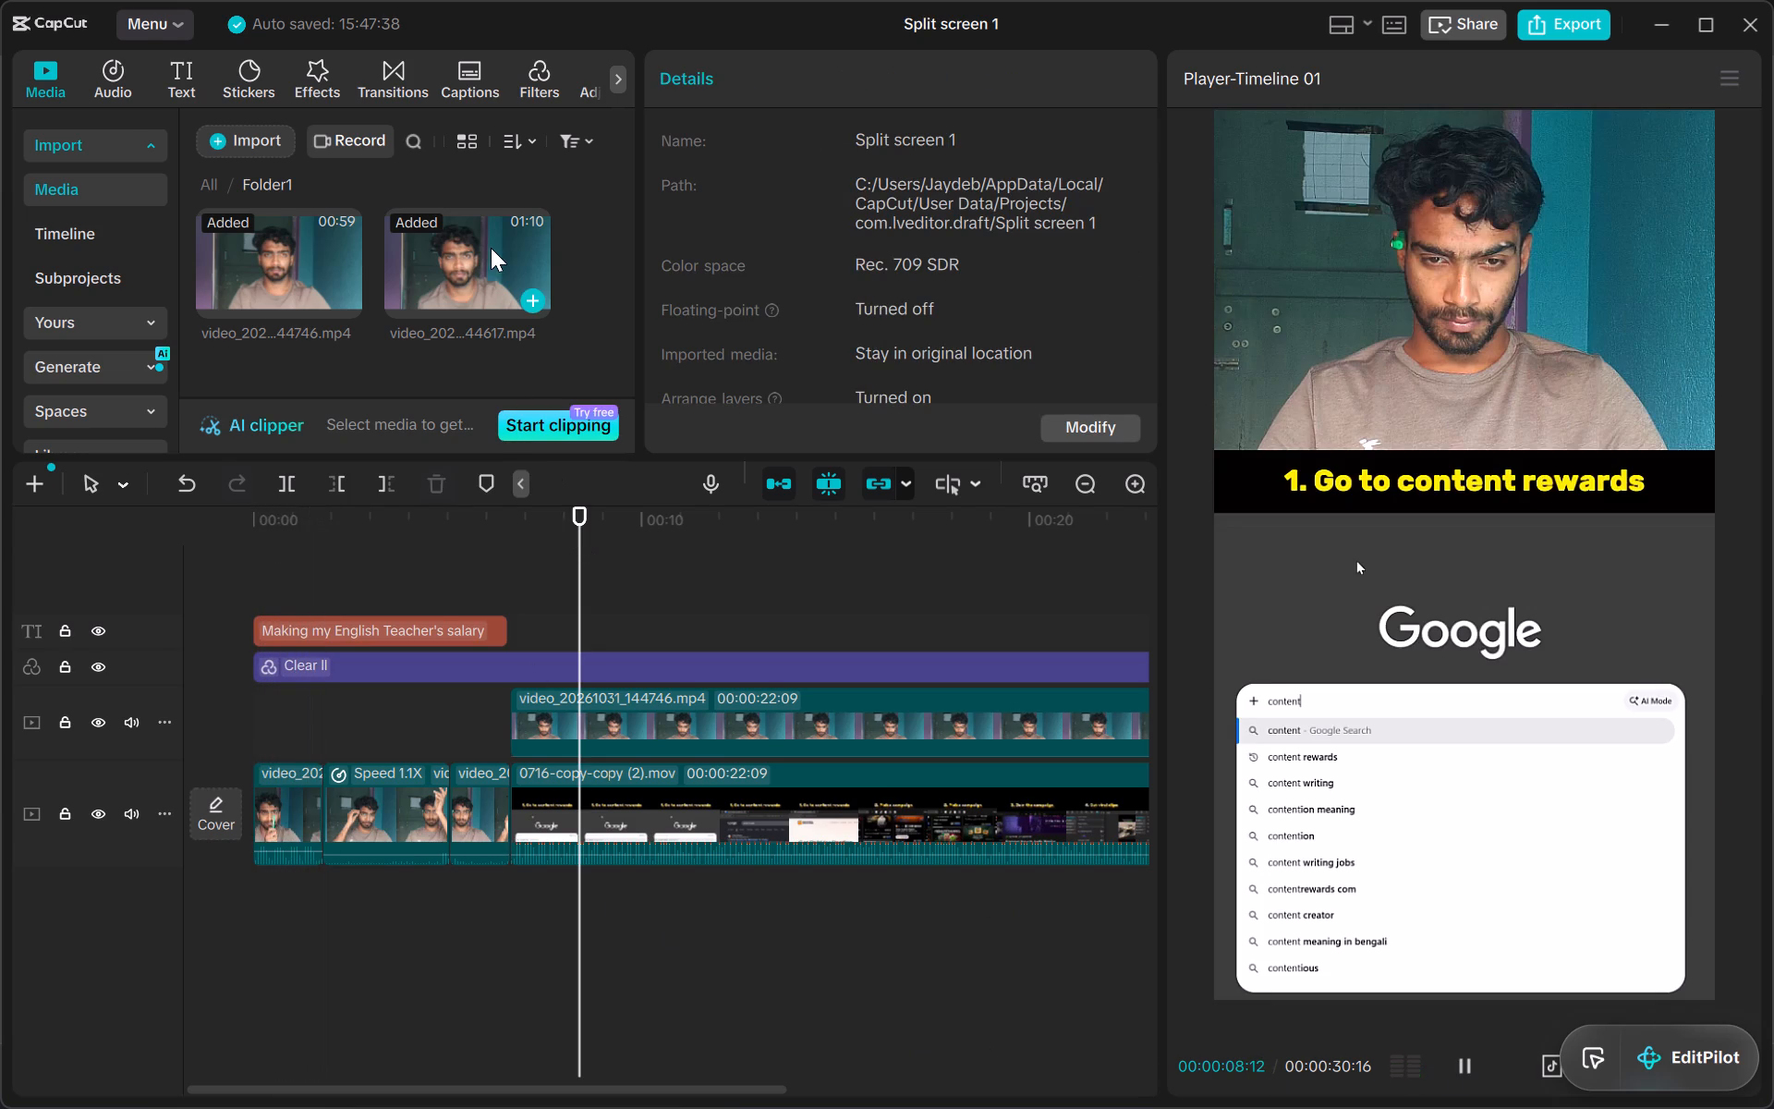
# Replace the upper-track clip with video_20261031_144617.mp4, using the footage that starts where the man looks down, and keep the original video effect.
pyautogui.moveTo(490, 243); pyautogui.dragTo(663, 731)
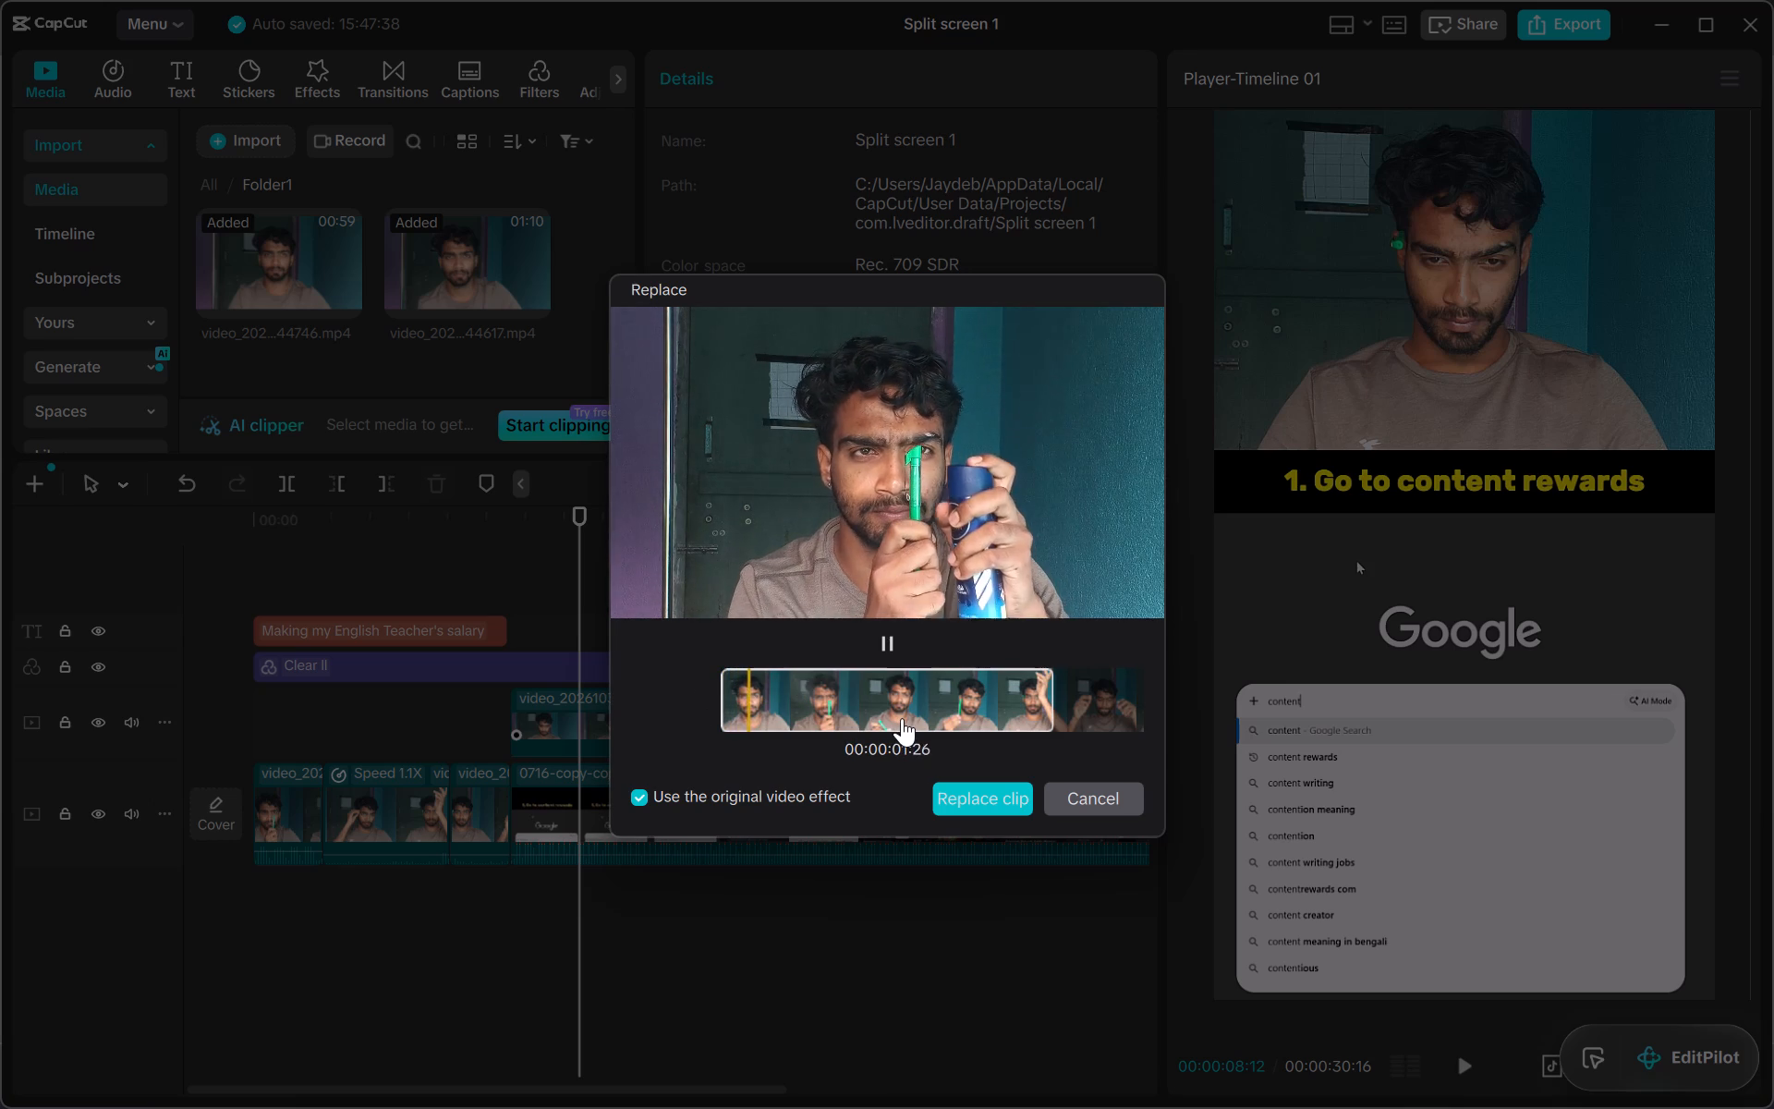
pyautogui.hscroll(-1, 902, 718)
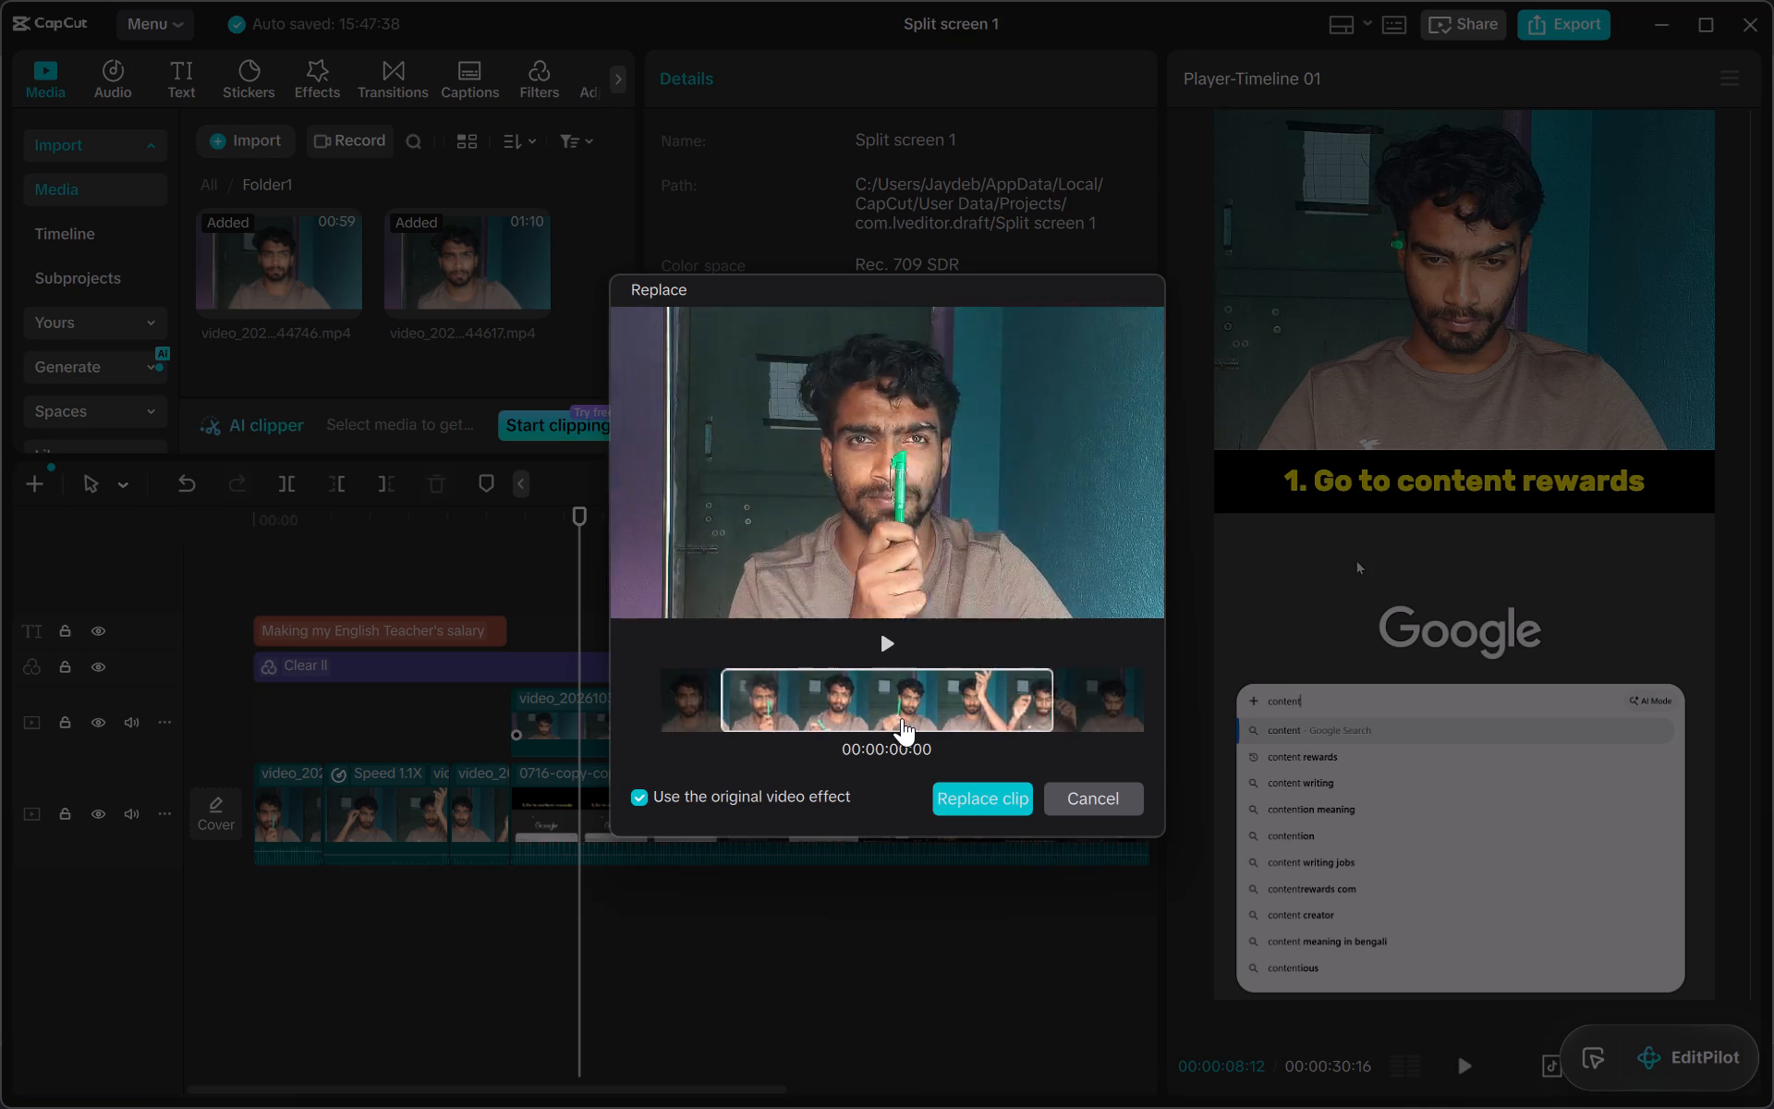
pyautogui.hscroll(-2, 902, 718)
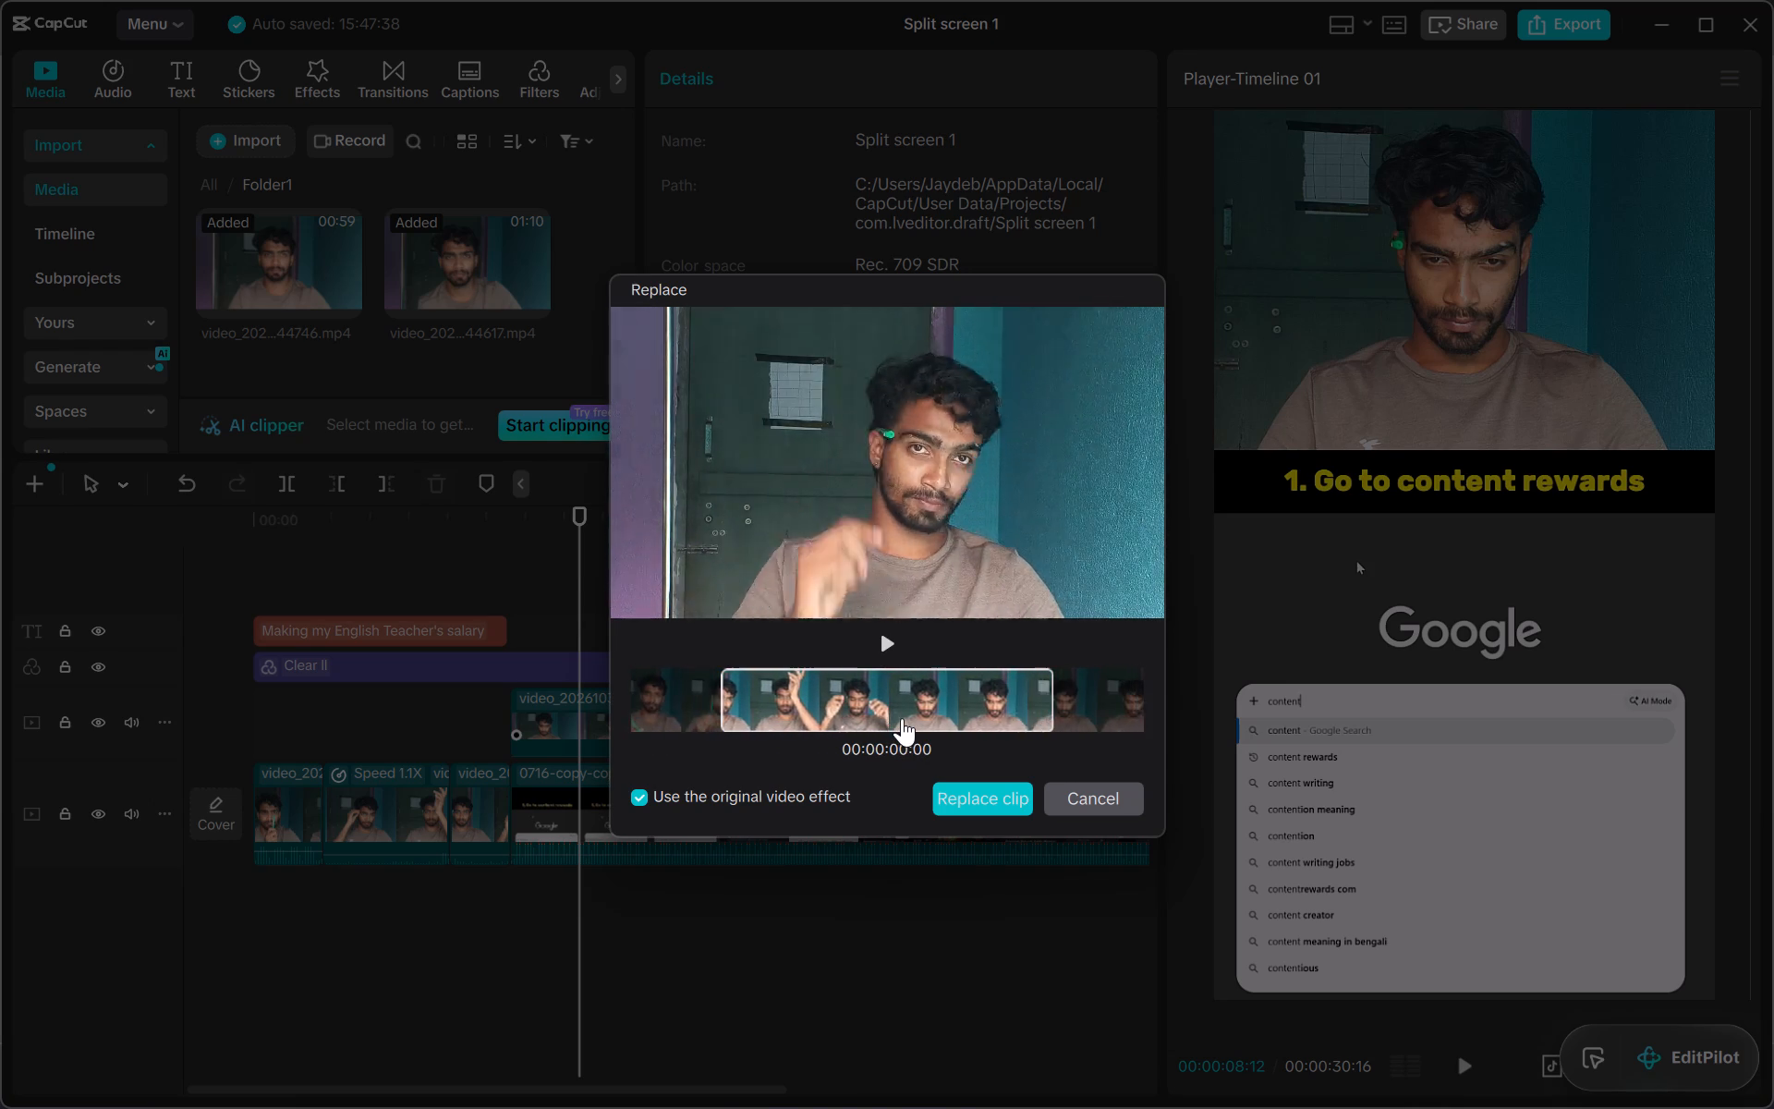
pyautogui.hscroll(-1, 902, 718)
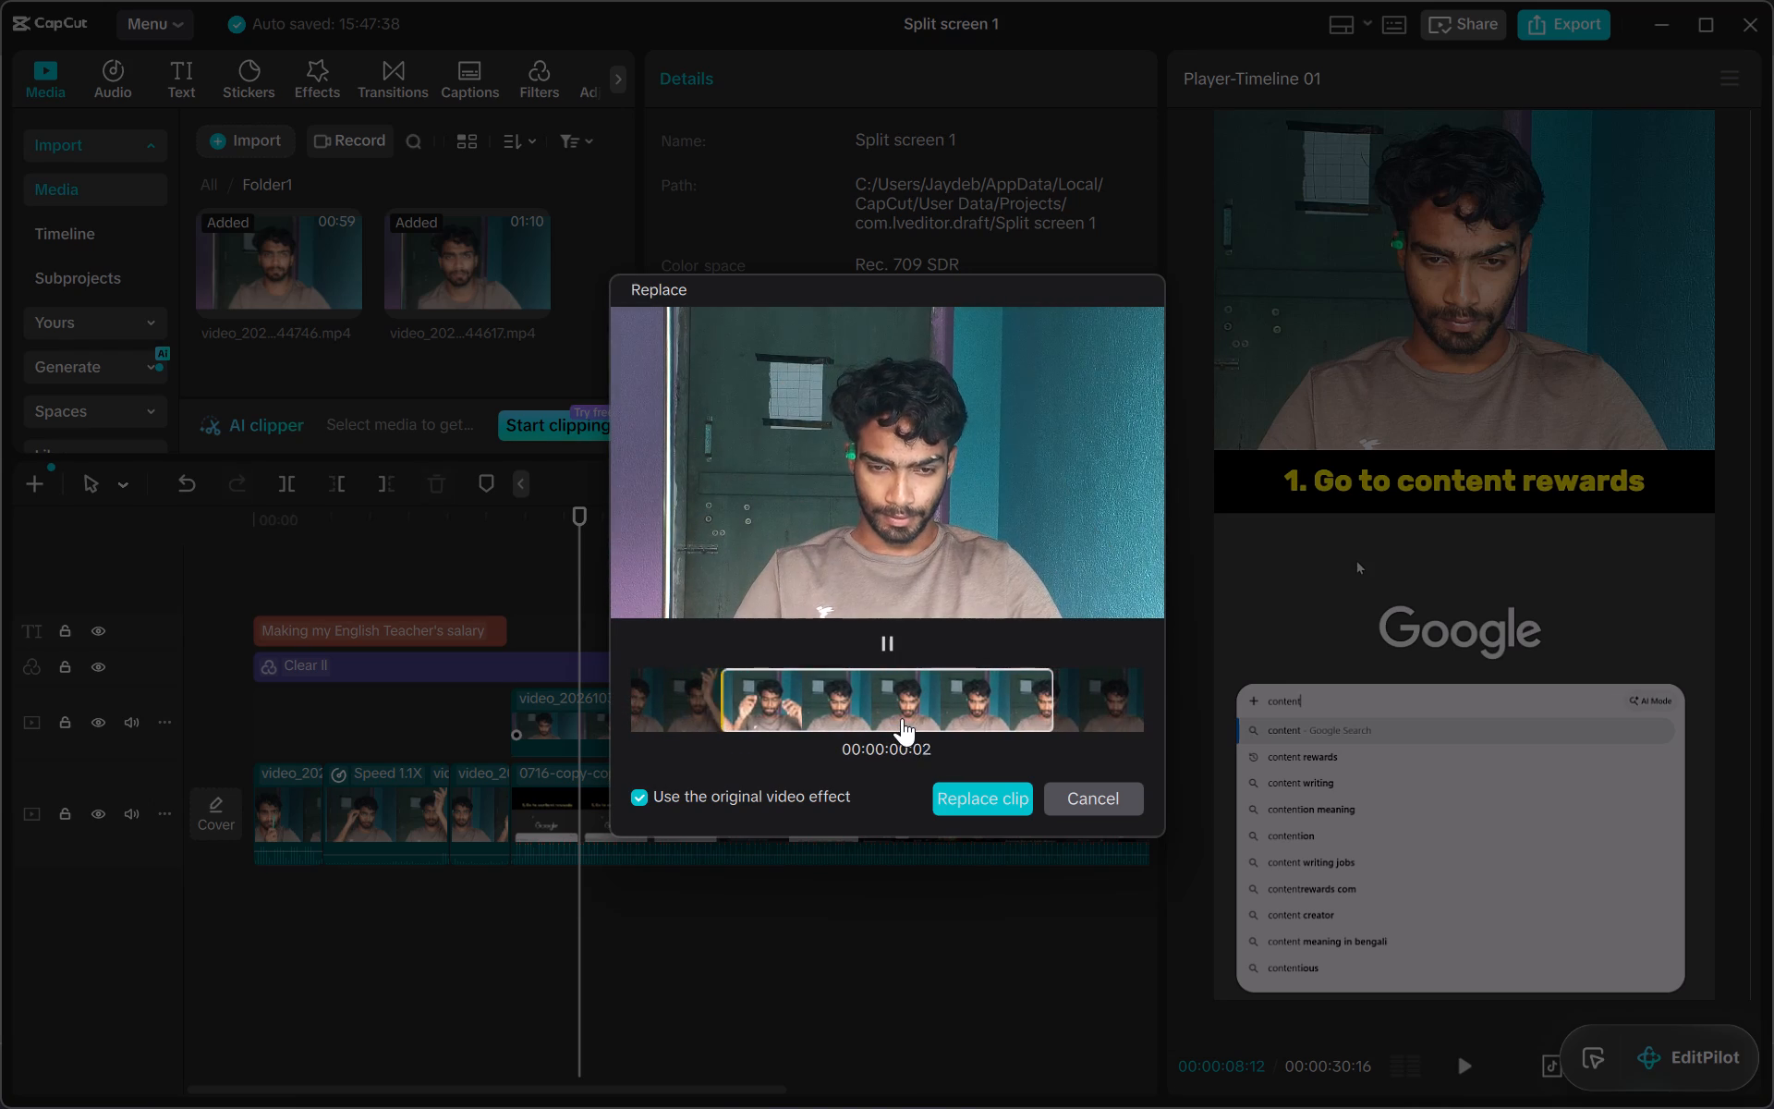
pyautogui.click(978, 804)
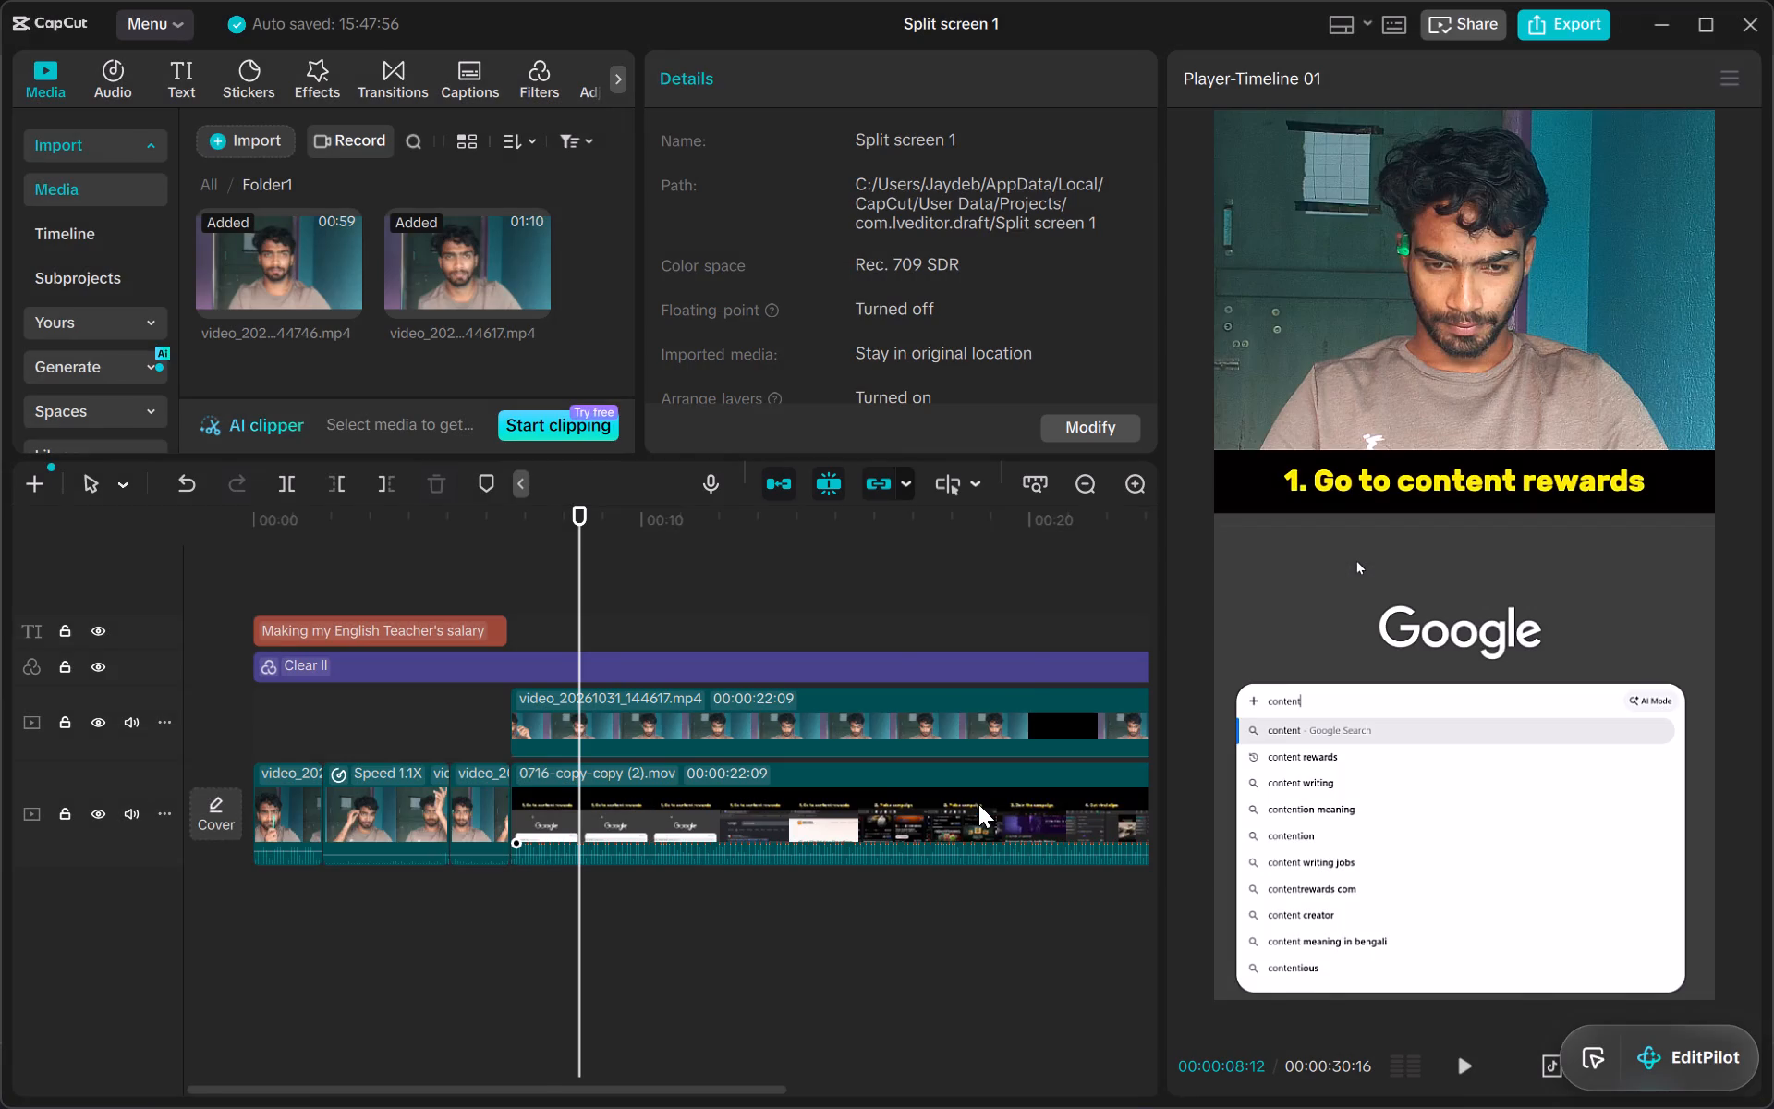
# Replace the closing clip with video_20261031_144617.mp4, using the footage where the man gives a thumbs-up with the pen, and keep the original video effect.
pyautogui.hscroll(-4, 978, 804)
pyautogui.moveTo(455, 234); pyautogui.dragTo(850, 776)
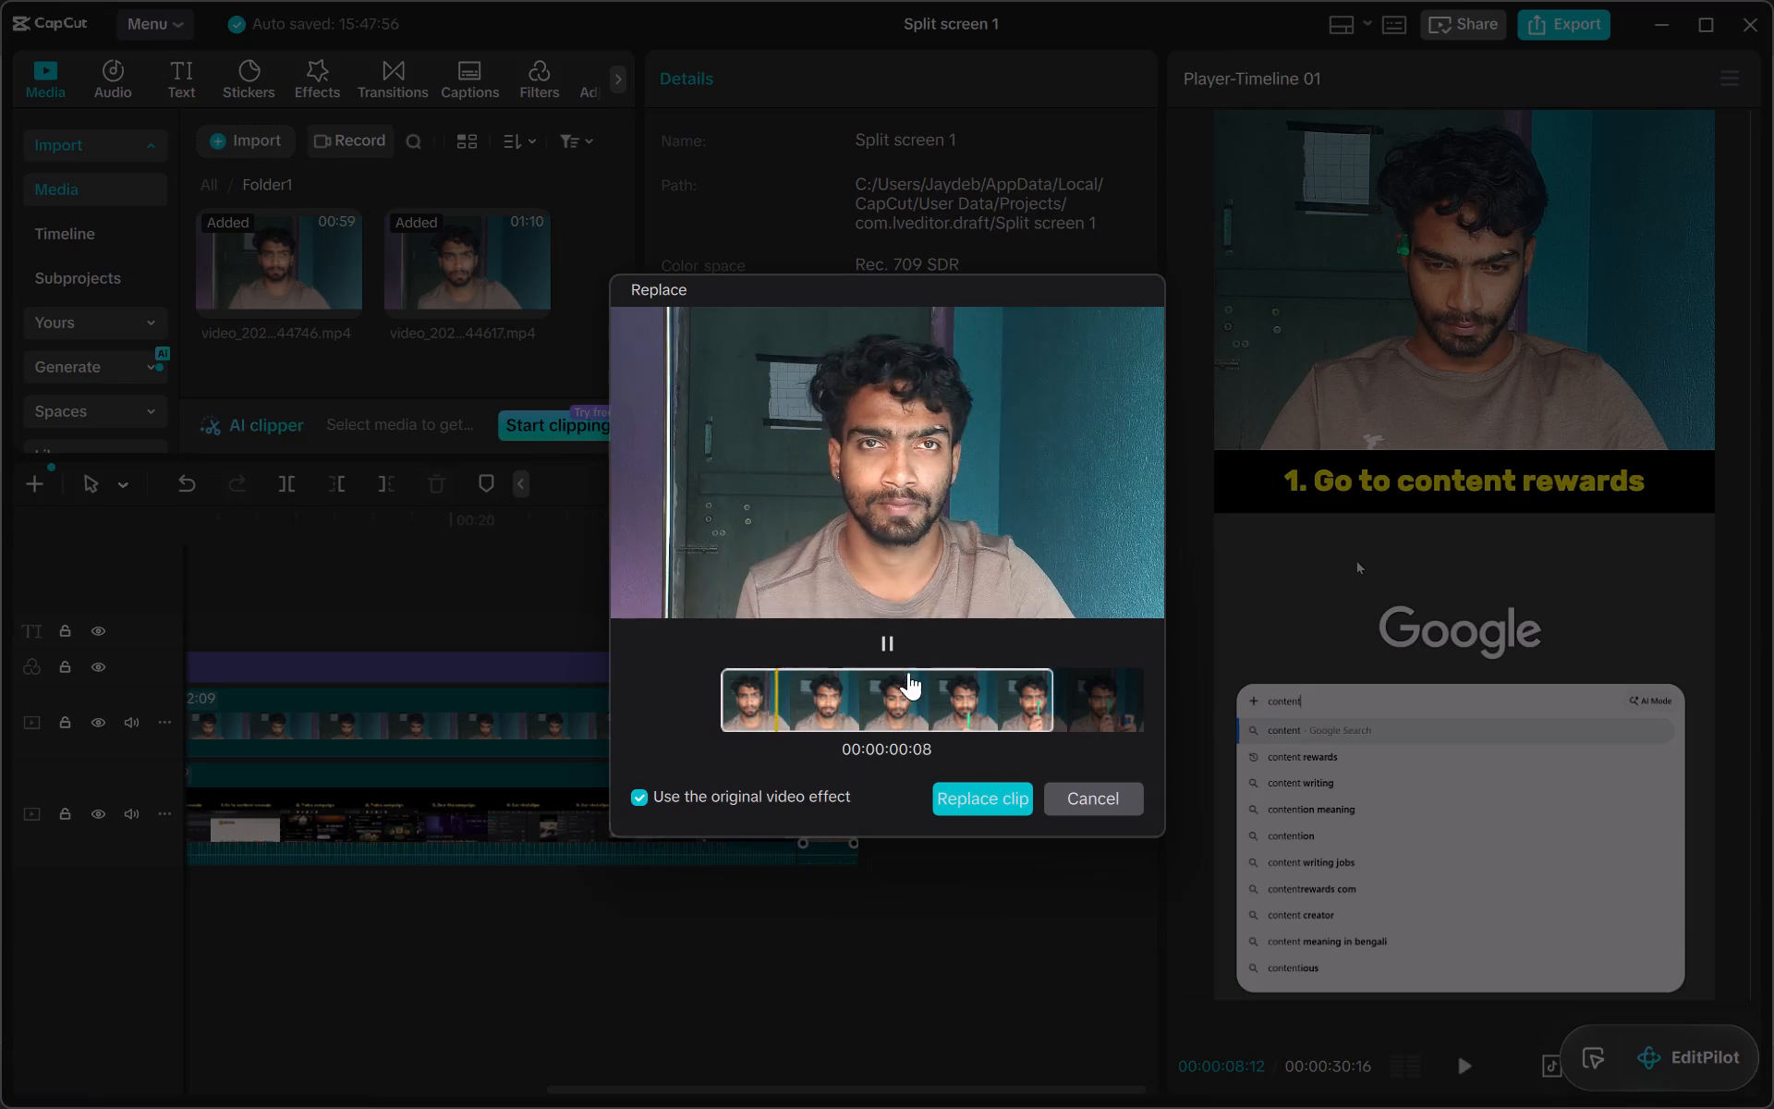
pyautogui.hscroll(-13, 956, 705)
pyautogui.hscroll(-11, 956, 705)
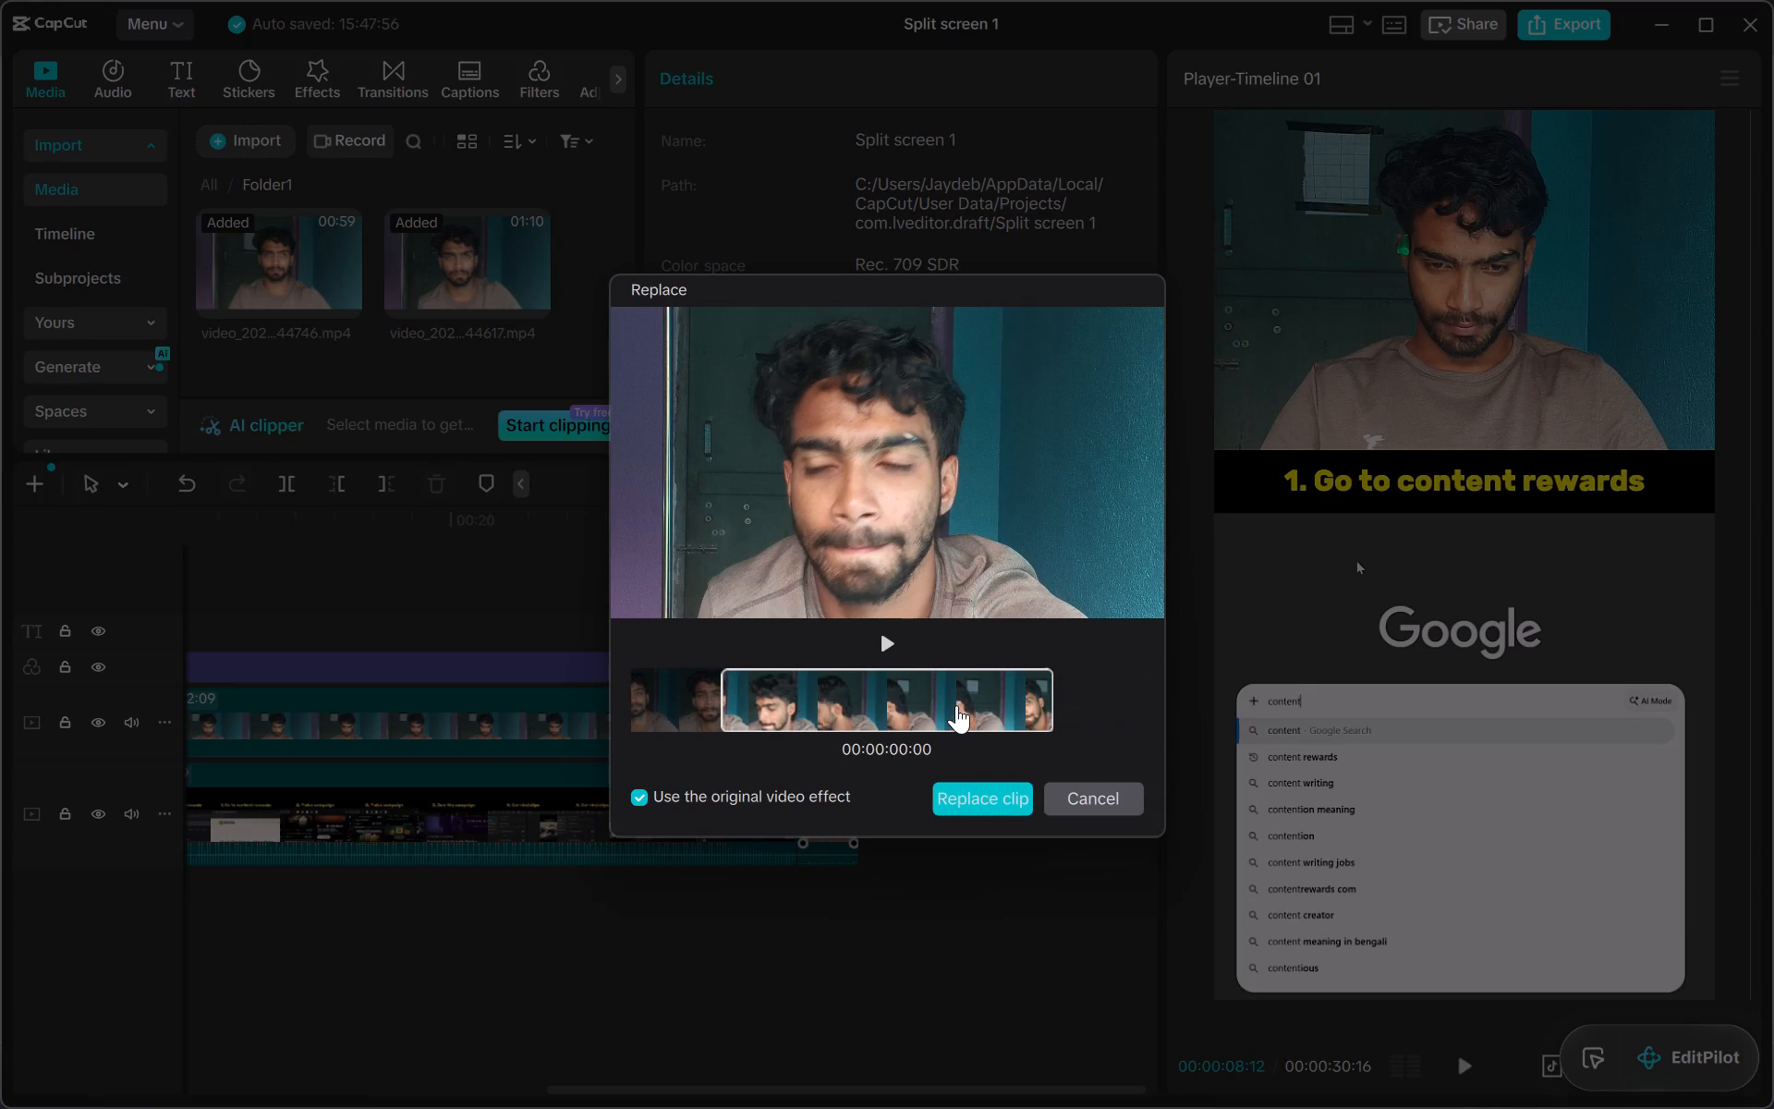
pyautogui.hscroll(1, 956, 705)
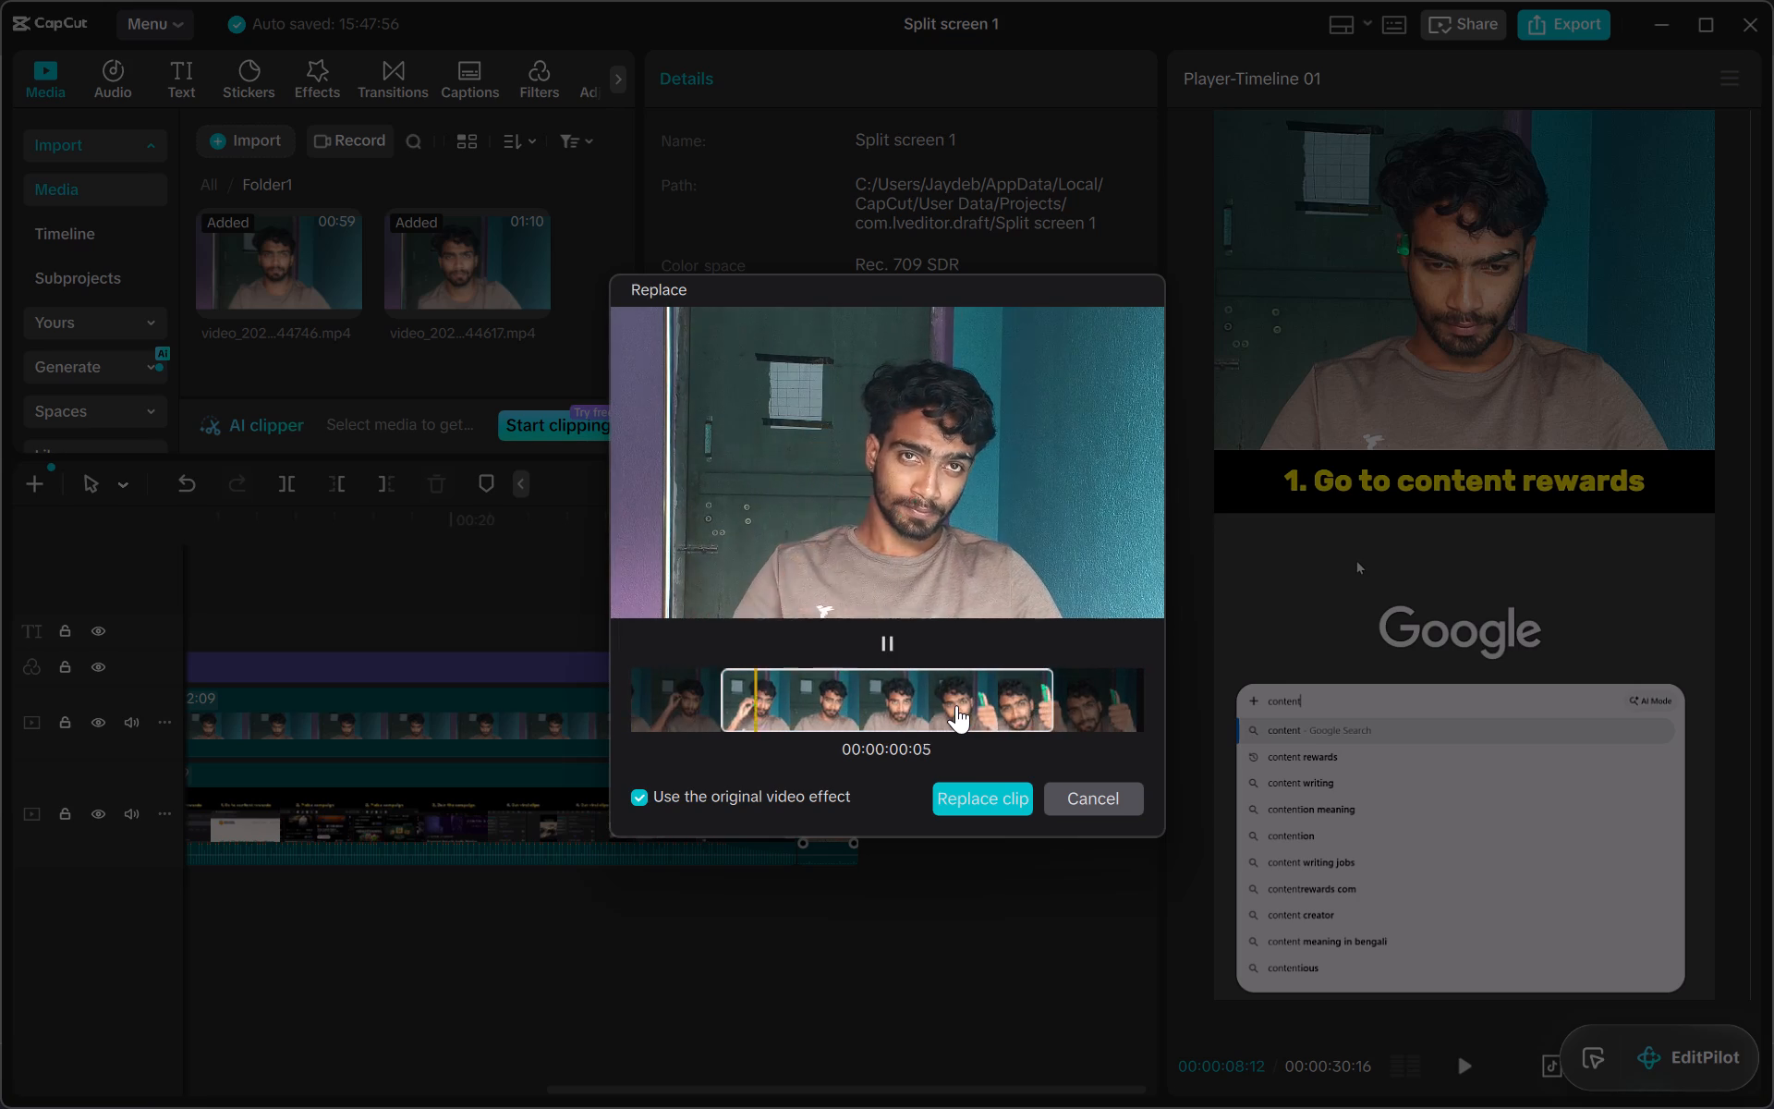
pyautogui.hscroll(2, 956, 705)
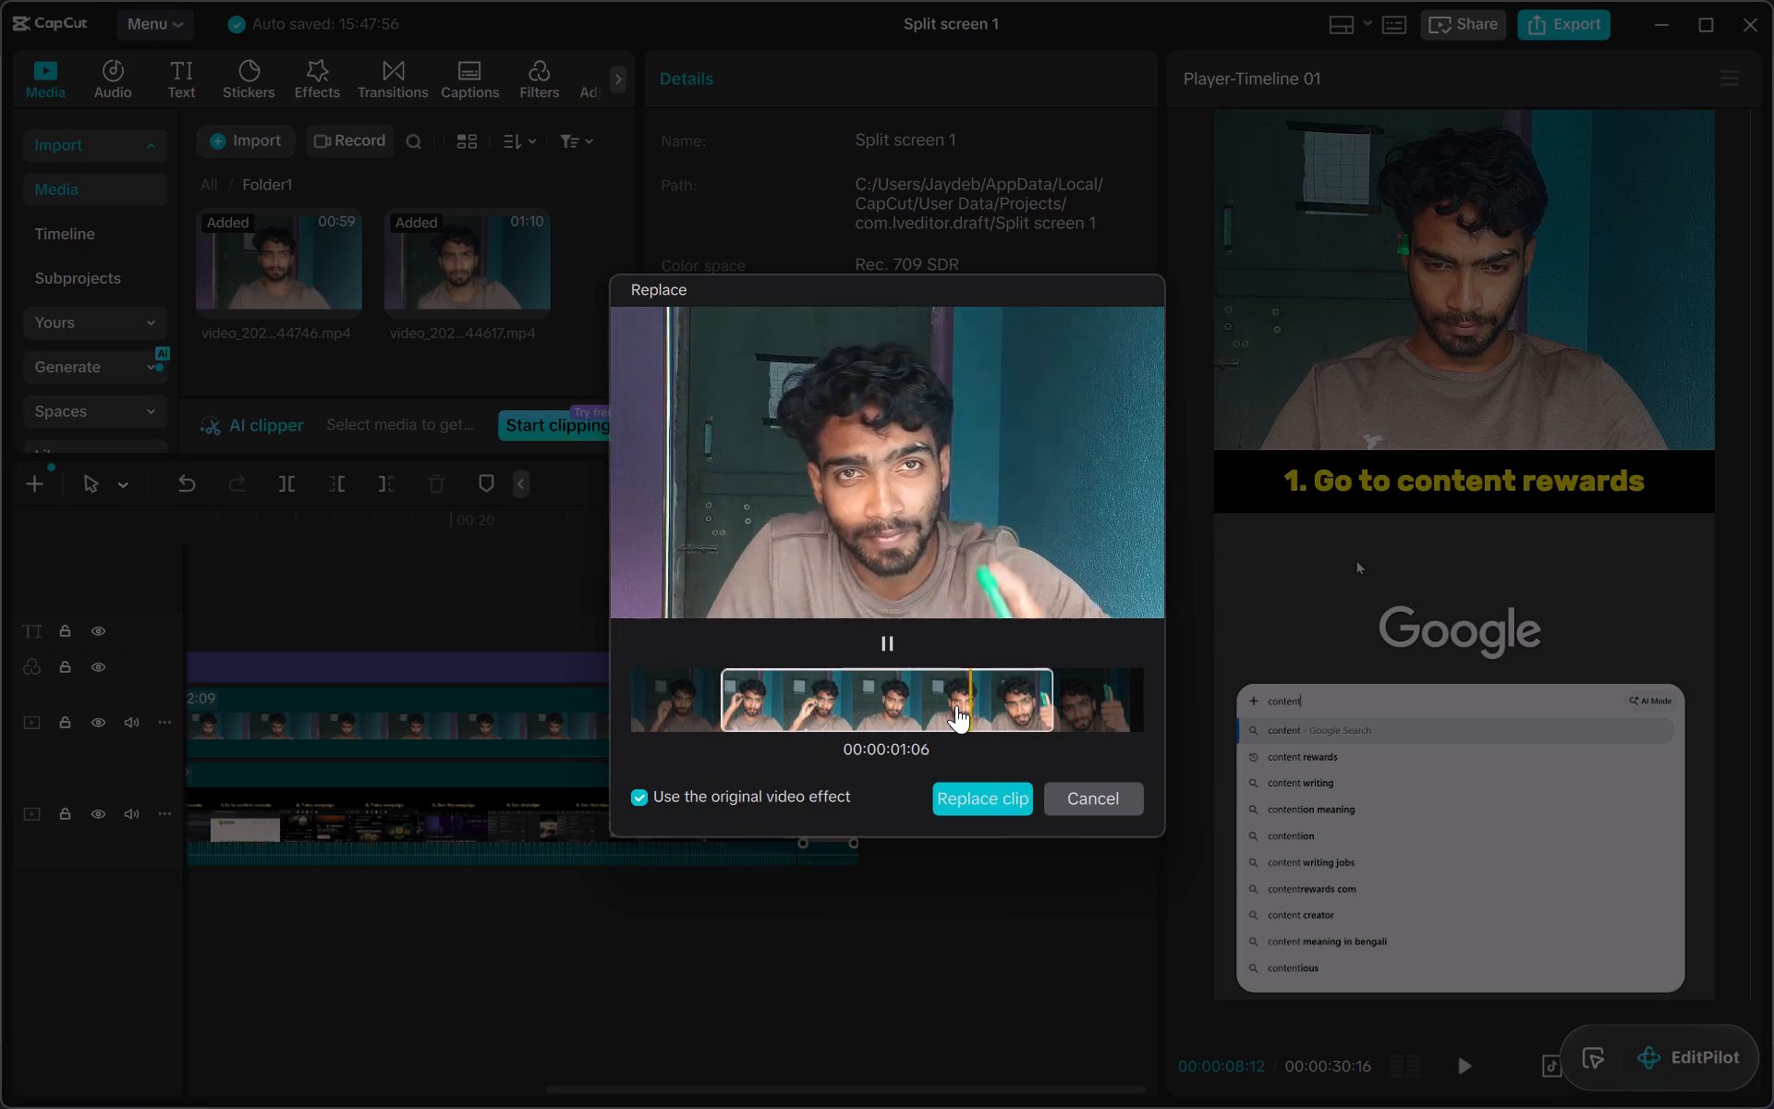
pyautogui.click(956, 705)
pyautogui.hscroll(-1, 956, 705)
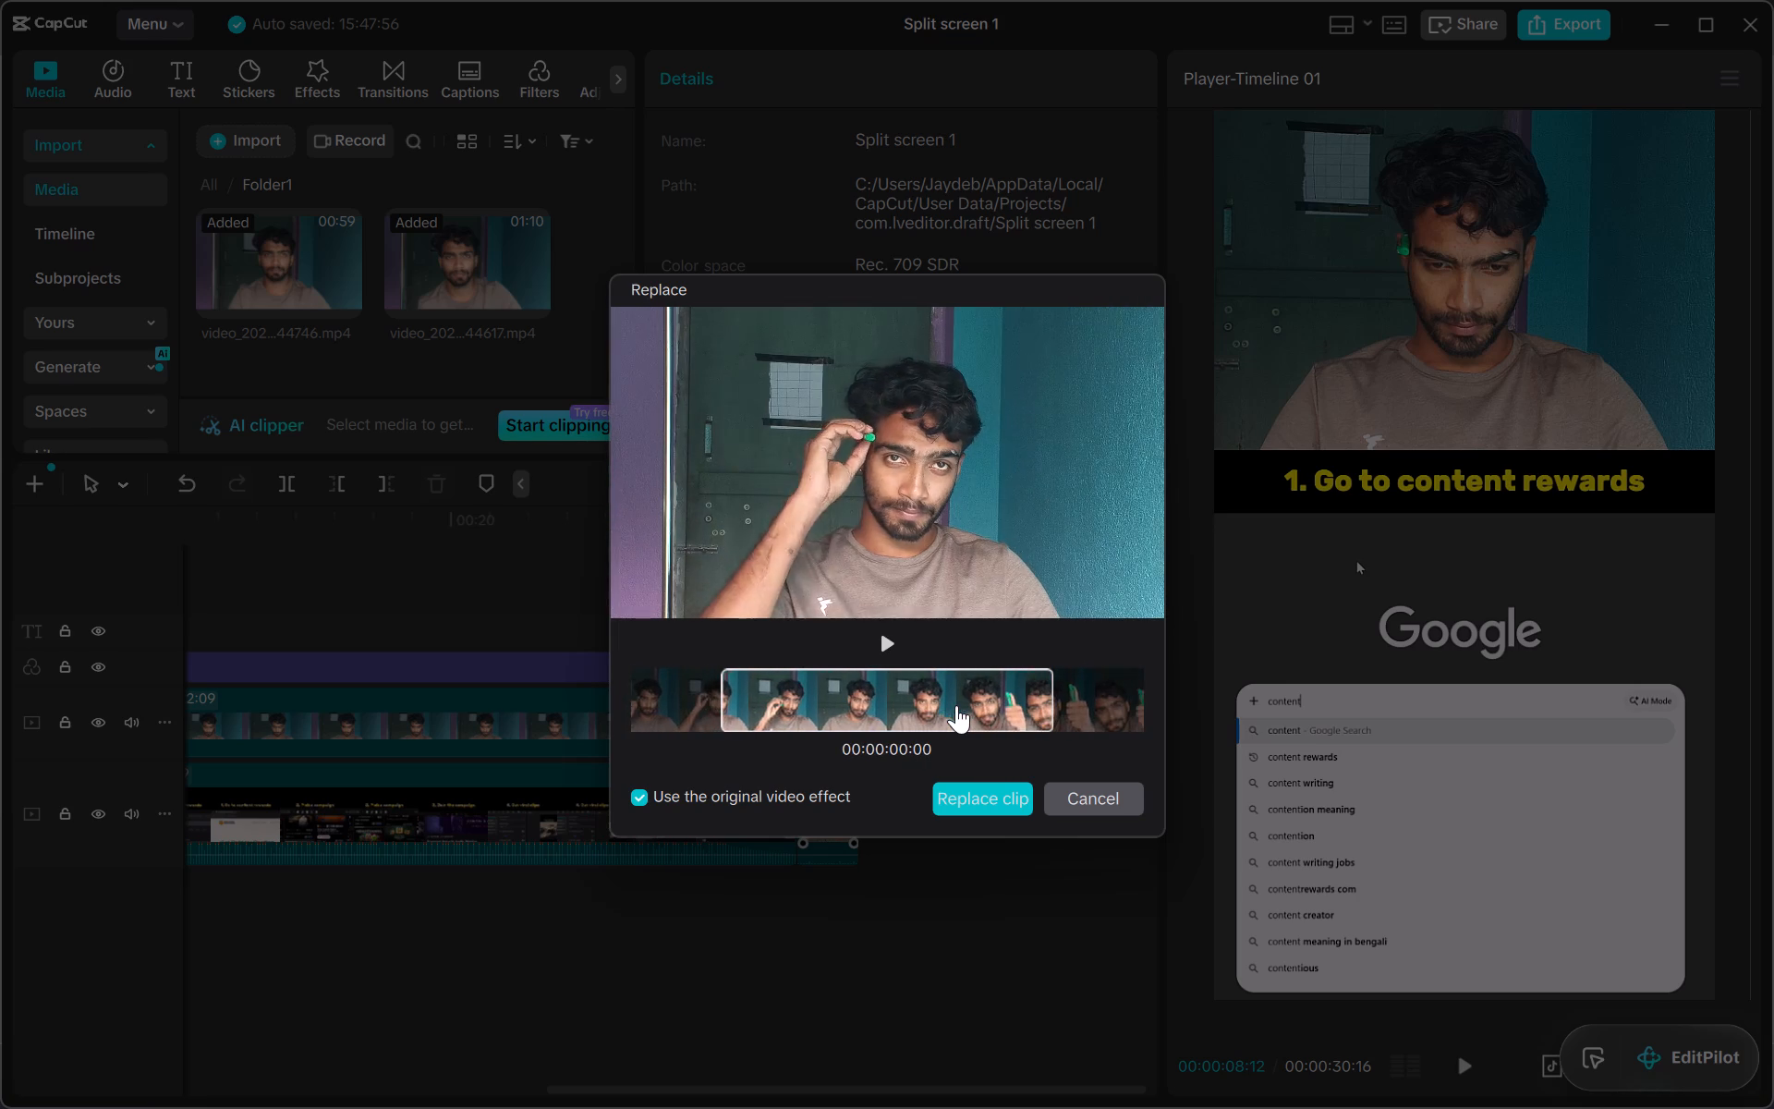
pyautogui.hscroll(-2, 956, 705)
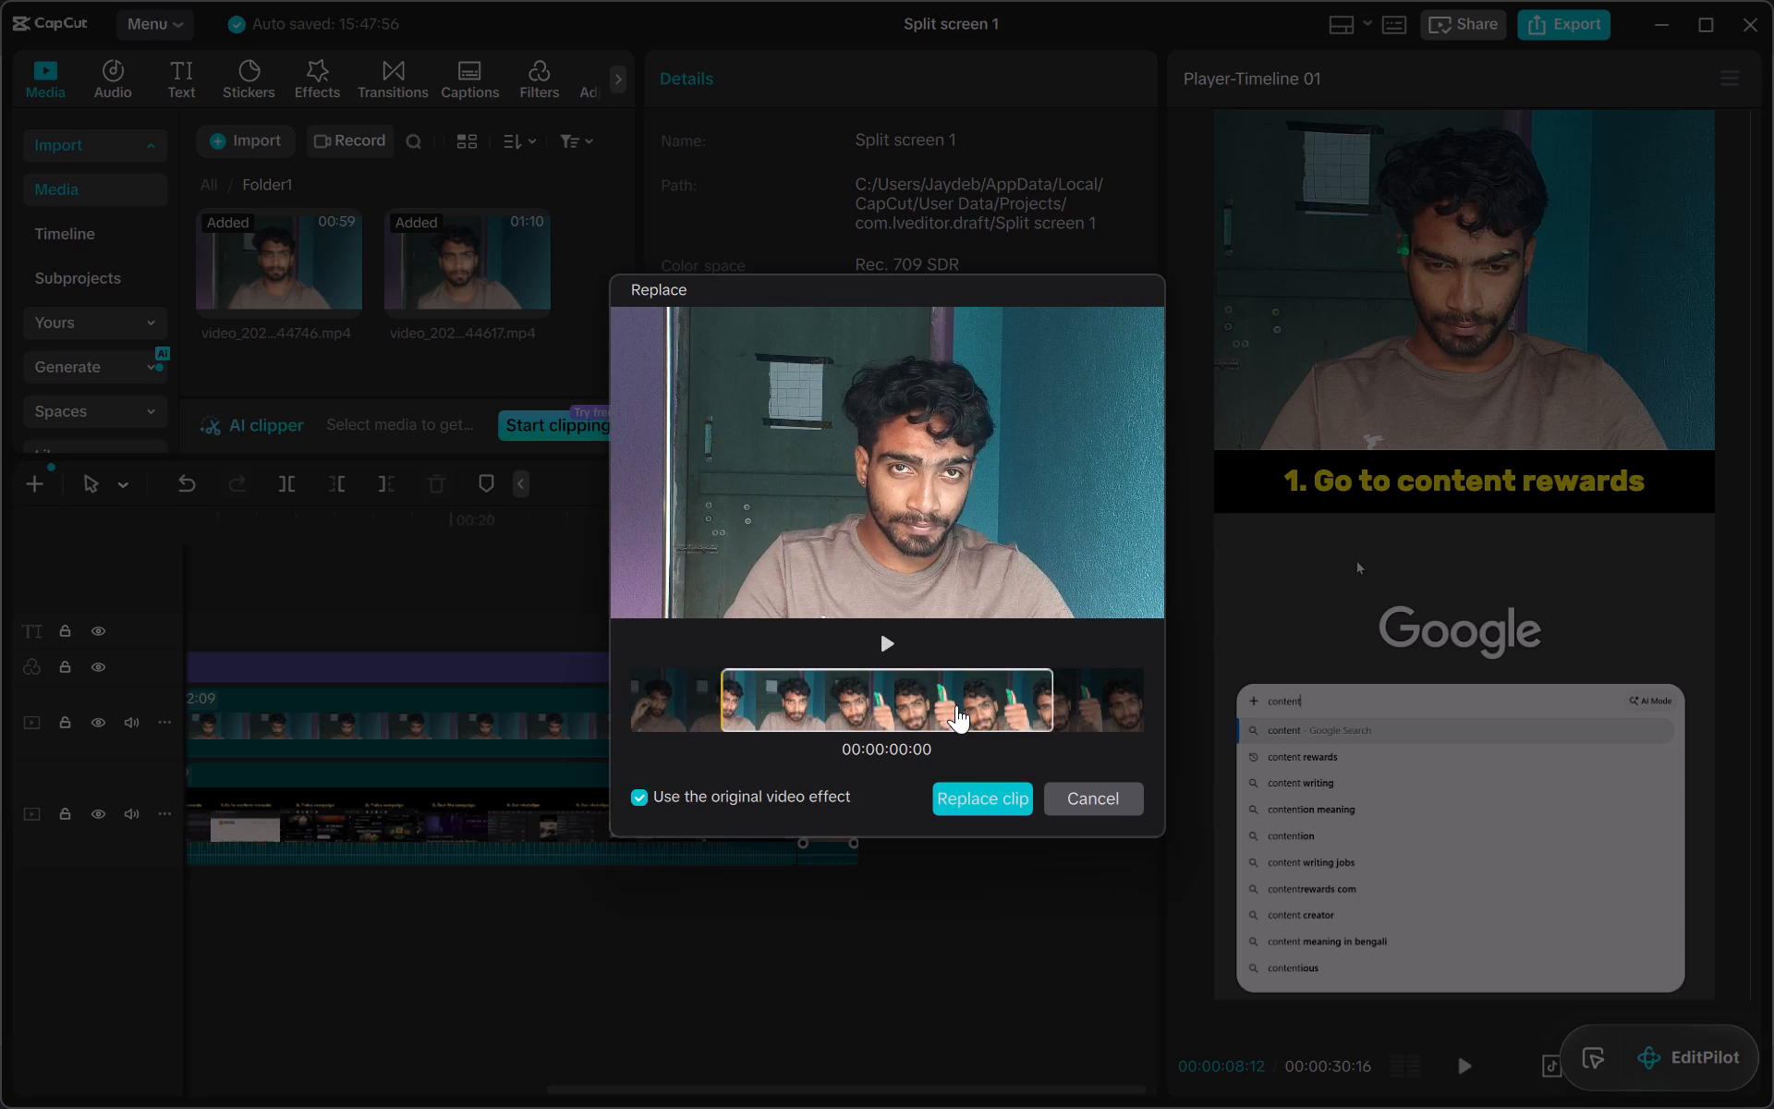
pyautogui.click(869, 628)
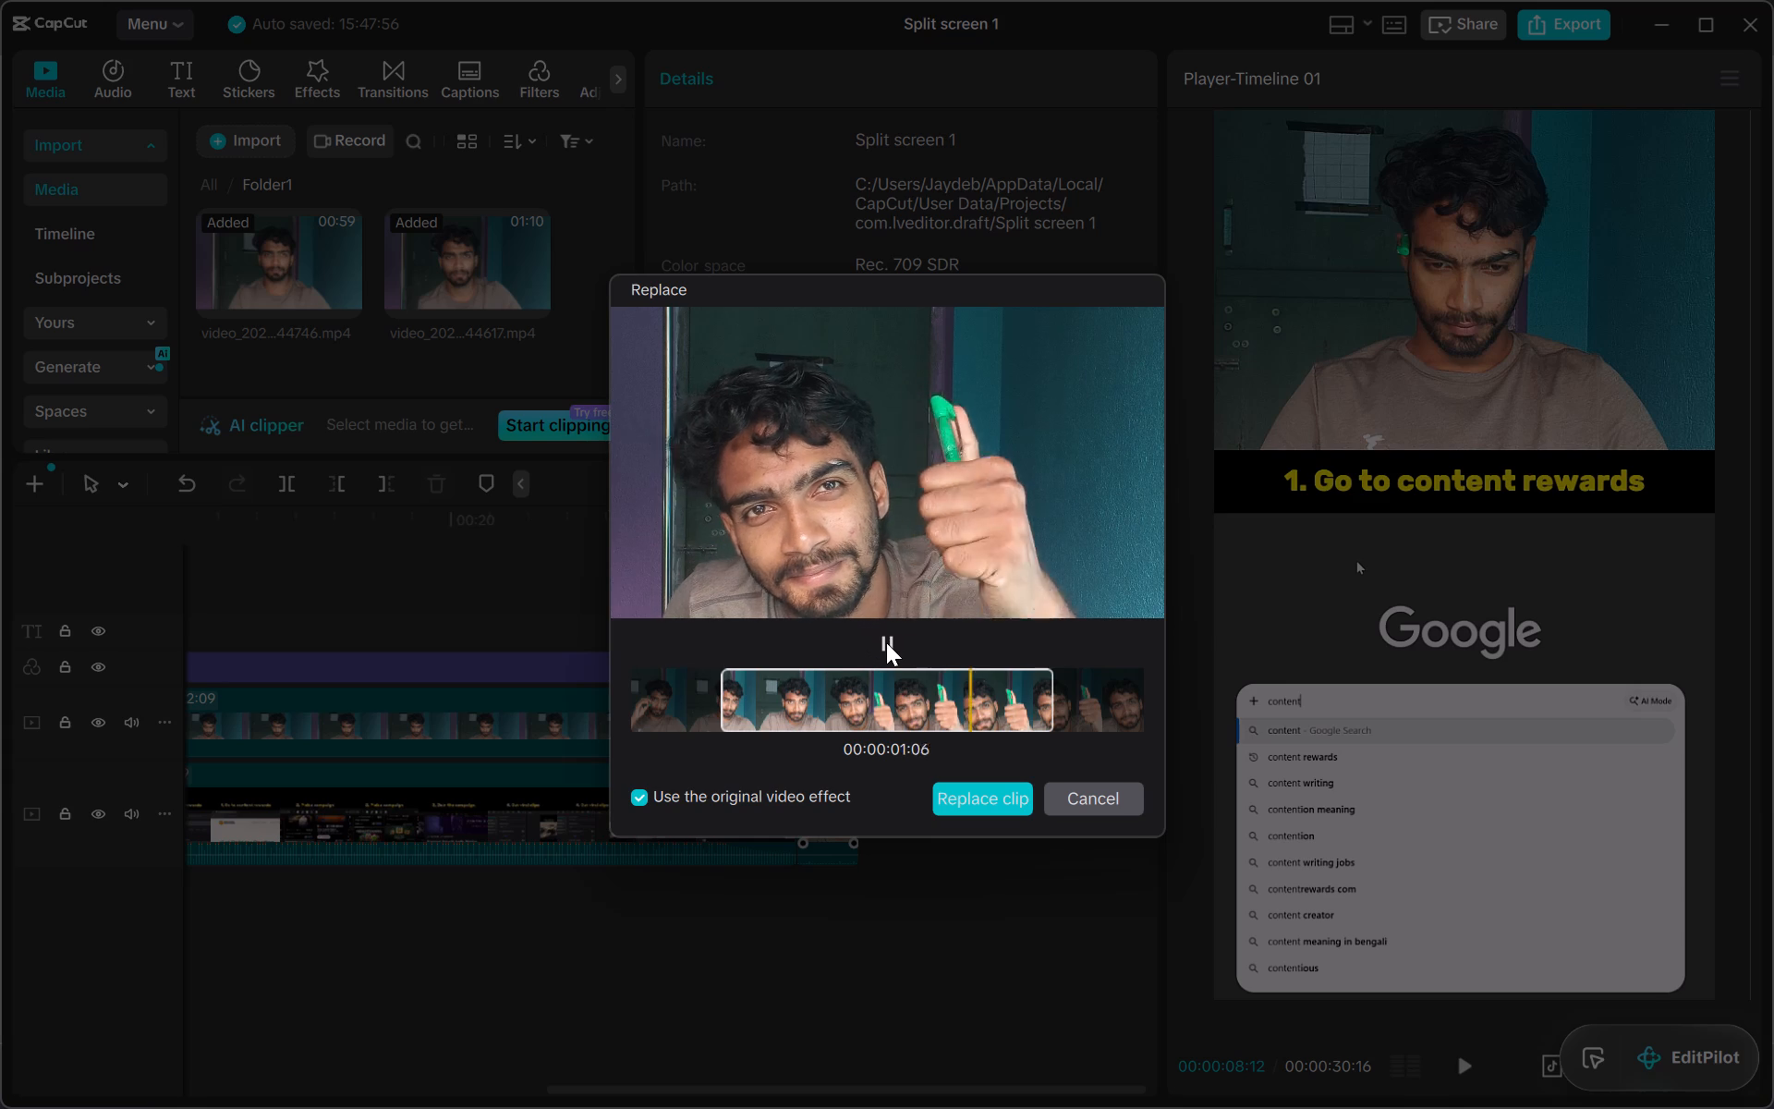
pyautogui.click(887, 644)
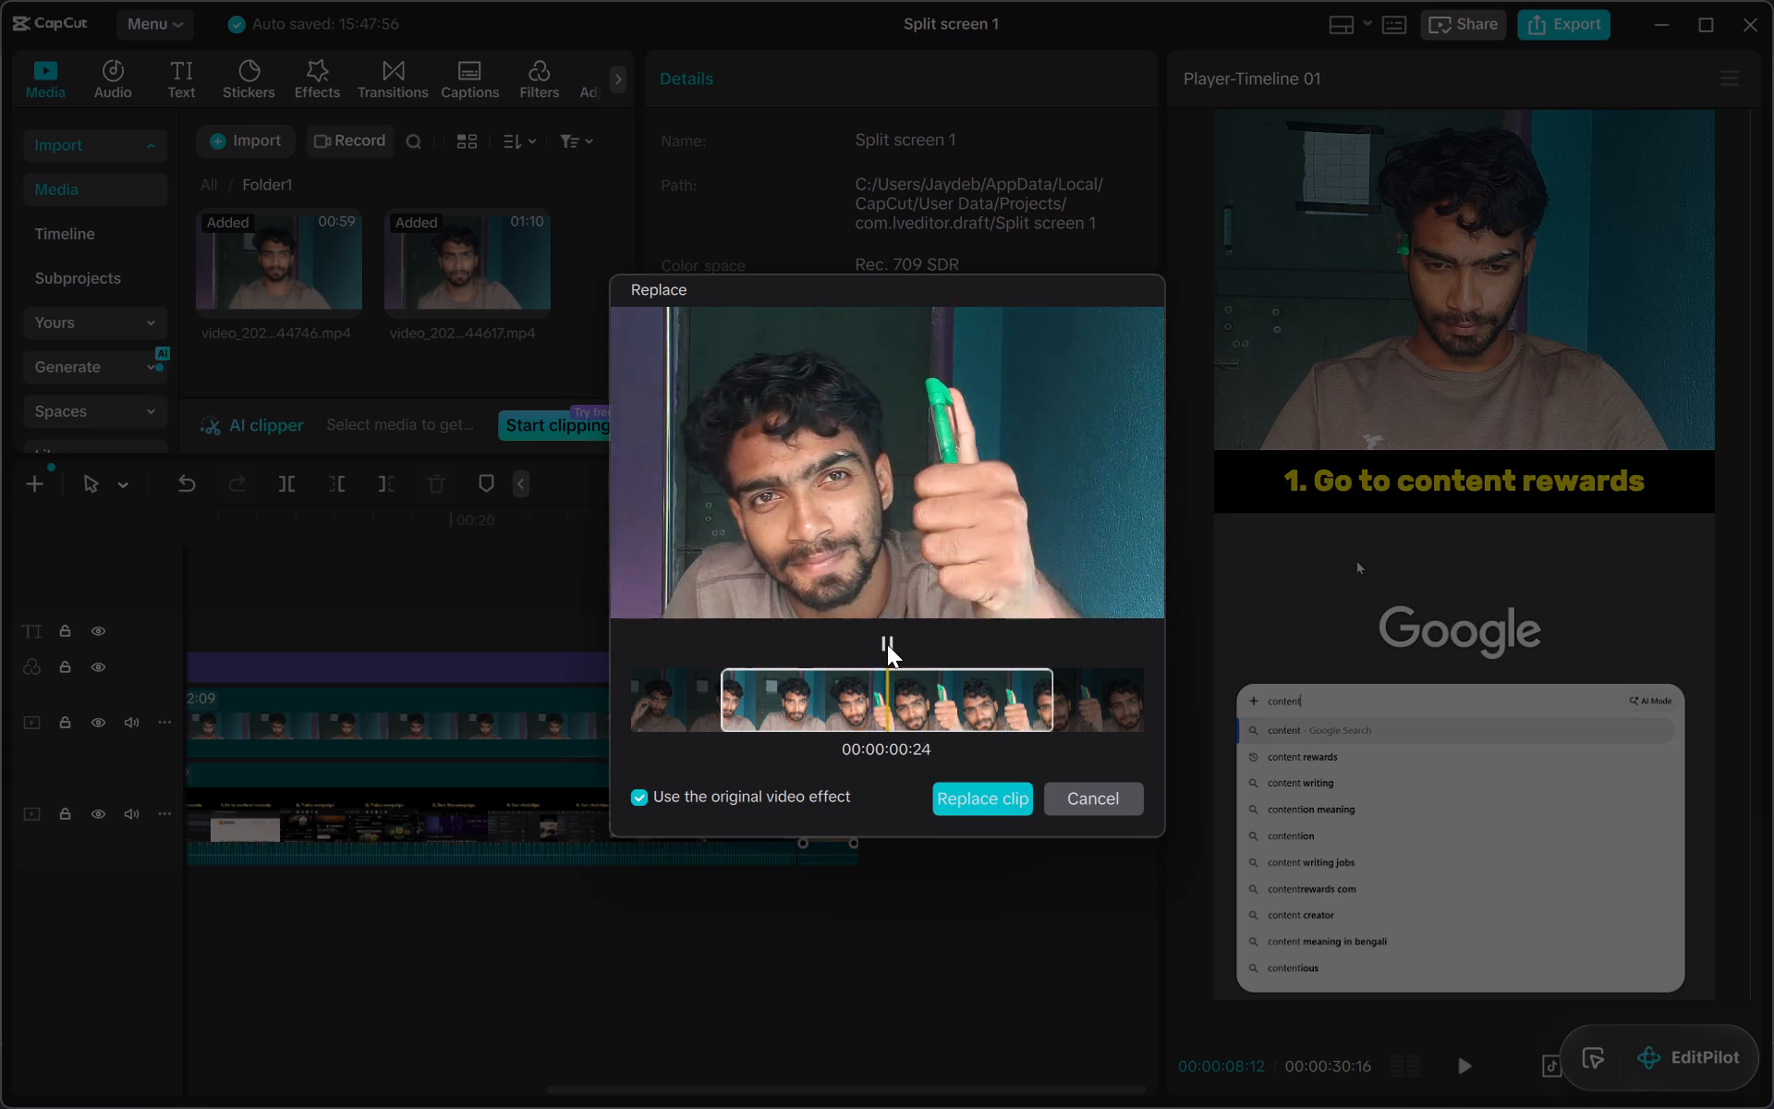
pyautogui.click(1000, 796)
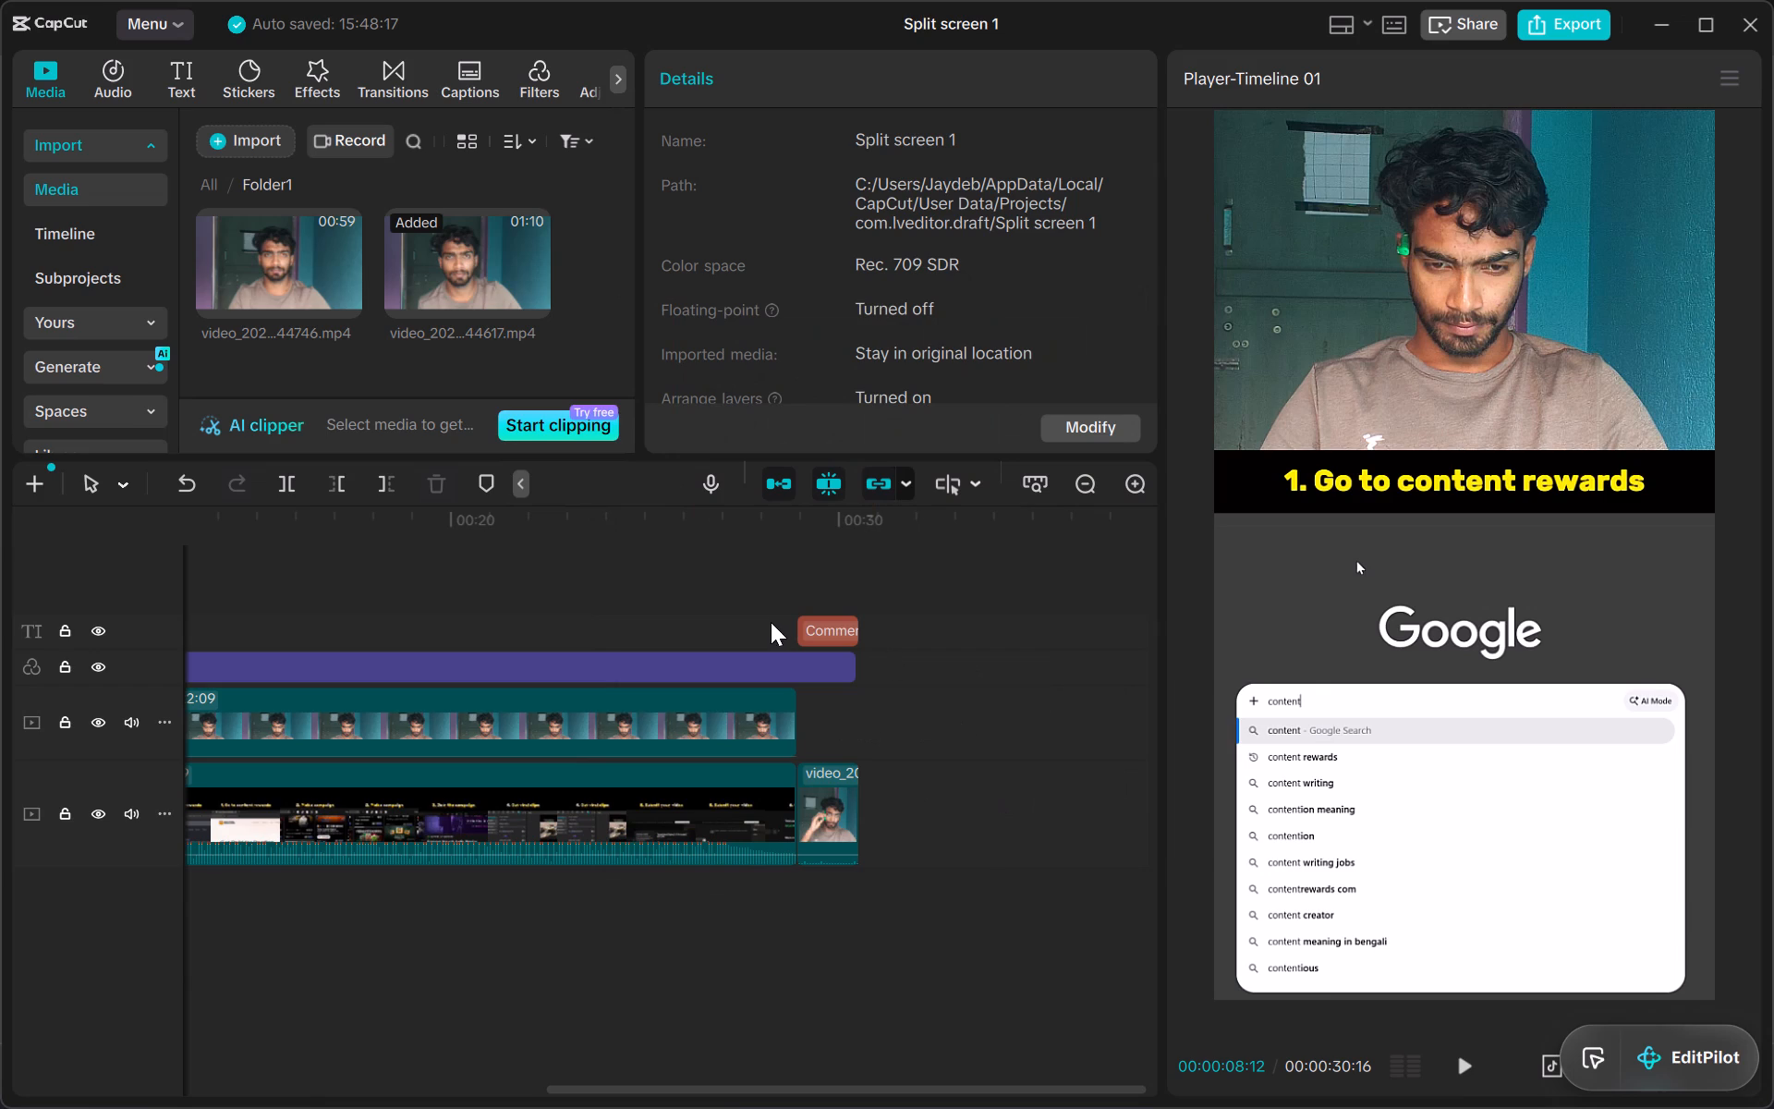
# Extend the Clear II filter so it ends together with the closing clip.
pyautogui.click(797, 615)
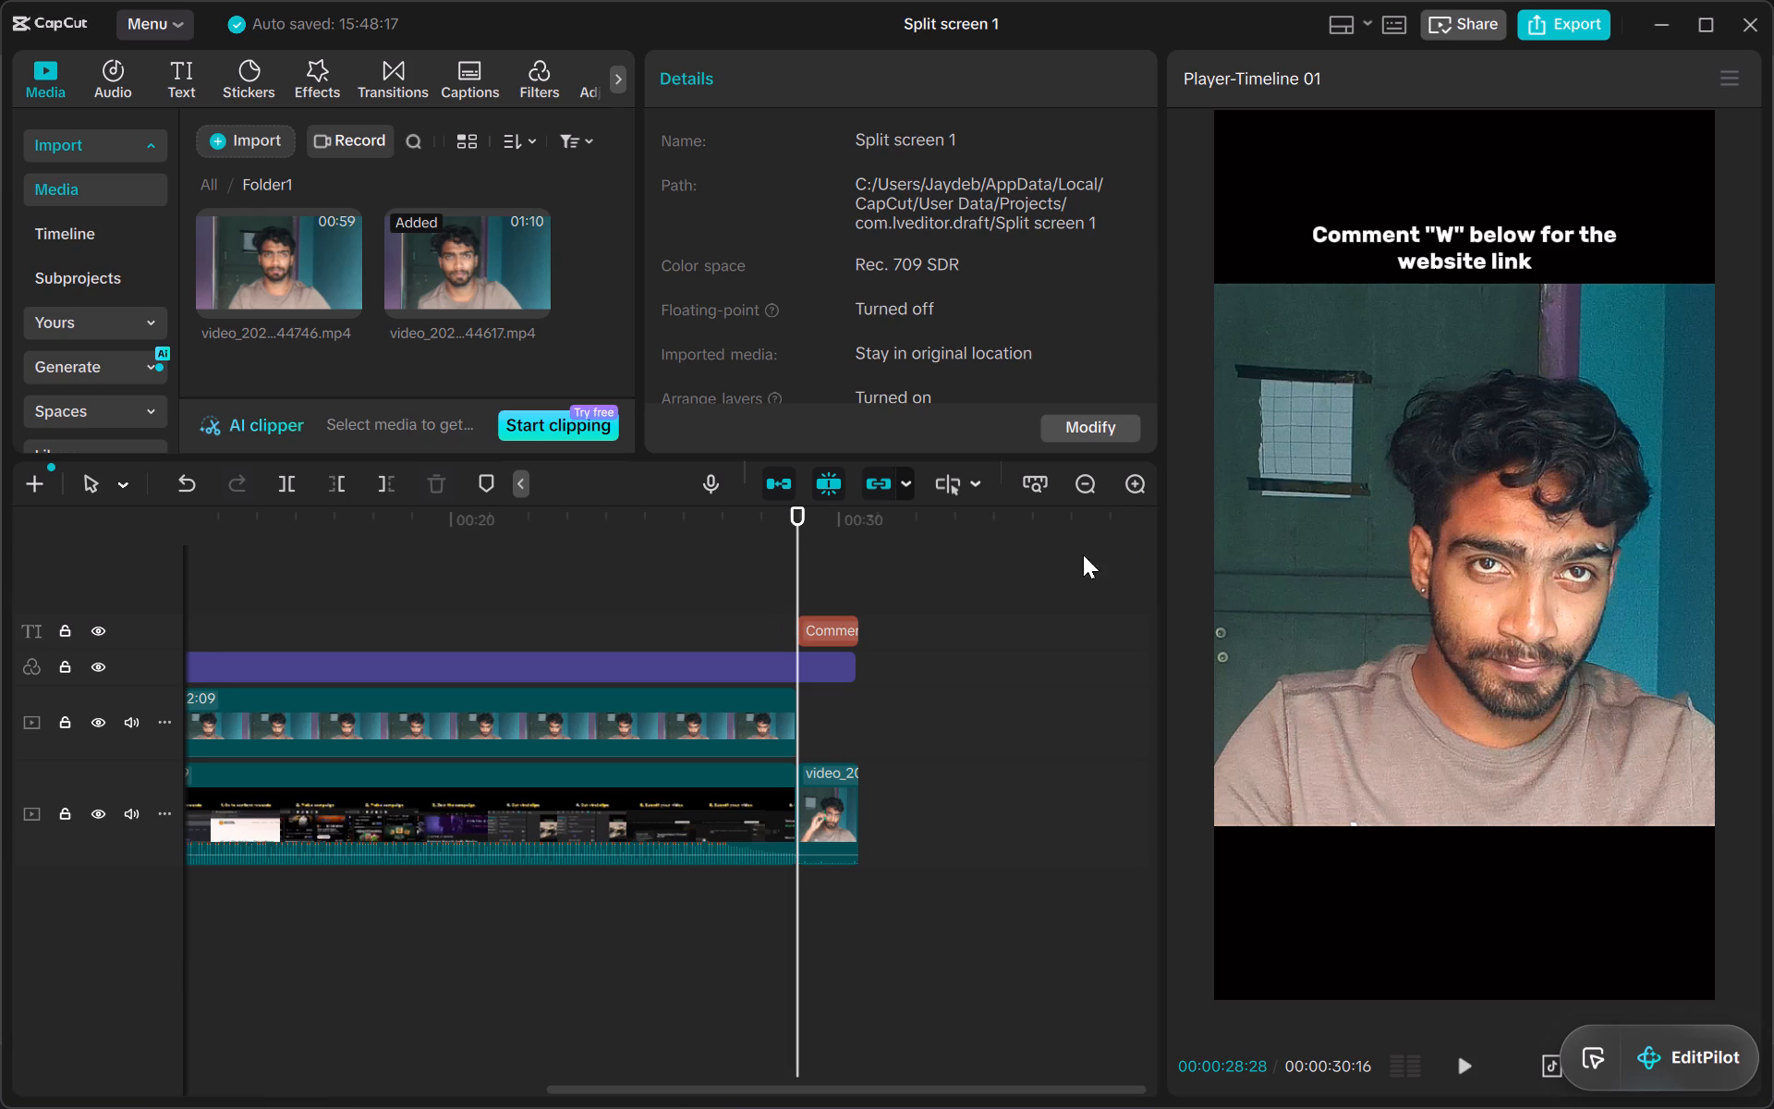
pyautogui.doubleClick(1128, 478)
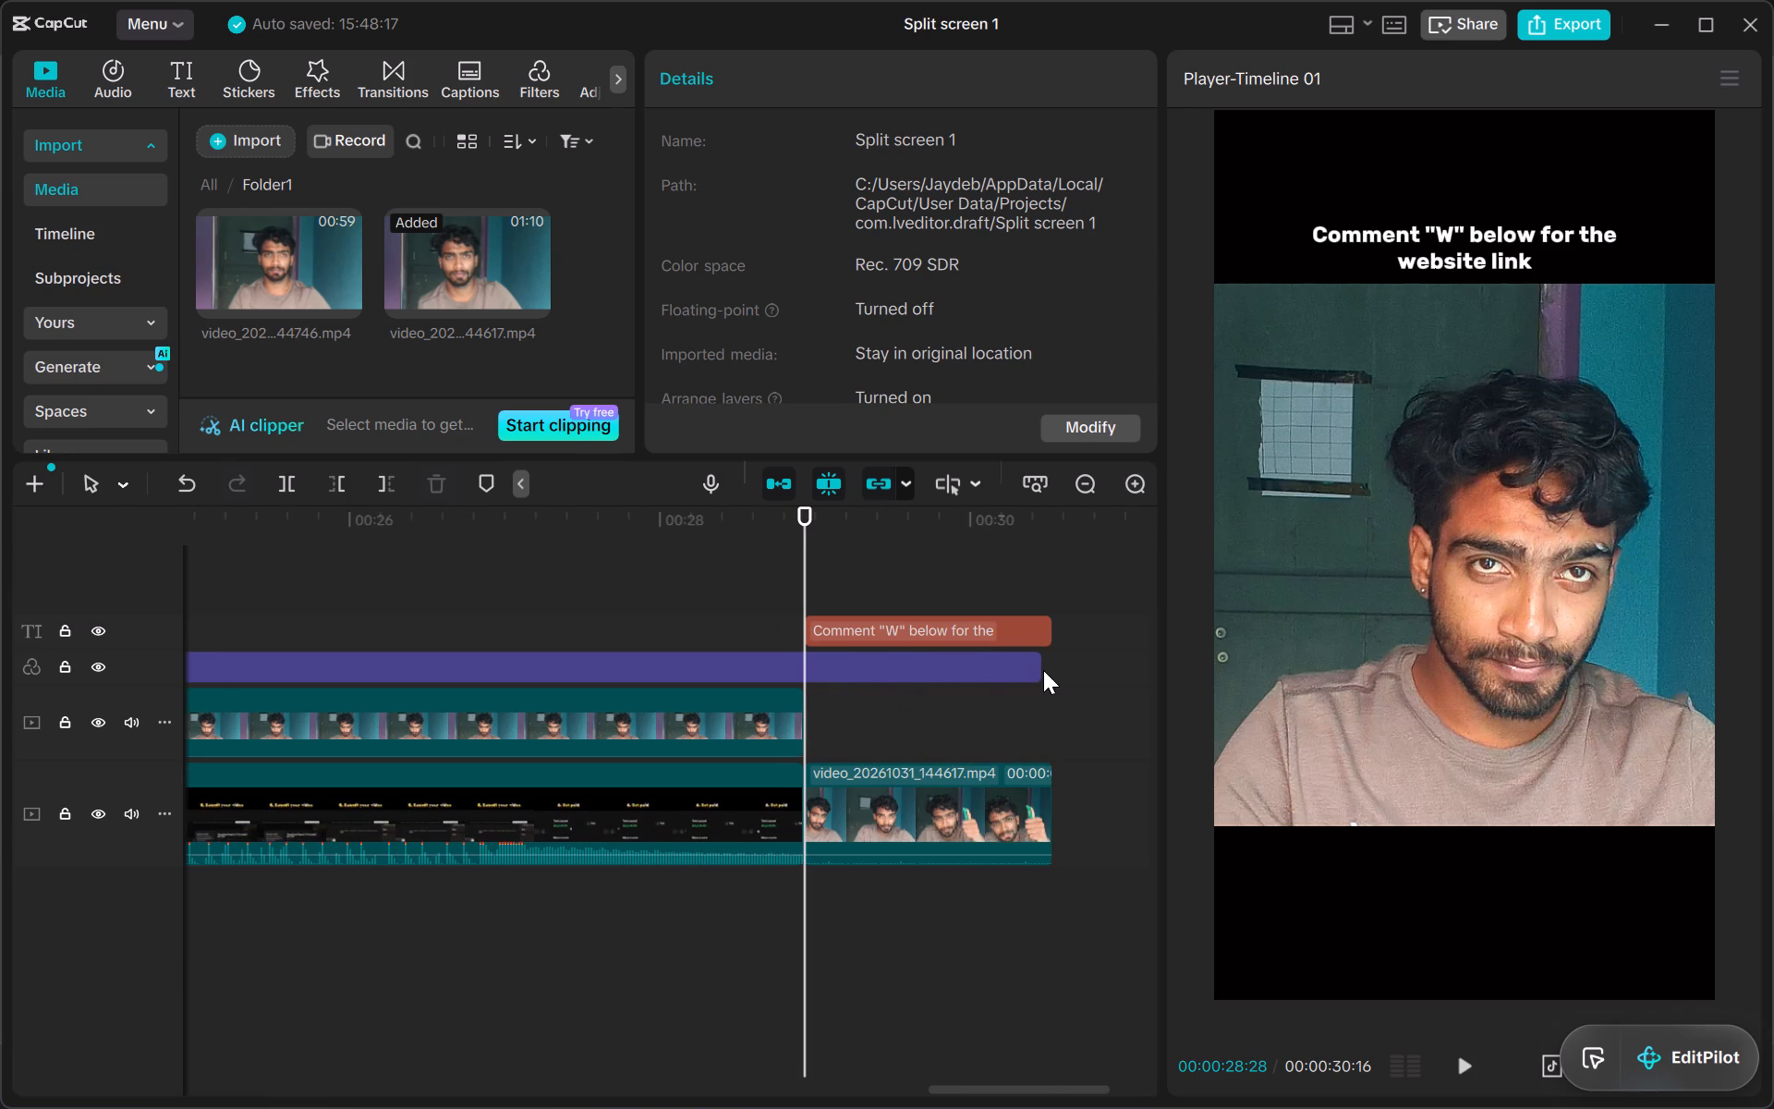
pyautogui.click(1043, 670)
pyautogui.doubleClick(1042, 668)
pyautogui.click(1042, 668)
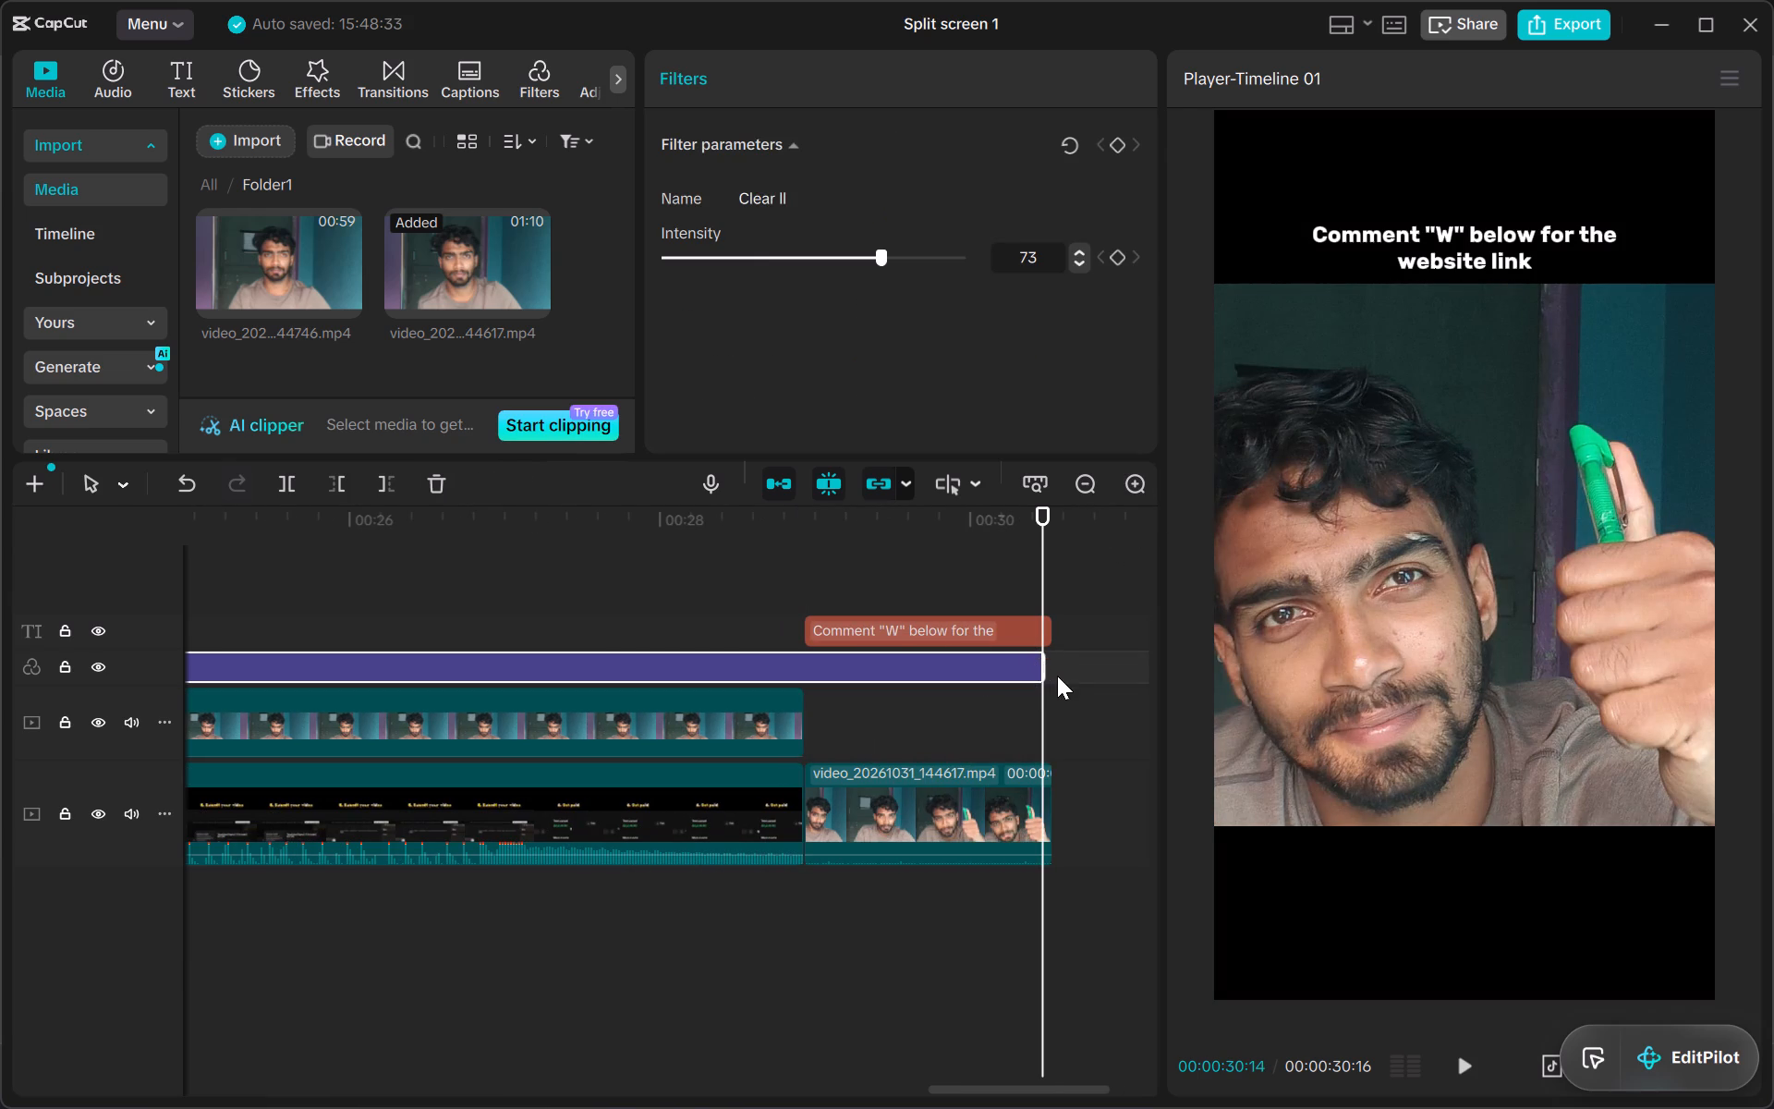
pyautogui.moveTo(1045, 668); pyautogui.dragTo(1053, 672)
# Set the closing clip's scale to 180%.
pyautogui.keyDown('ctrl'); pyautogui.scroll(-10, 874, 640); pyautogui.keyUp('ctrl')
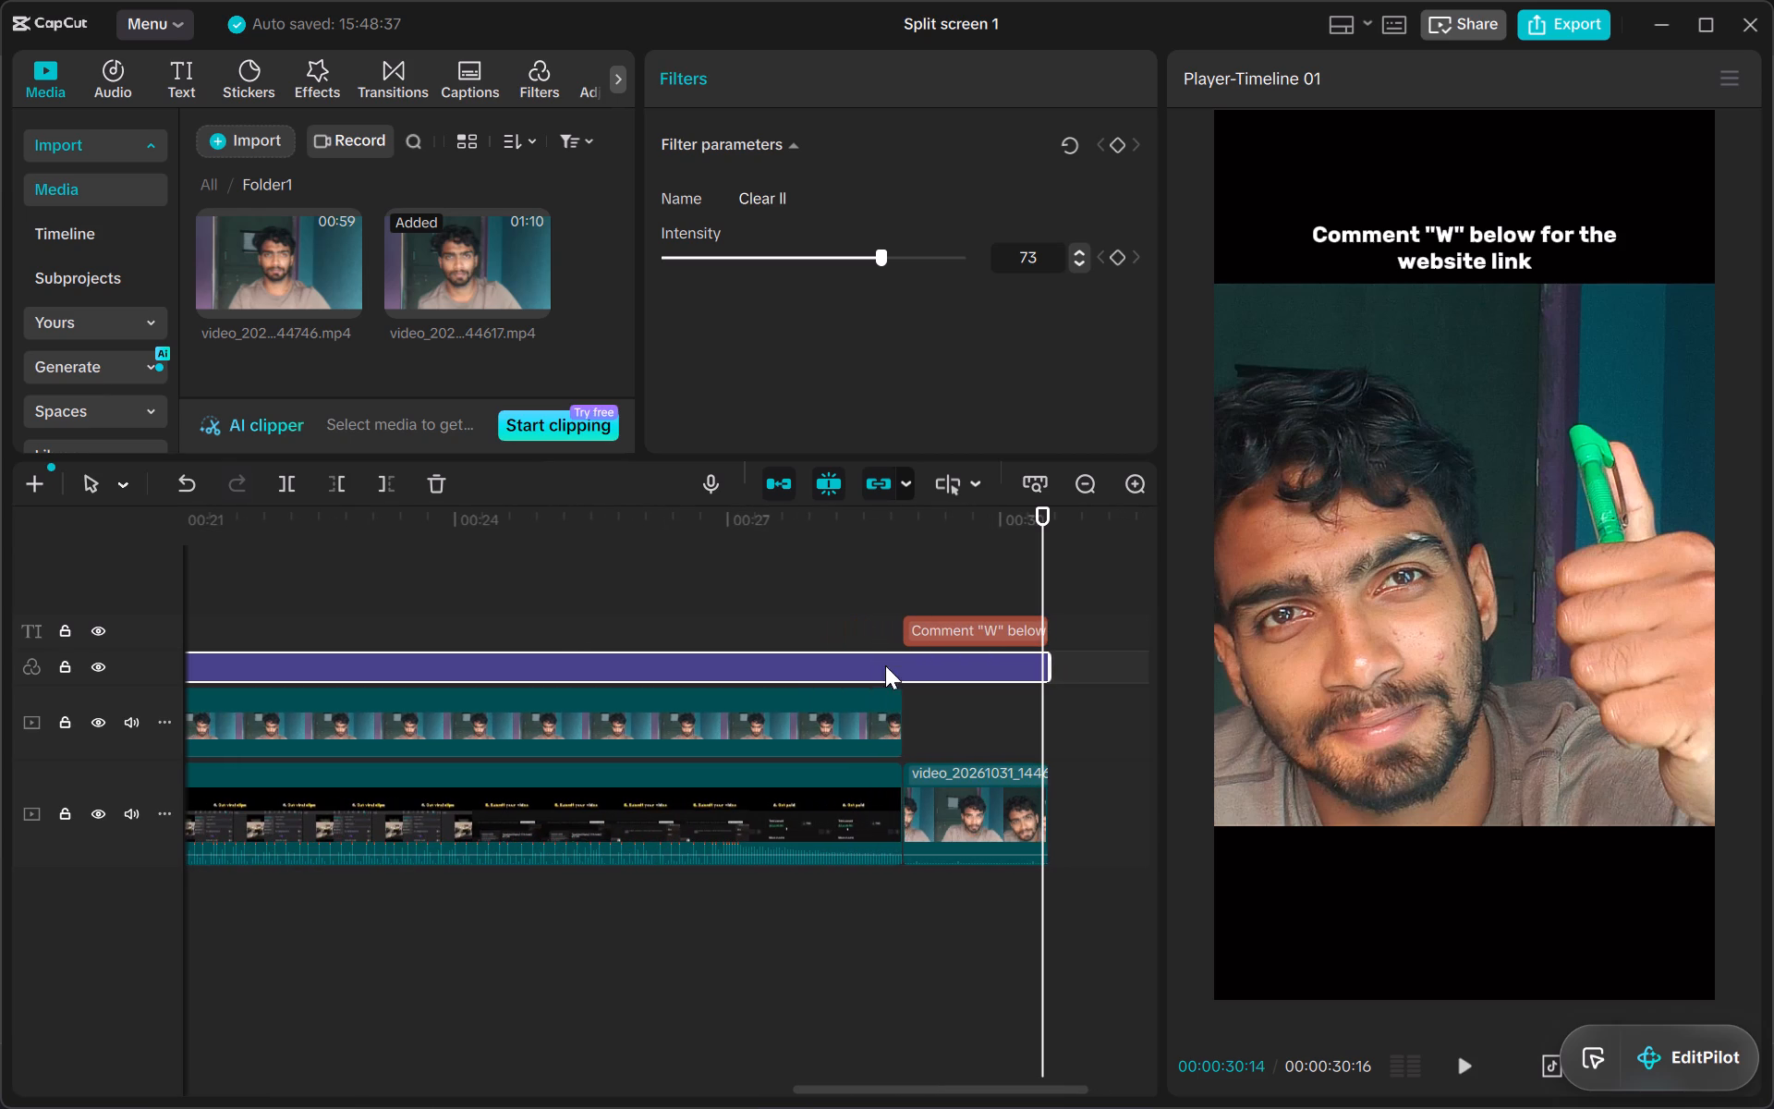
pyautogui.click(958, 735)
pyautogui.click(988, 847)
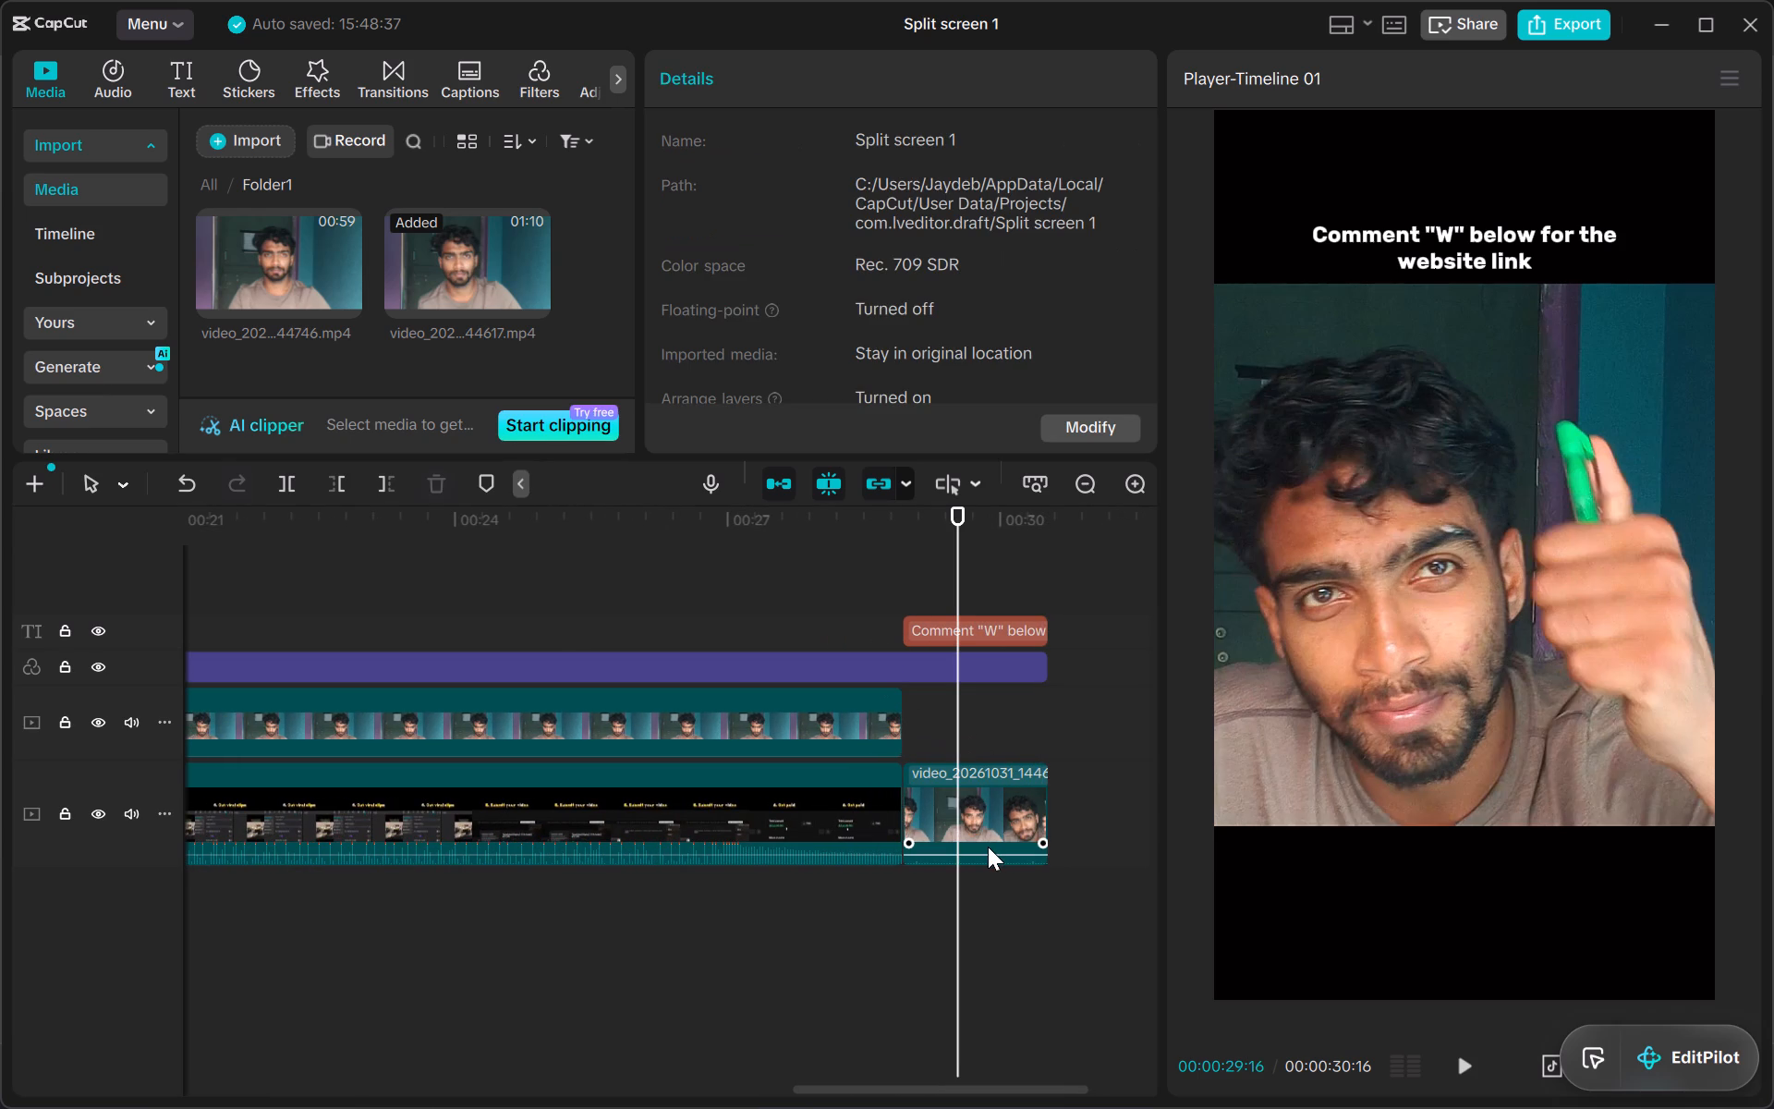
pyautogui.click(773, 290)
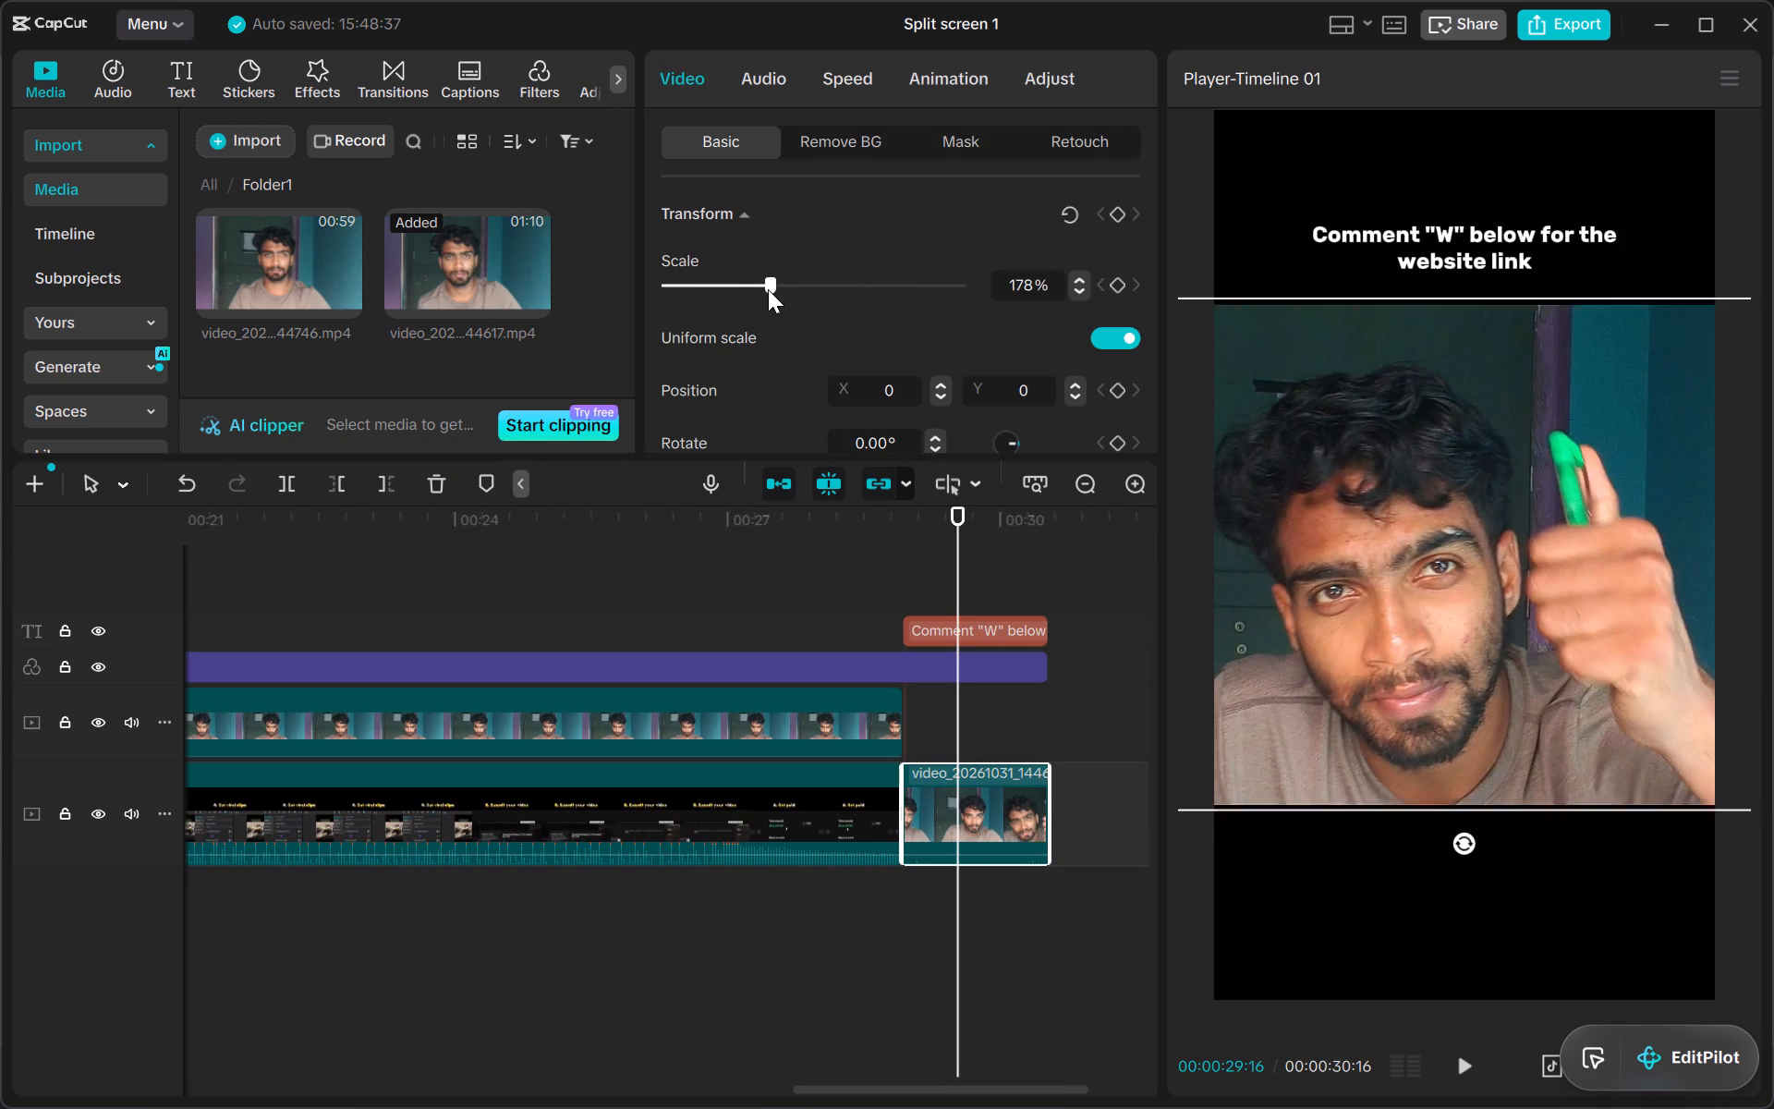
pyautogui.tripleClick(1076, 285)
pyautogui.click(1076, 285)
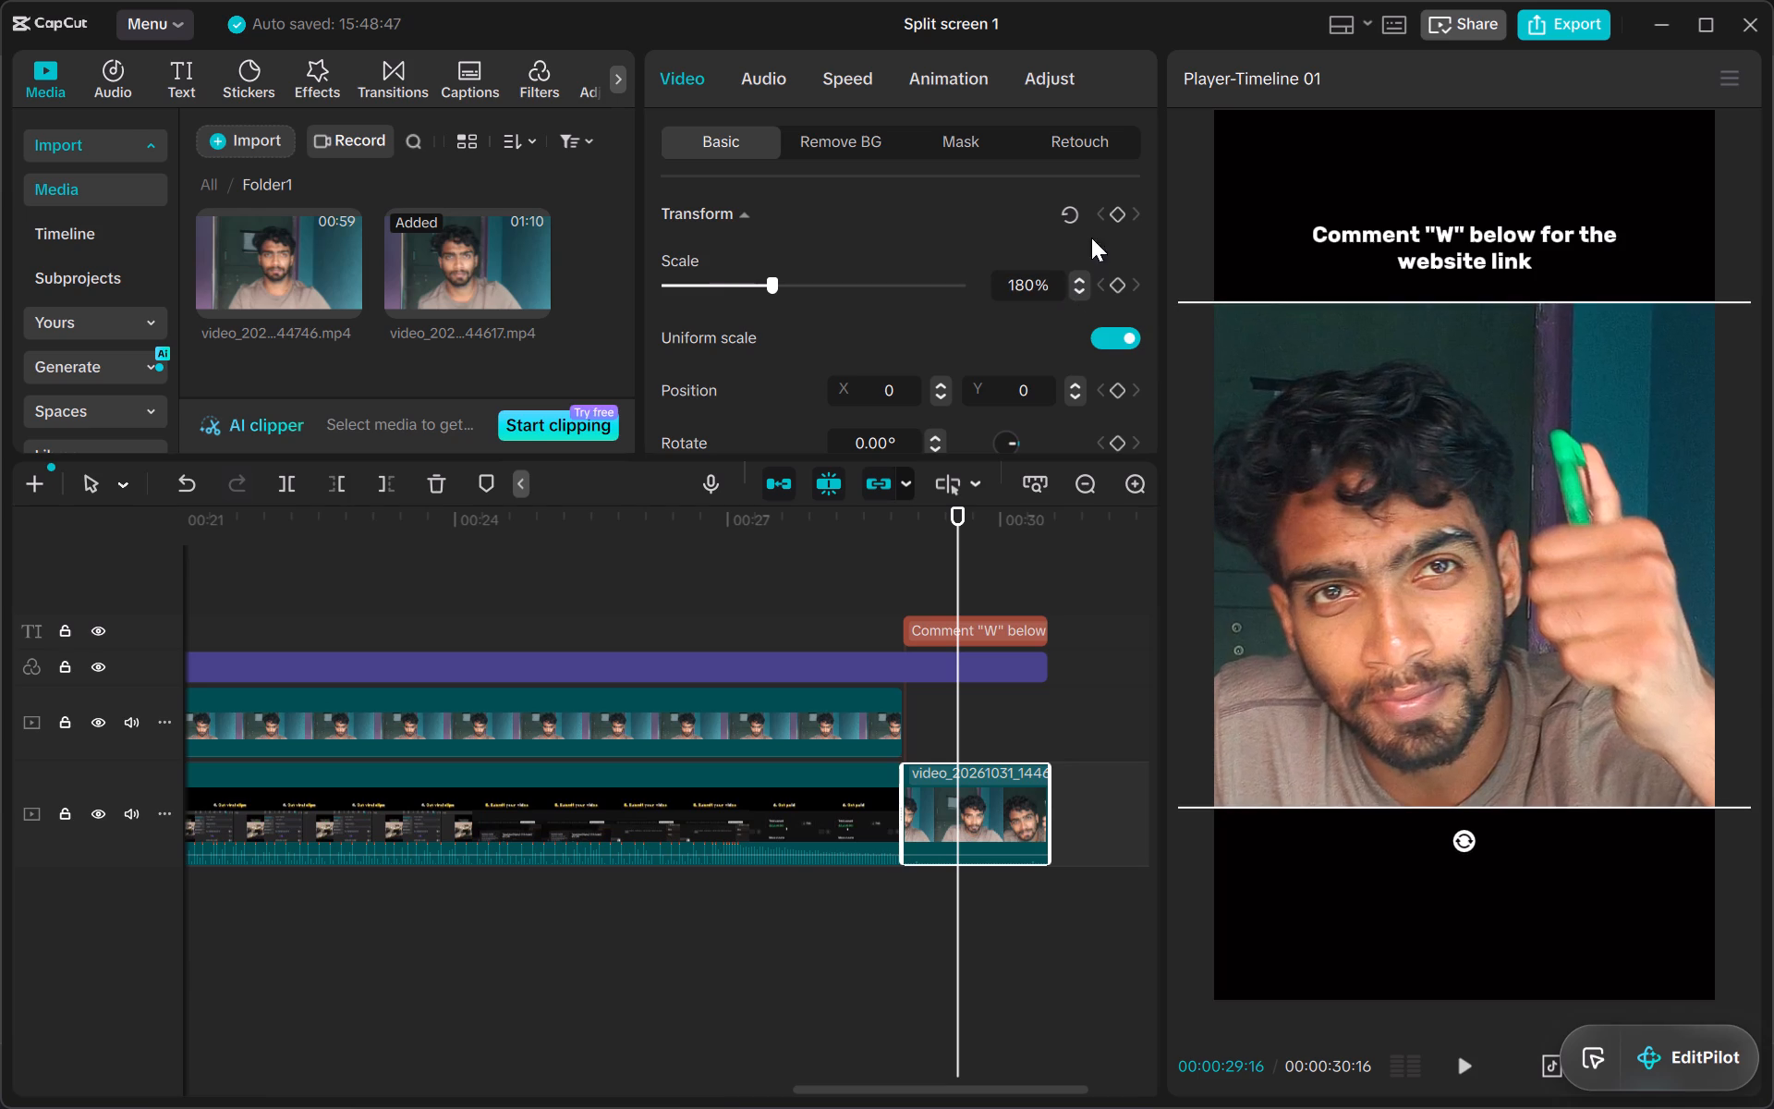
# Set the vertical position of the closing text 'Comment "W" below for the website link' to Y 1250.
pyautogui.click(1389, 271)
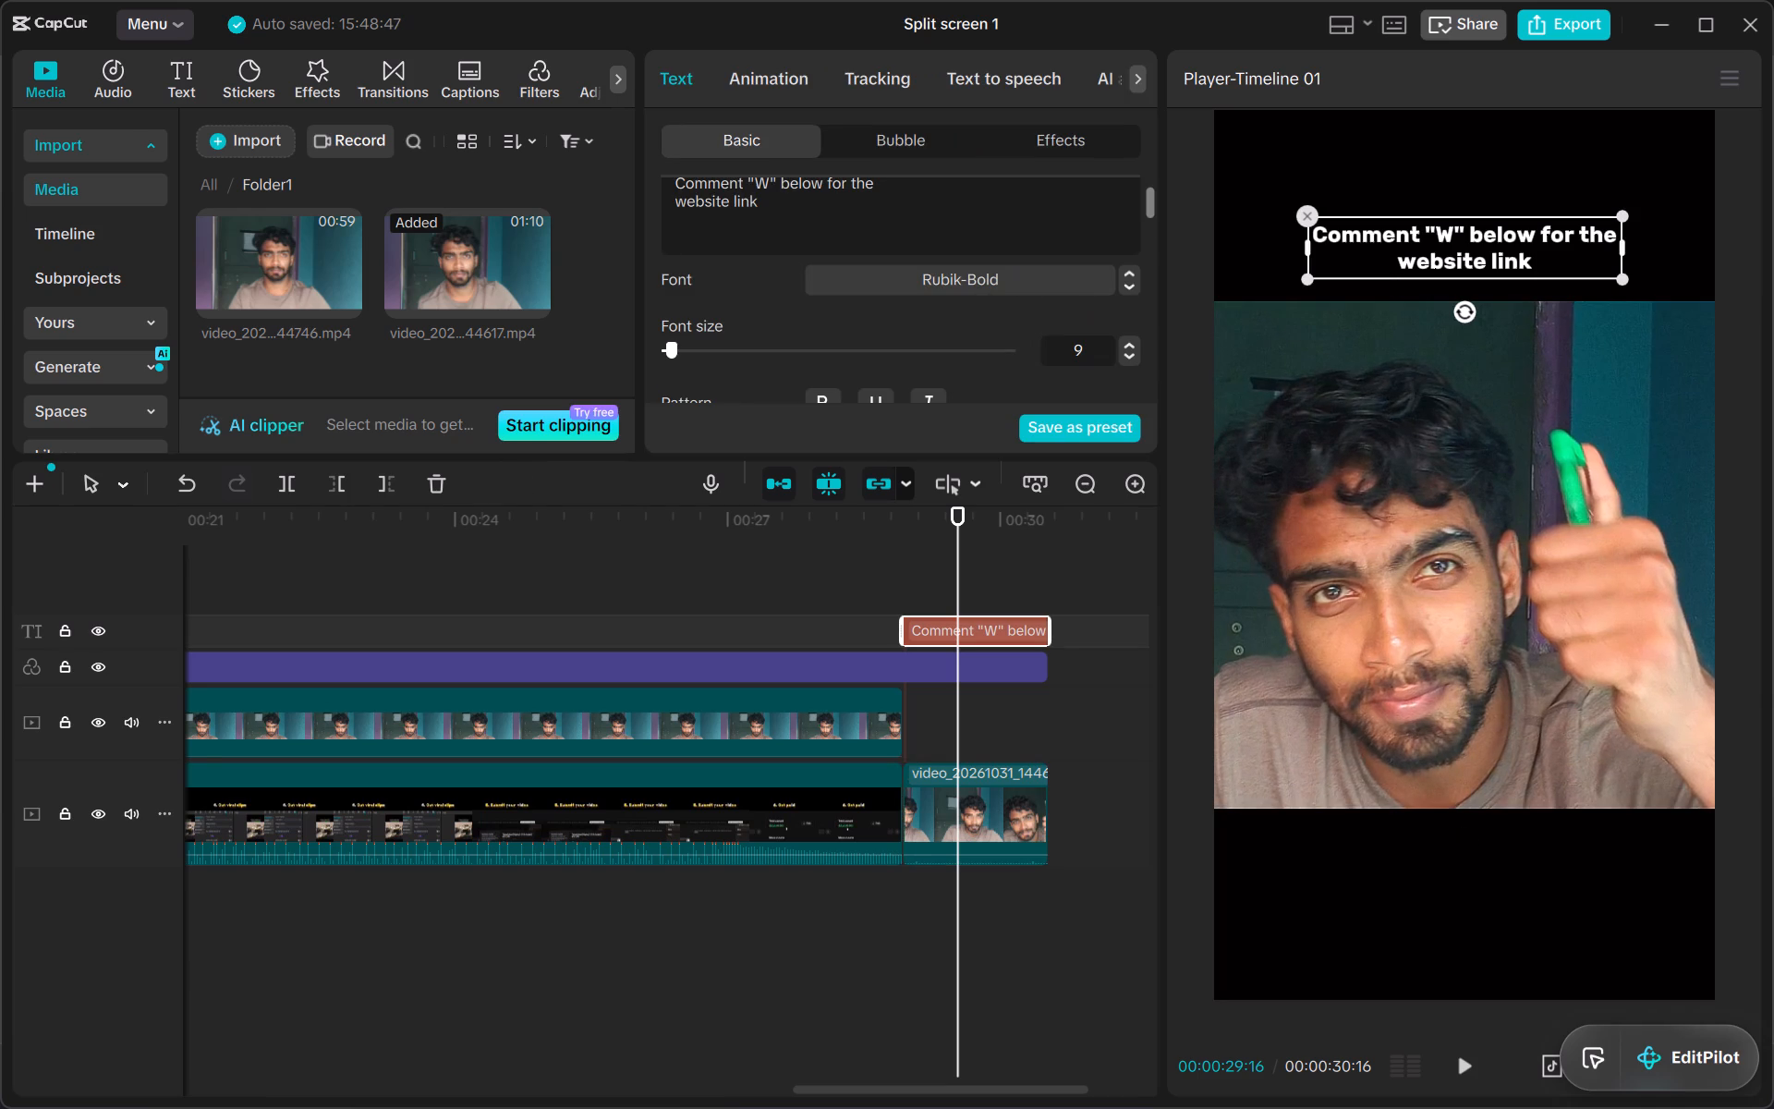
pyautogui.scroll(-1, 901, 207)
pyautogui.scroll(-2, 930, 282)
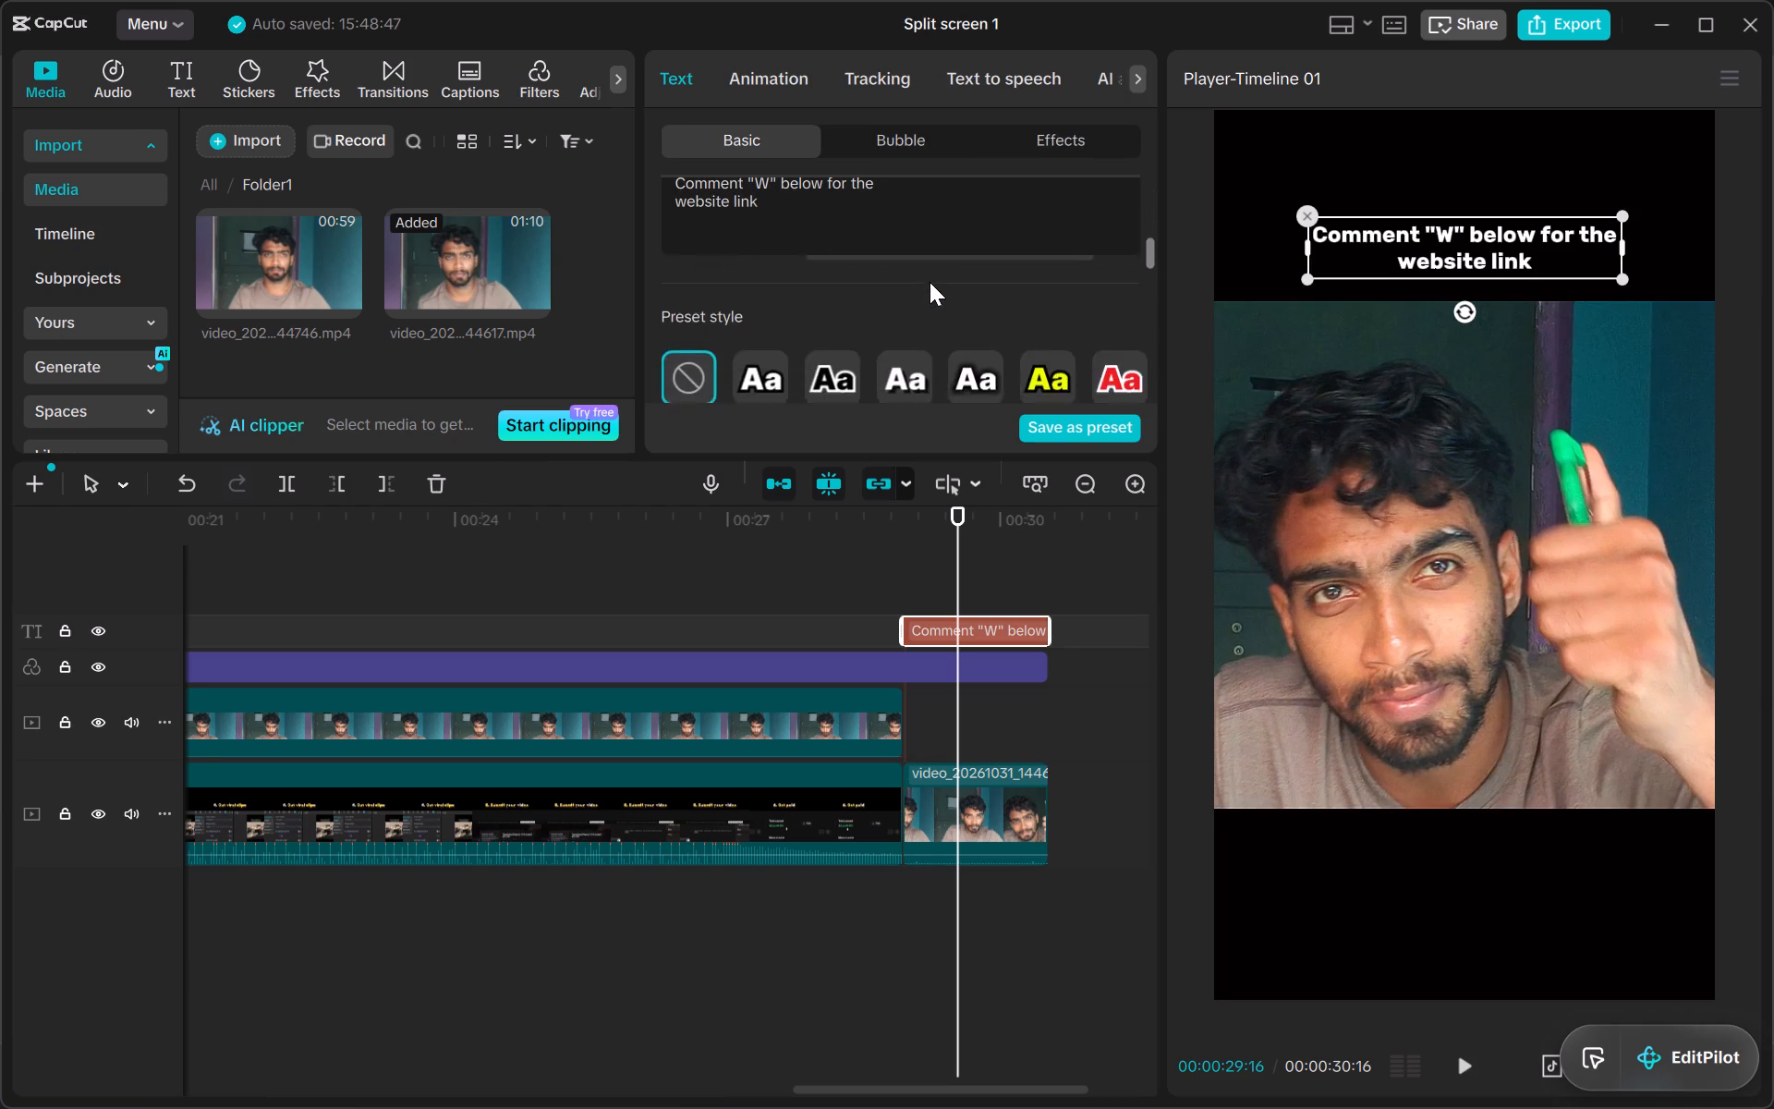
pyautogui.scroll(-3, 930, 282)
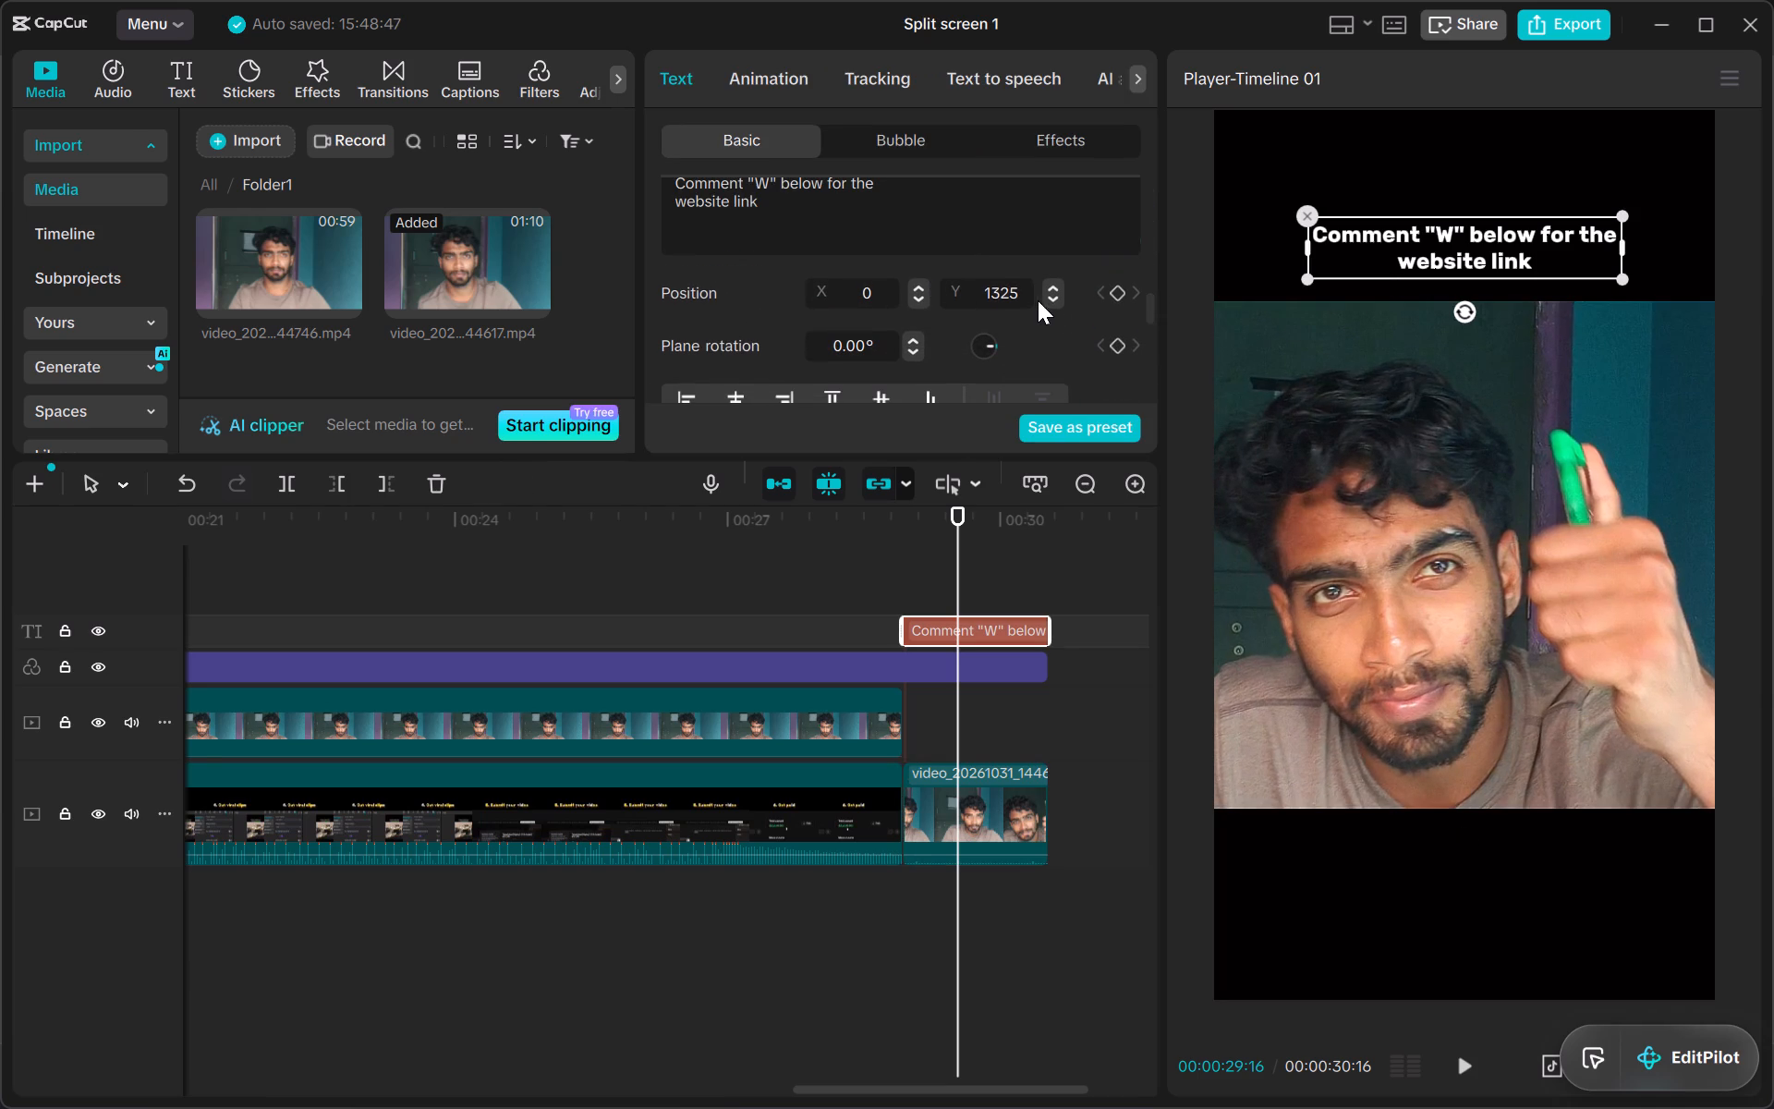
pyautogui.click(1024, 282)
pyautogui.press('BackSpace')
pyautogui.press('BackSpace')
pyautogui.press('BackSpace')
pyautogui.press('BackSpace')
pyautogui.press('BackSpace')
pyautogui.press('BackSpace')
pyautogui.press('BackSpace')
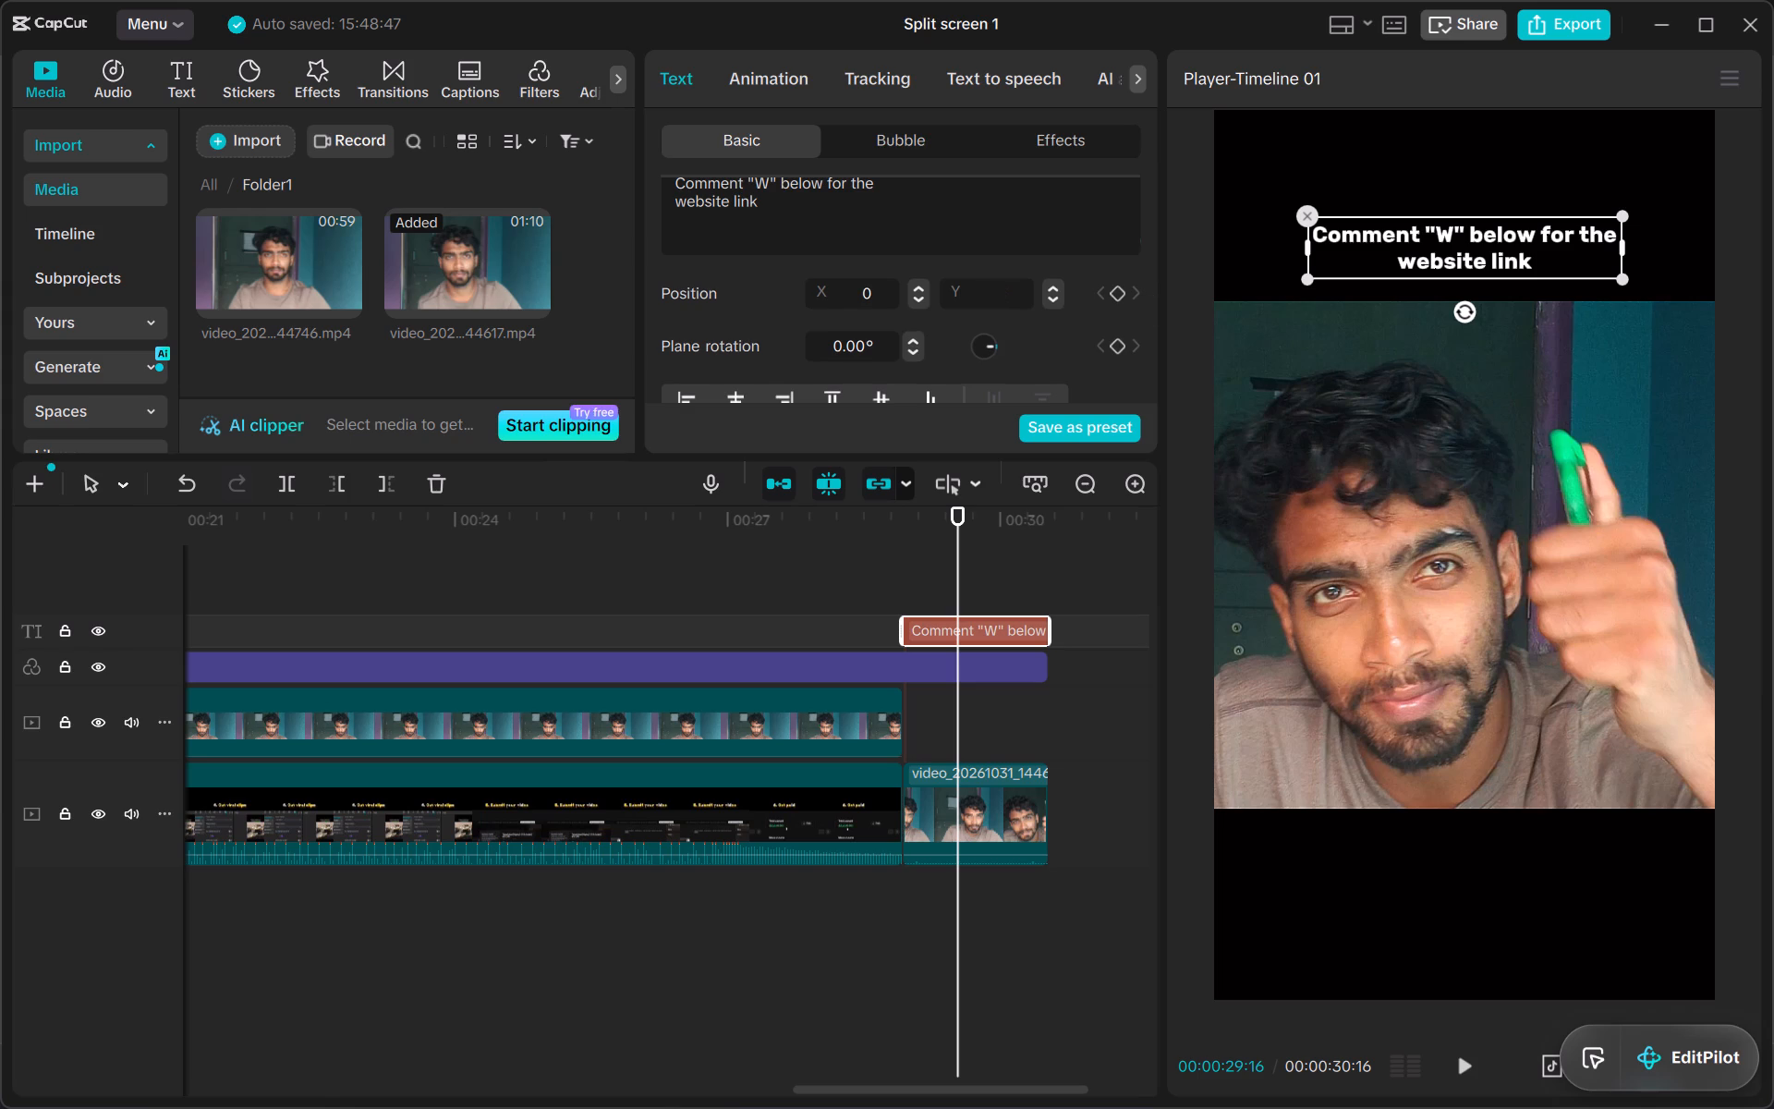
pyautogui.write('1250')
pyautogui.press('Return')
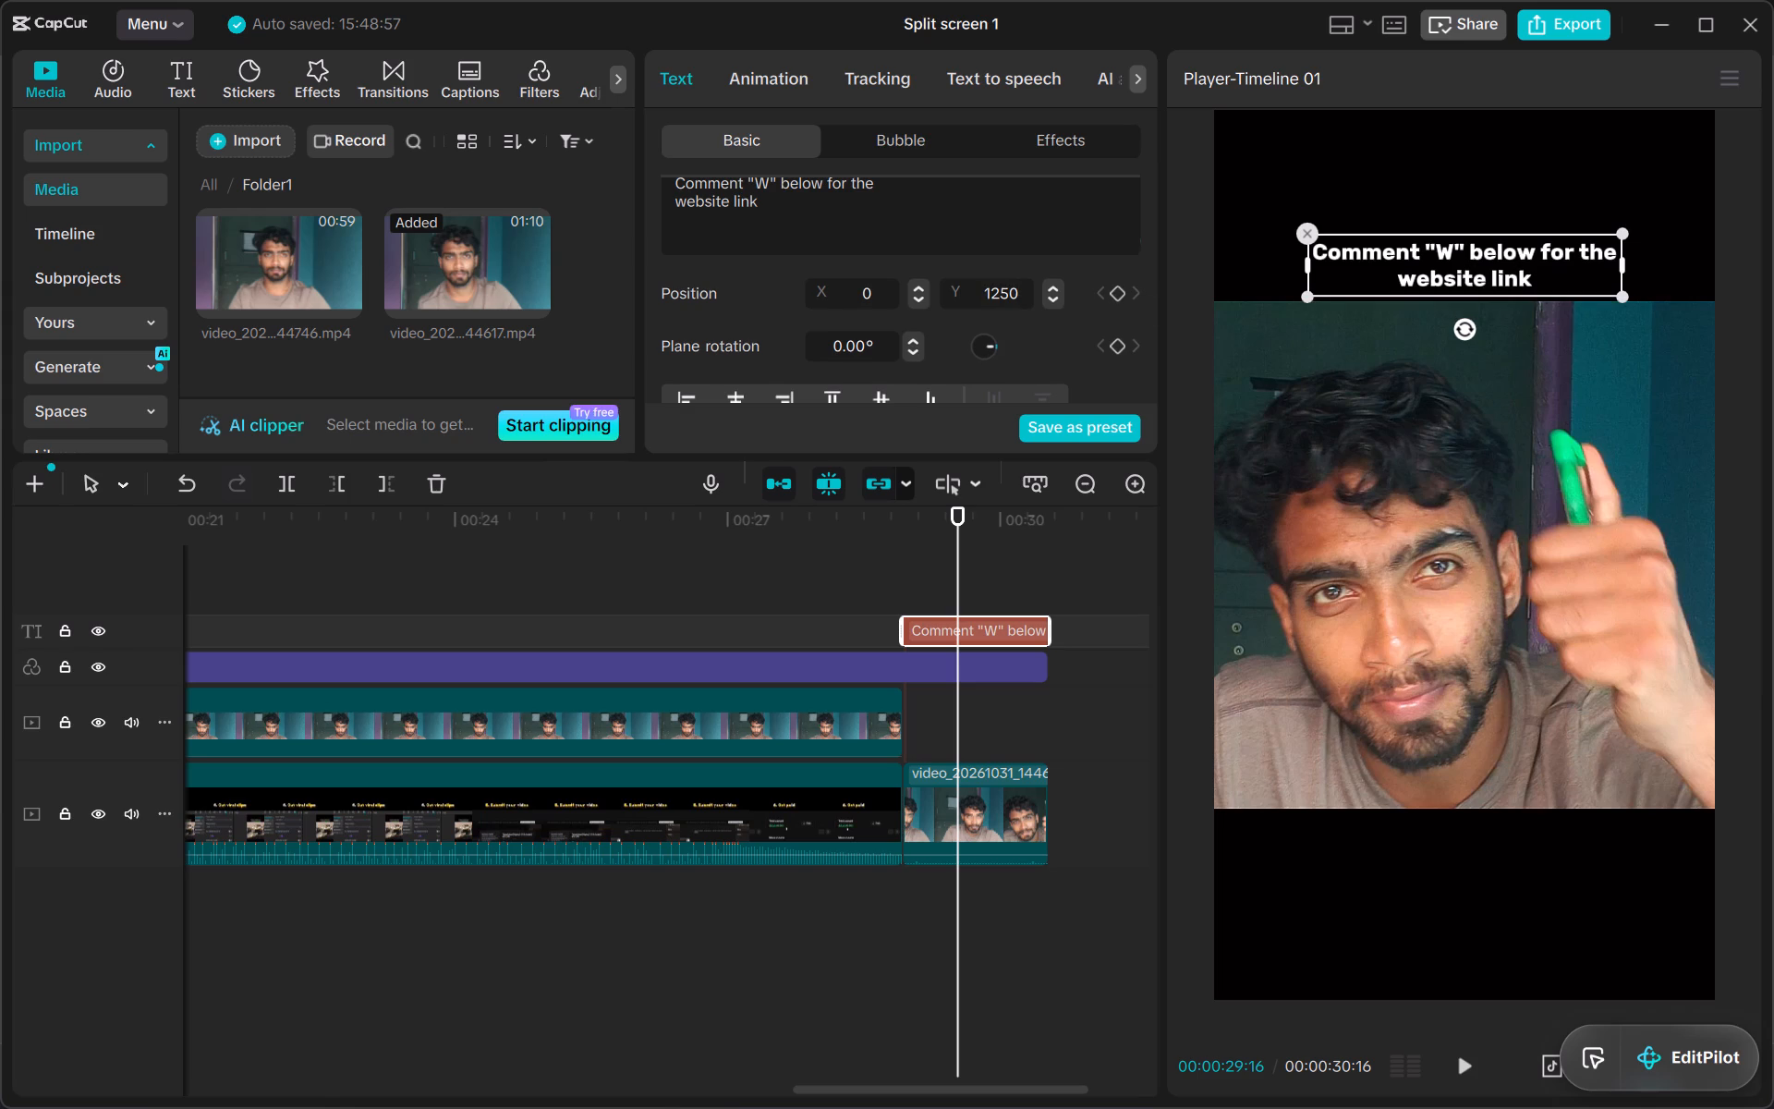
# Adjust the end of the opening title on the timeline to meet the start of the split-screen section.
pyautogui.scroll(-3, 426, 611)
pyautogui.keyDown('ctrl'); pyautogui.scroll(-4, 426, 611); pyautogui.keyUp('ctrl')
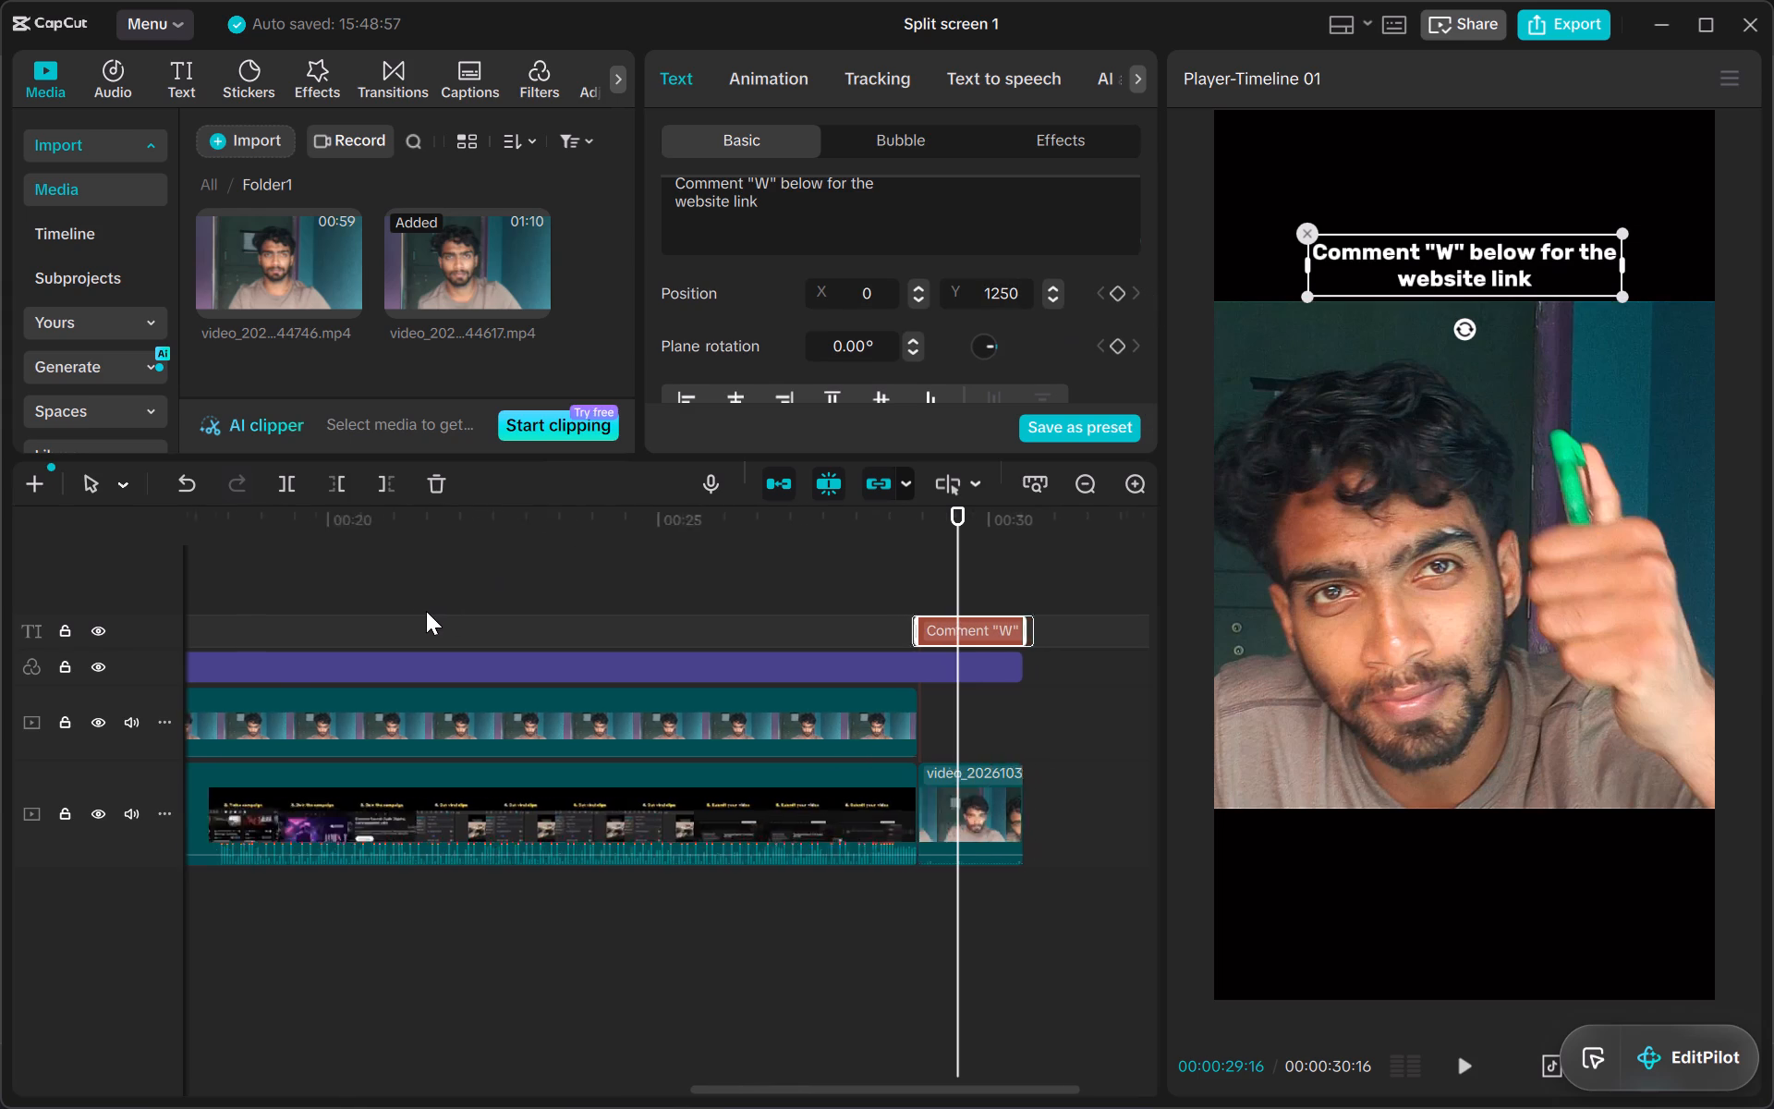
pyautogui.keyDown('ctrl'); pyautogui.scroll(-7, 426, 611); pyautogui.keyUp('ctrl')
pyautogui.moveTo(233, 628); pyautogui.dragTo(237, 628)
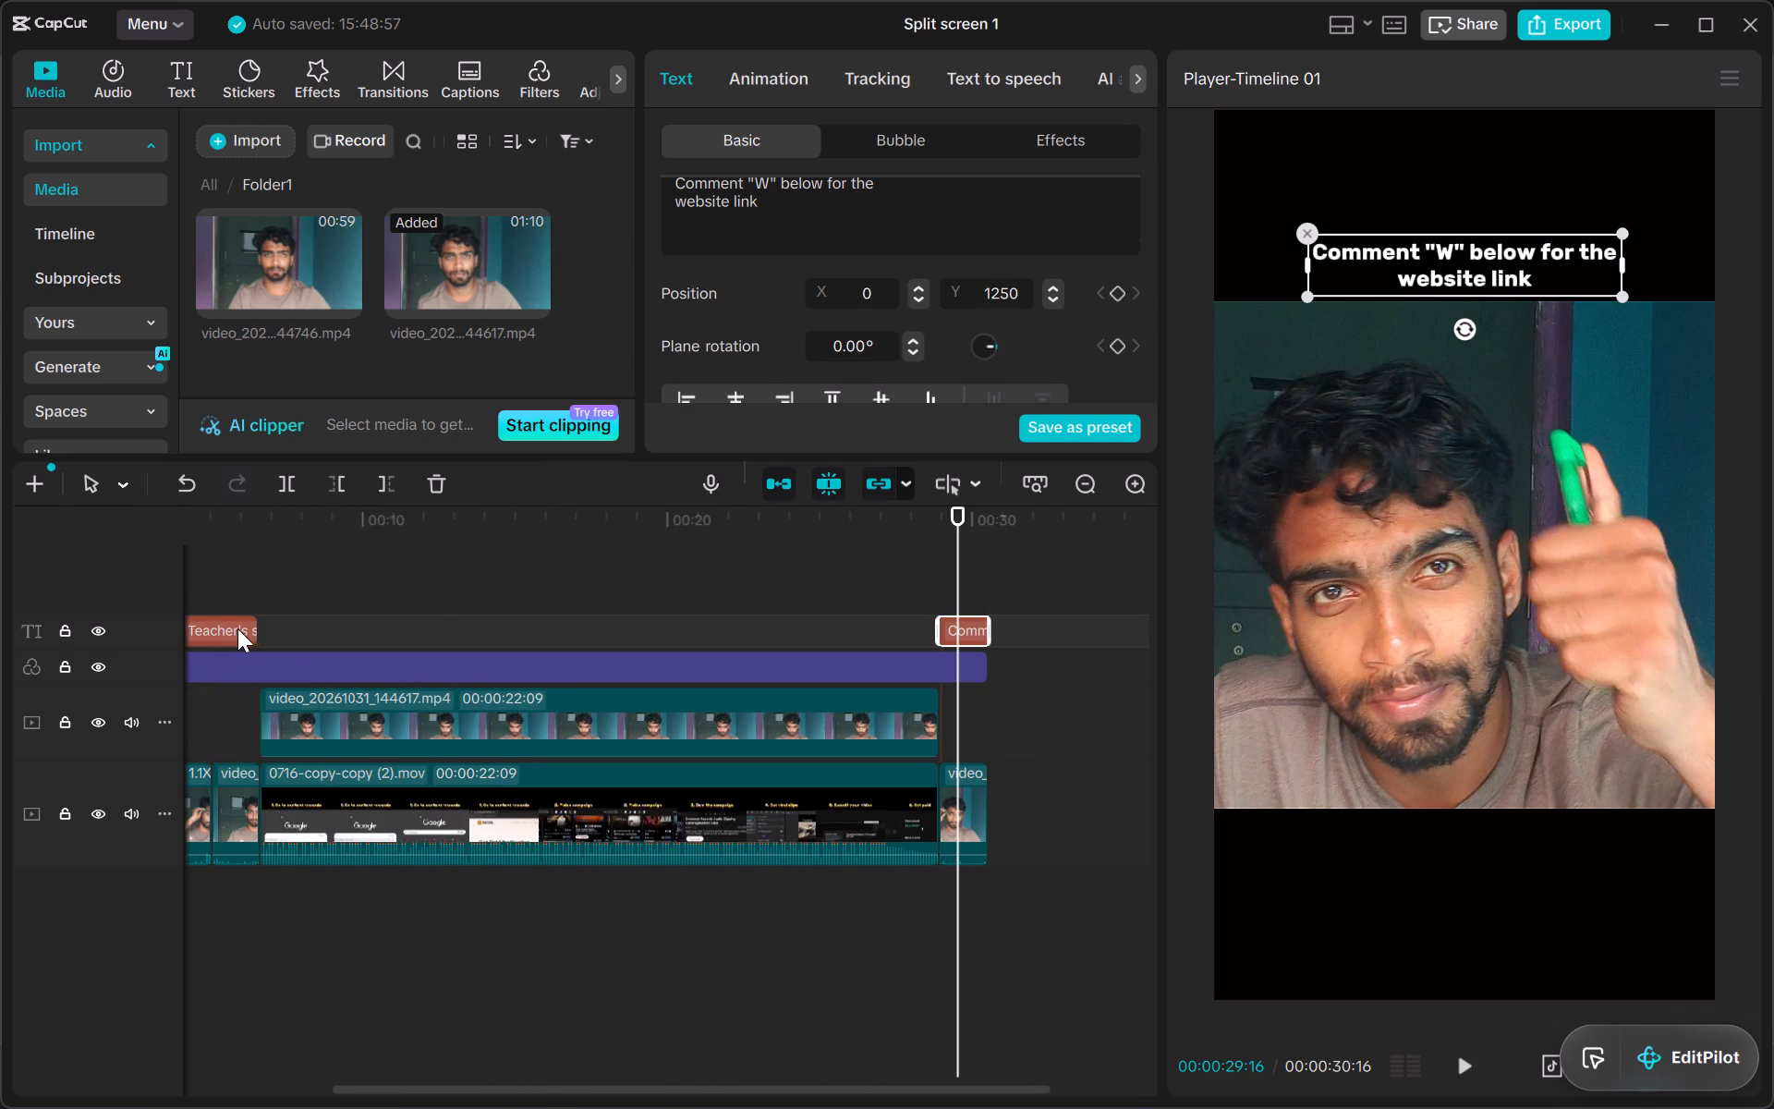
pyautogui.moveTo(237, 628); pyautogui.dragTo(244, 632)
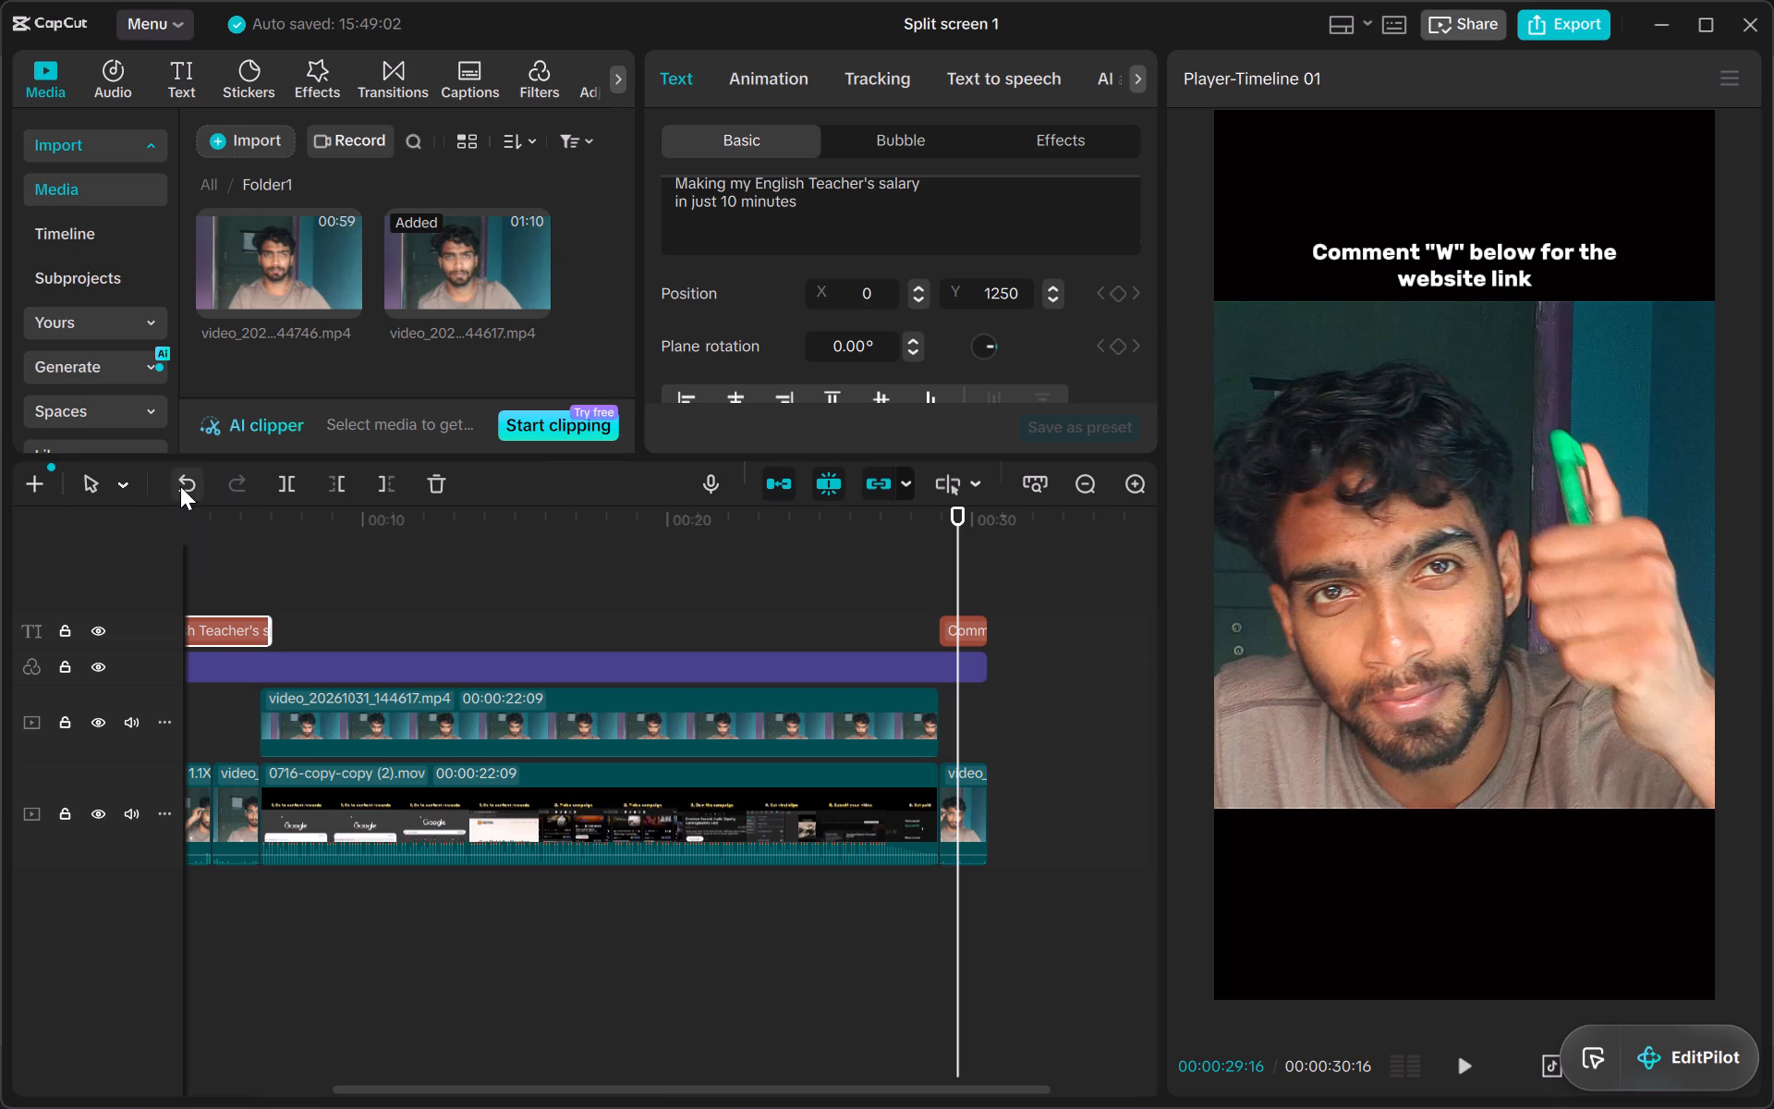
pyautogui.click(180, 486)
pyautogui.moveTo(257, 623); pyautogui.dragTo(247, 678)
# Shift the first opening clip sideways in the frame to X about -126, keeping Y at 0, to centre the man's face.
pyautogui.keyDown('ctrl'); pyautogui.scroll(-4, 365, 676); pyautogui.keyUp('ctrl')
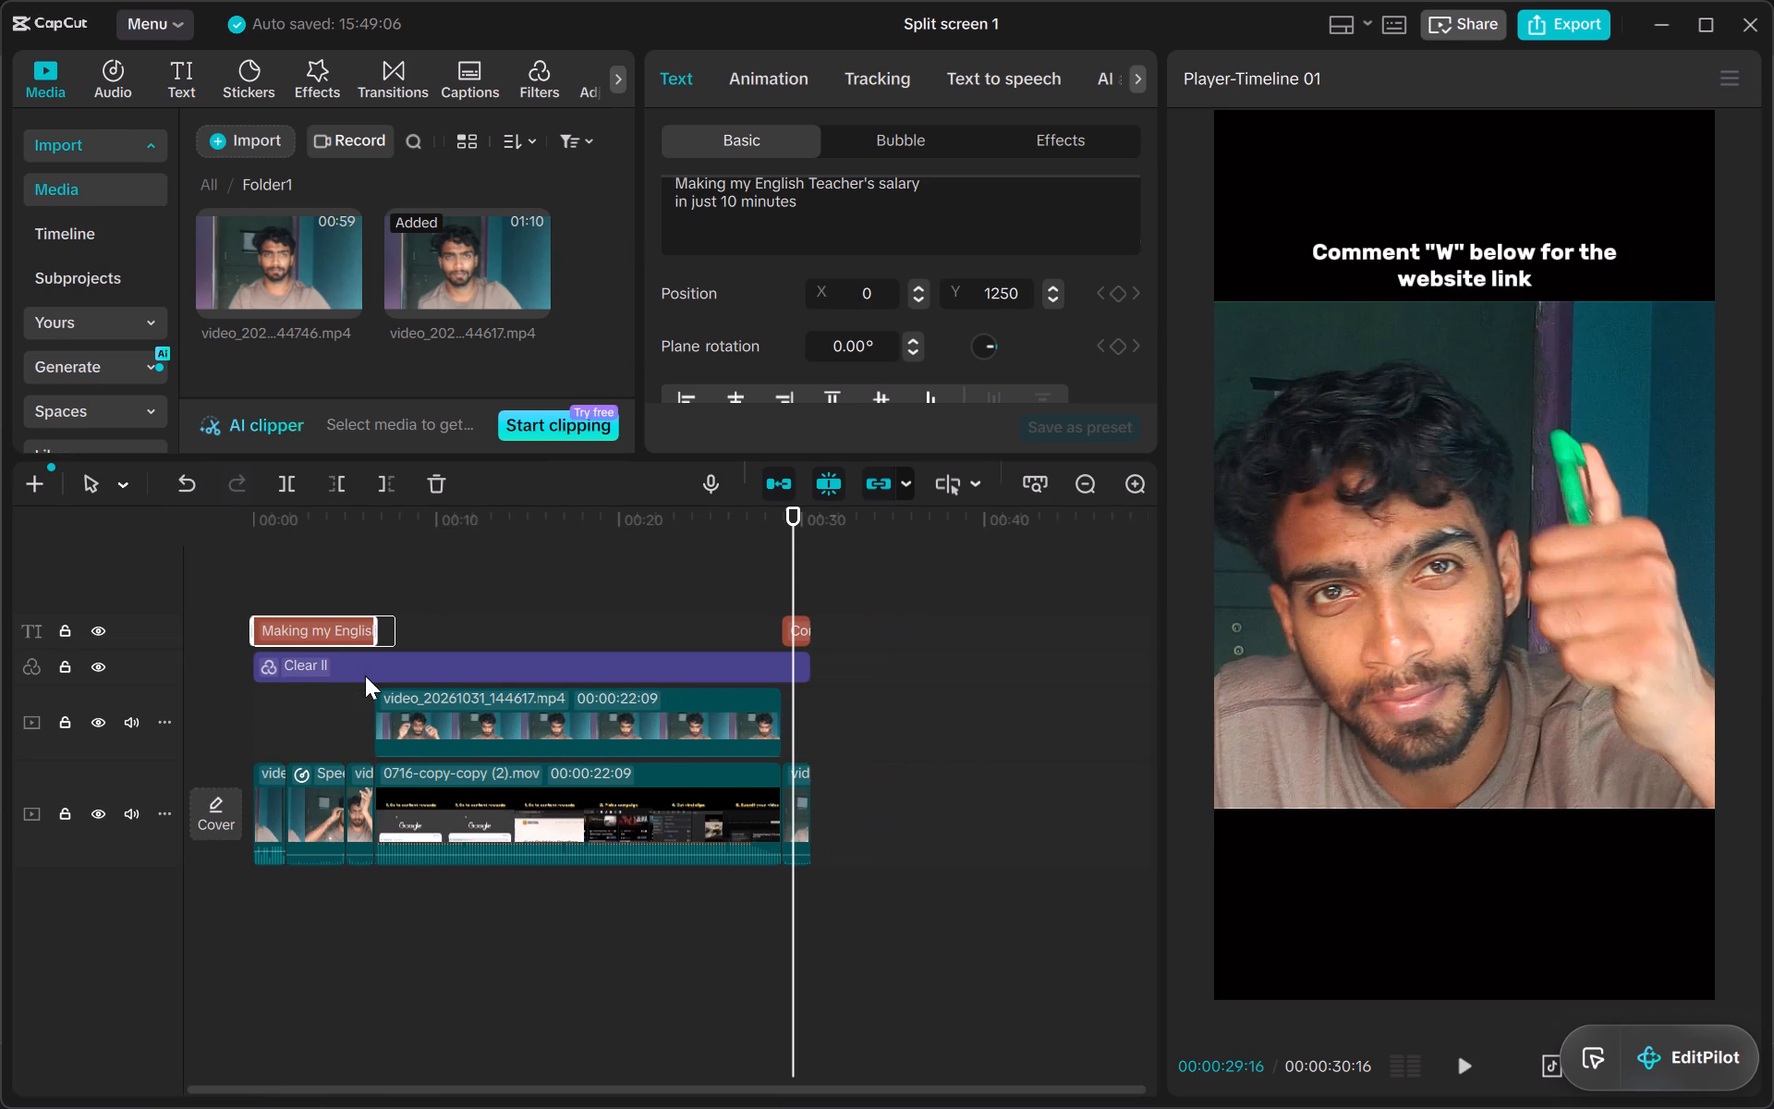
pyautogui.click(265, 731)
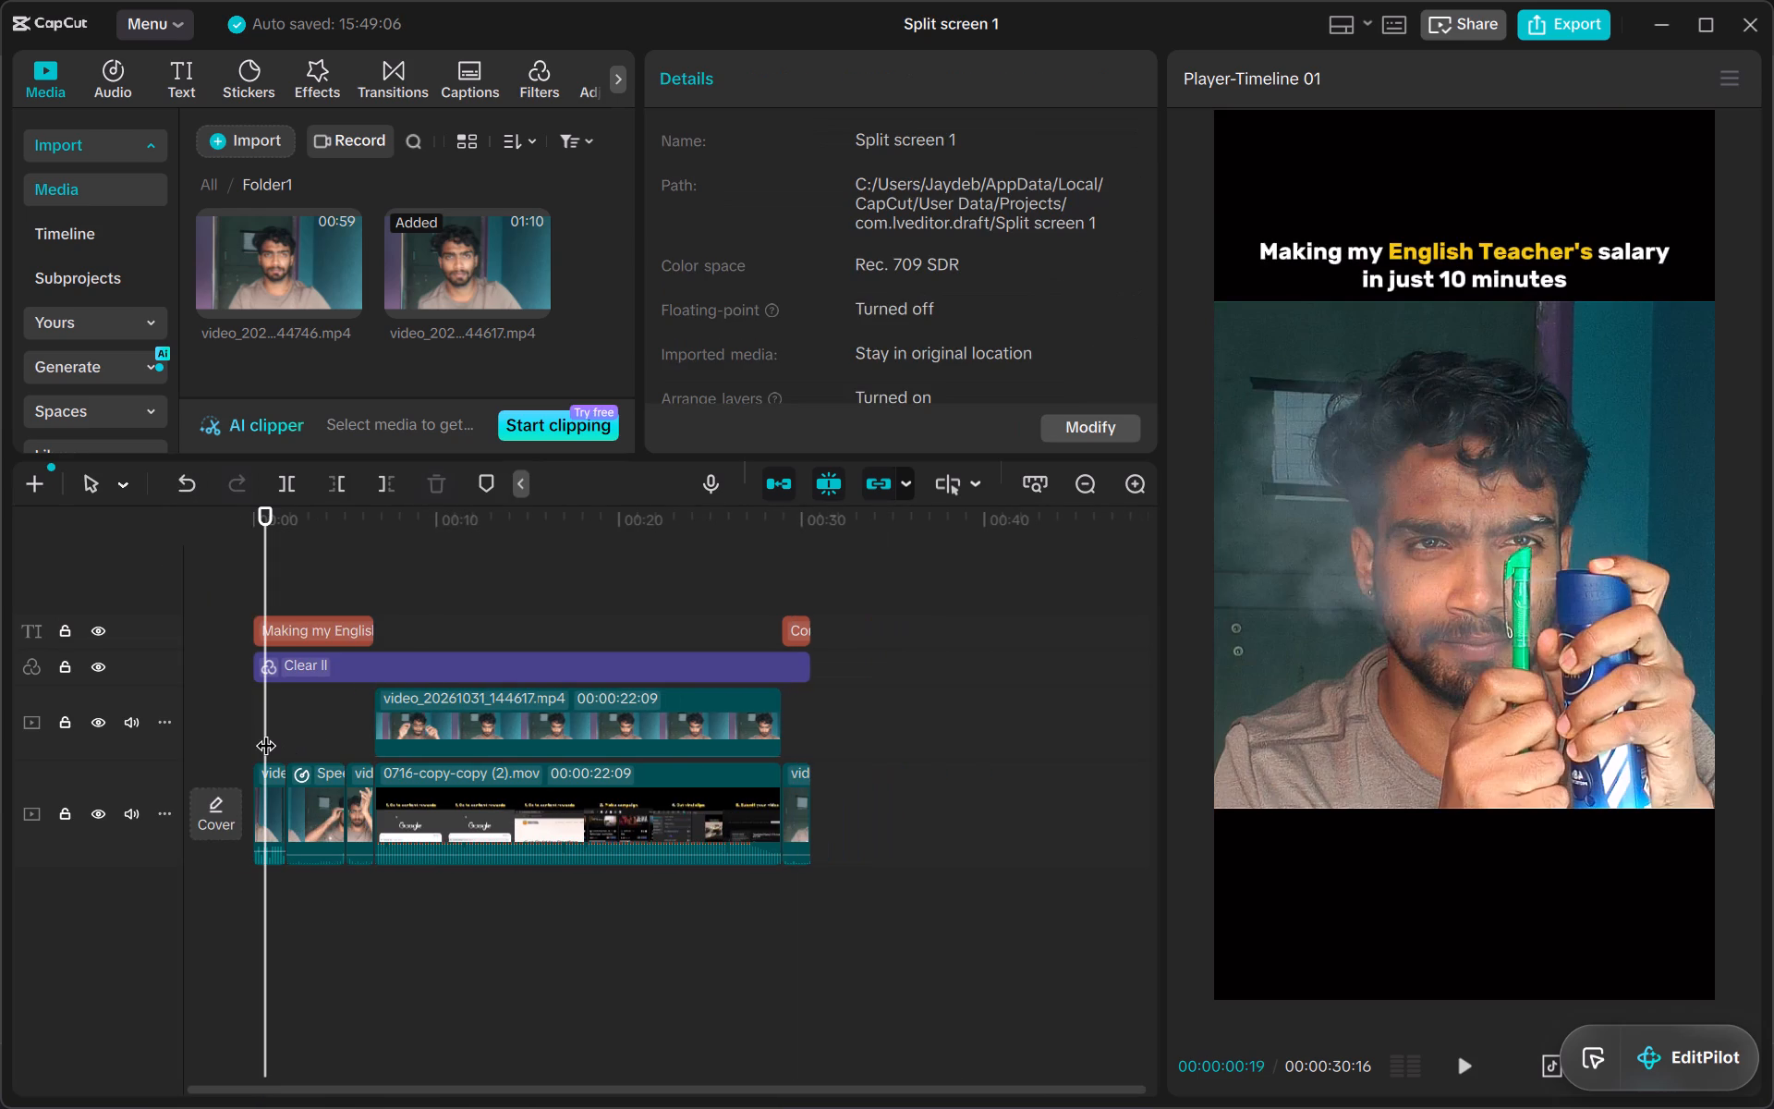
pyautogui.click(271, 783)
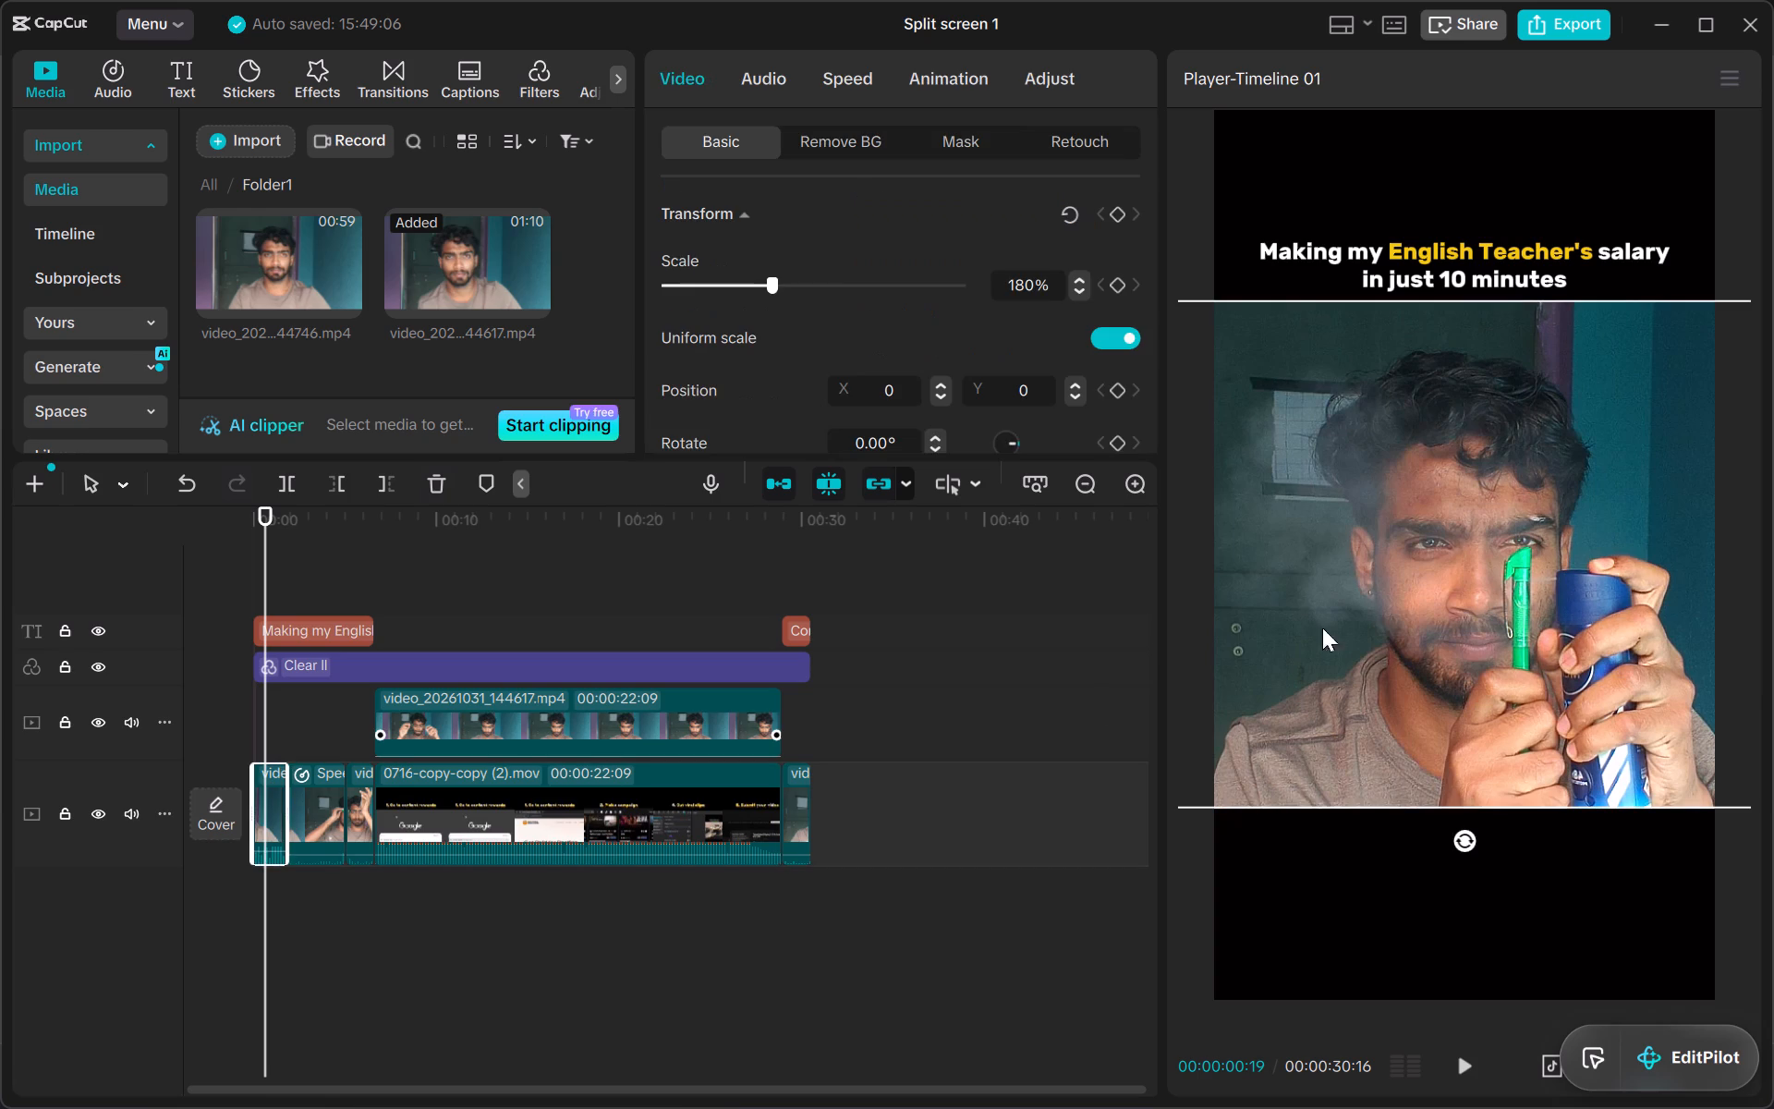
pyautogui.moveTo(1541, 538); pyautogui.dragTo(1524, 538)
pyautogui.moveTo(1524, 538); pyautogui.dragTo(1523, 540)
pyautogui.moveTo(1523, 540); pyautogui.dragTo(1502, 544)
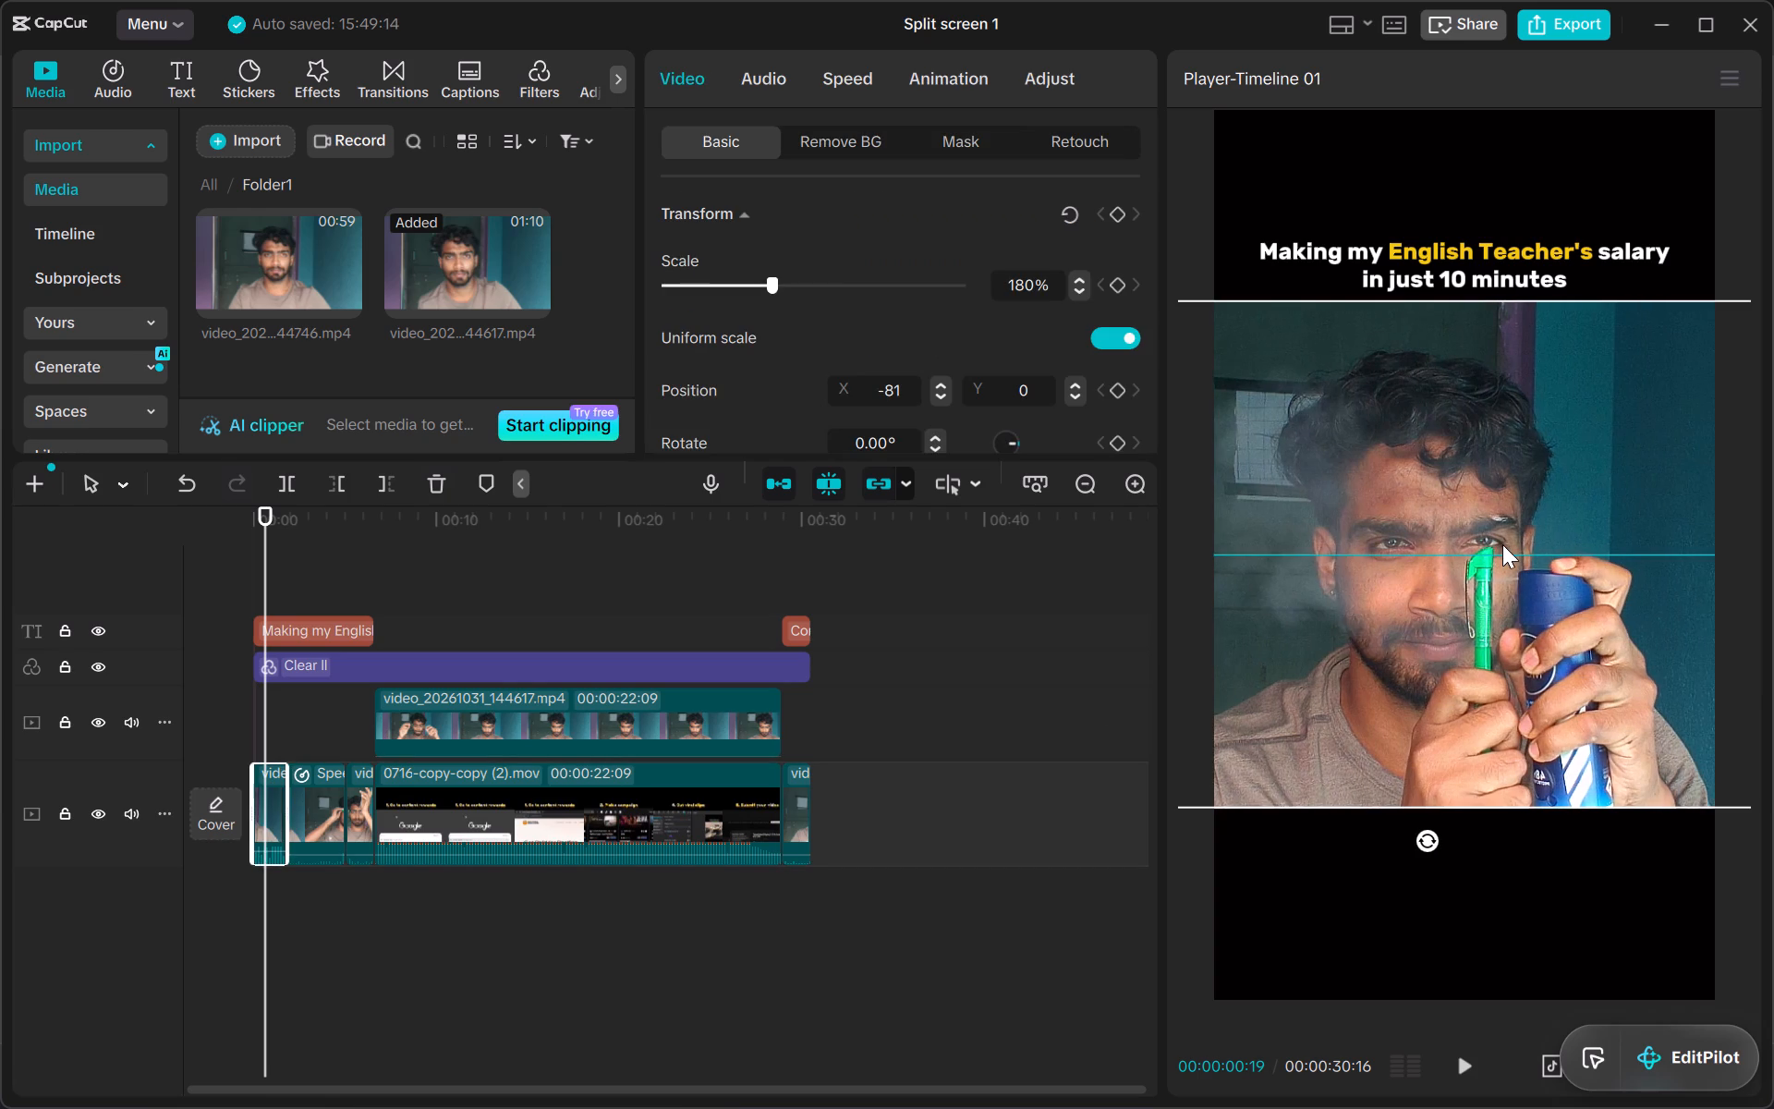
pyautogui.moveTo(1502, 544); pyautogui.dragTo(1511, 543)
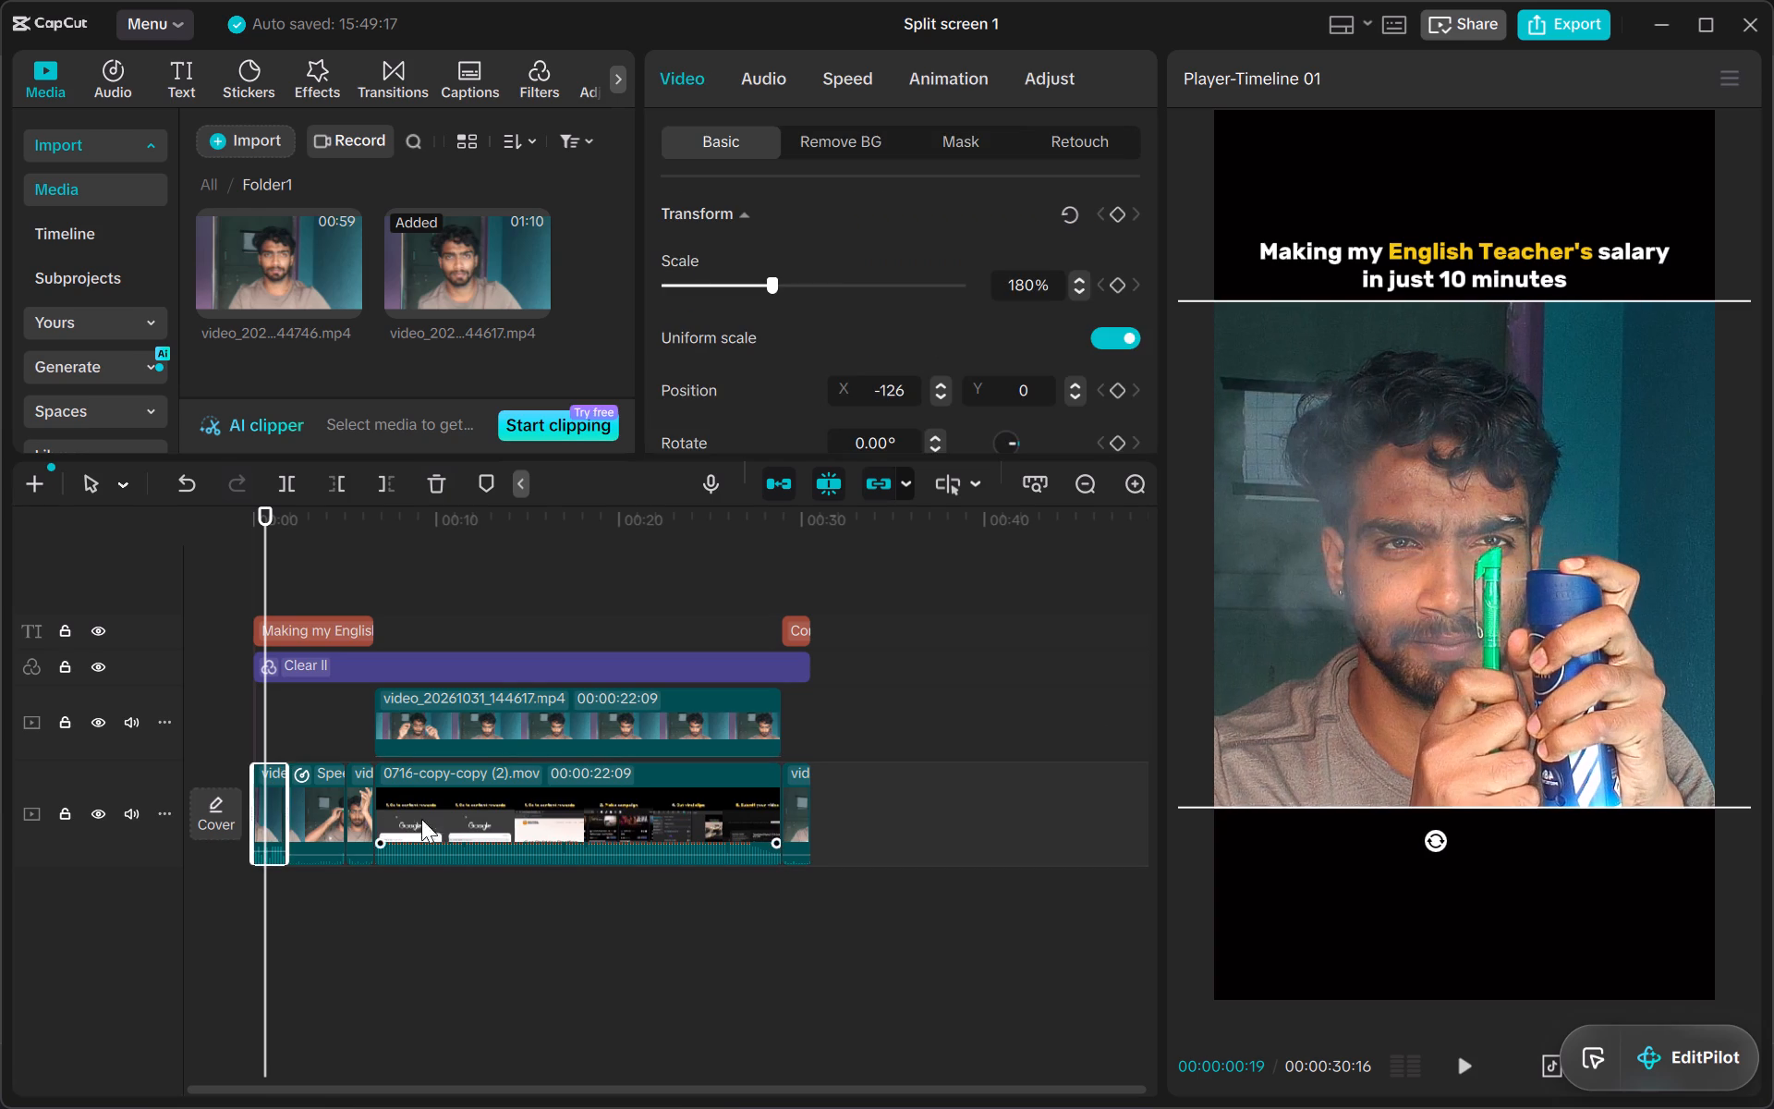
# Shift the second opening clip sideways in the frame to X about -135, keeping Y at 0, to centre the man's face.
pyautogui.click(303, 740)
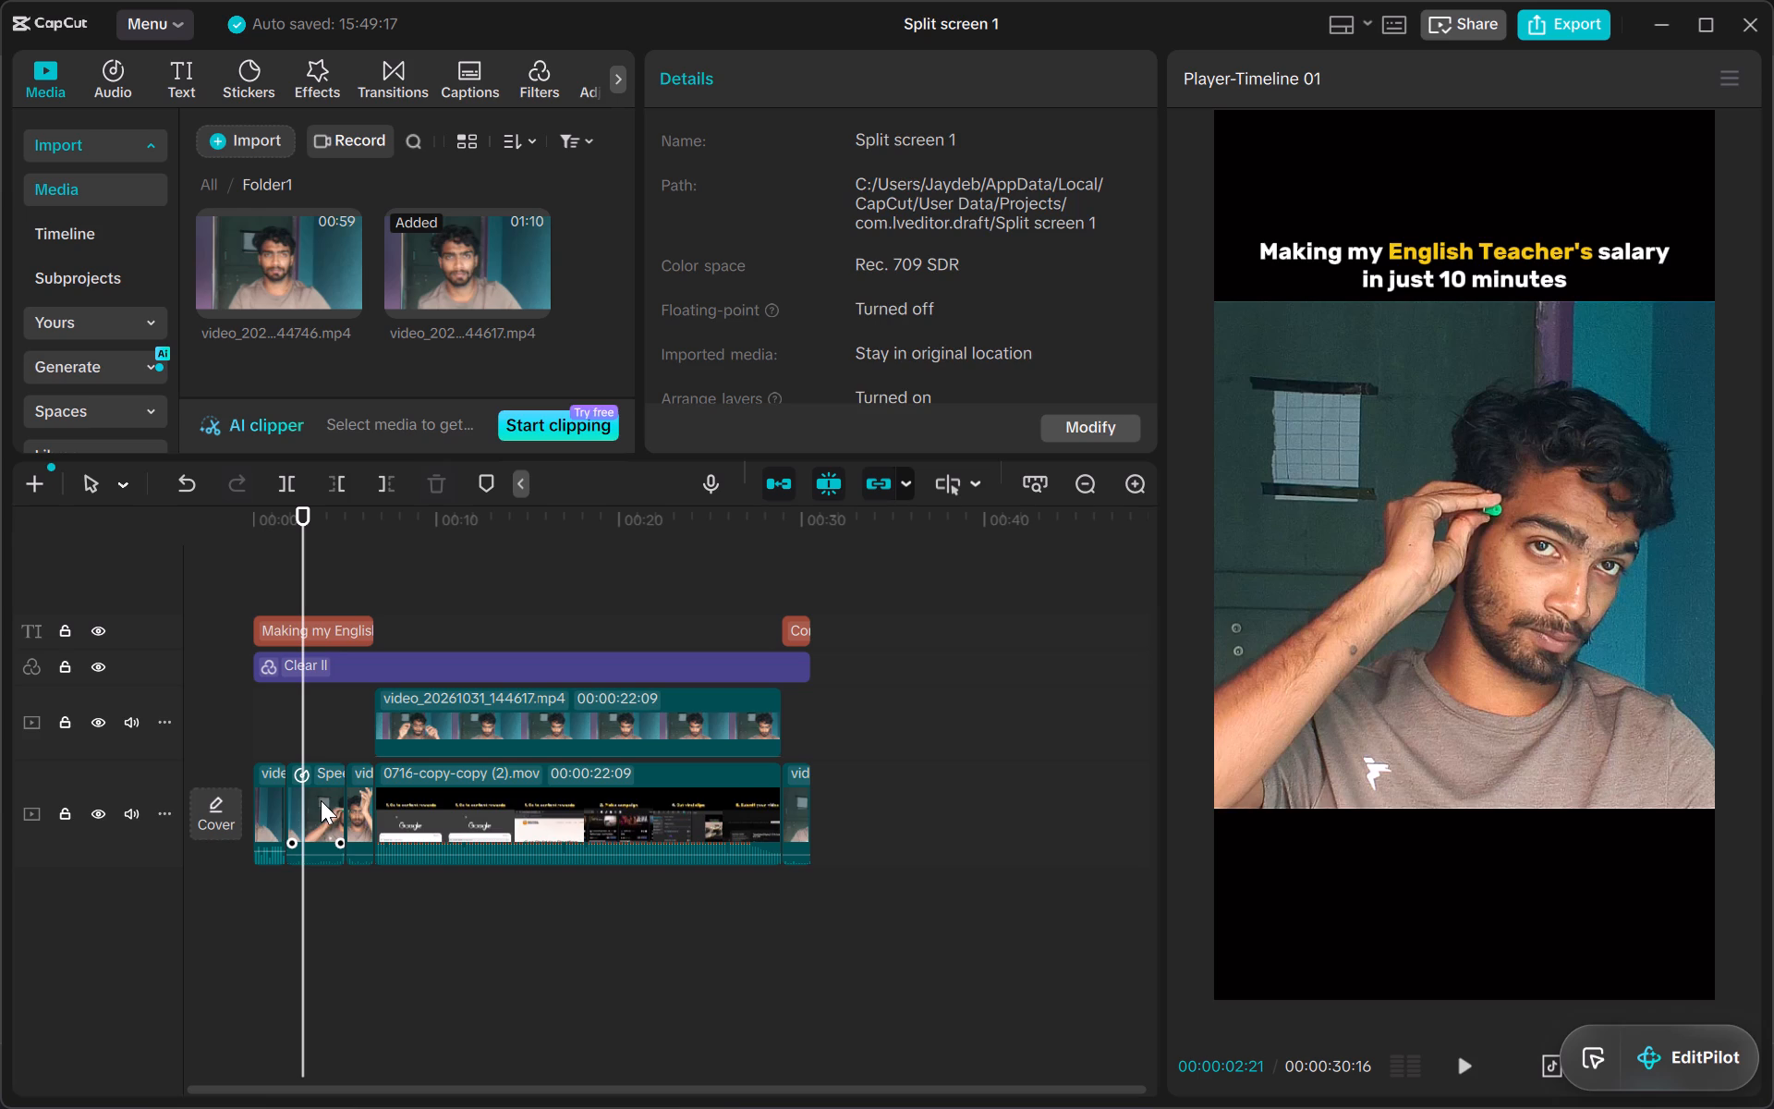
pyautogui.click(321, 800)
pyautogui.click(317, 737)
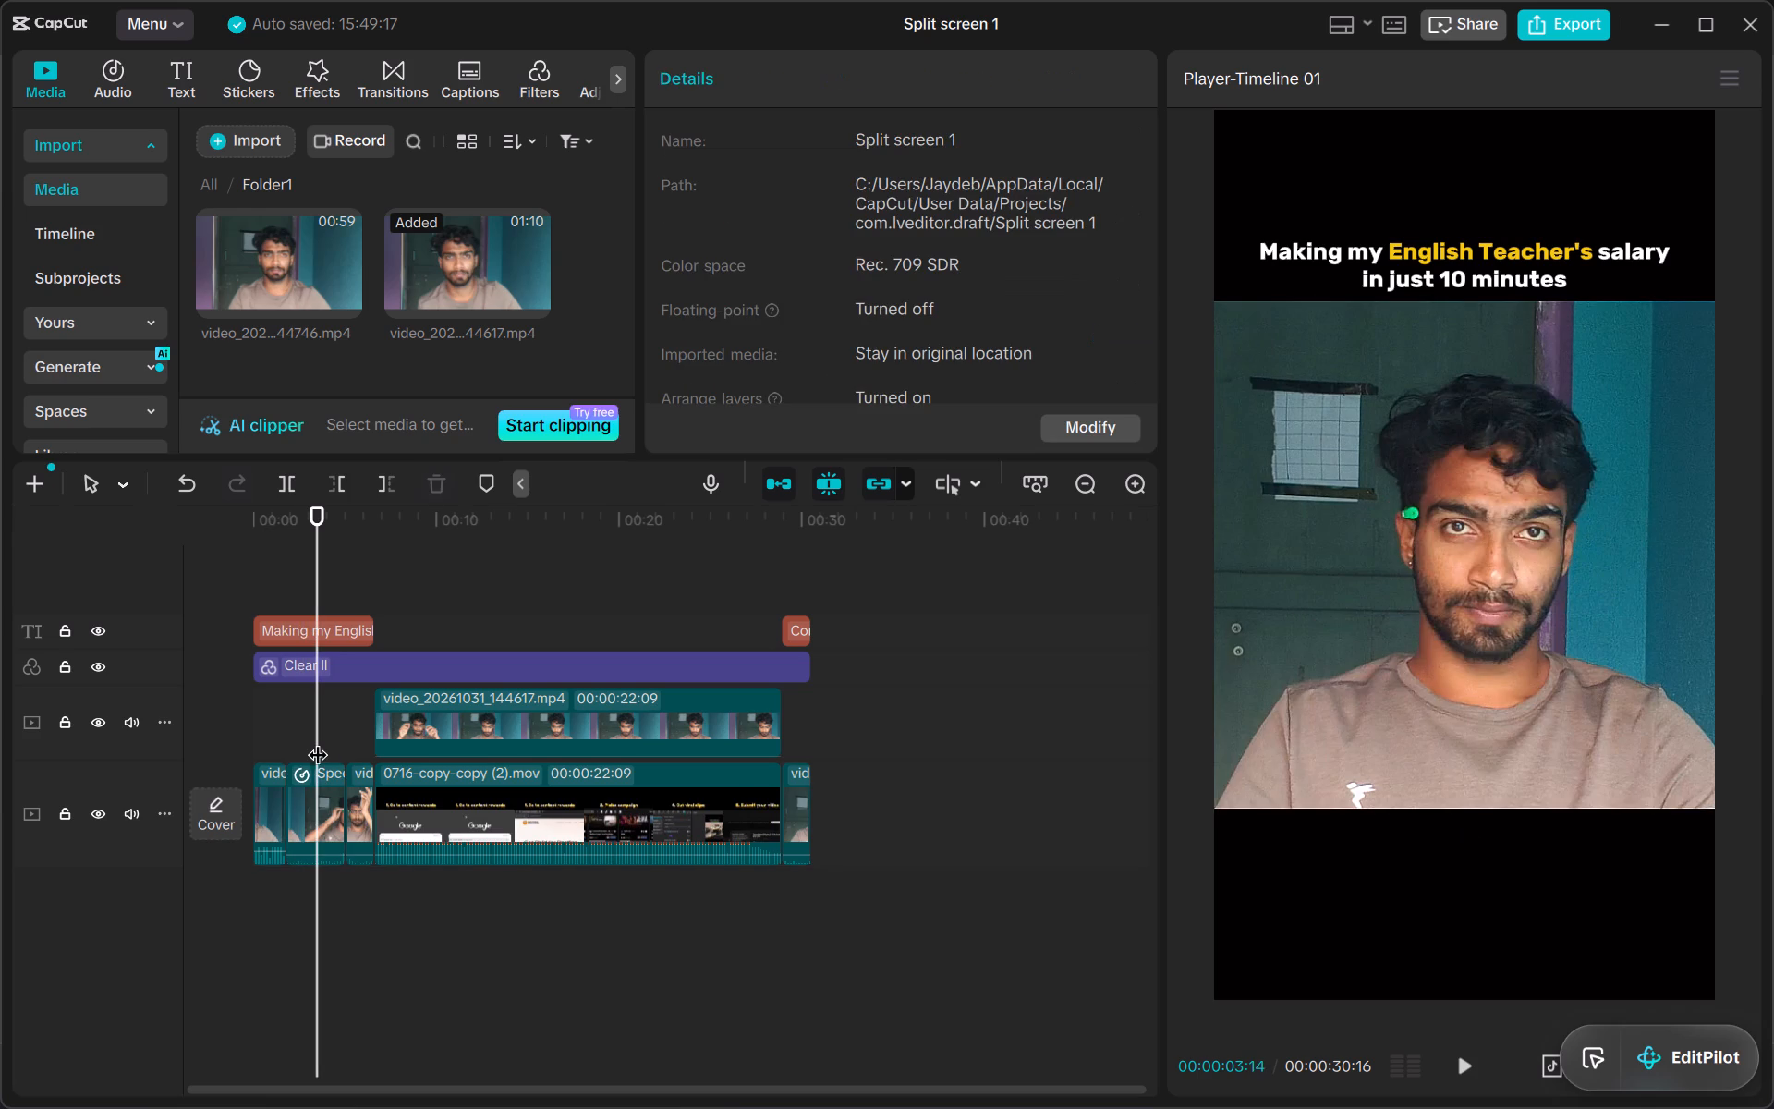
pyautogui.click(321, 781)
pyautogui.moveTo(1493, 579); pyautogui.dragTo(1486, 579)
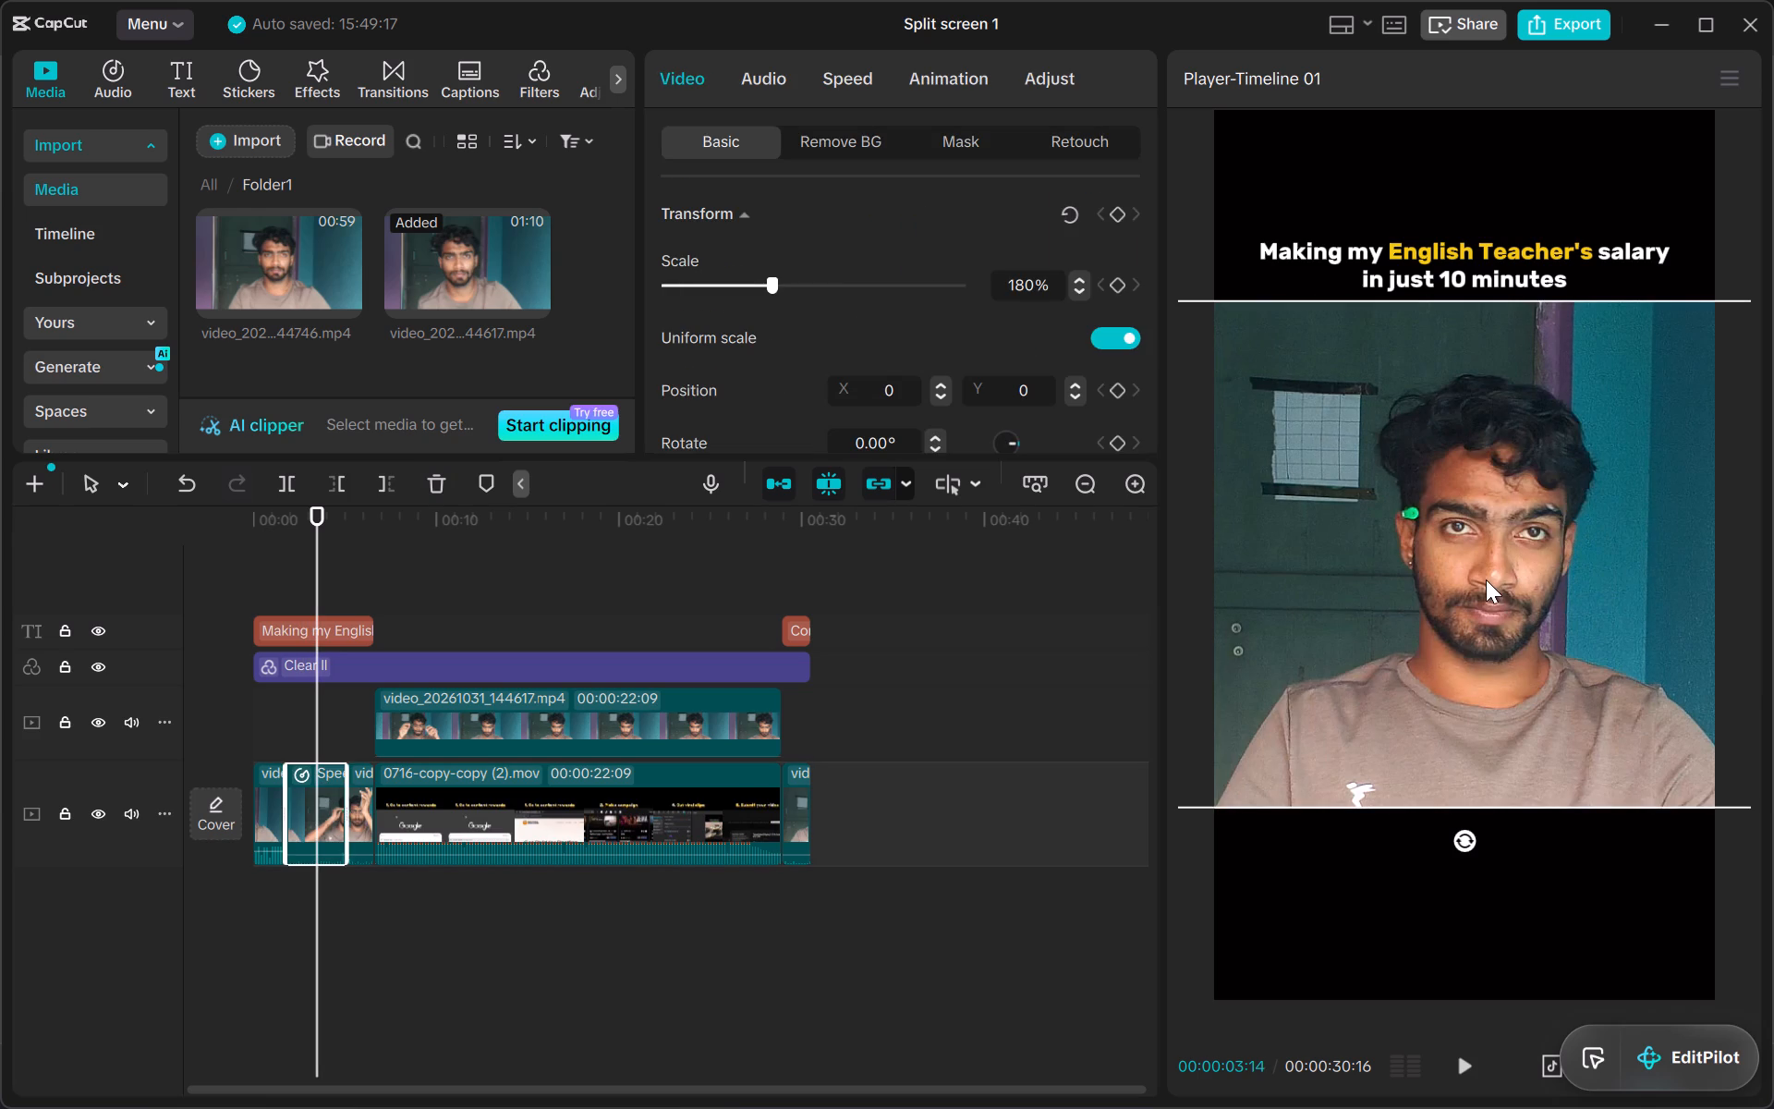
pyautogui.moveTo(1486, 579); pyautogui.dragTo(1464, 582)
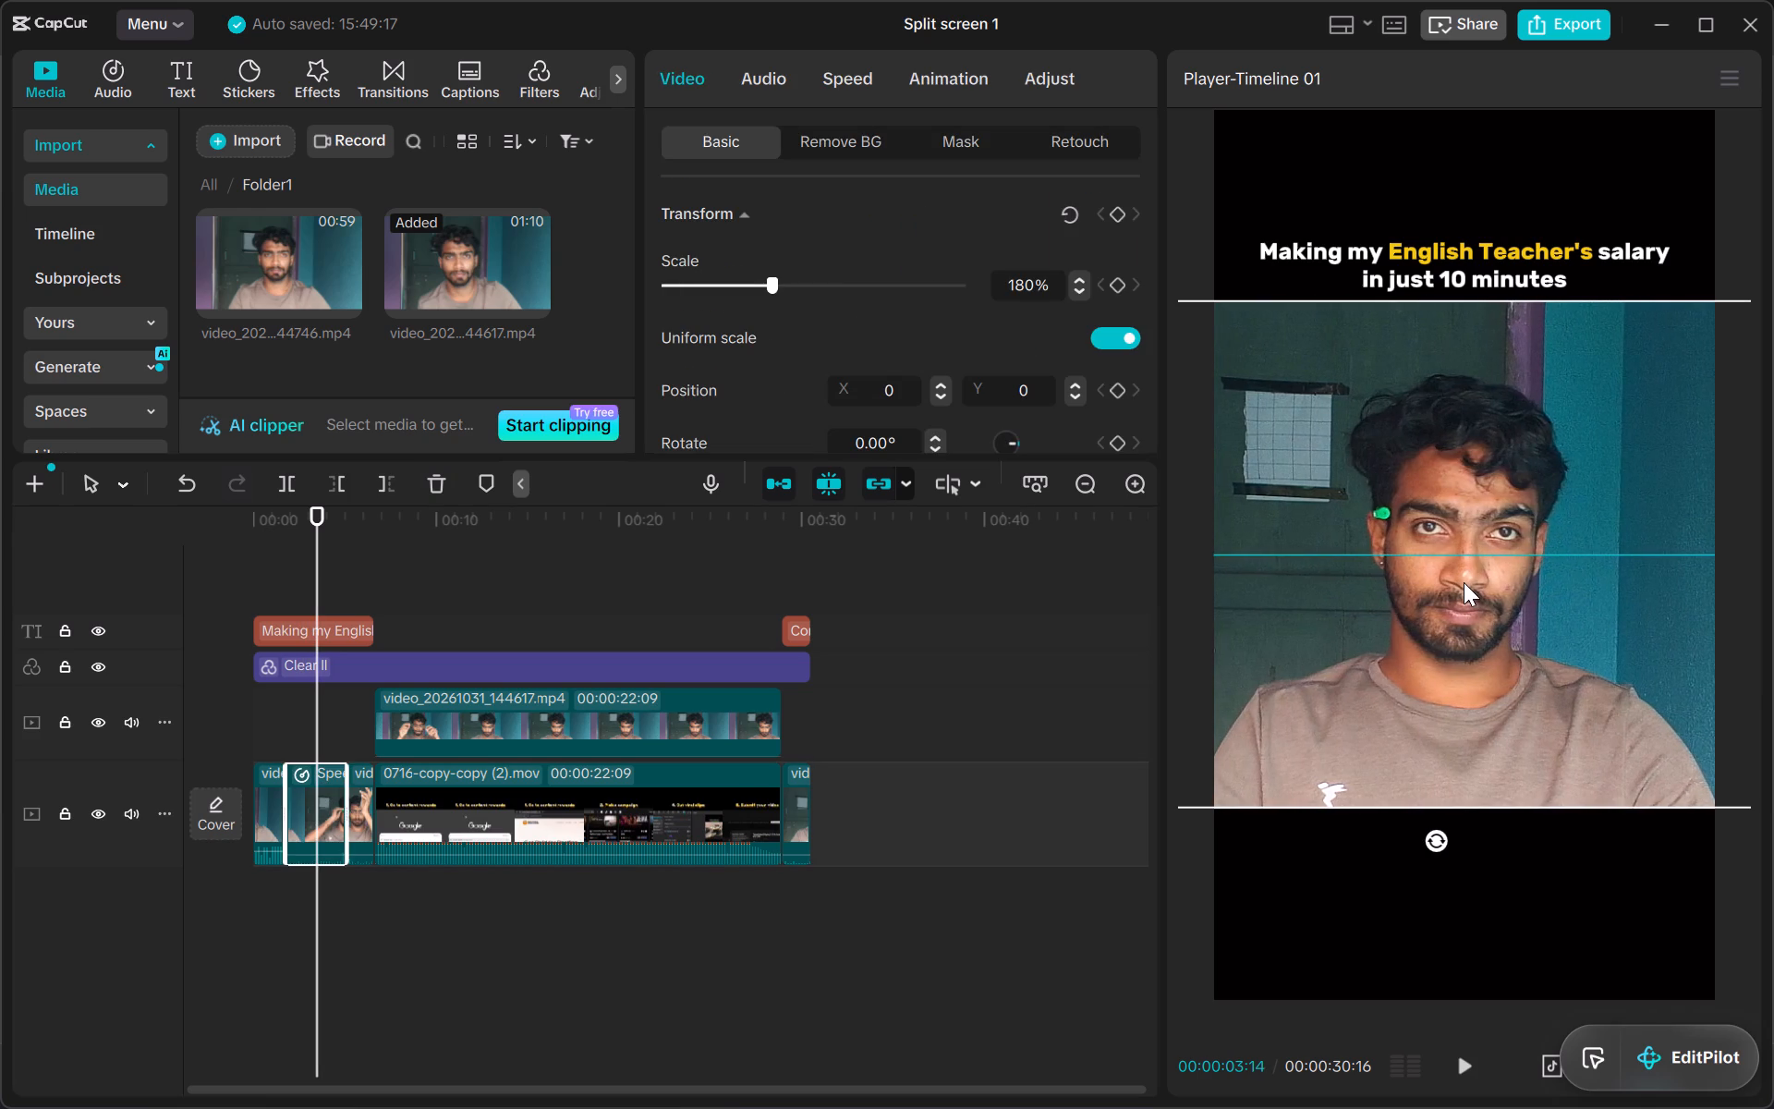
pyautogui.moveTo(1464, 582); pyautogui.dragTo(1461, 584)
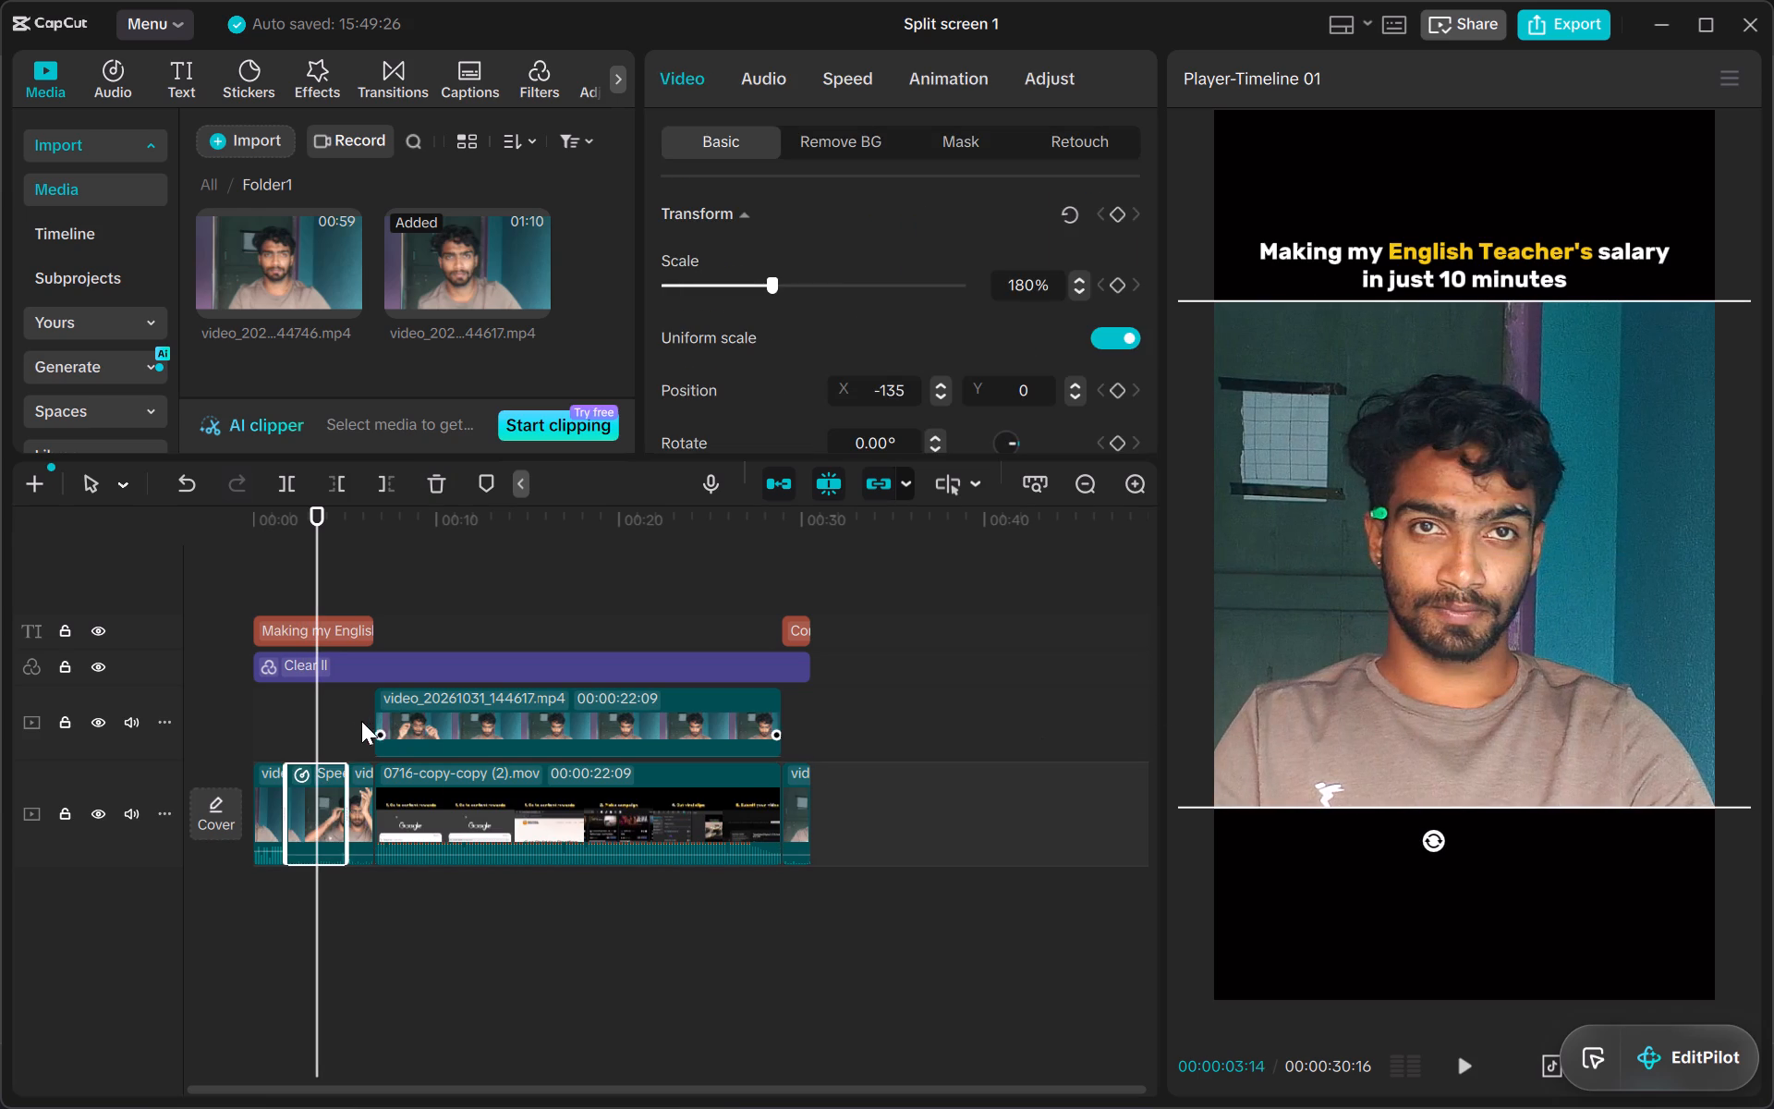
# Shift the third opening clip sideways in the frame to X about -39, keeping Y at 0, to centre the man's face.
pyautogui.click(358, 724)
pyautogui.click(353, 801)
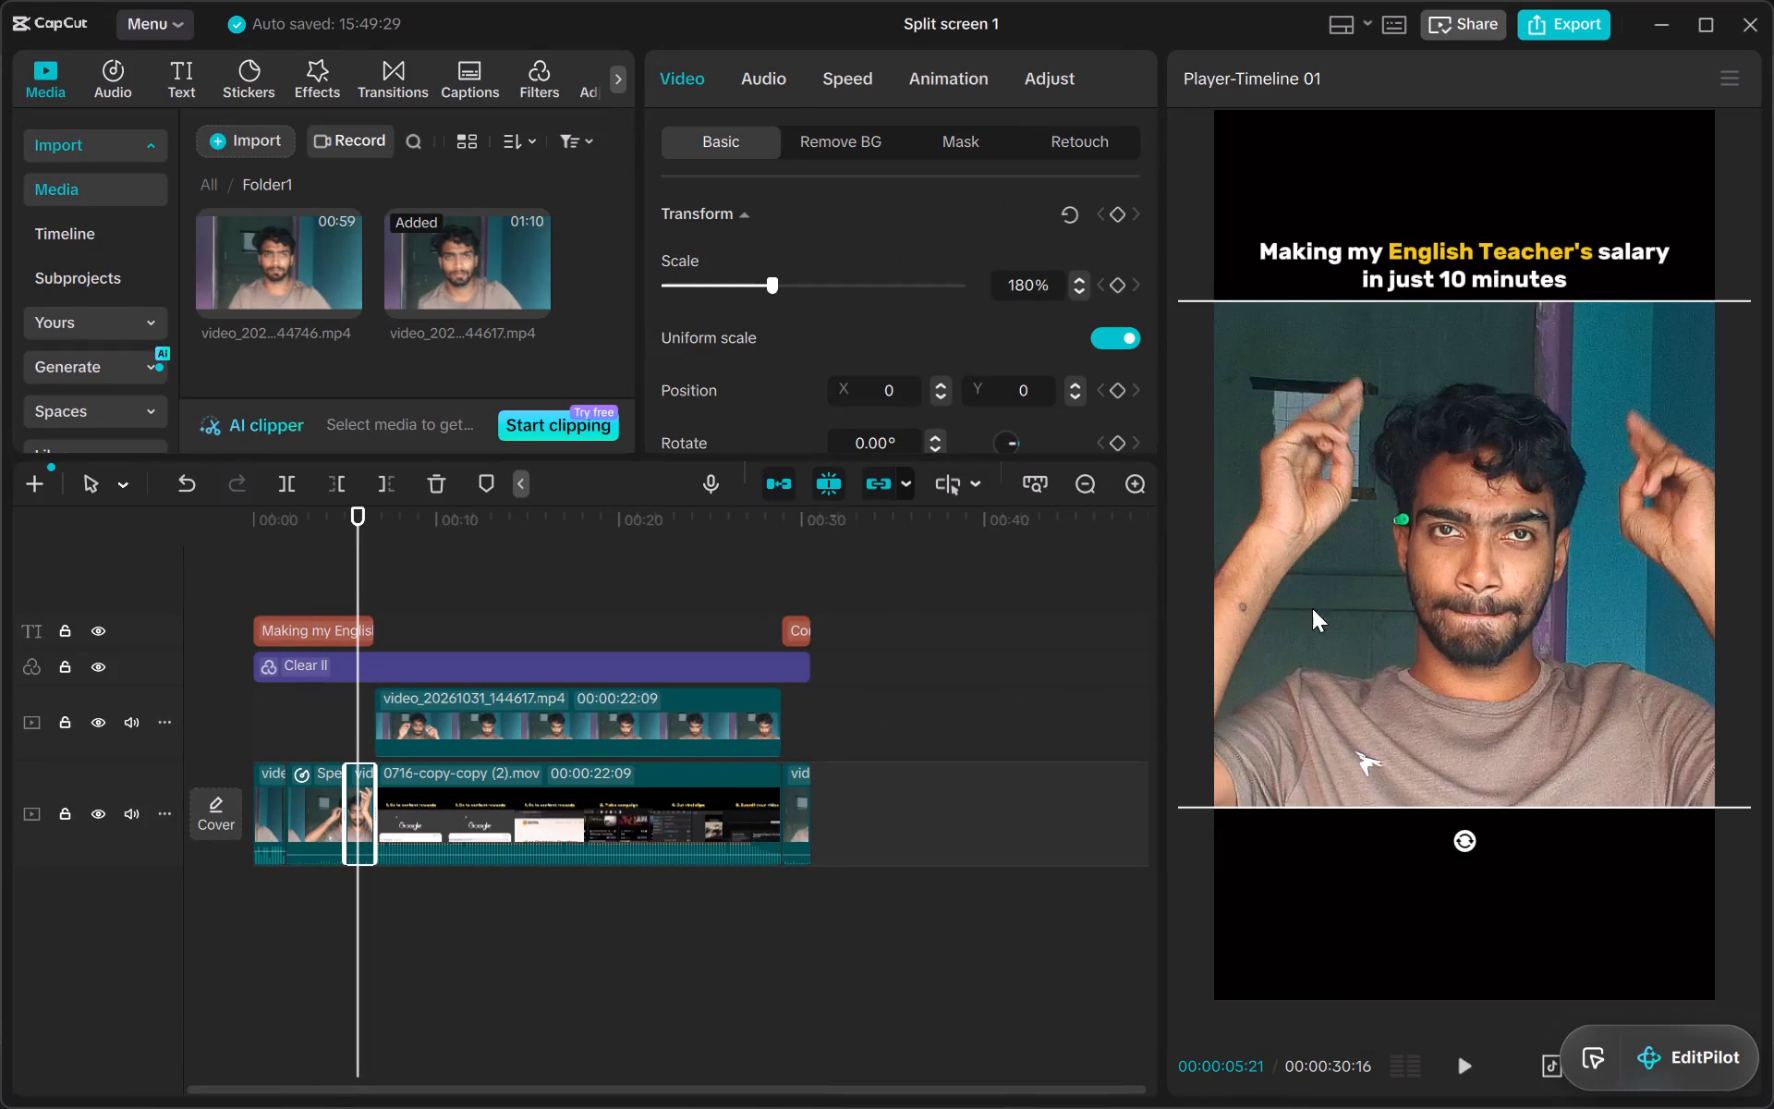
pyautogui.click(1472, 578)
pyautogui.moveTo(1508, 534); pyautogui.dragTo(1501, 537)
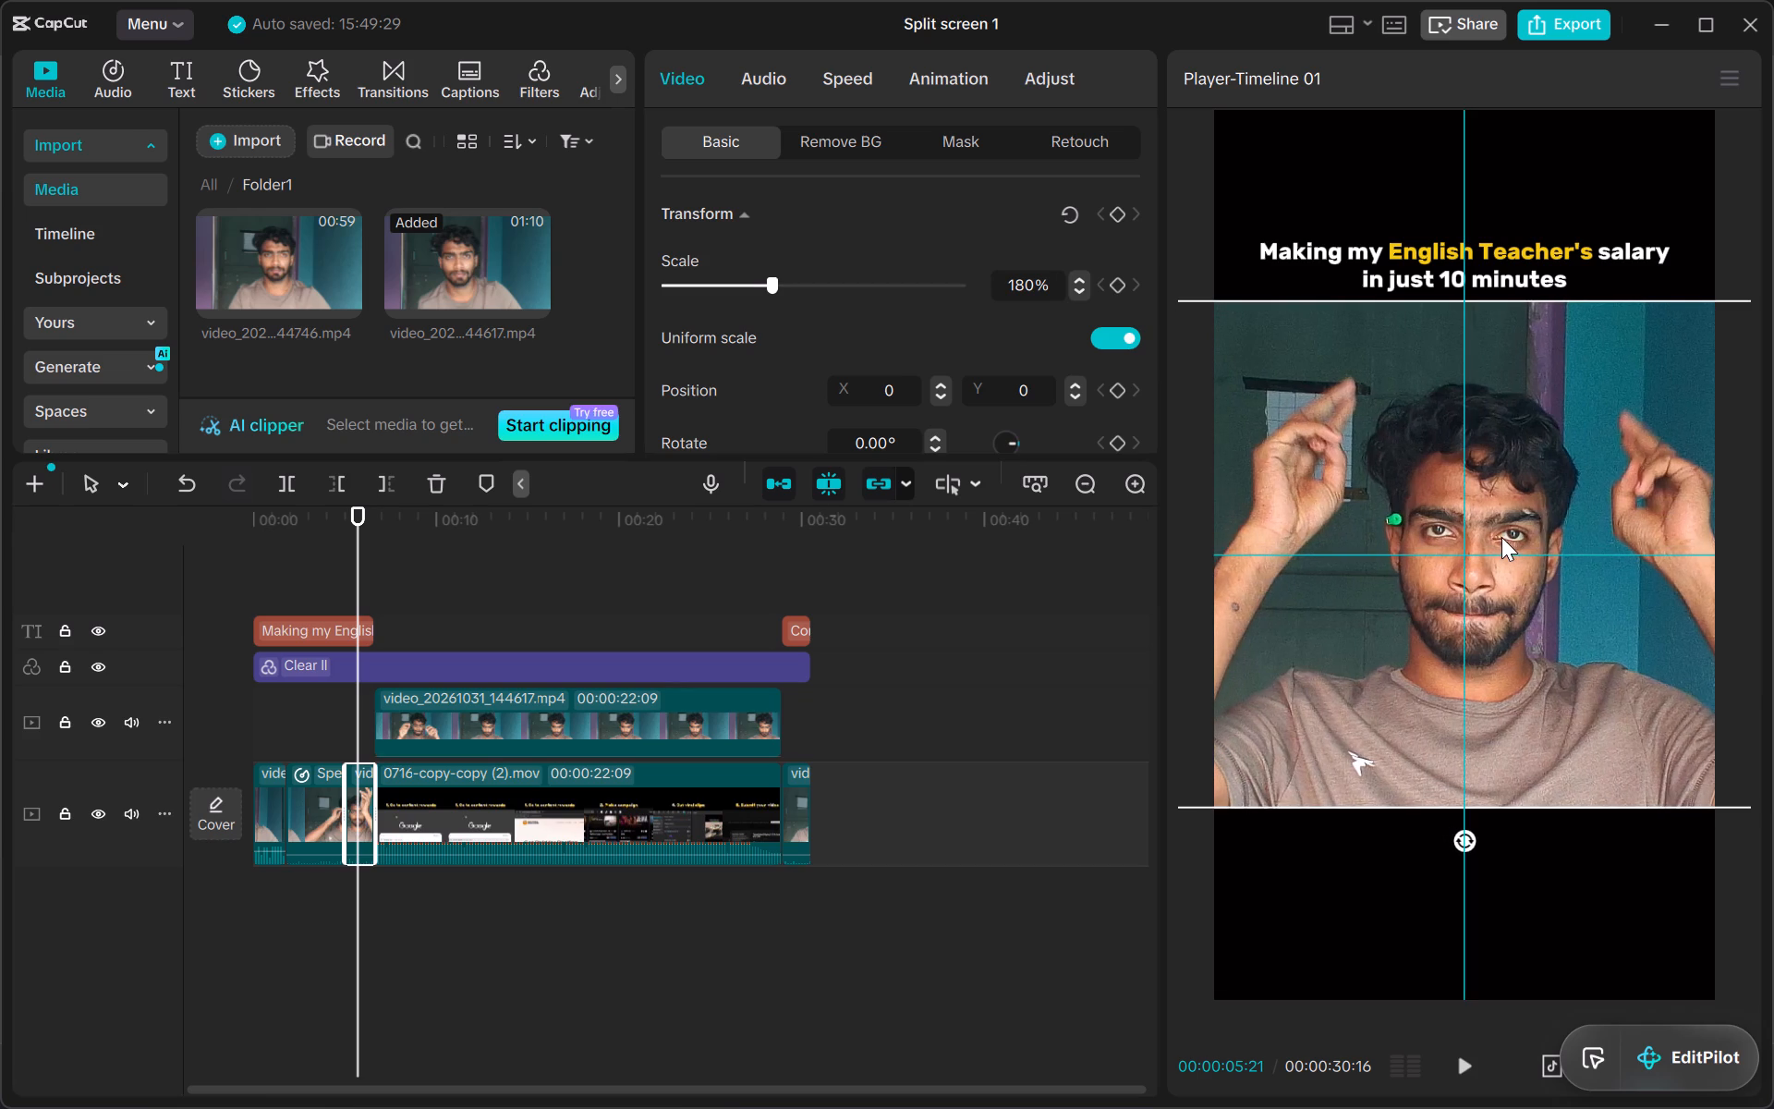
pyautogui.moveTo(1501, 537); pyautogui.dragTo(1499, 540)
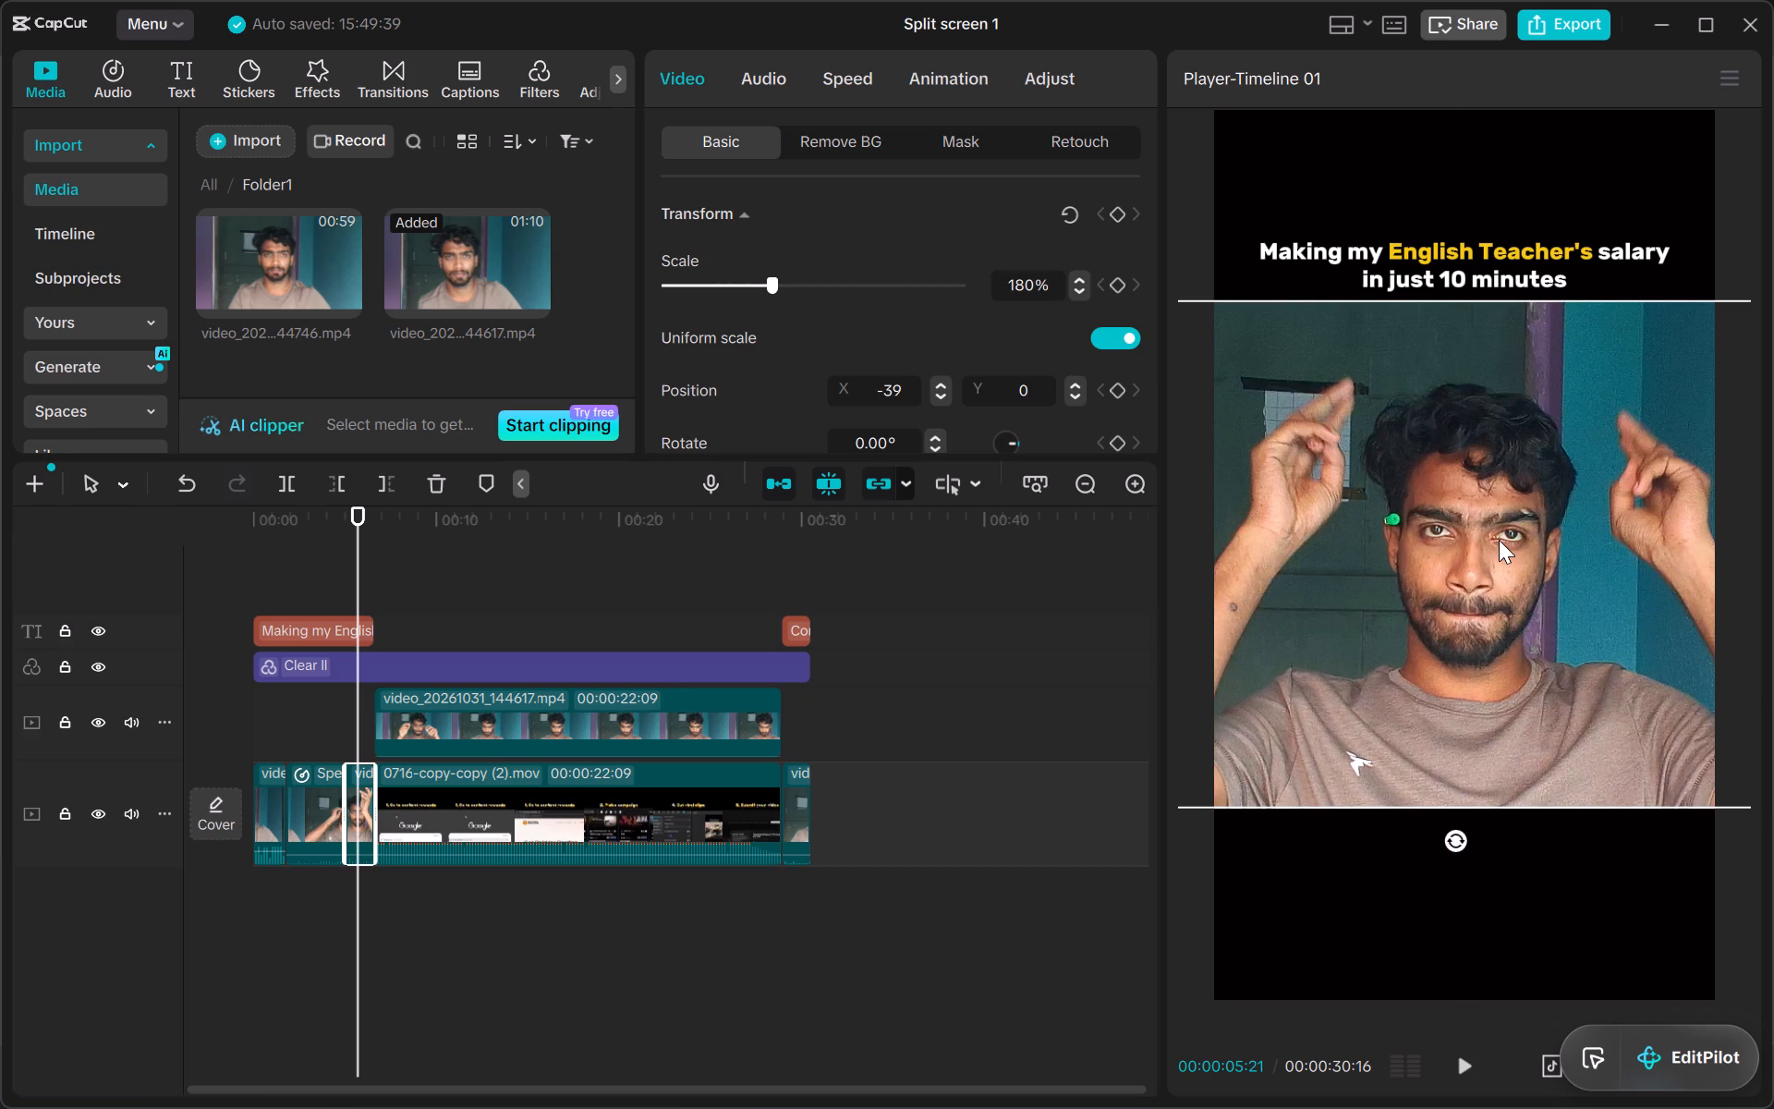
# Export the finished video as Split screen 1(1) in 1080P, H.264, mp4 at 30fps.
pyautogui.click(183, 728)
pyautogui.click(202, 736)
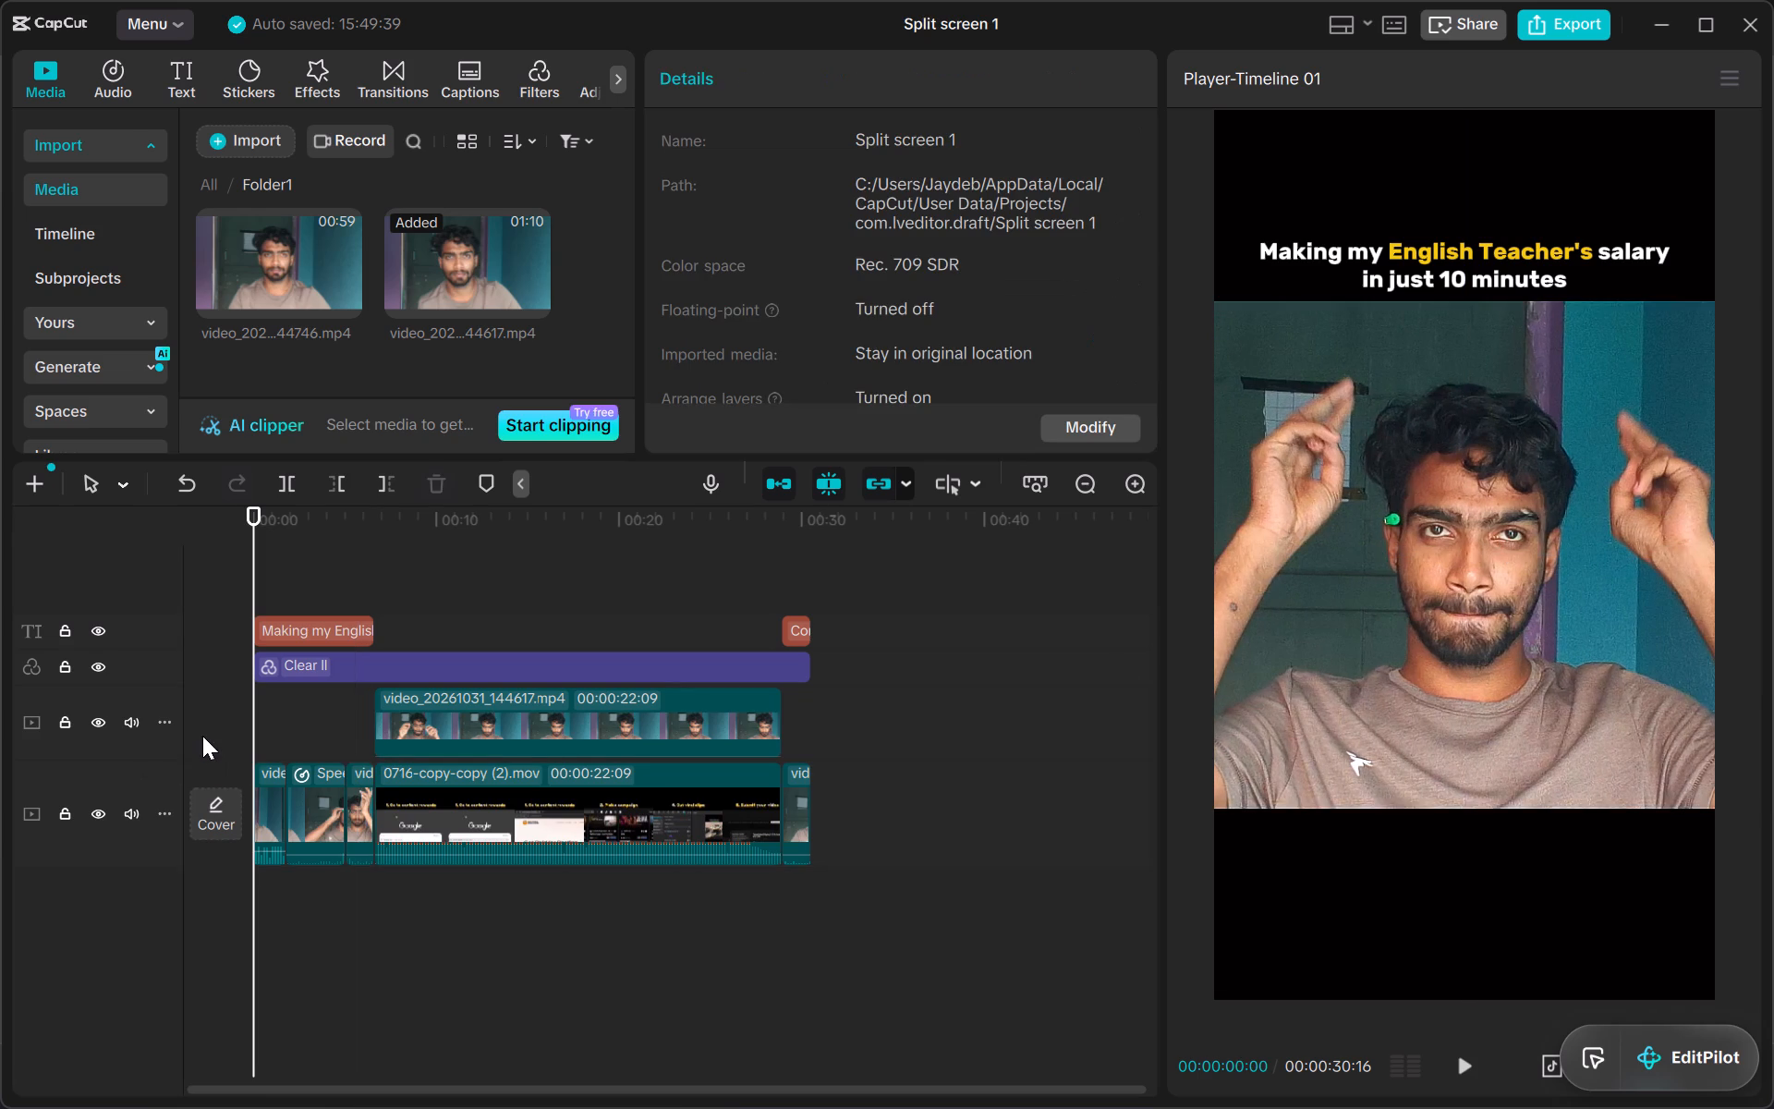
pyautogui.click(1562, 19)
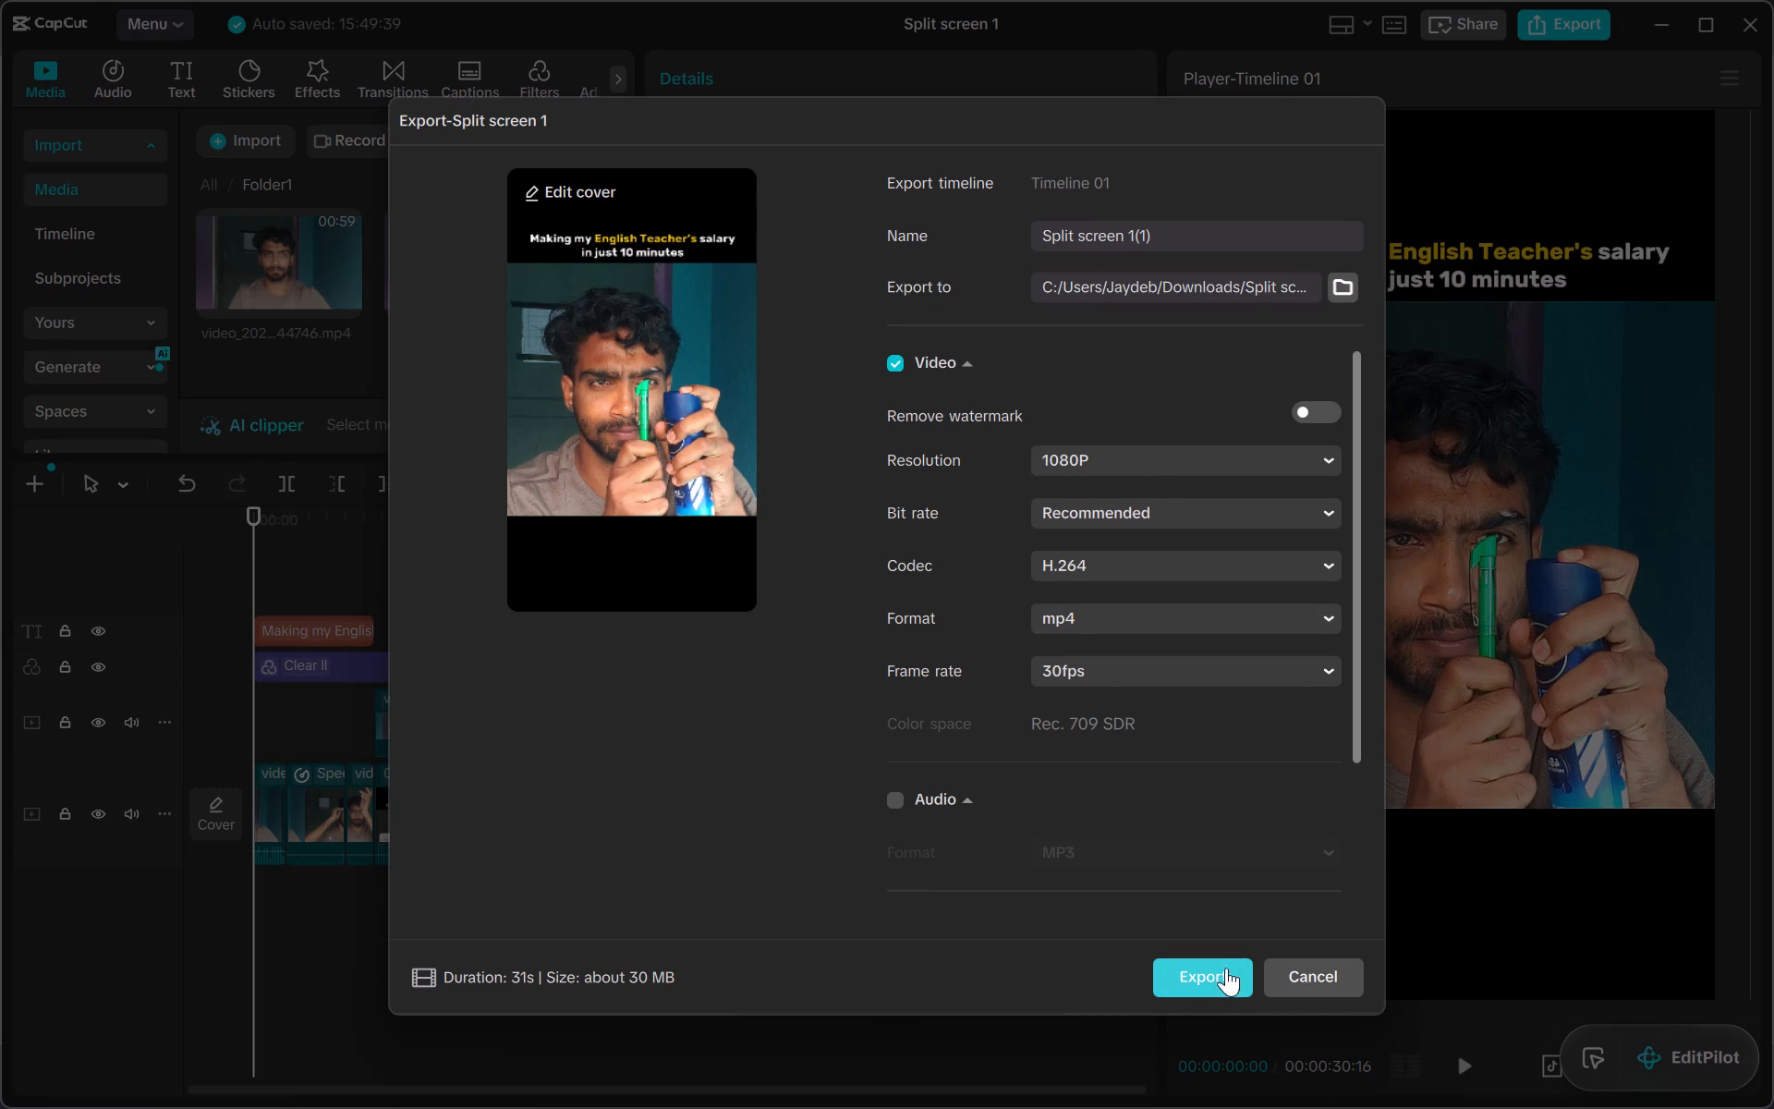
pyautogui.click(1213, 985)
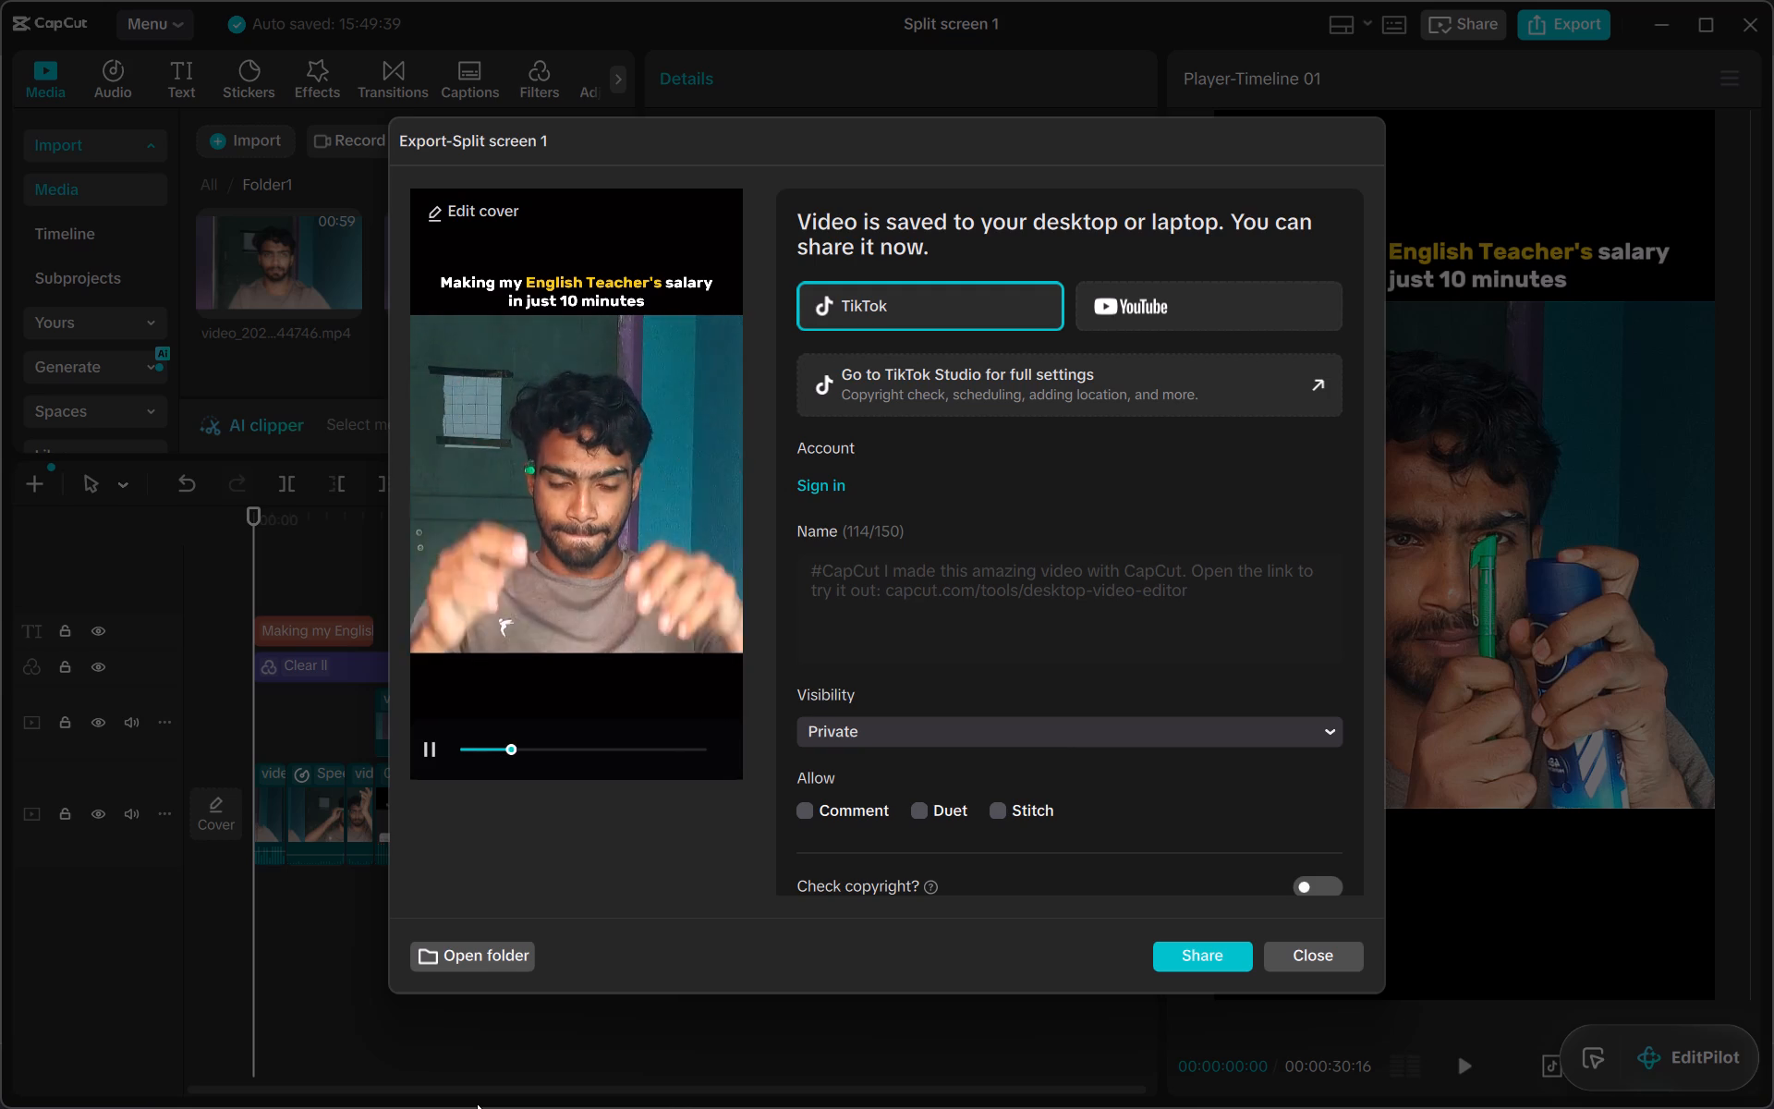
pyautogui.click(1308, 951)
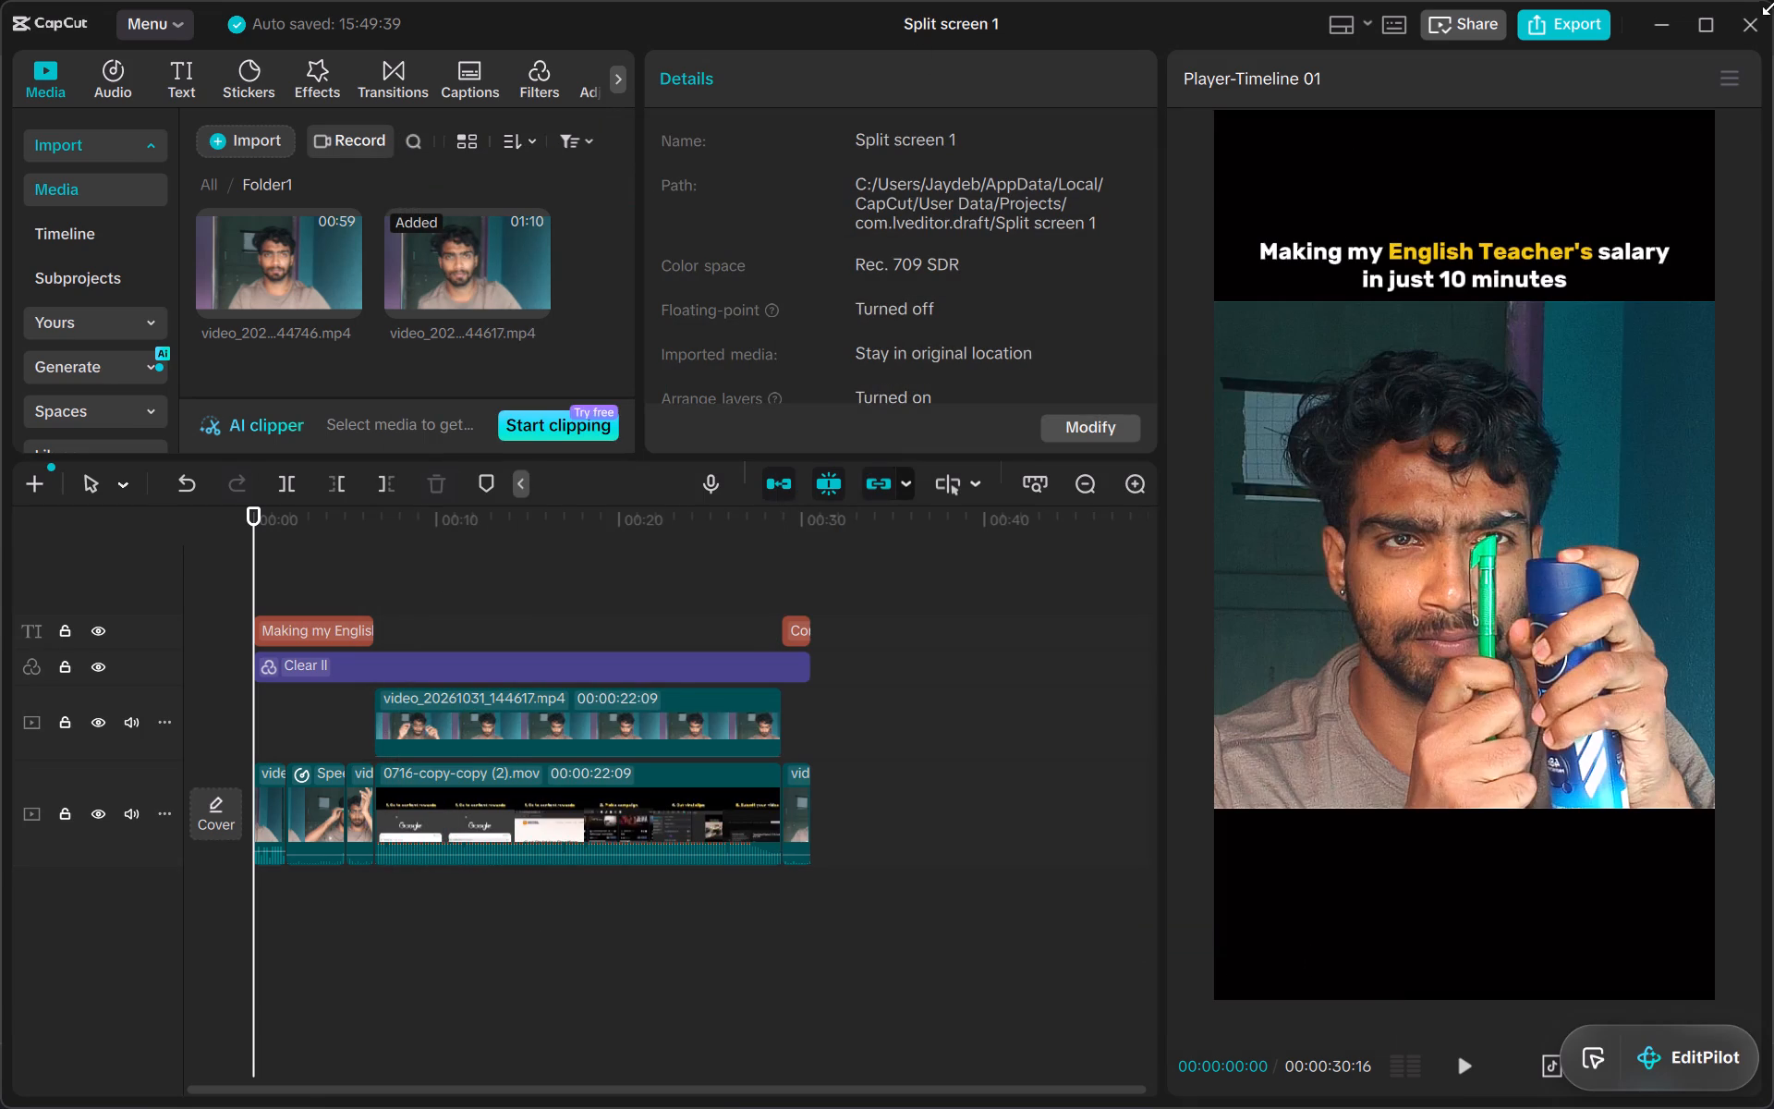
# Close the Split screen 1 project and open the Split screen 2 project.
pyautogui.click(1754, 20)
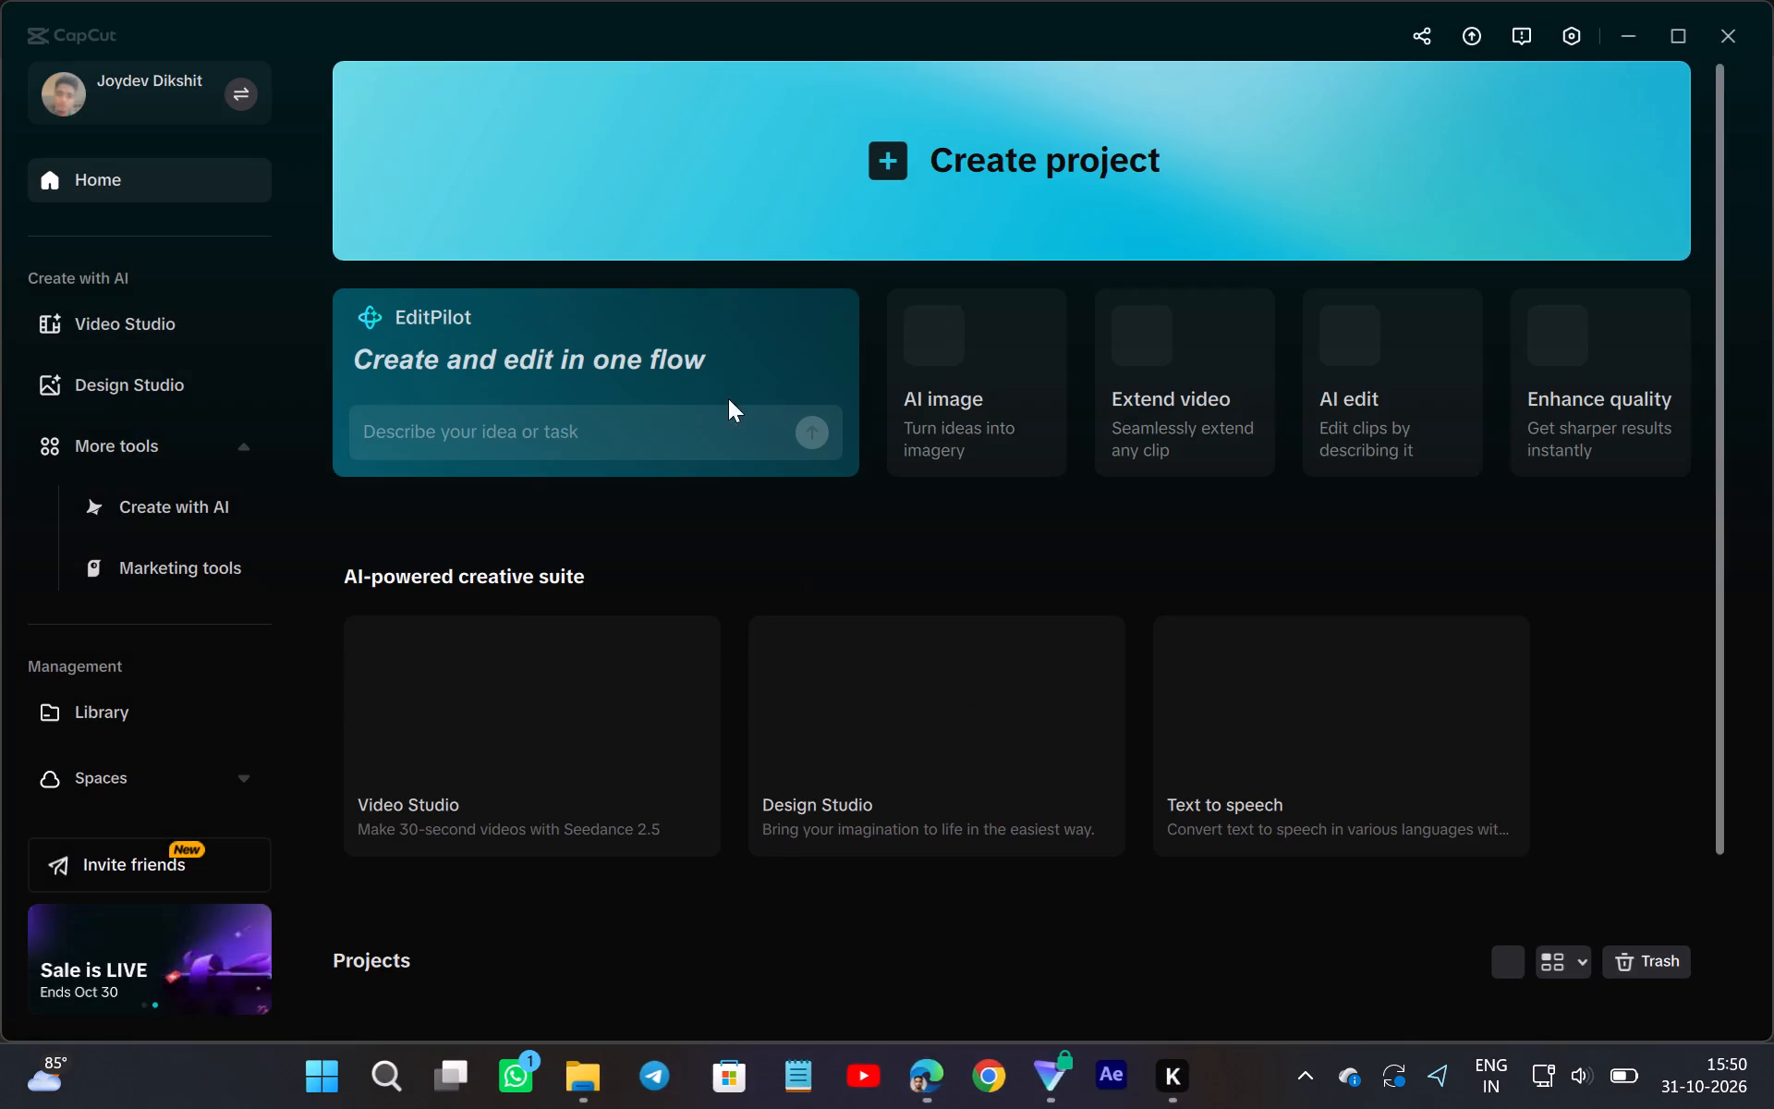
pyautogui.scroll(-5, 501, 604)
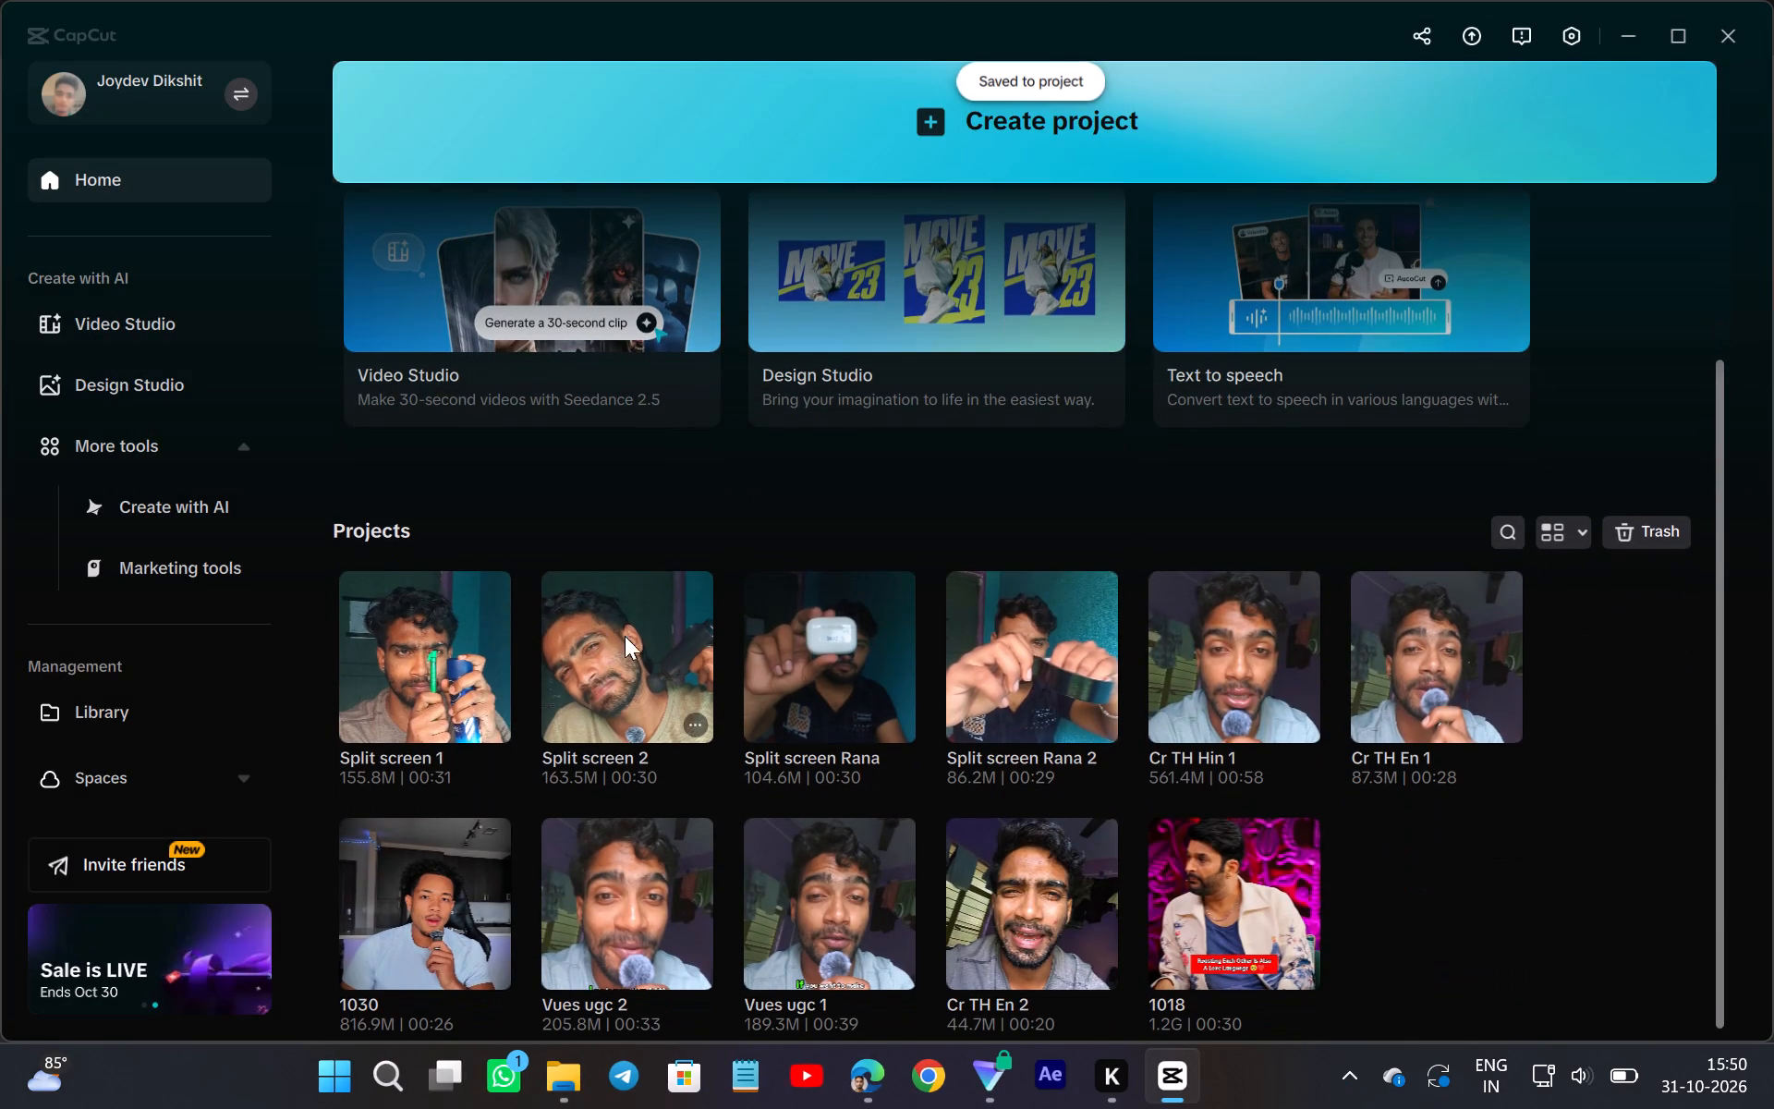
pyautogui.click(647, 647)
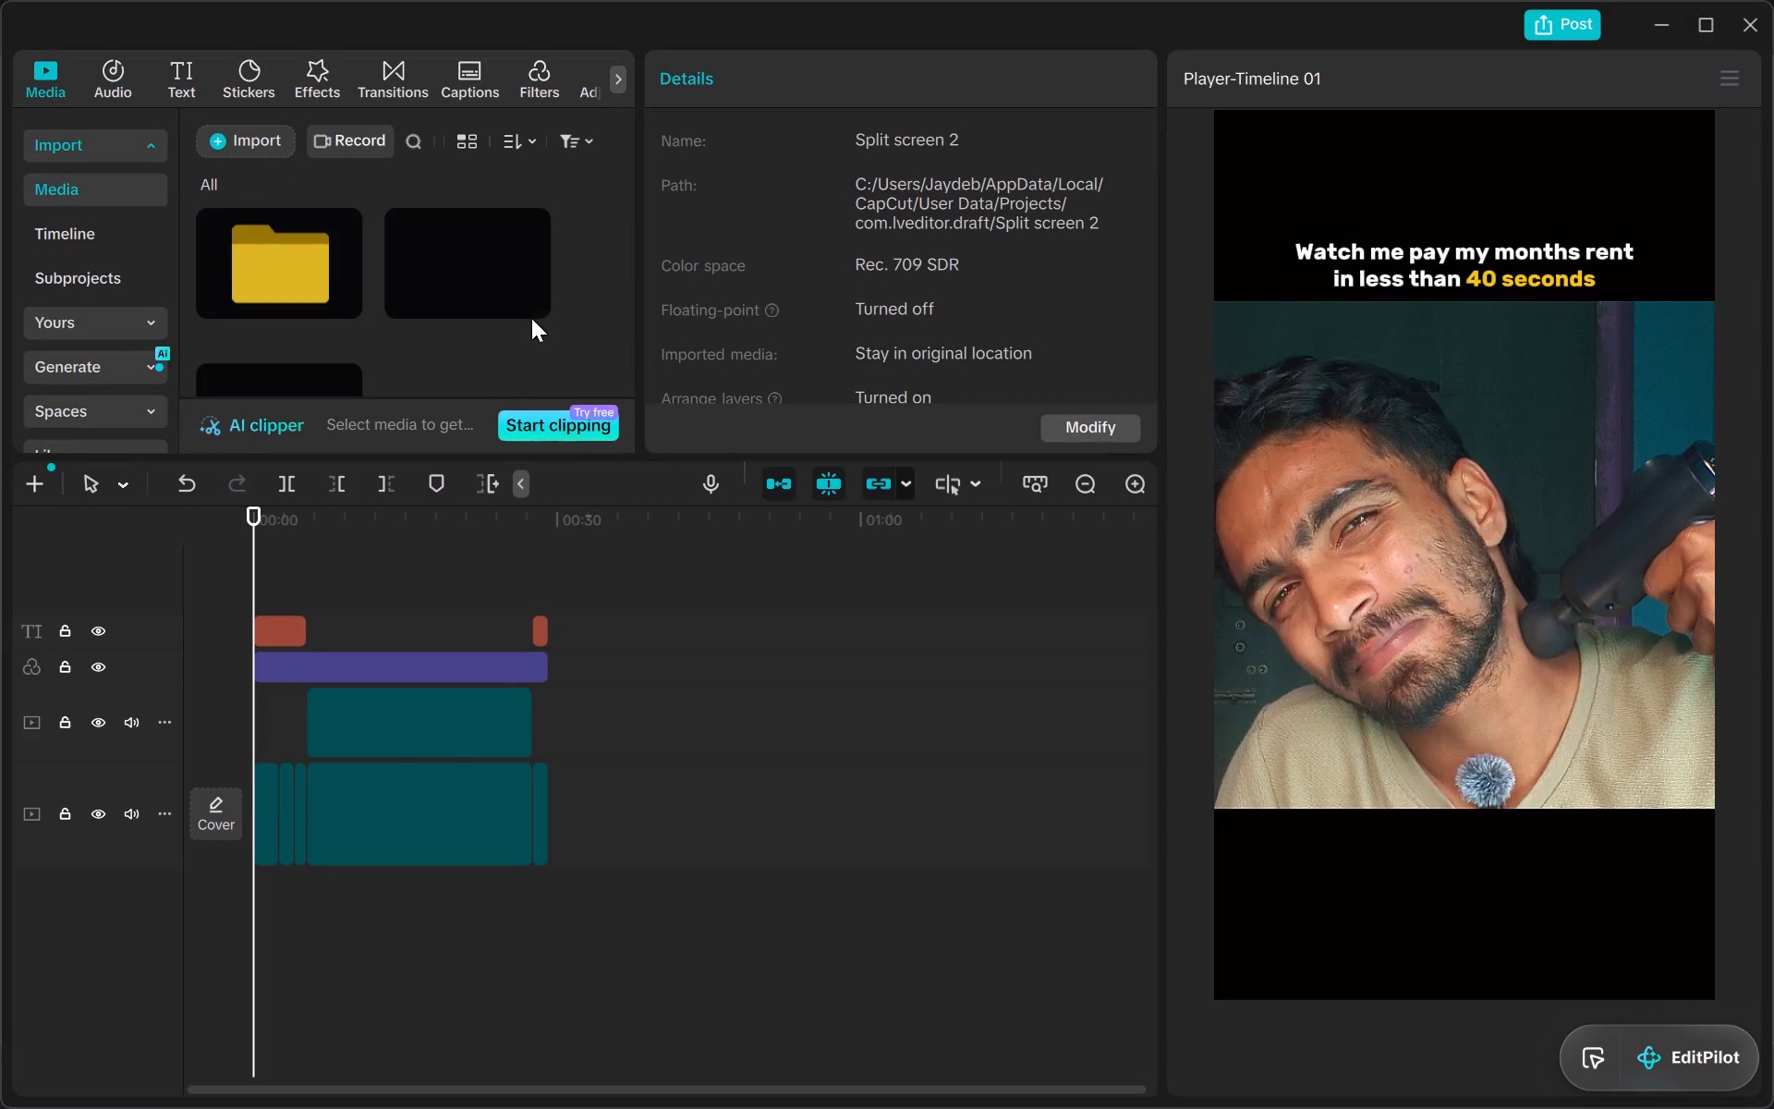
# Import video_20261031_145451.mp4 from the Split Screen folder on the device into the project's Folder1.
pyautogui.doubleClick(266, 274)
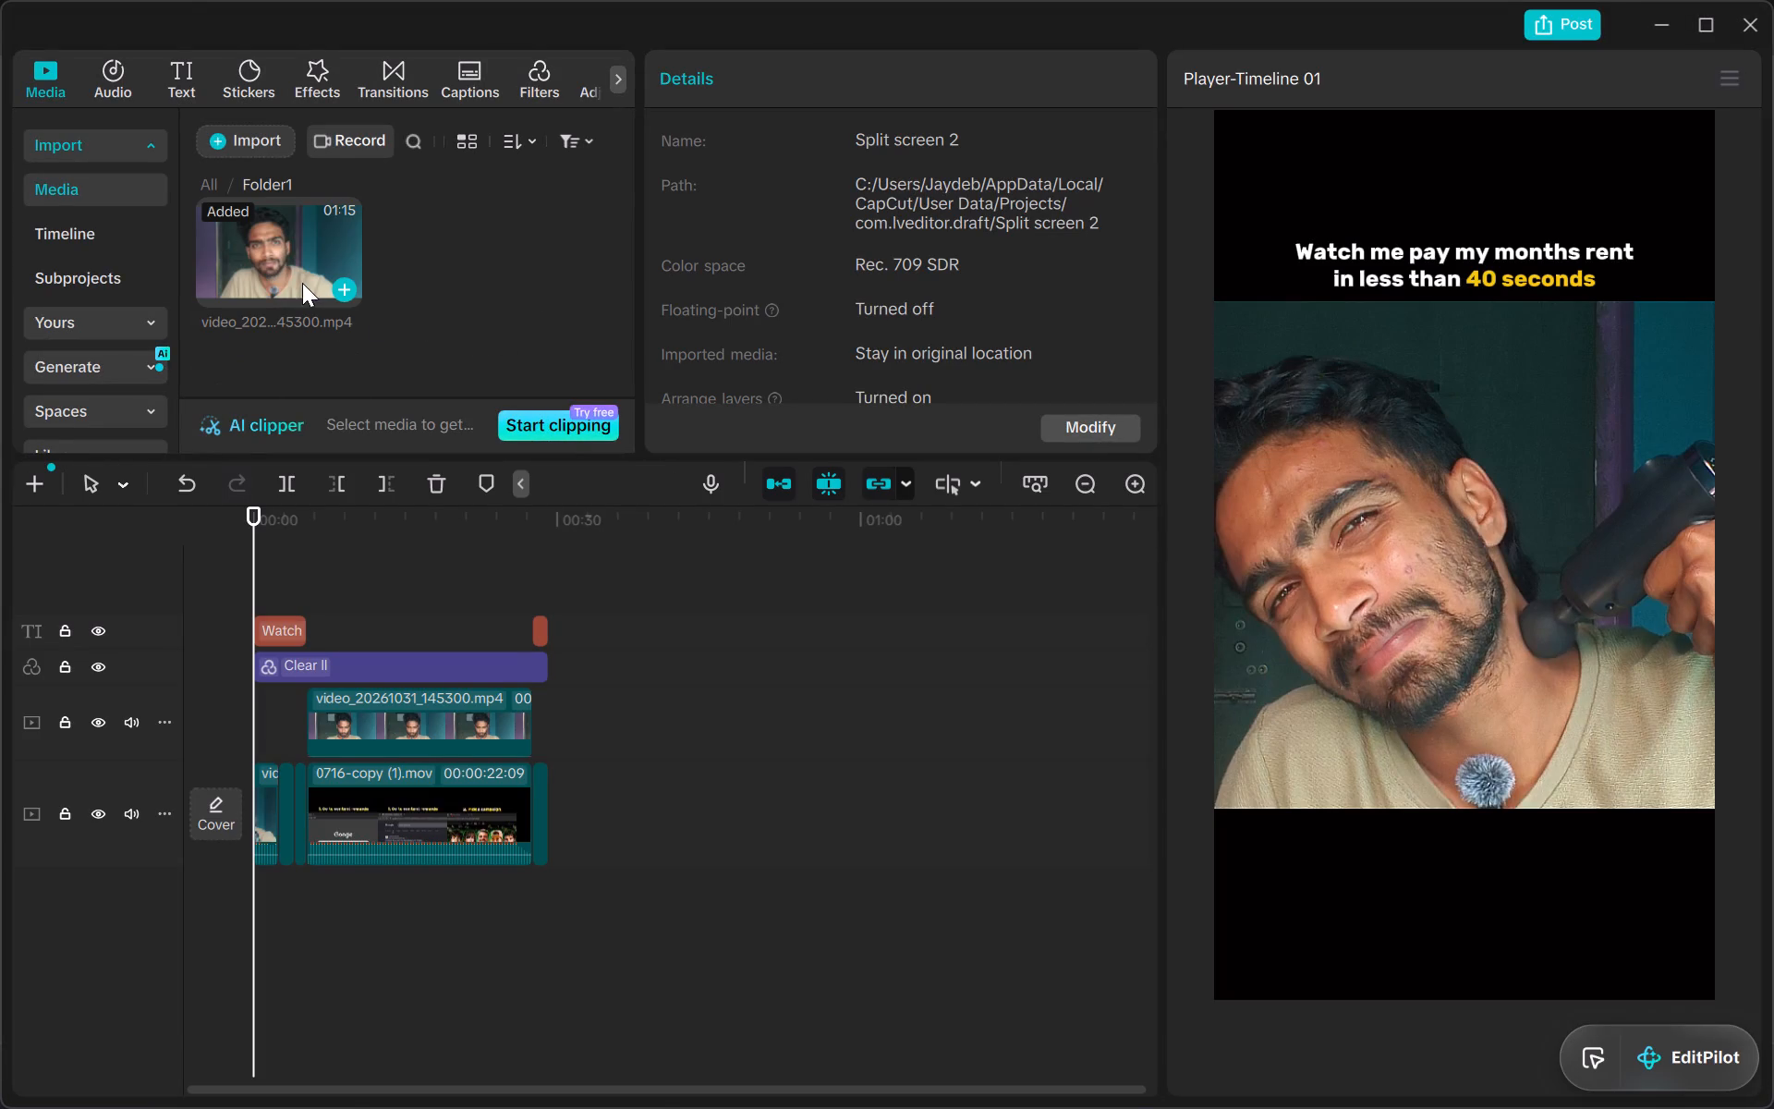
pyautogui.click(261, 133)
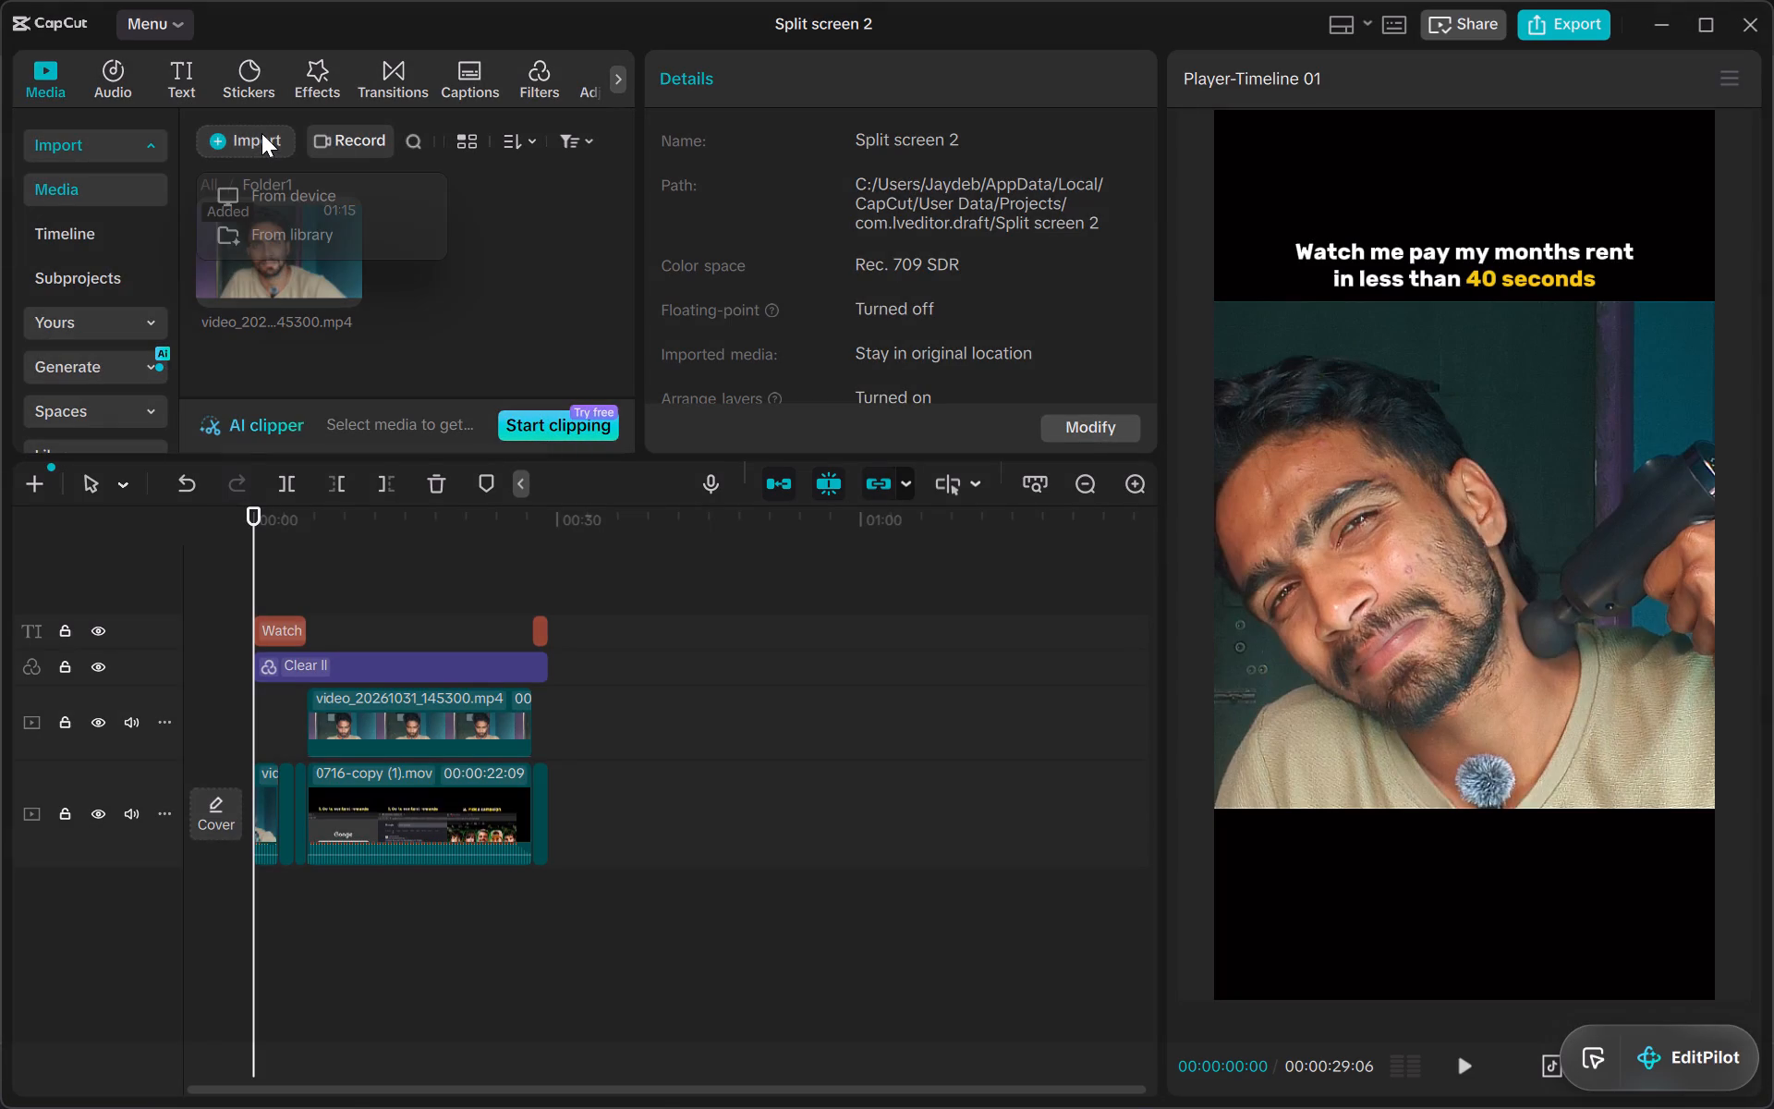
pyautogui.click(291, 196)
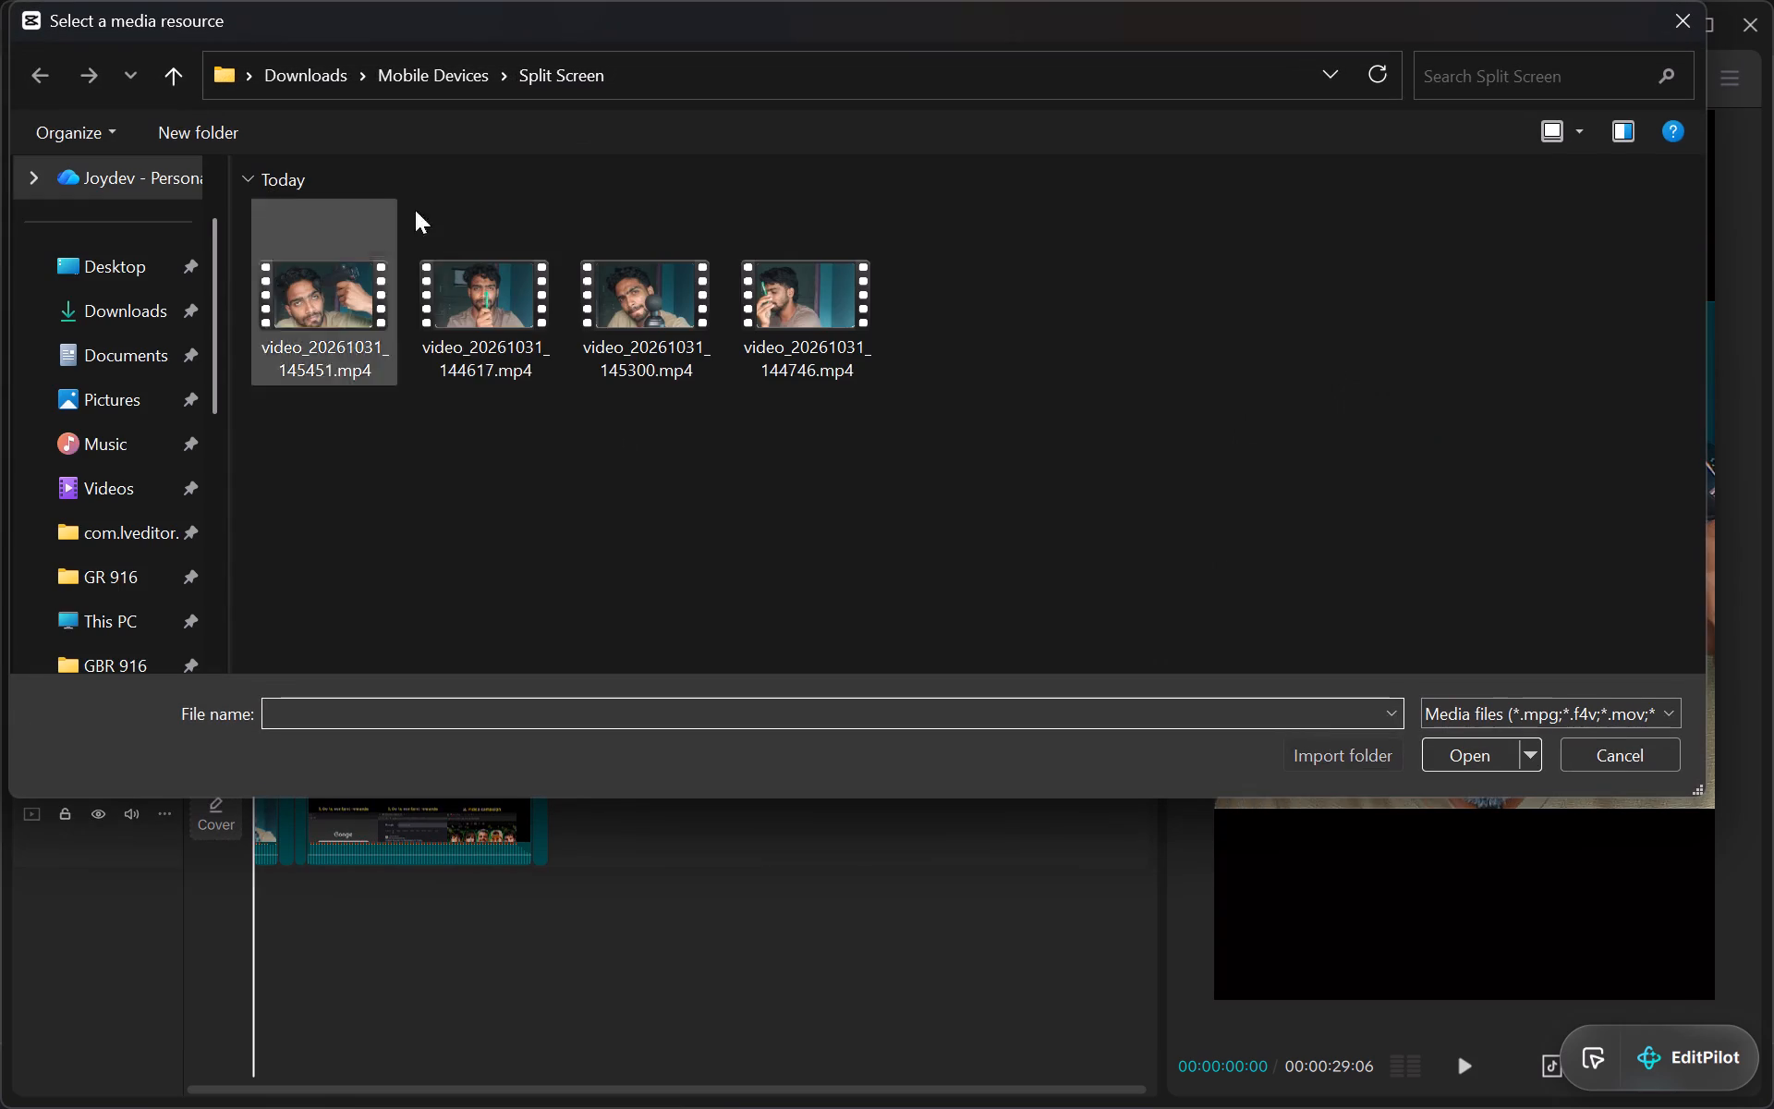
pyautogui.click(329, 308)
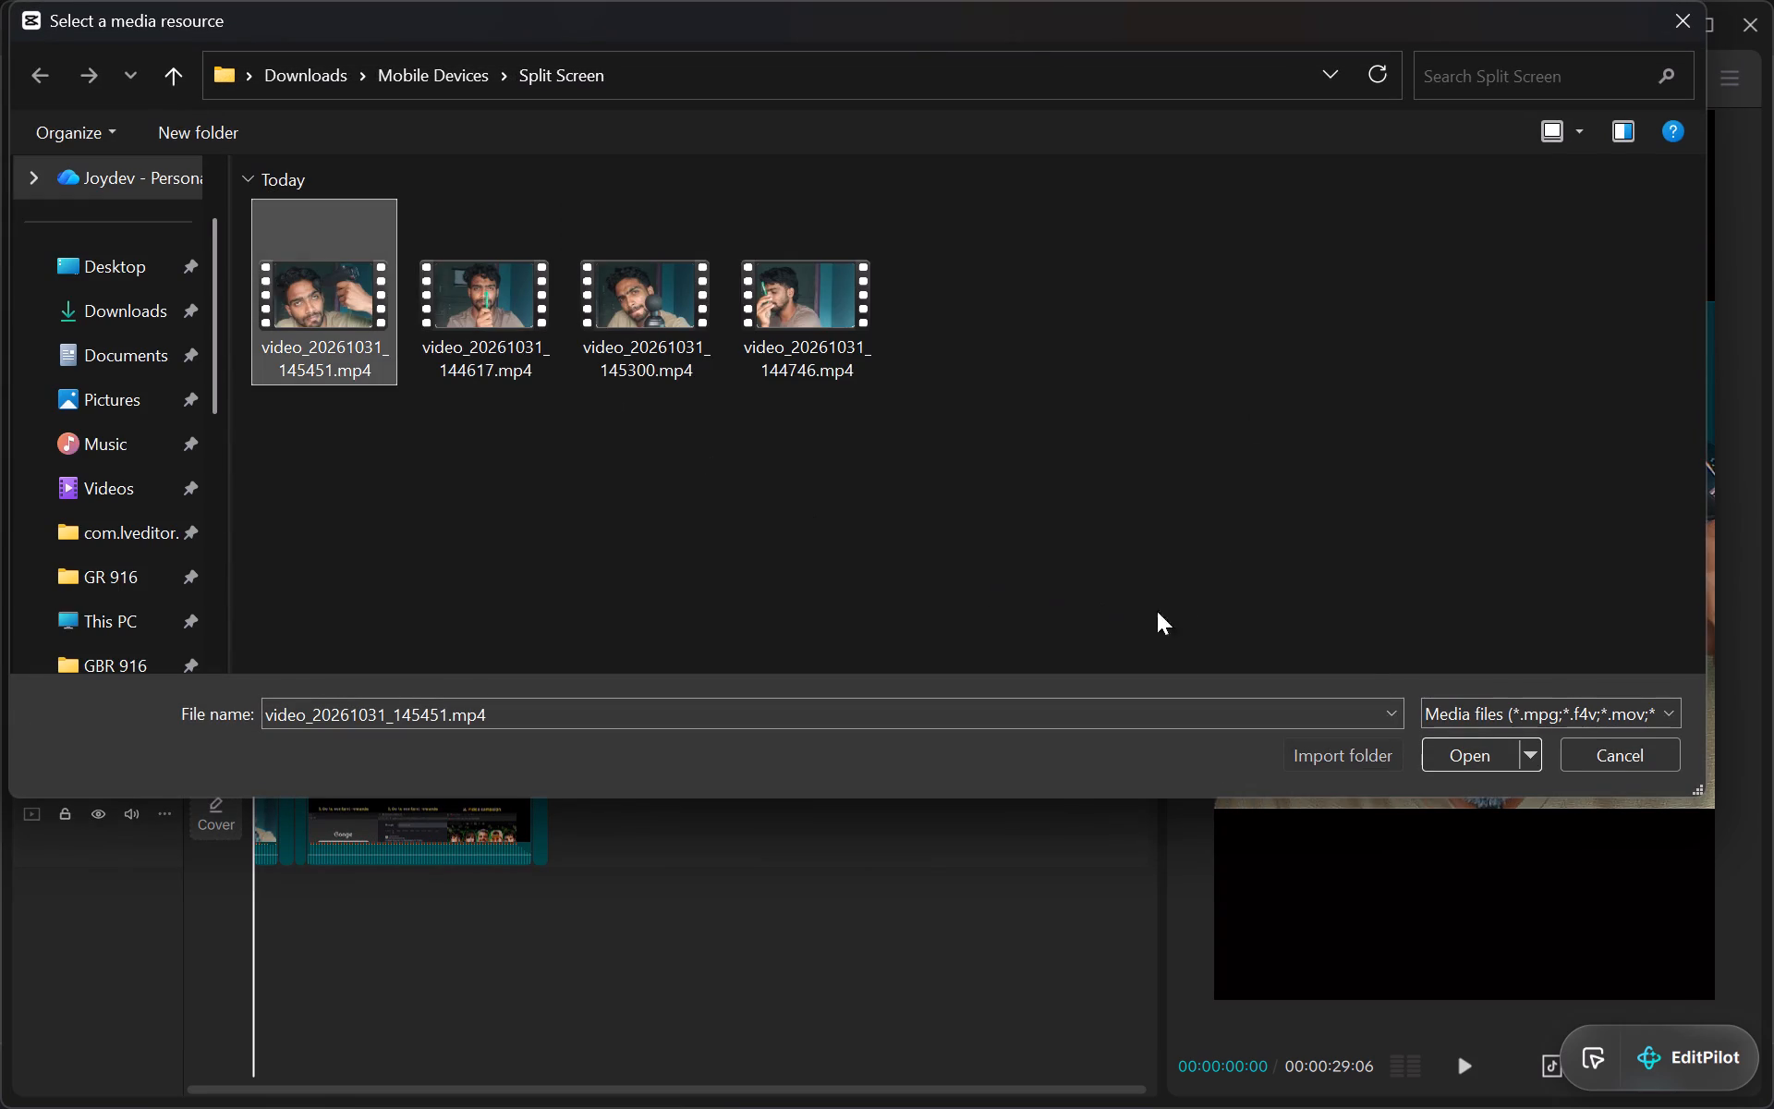
pyautogui.click(1470, 753)
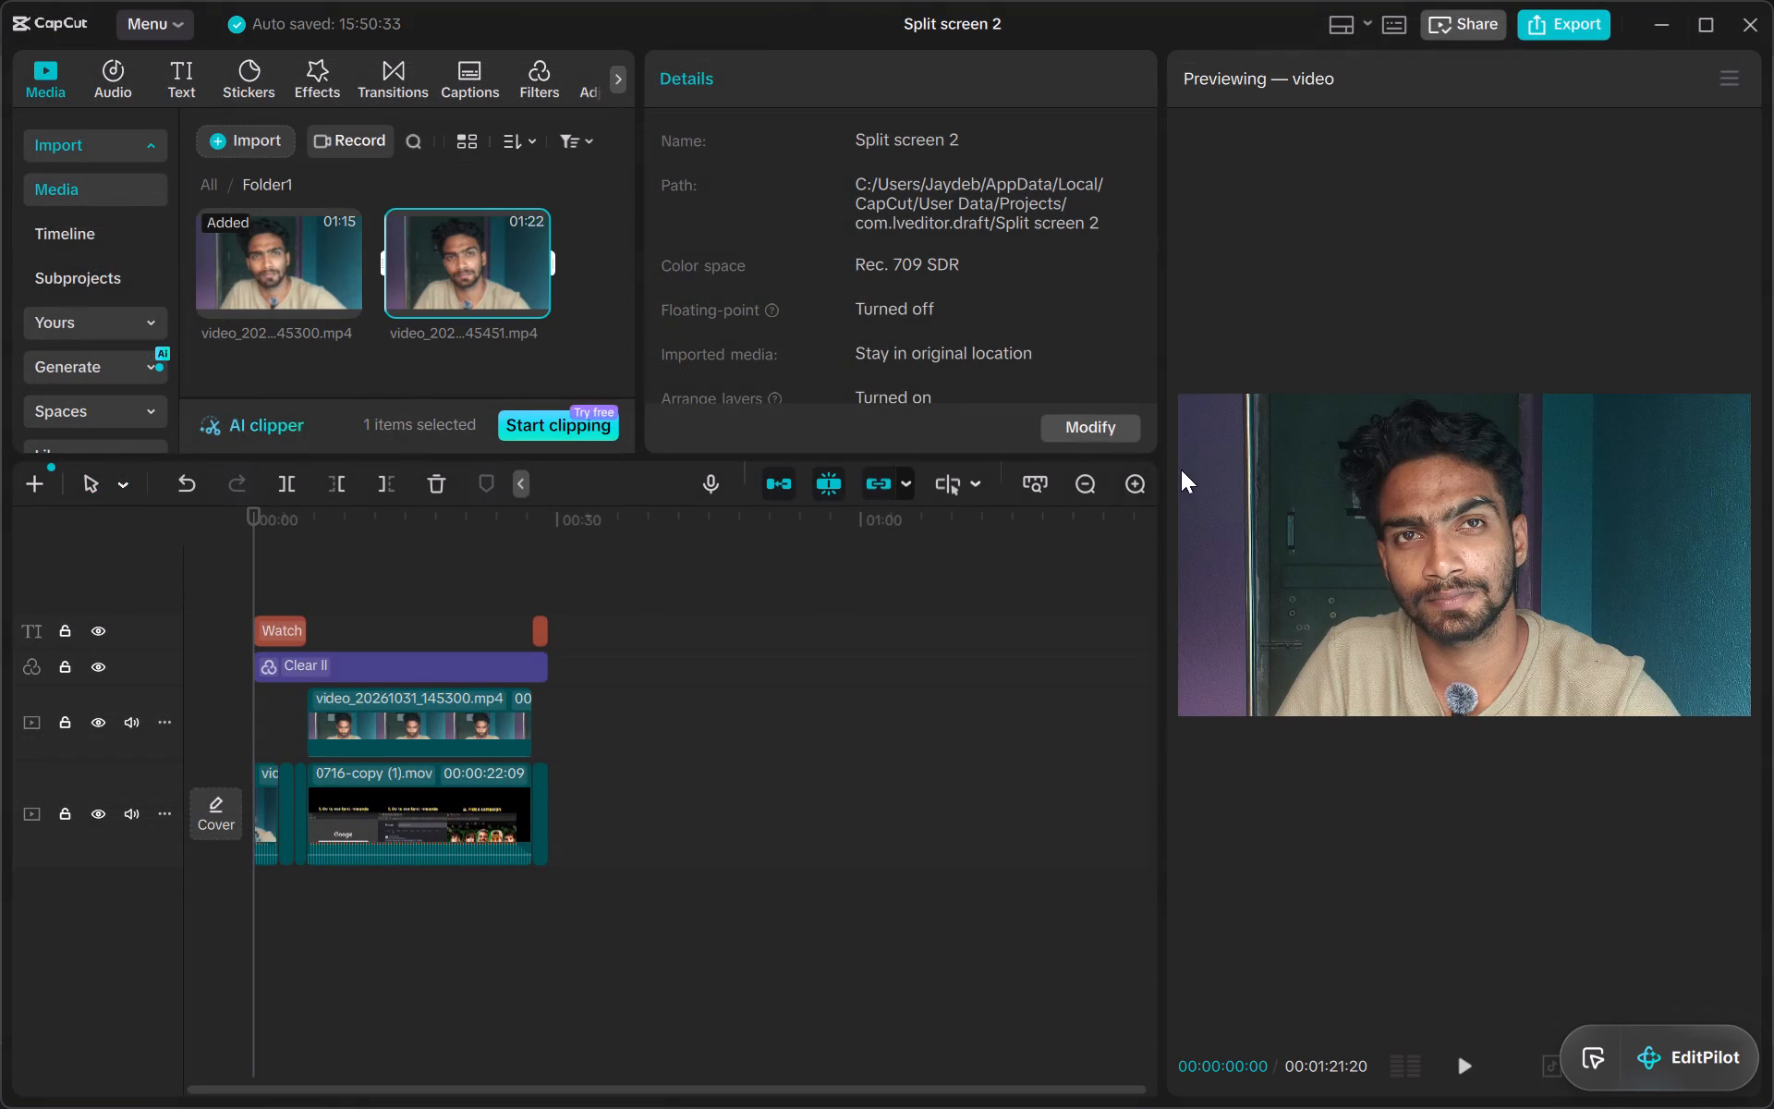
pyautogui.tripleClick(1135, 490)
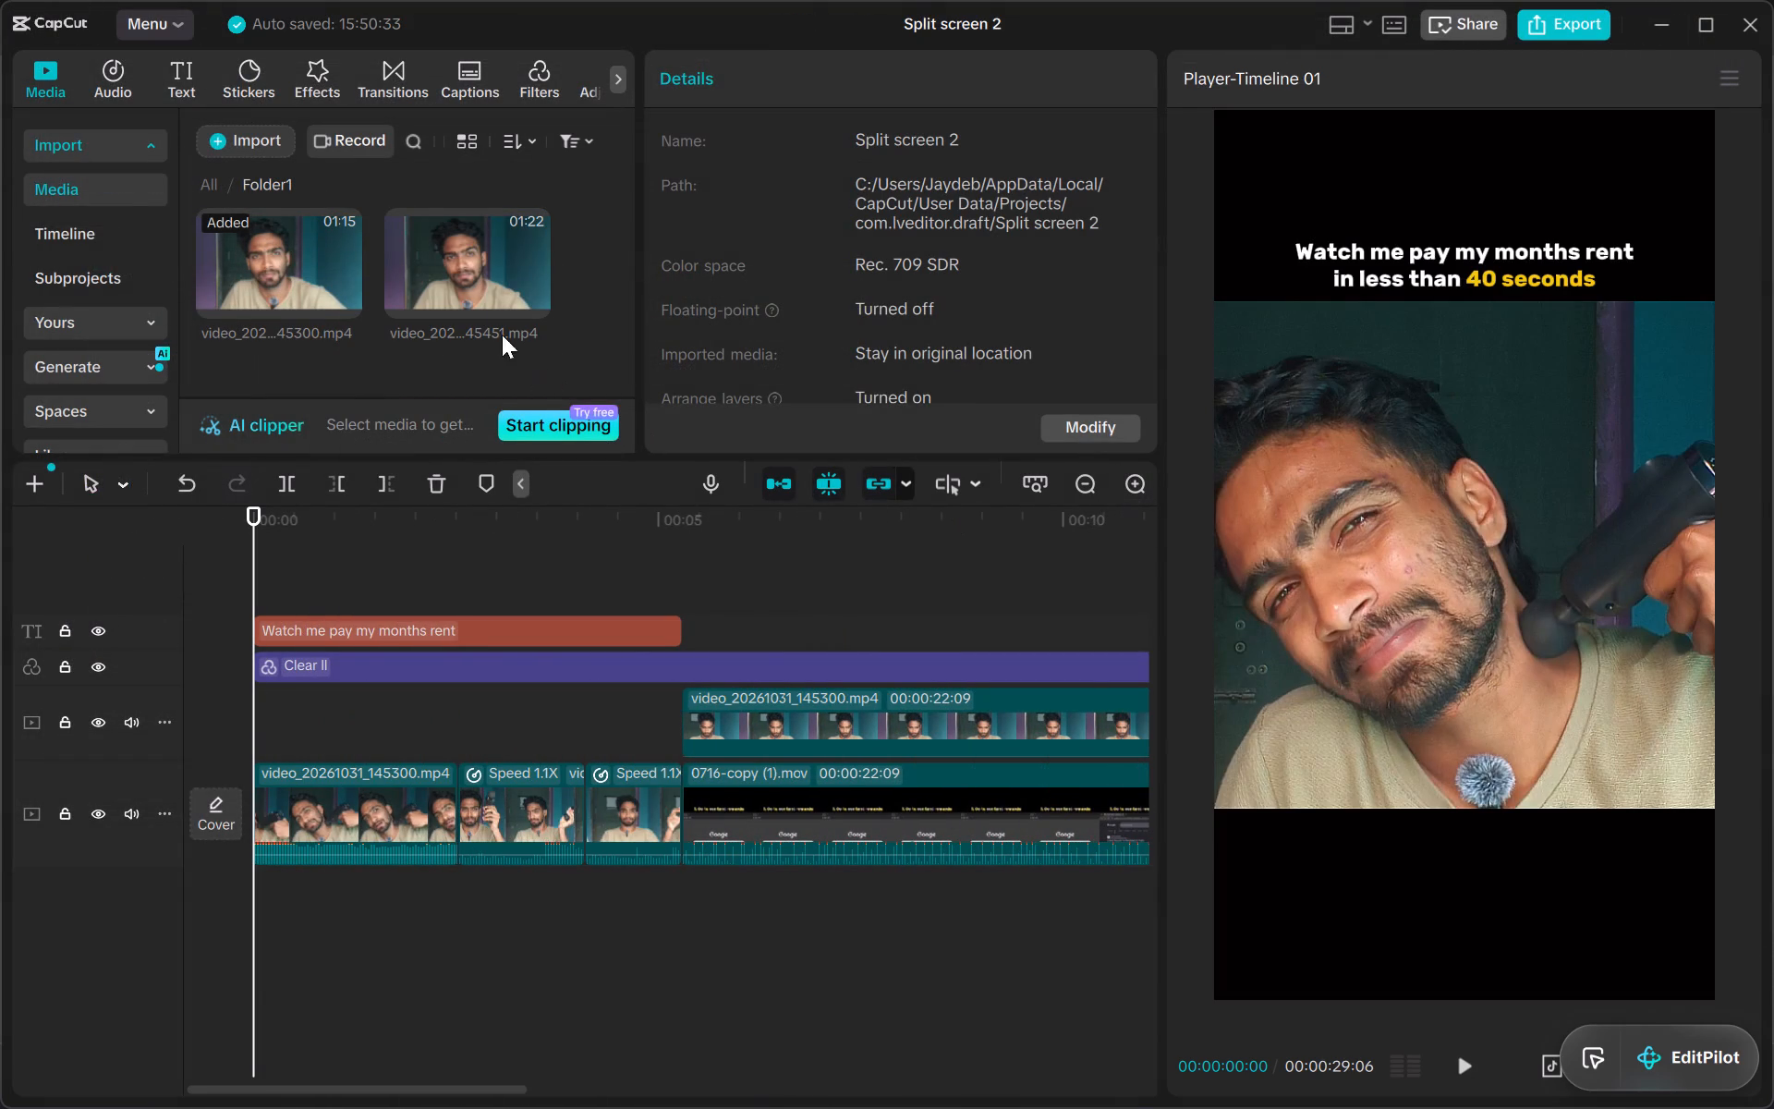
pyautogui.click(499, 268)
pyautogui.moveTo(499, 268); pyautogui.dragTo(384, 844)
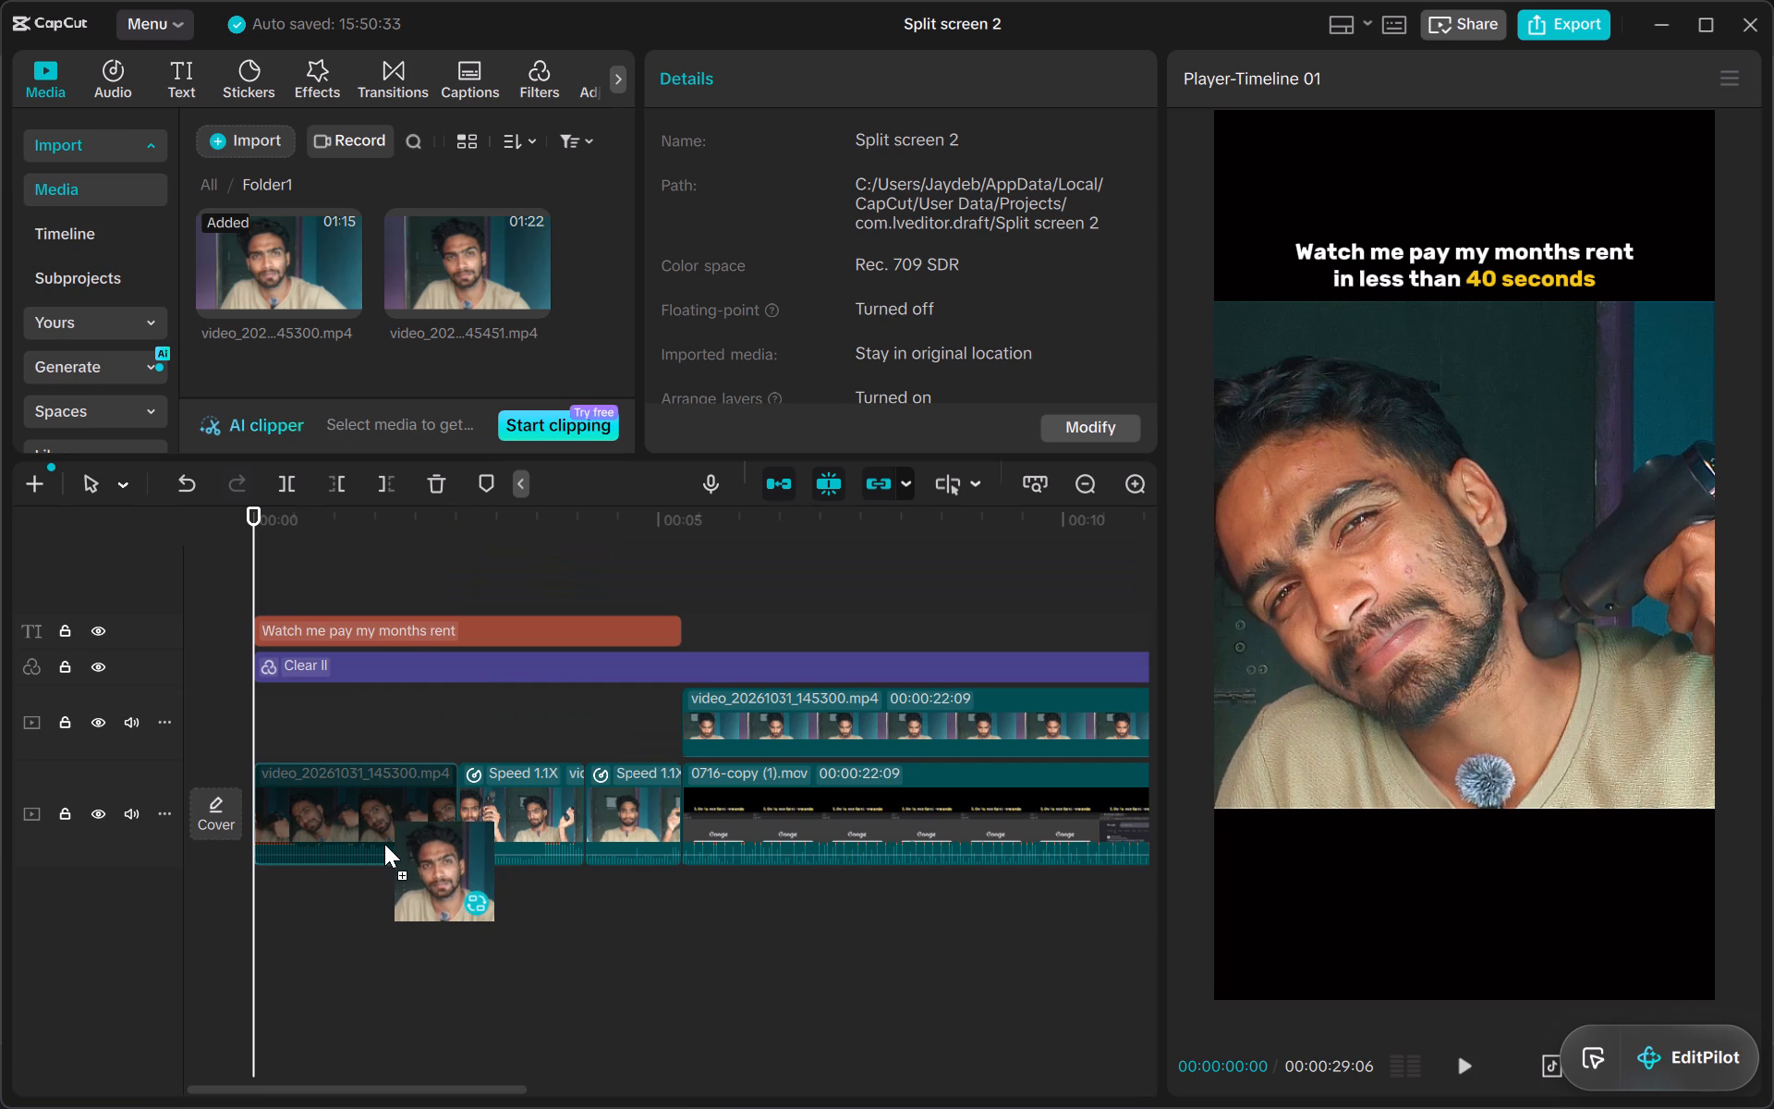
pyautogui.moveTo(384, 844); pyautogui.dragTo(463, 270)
# Combine all the opening clips before the split-screen section on the main track into one compound clip.
pyautogui.moveTo(635, 888); pyautogui.dragTo(292, 824)
pyautogui.rightClick(292, 824)
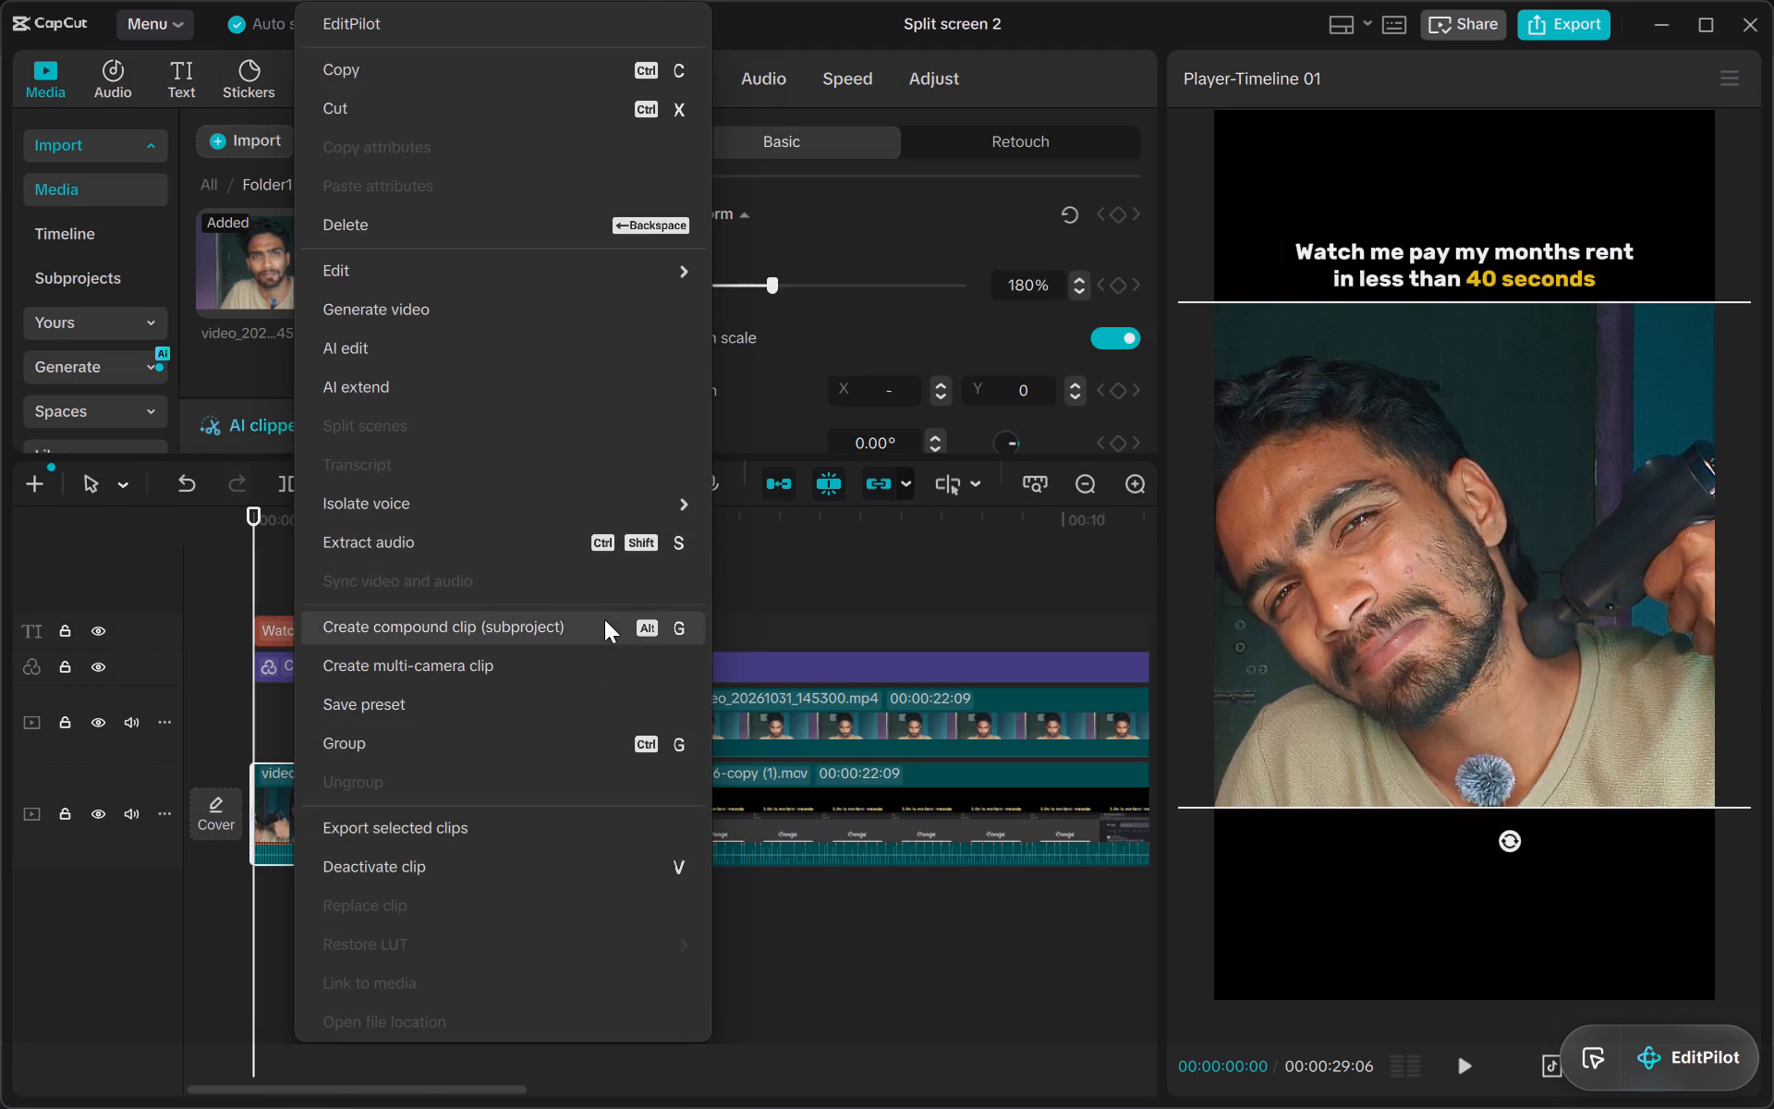
pyautogui.click(604, 619)
# Replace the opening compound clip with a section of video_20261031_145451.mp4 that starts with the massage gun at the man's head, using the original video effect.
pyautogui.moveTo(452, 287); pyautogui.dragTo(432, 780)
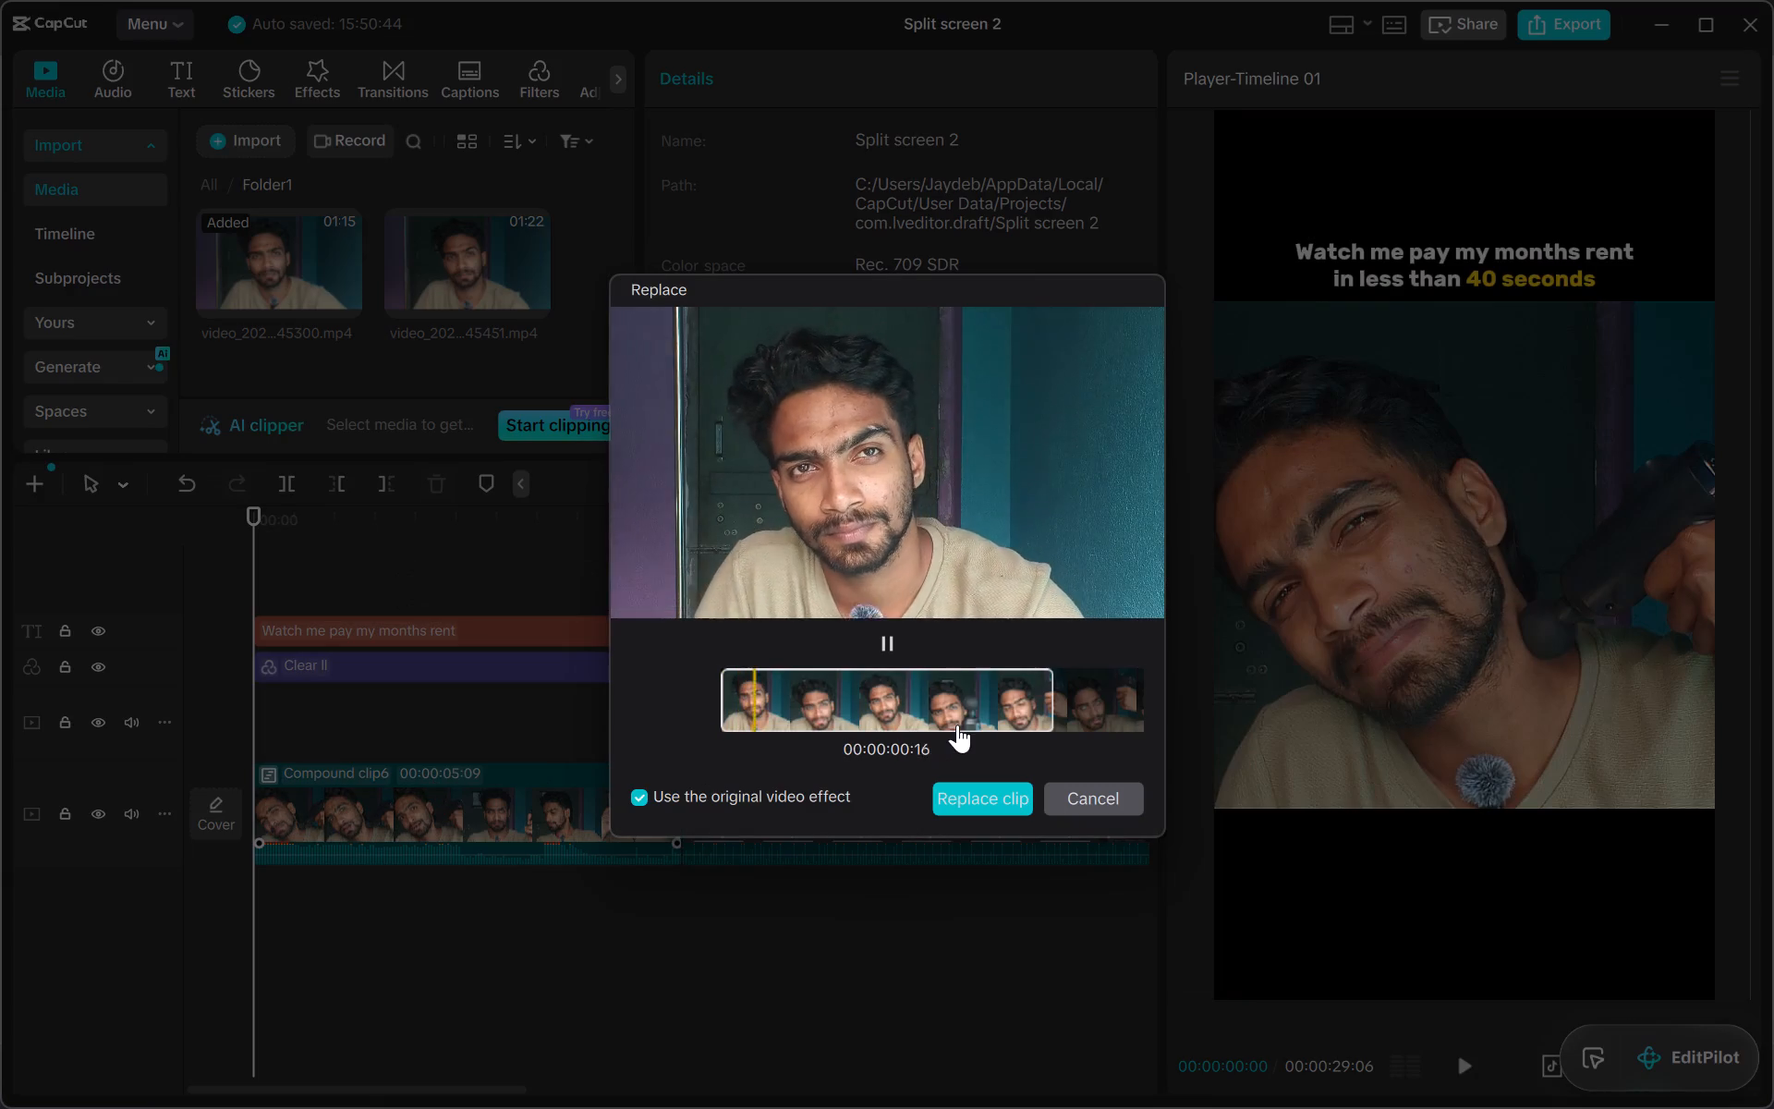
pyautogui.hscroll(-1, 957, 717)
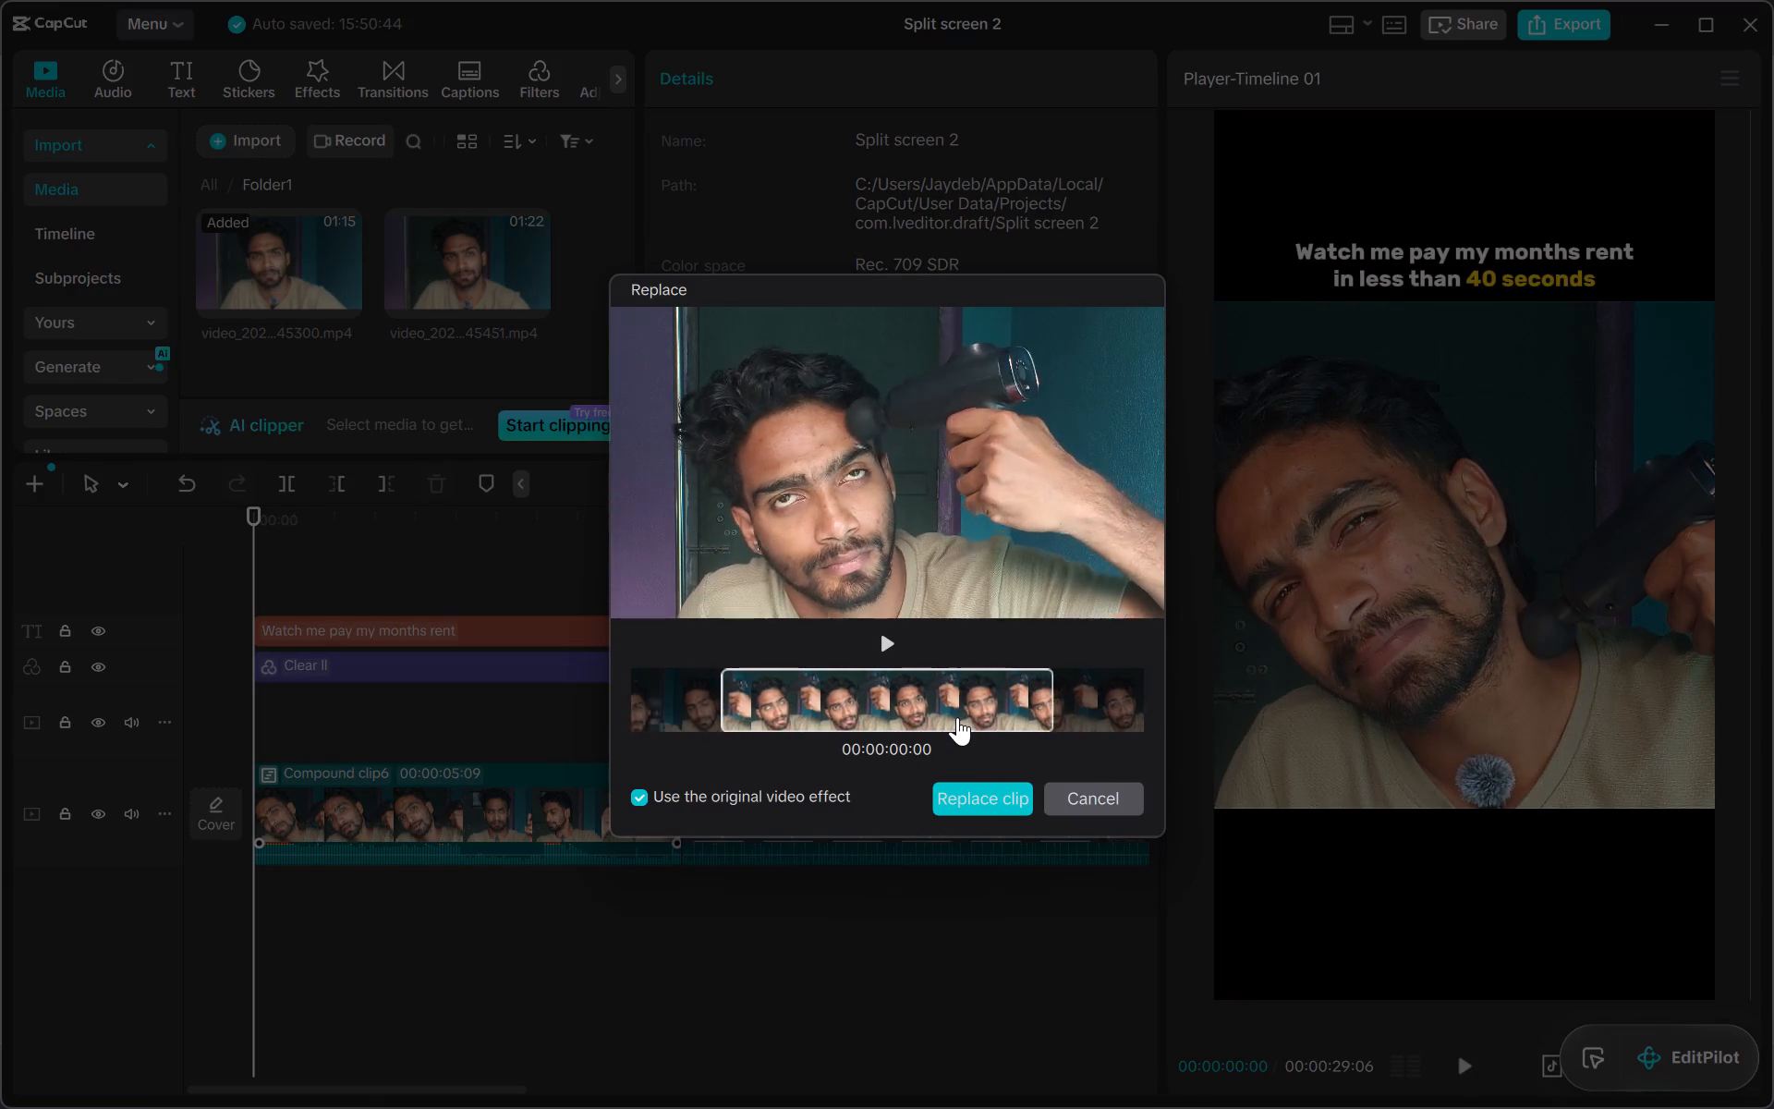
pyautogui.hscroll(-3, 957, 717)
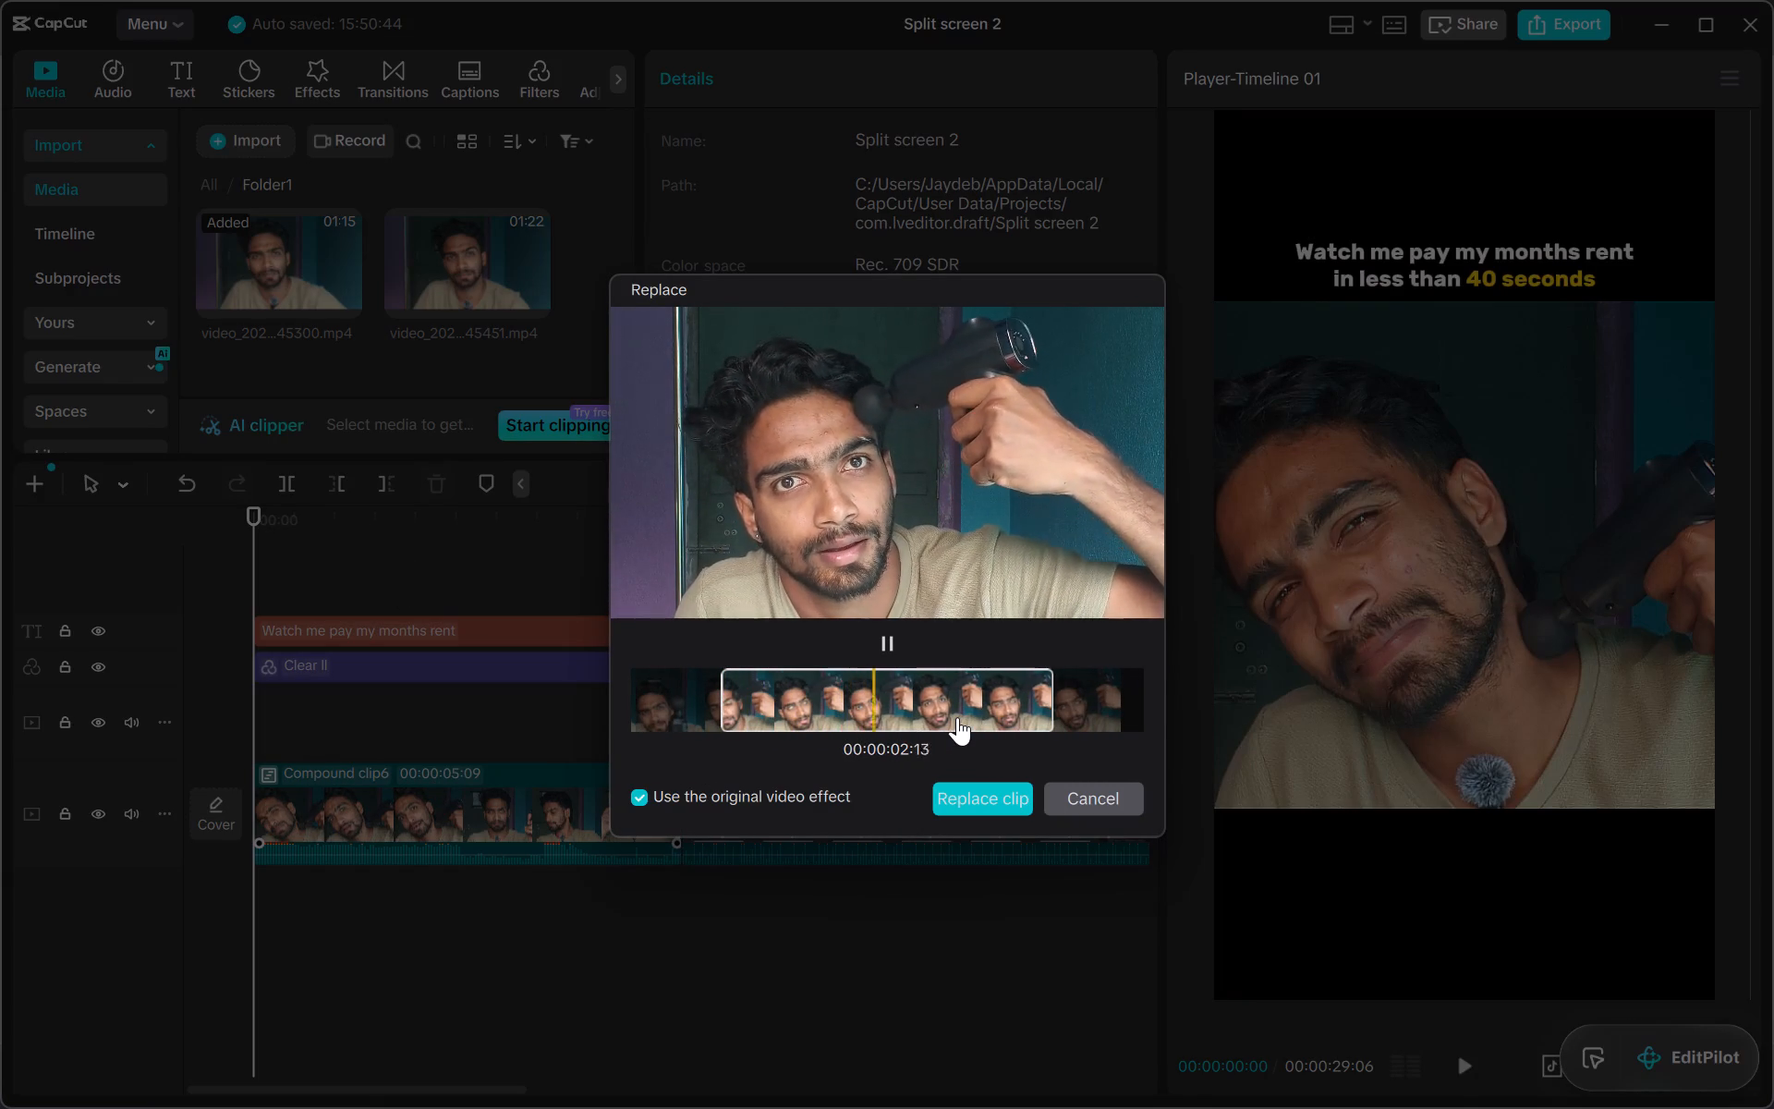
pyautogui.rightClick(957, 717)
pyautogui.hscroll(-2, 957, 717)
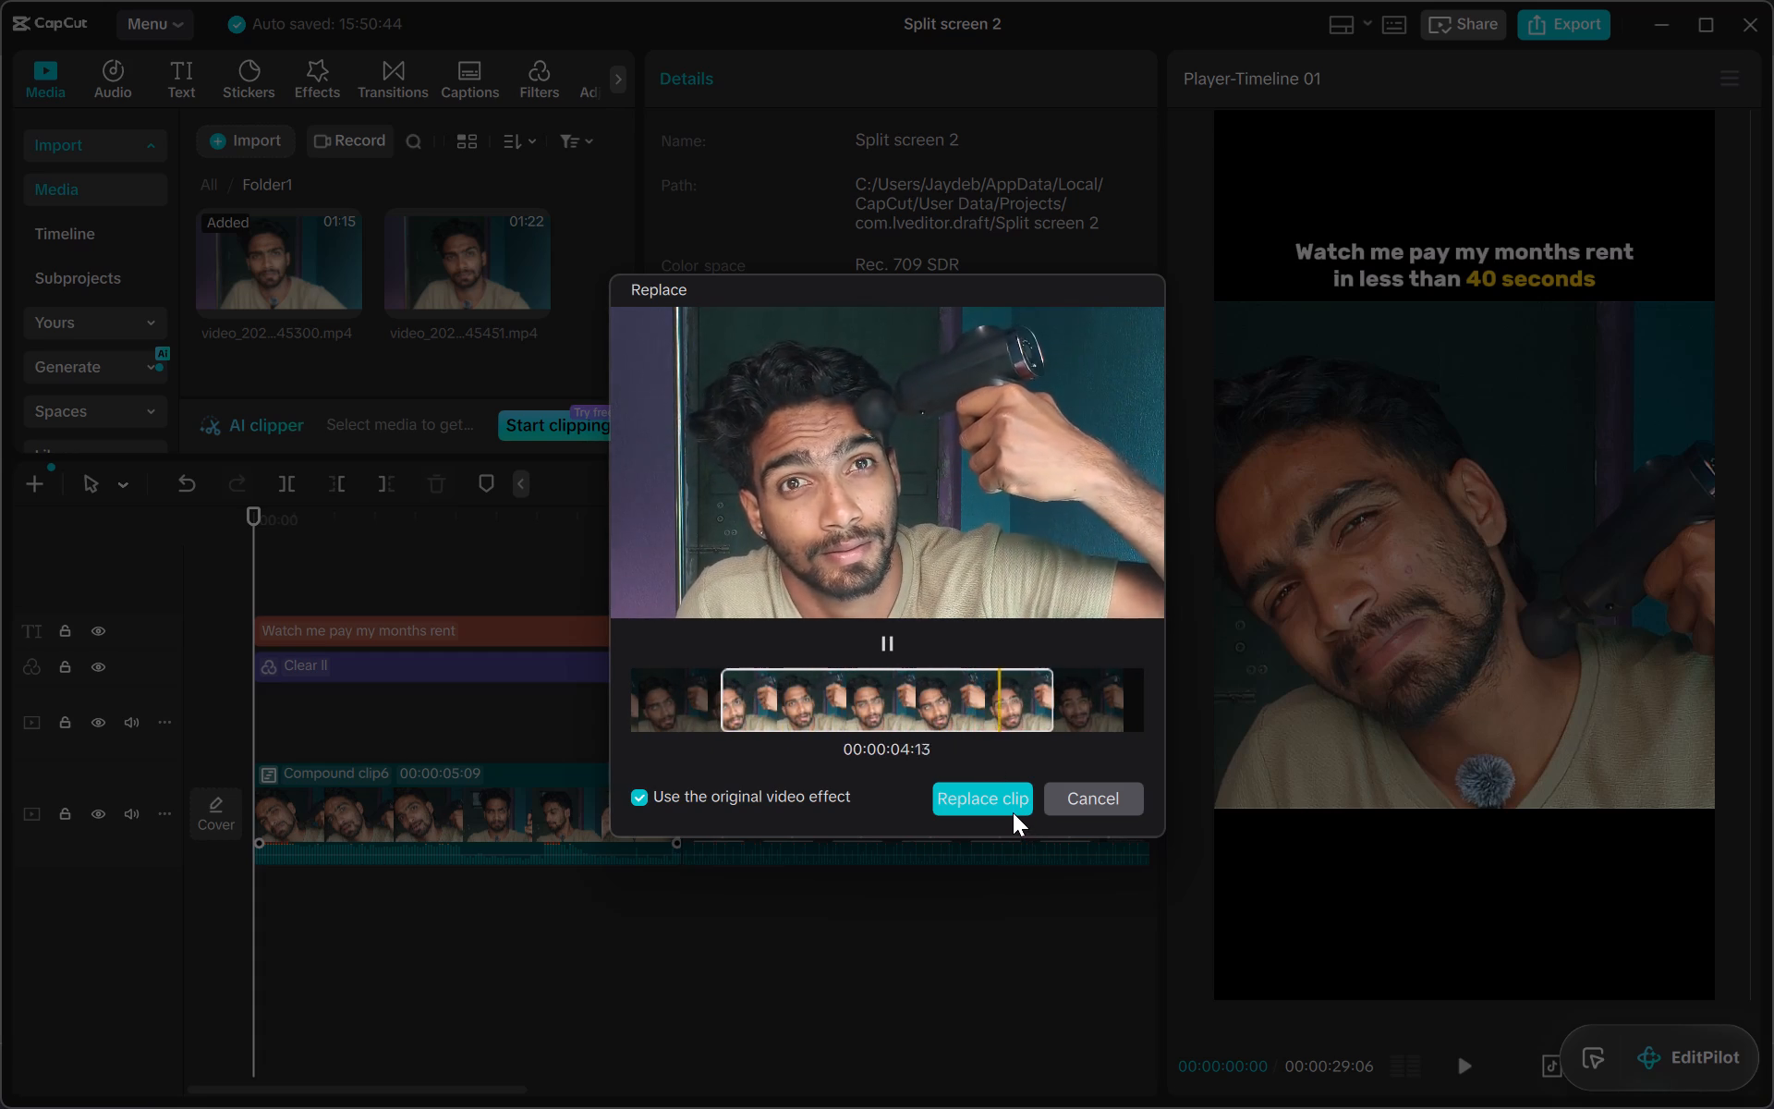
pyautogui.moveTo(940, 717); pyautogui.dragTo(839, 719)
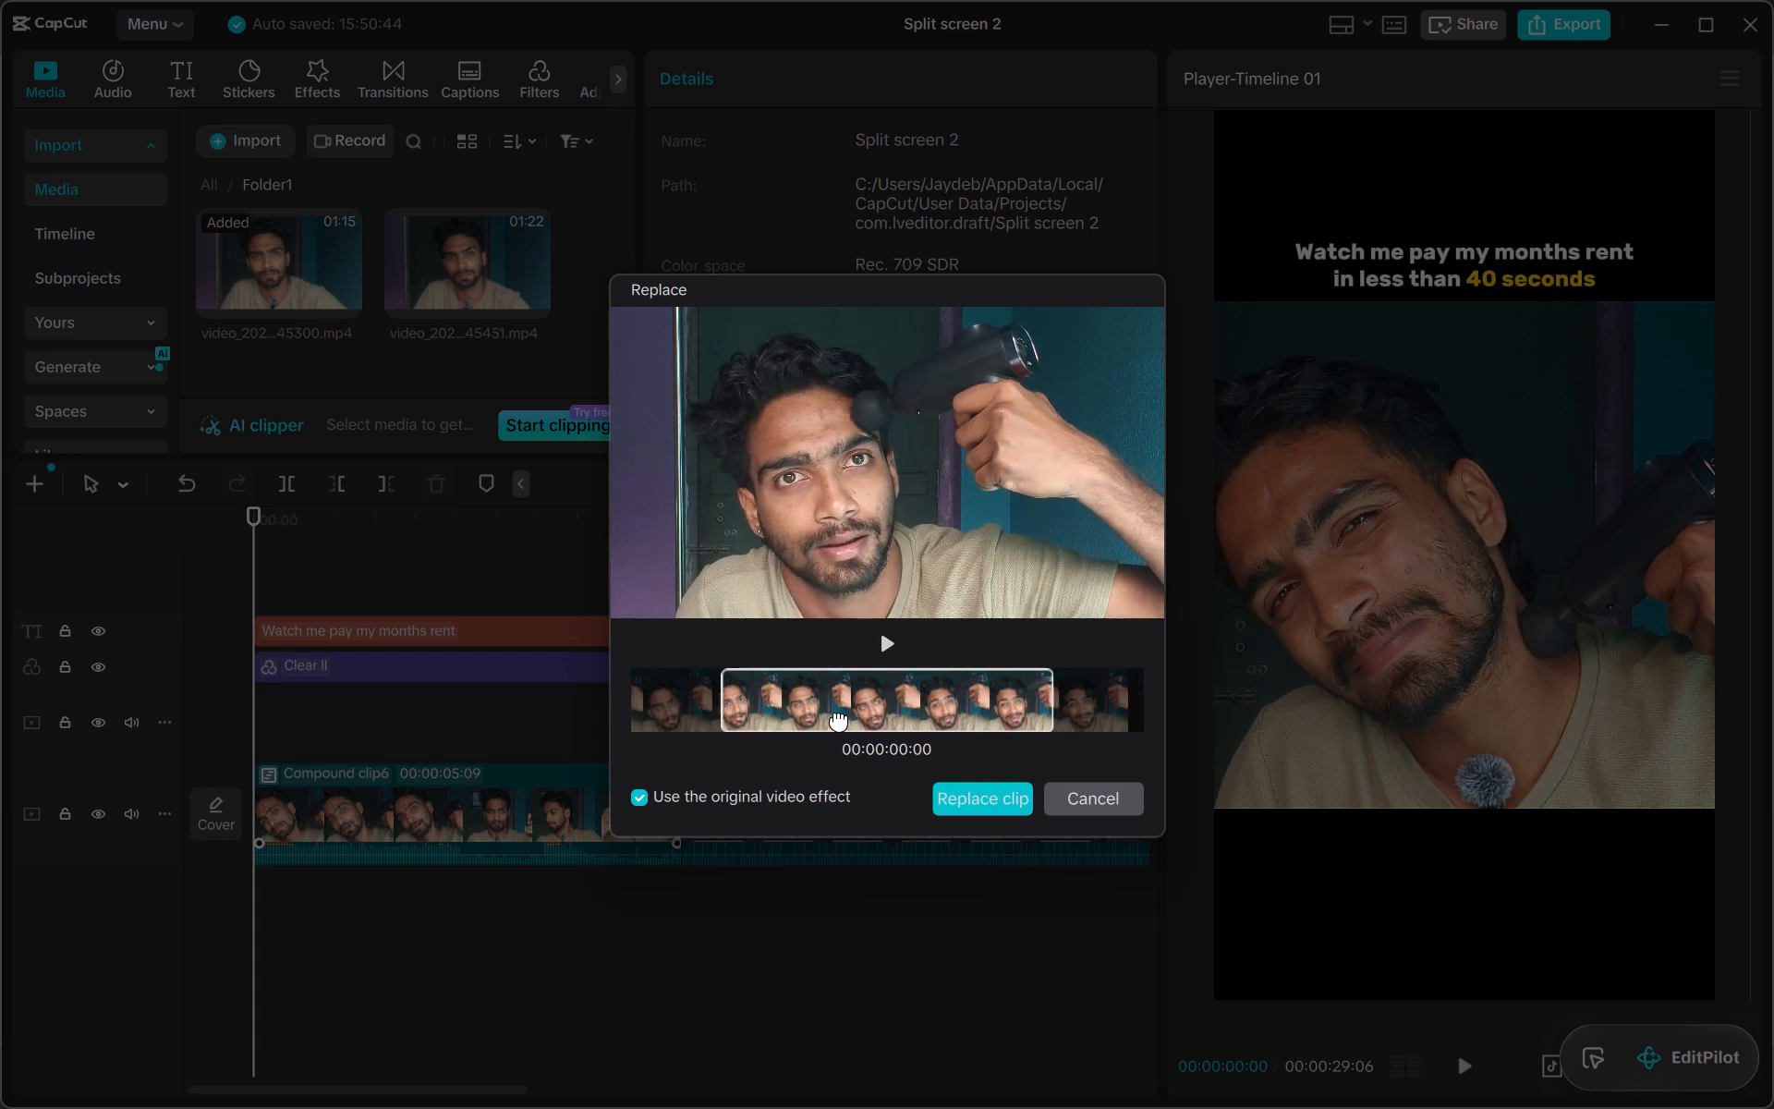
pyautogui.moveTo(839, 719); pyautogui.dragTo(662, 720)
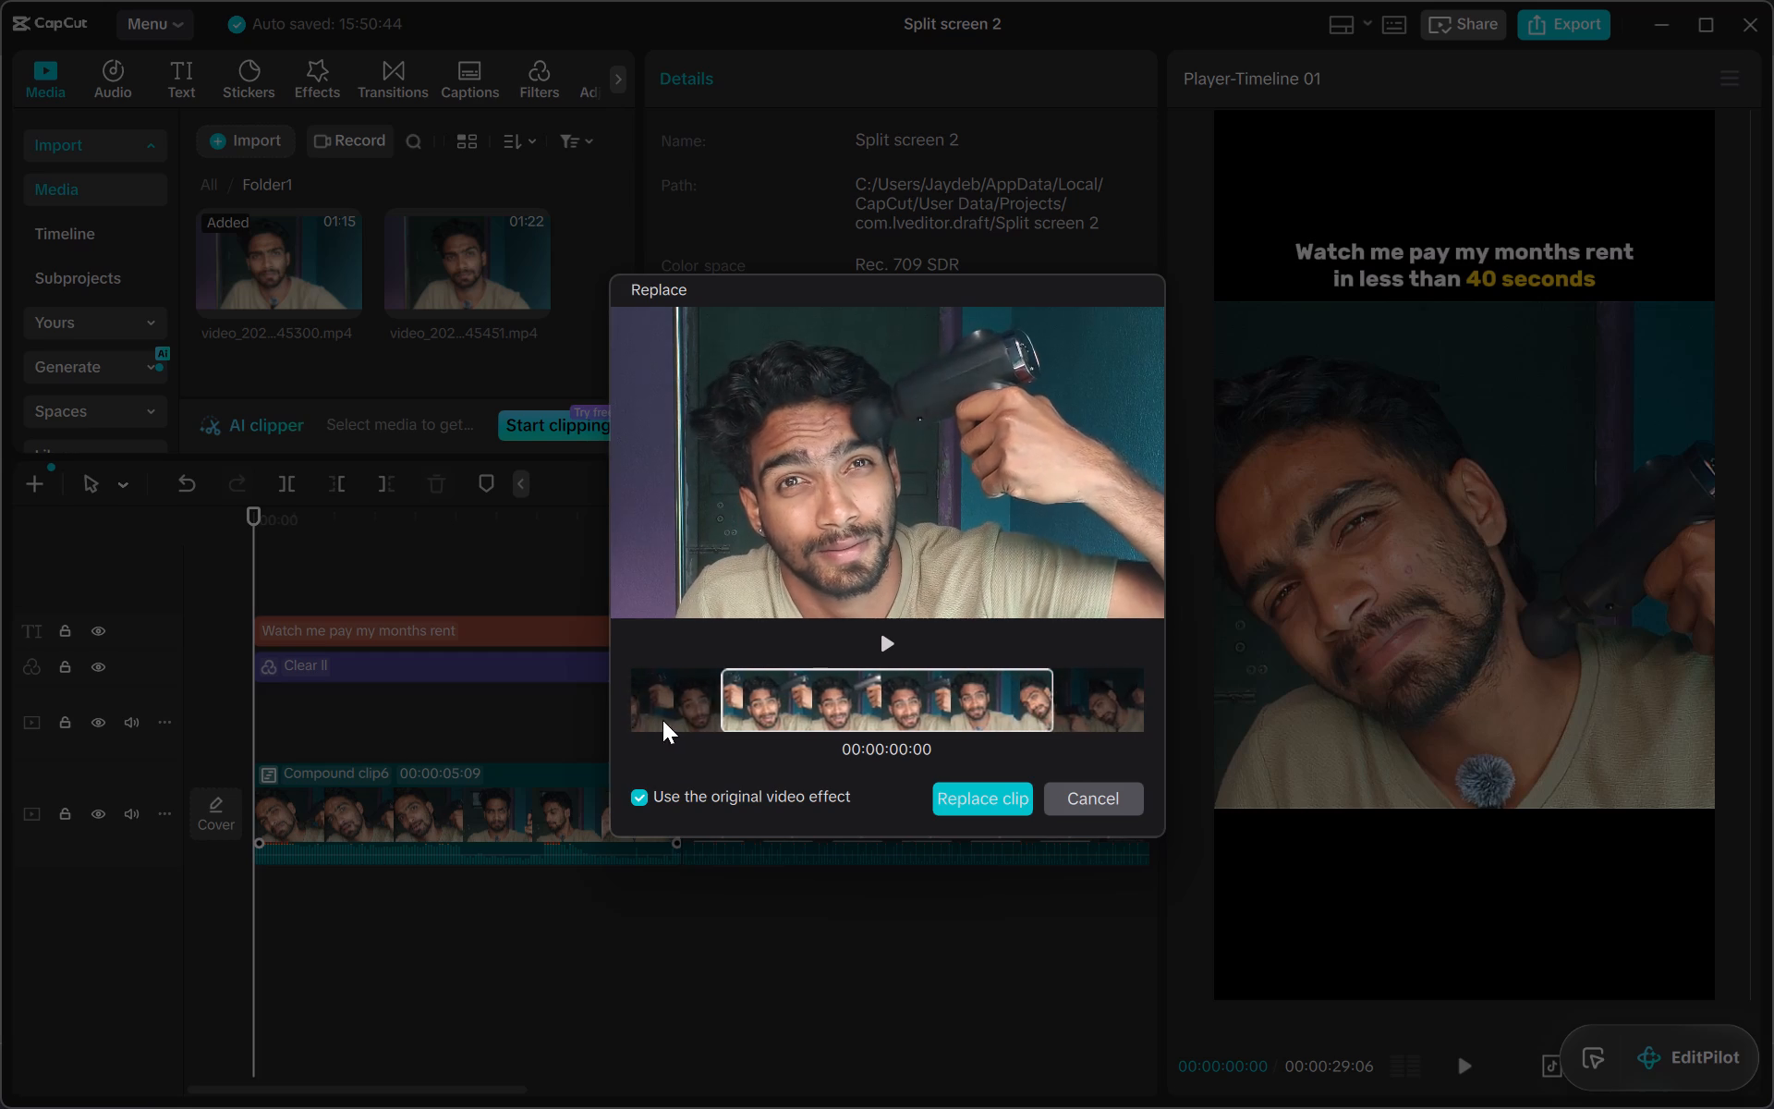
pyautogui.moveTo(662, 720); pyautogui.dragTo(648, 720)
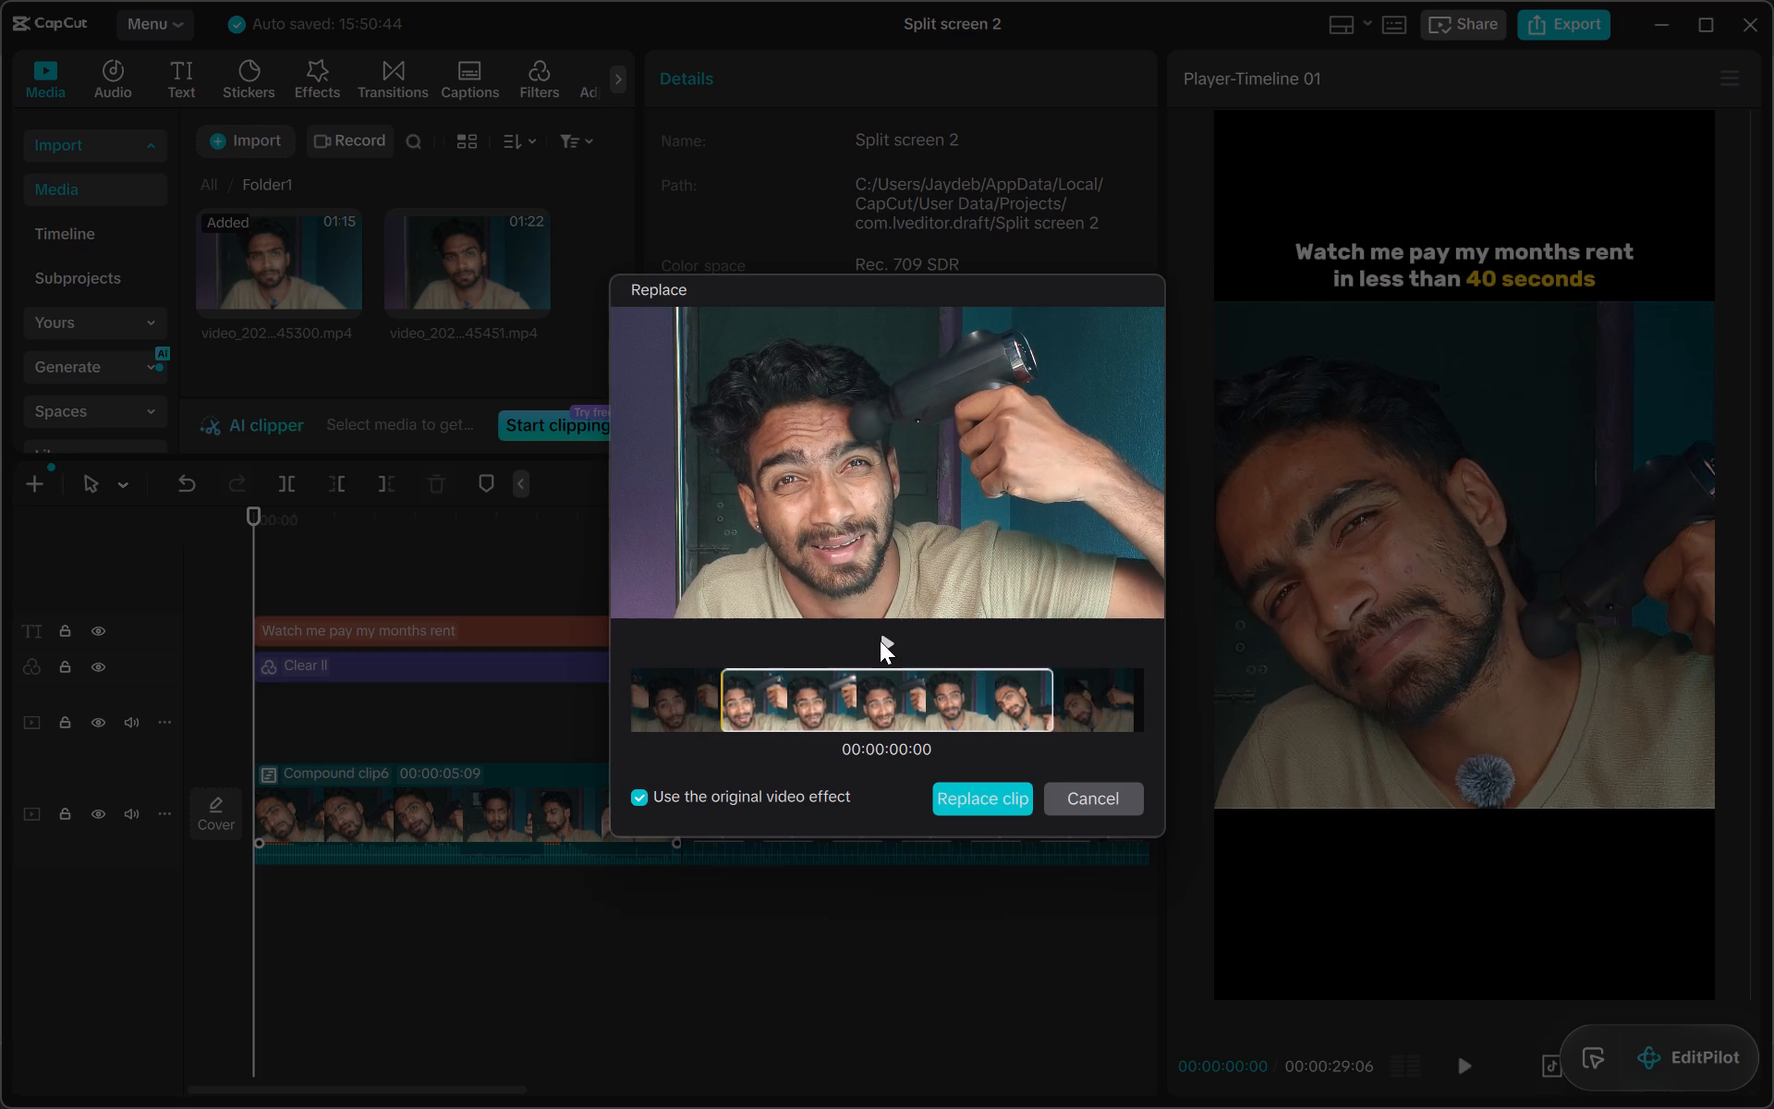
pyautogui.click(880, 640)
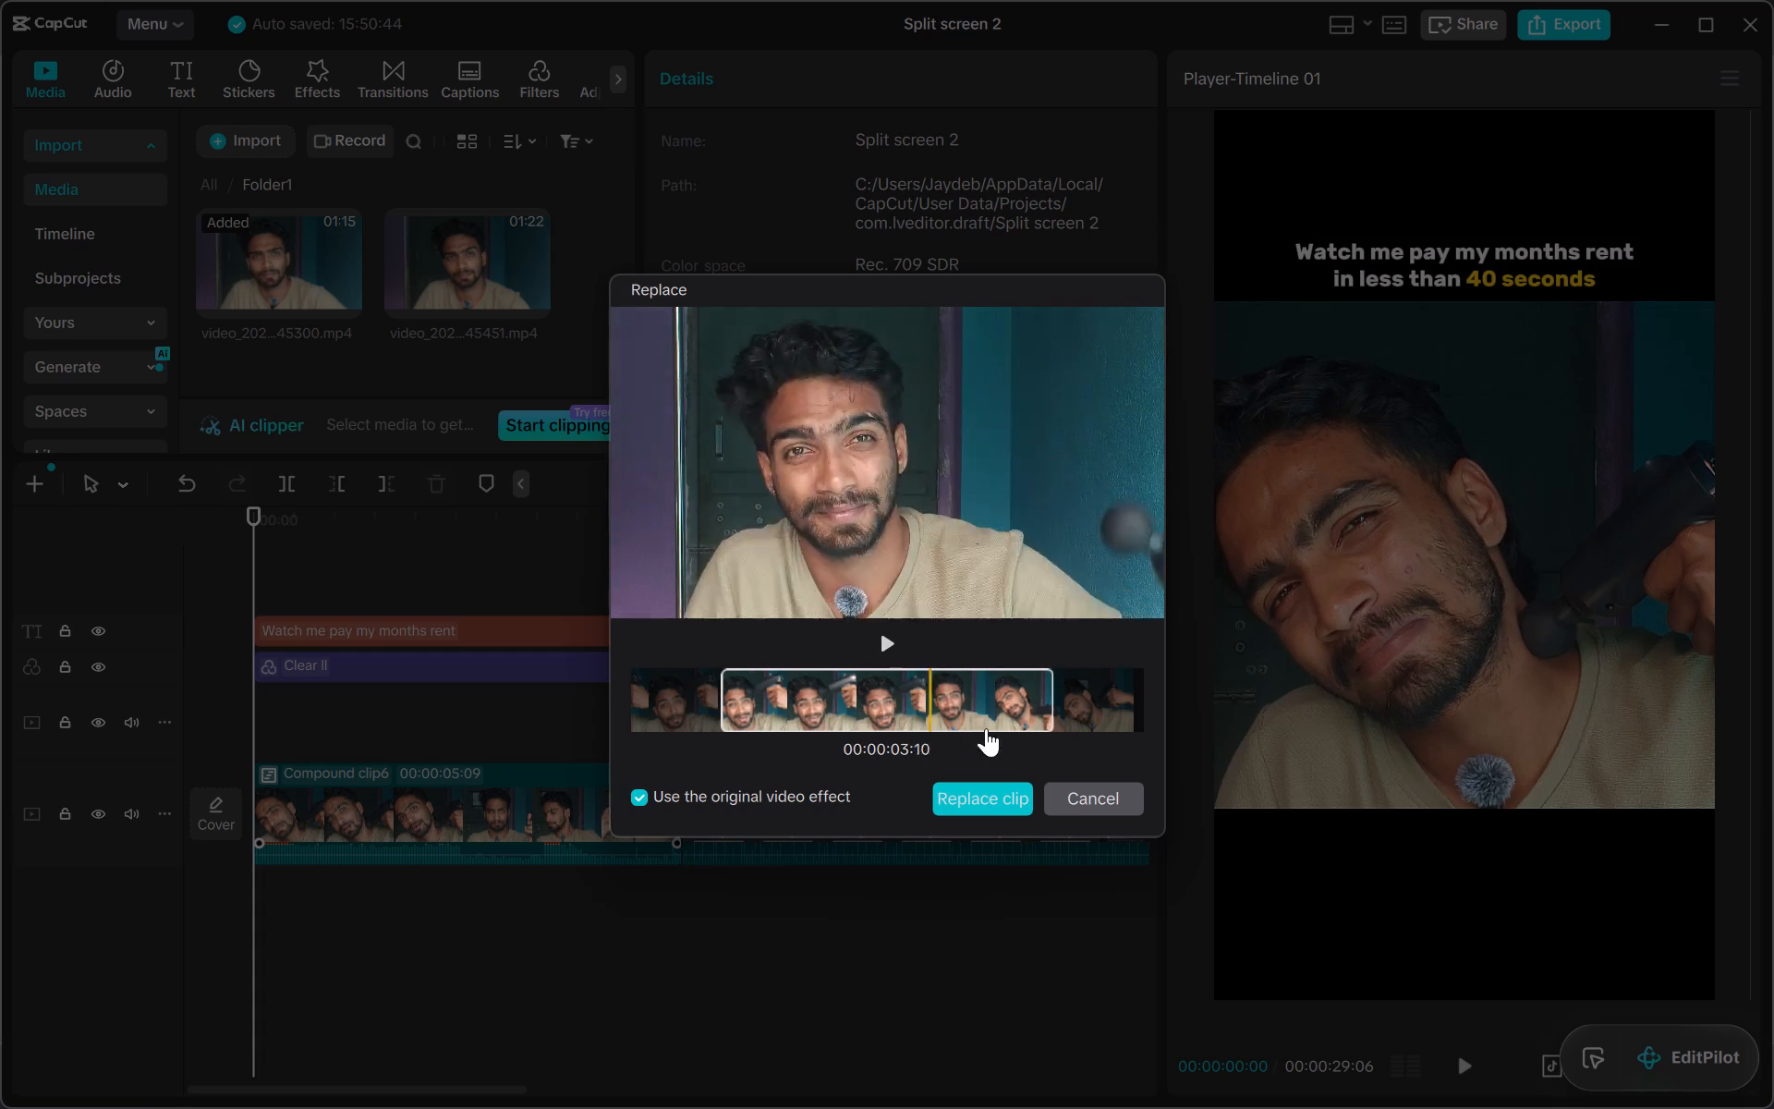
pyautogui.click(1001, 802)
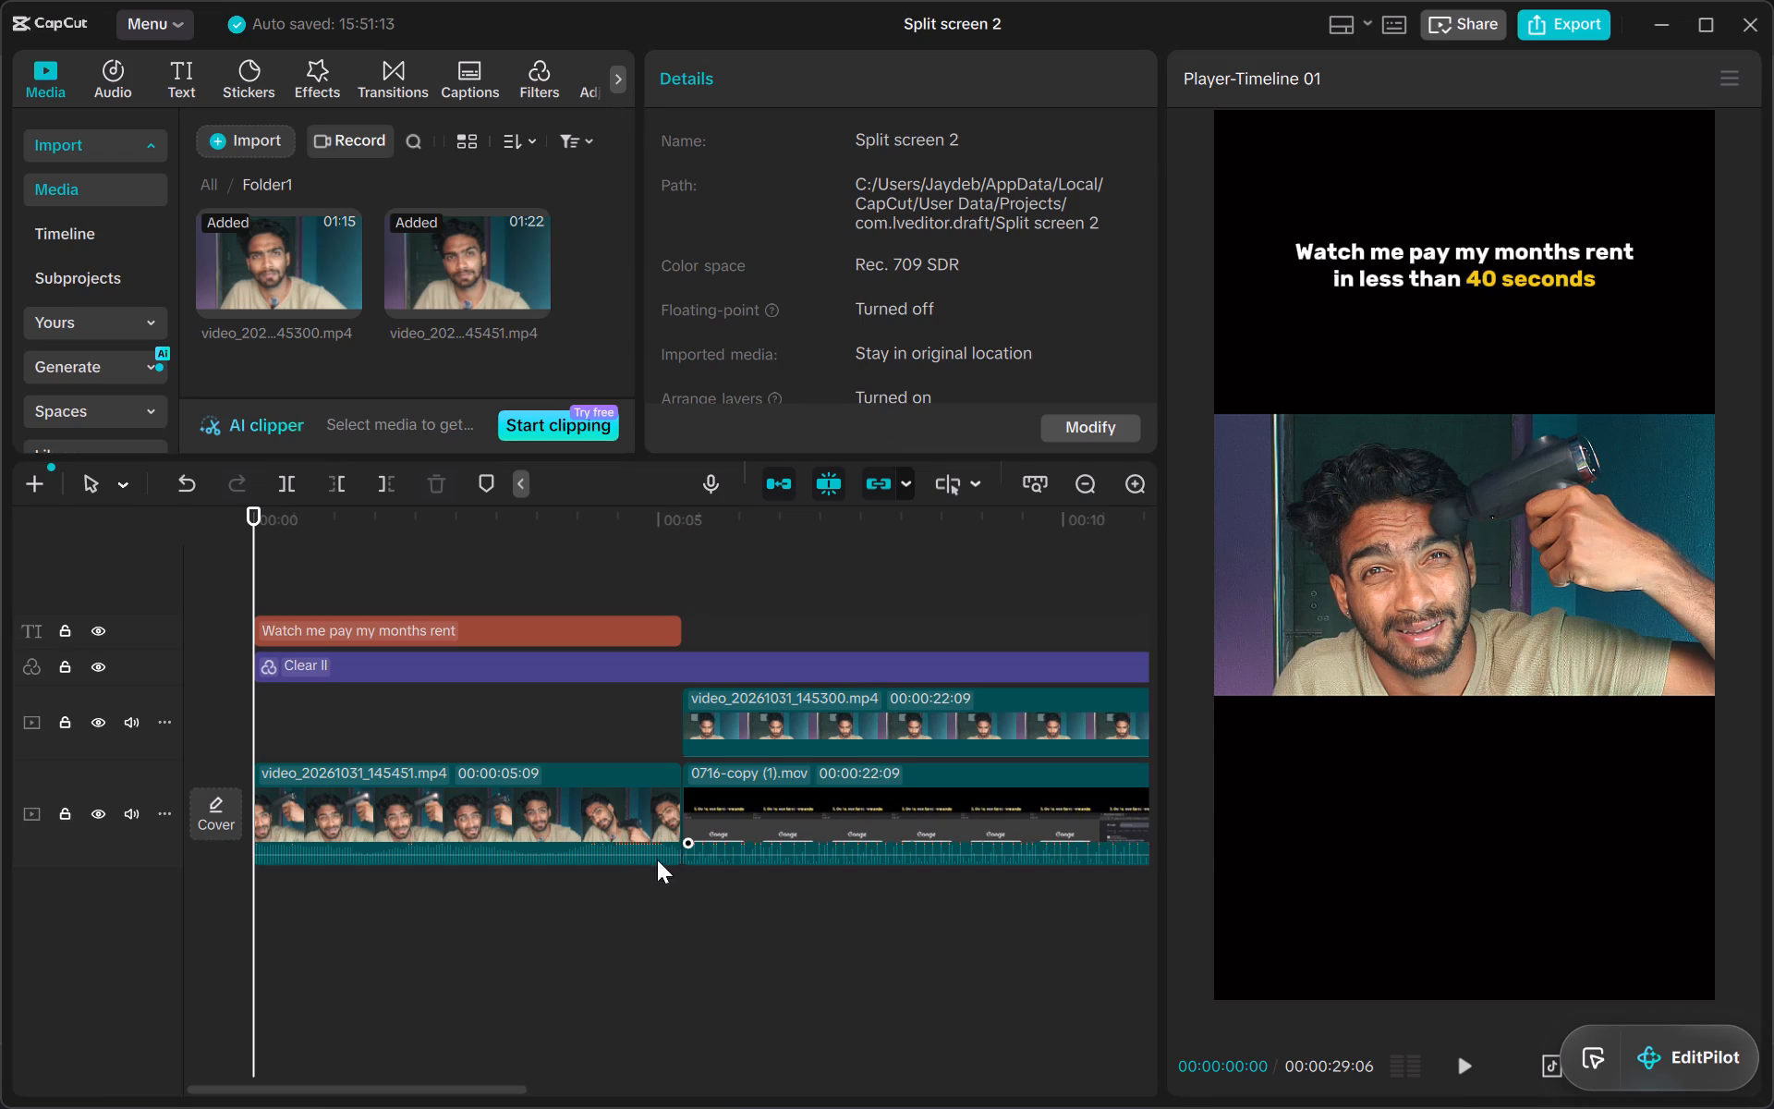
# Play back the beginning of the replaced opening clip to check it.
pyautogui.click(1465, 1066)
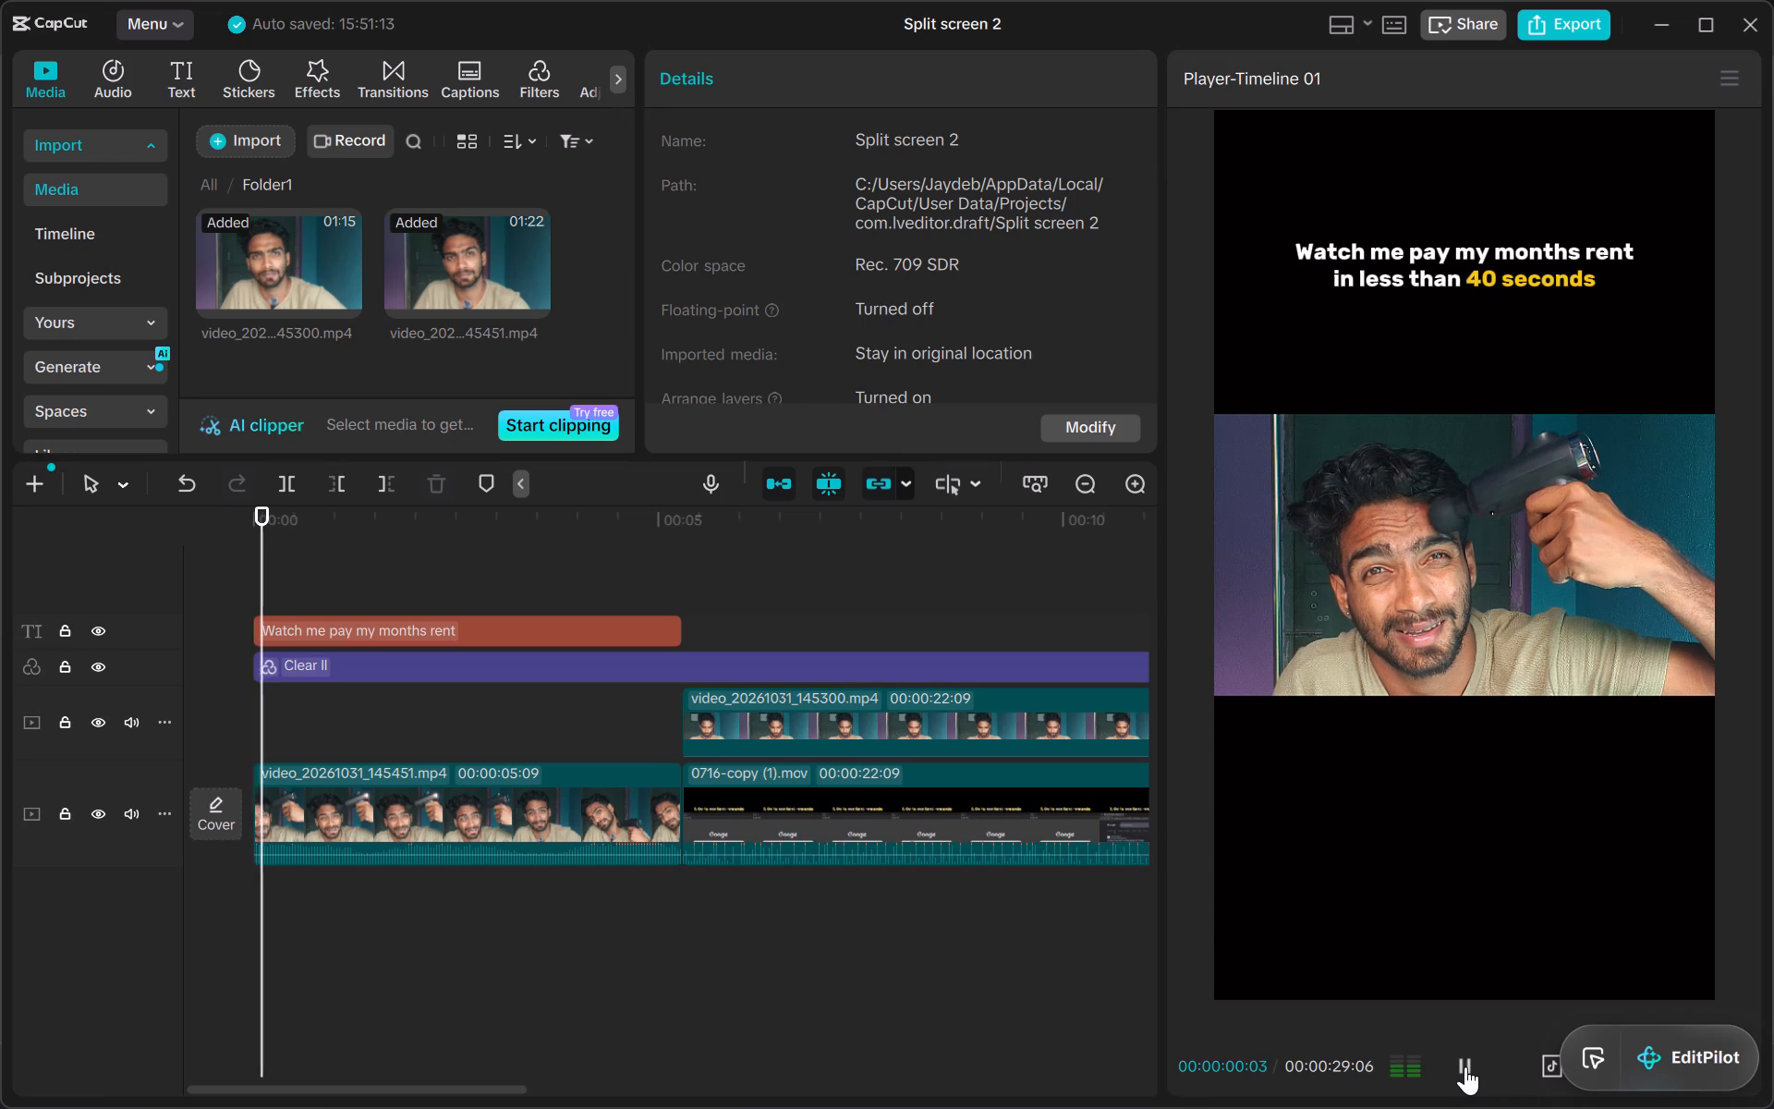
pyautogui.click(1465, 1066)
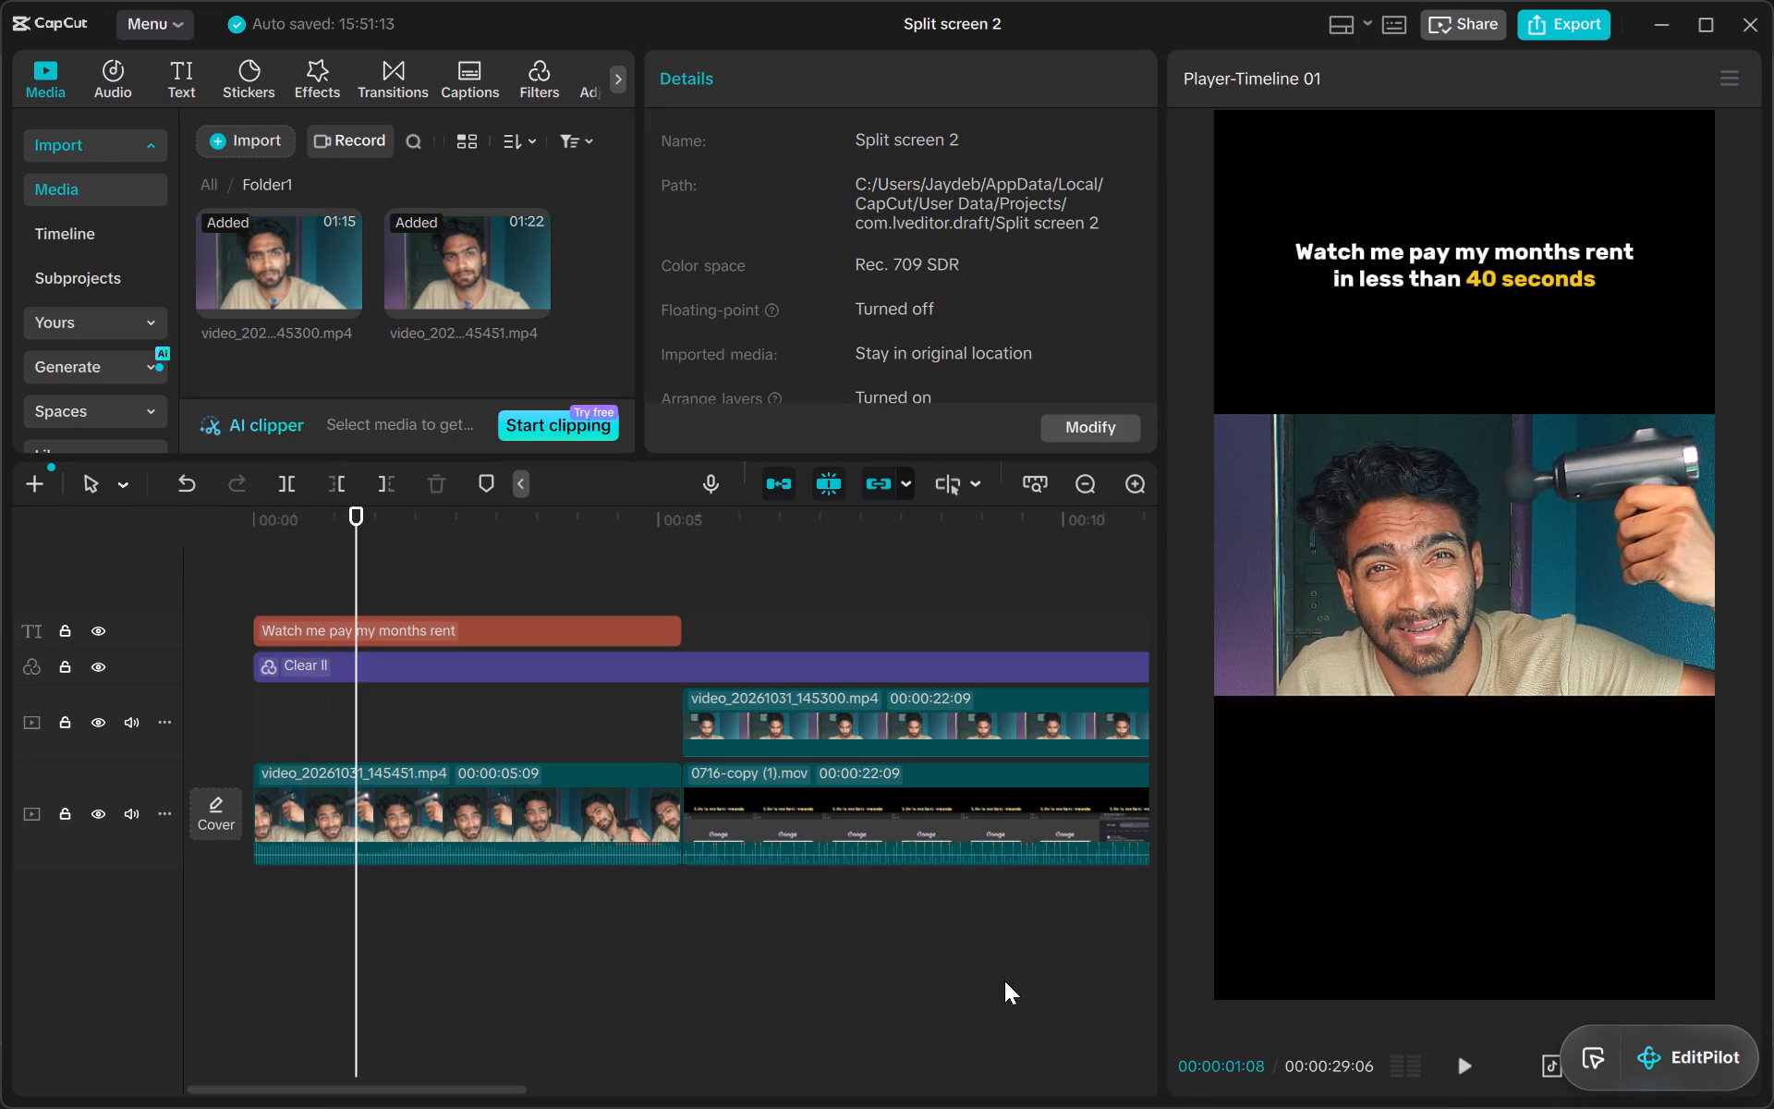
# Split the opening video_20261031_145451.mp4 clip on the main track at 00:00:01:08.
pyautogui.click(423, 821)
pyautogui.click(280, 481)
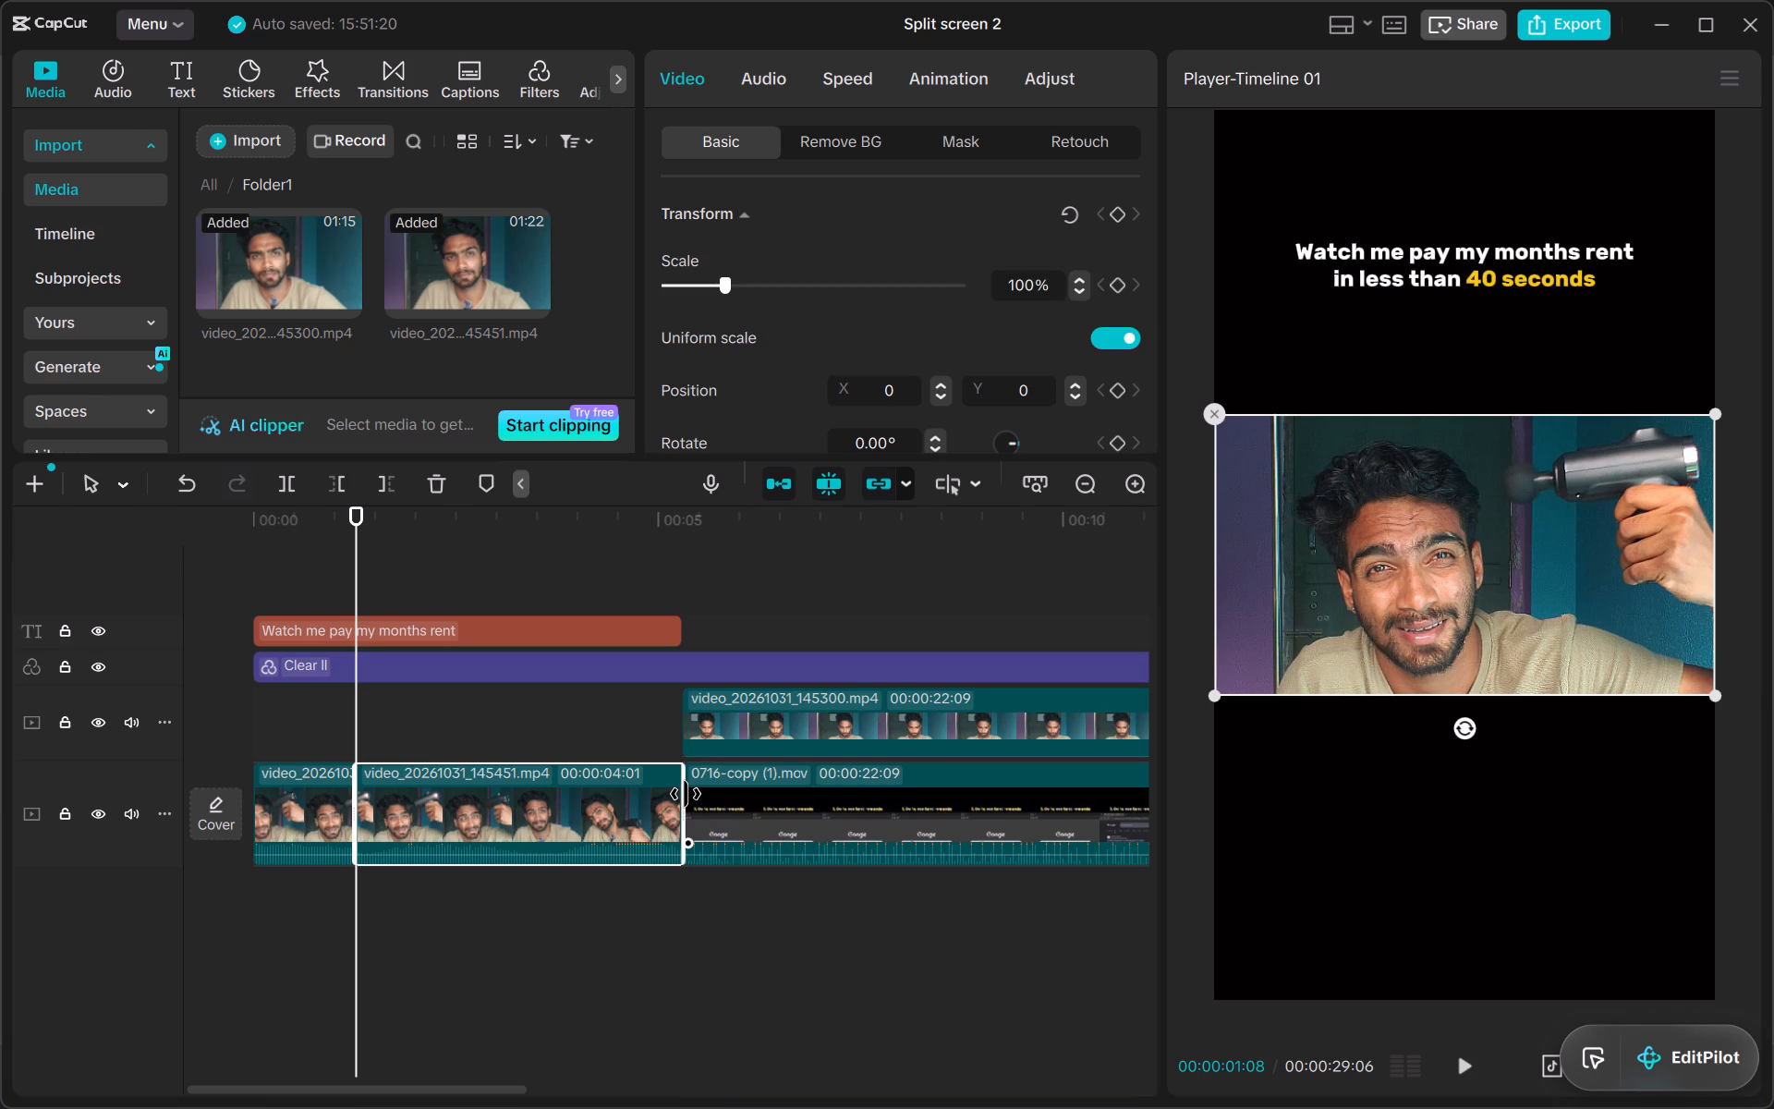
# Extend the second opening clip and trim its start so it begins with the man holding up the massage gun and lasts 00:00:04:06.
pyautogui.moveTo(685, 793); pyautogui.dragTo(1109, 810)
pyautogui.click(832, 922)
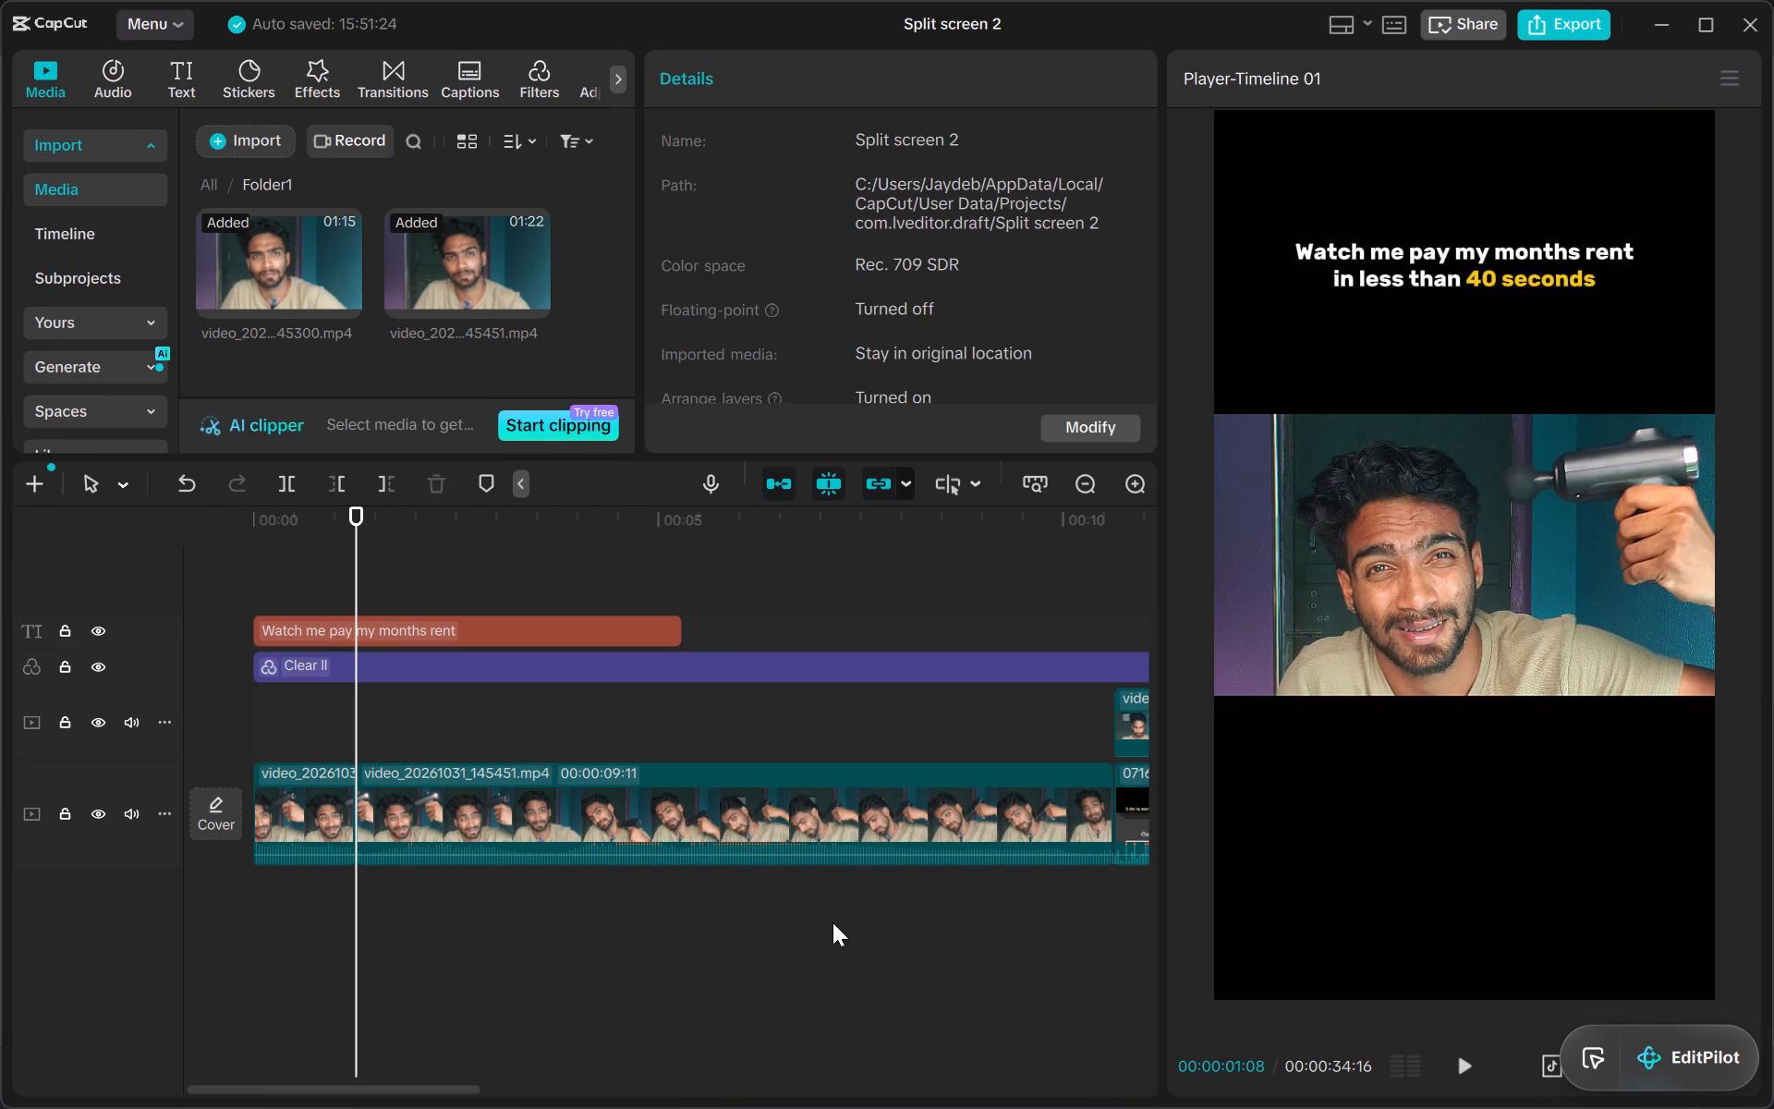
pyautogui.click(787, 823)
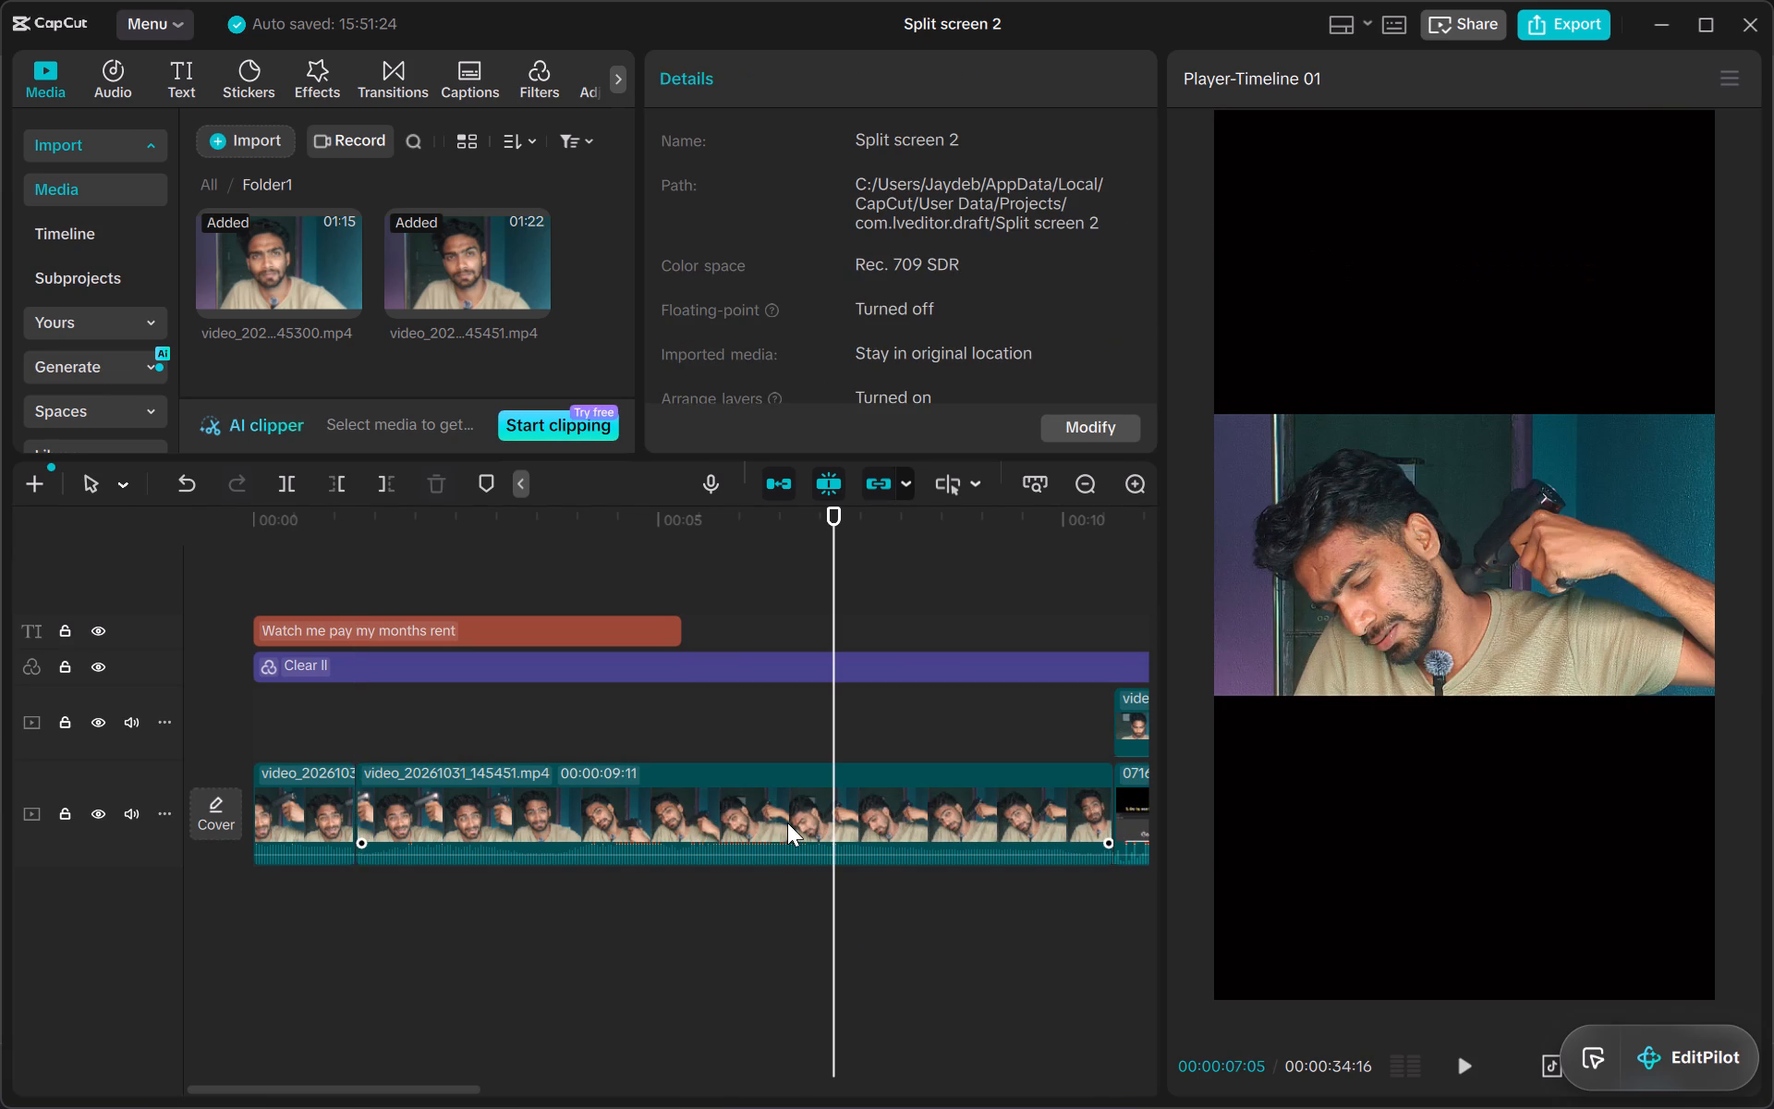
pyautogui.click(338, 486)
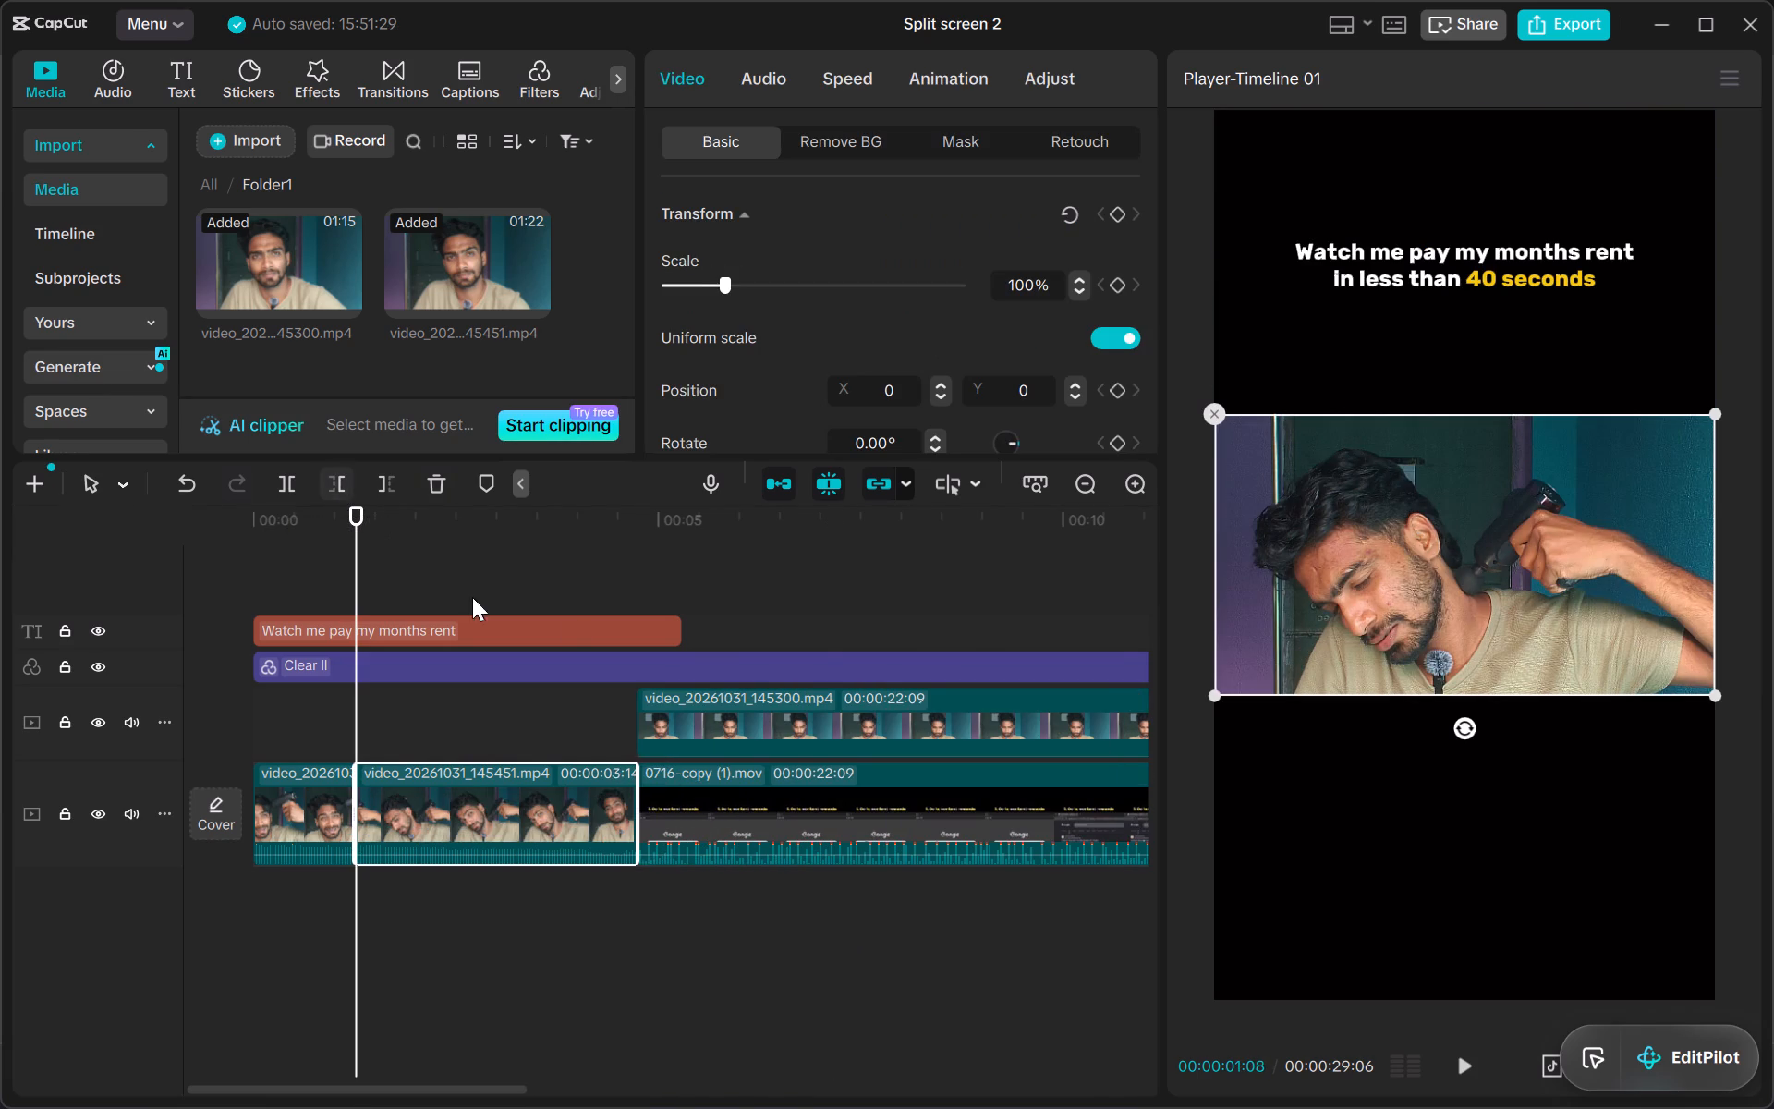
pyautogui.moveTo(632, 802); pyautogui.dragTo(966, 816)
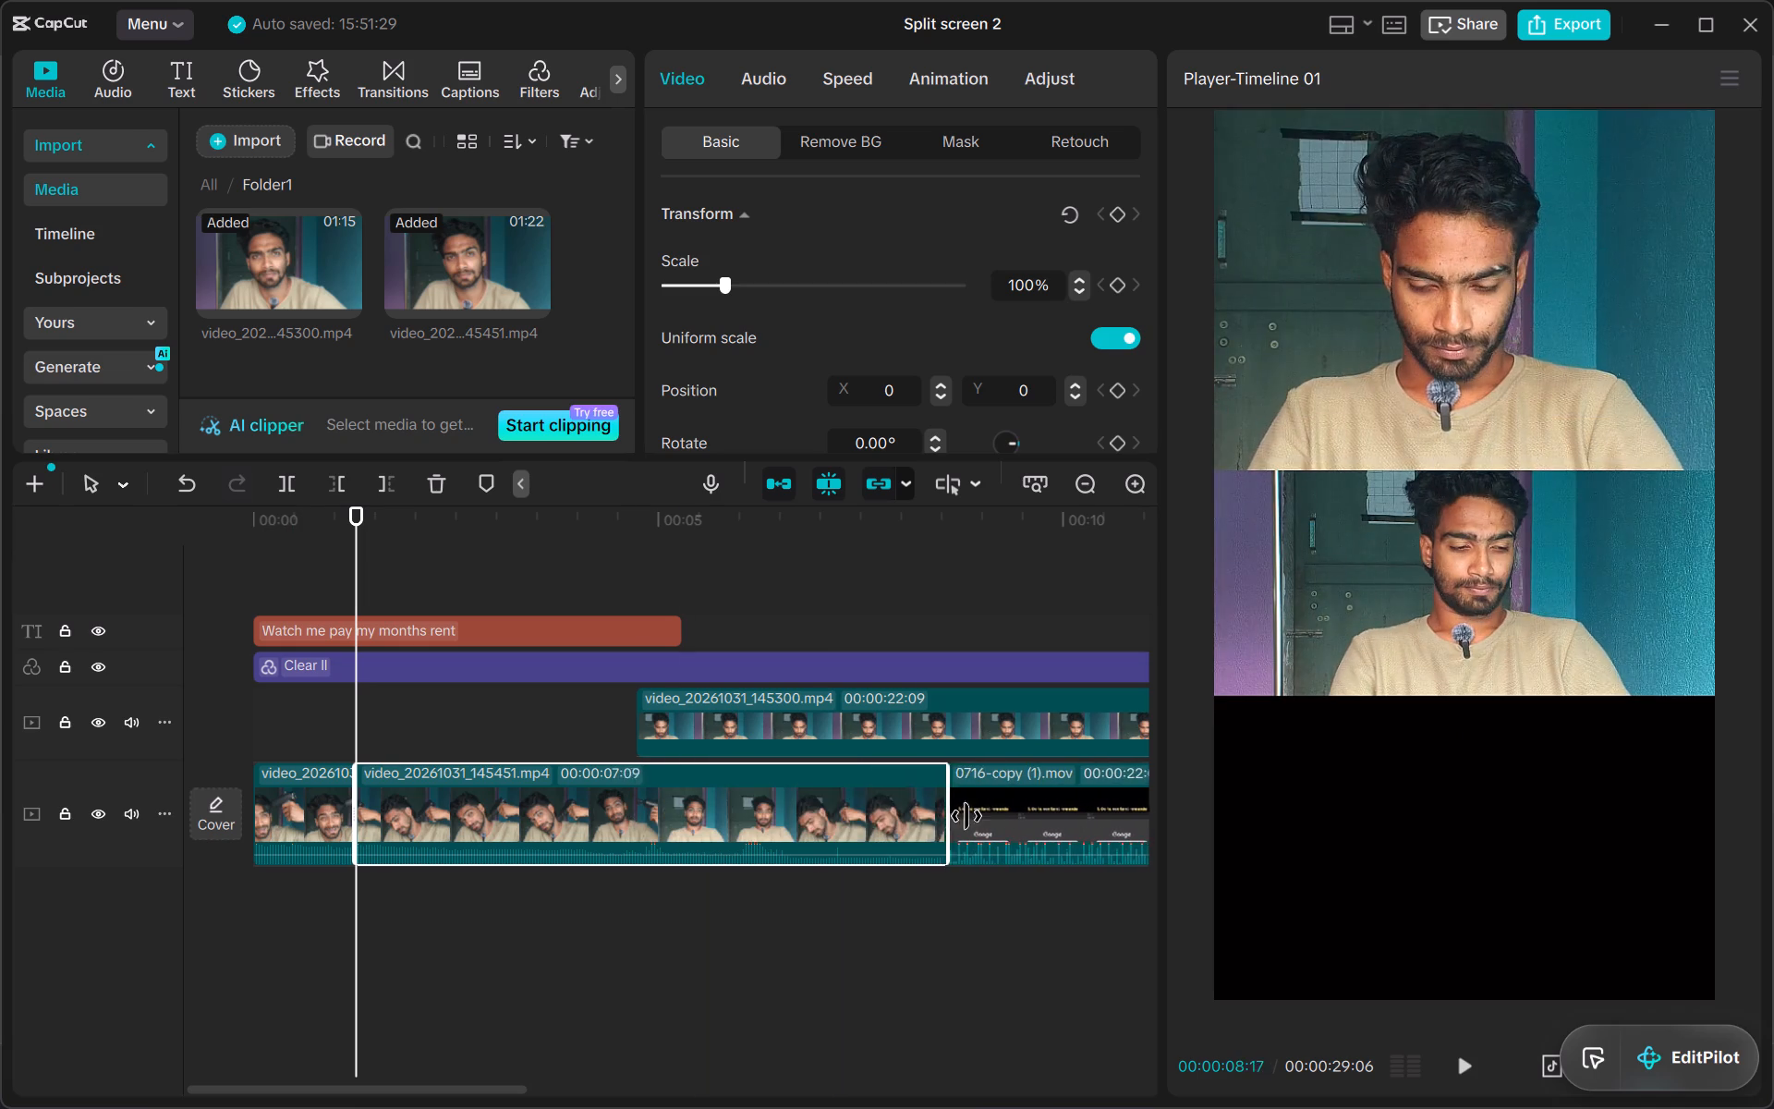
pyautogui.moveTo(966, 816); pyautogui.dragTo(1041, 807)
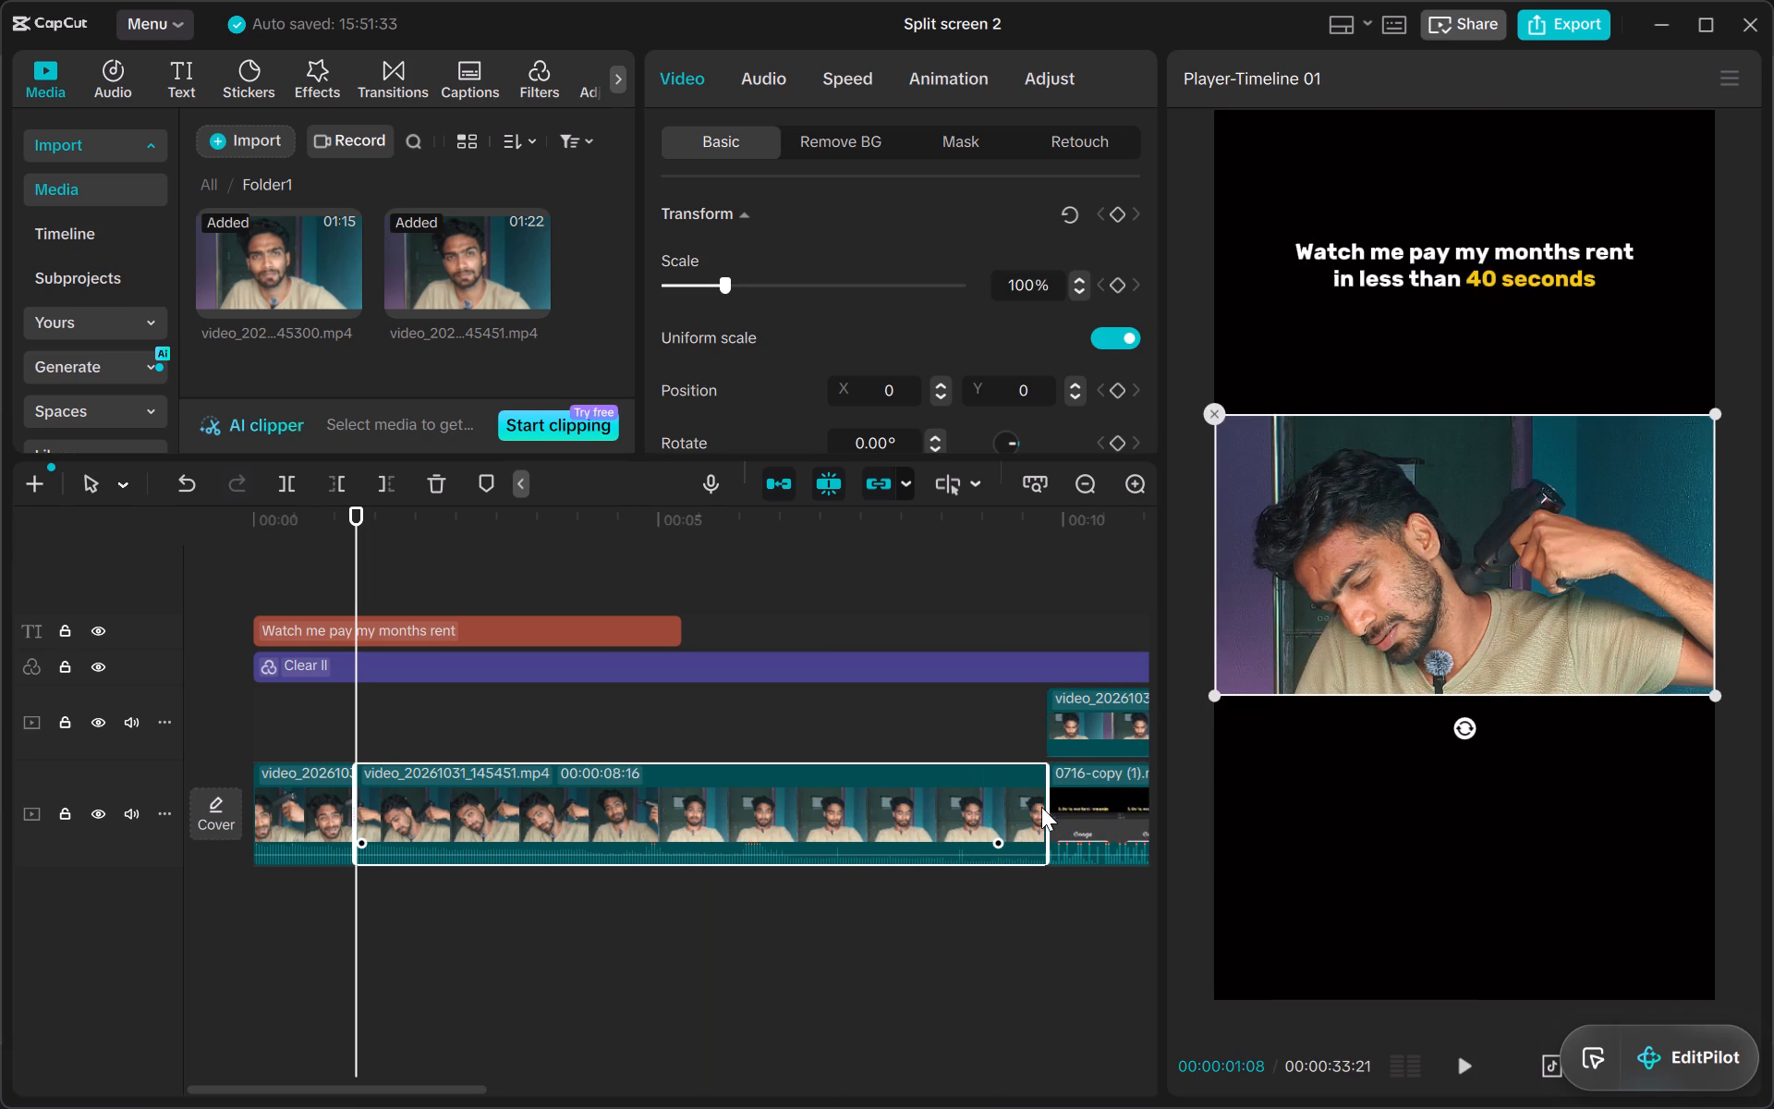
pyautogui.click(666, 920)
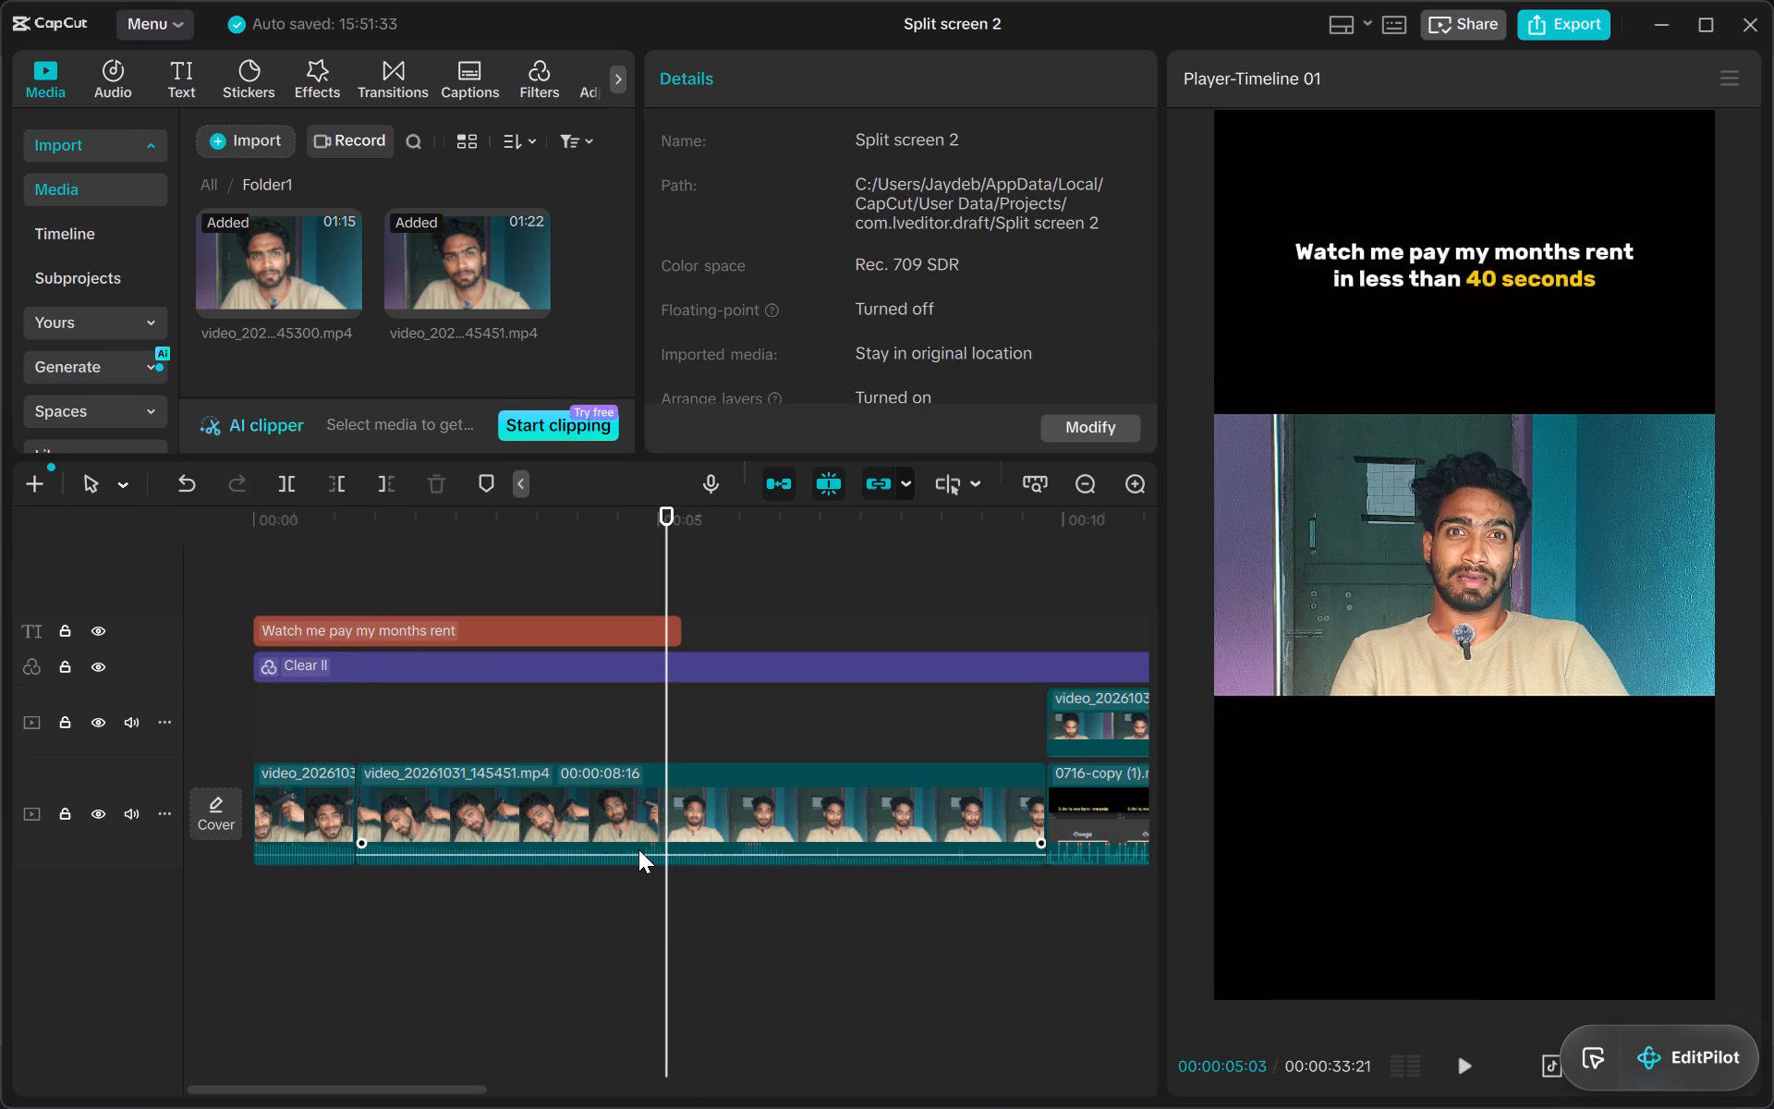
pyautogui.click(636, 843)
pyautogui.click(350, 490)
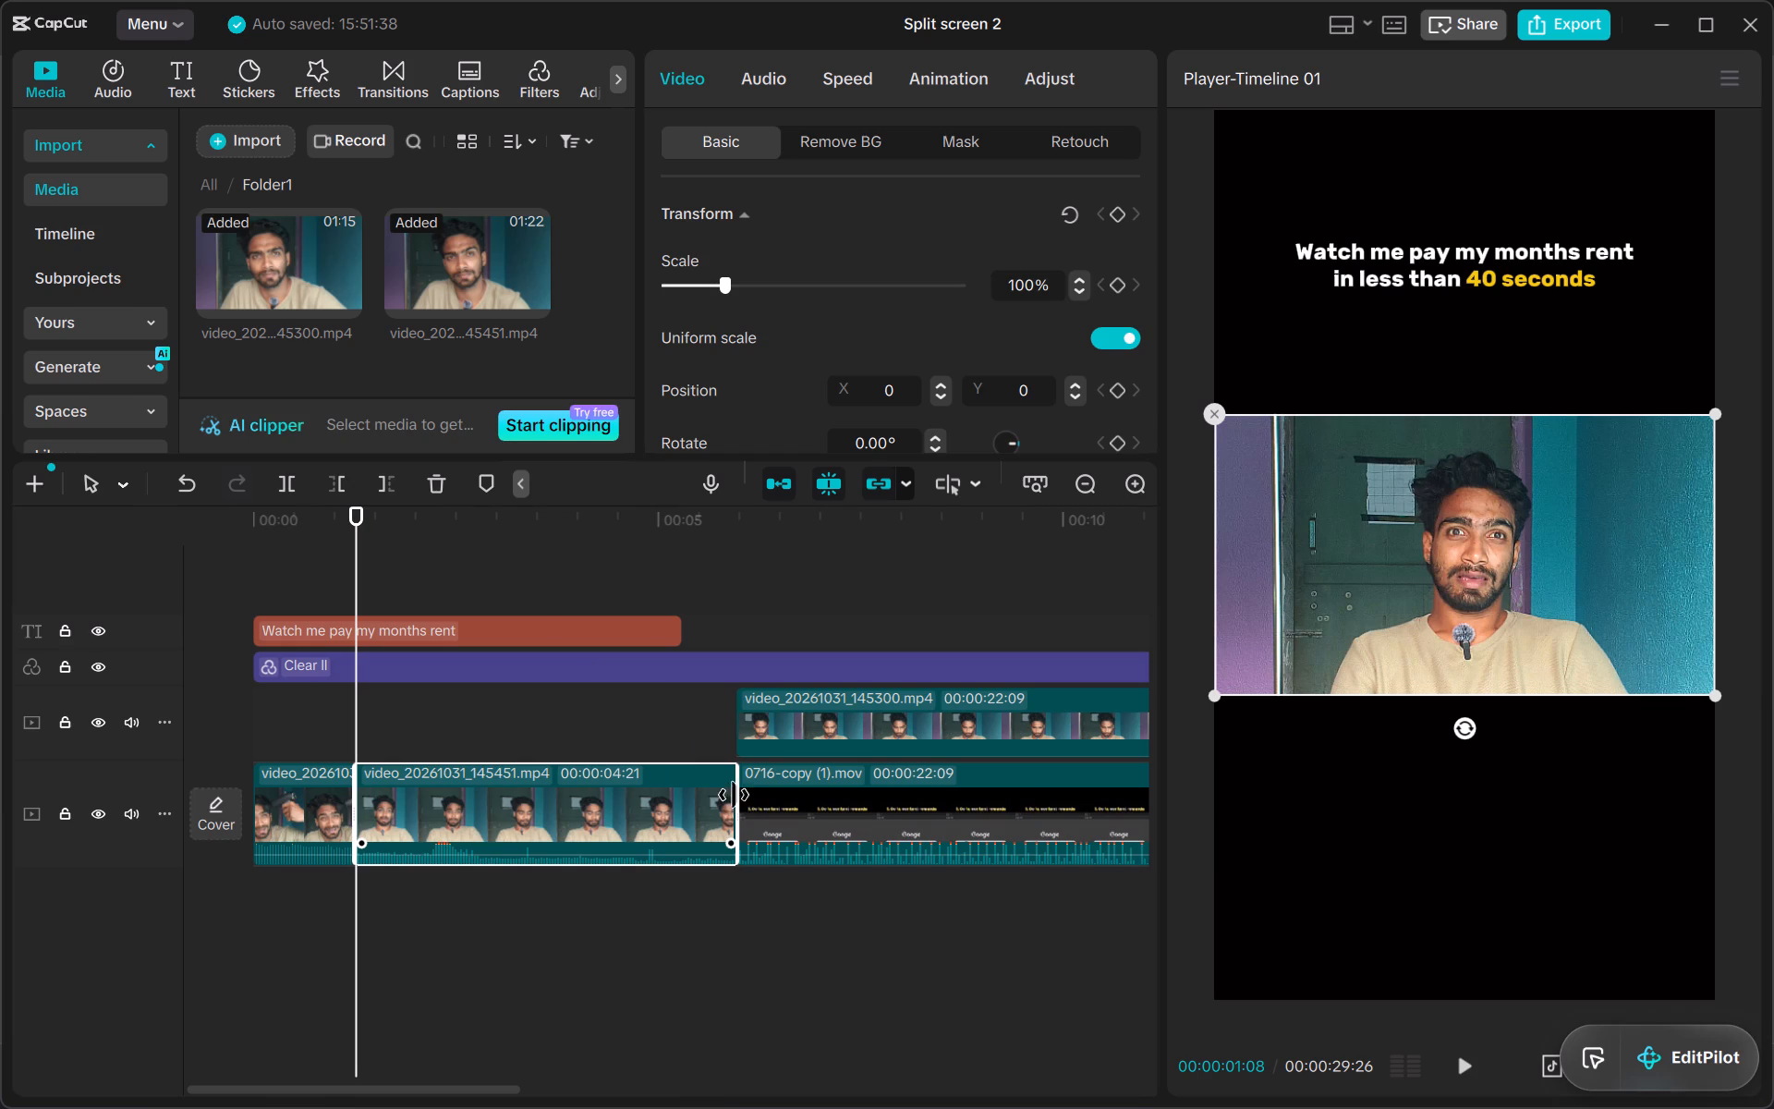
pyautogui.moveTo(738, 797); pyautogui.dragTo(1068, 831)
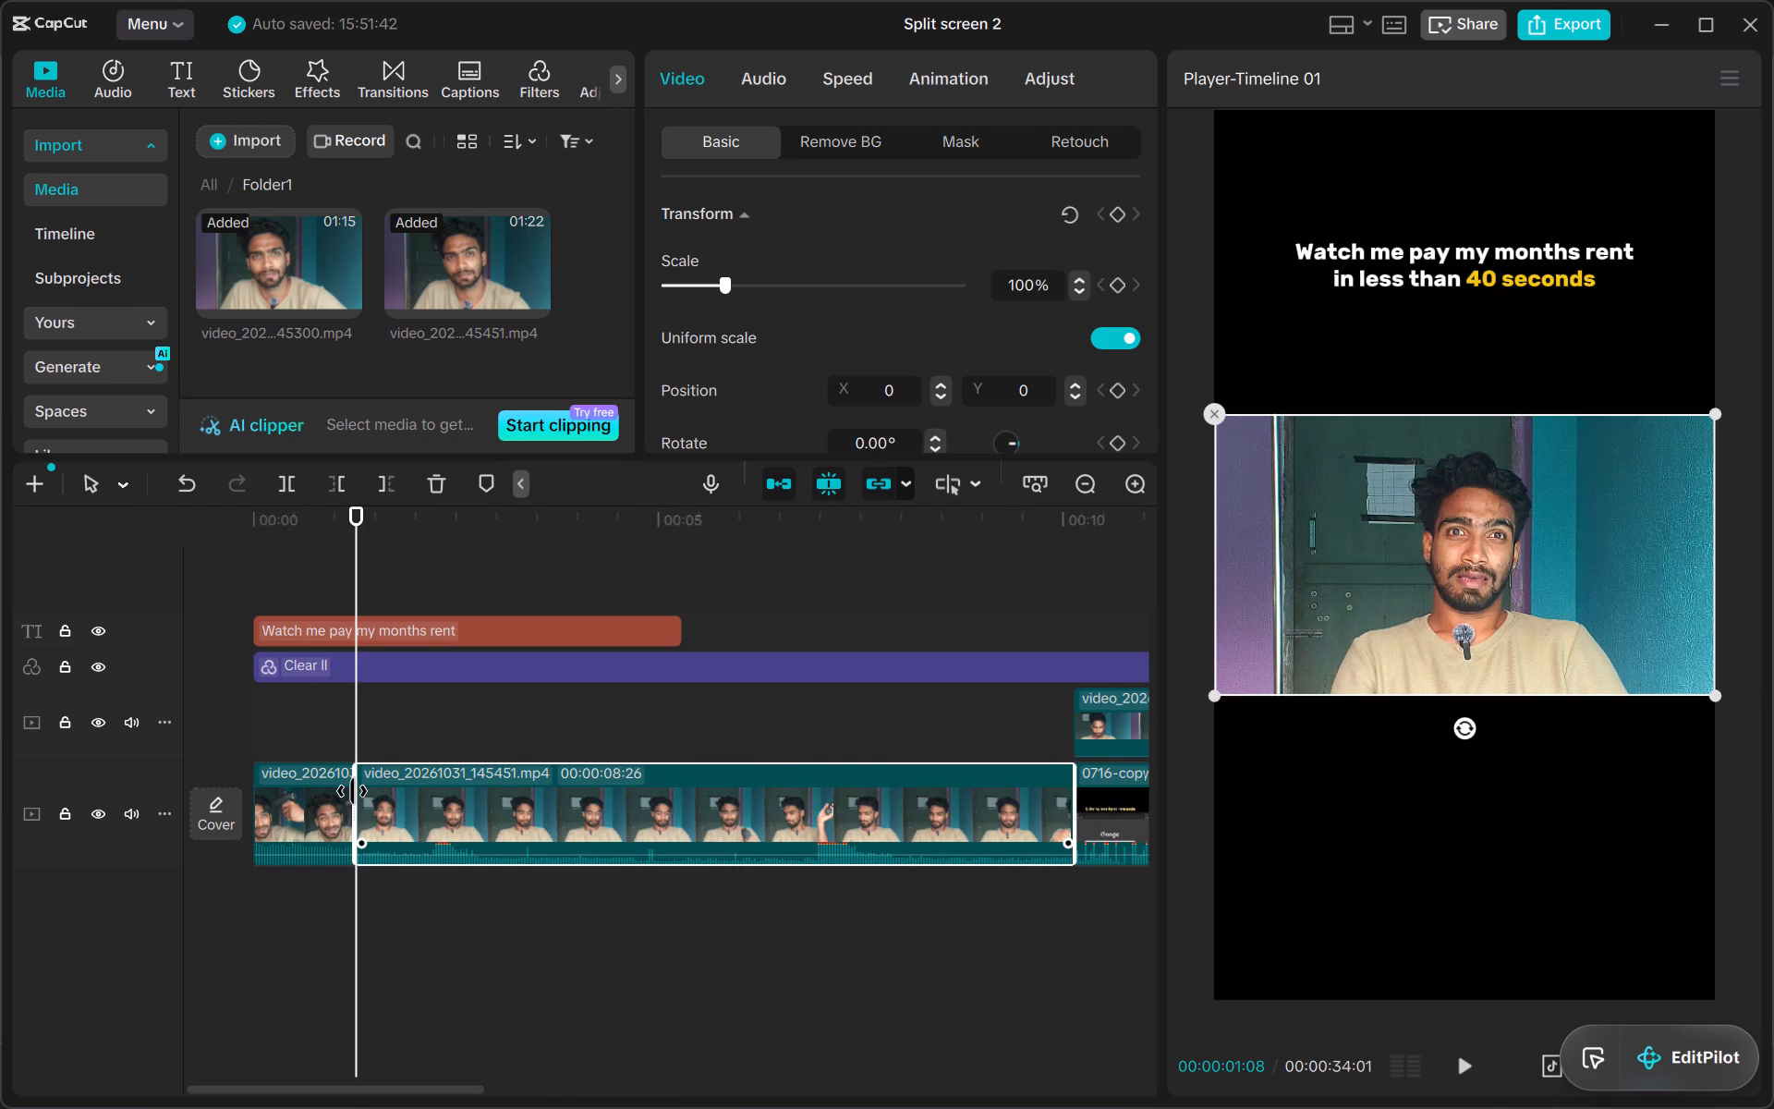
pyautogui.moveTo(352, 791); pyautogui.dragTo(641, 838)
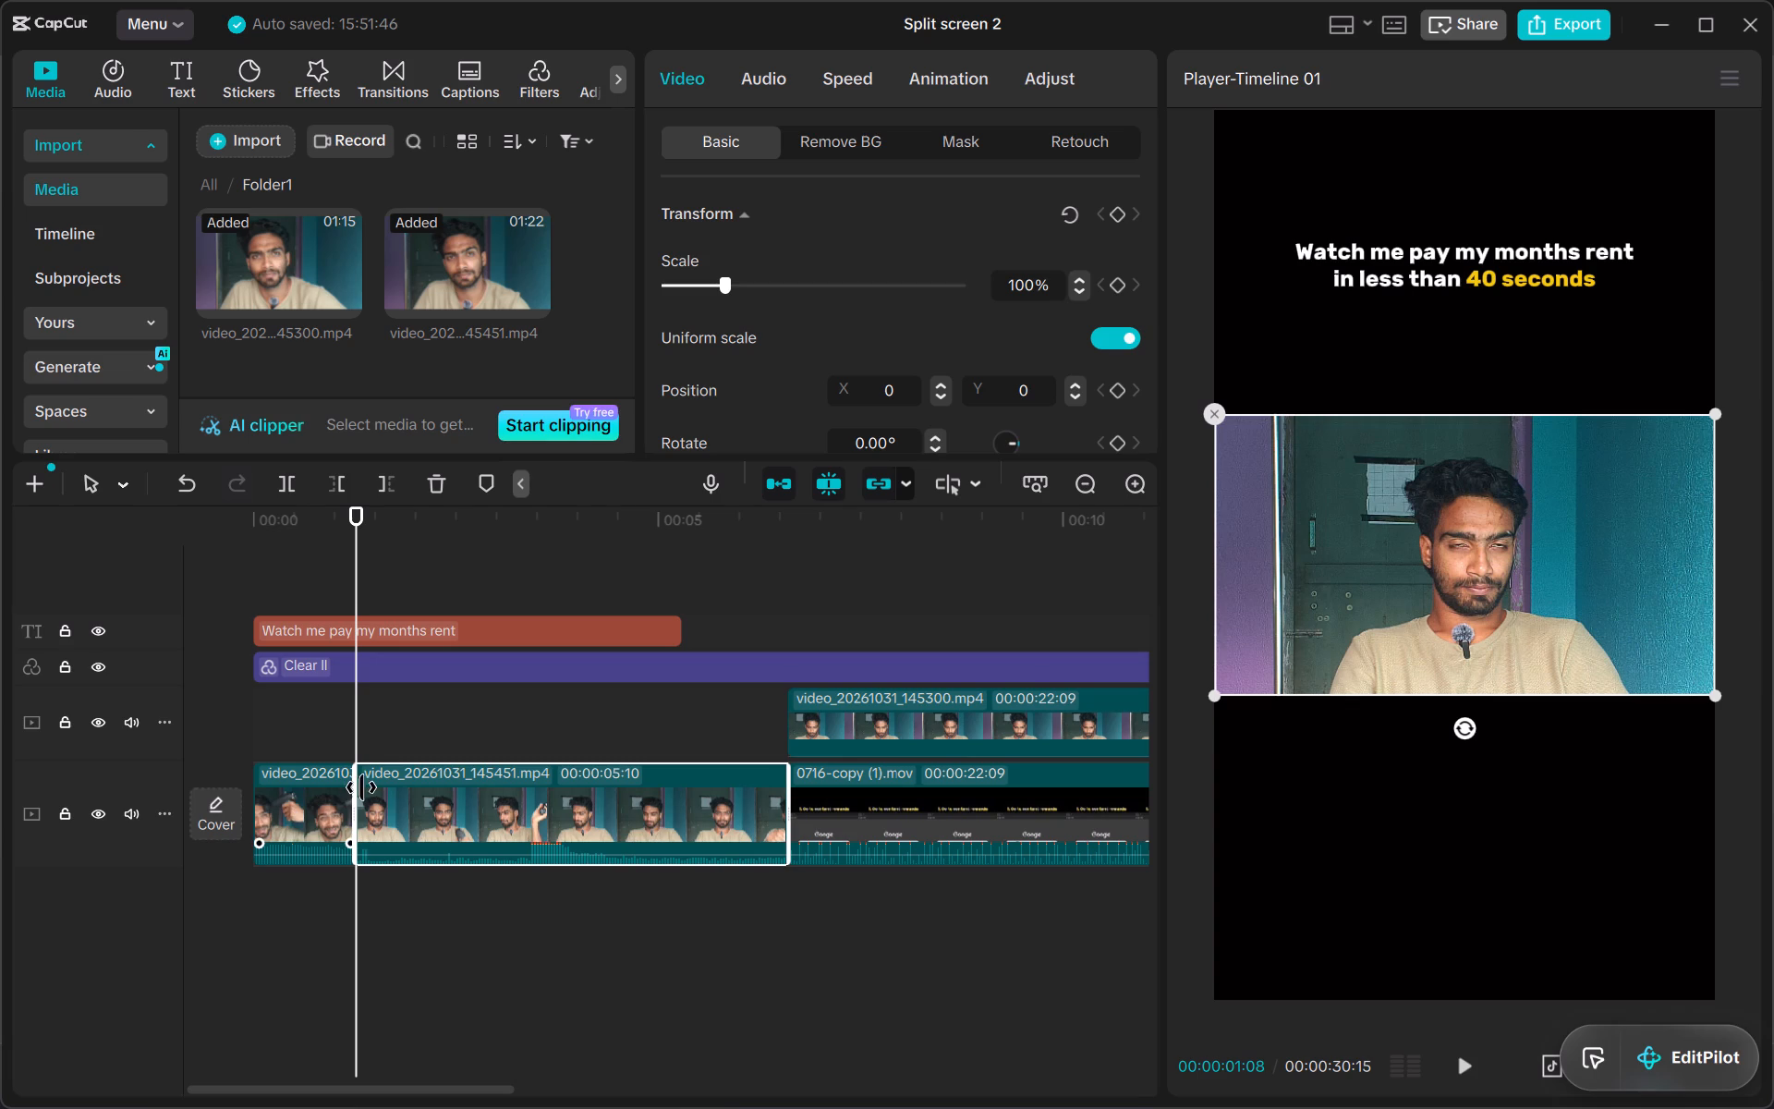
pyautogui.moveTo(358, 787); pyautogui.dragTo(447, 805)
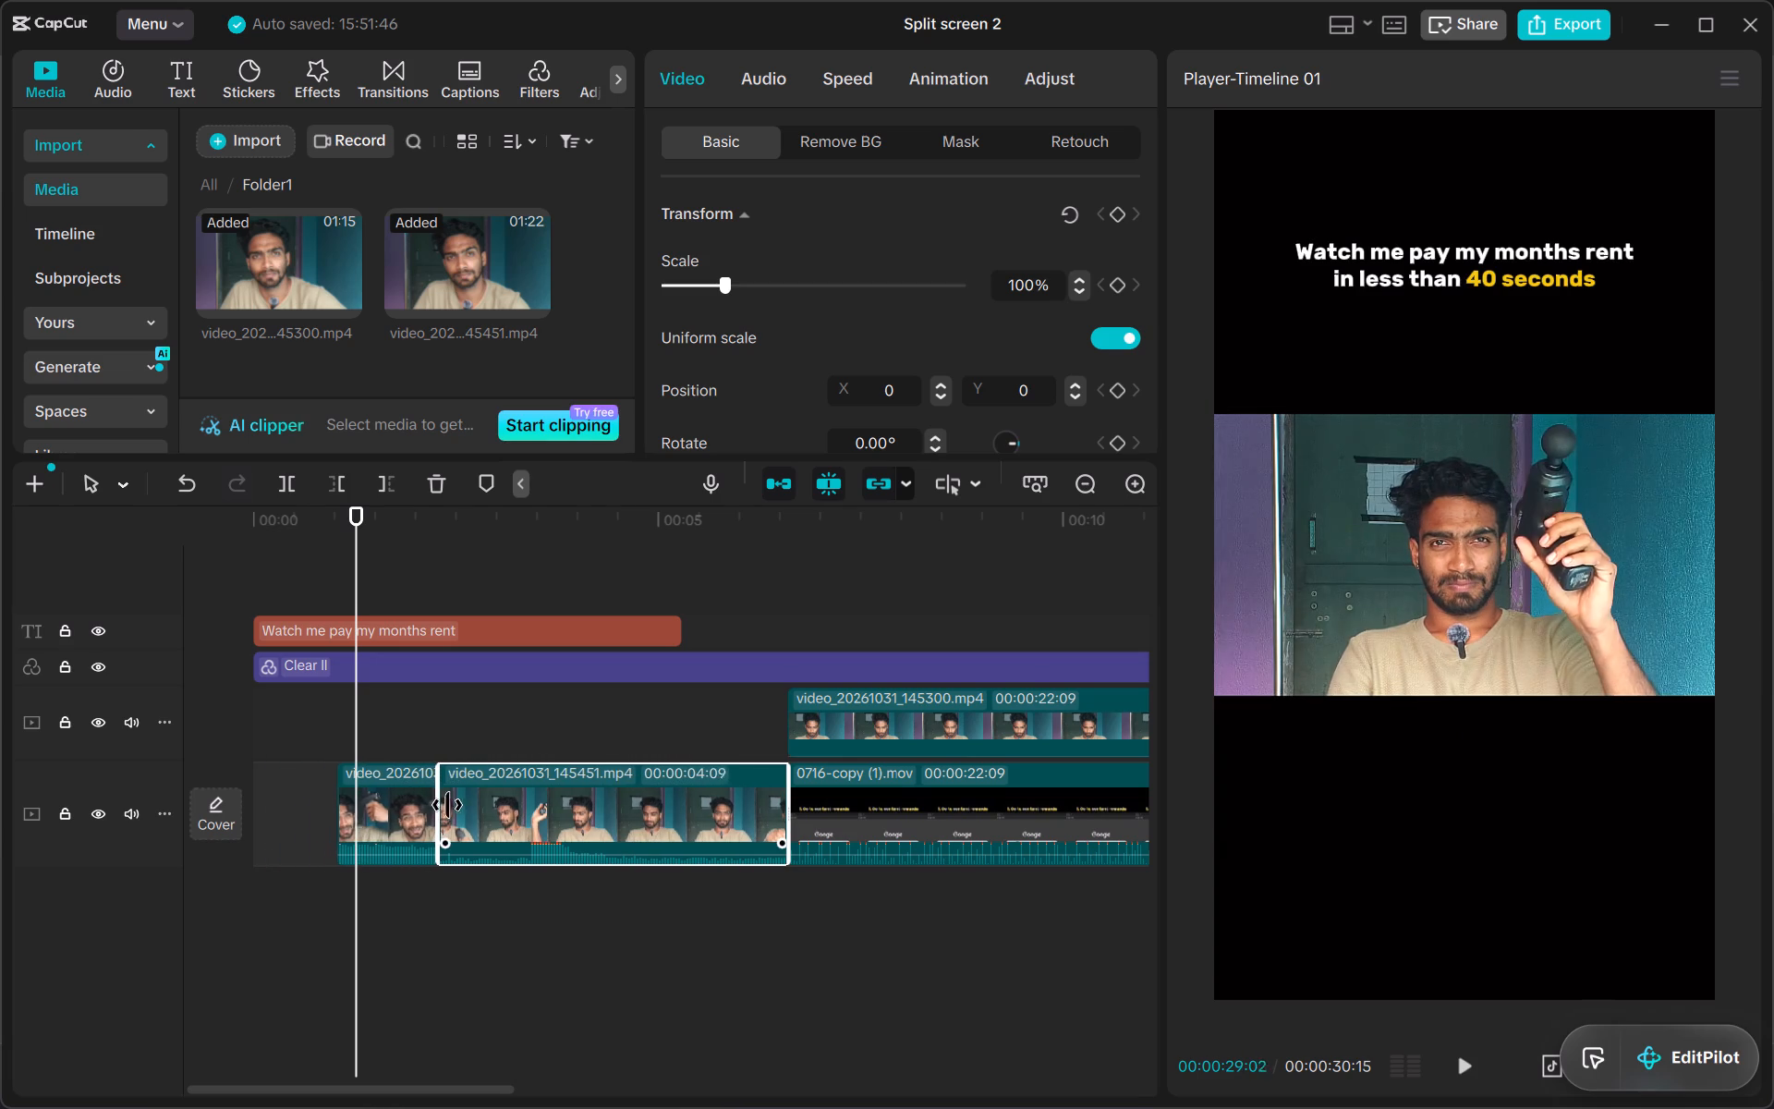
pyautogui.moveTo(447, 805); pyautogui.dragTo(452, 805)
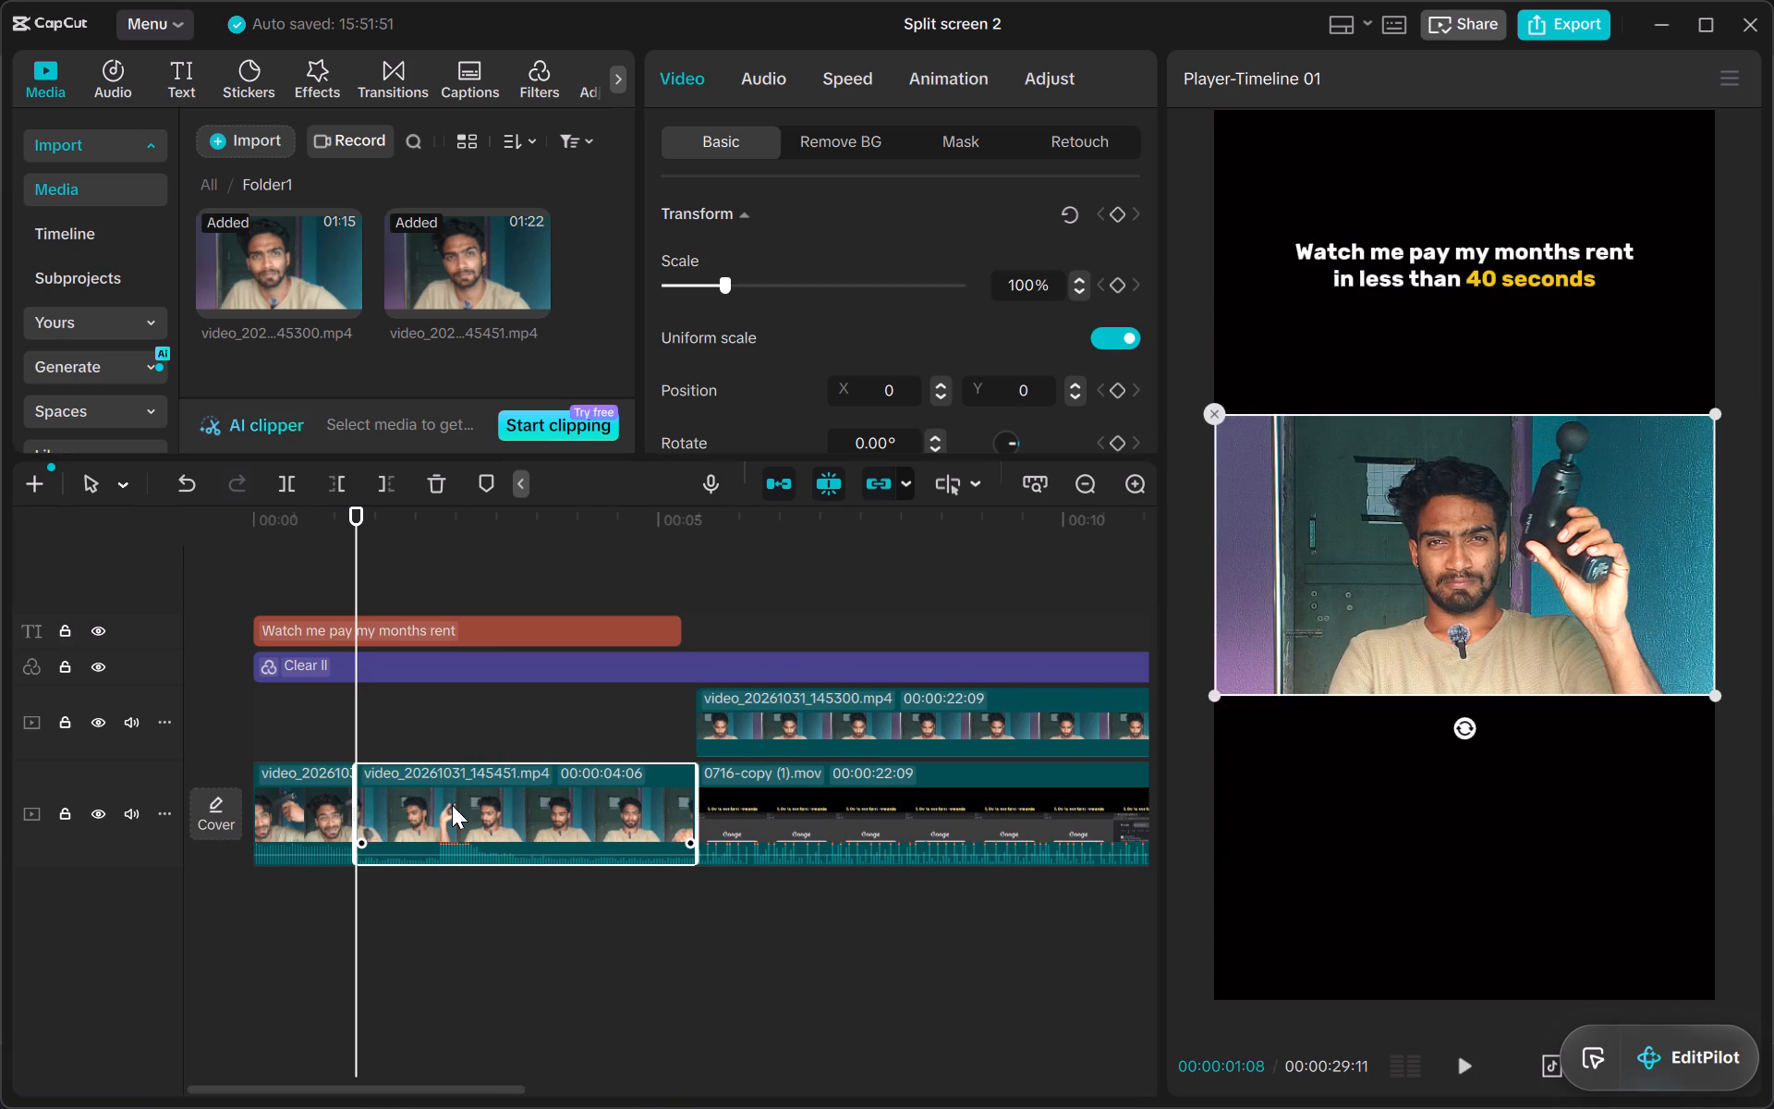
# Play back the opening through the cut into the split-screen section to check the transition.
pyautogui.click(1460, 1052)
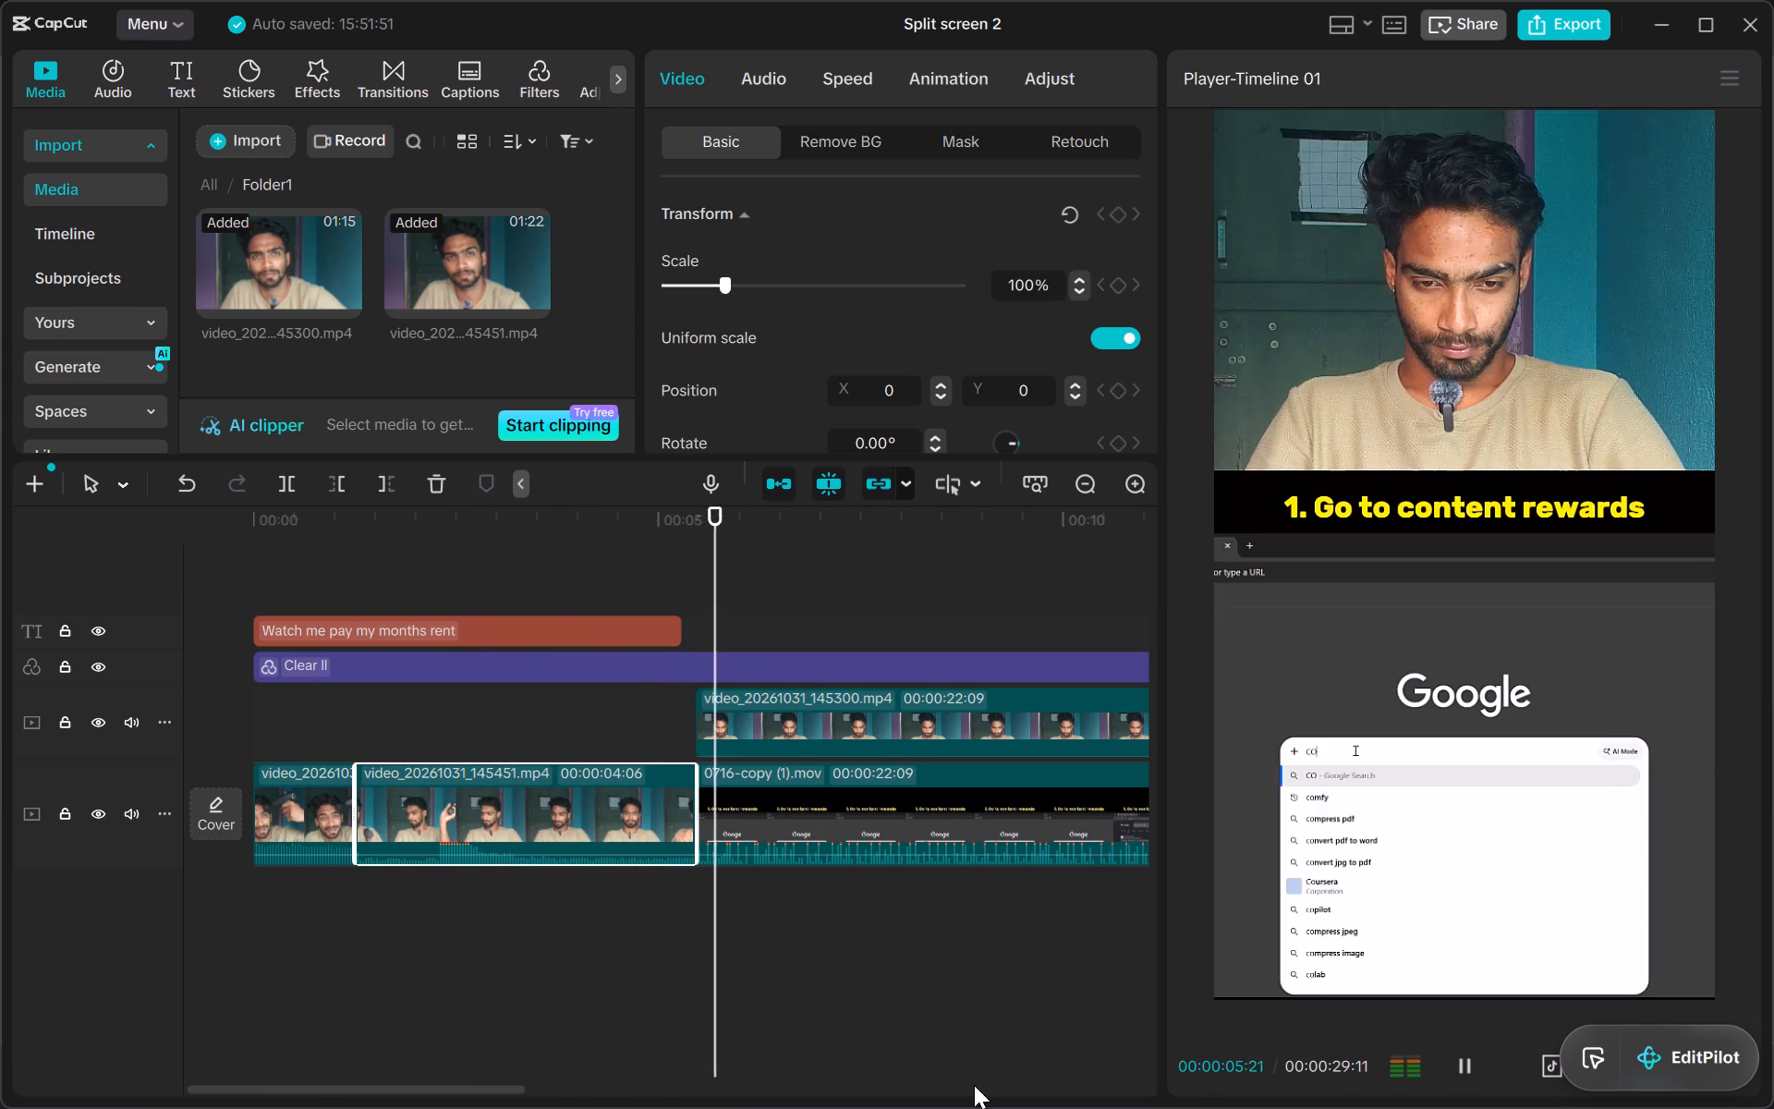
pyautogui.click(665, 950)
pyautogui.click(665, 950)
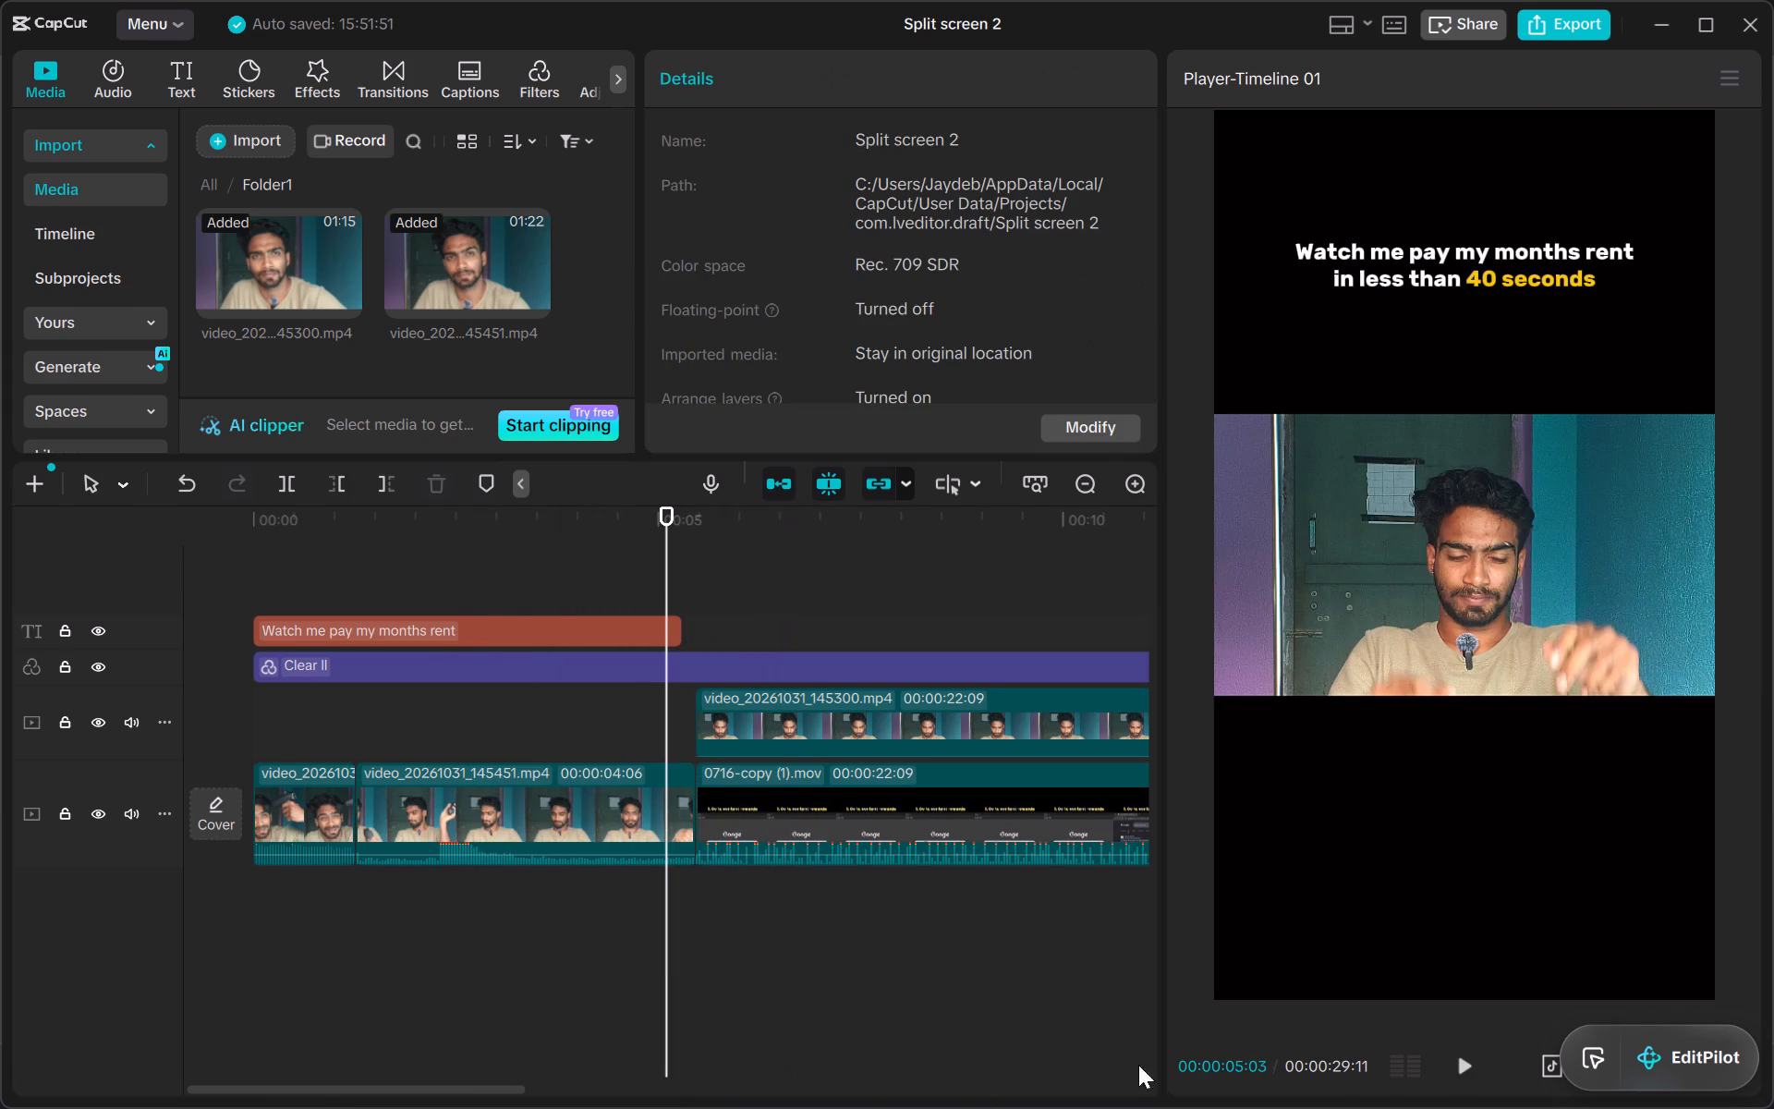
pyautogui.click(1470, 1054)
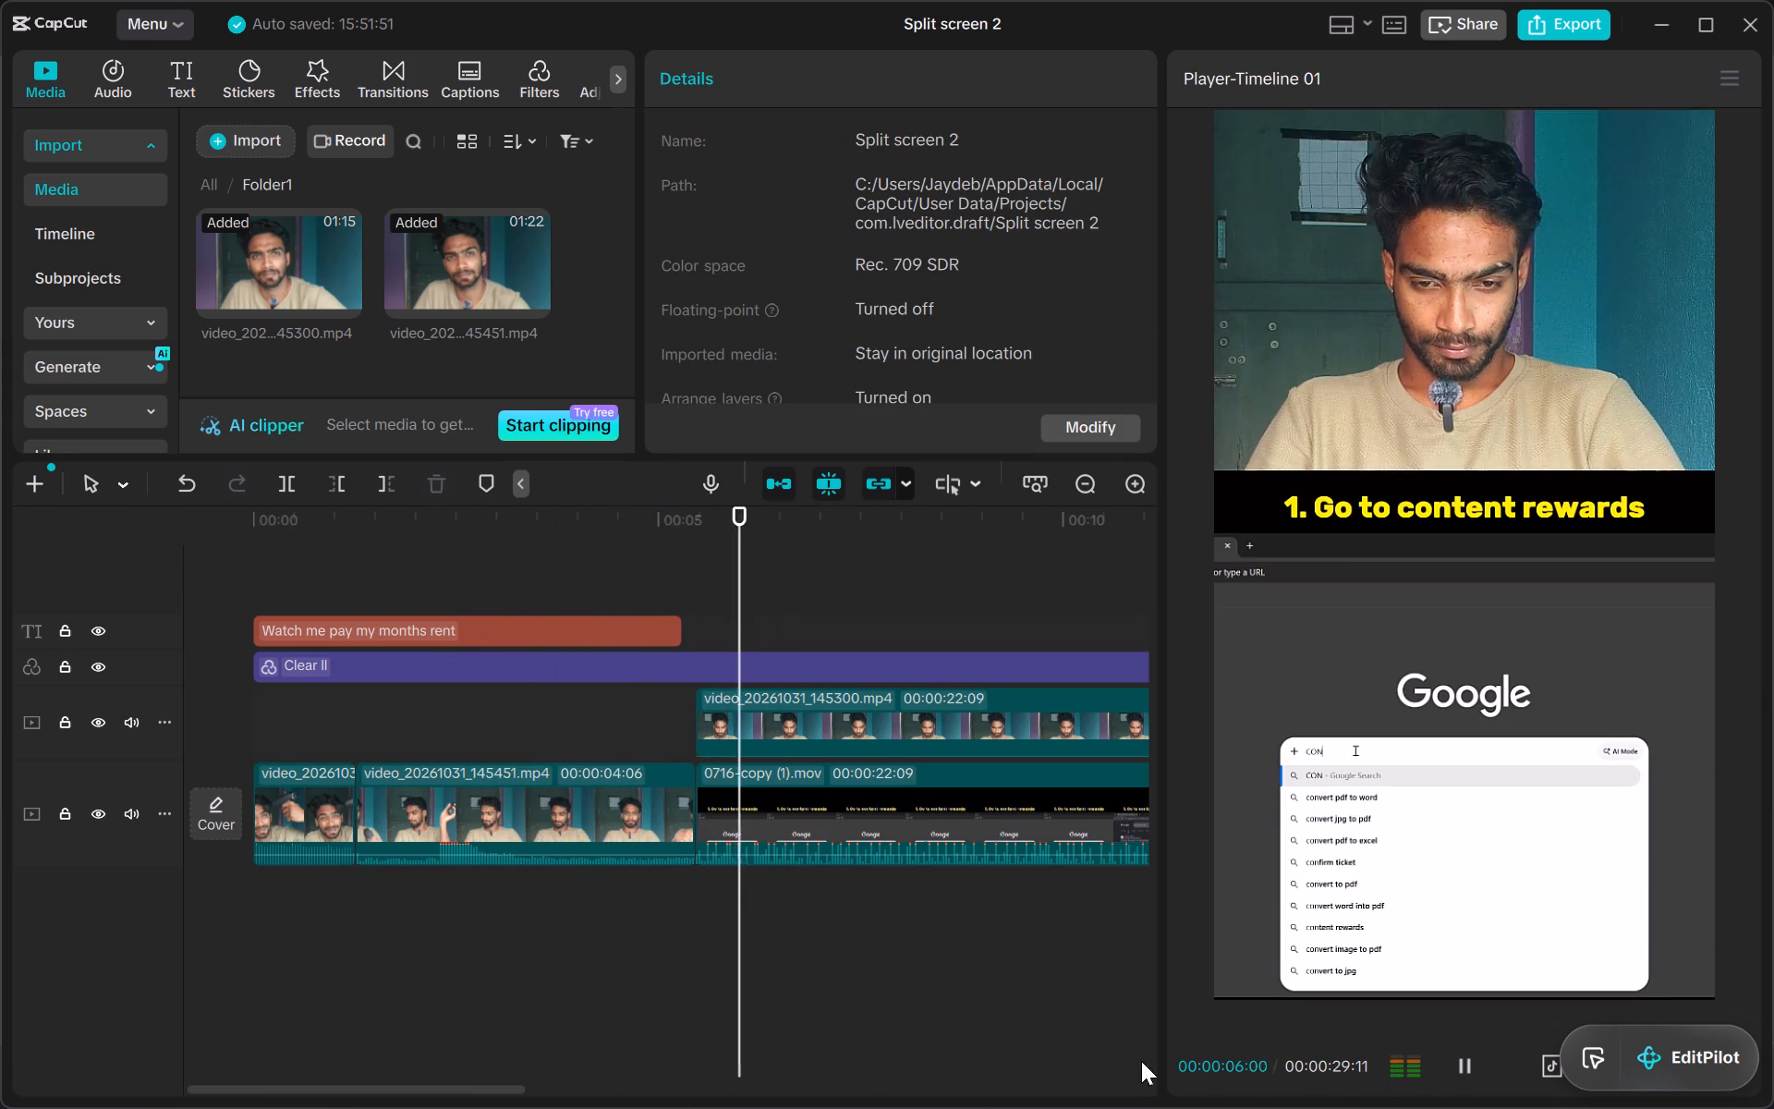
pyautogui.click(658, 703)
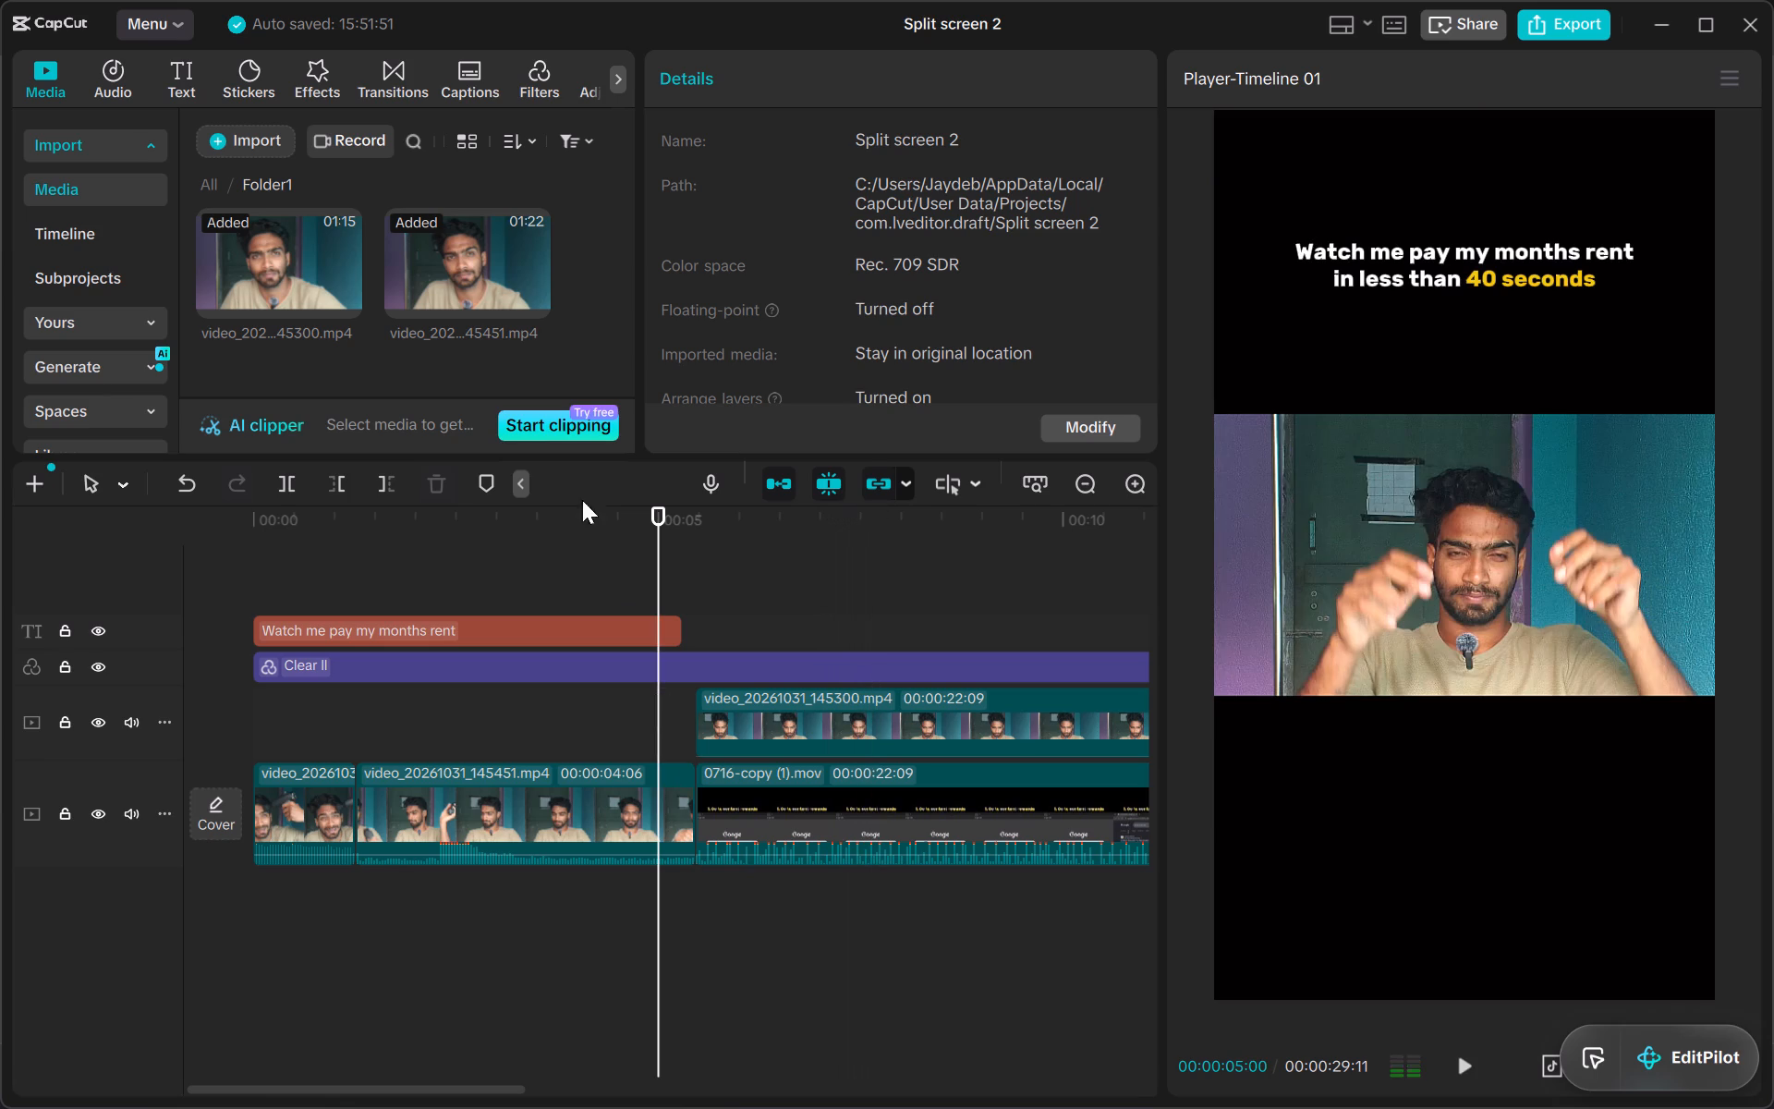
# Replace the upper-track split-screen clip with a section of video_20261031_145451.mp4 showing the man looking down, using the original video effect.
pyautogui.moveTo(446, 251); pyautogui.dragTo(856, 713)
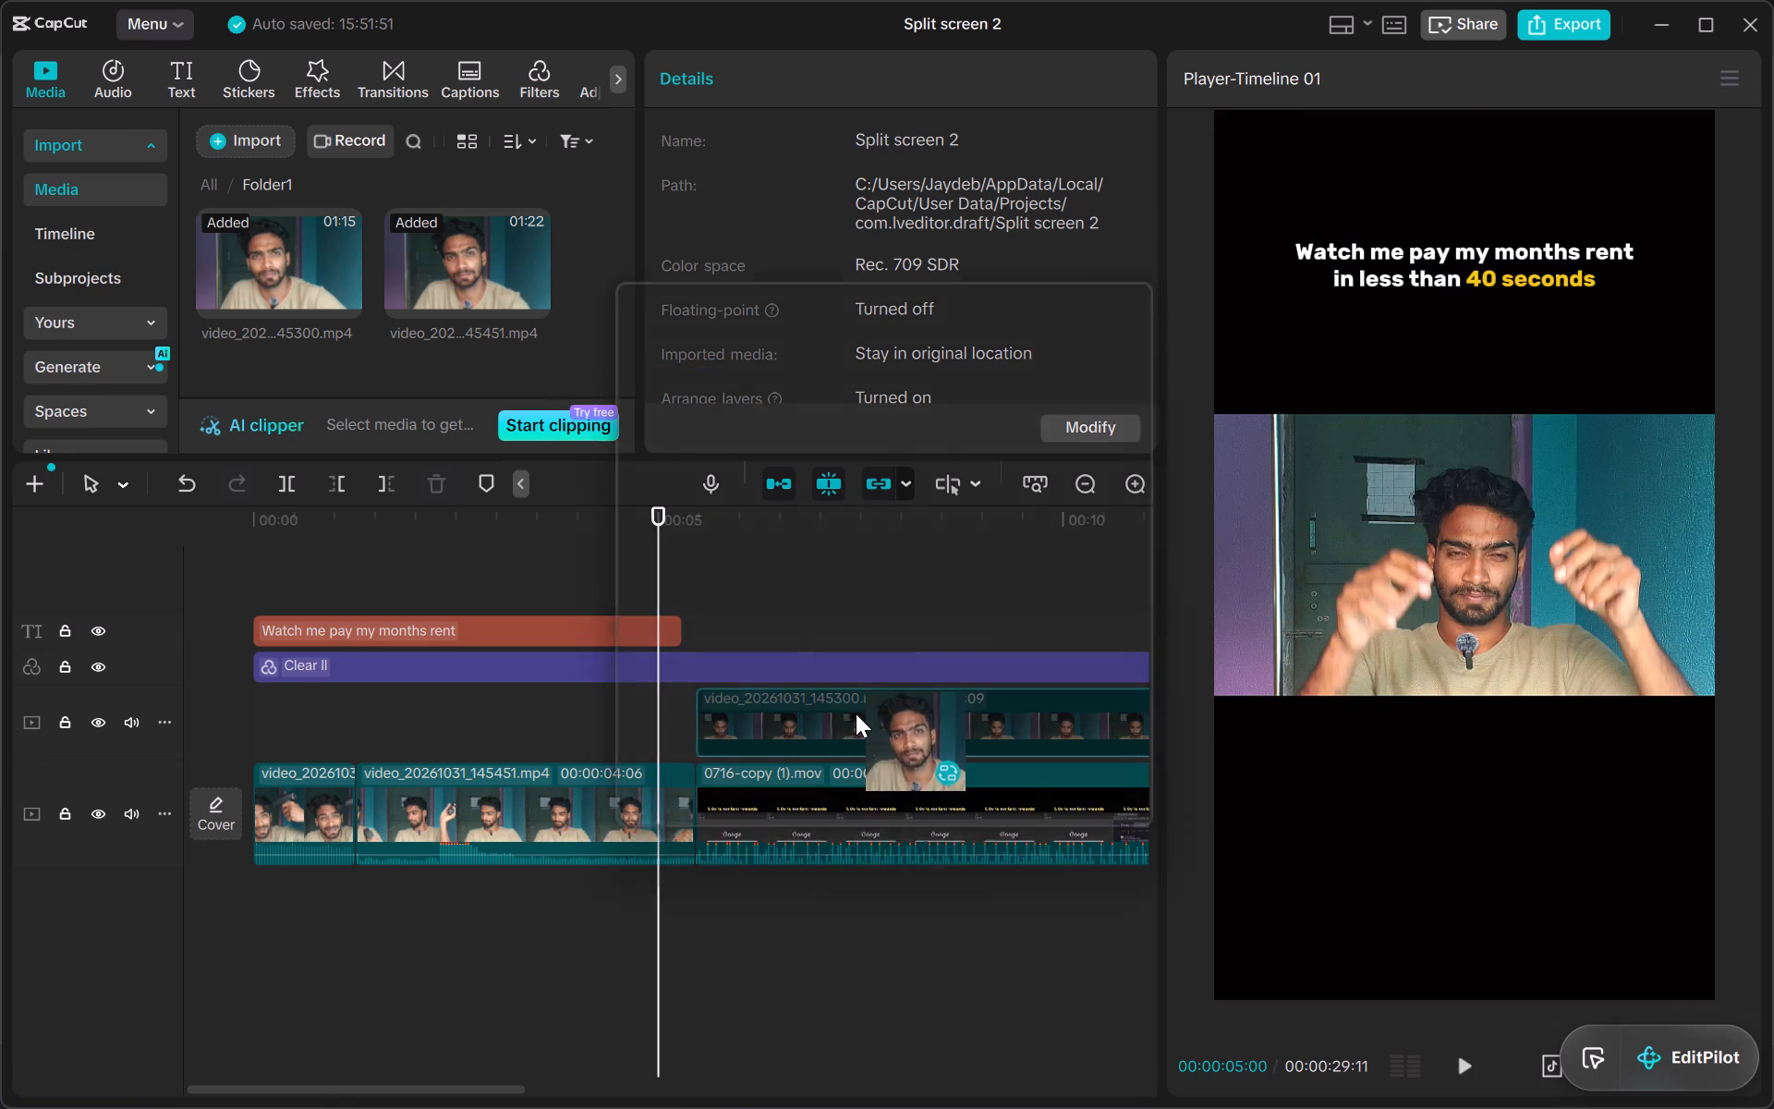
pyautogui.hscroll(-6, 915, 714)
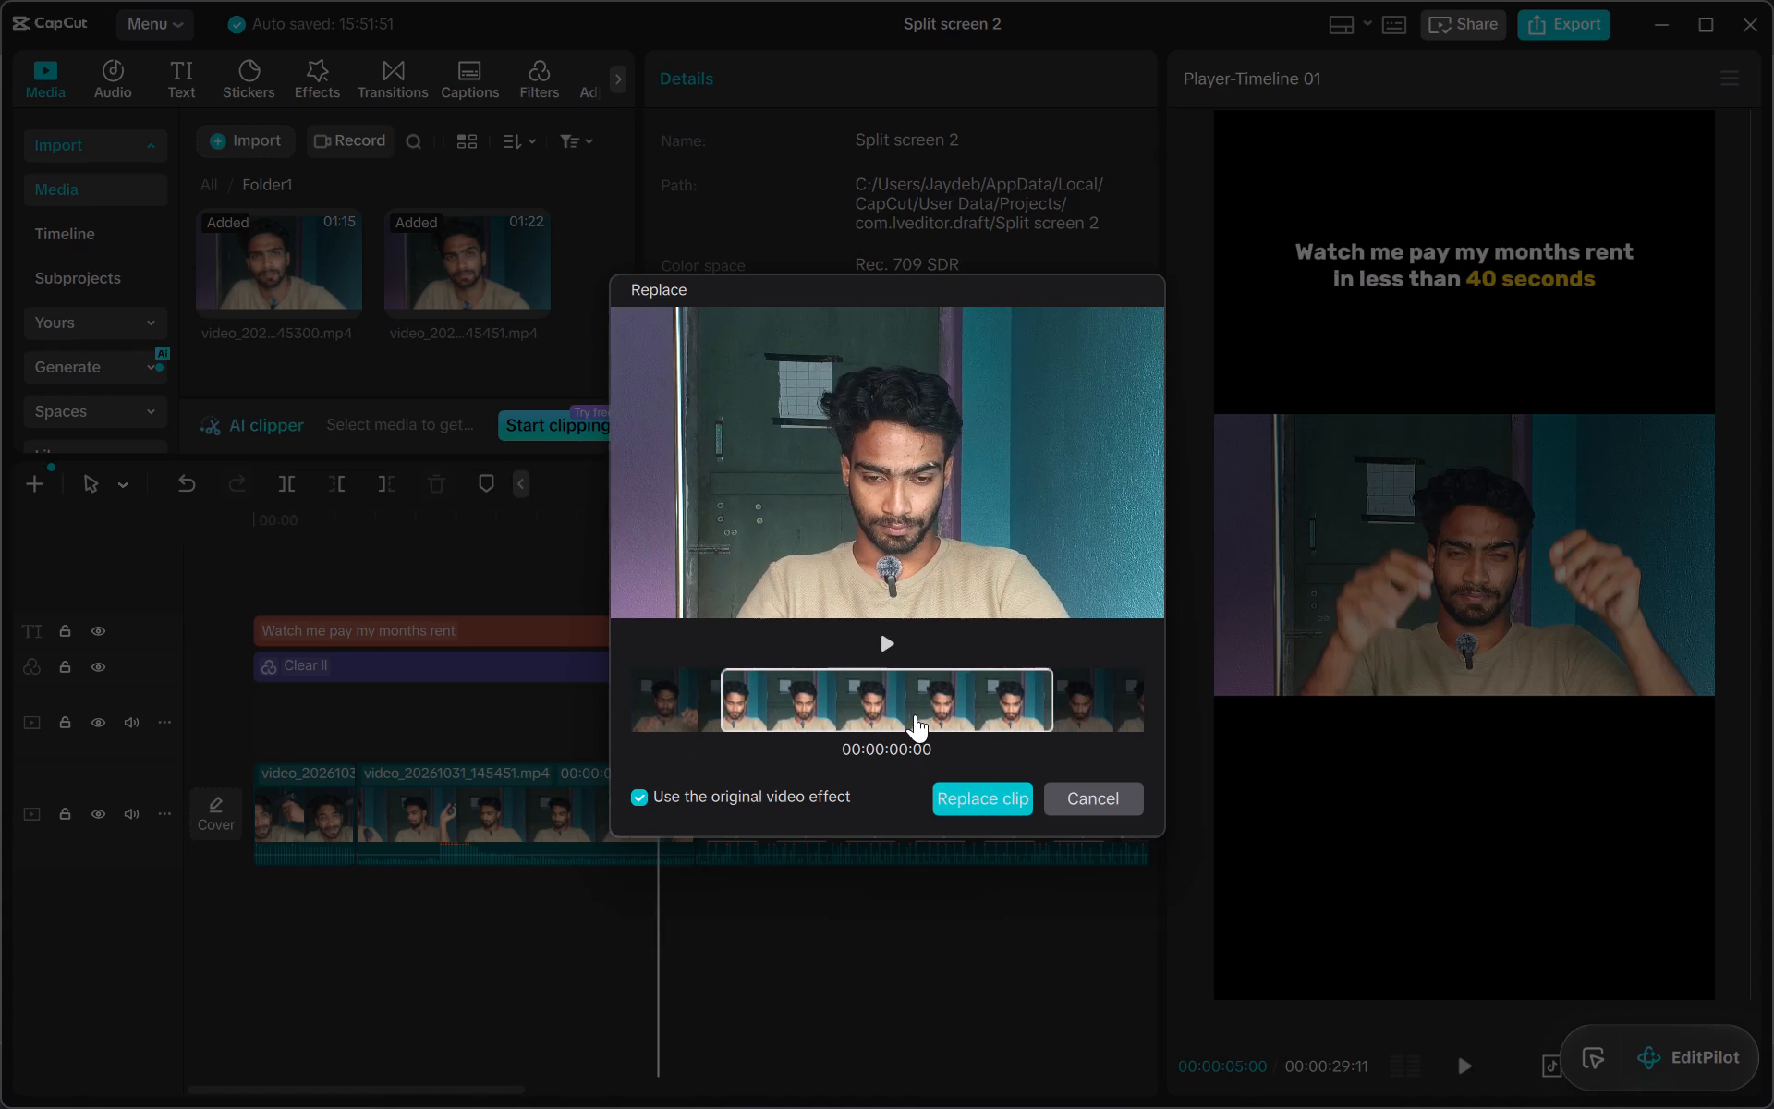
pyautogui.click(985, 797)
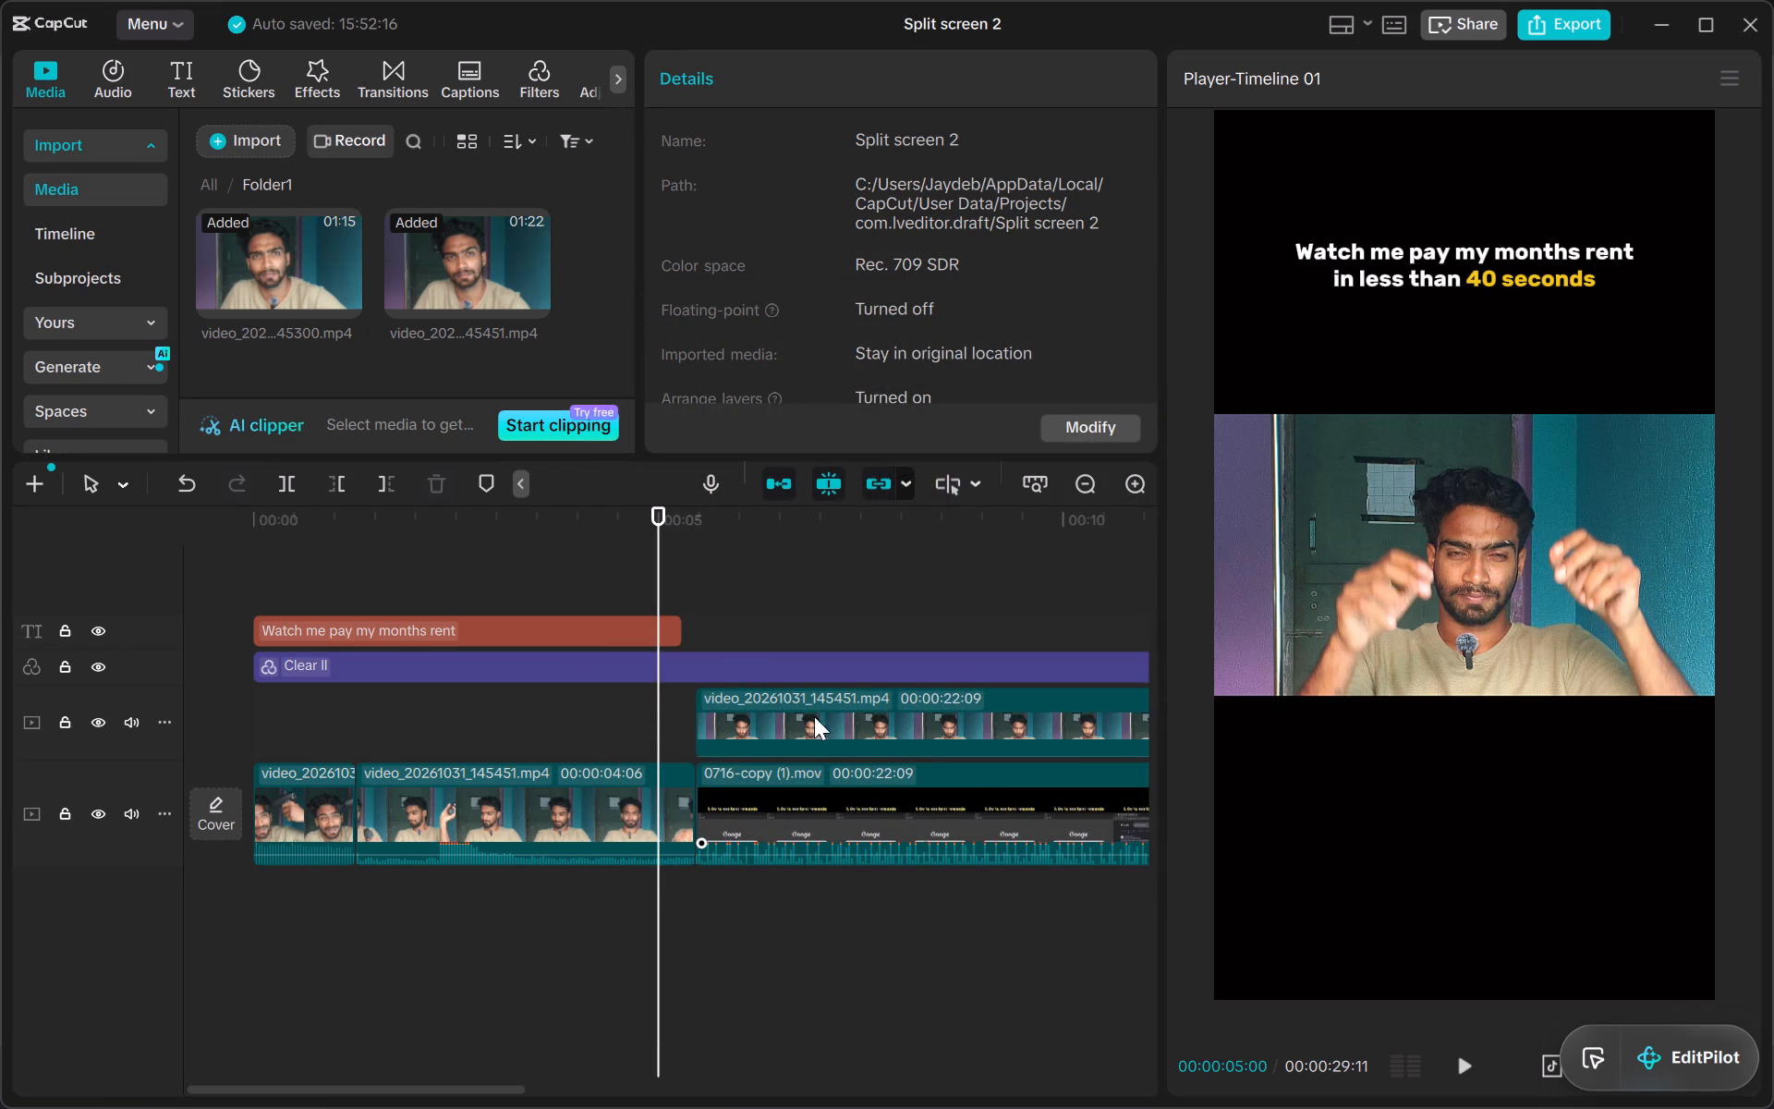
# Replace the closing main-track clip with the video_20261031_145451.mp4 section where the man's joined palms open into raised hands, using the original video effect.
pyautogui.click(298, 727)
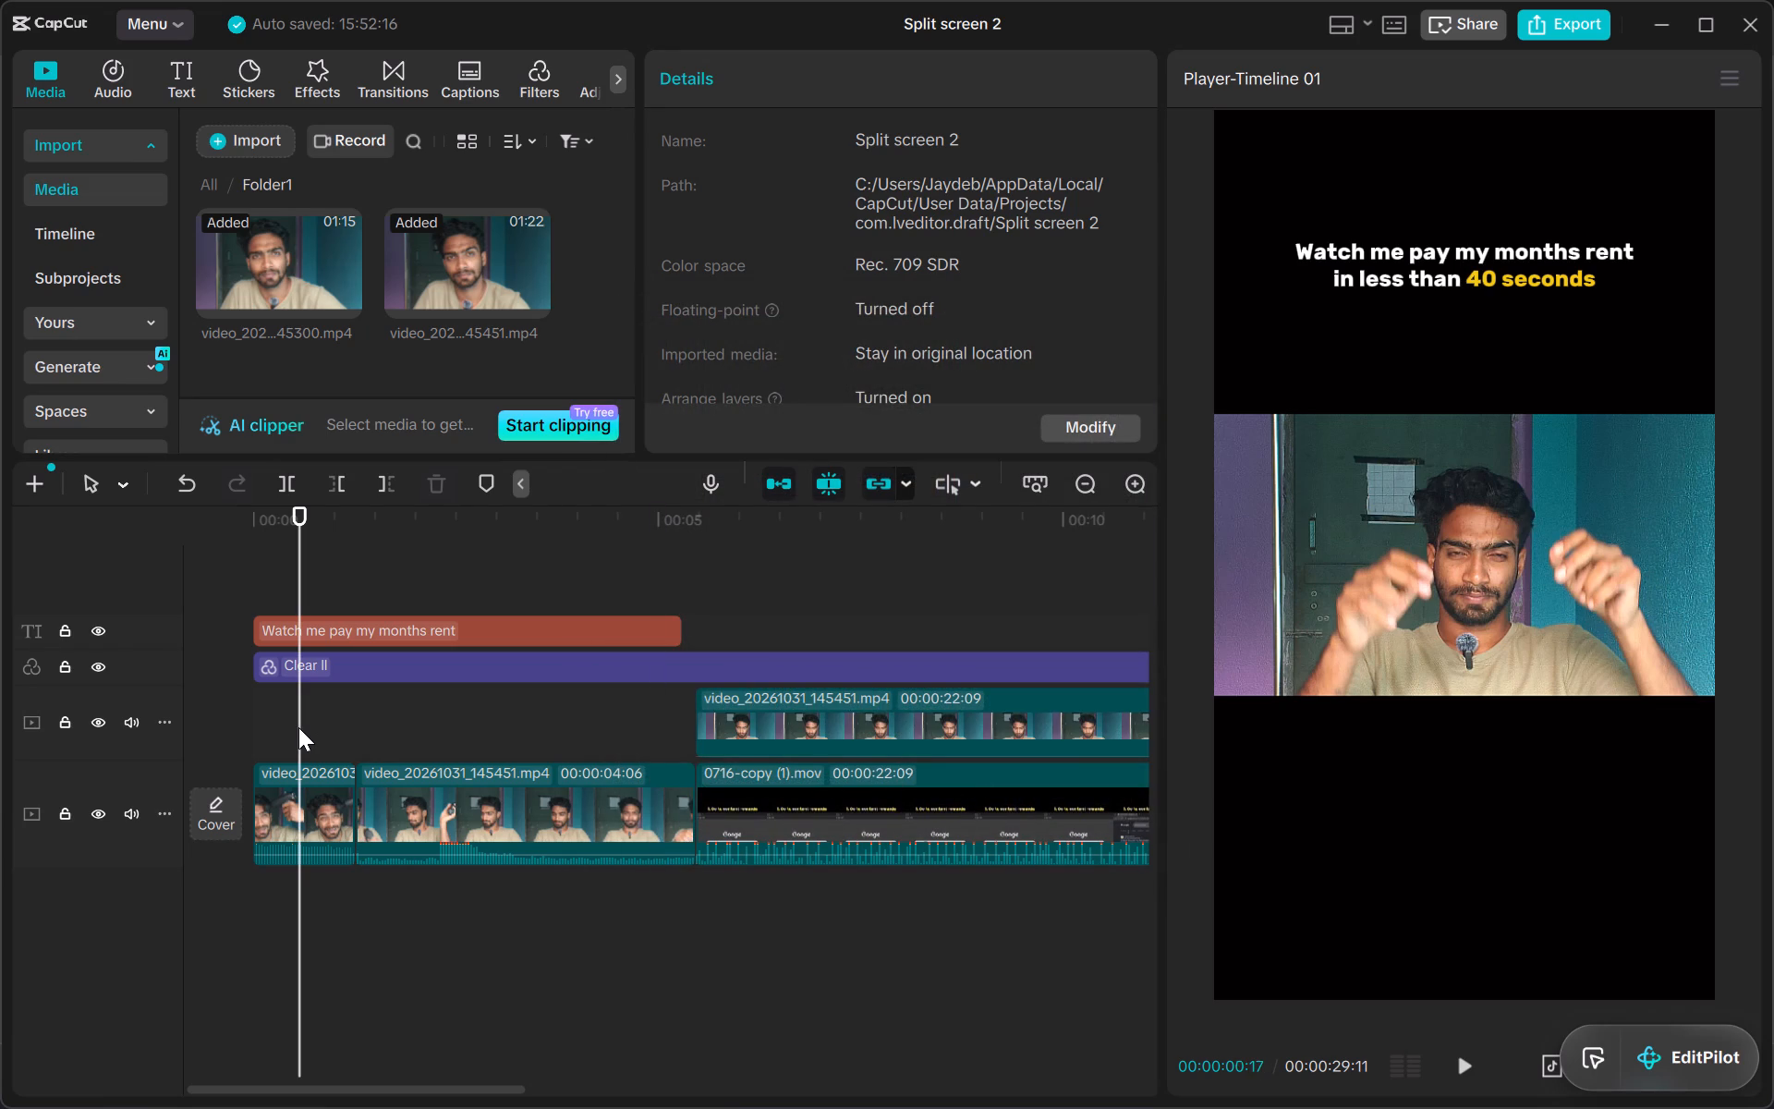
pyautogui.hscroll(-5, 868, 723)
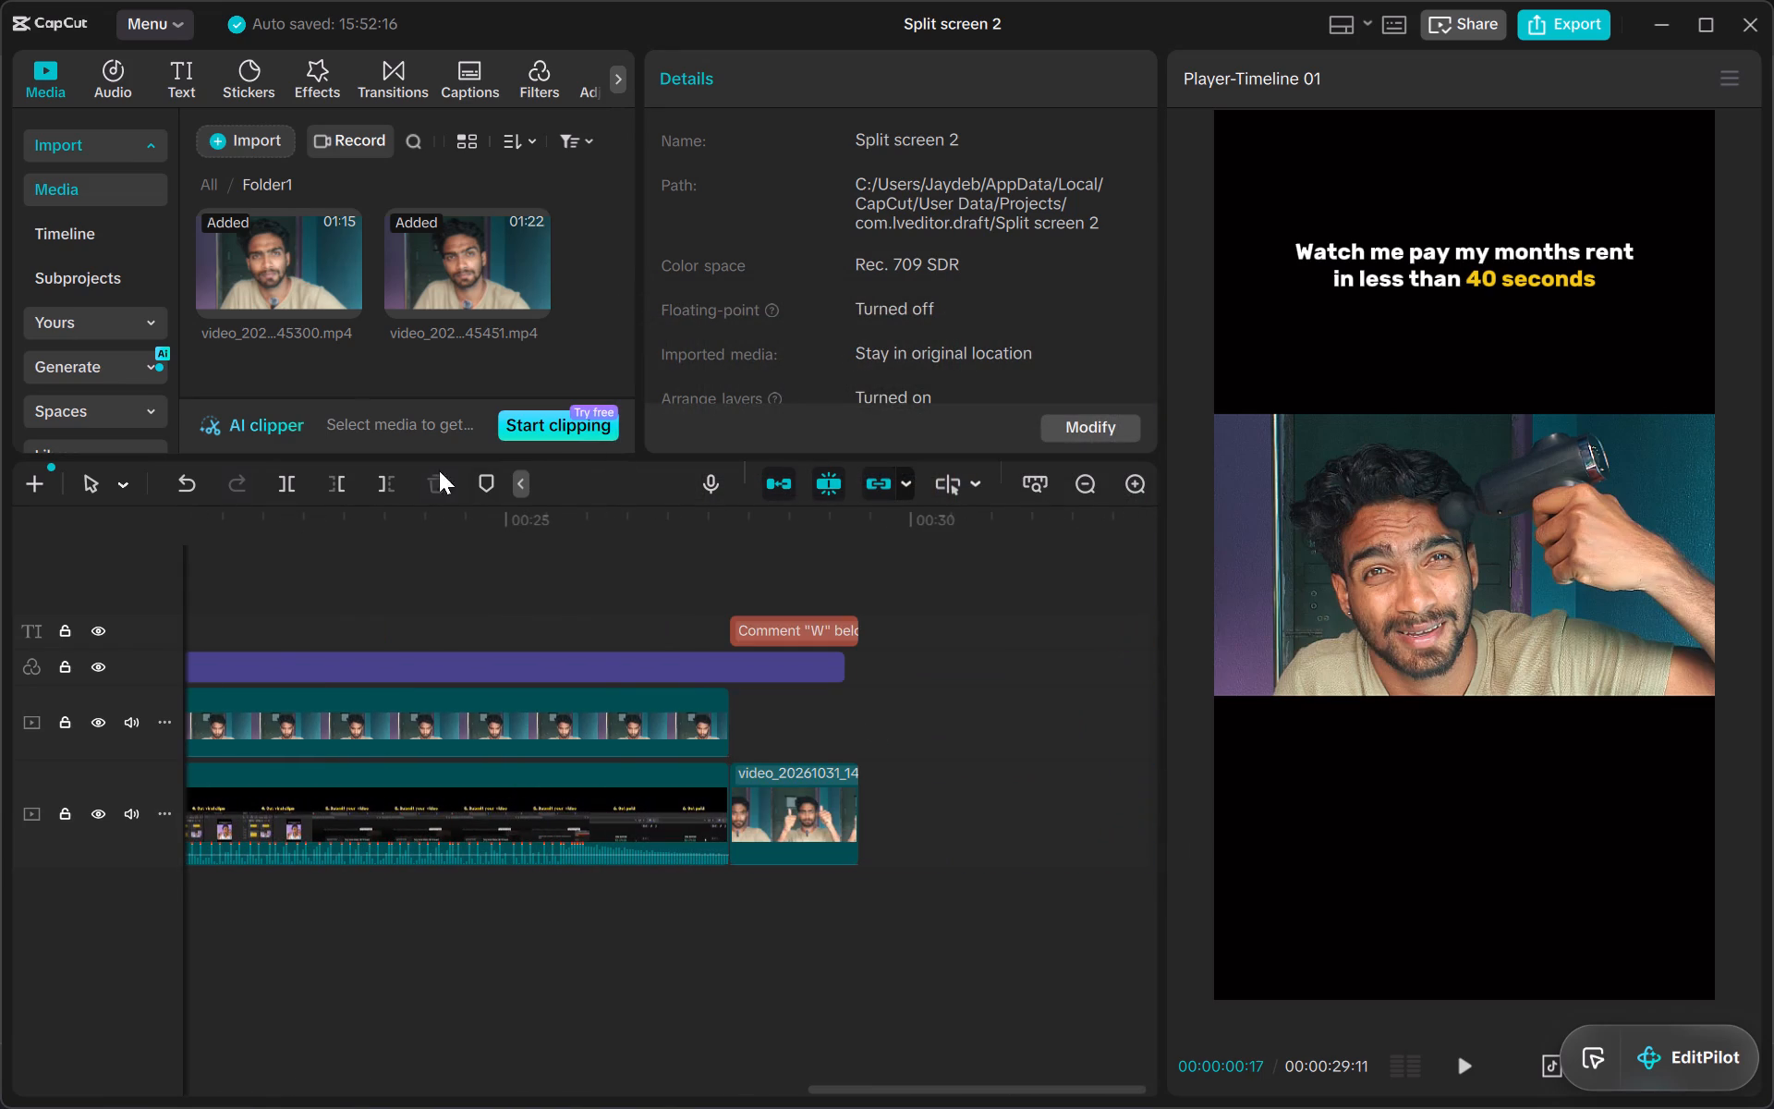
pyautogui.moveTo(439, 252); pyautogui.dragTo(813, 789)
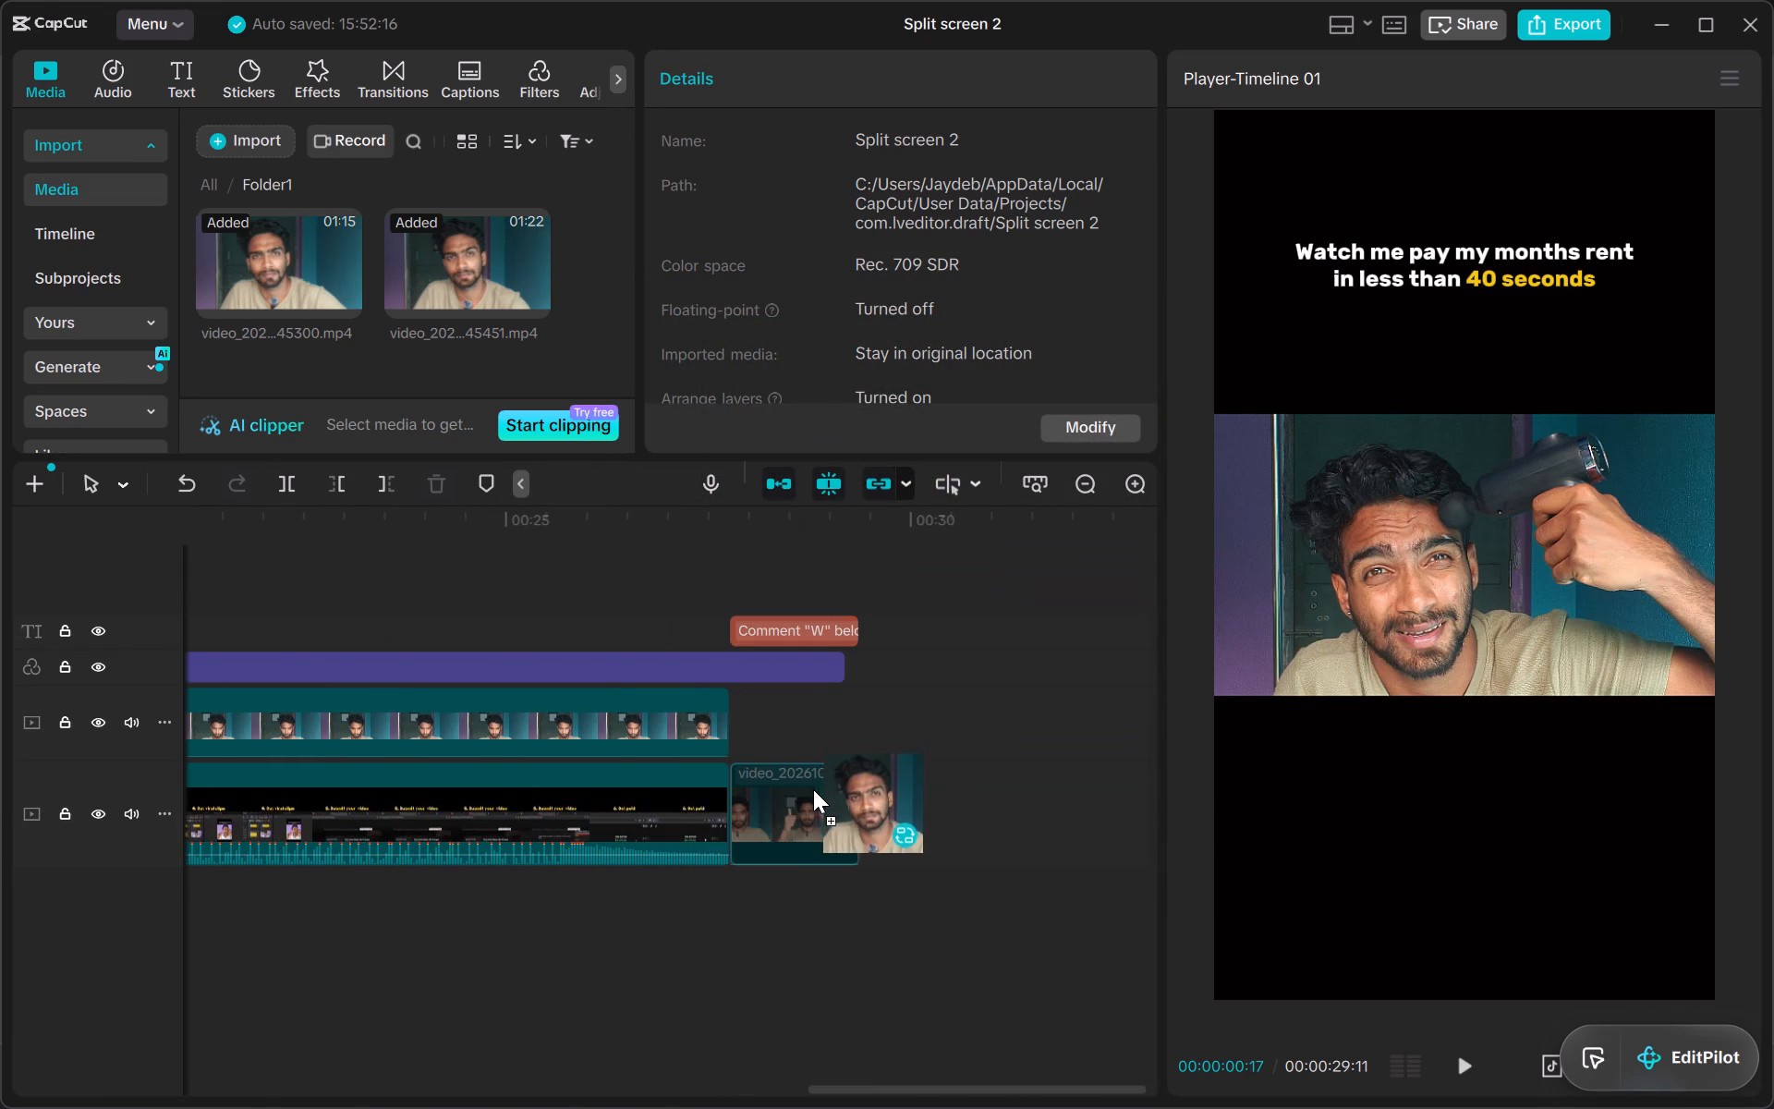
pyautogui.moveTo(813, 789); pyautogui.dragTo(816, 789)
pyautogui.hscroll(-20, 904, 703)
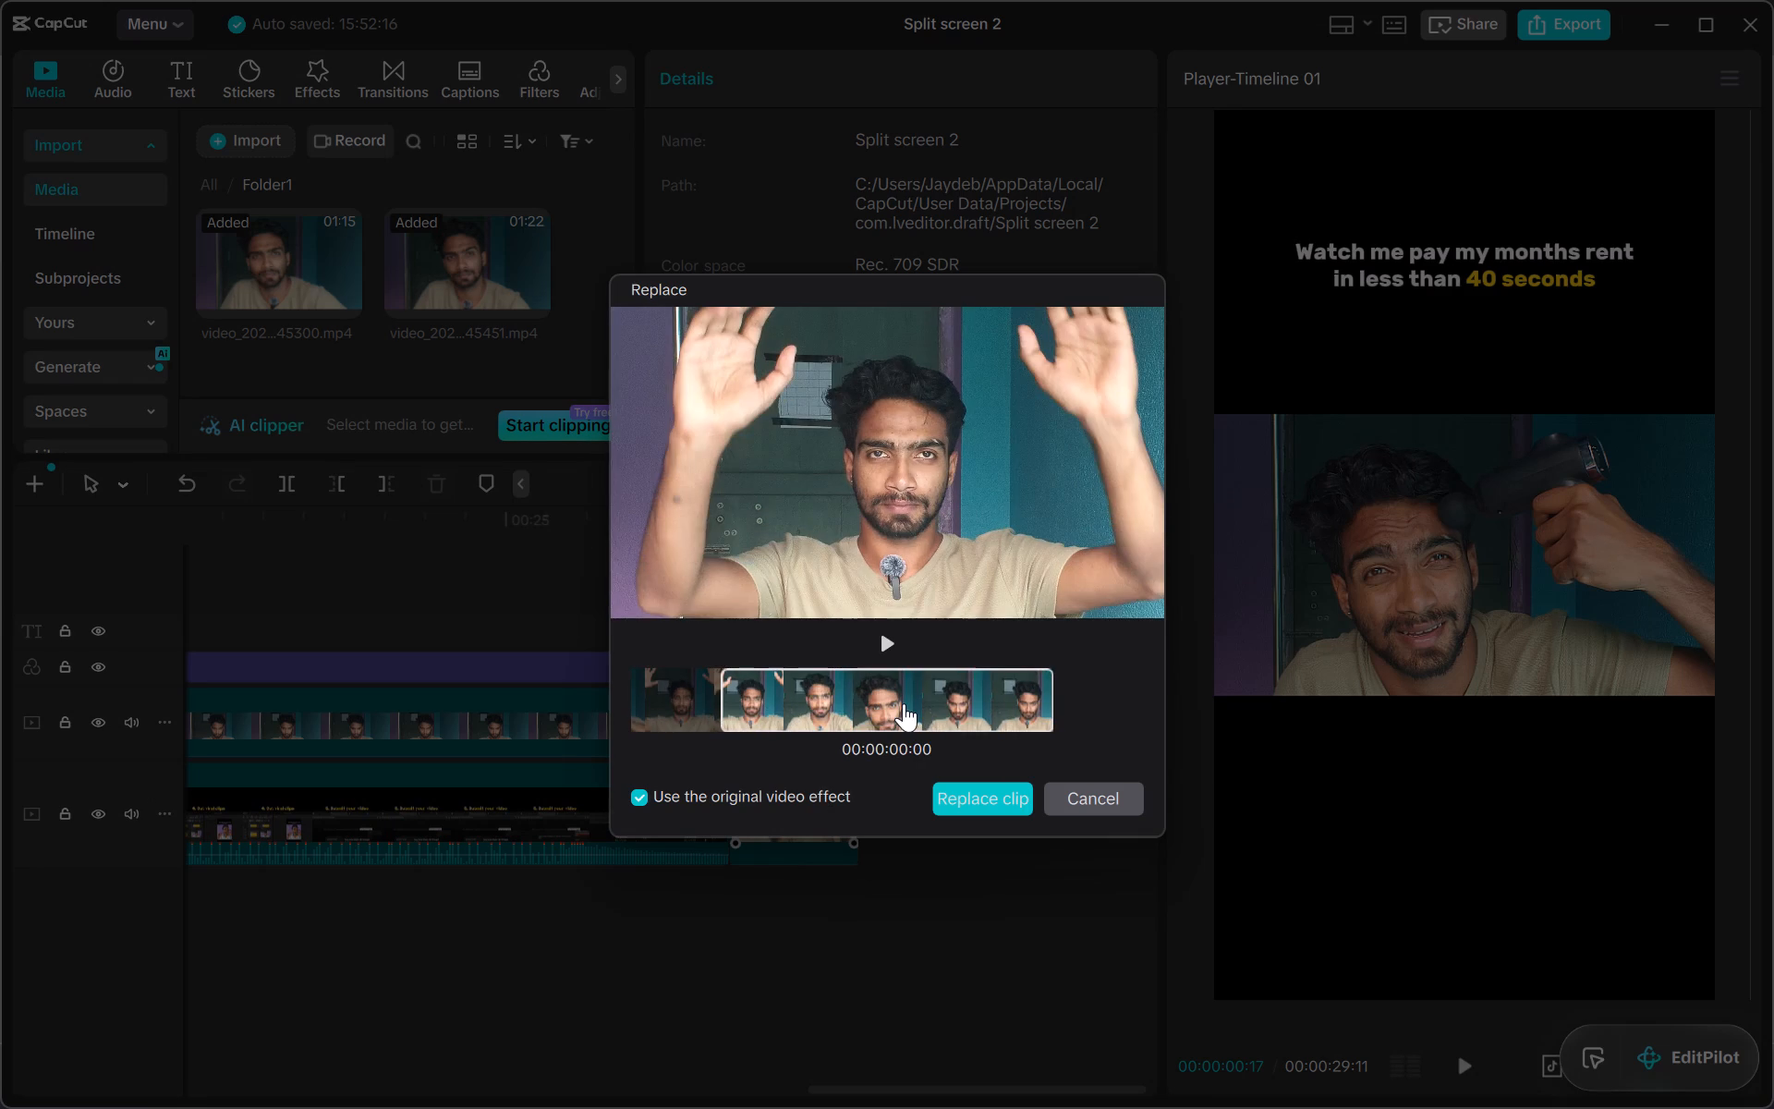
pyautogui.hscroll(-4, 904, 703)
pyautogui.rightClick(904, 703)
pyautogui.hscroll(1, 904, 703)
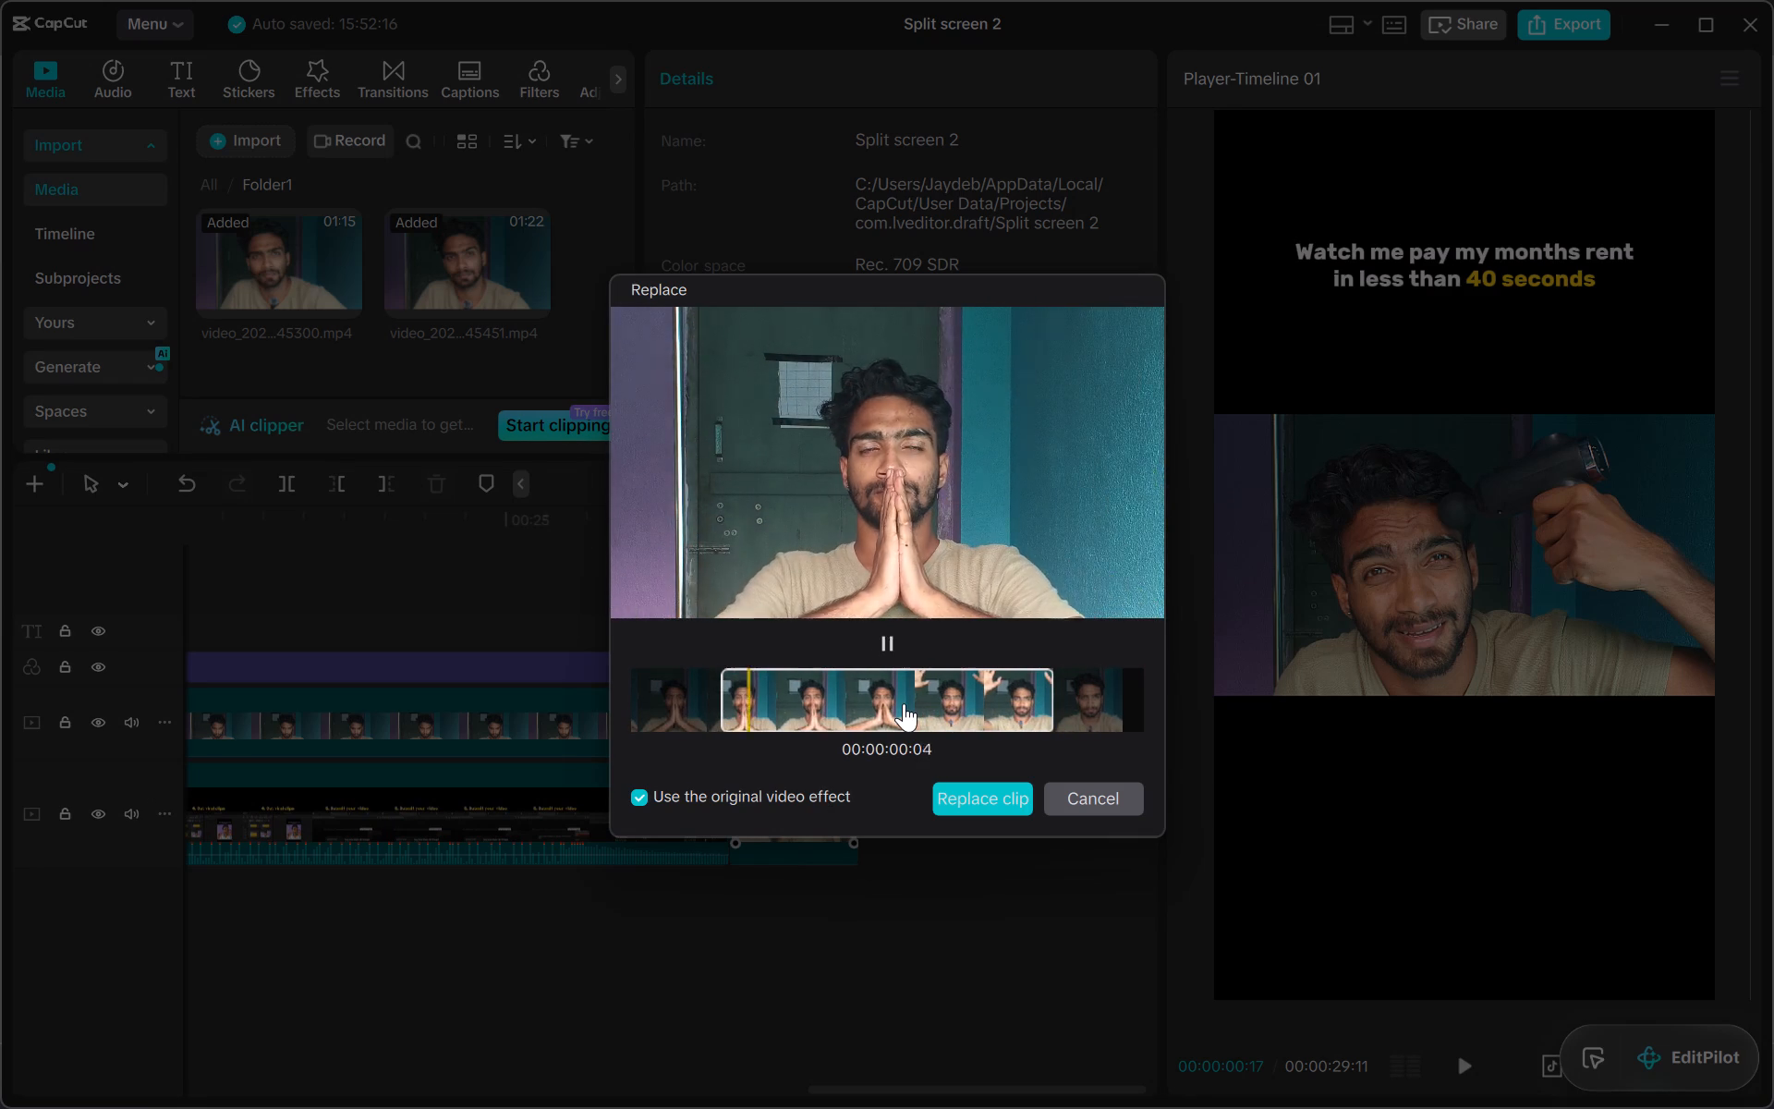
pyautogui.hscroll(1, 904, 703)
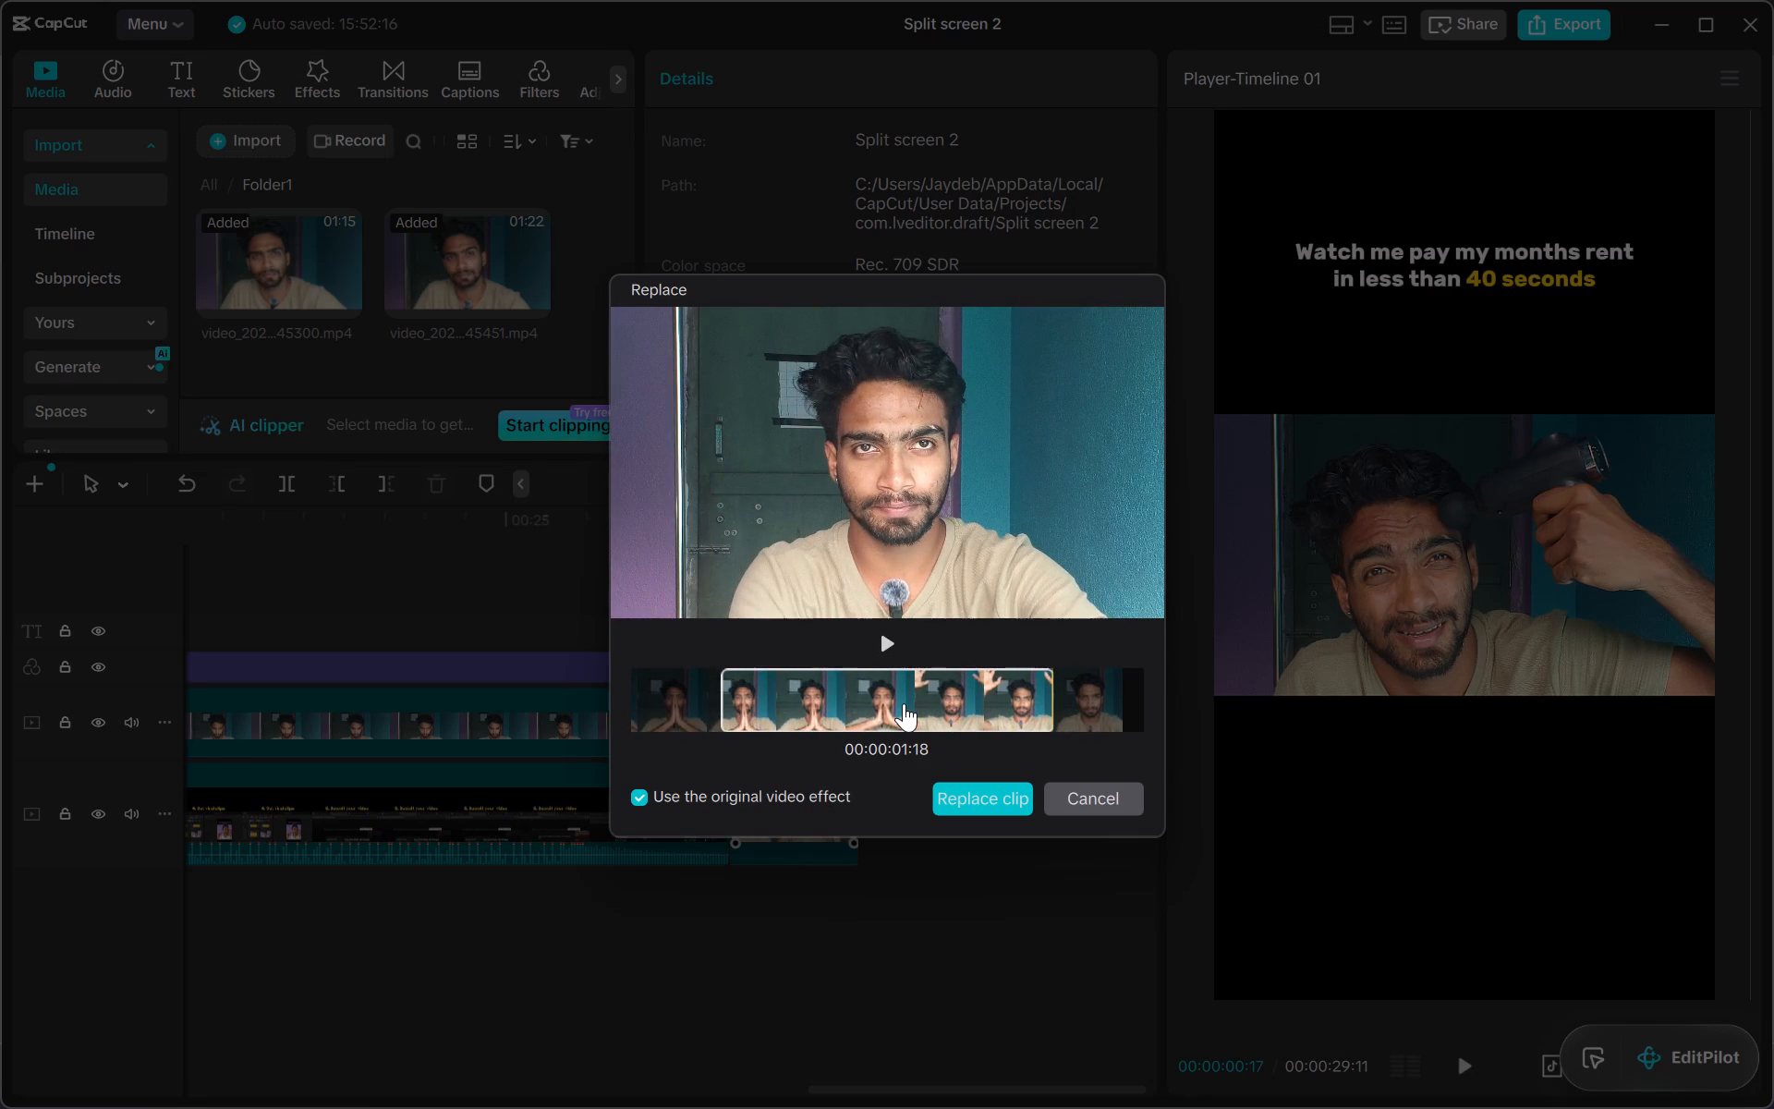
pyautogui.rightClick(904, 703)
pyautogui.hscroll(2, 904, 703)
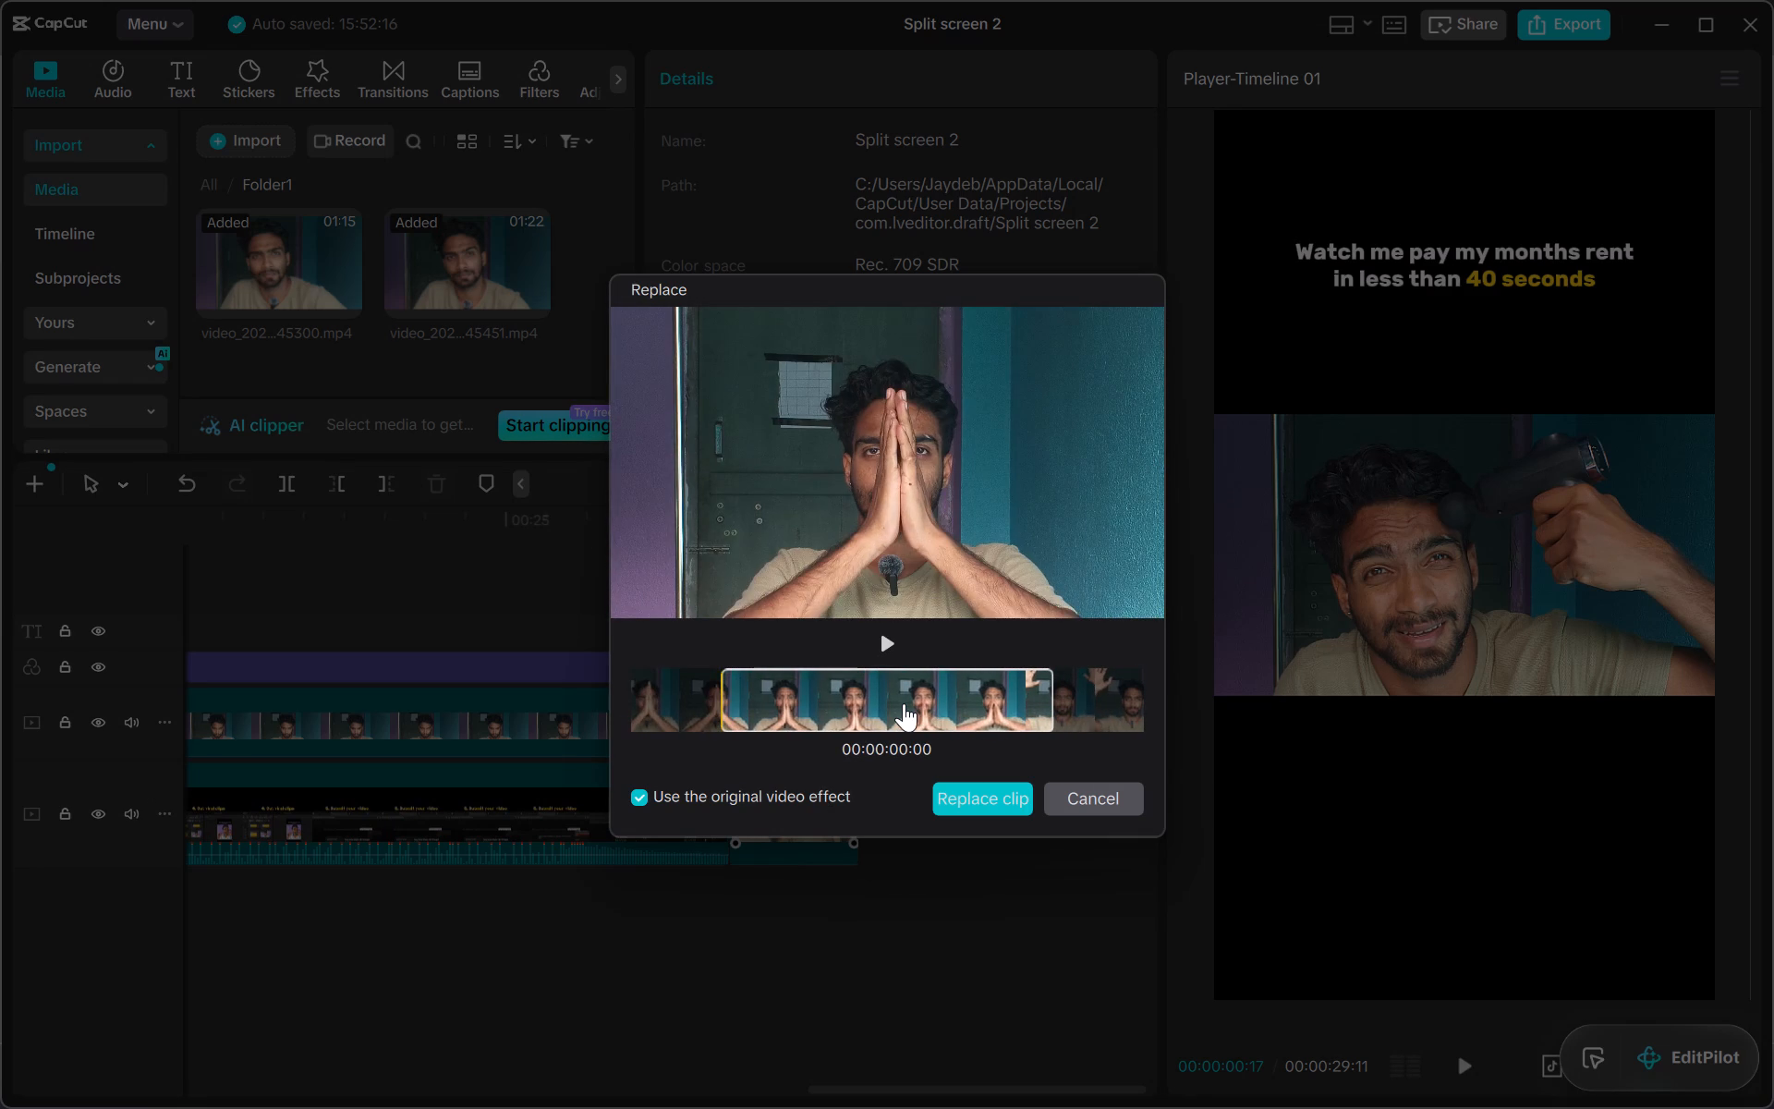
pyautogui.click(899, 656)
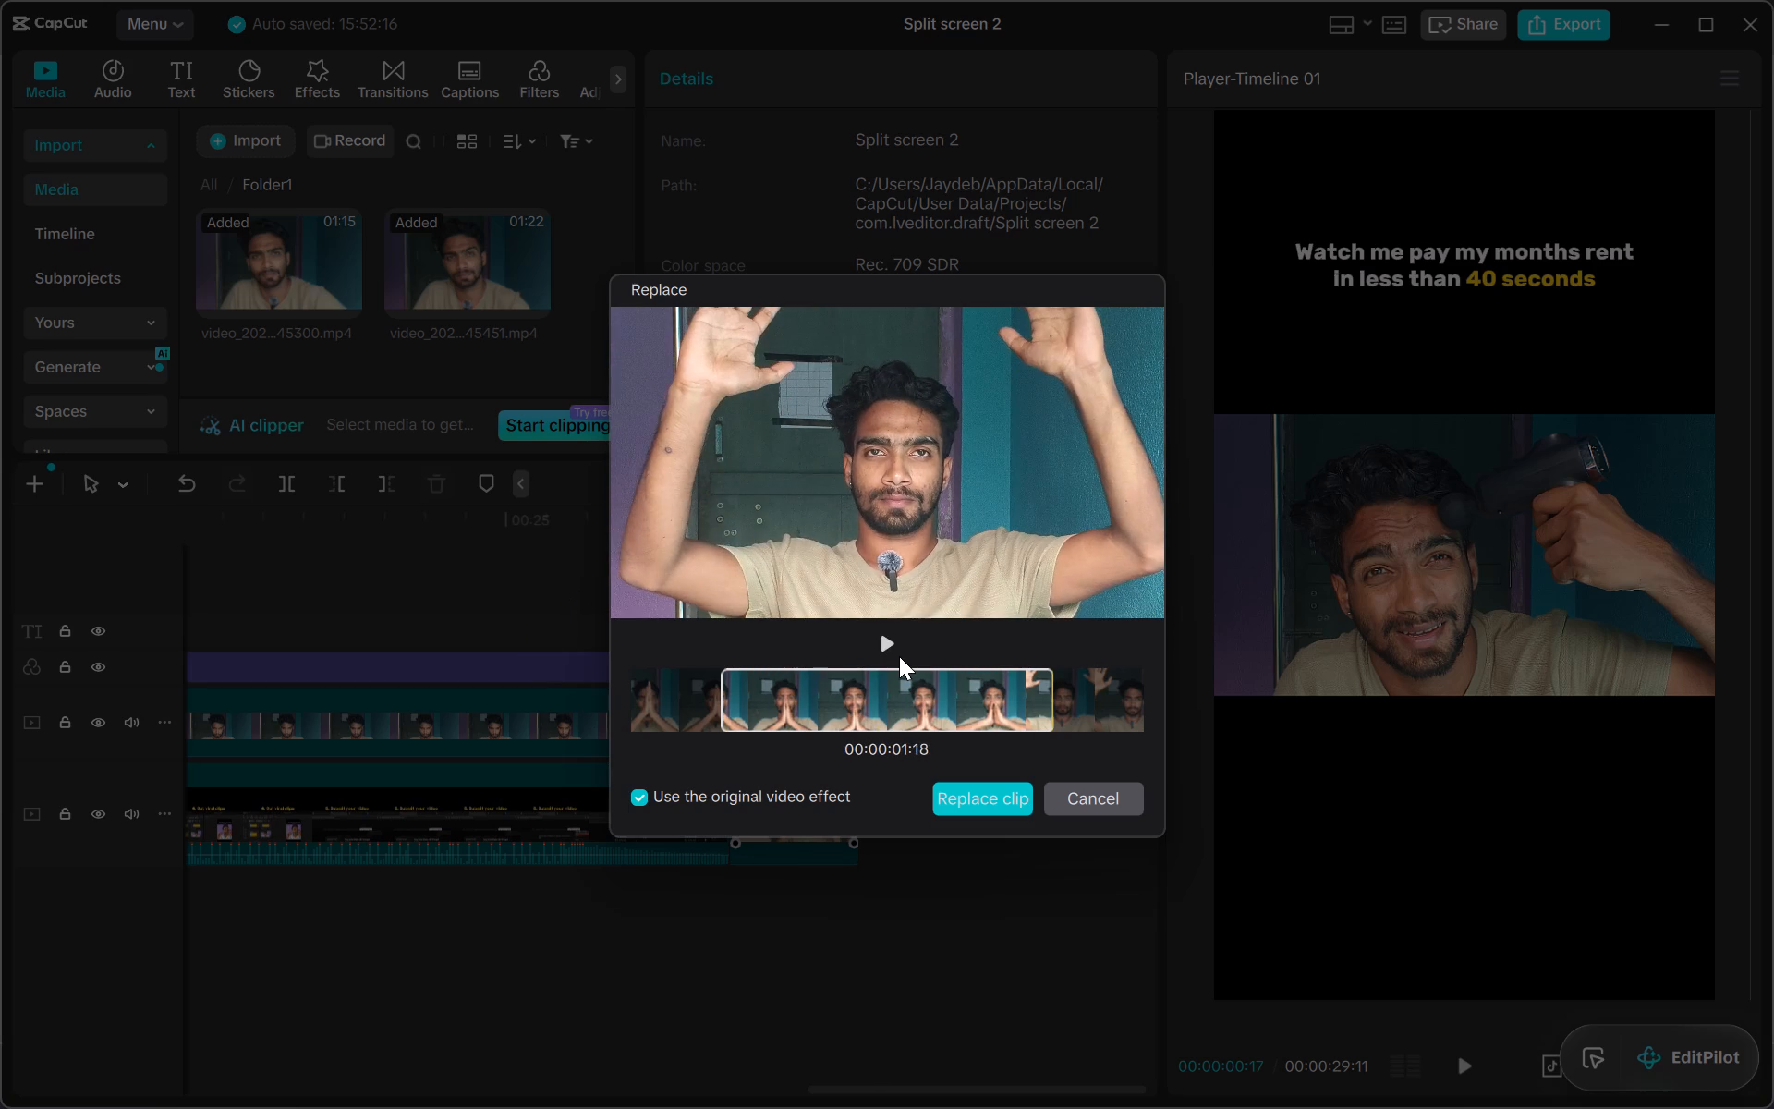
pyautogui.click(882, 639)
pyautogui.rightClick(852, 702)
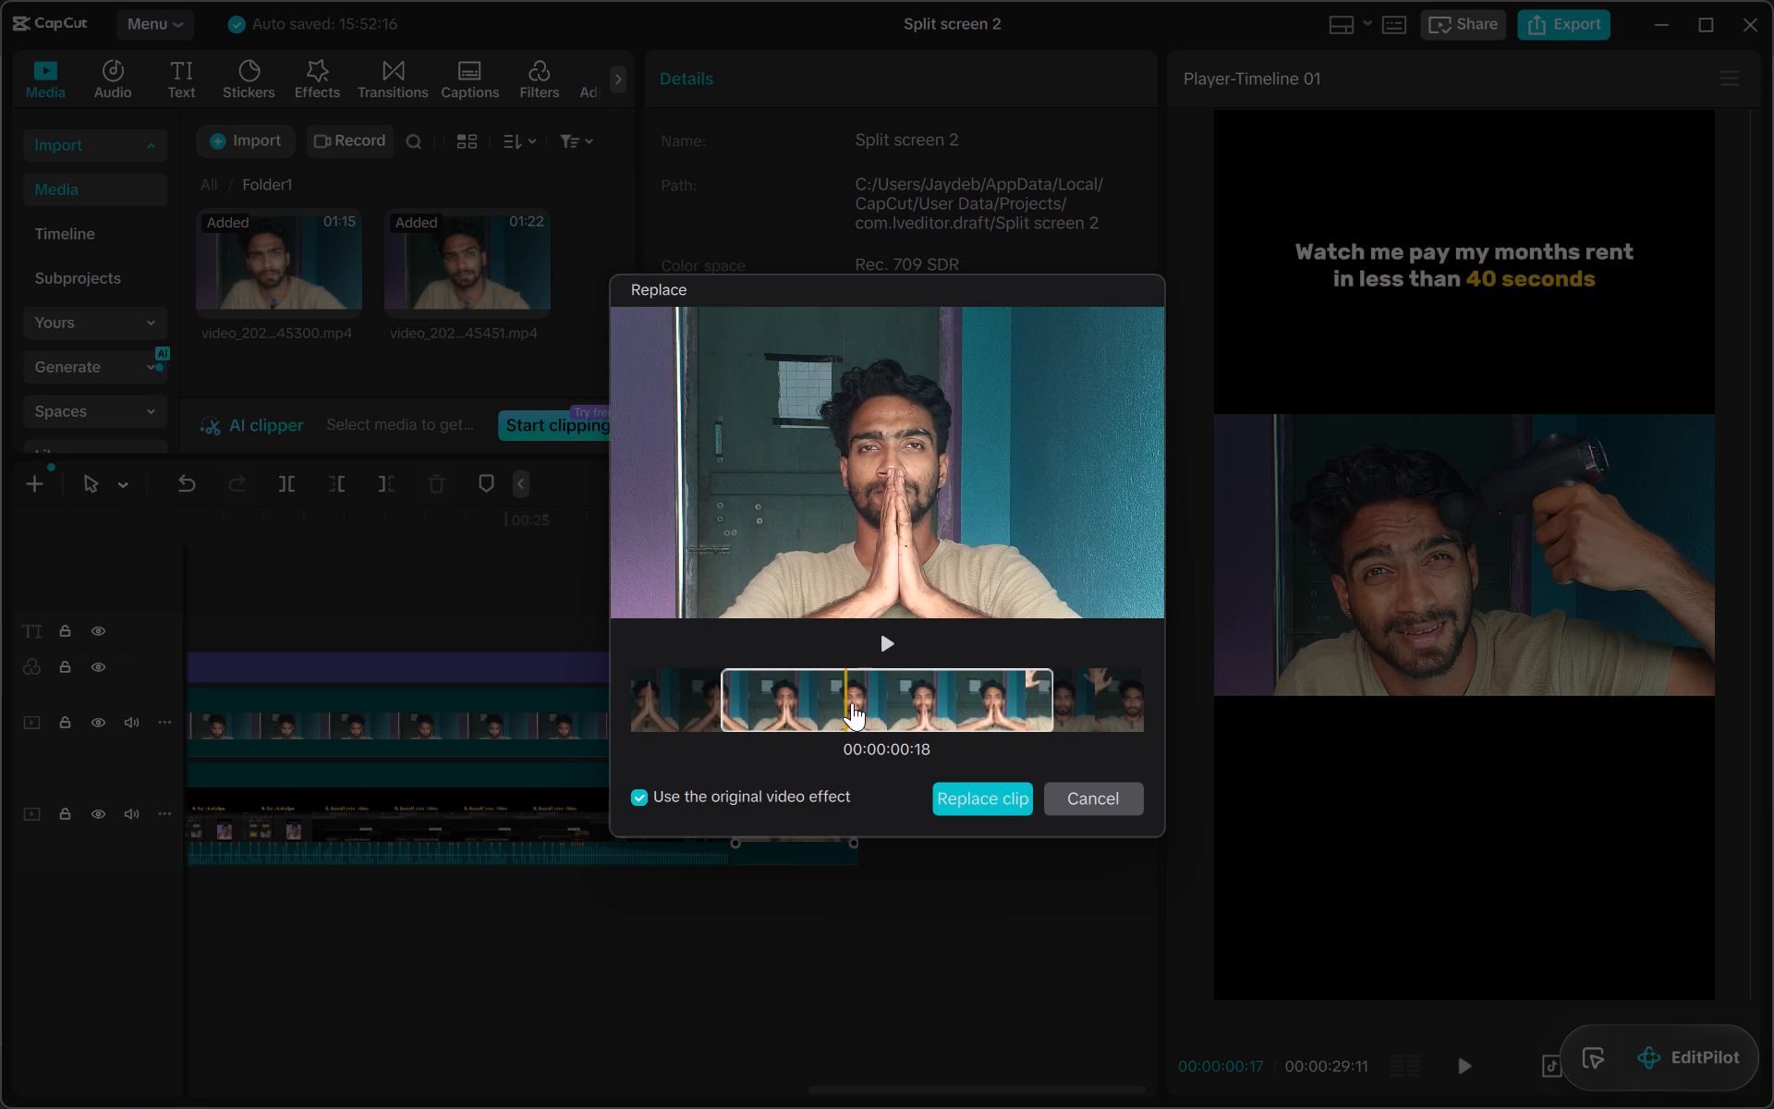
pyautogui.rightClick(852, 702)
pyautogui.hscroll(-1, 852, 702)
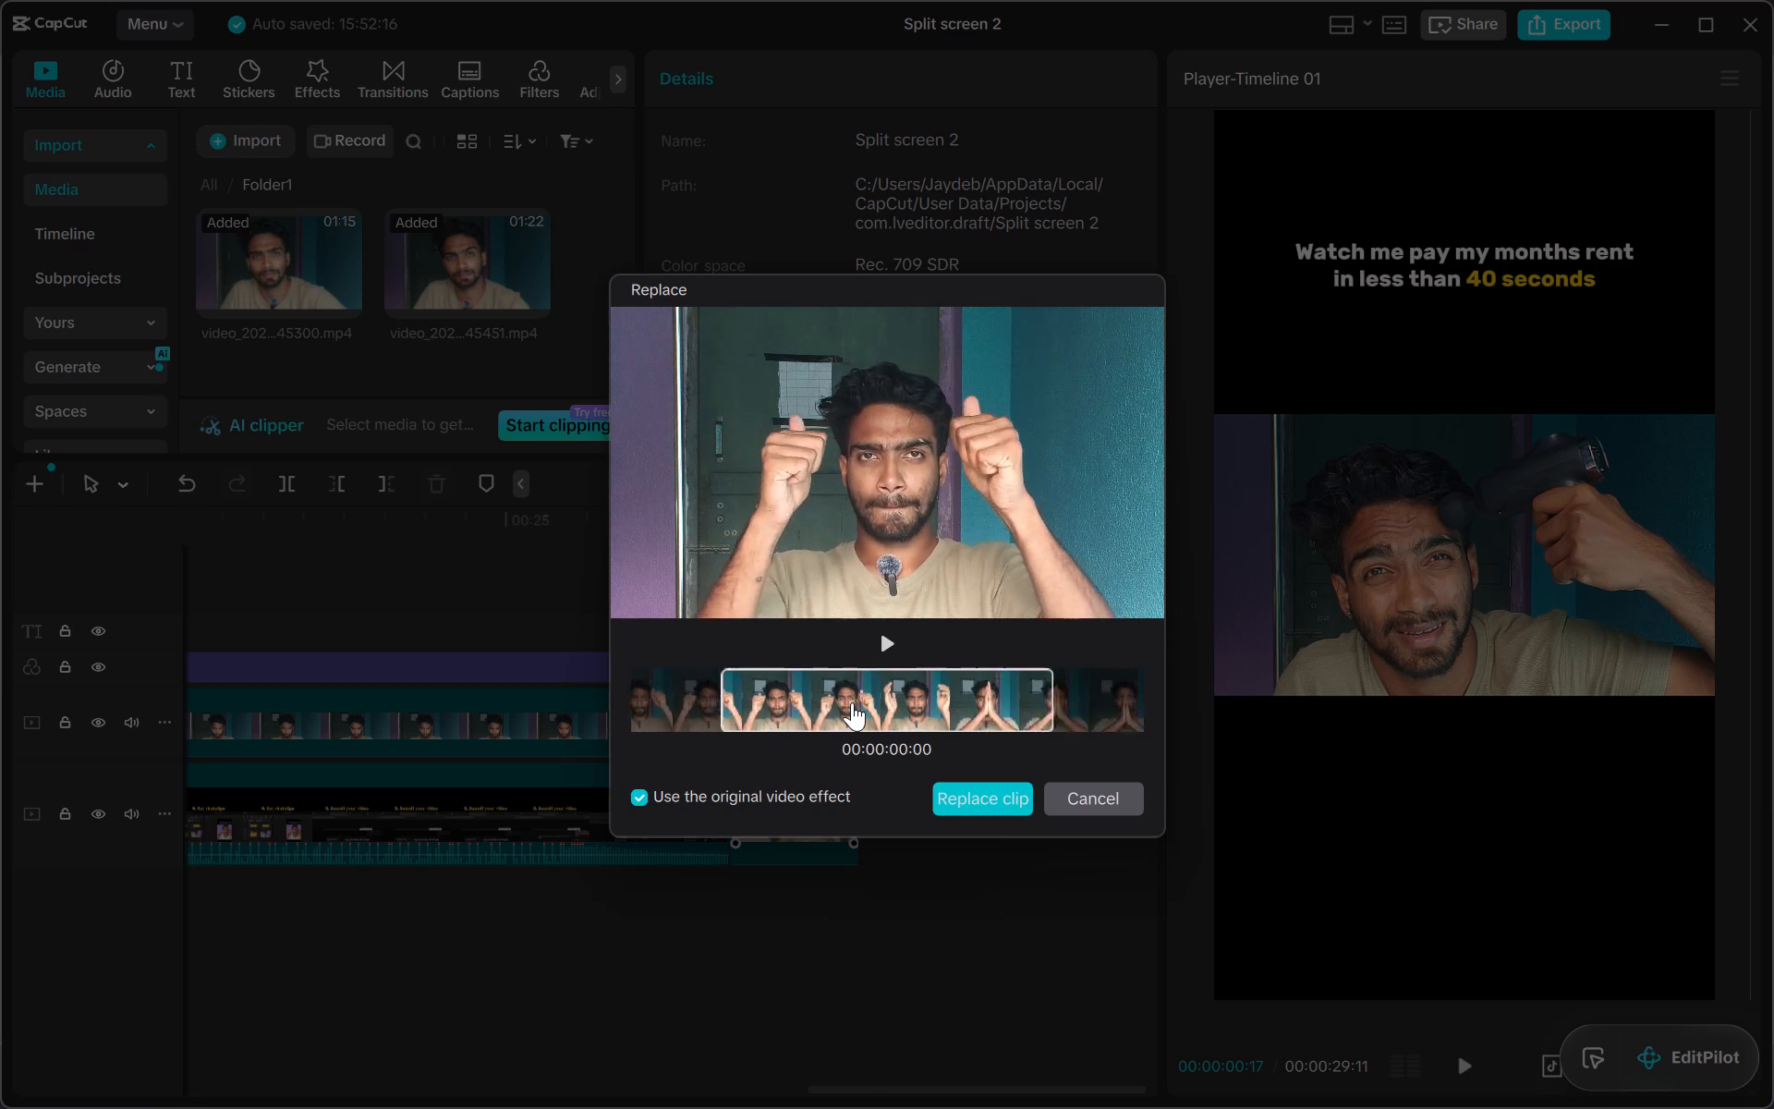
pyautogui.hscroll(-2, 852, 702)
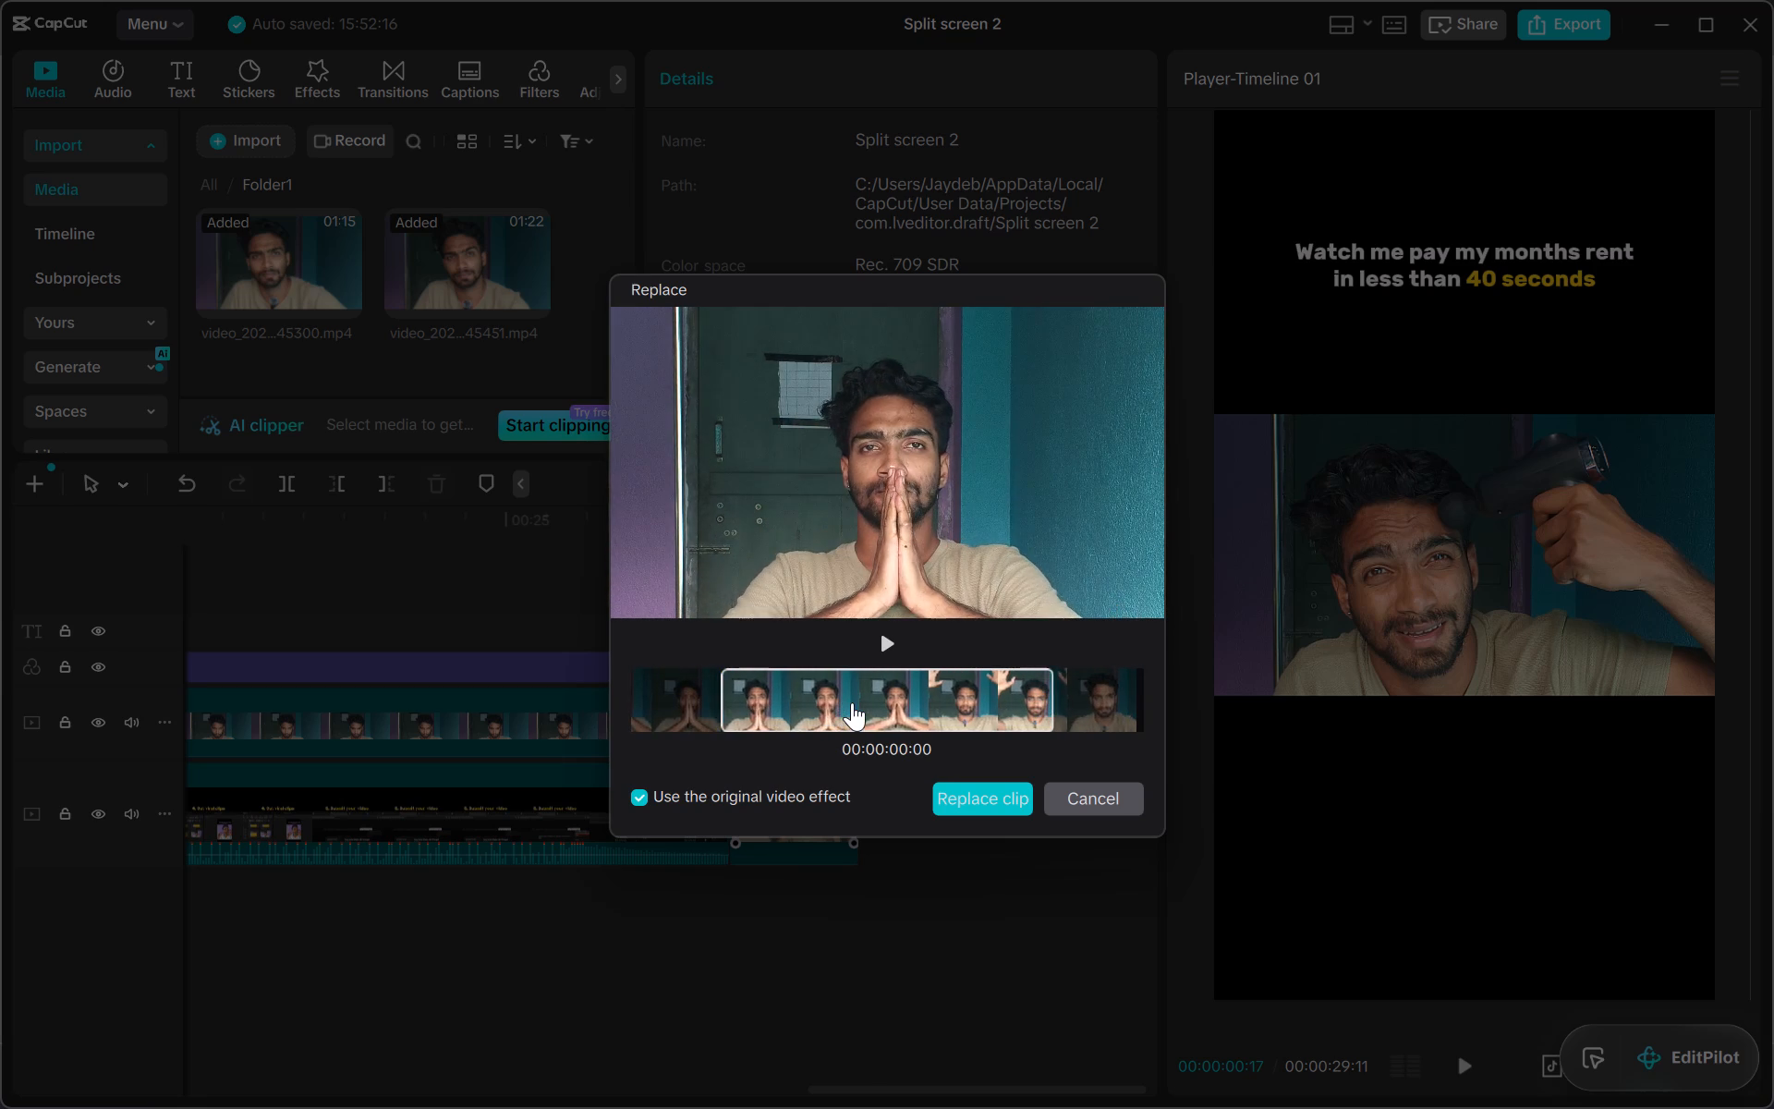
pyautogui.hscroll(-1, 852, 702)
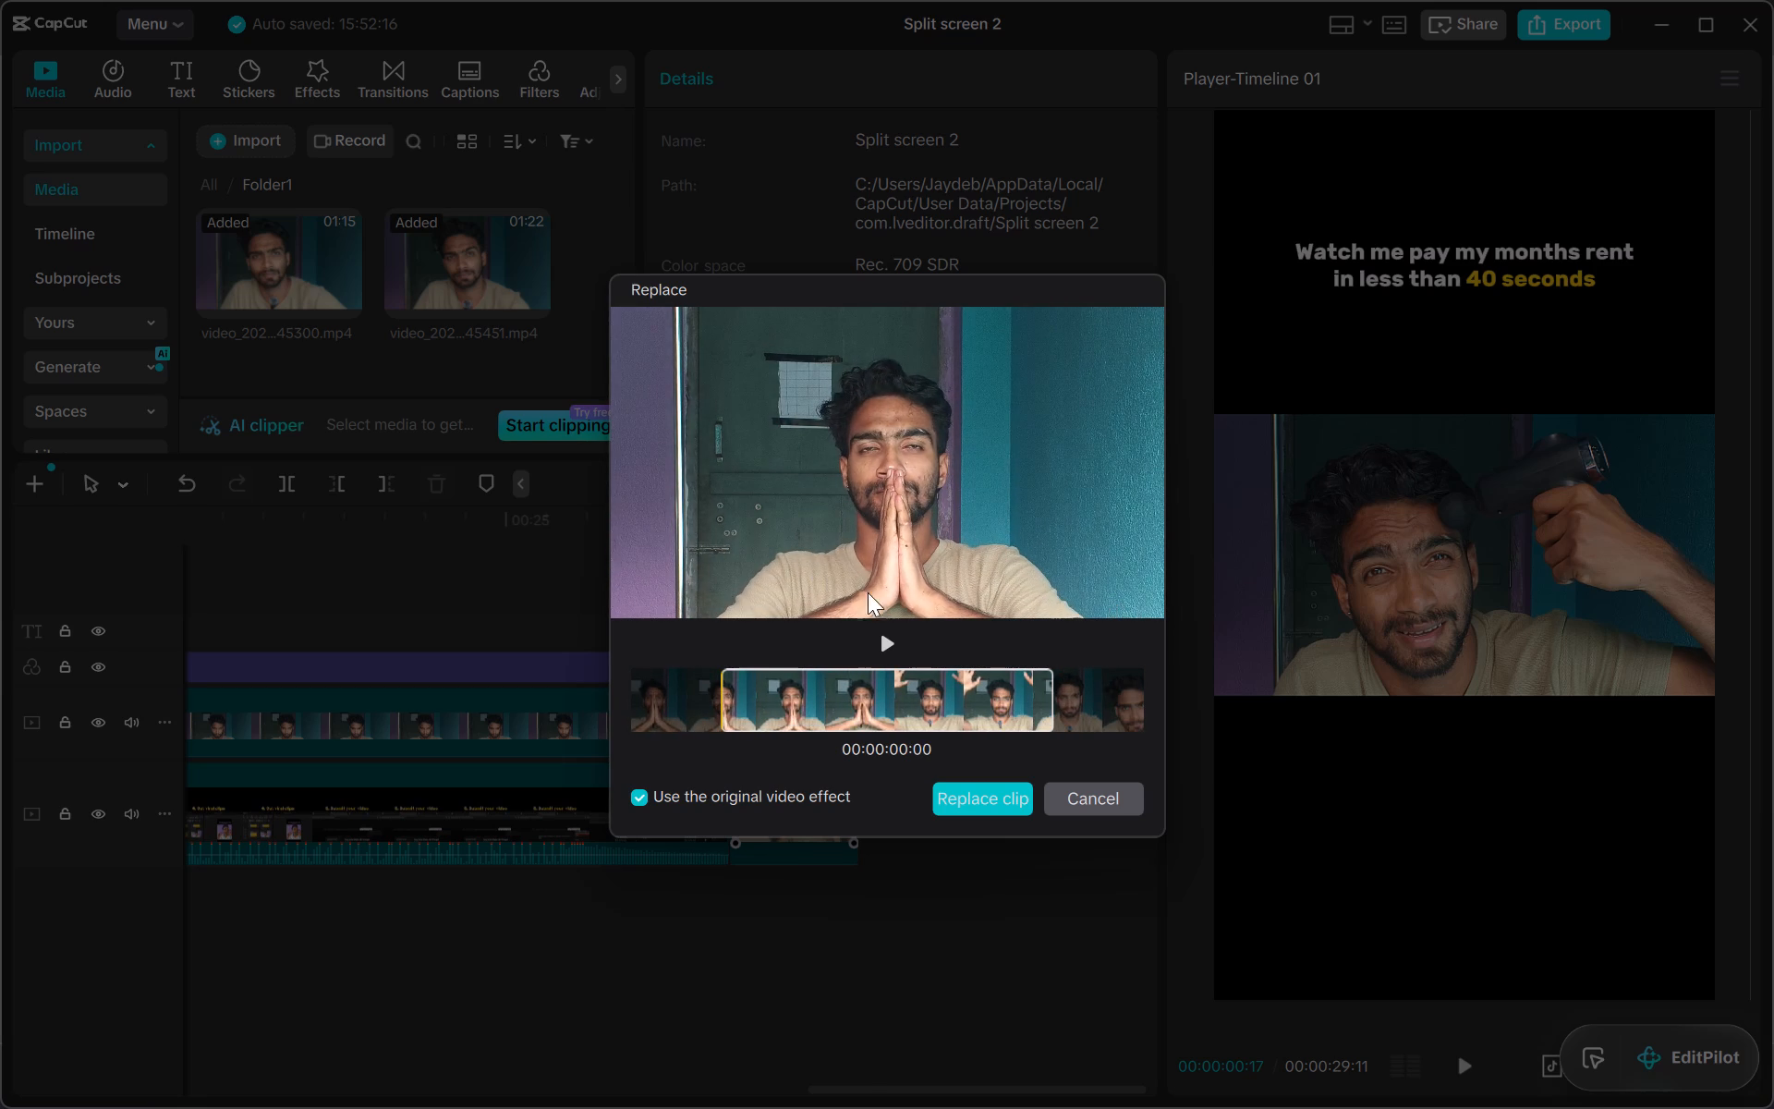
pyautogui.click(881, 642)
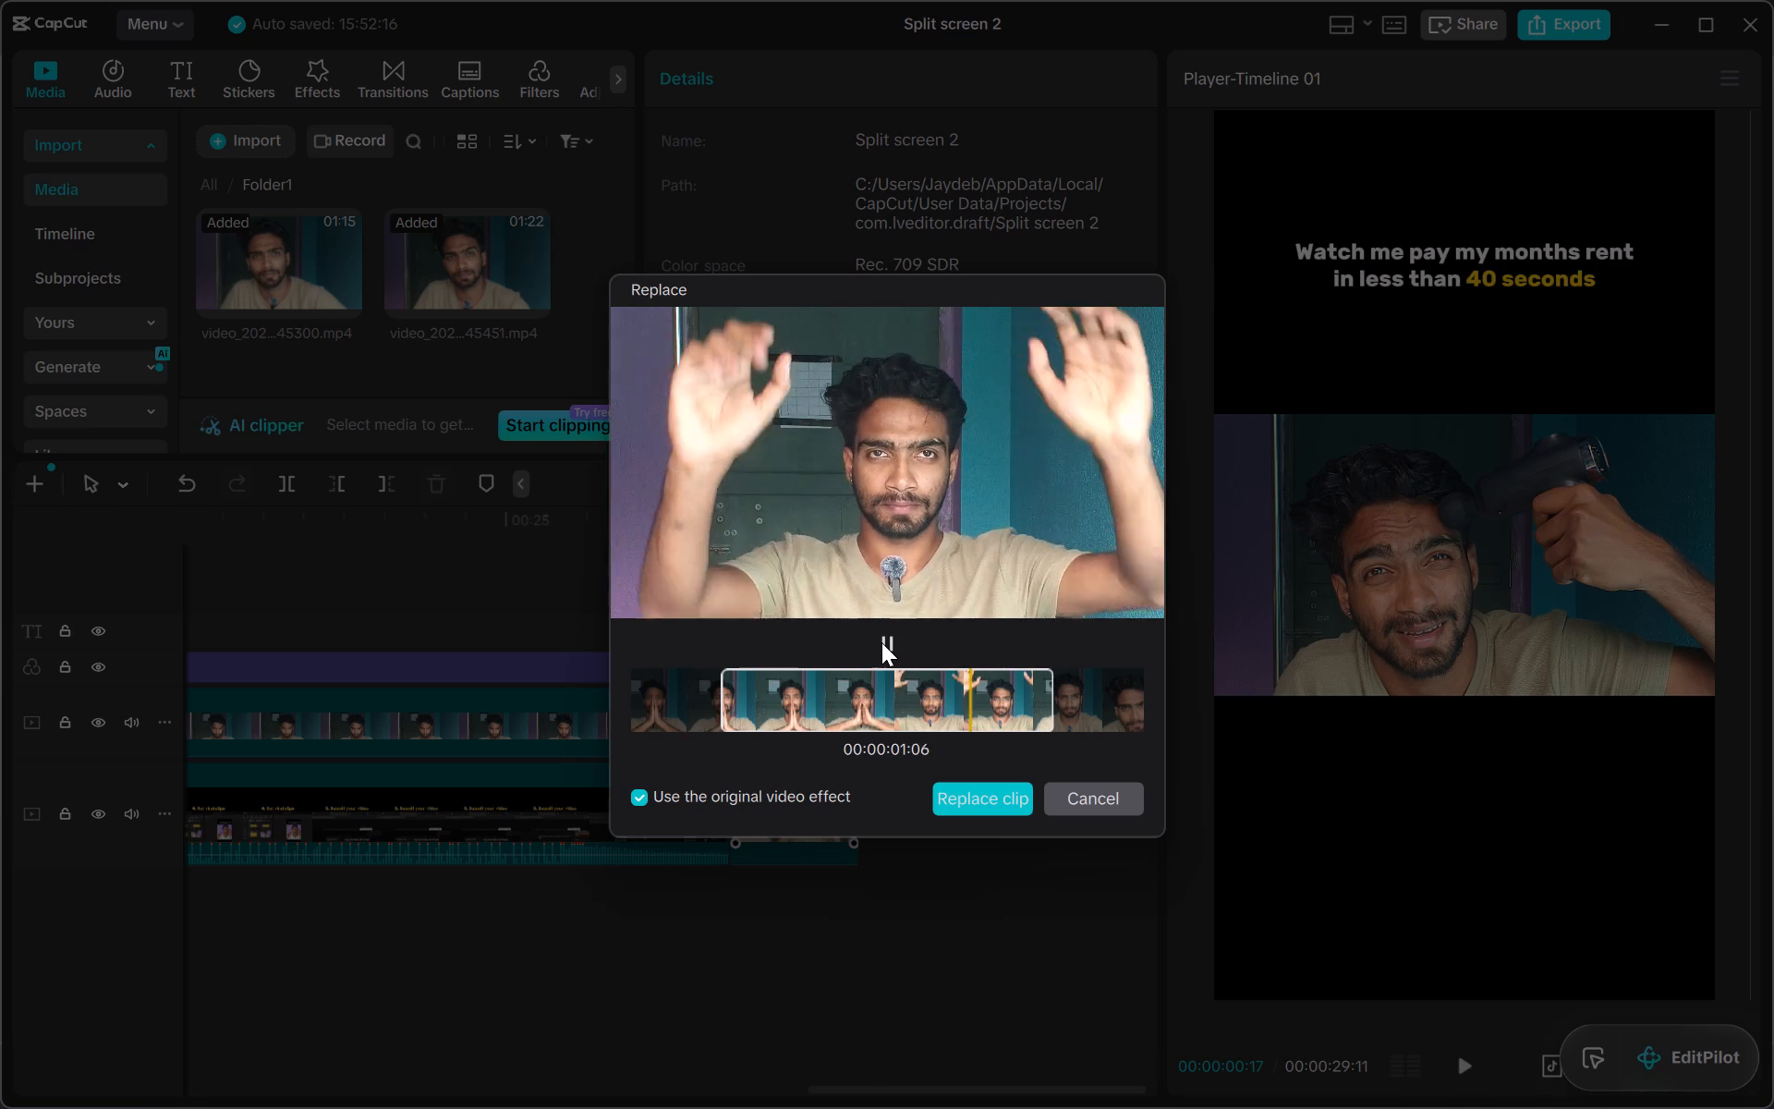
pyautogui.moveTo(925, 693); pyautogui.dragTo(910, 693)
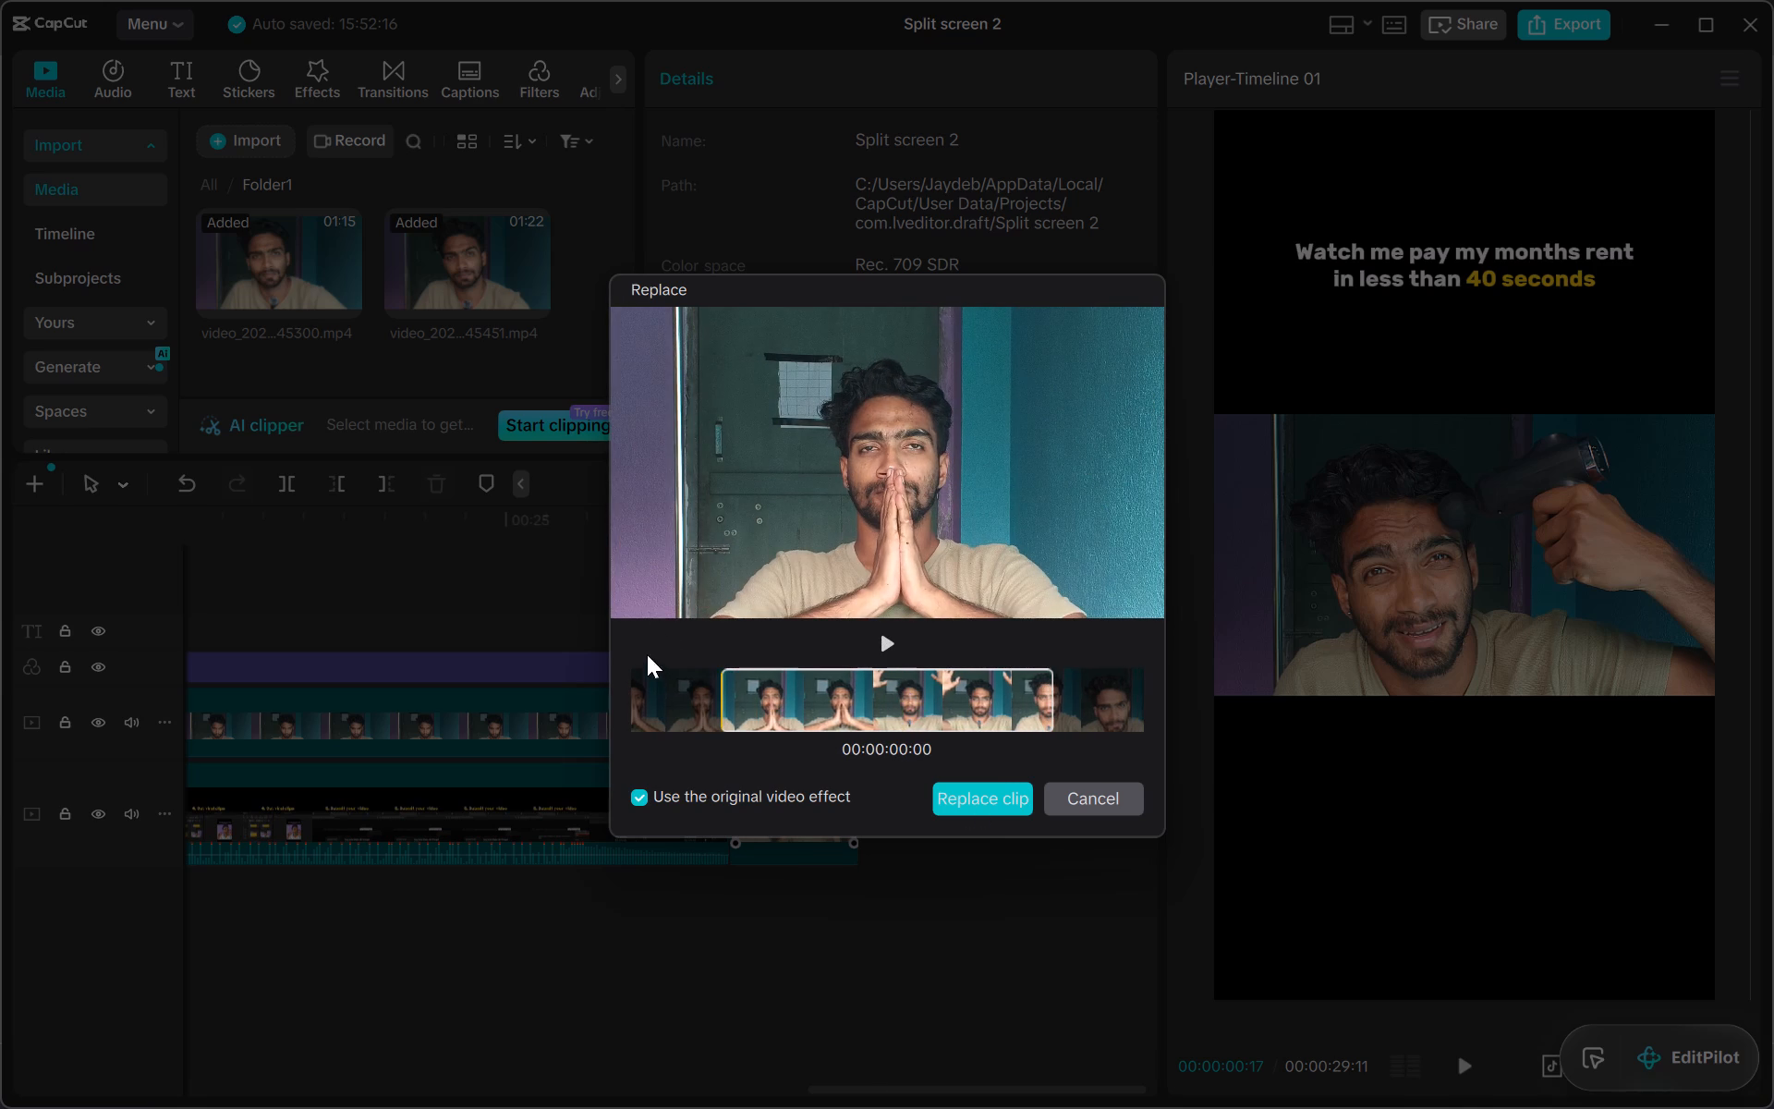
pyautogui.click(891, 646)
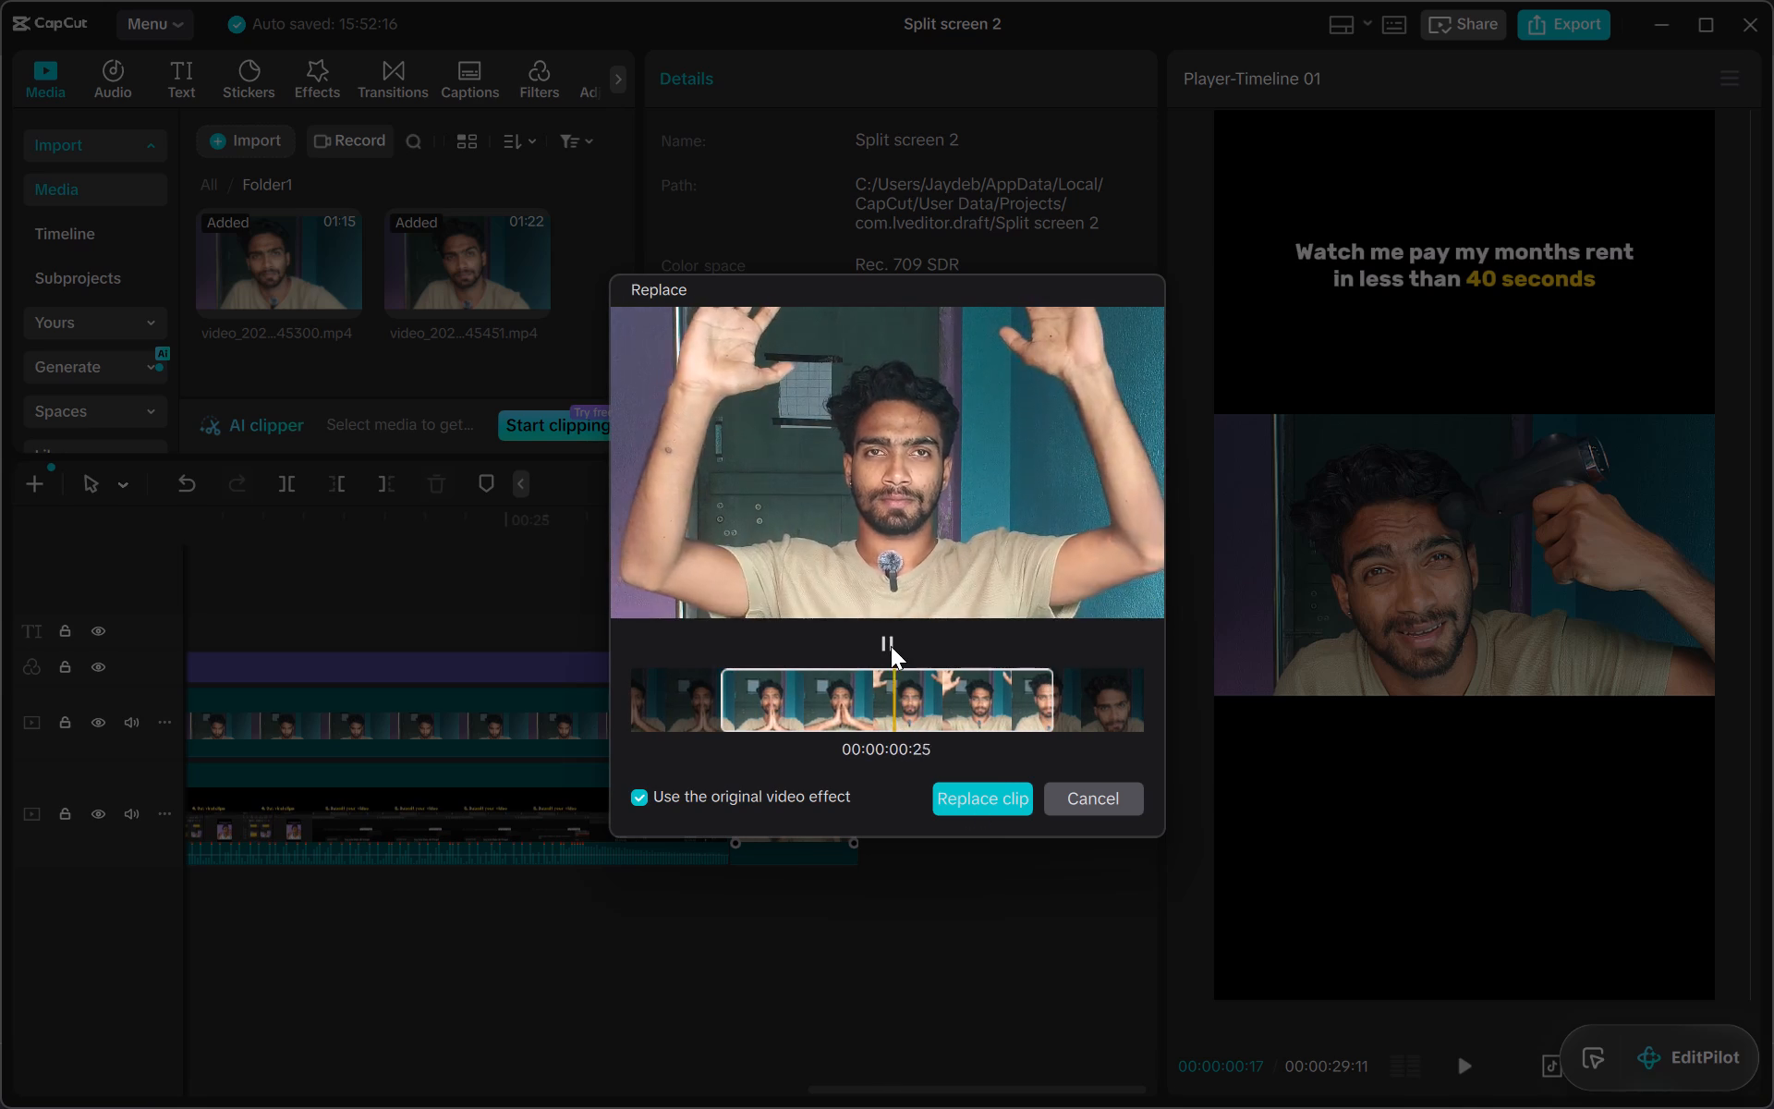
pyautogui.click(976, 809)
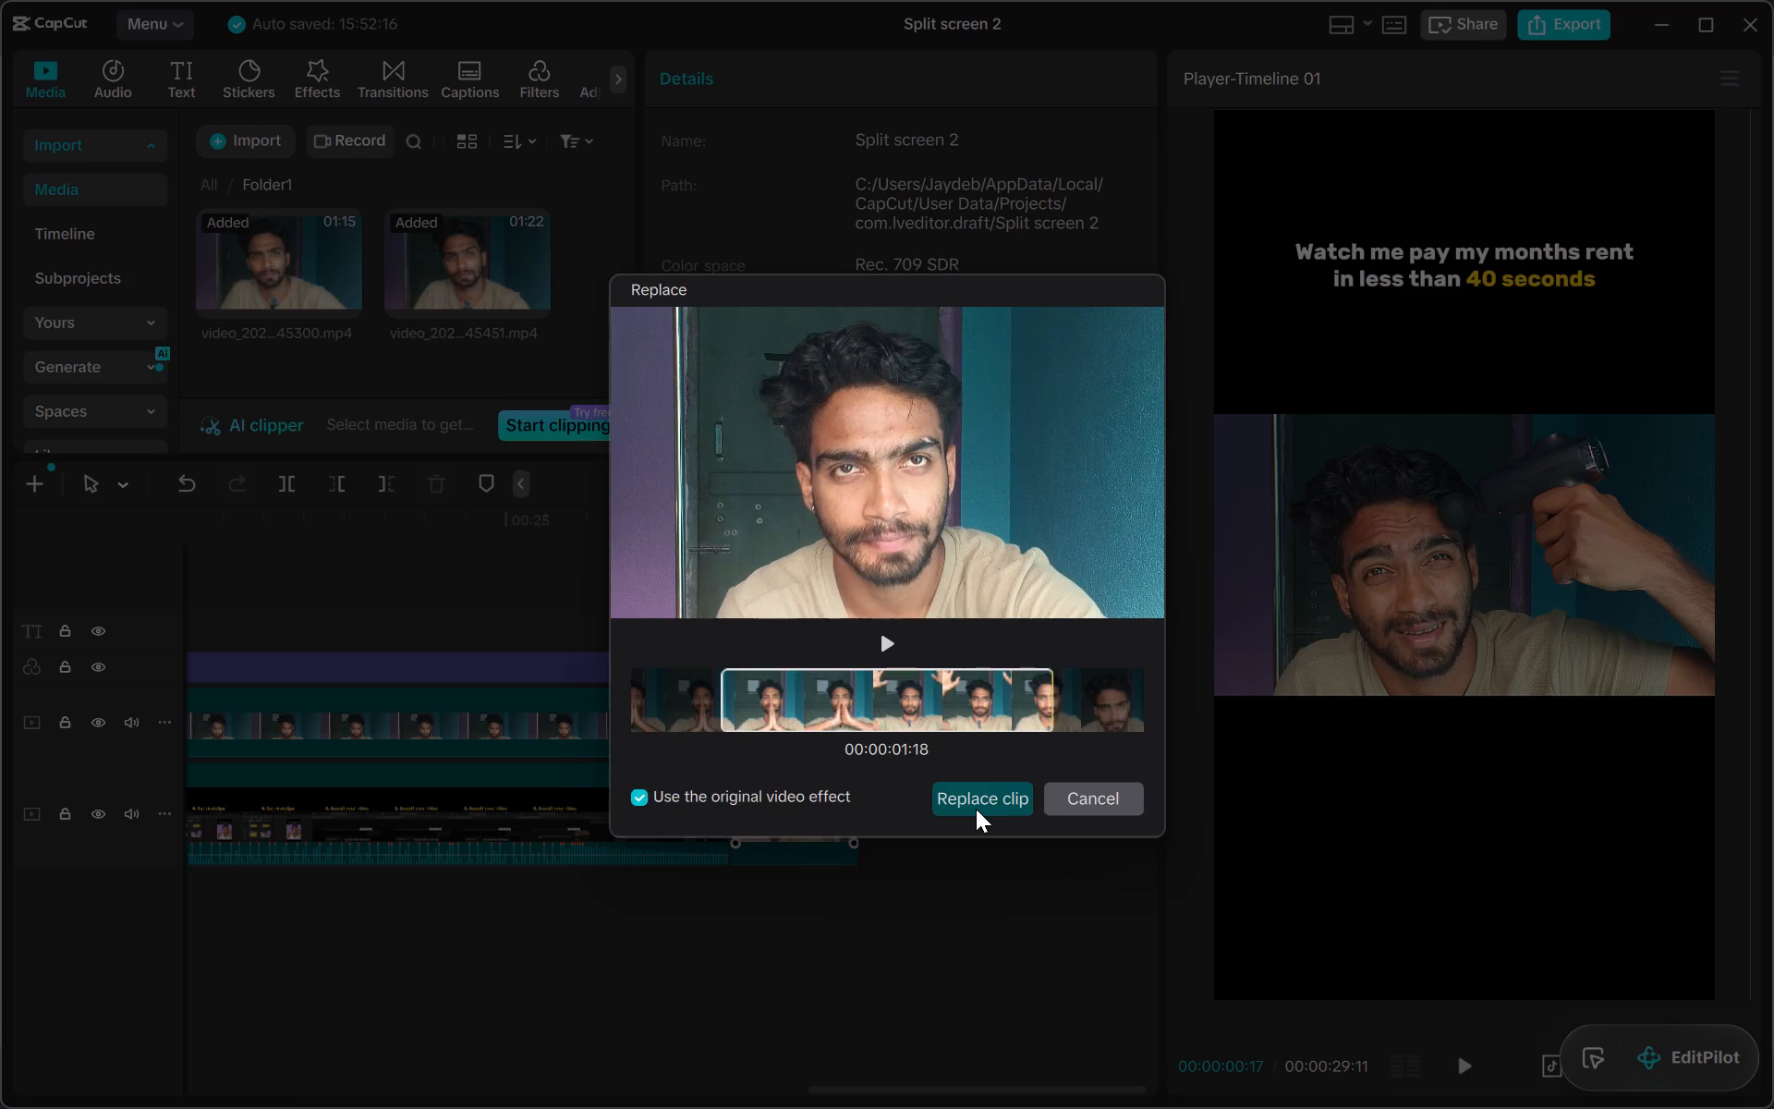
# Extend the Clear II filter's end to match the end of the closing clip.
pyautogui.click(770, 676)
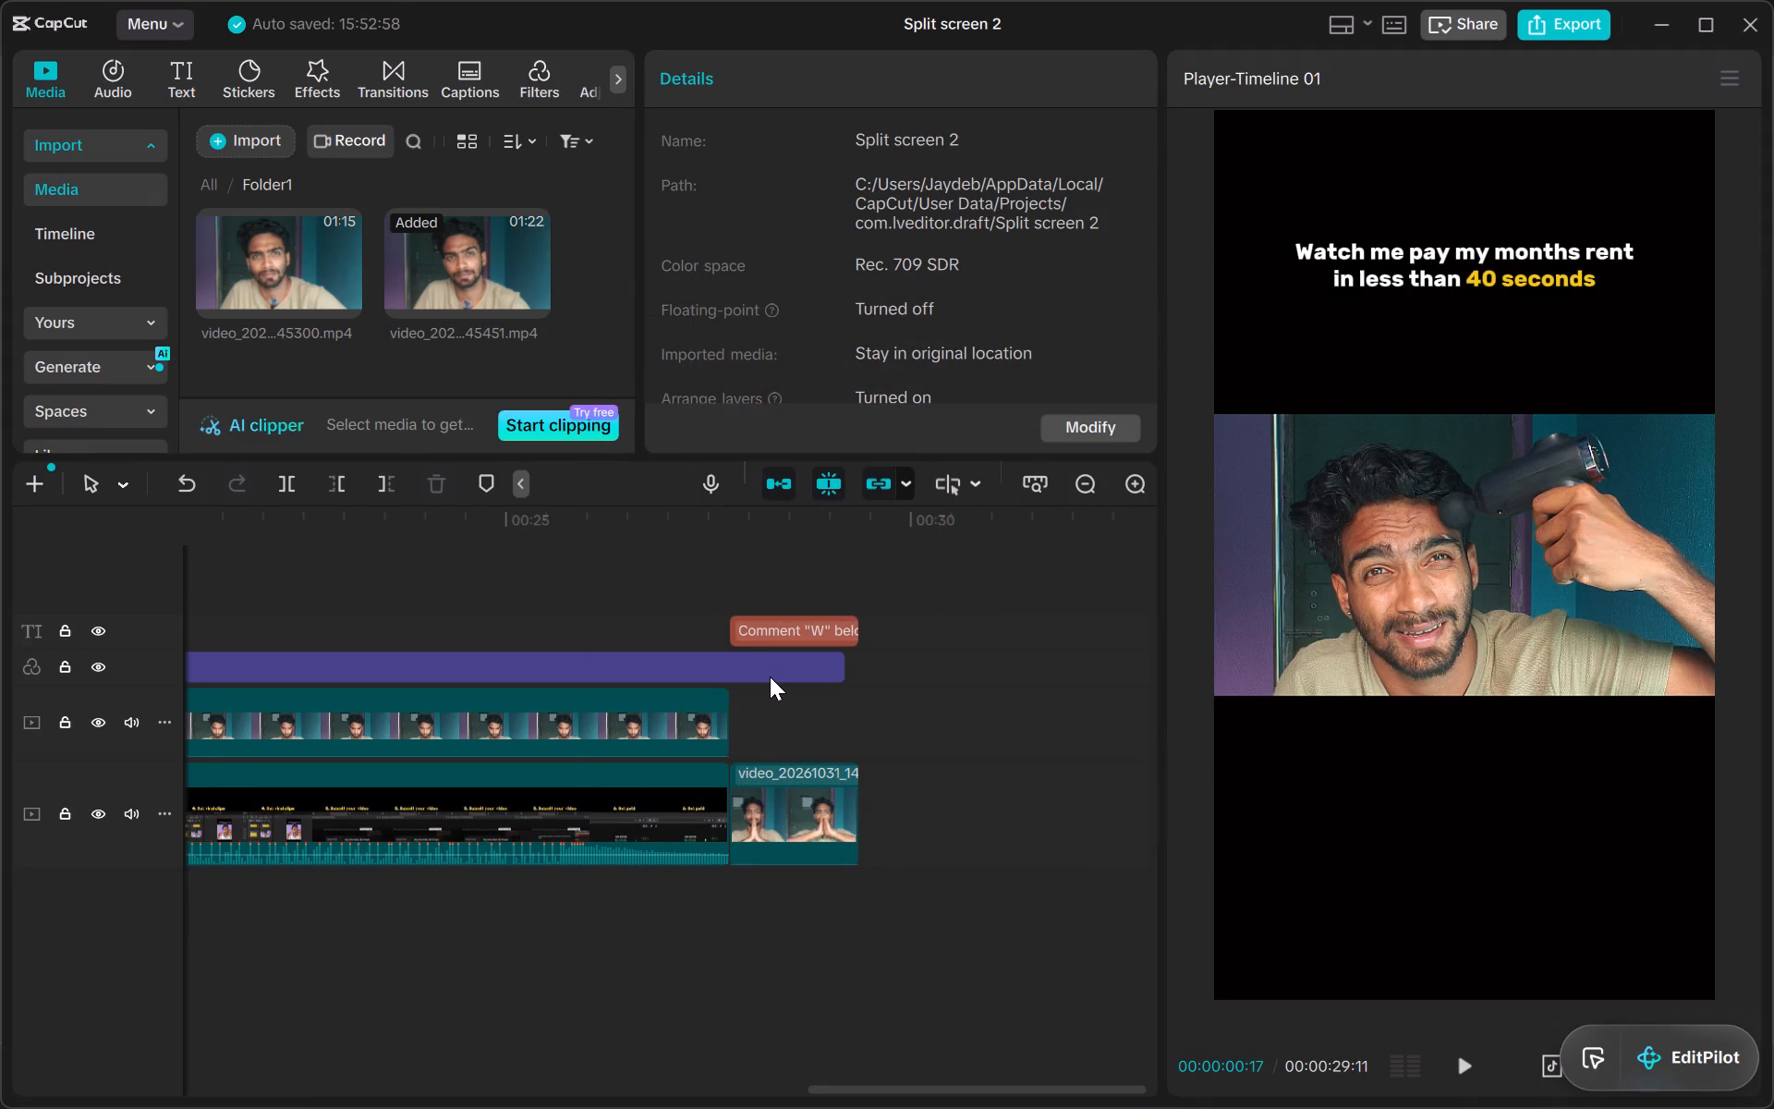
pyautogui.moveTo(850, 664); pyautogui.dragTo(864, 674)
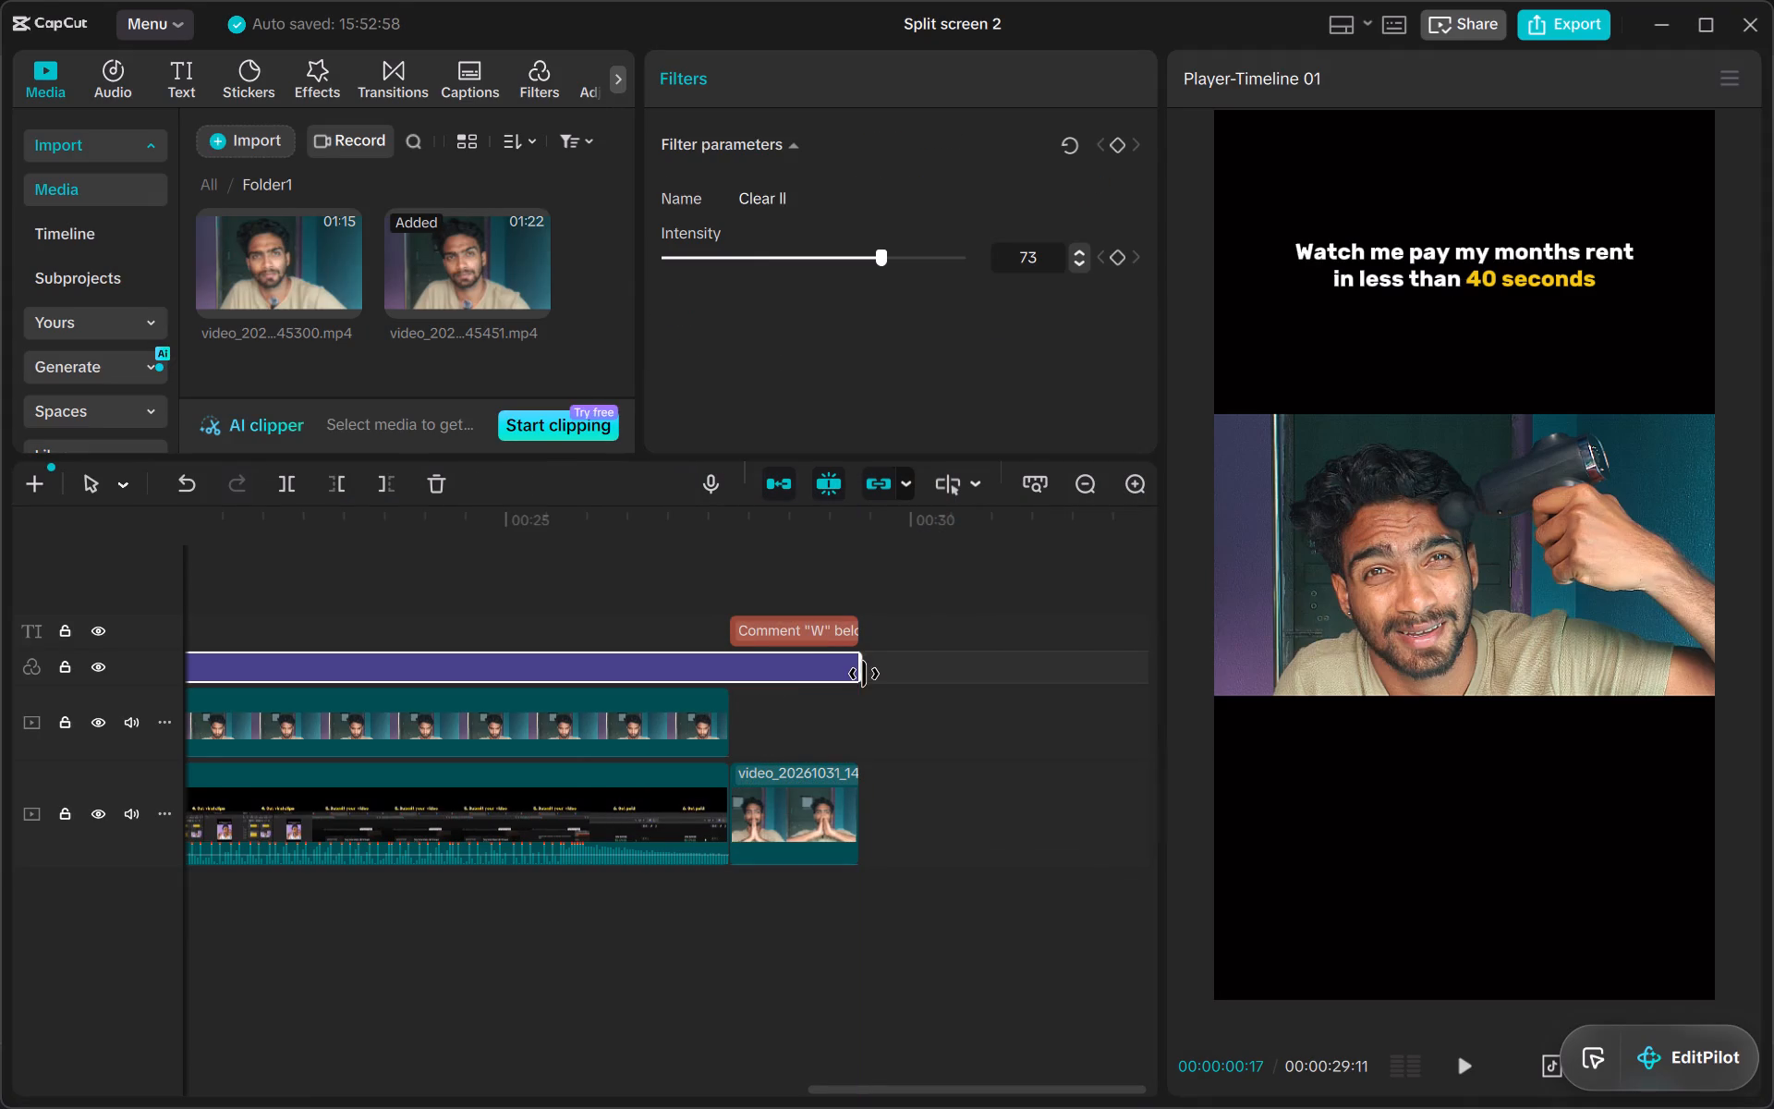
# Shift the closing clip horizontally in the frame to about X -84, keeping Y at 0, so the man is centred.
pyautogui.click(775, 719)
pyautogui.click(802, 802)
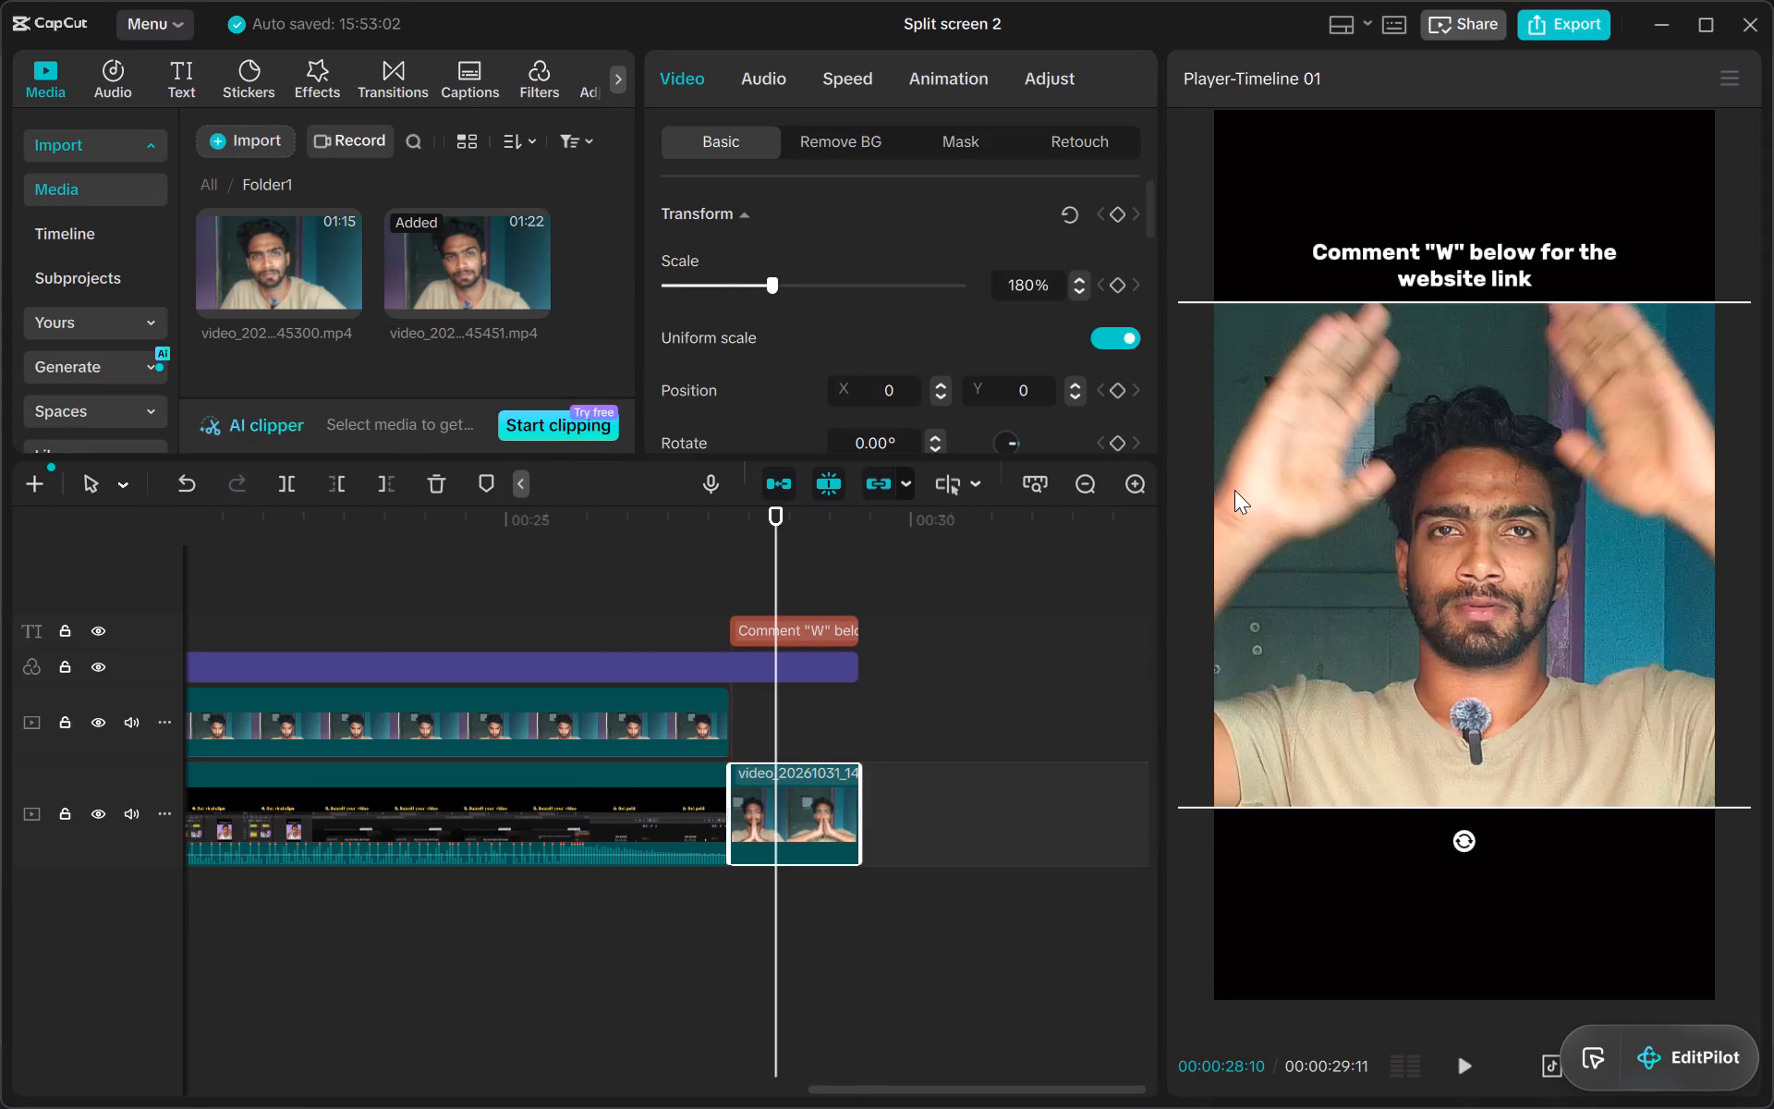
pyautogui.moveTo(1472, 509); pyautogui.dragTo(1460, 511)
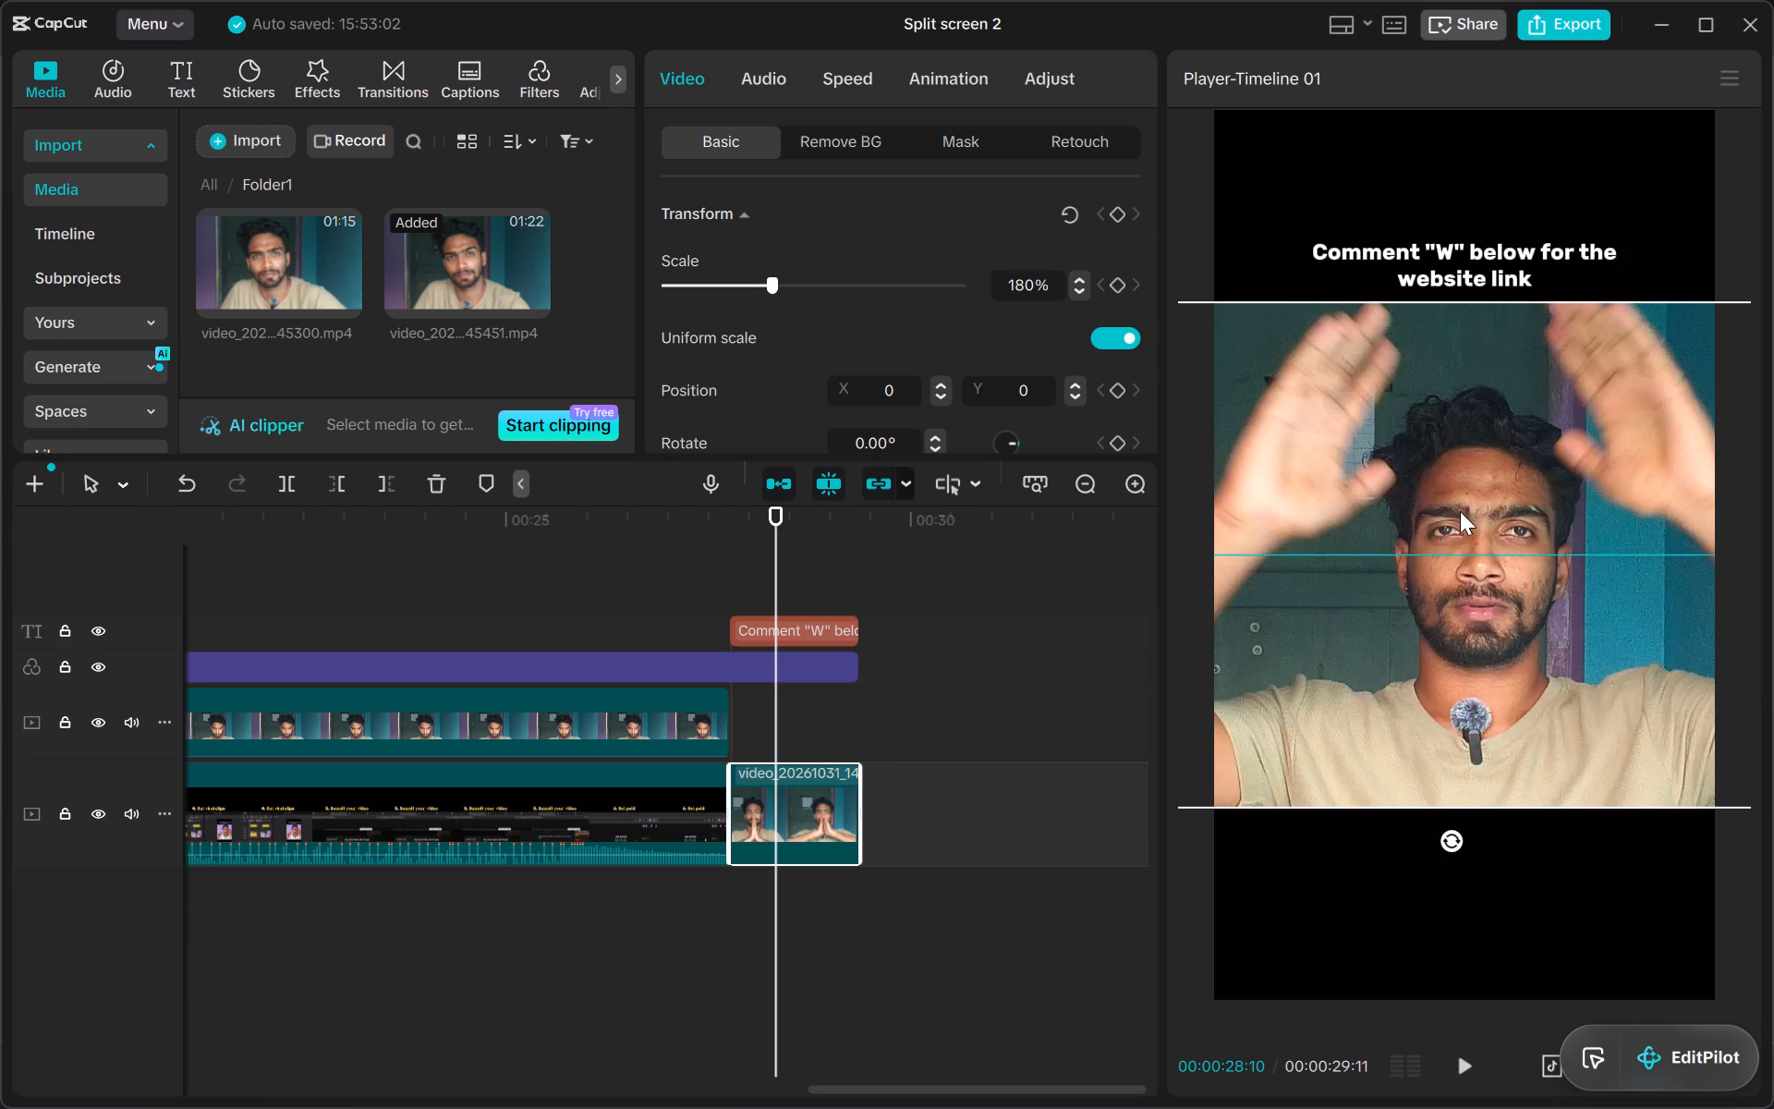
pyautogui.moveTo(1460, 511); pyautogui.dragTo(1453, 514)
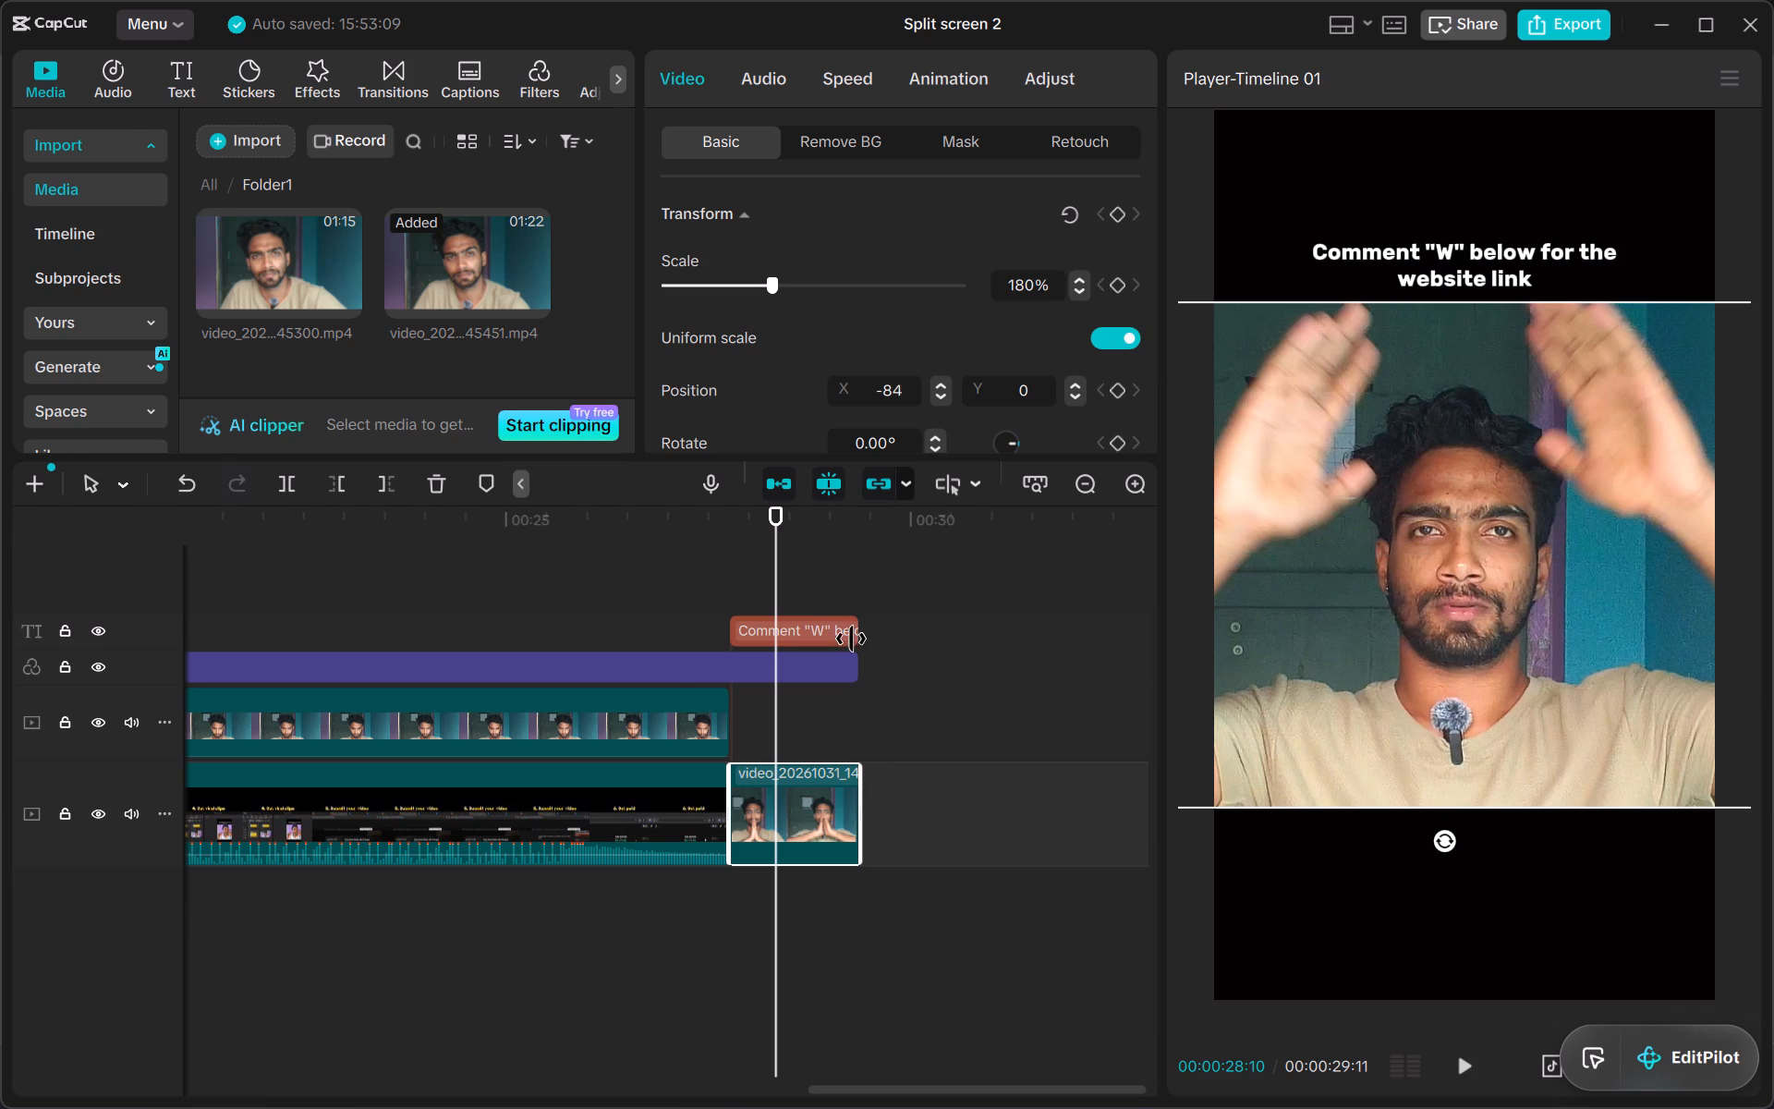
# Set the scale of both opening video_20261031_145451.mp4 clips to 180%.
pyautogui.hscroll(10, 668, 667)
pyautogui.moveTo(553, 904); pyautogui.dragTo(506, 868)
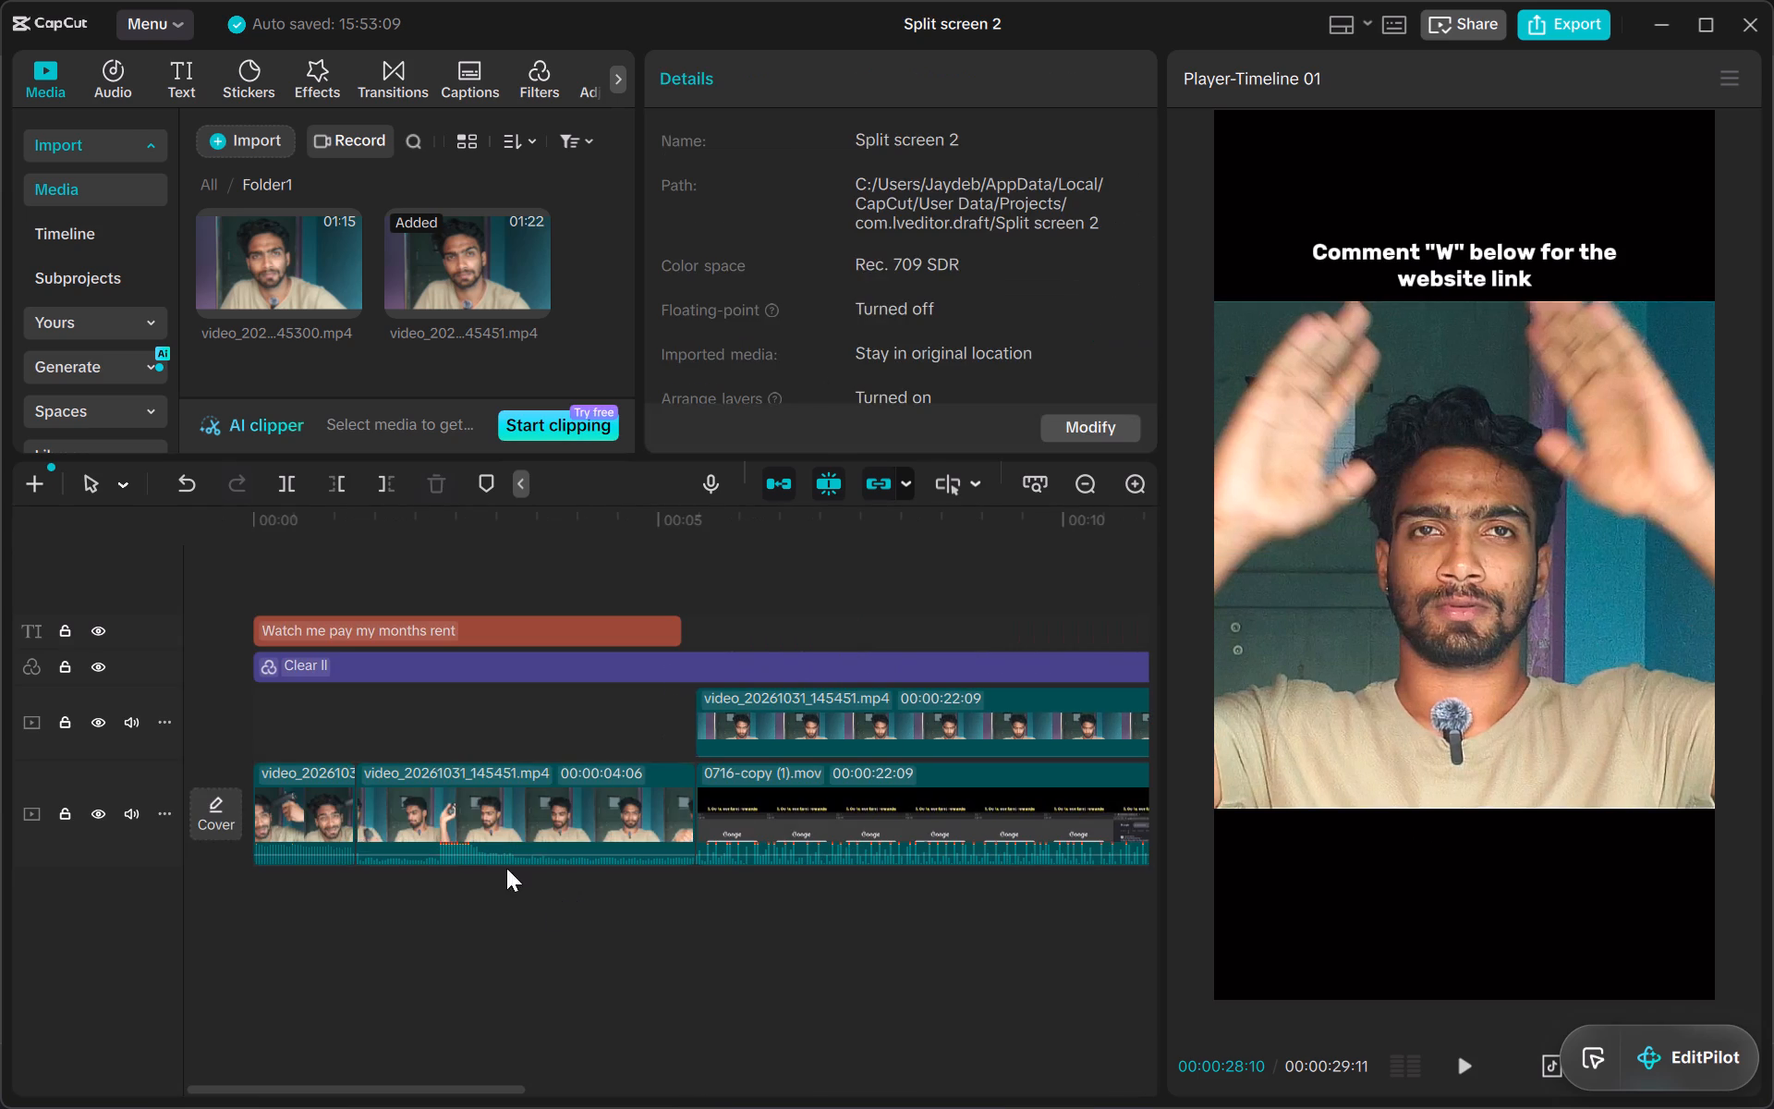
pyautogui.moveTo(506, 868); pyautogui.dragTo(249, 831)
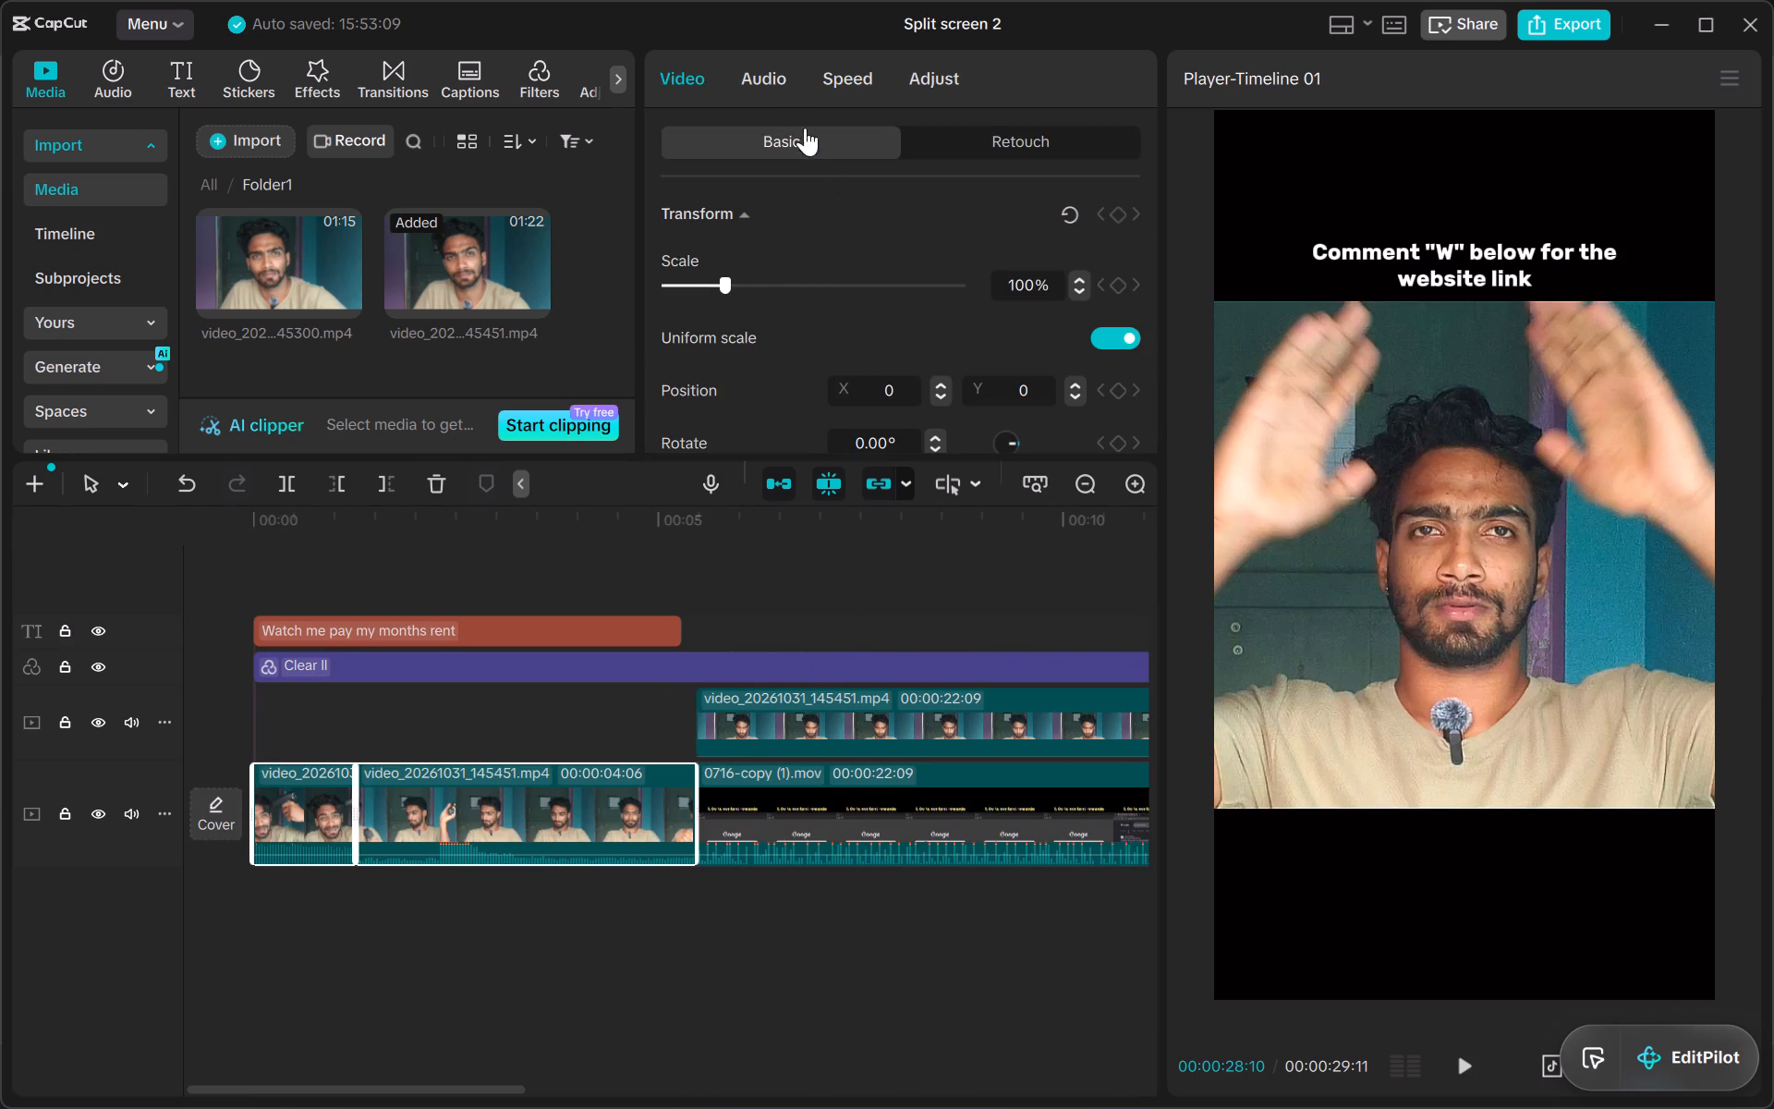
pyautogui.click(788, 287)
pyautogui.rightClick(1080, 292)
pyautogui.rightClick(1080, 292)
pyautogui.rightClick(1080, 292)
pyautogui.rightClick(1080, 292)
pyautogui.rightClick(1080, 292)
pyautogui.rightClick(1080, 292)
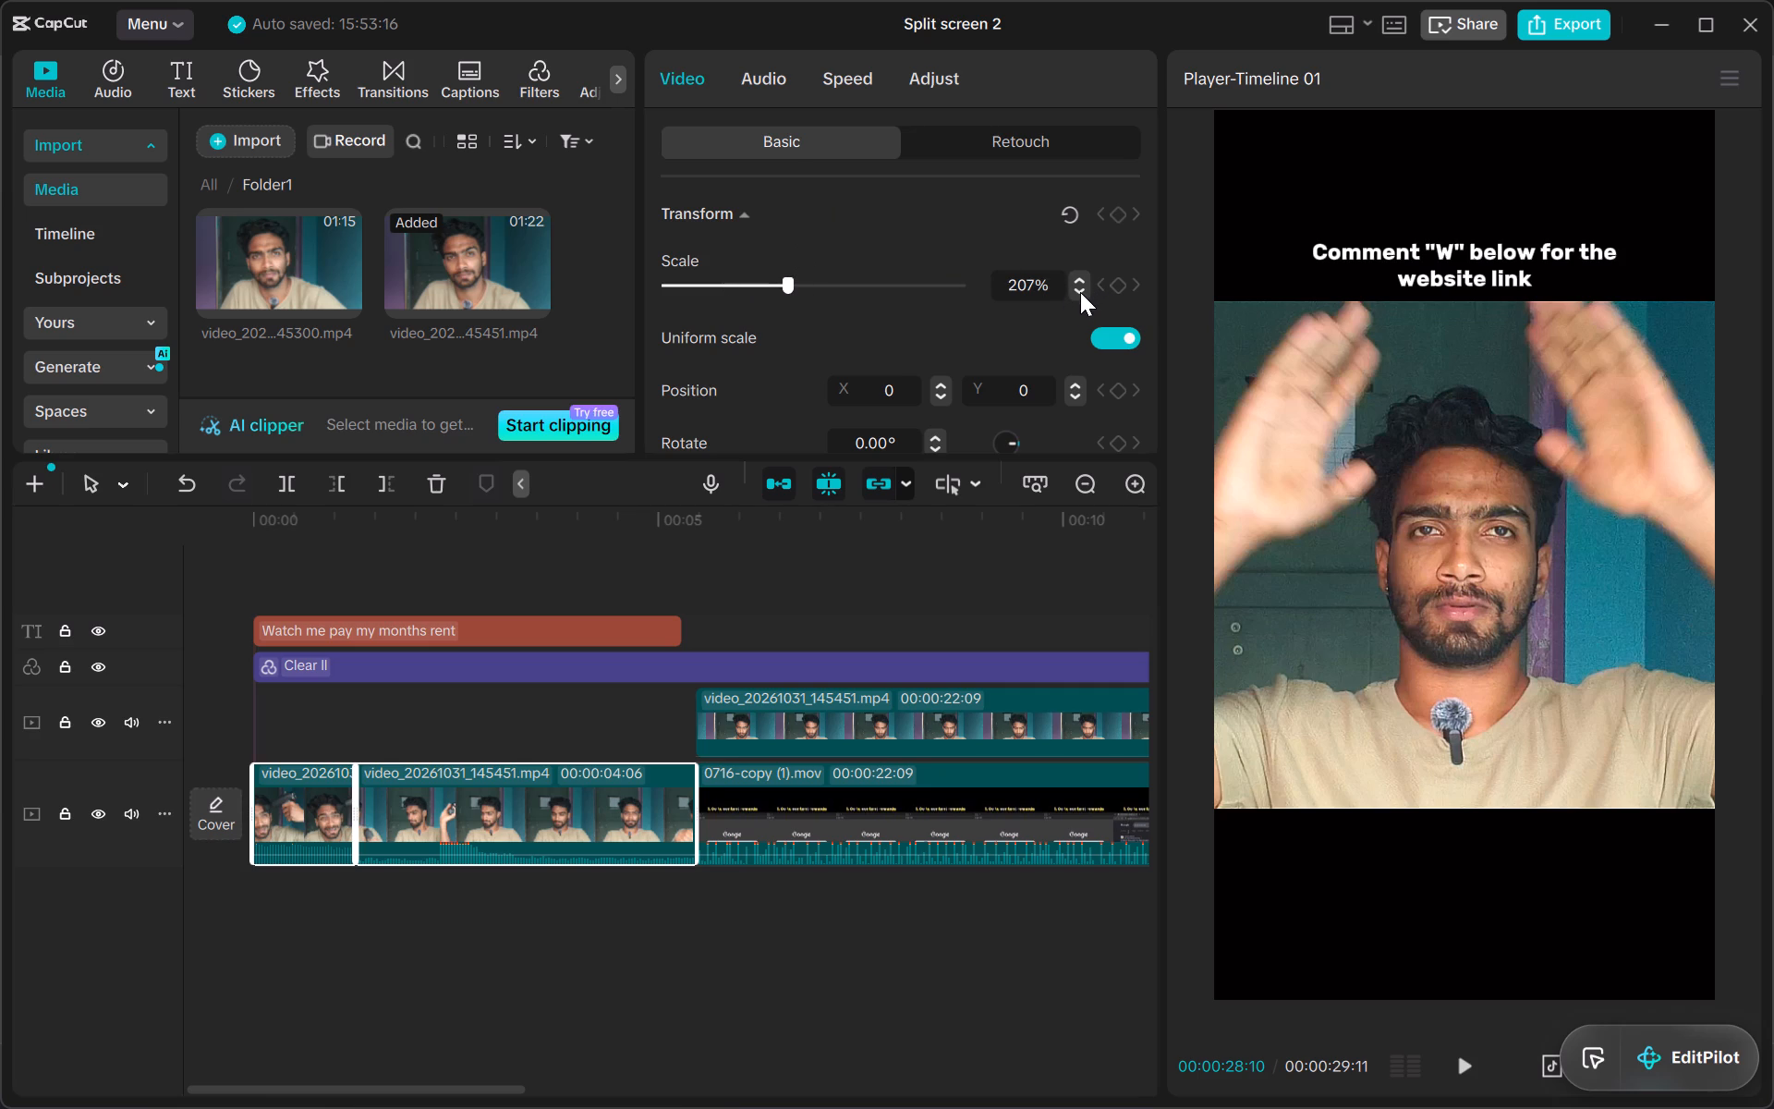
pyautogui.doubleClick(1080, 292)
pyautogui.rightClick(1080, 292)
pyautogui.rightClick(1080, 292)
pyautogui.rightClick(1080, 292)
pyautogui.tripleClick(1080, 292)
pyautogui.tripleClick(1080, 292)
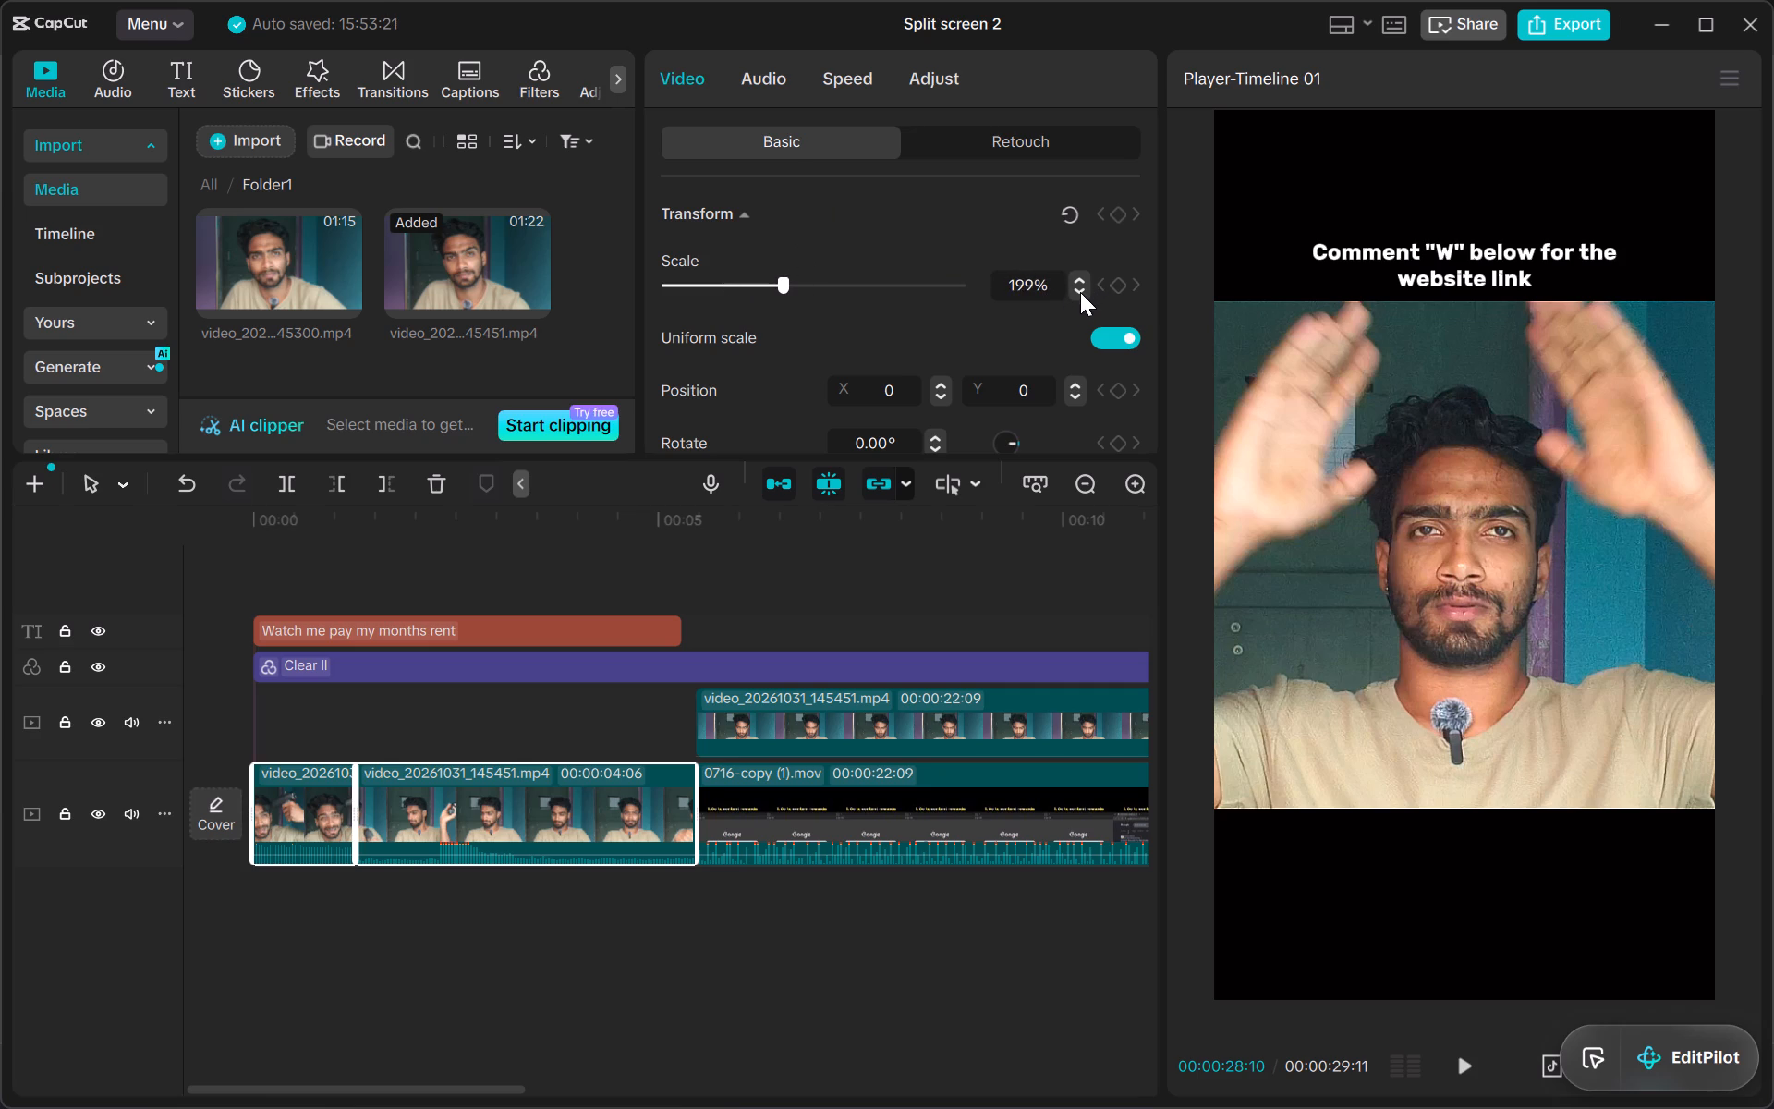
pyautogui.tripleClick(1080, 292)
pyautogui.tripleClick(1080, 292)
pyautogui.tripleClick(1080, 292)
pyautogui.tripleClick(1080, 292)
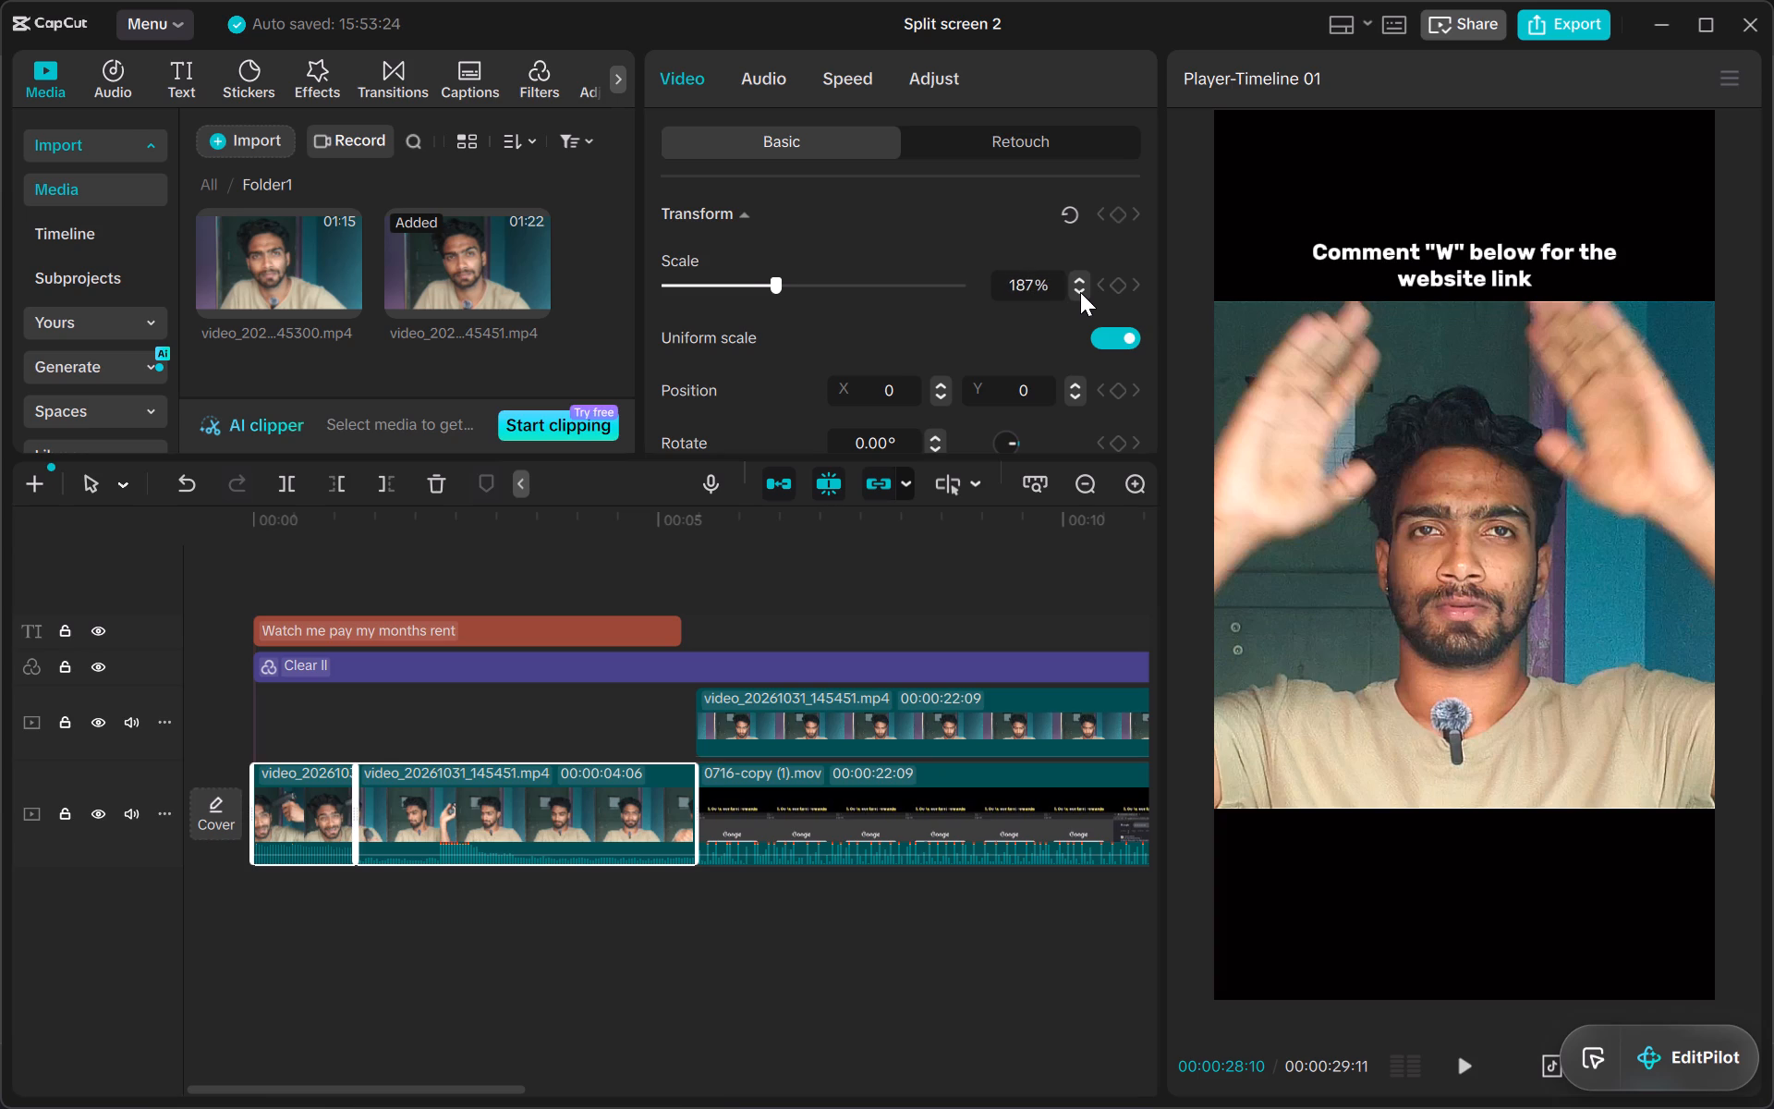
pyautogui.tripleClick(1080, 292)
pyautogui.tripleClick(1080, 292)
pyautogui.click(1080, 292)
# Check the framing of both opening video_20261031_145451.mp4 clips and play across the cut between them.
pyautogui.click(513, 720)
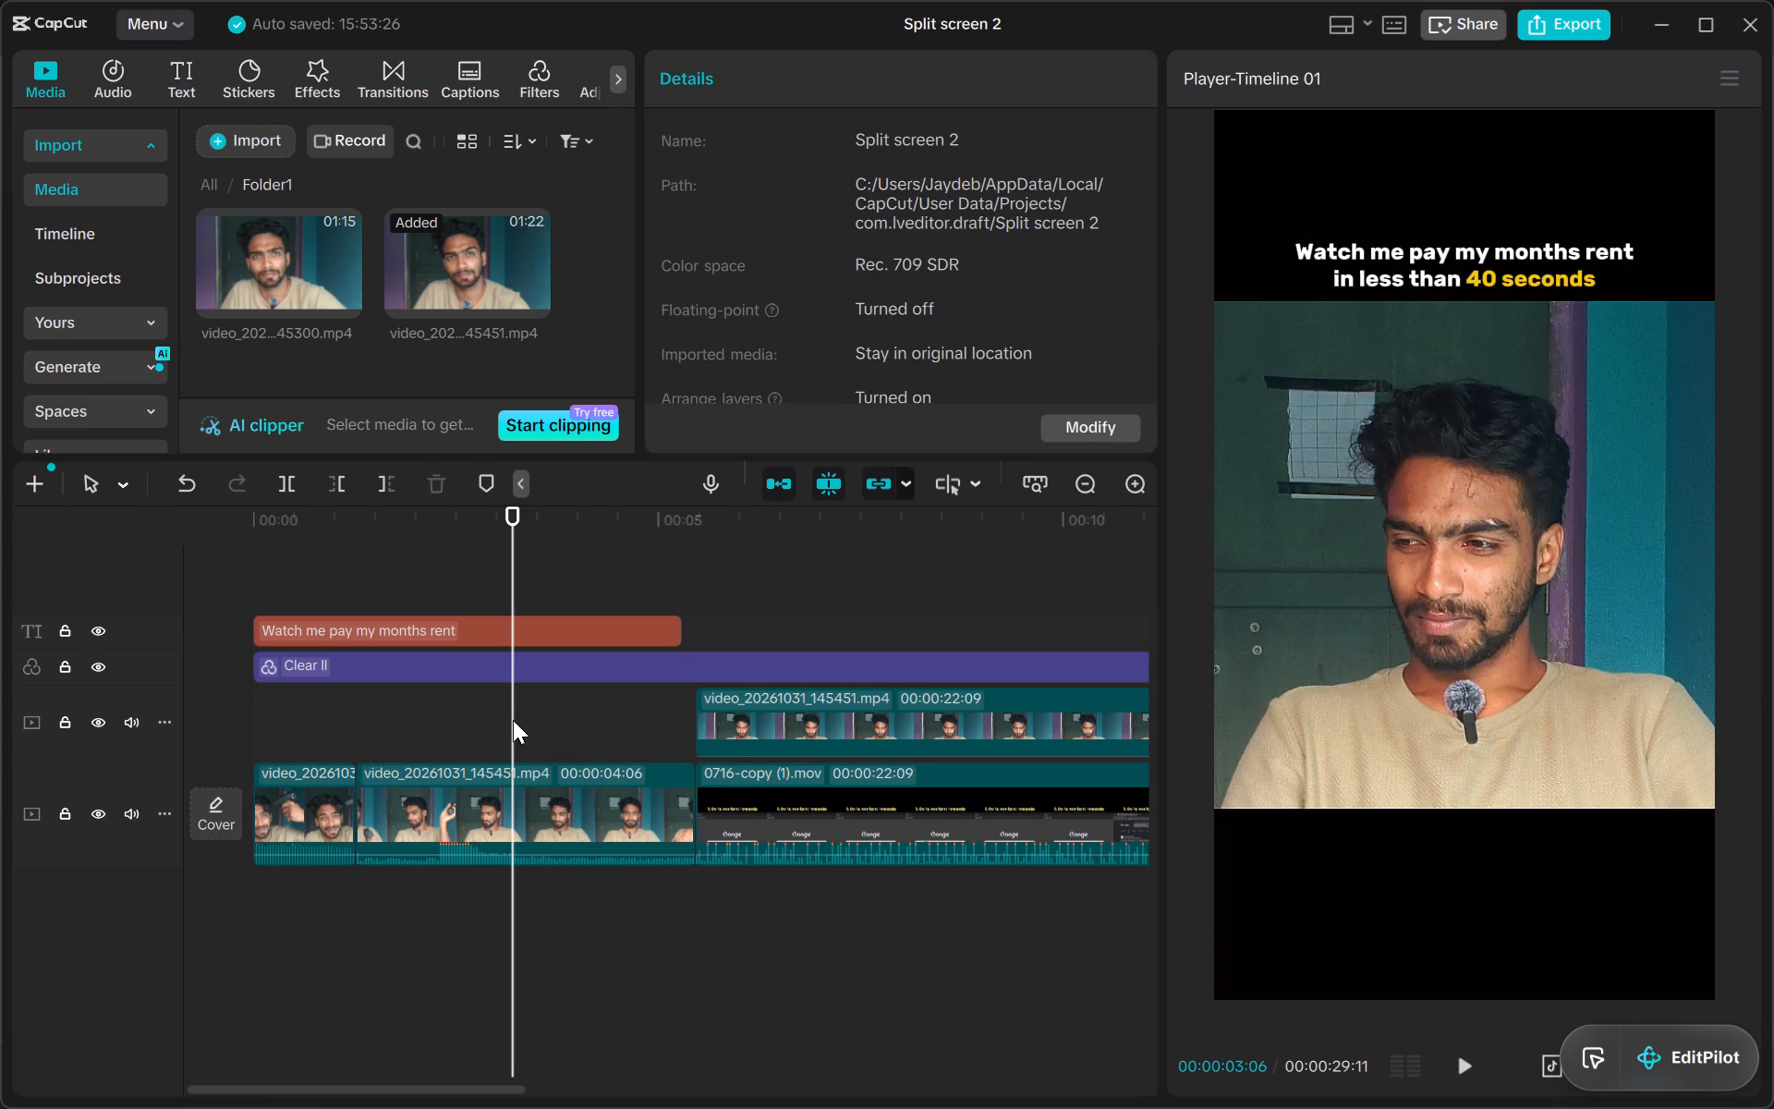
pyautogui.click(545, 841)
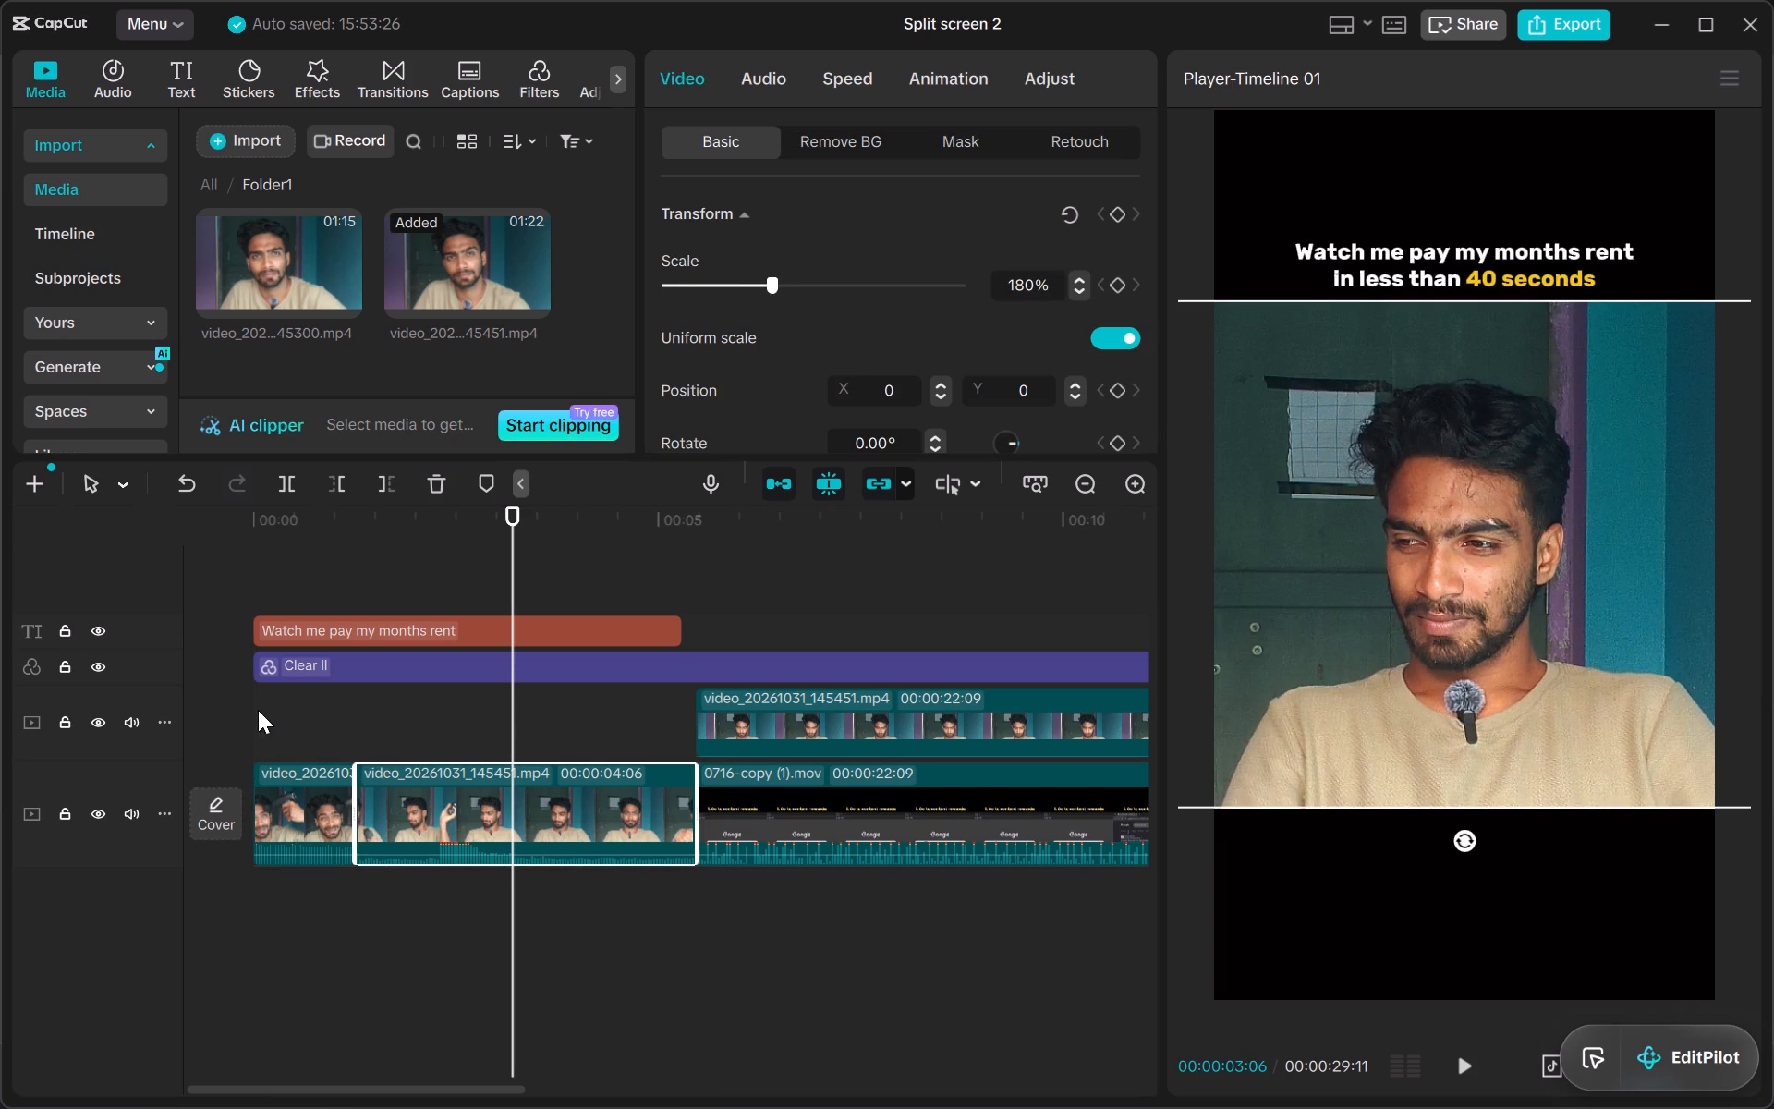
pyautogui.click(304, 727)
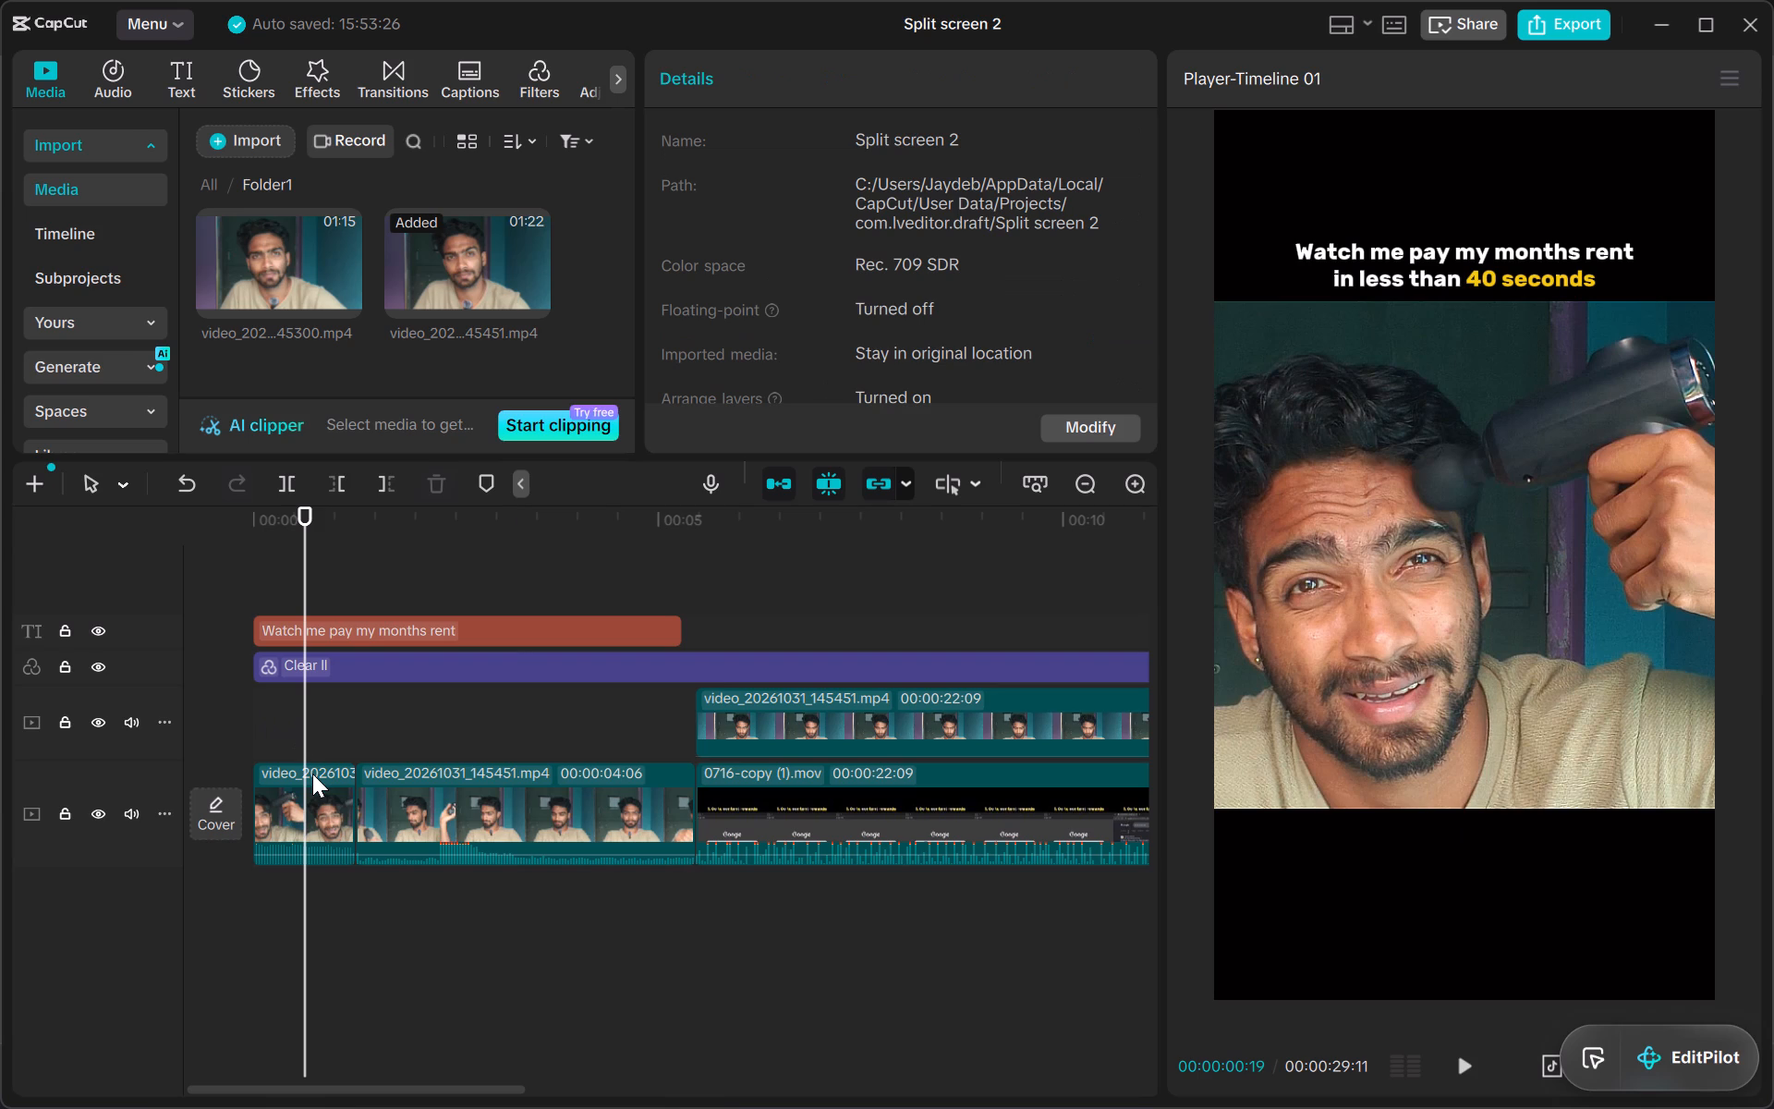
pyautogui.click(312, 774)
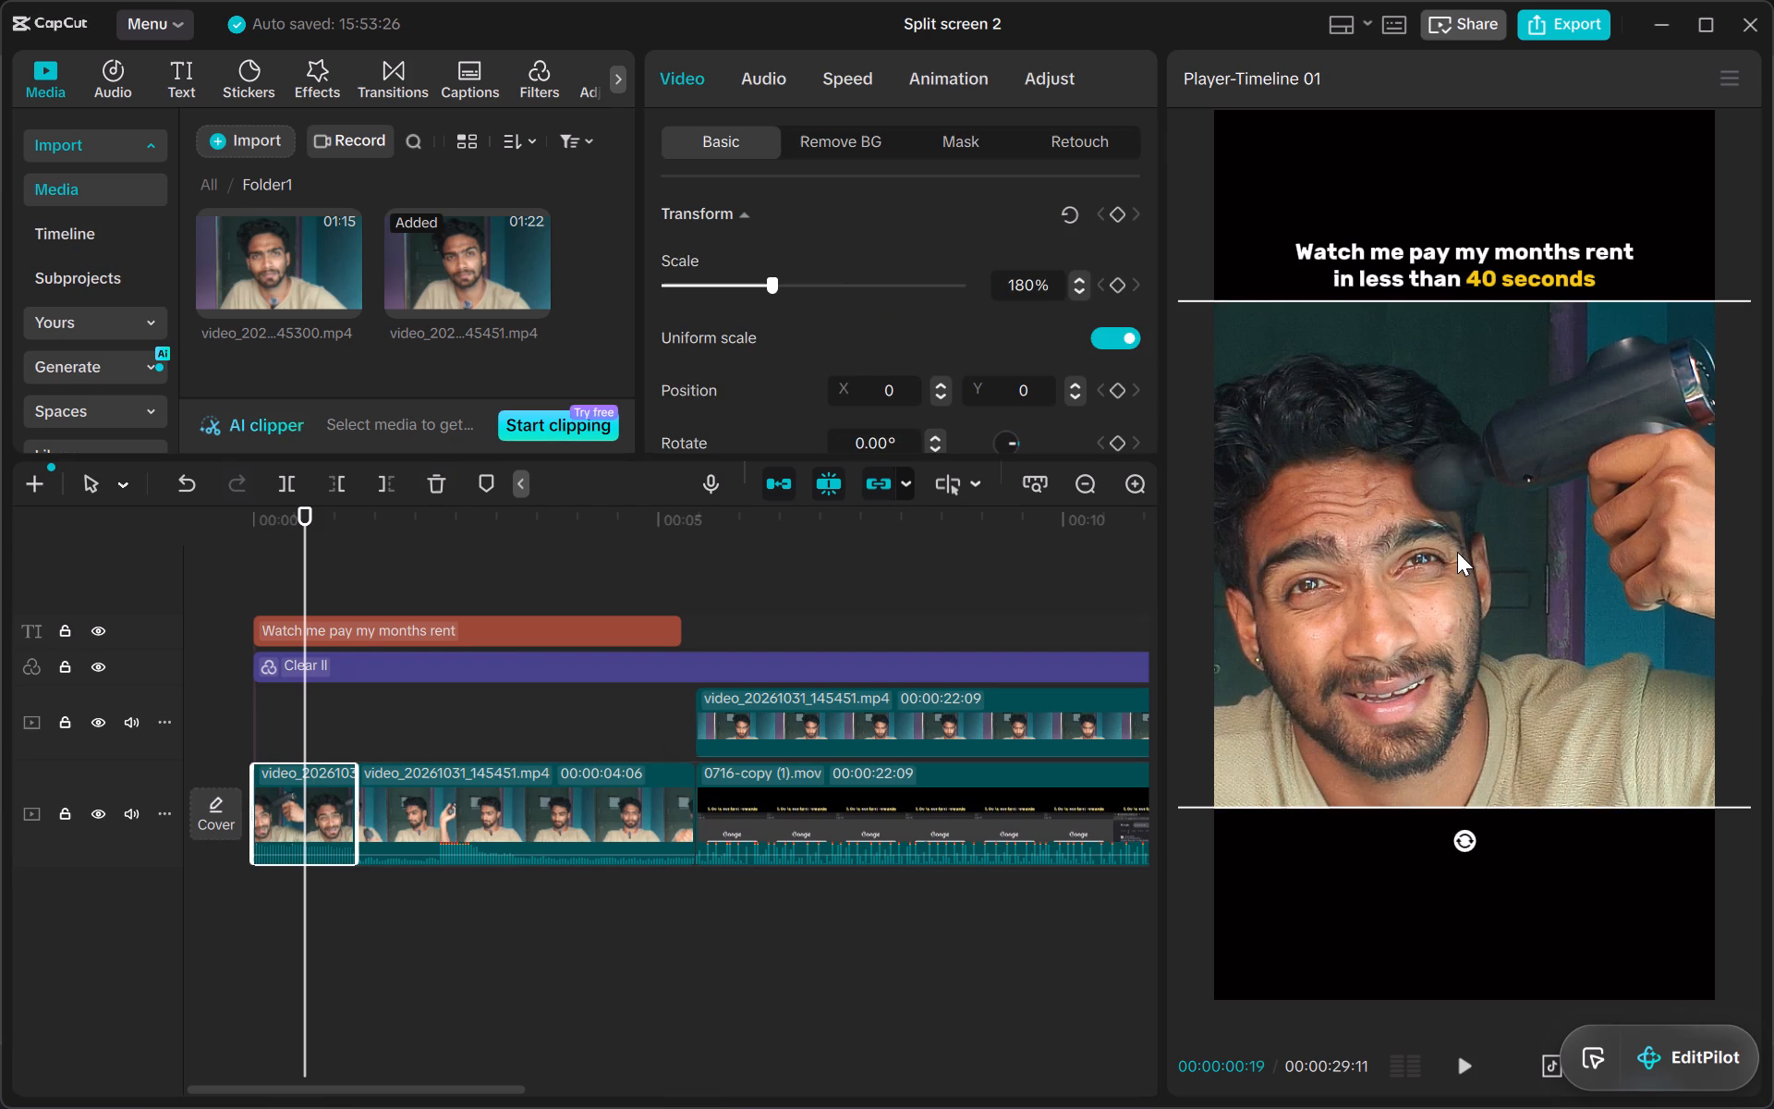
pyautogui.click(1457, 552)
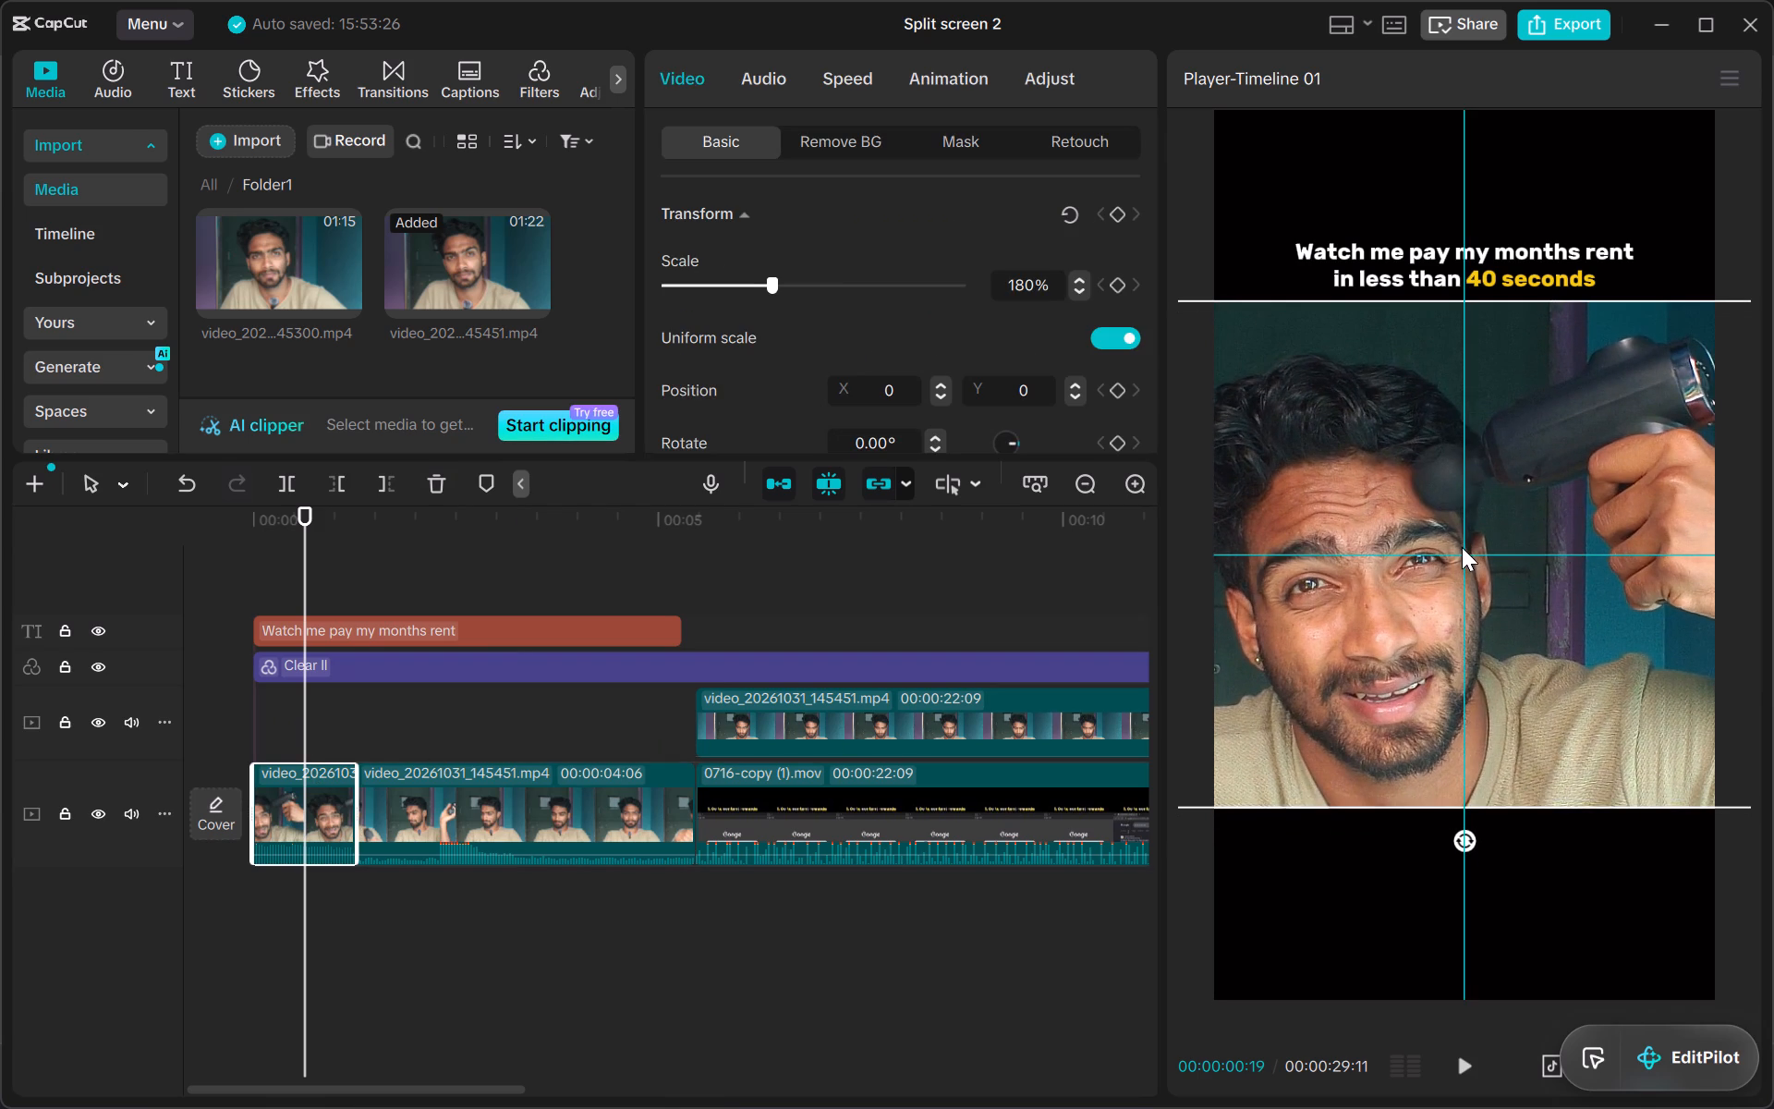
pyautogui.click(222, 913)
pyautogui.click(1465, 1066)
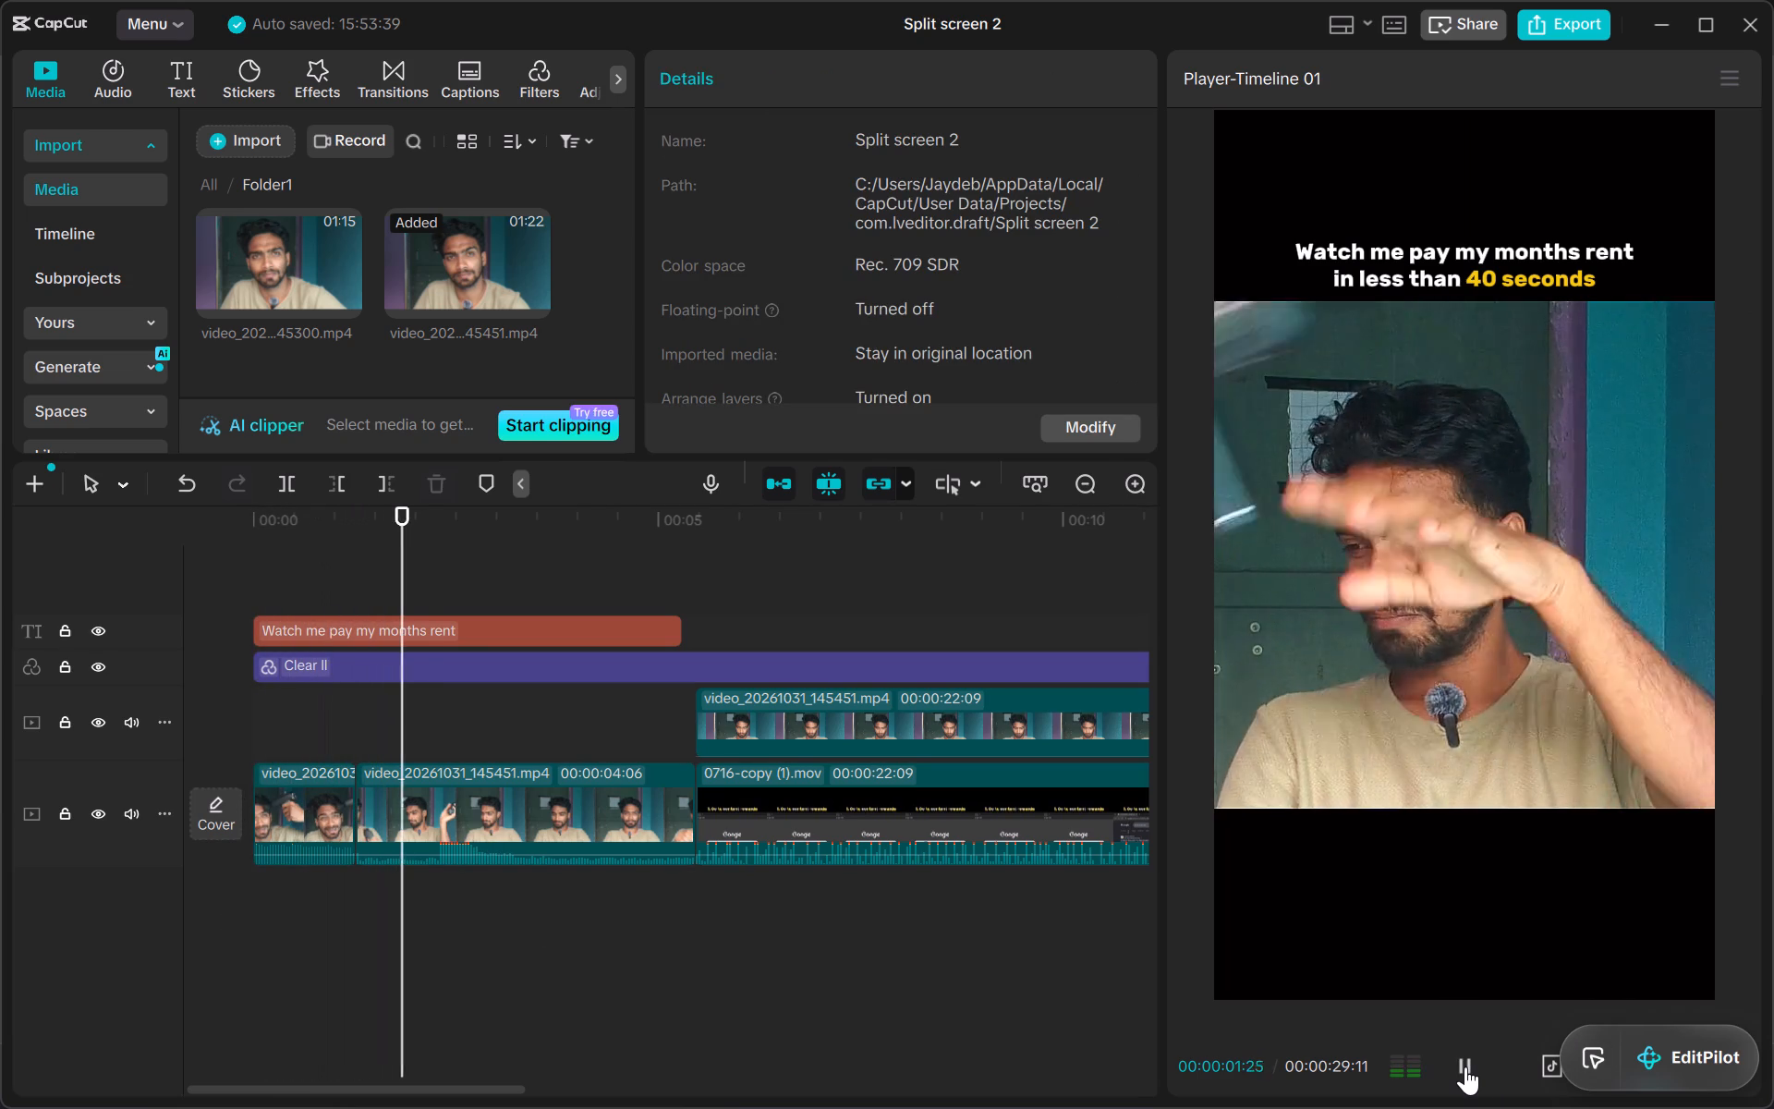
pyautogui.click(450, 966)
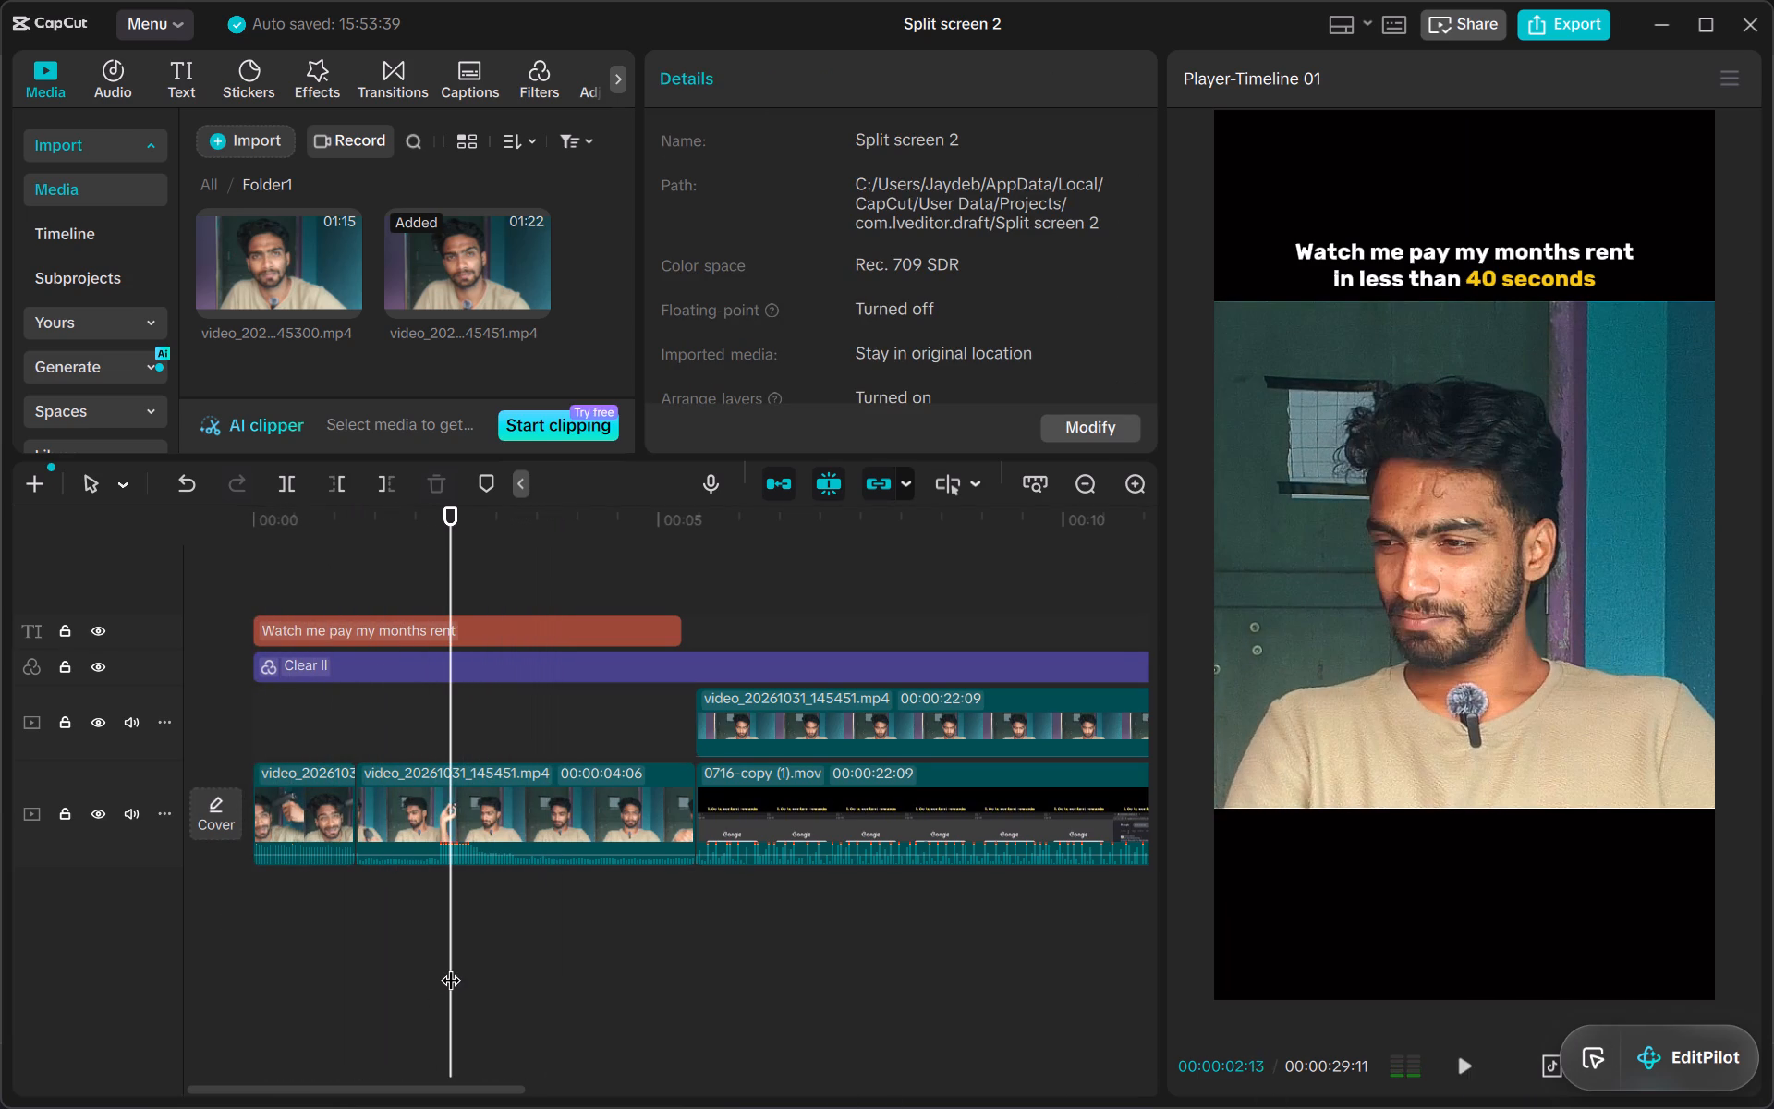
pyautogui.doubleClick(450, 966)
# Shift the second opening clip horizontally in the frame to X -87, keeping Y at 0, so the man is centred.
pyautogui.click(505, 814)
pyautogui.moveTo(1498, 548); pyautogui.dragTo(1468, 548)
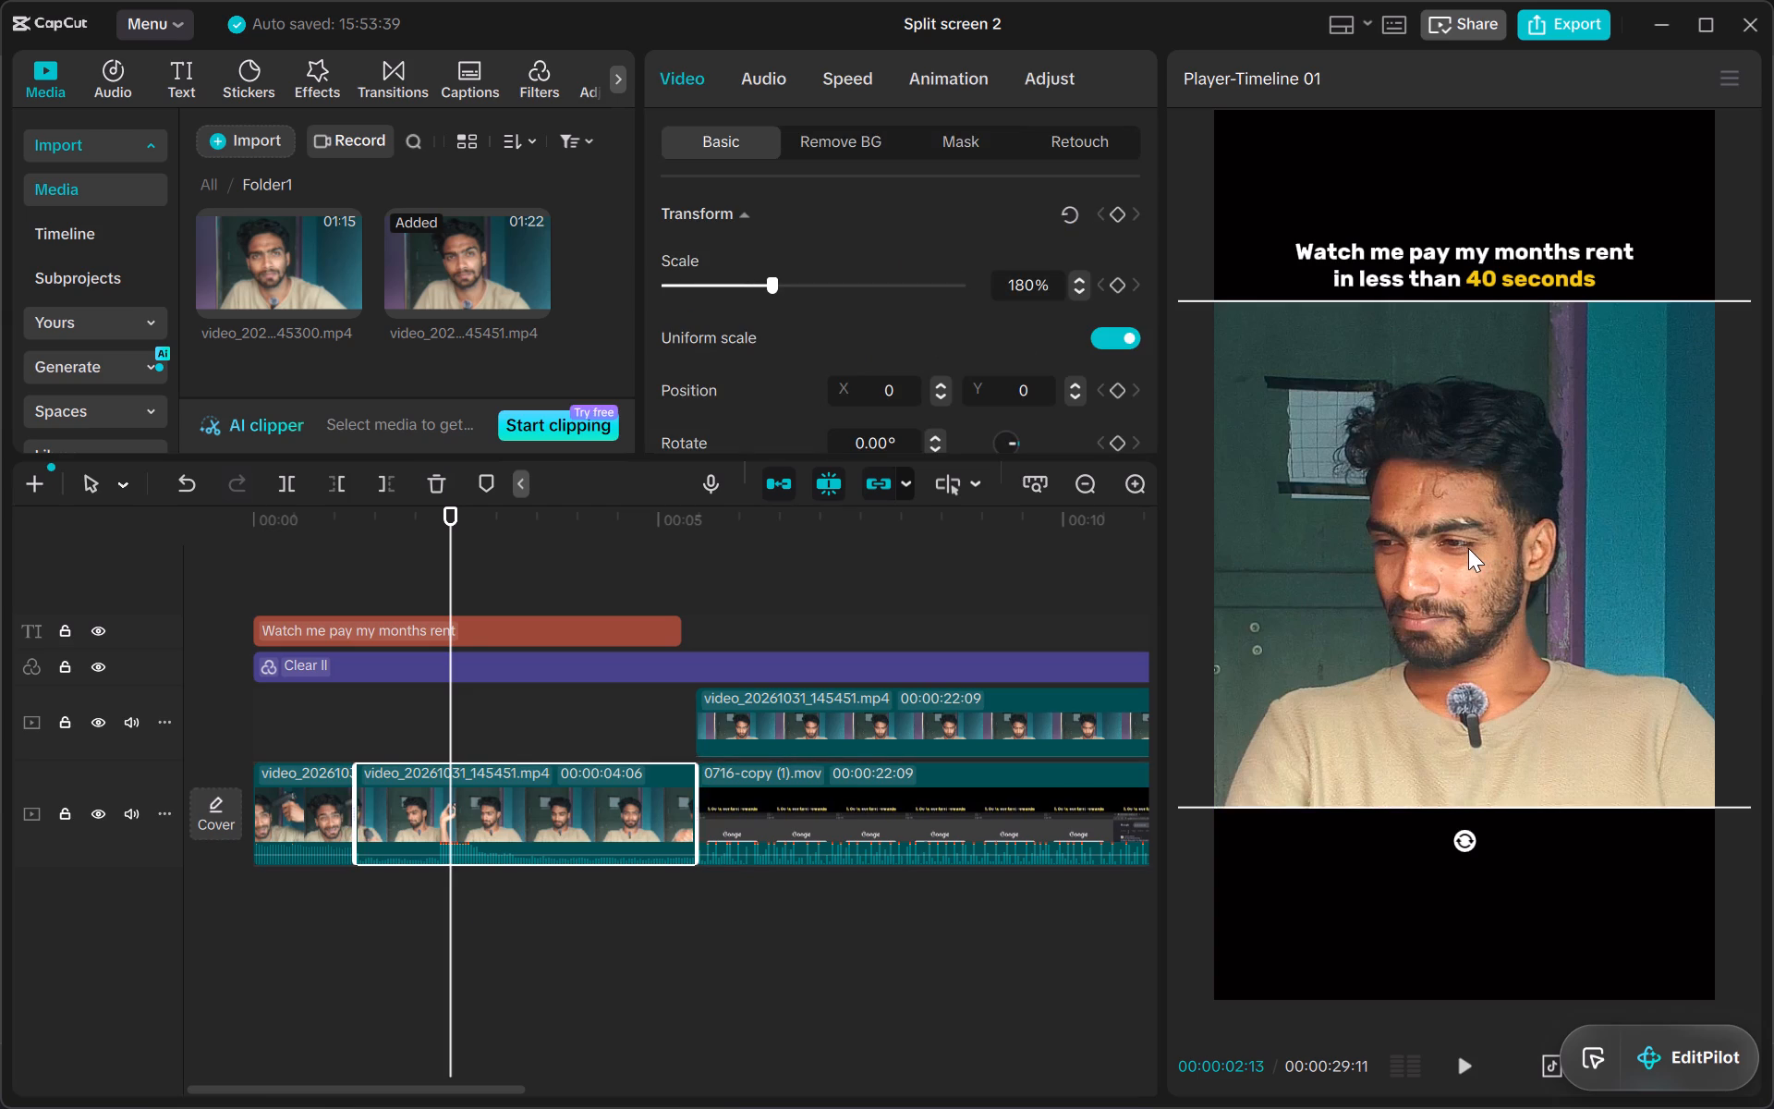
pyautogui.moveTo(1468, 548); pyautogui.dragTo(1469, 548)
pyautogui.moveTo(1469, 548); pyautogui.dragTo(1450, 550)
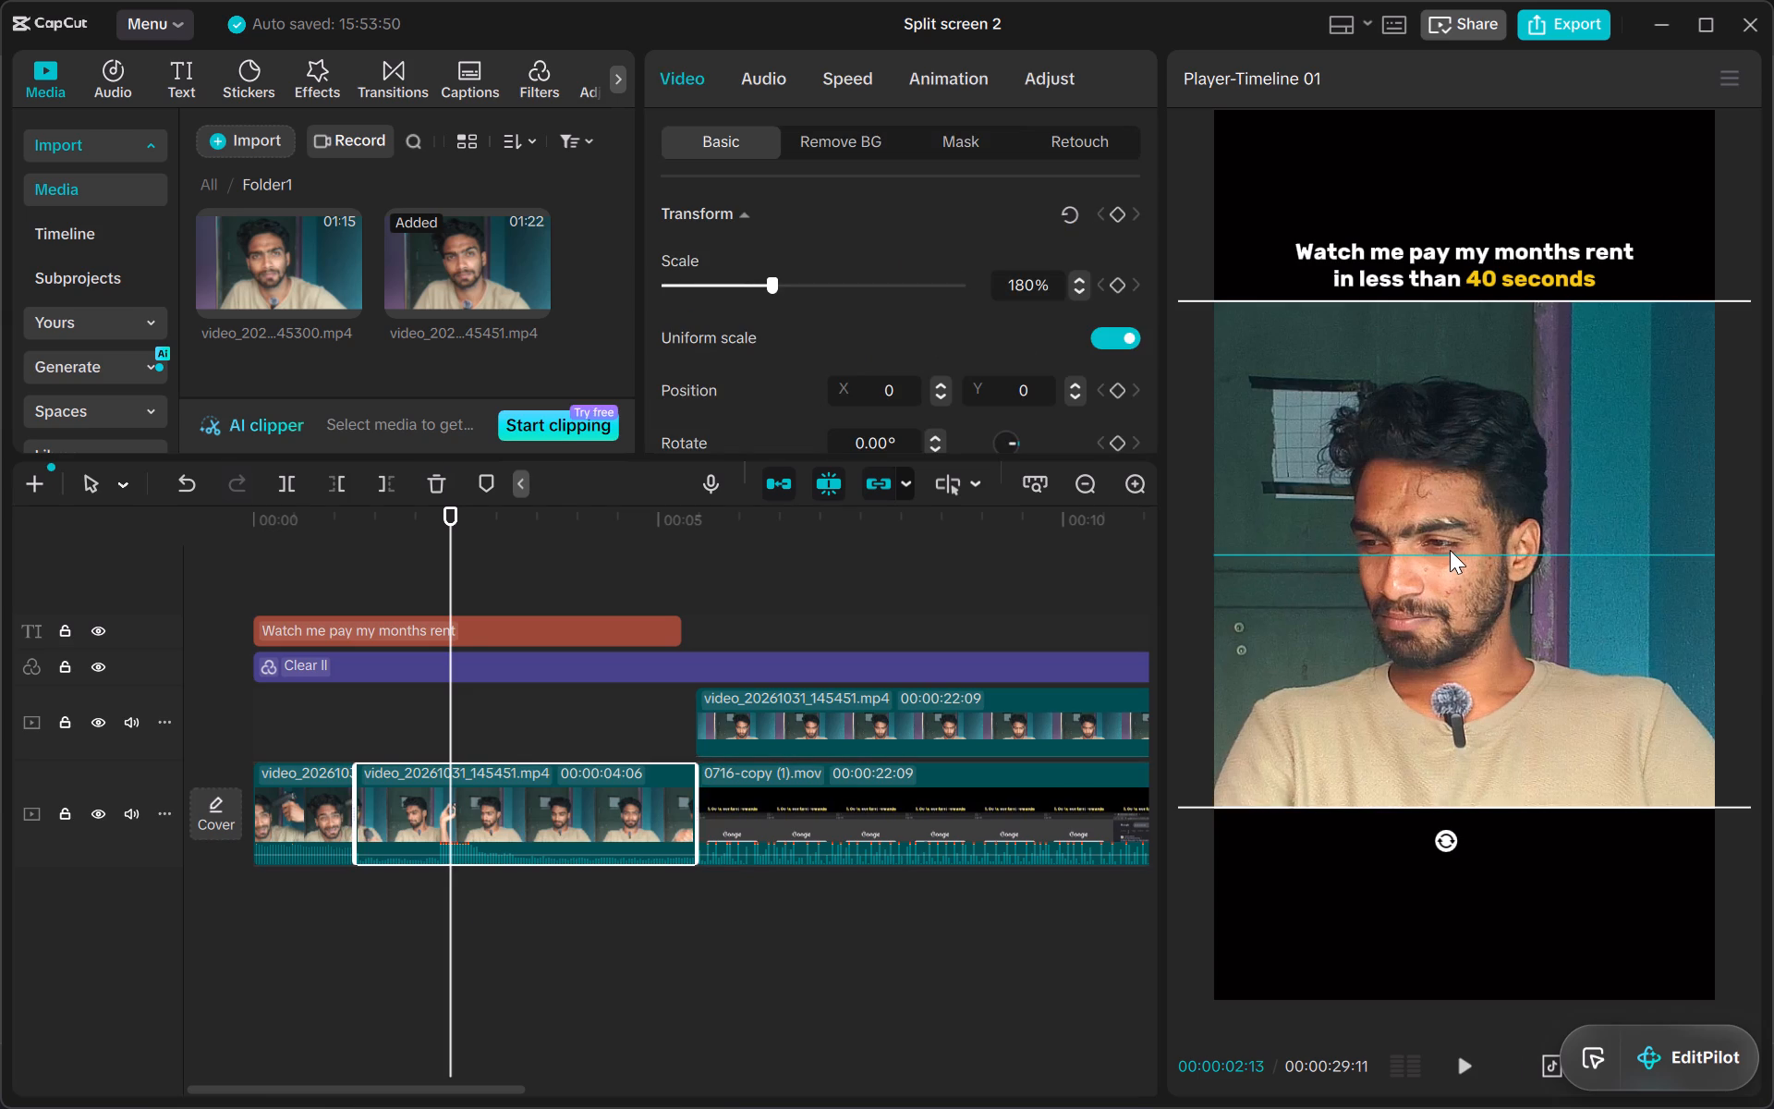
pyautogui.moveTo(1450, 550); pyautogui.dragTo(1449, 552)
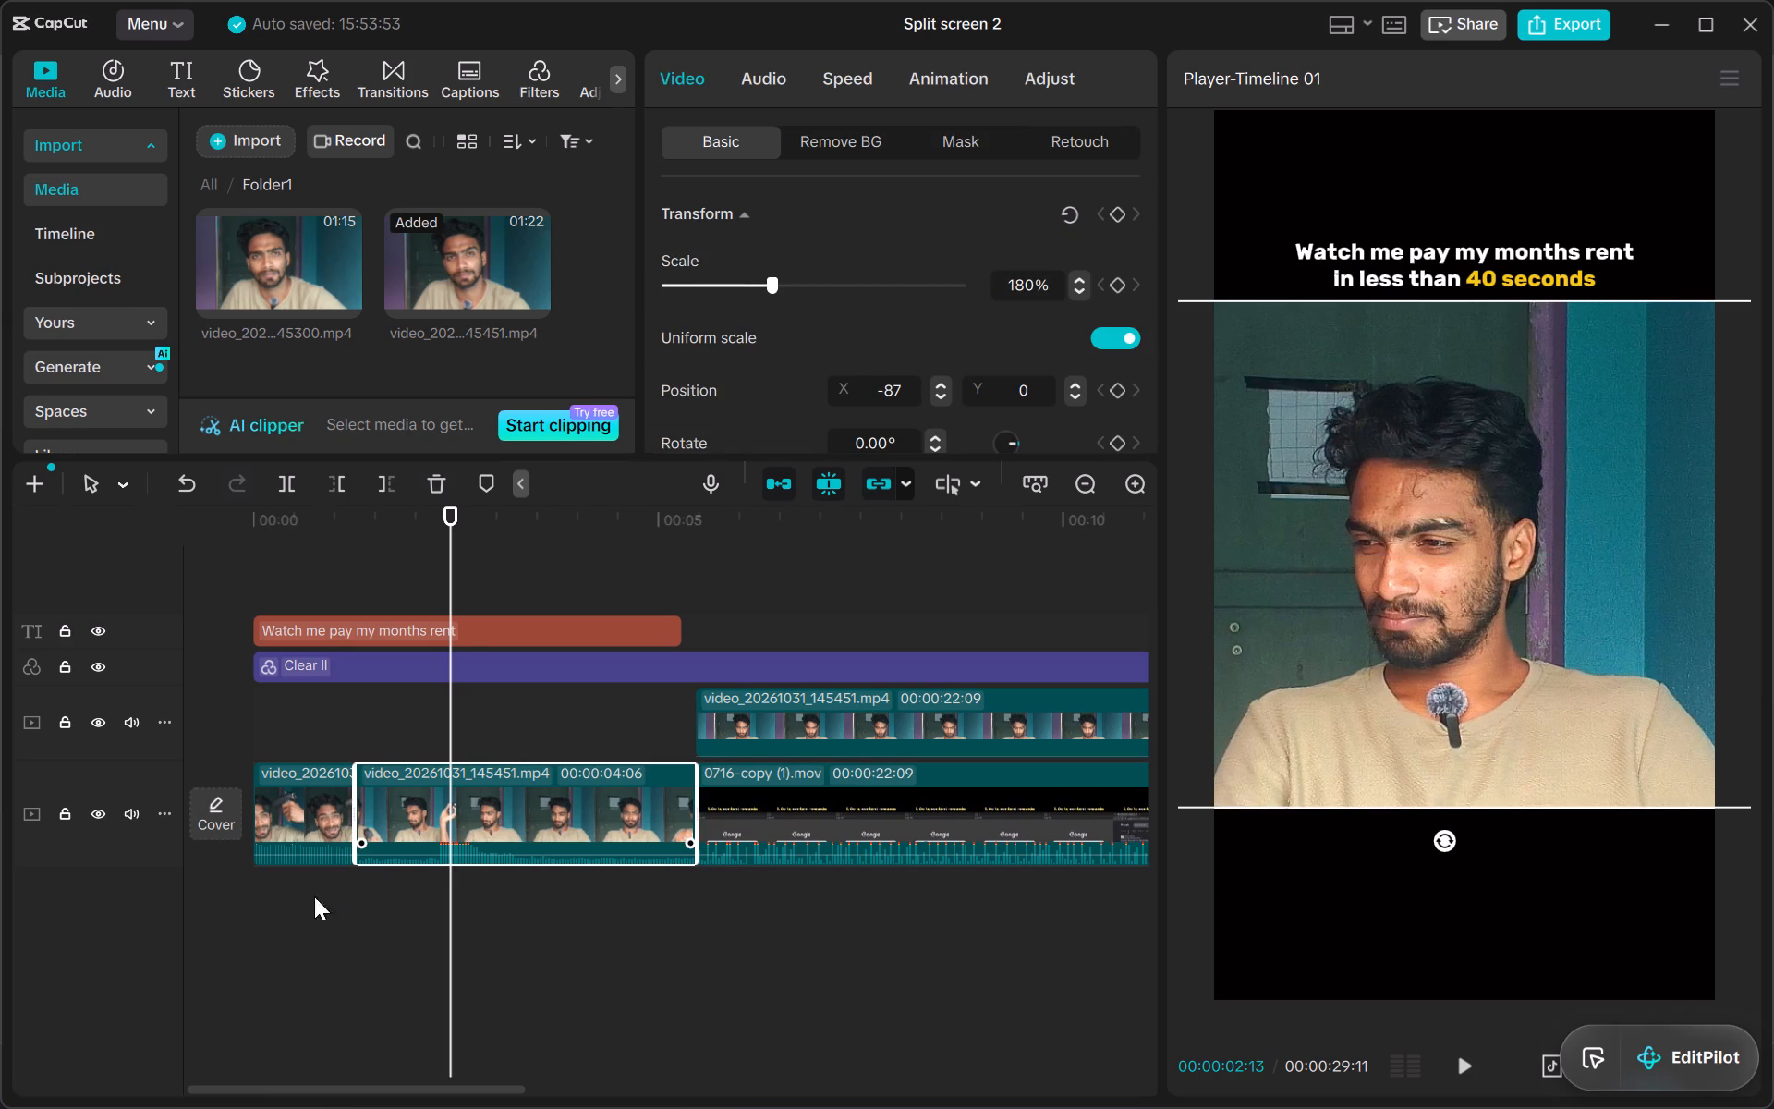
# Play the video from the start through the opening clips into the split-screen section.
pyautogui.click(224, 906)
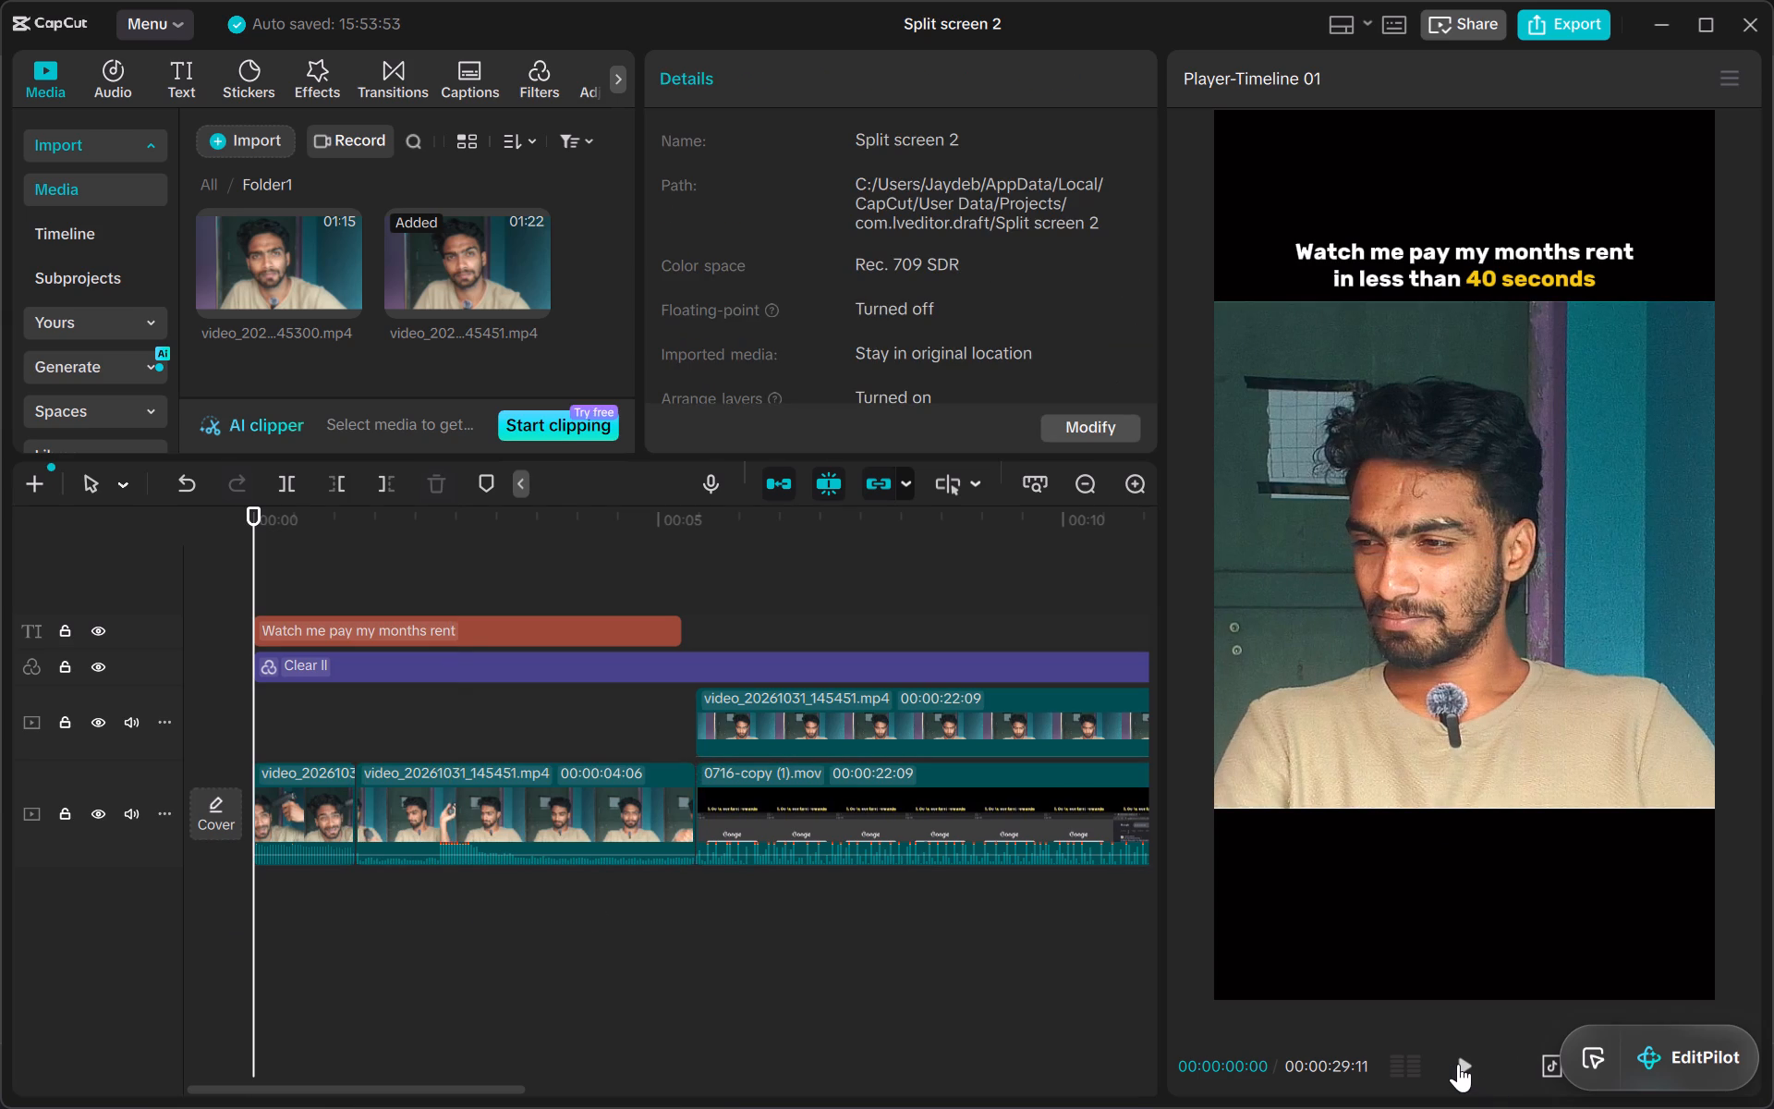
pyautogui.click(1458, 1064)
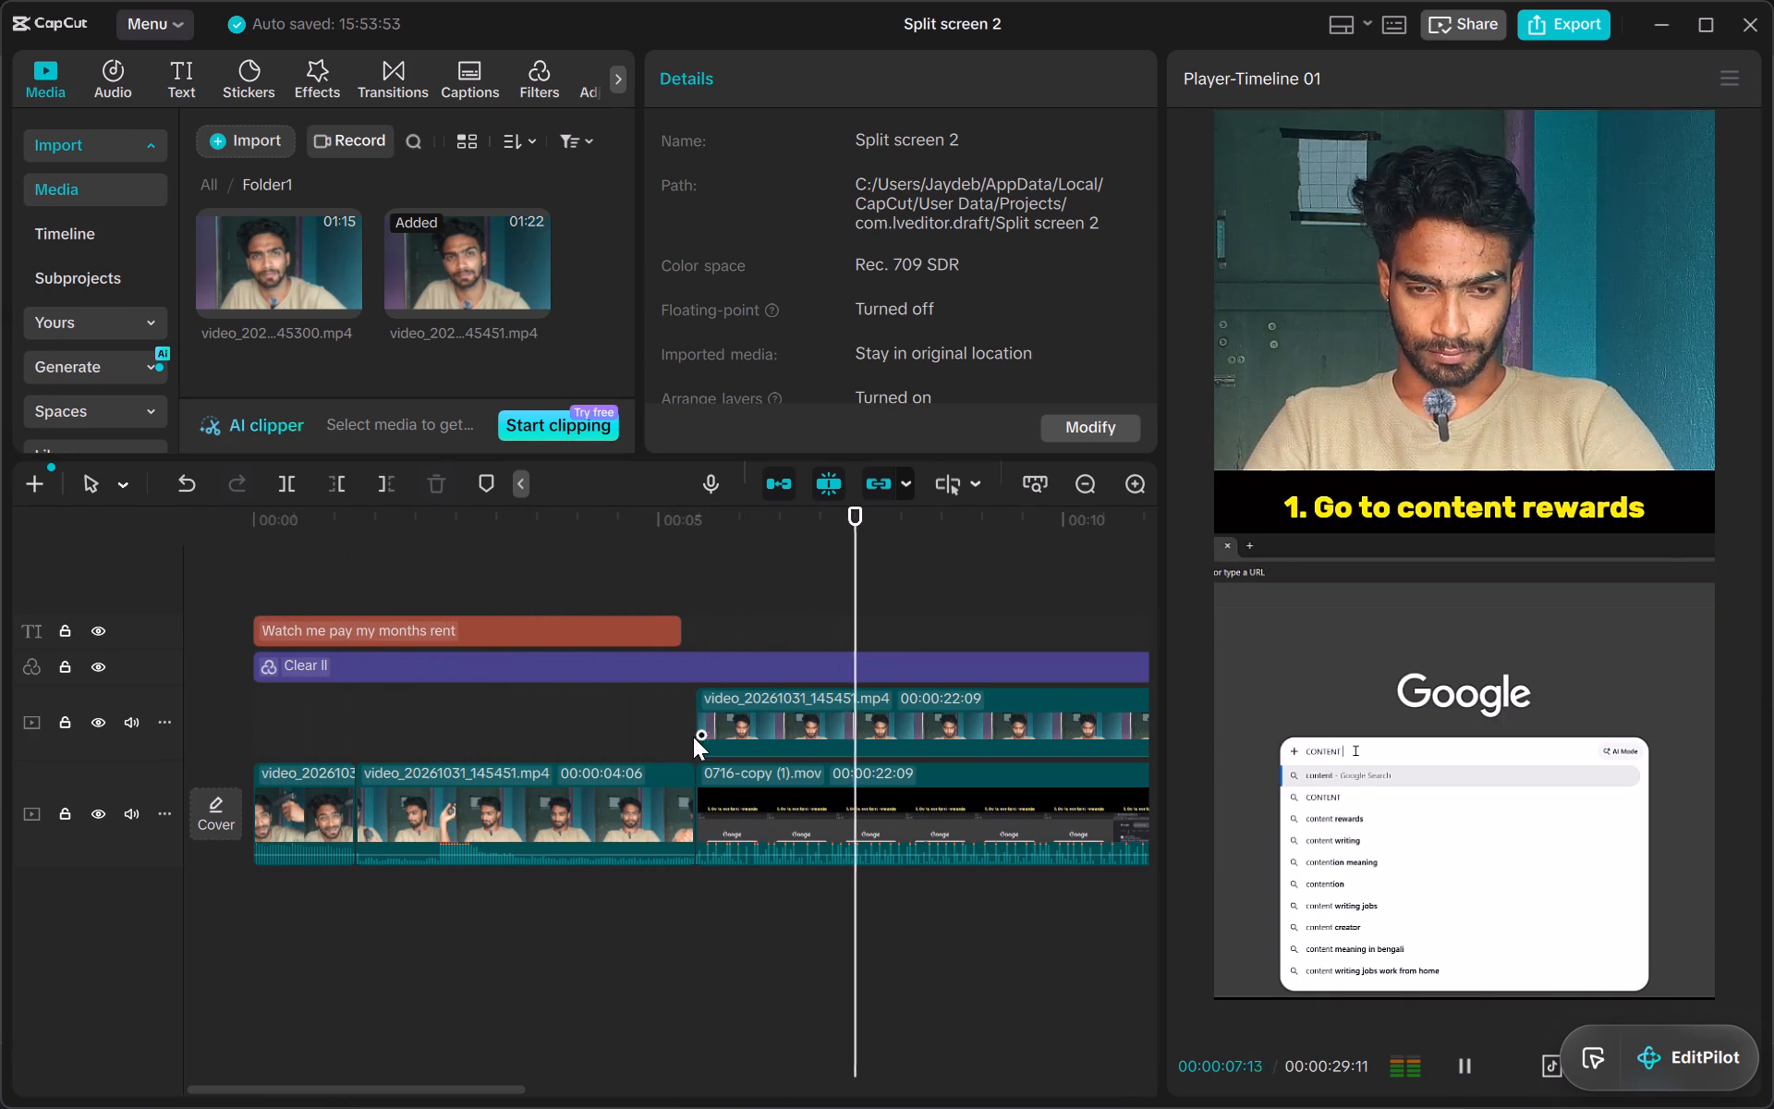
# Extend the "Watch me pay my months rent" title's end to the start of the split-screen section.
pyautogui.moveTo(679, 727); pyautogui.dragTo(685, 636)
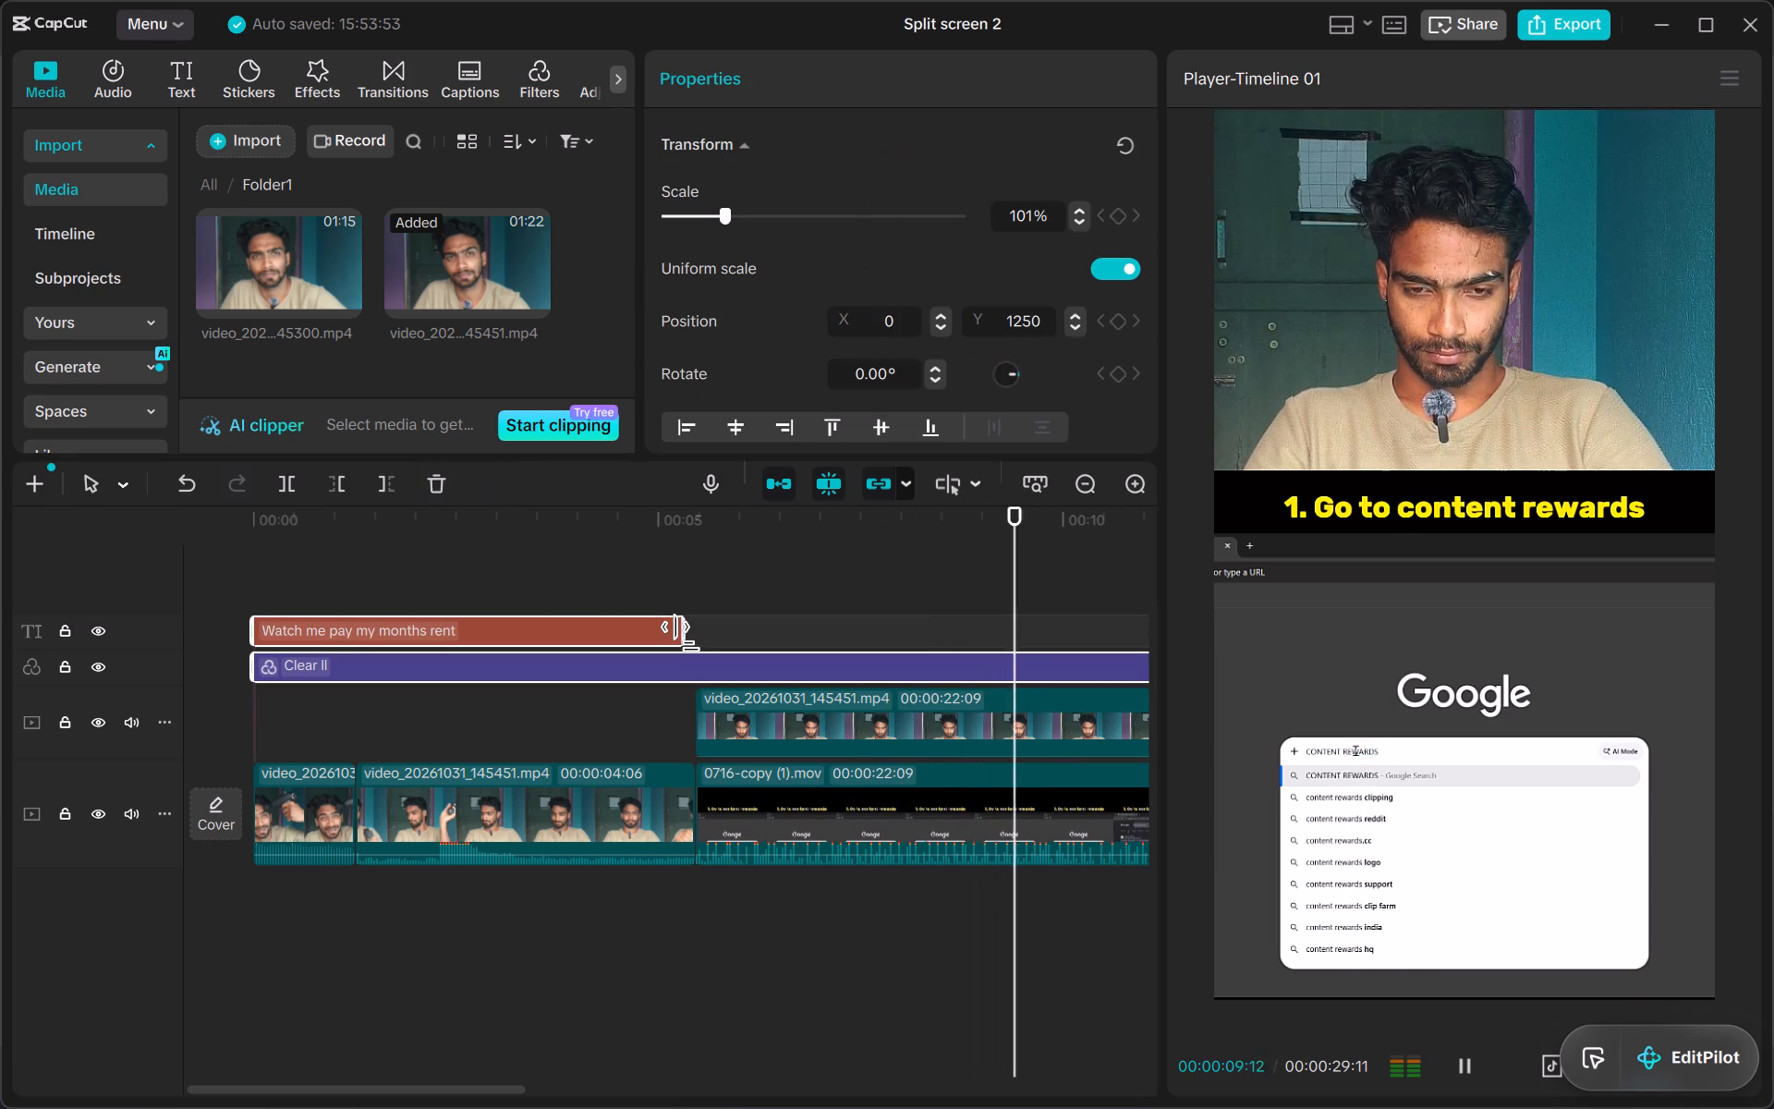
pyautogui.click(678, 603)
pyautogui.click(669, 630)
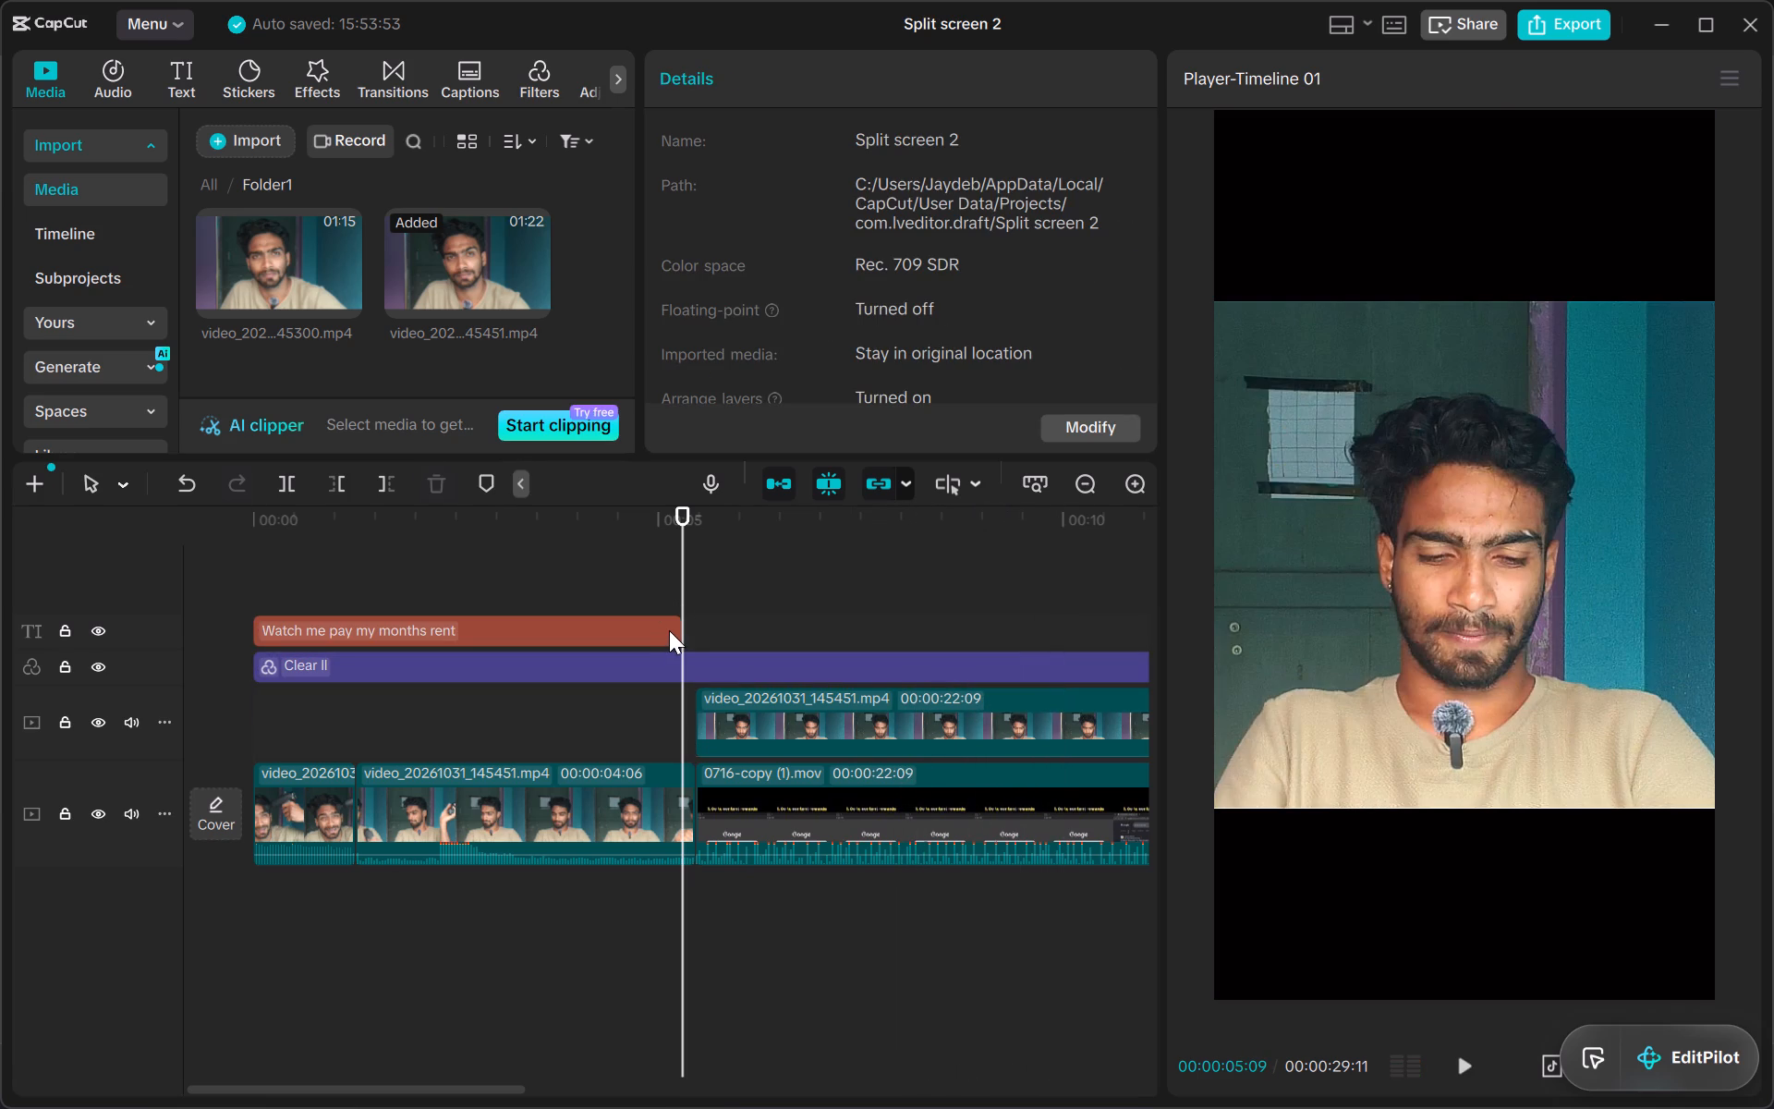
pyautogui.moveTo(682, 628); pyautogui.dragTo(700, 634)
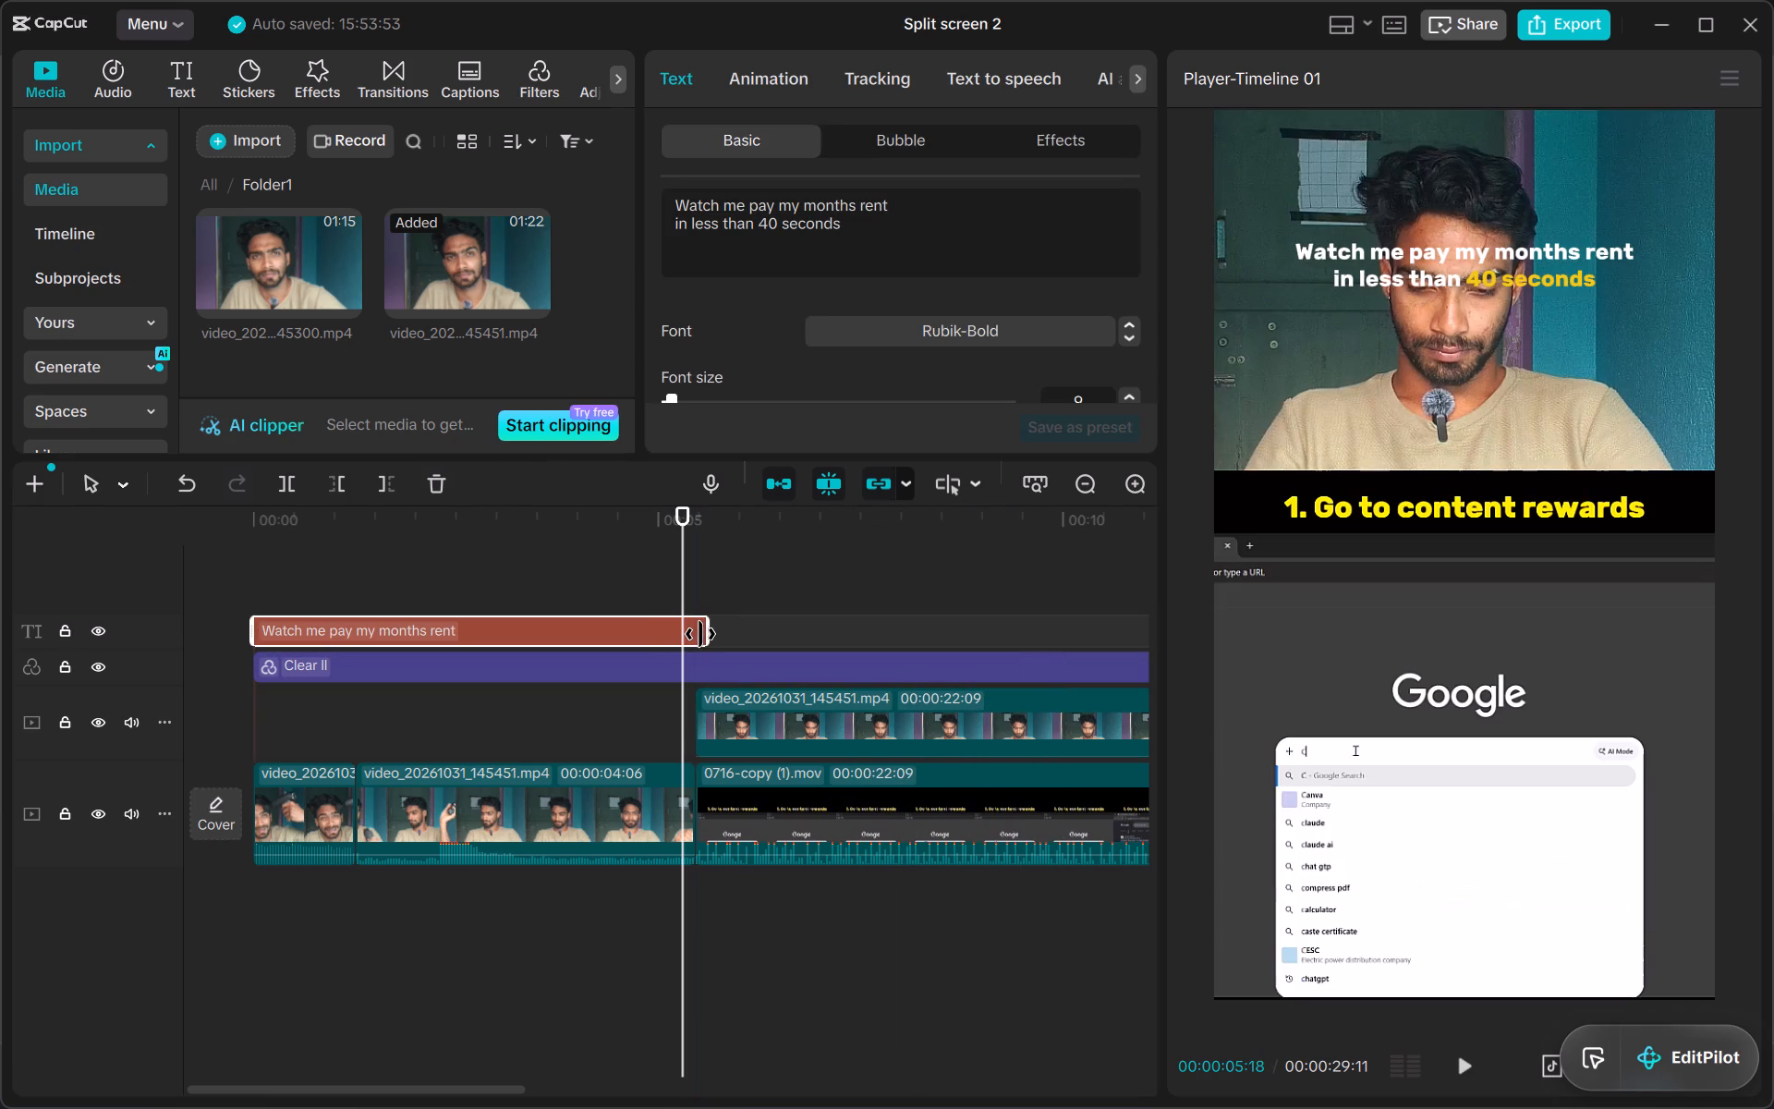
pyautogui.moveTo(700, 634); pyautogui.dragTo(694, 637)
# Review the whole timeline, playing the opening from the start and the ending from about 00:00:26:11.
pyautogui.hscroll(-8, 943, 623)
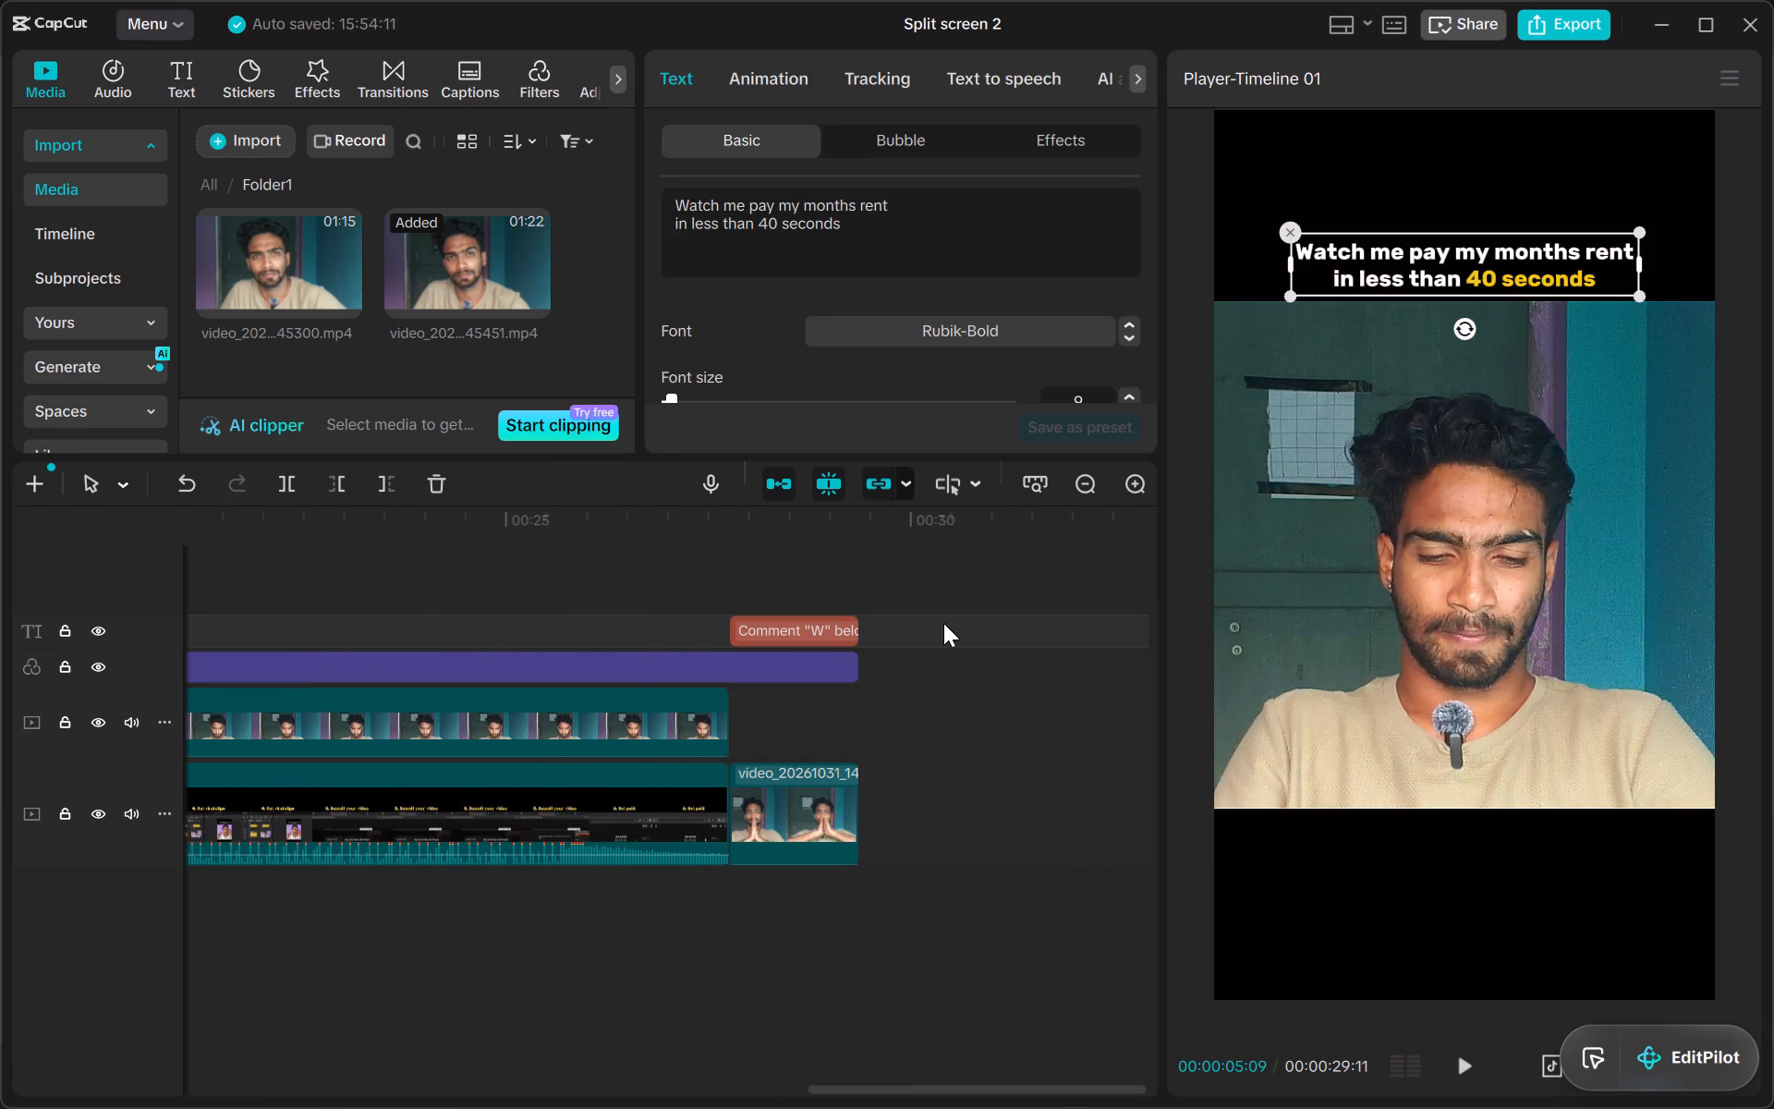
pyautogui.keyDown('ctrl'); pyautogui.scroll(-8, 943, 623); pyautogui.keyUp('ctrl')
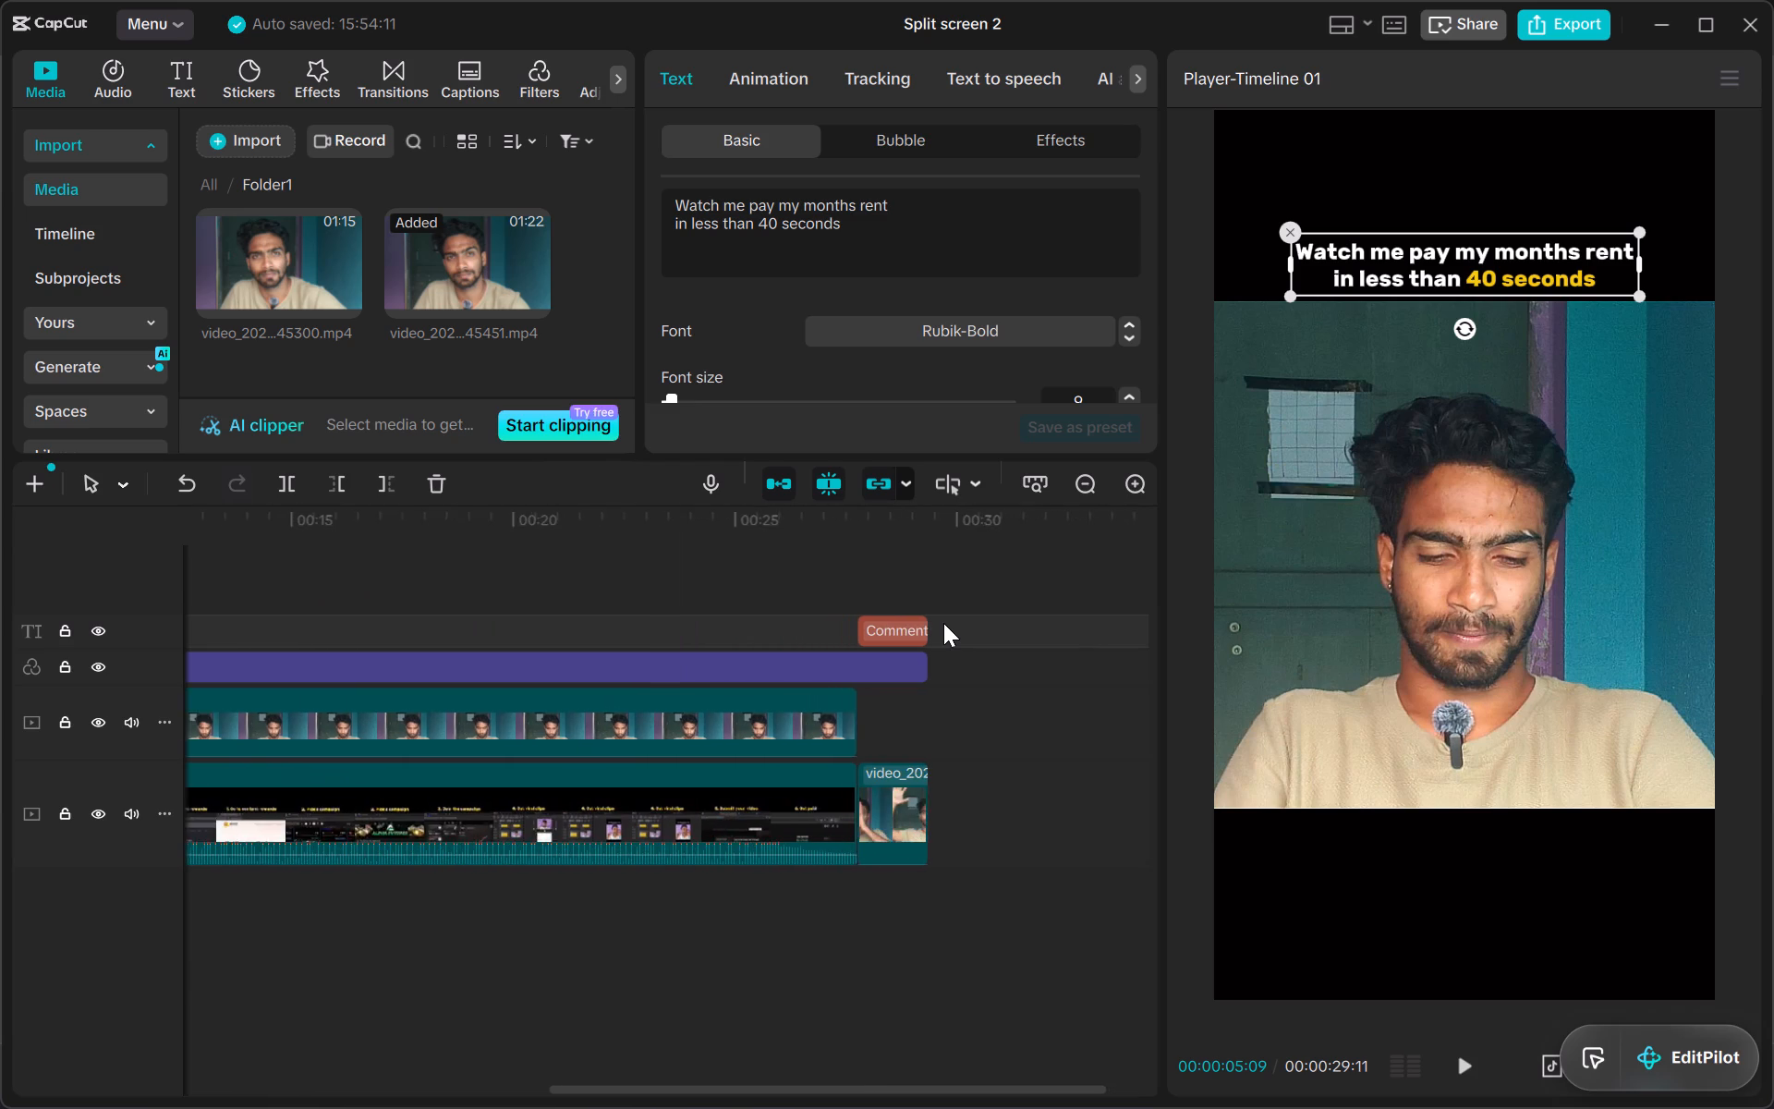
pyautogui.keyDown('ctrl'); pyautogui.scroll(-11, 943, 623); pyautogui.keyUp('ctrl')
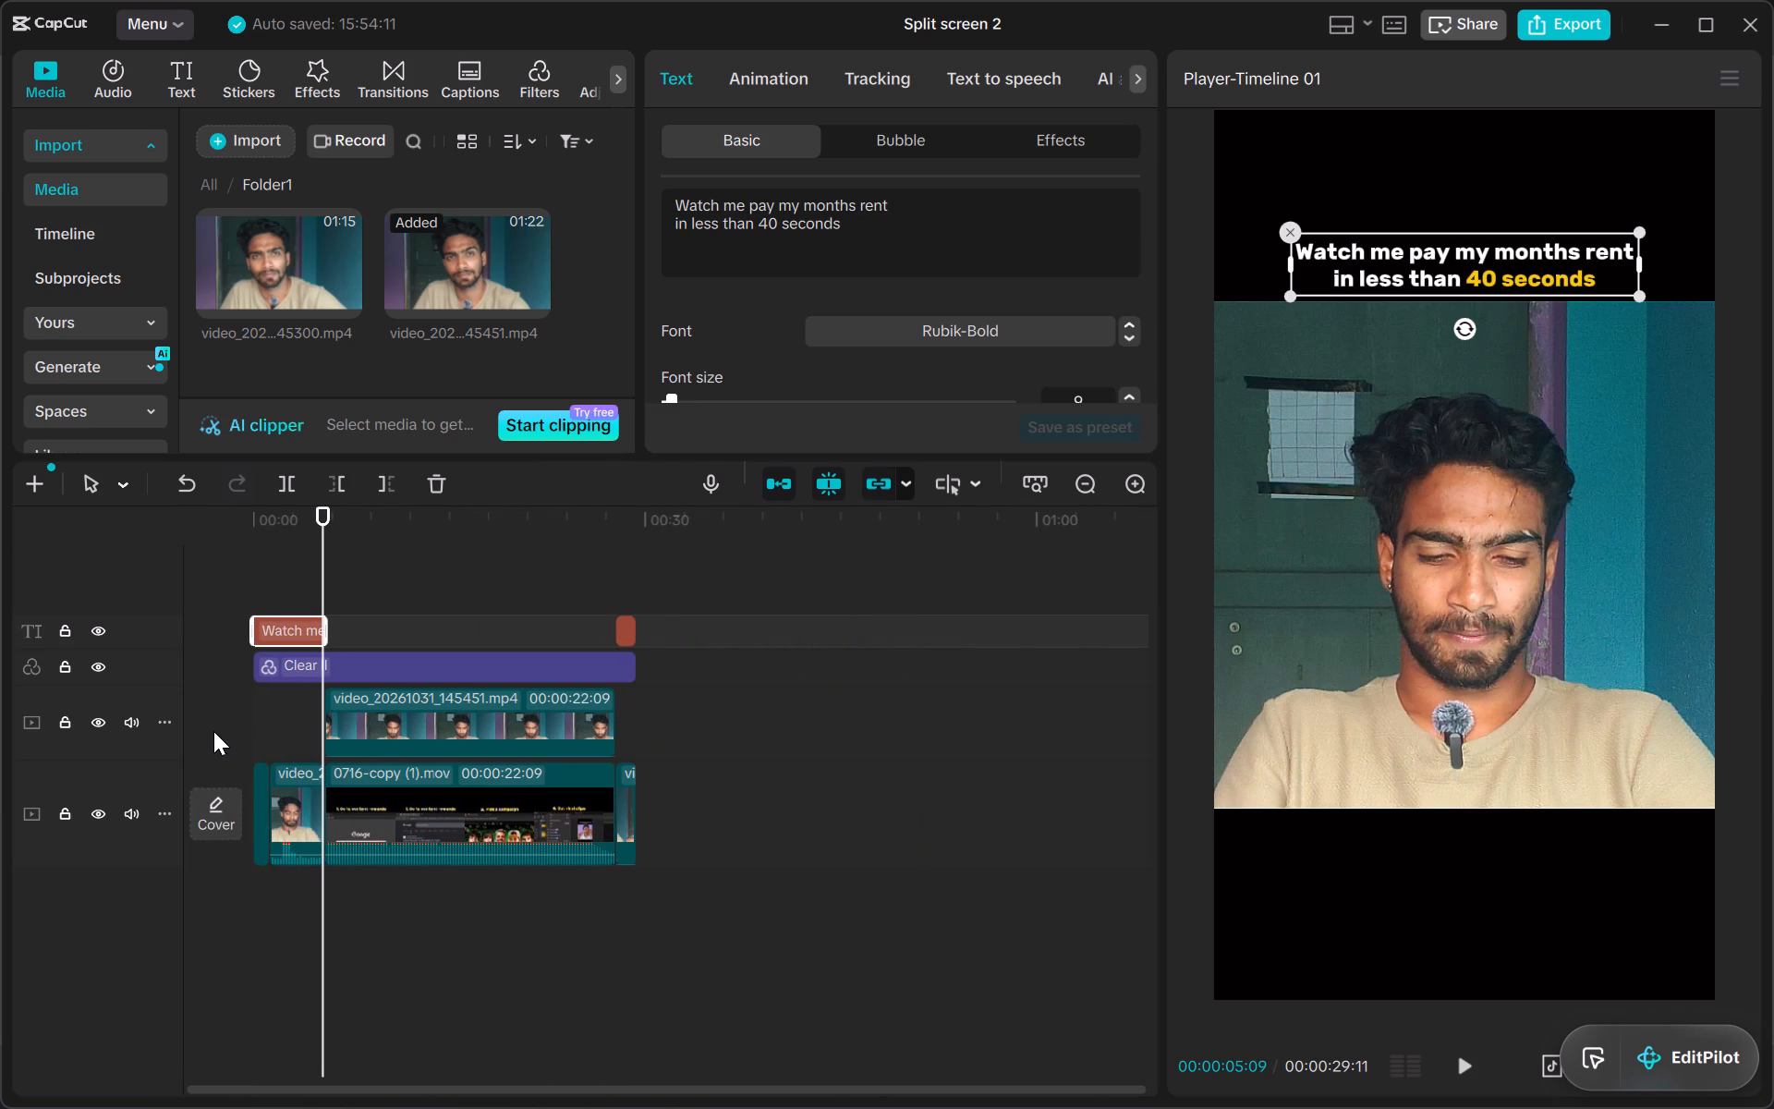
pyautogui.click(213, 731)
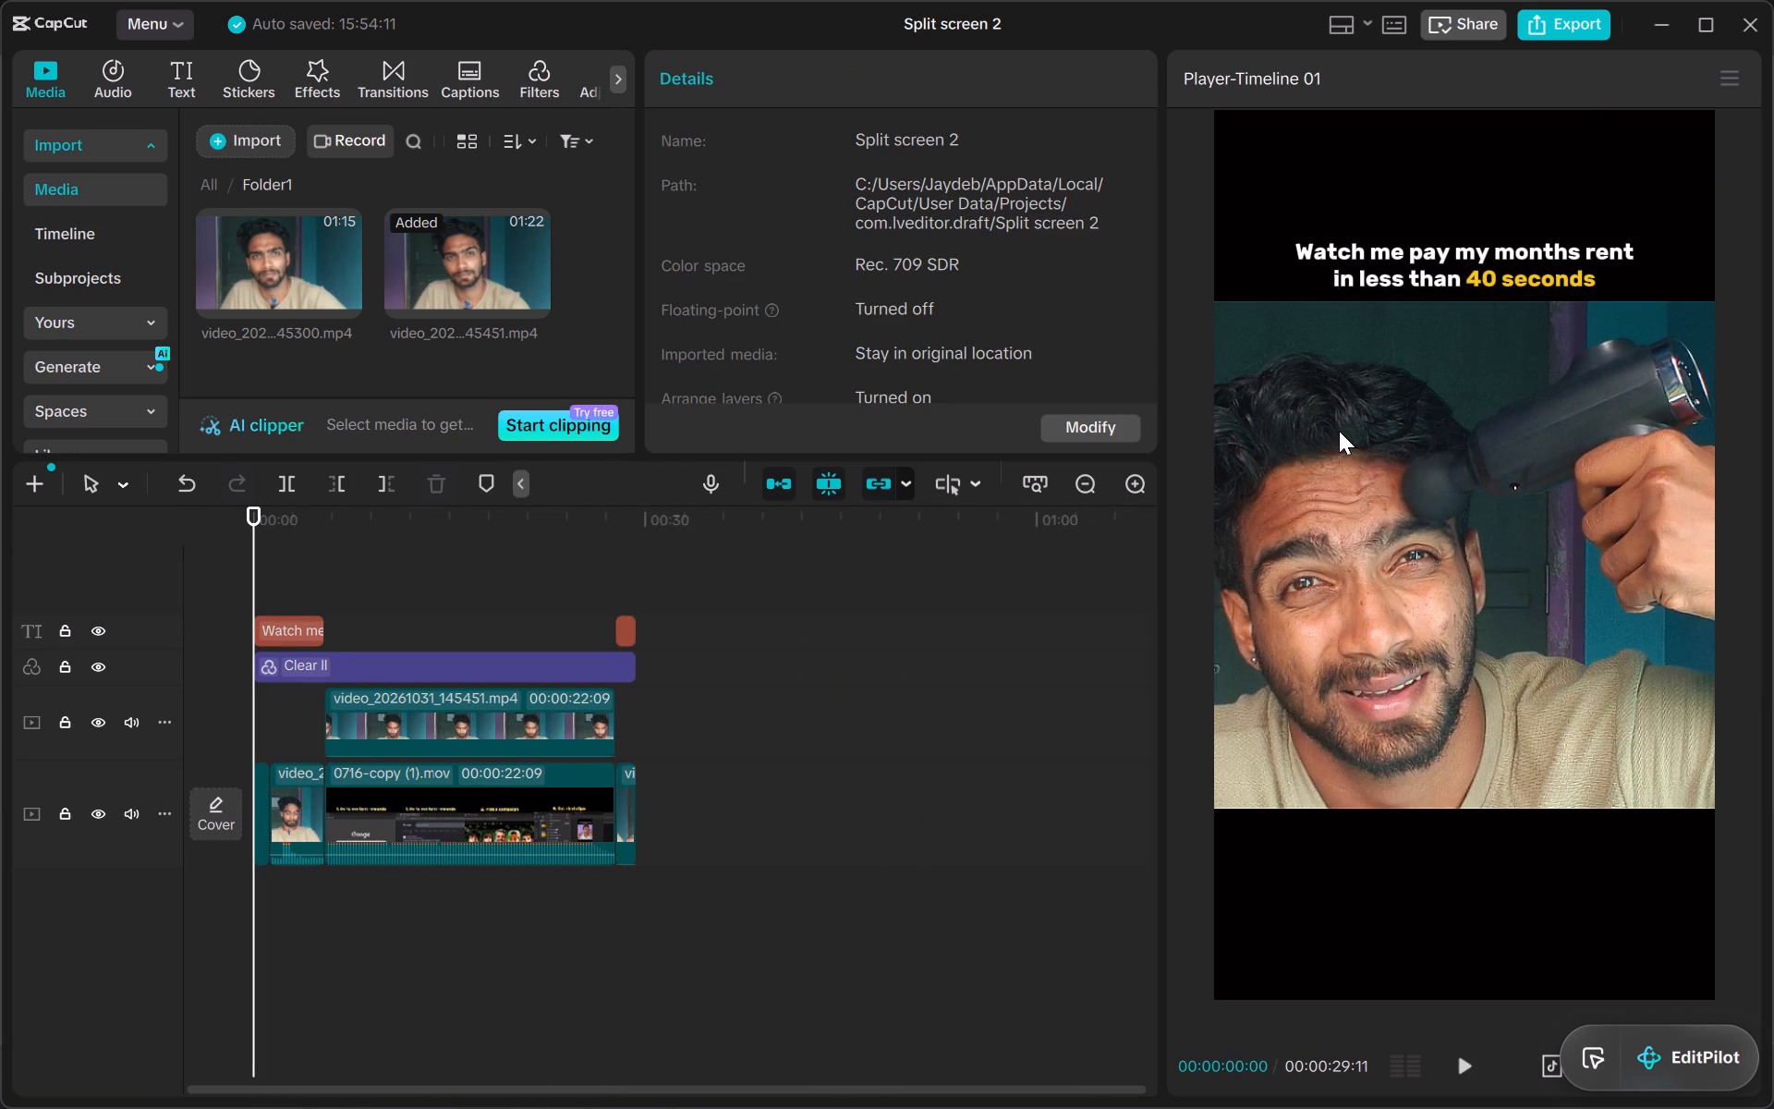
pyautogui.click(1473, 1060)
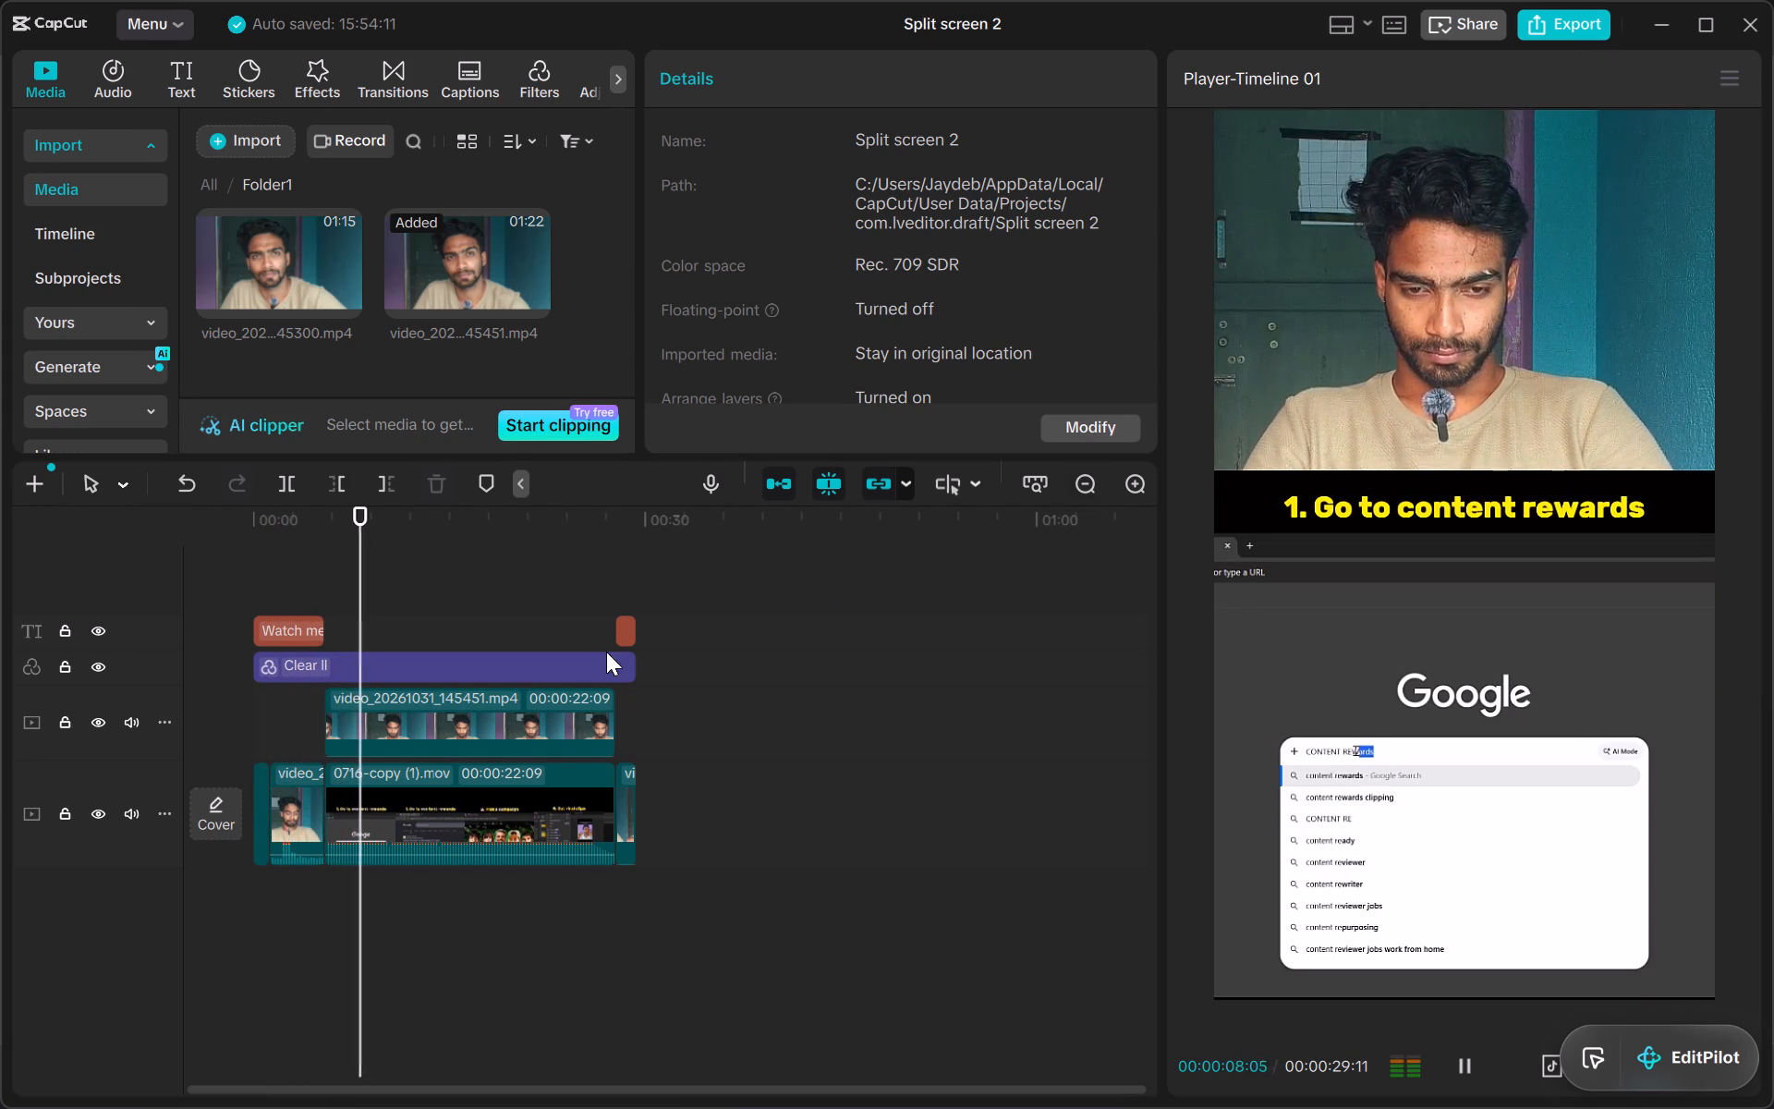
pyautogui.click(598, 627)
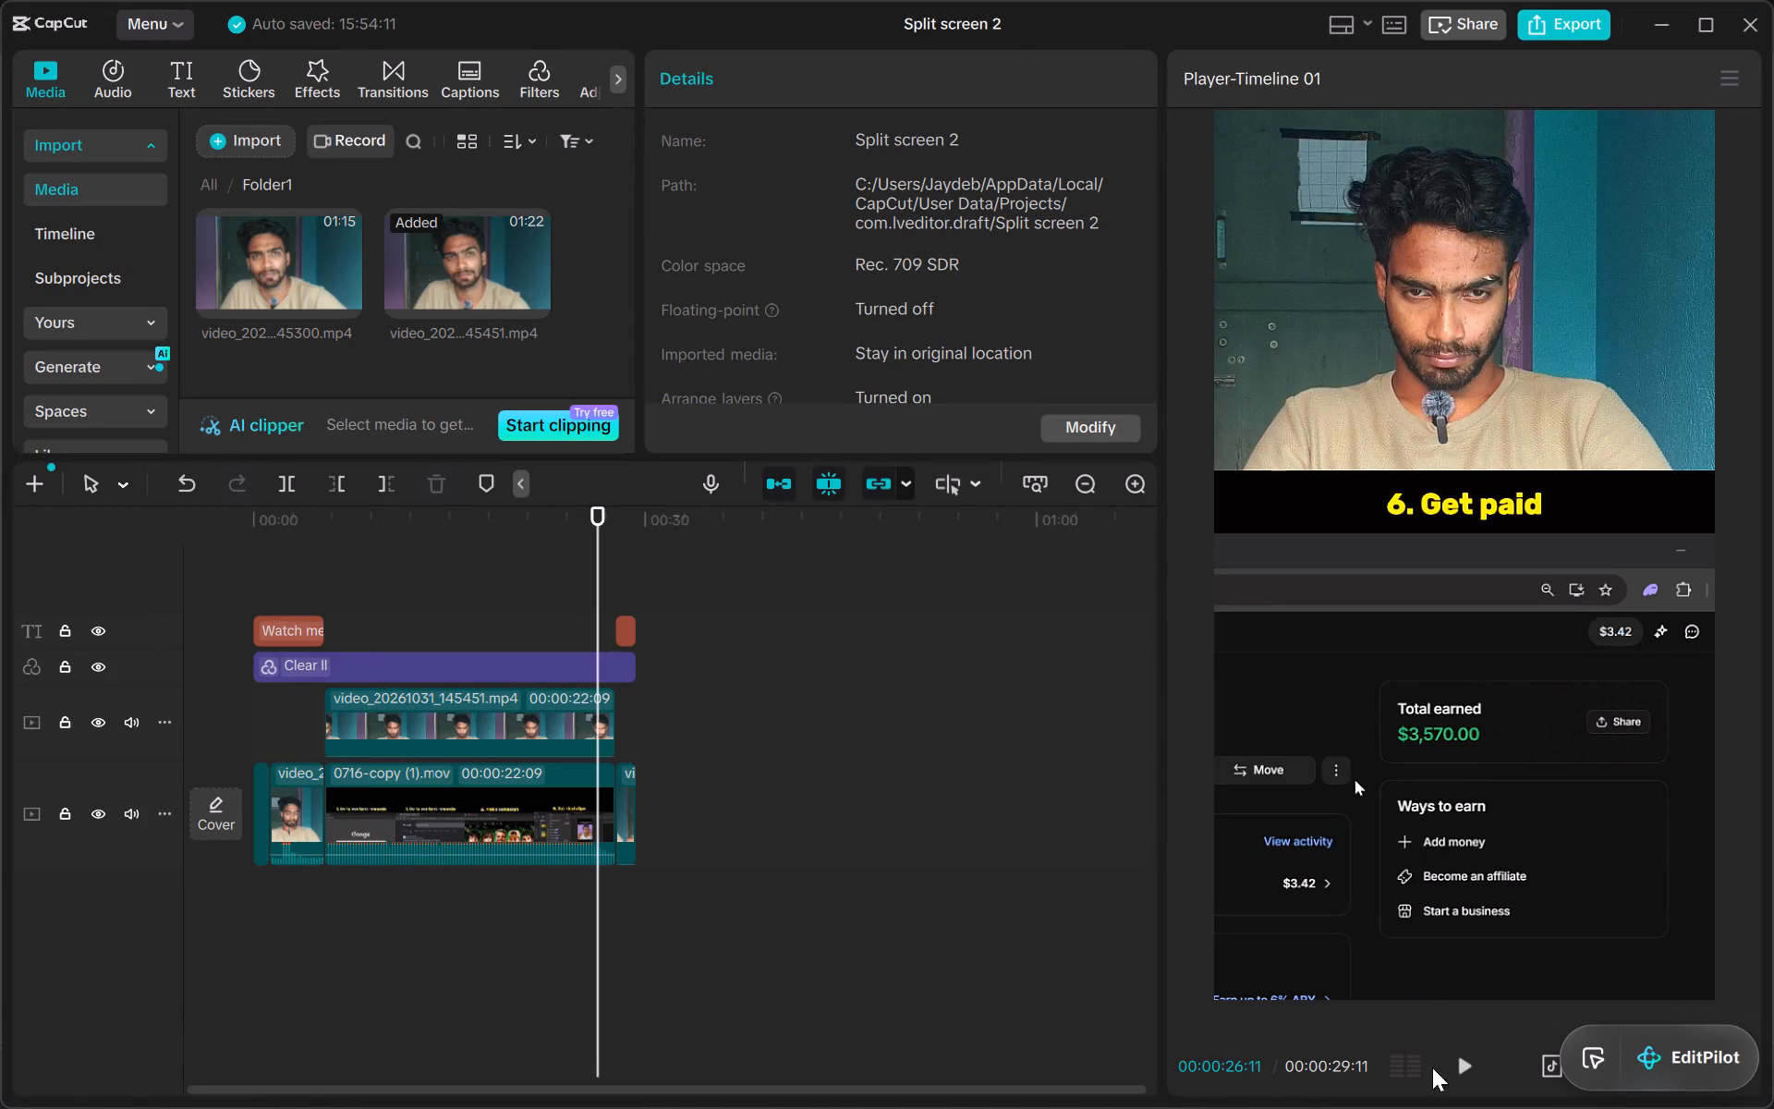
pyautogui.click(1453, 1061)
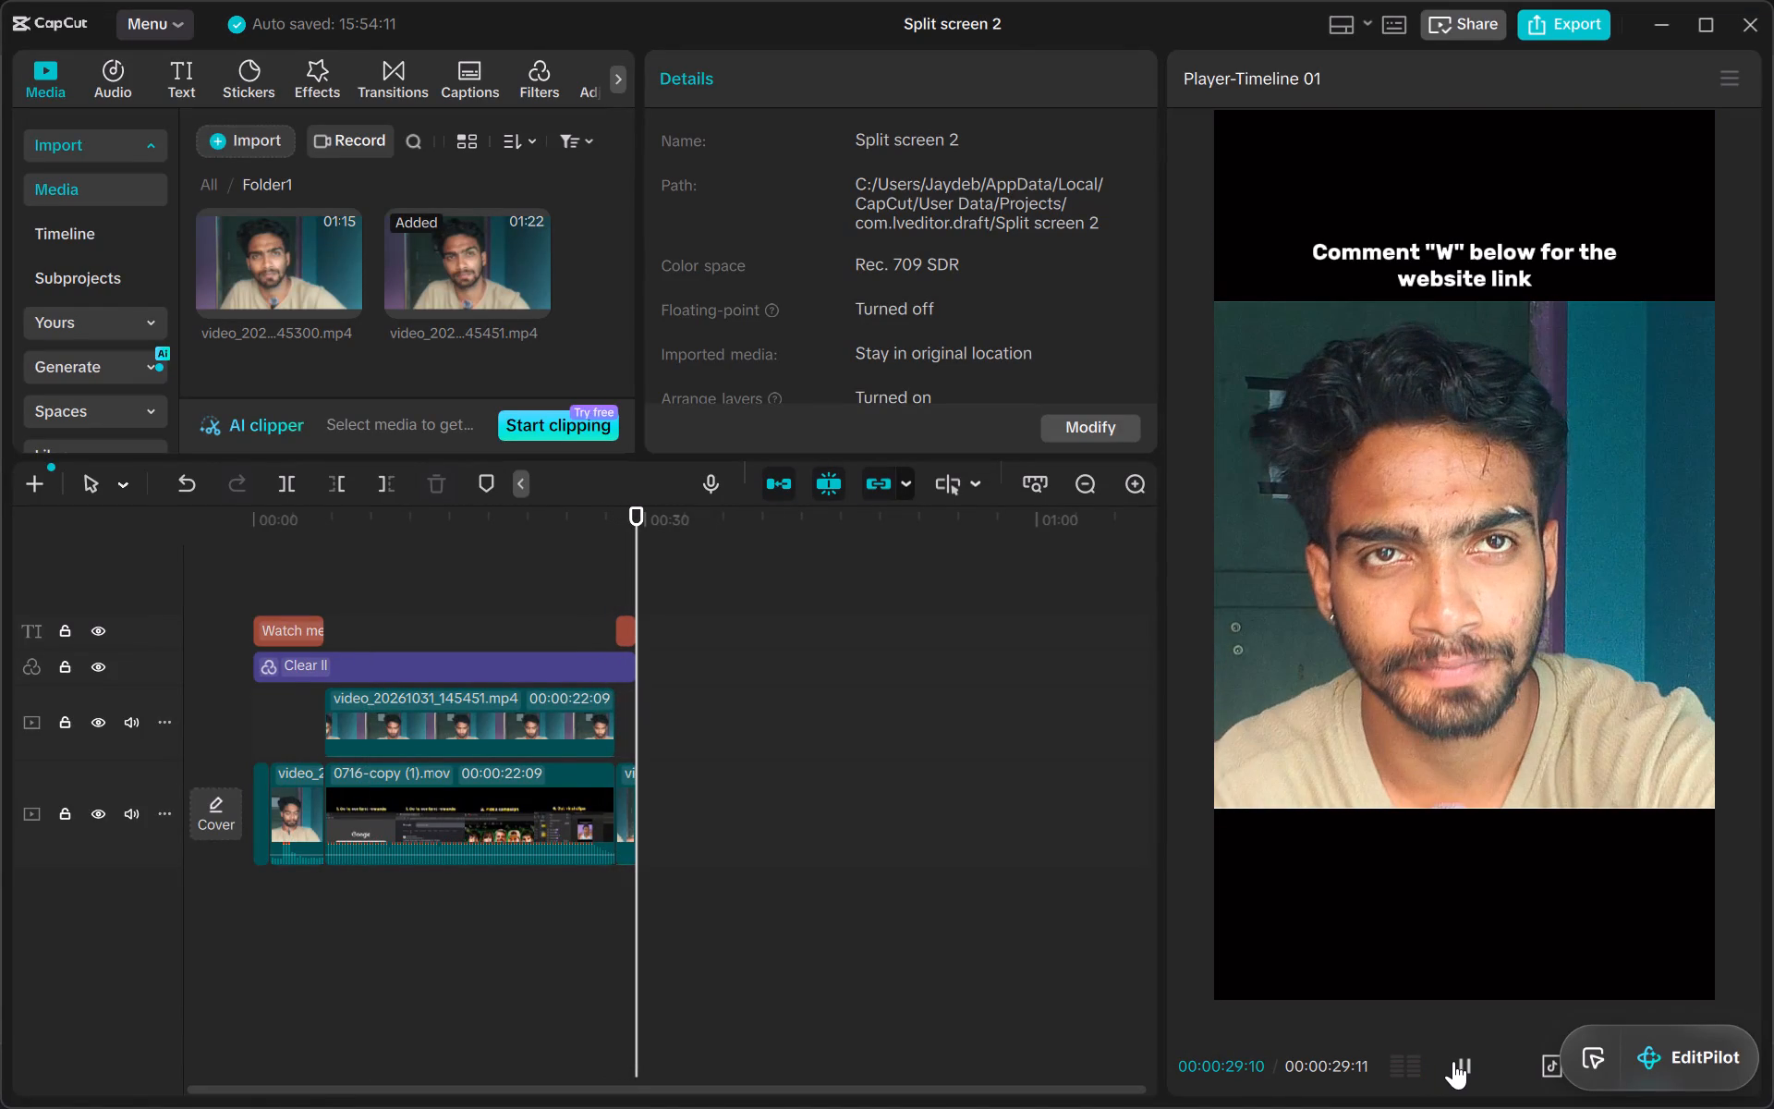
# Export the Split screen 2 video to the computer without sharing it, and close the export dialog.
pyautogui.click(1553, 26)
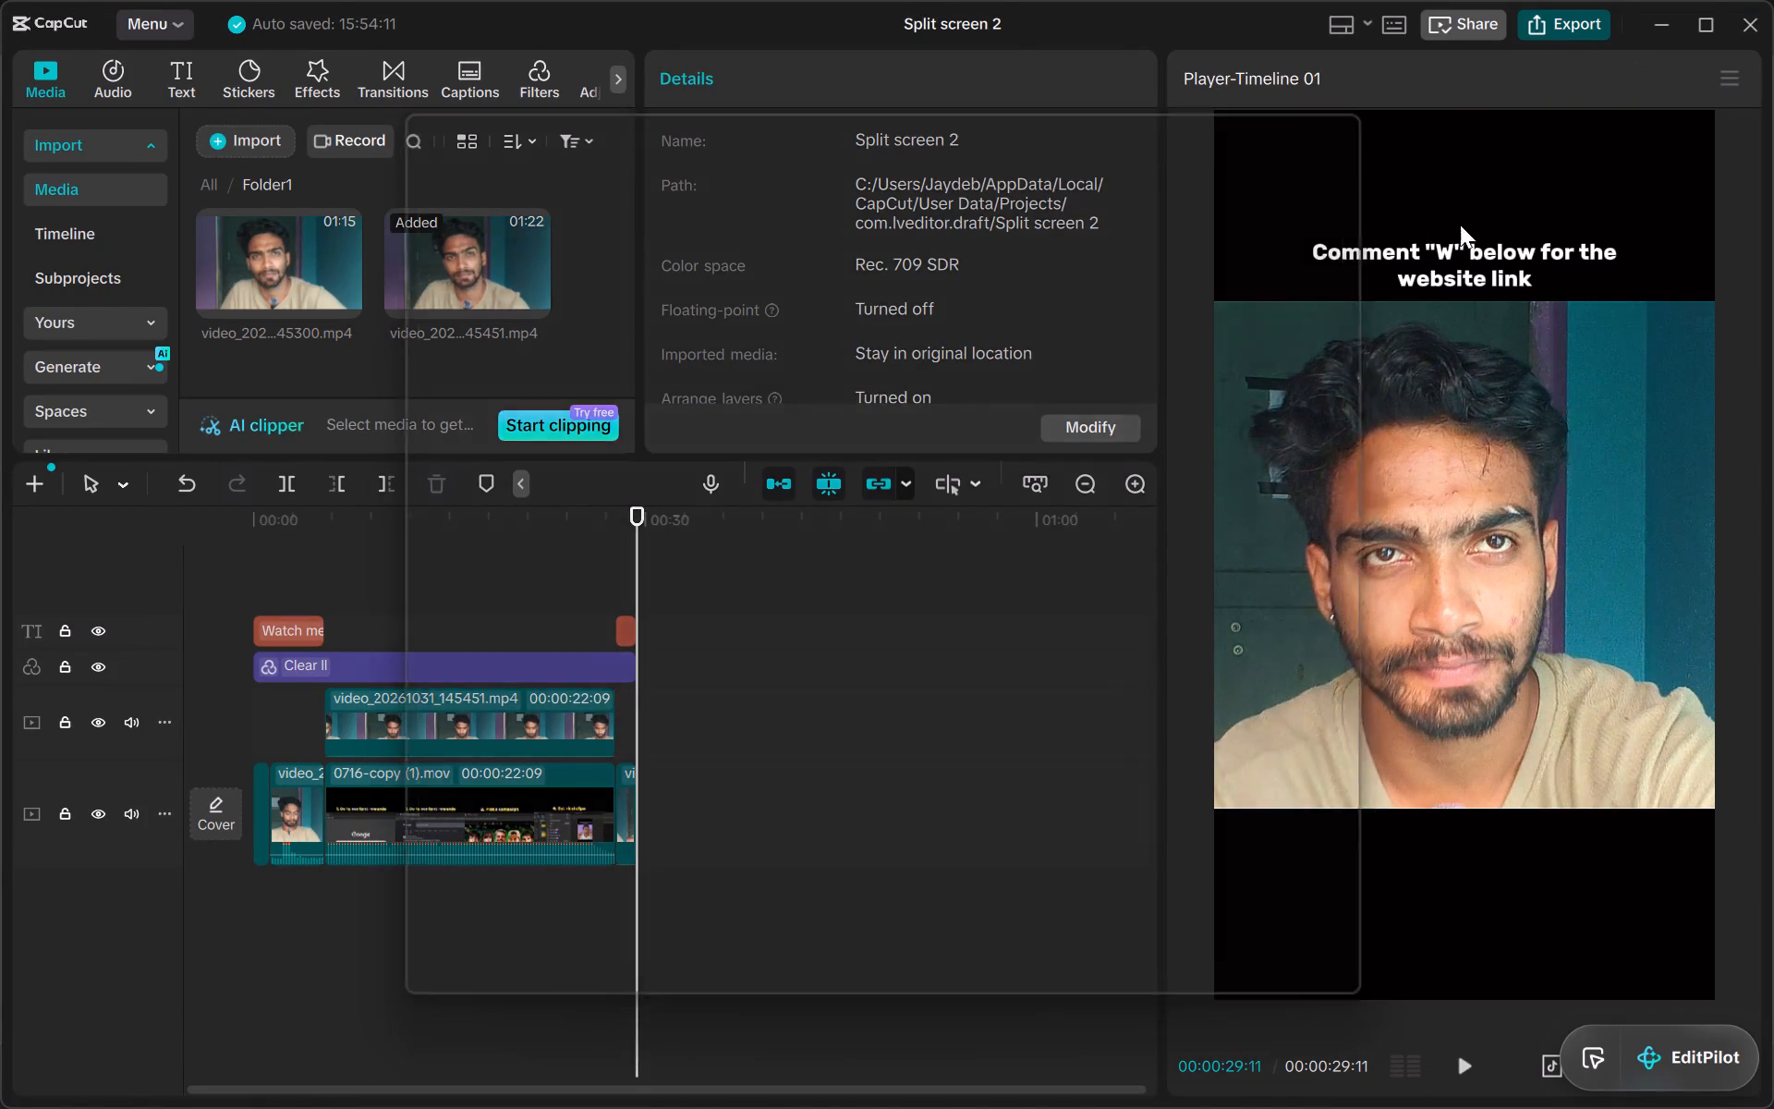
pyautogui.click(1199, 964)
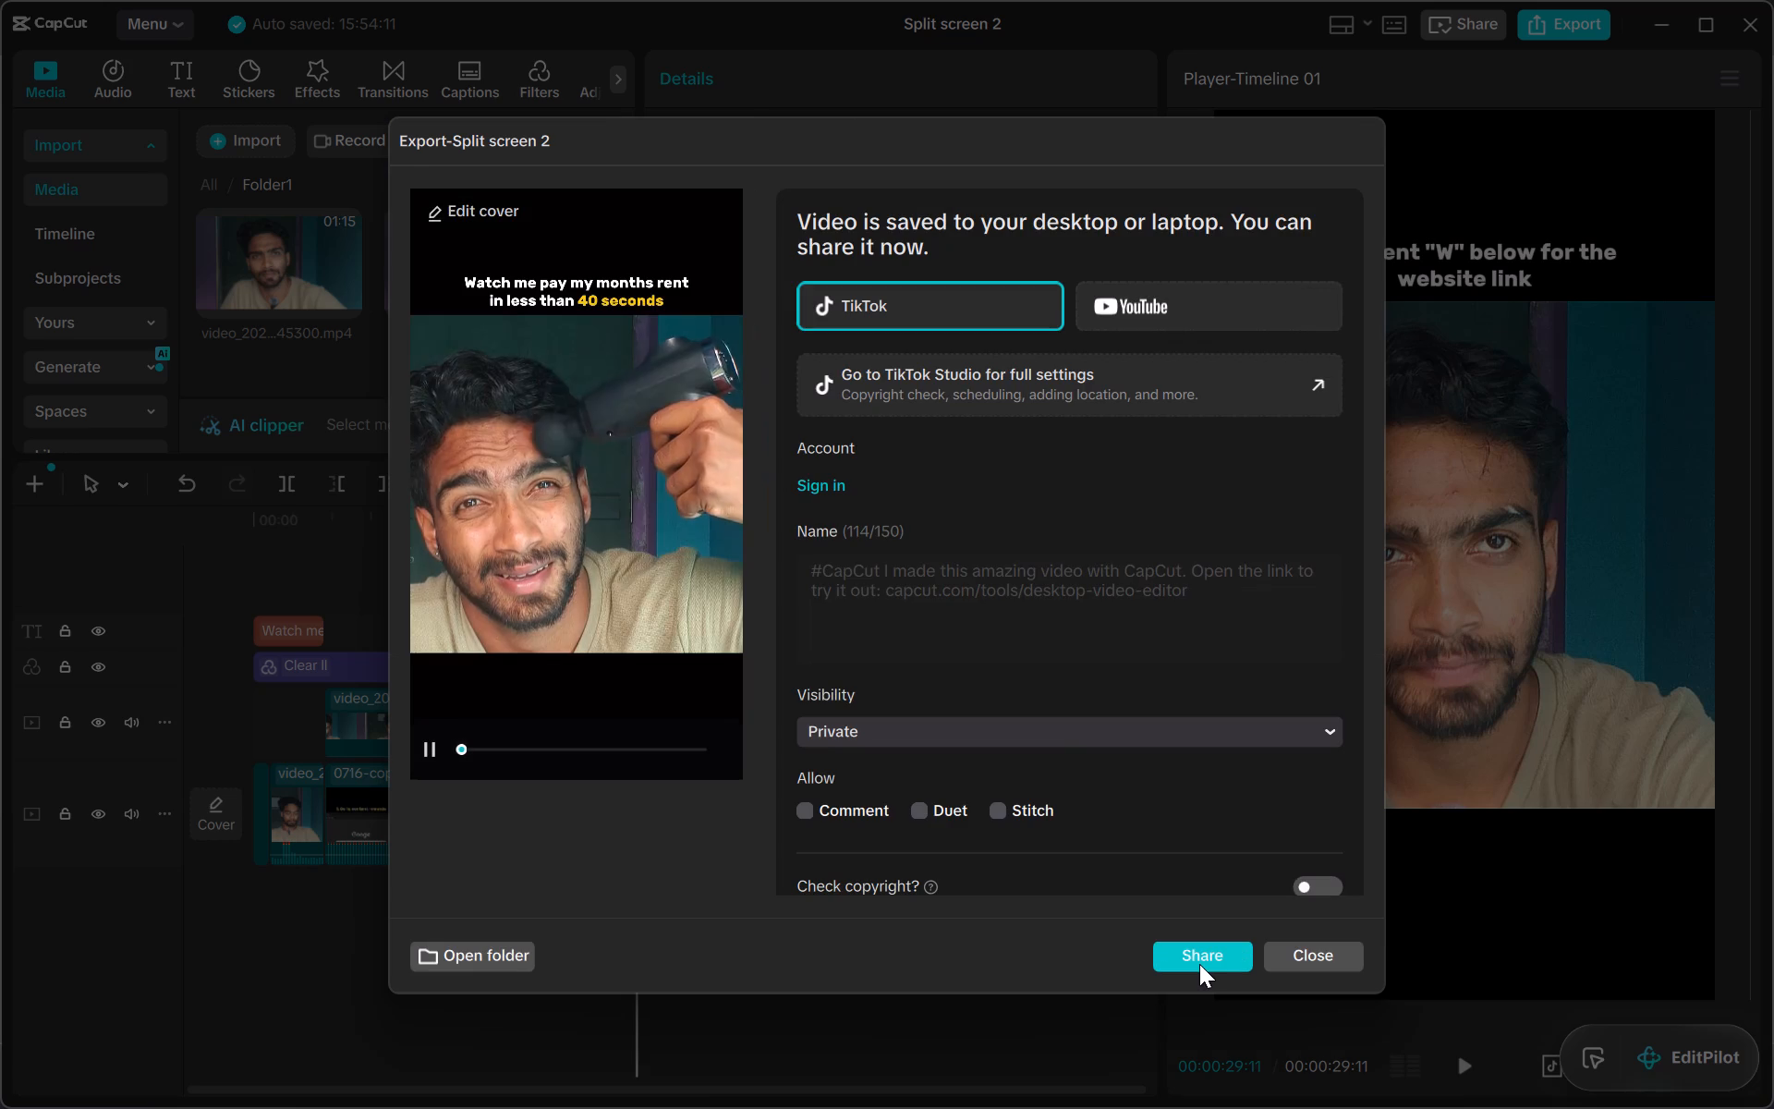
pyautogui.click(1323, 960)
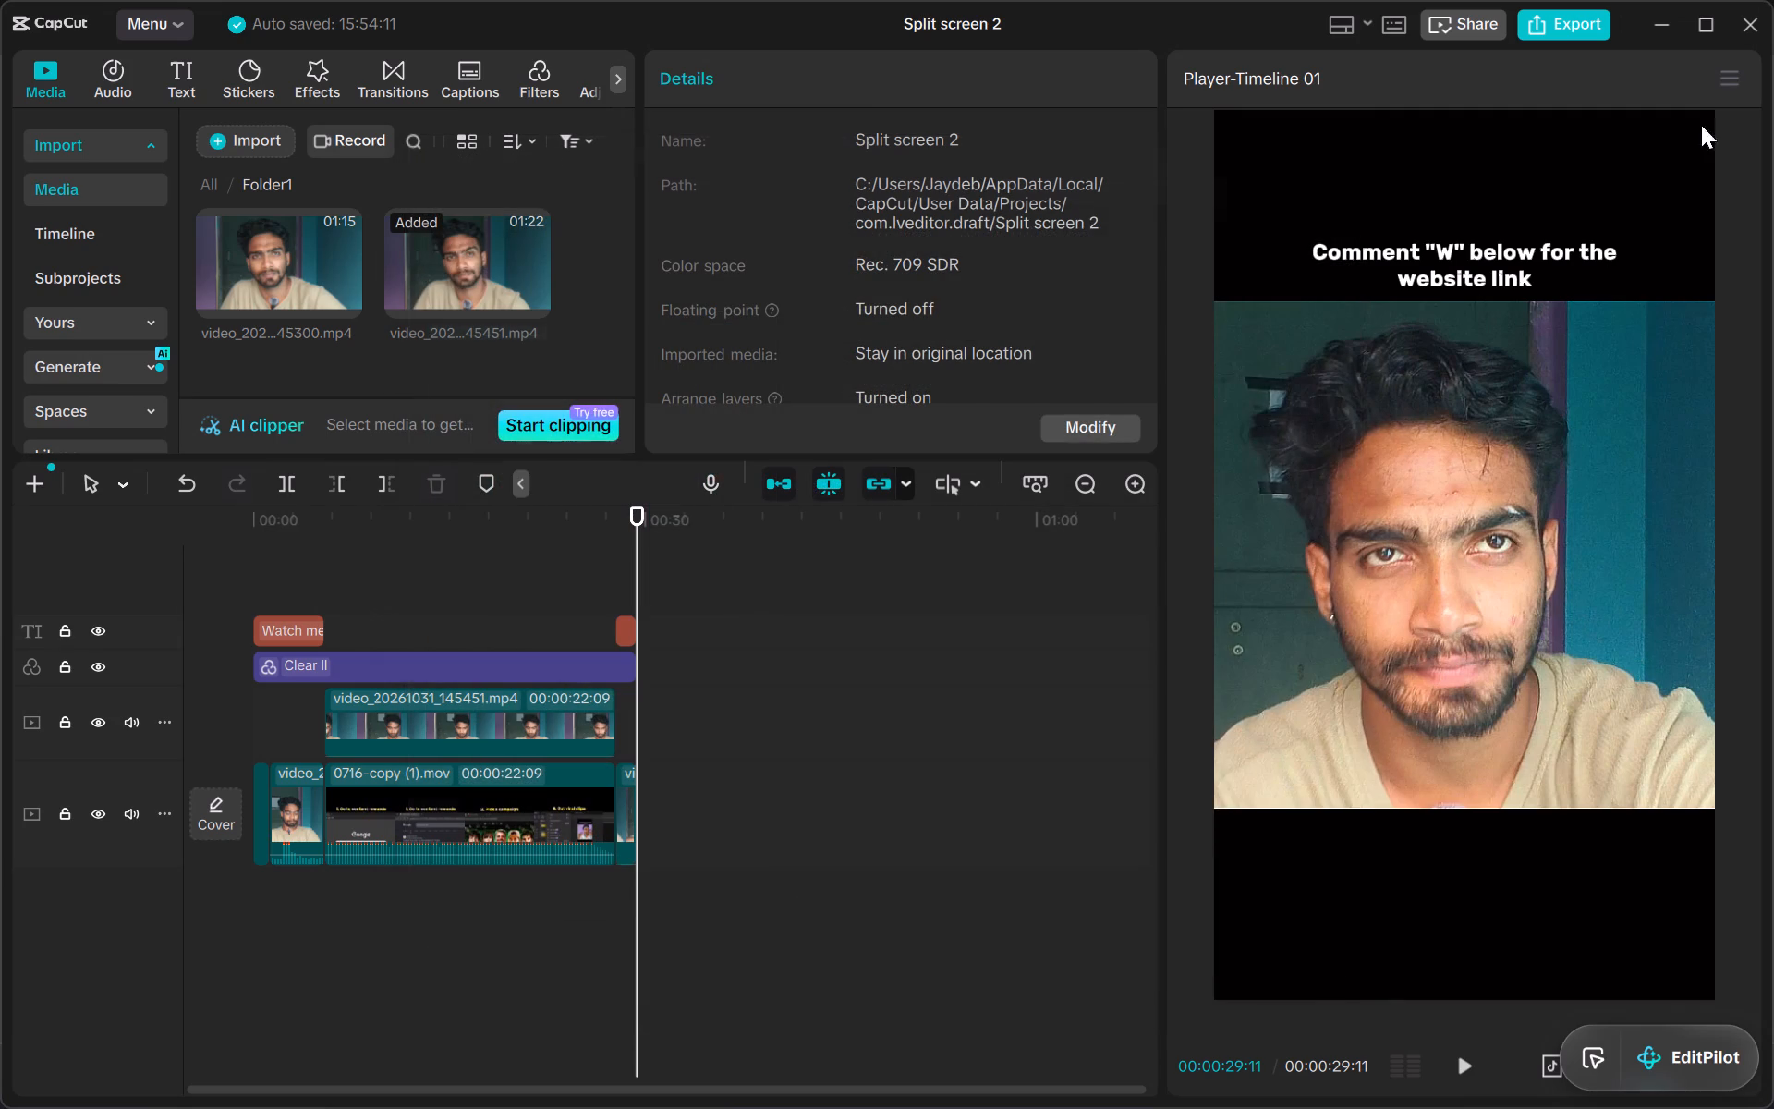
# Close the Split screen 2 project and exit CapCut.
pyautogui.click(1750, 30)
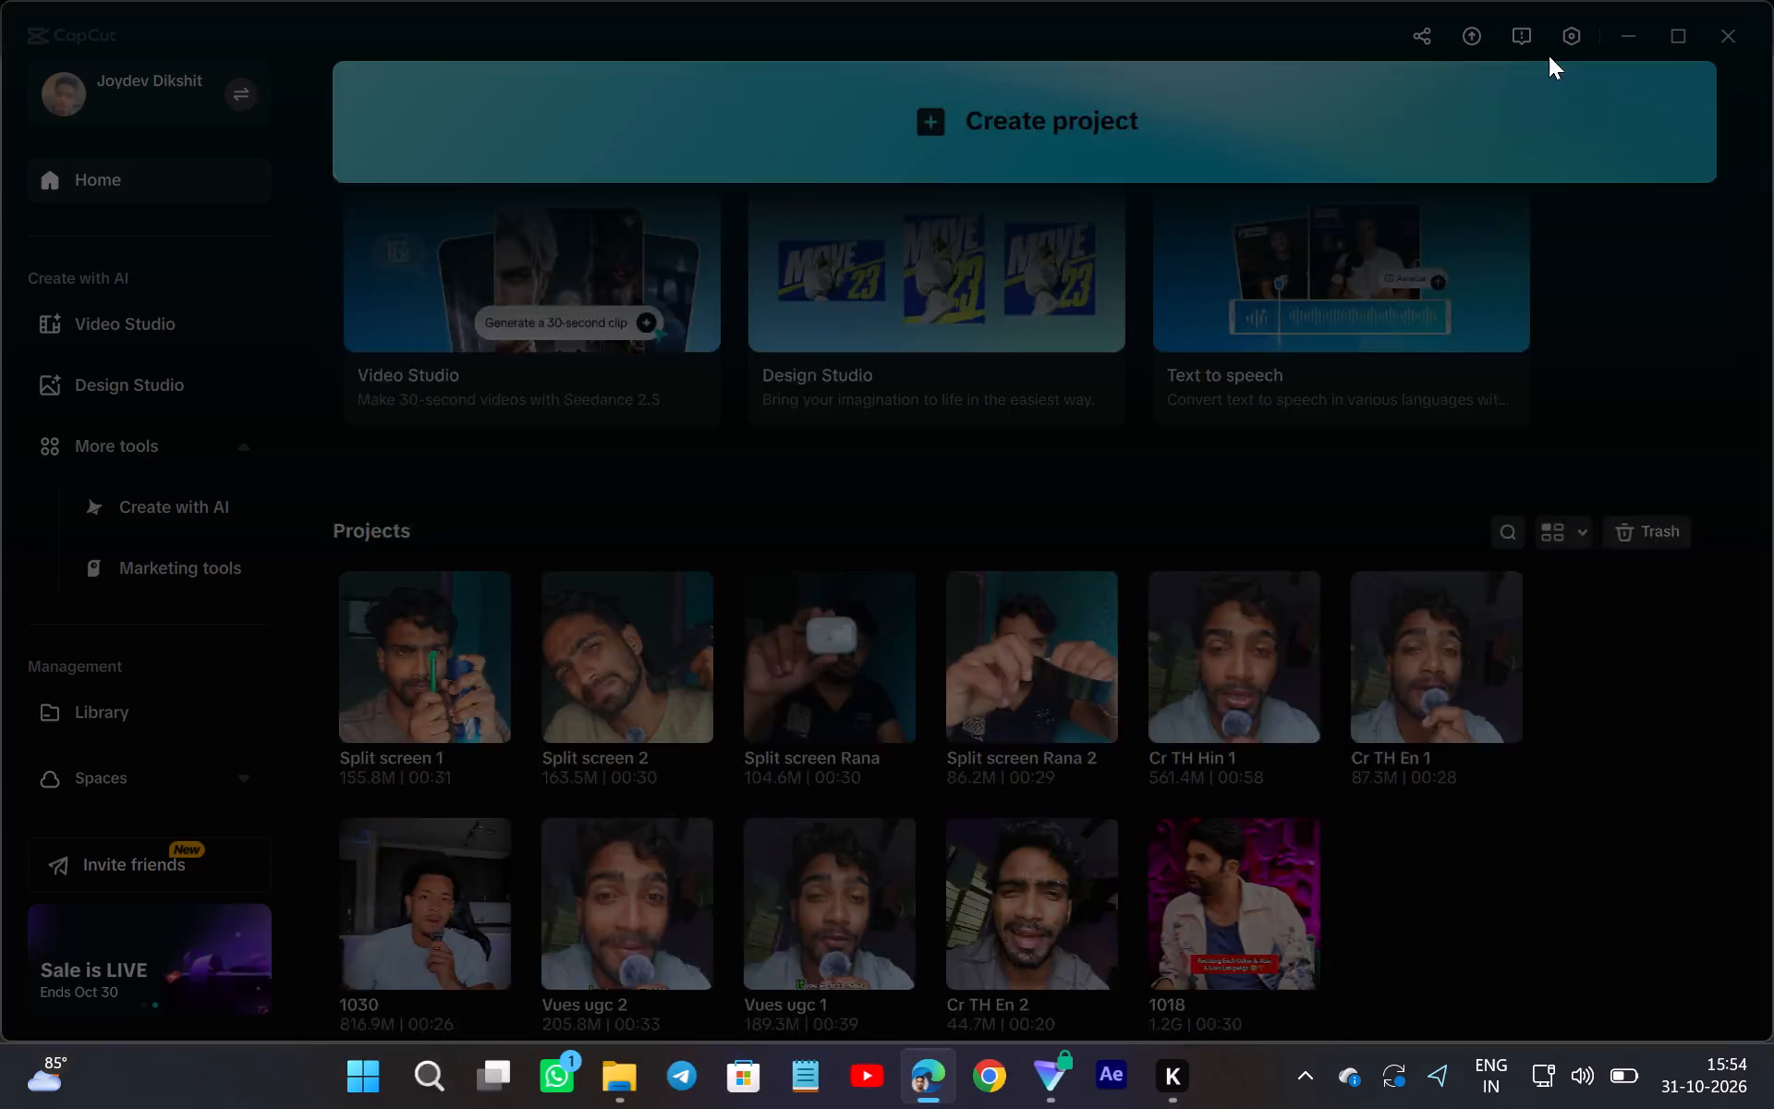
pyautogui.click(1720, 38)
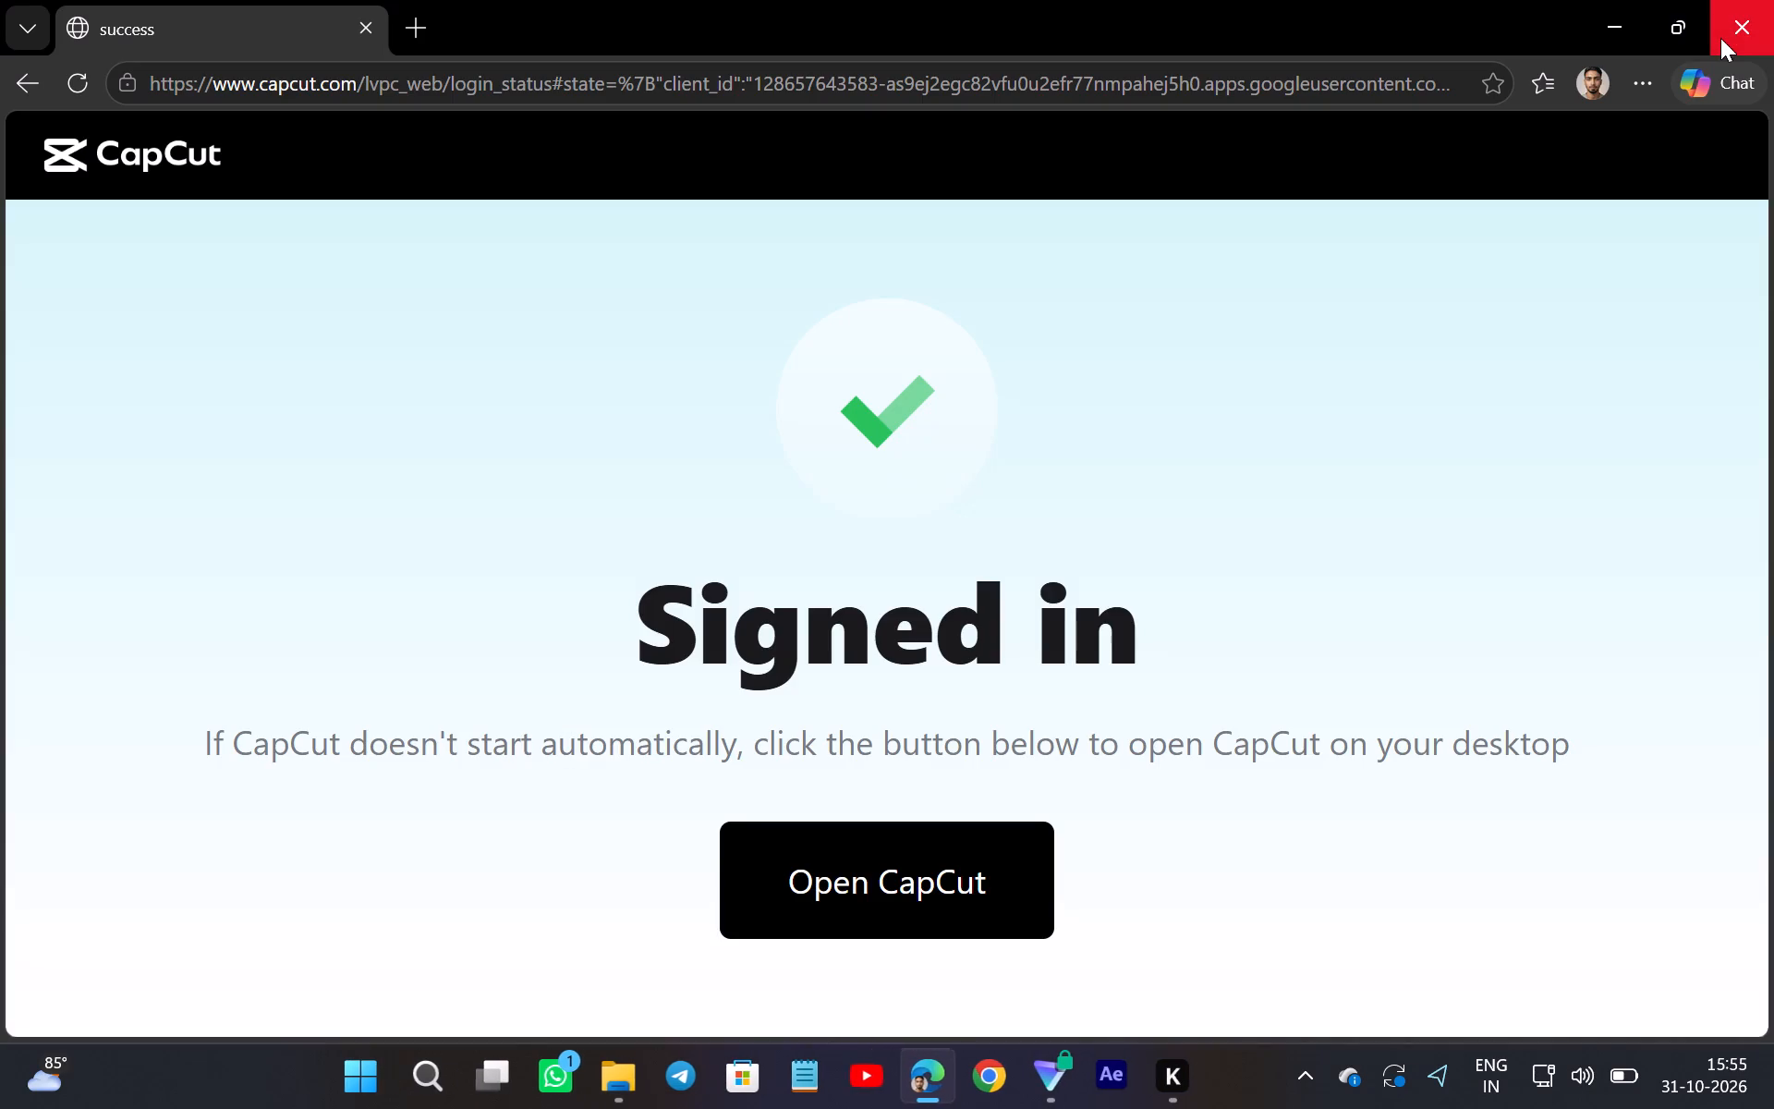